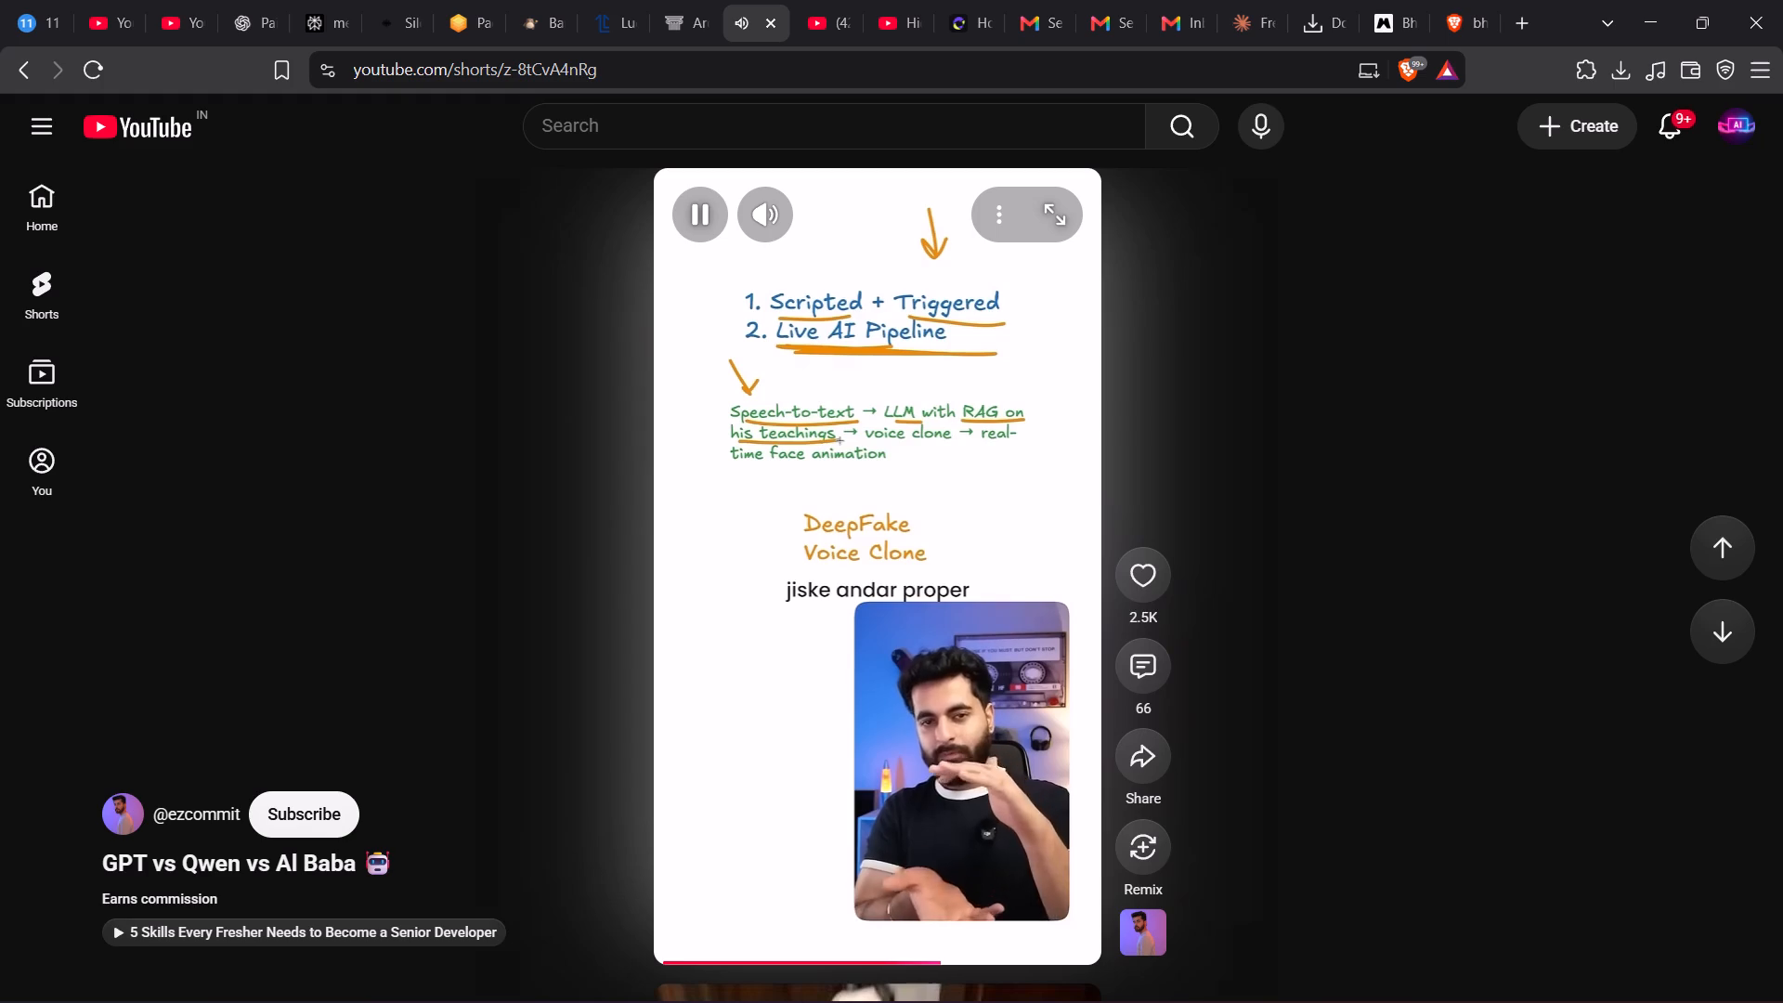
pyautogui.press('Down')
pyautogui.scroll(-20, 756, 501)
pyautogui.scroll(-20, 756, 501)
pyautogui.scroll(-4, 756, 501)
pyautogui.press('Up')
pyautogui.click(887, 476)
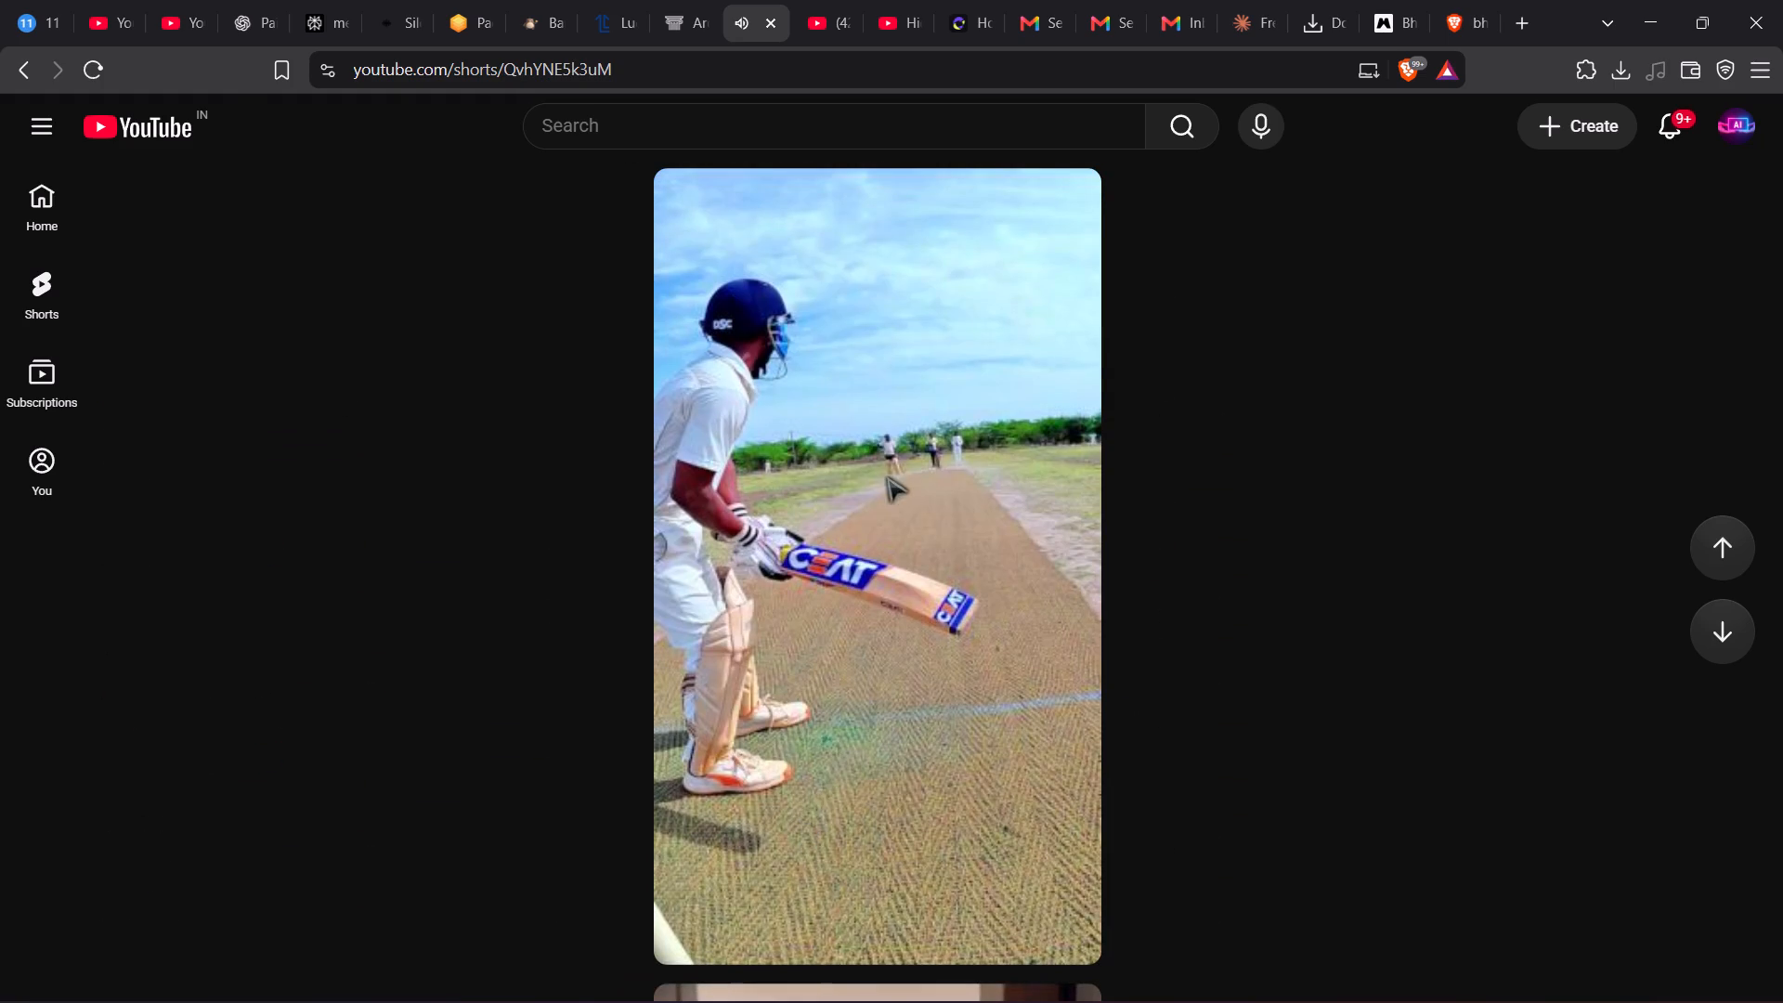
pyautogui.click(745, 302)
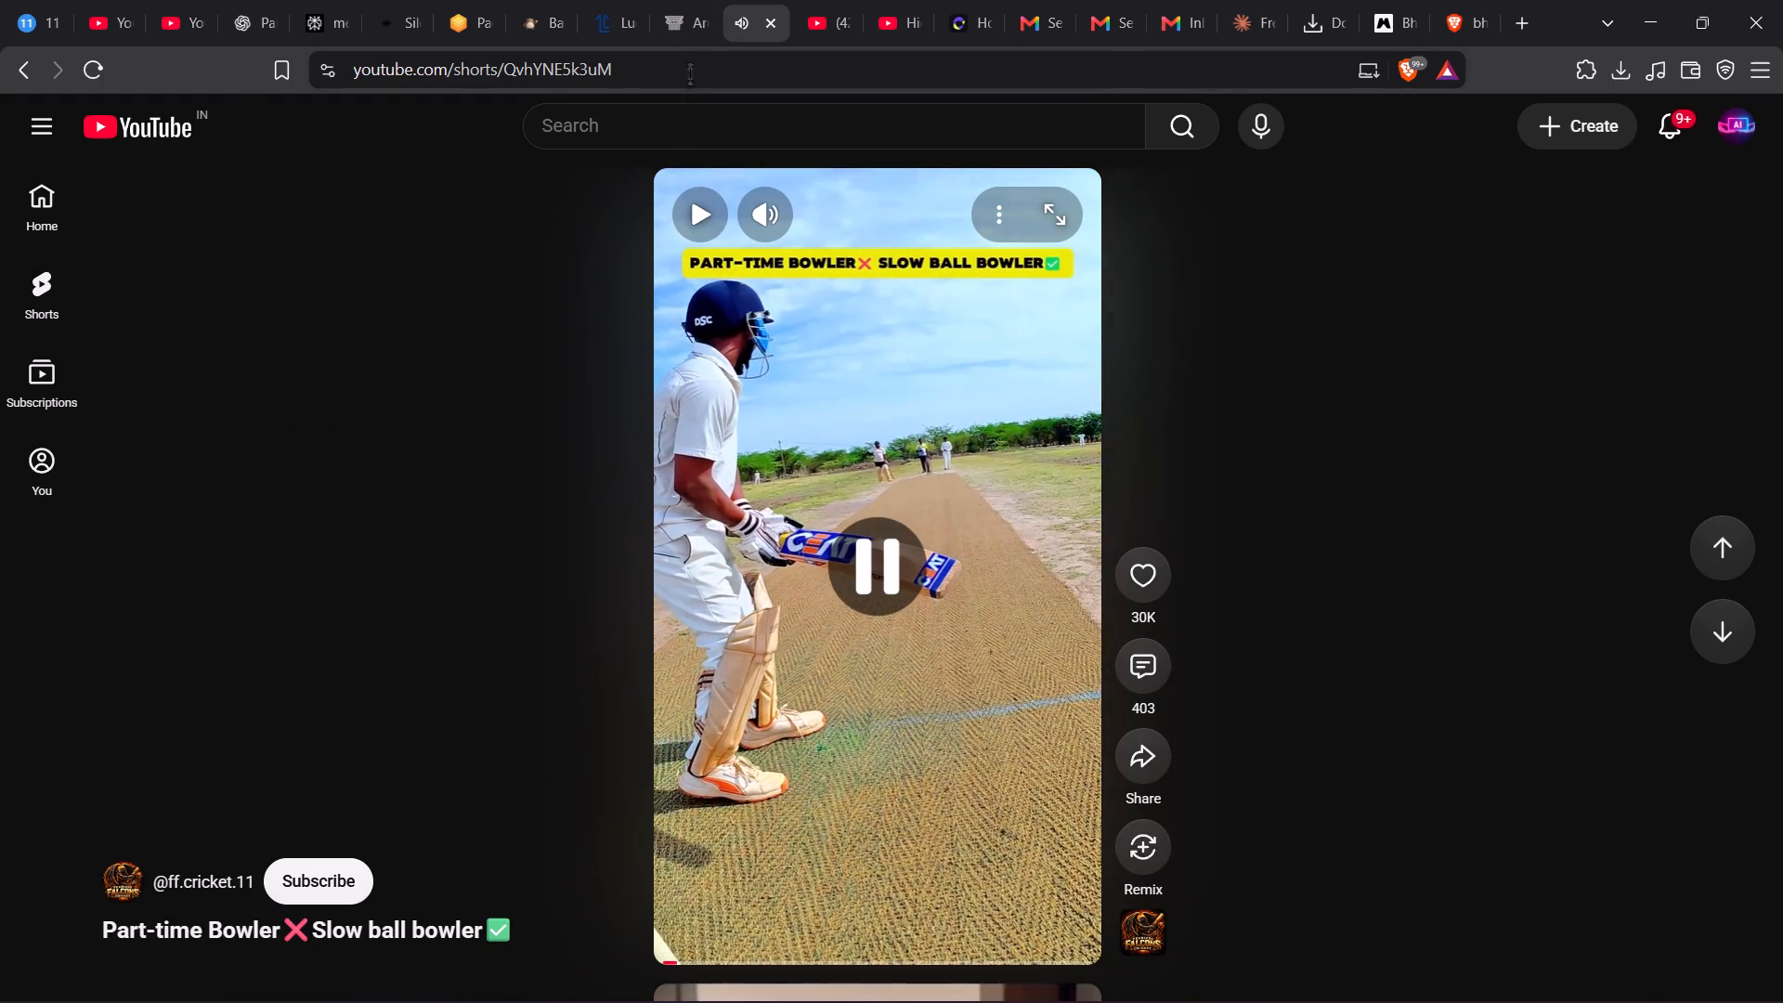
# Go to the Arena chat and play the Bhangarh_5_Gates_NoVoice.mp4 preview, pausing at the closing list of five gates.
pyautogui.click(675, 38)
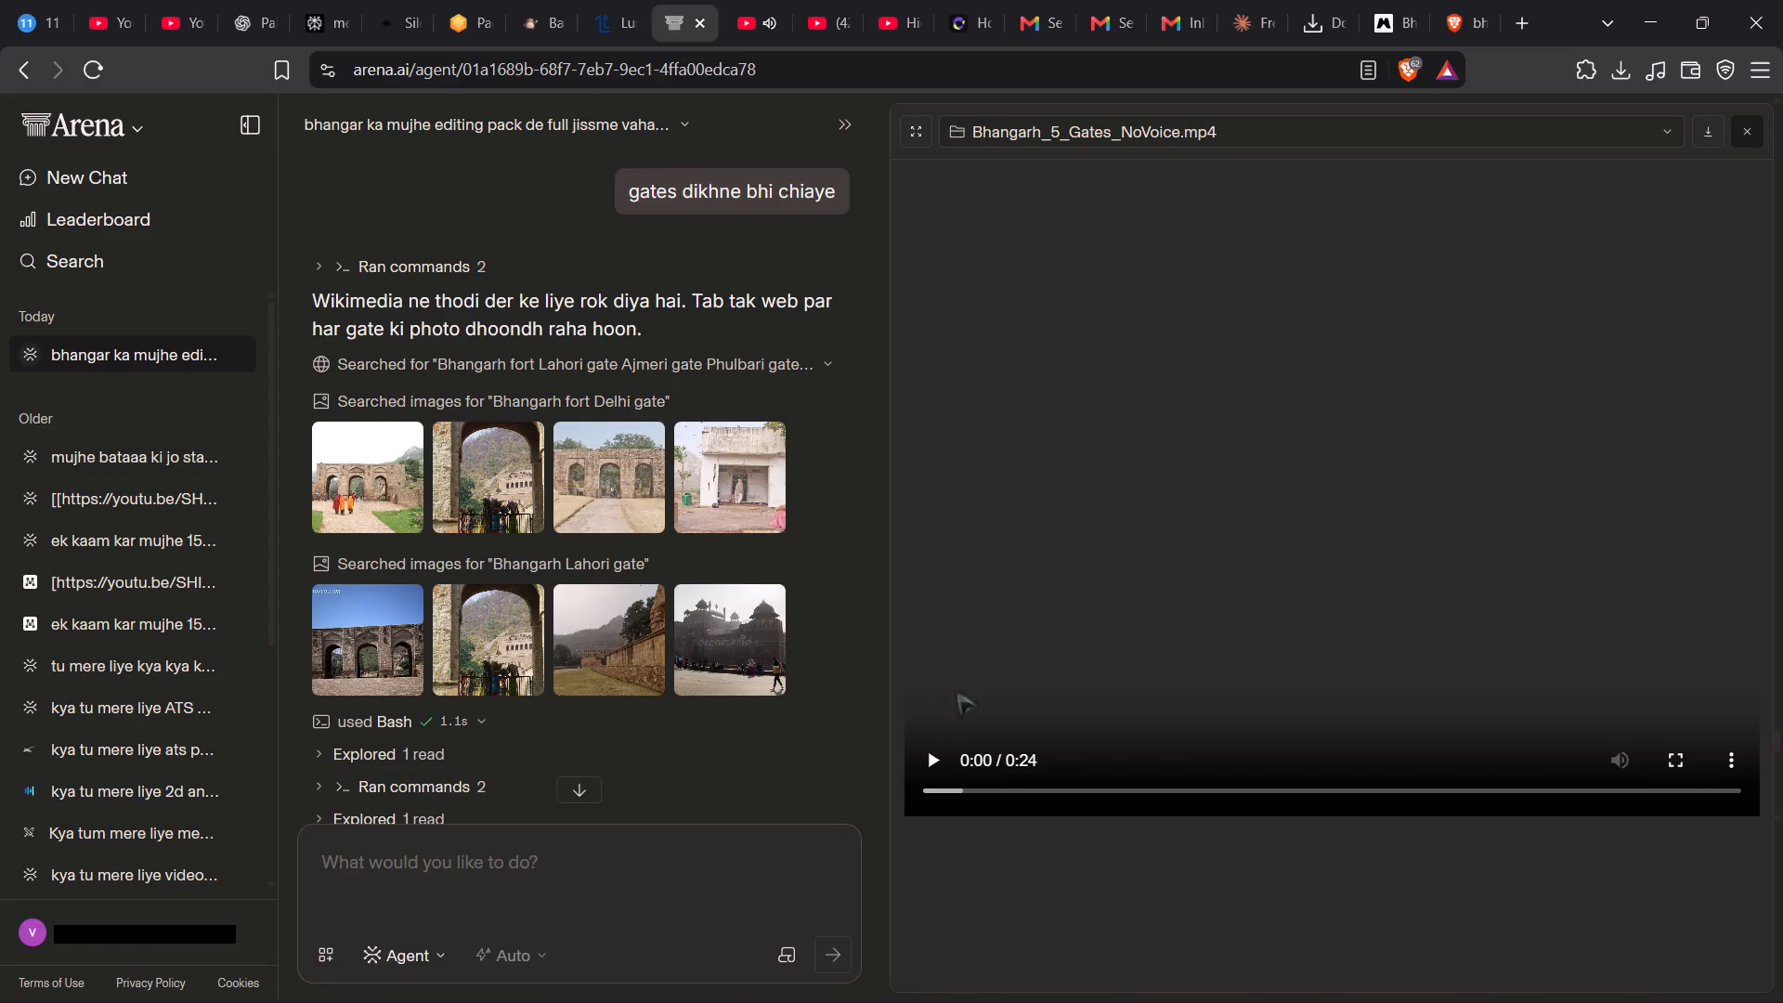
pyautogui.press('space')
pyautogui.click(934, 757)
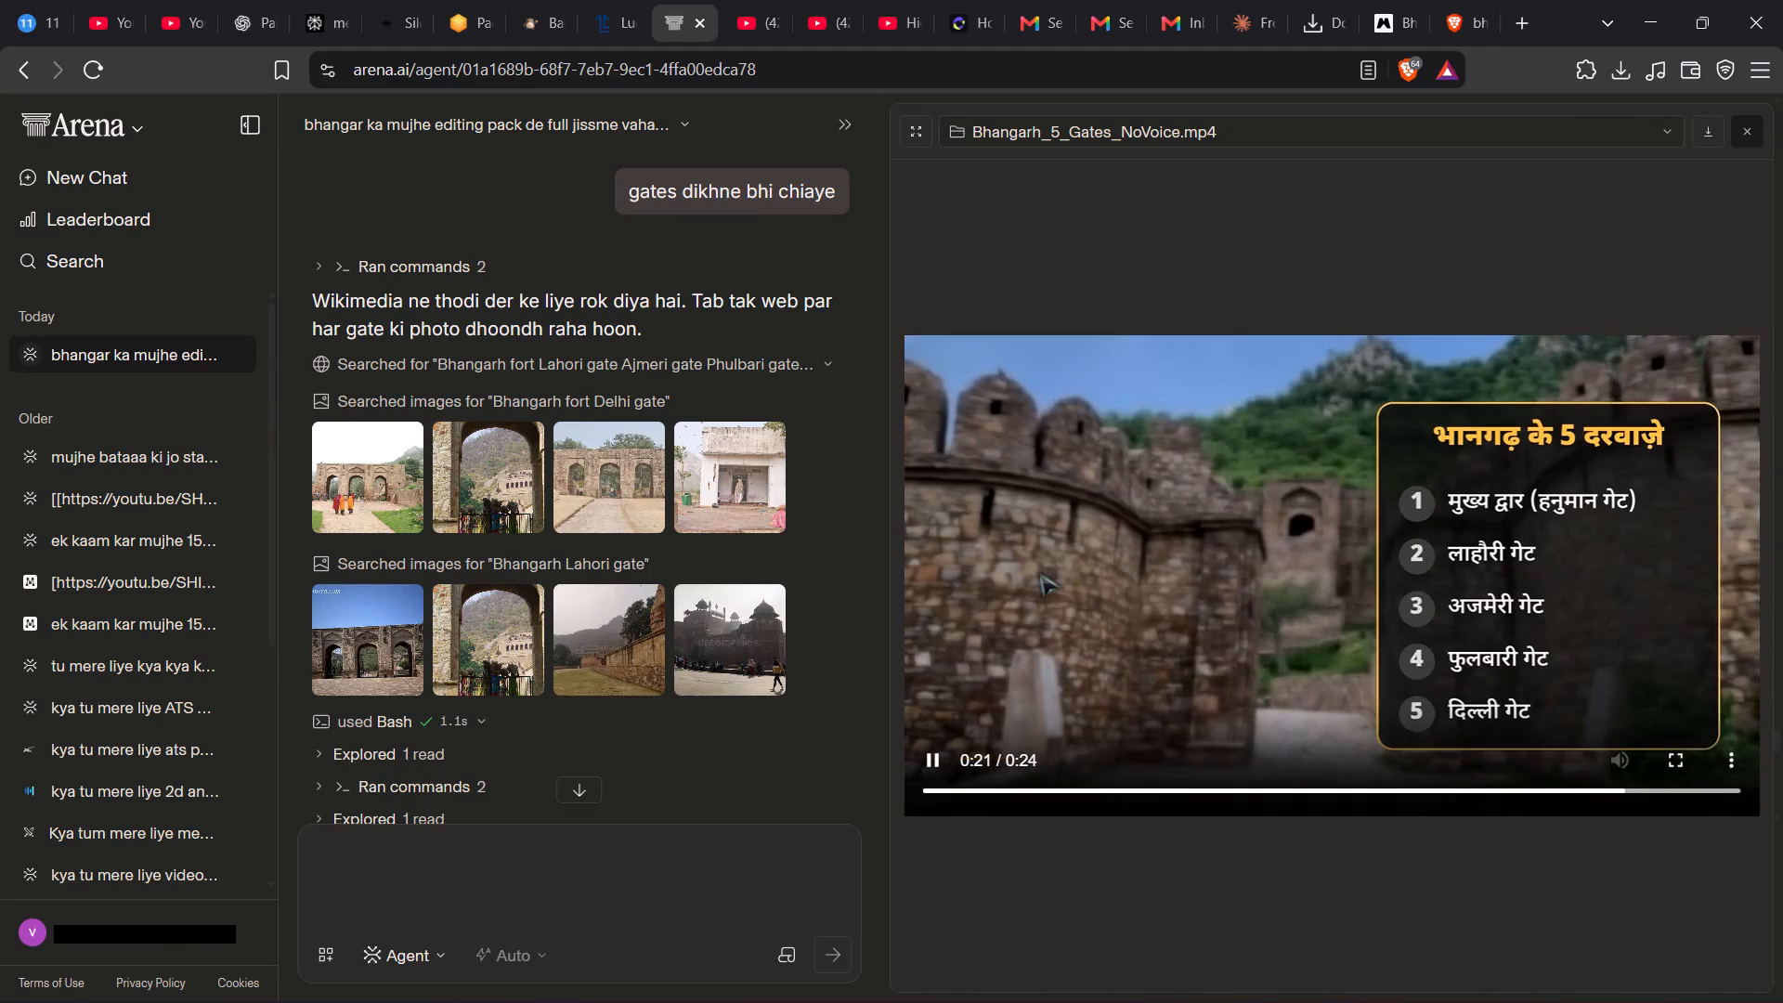
pyautogui.click(1039, 572)
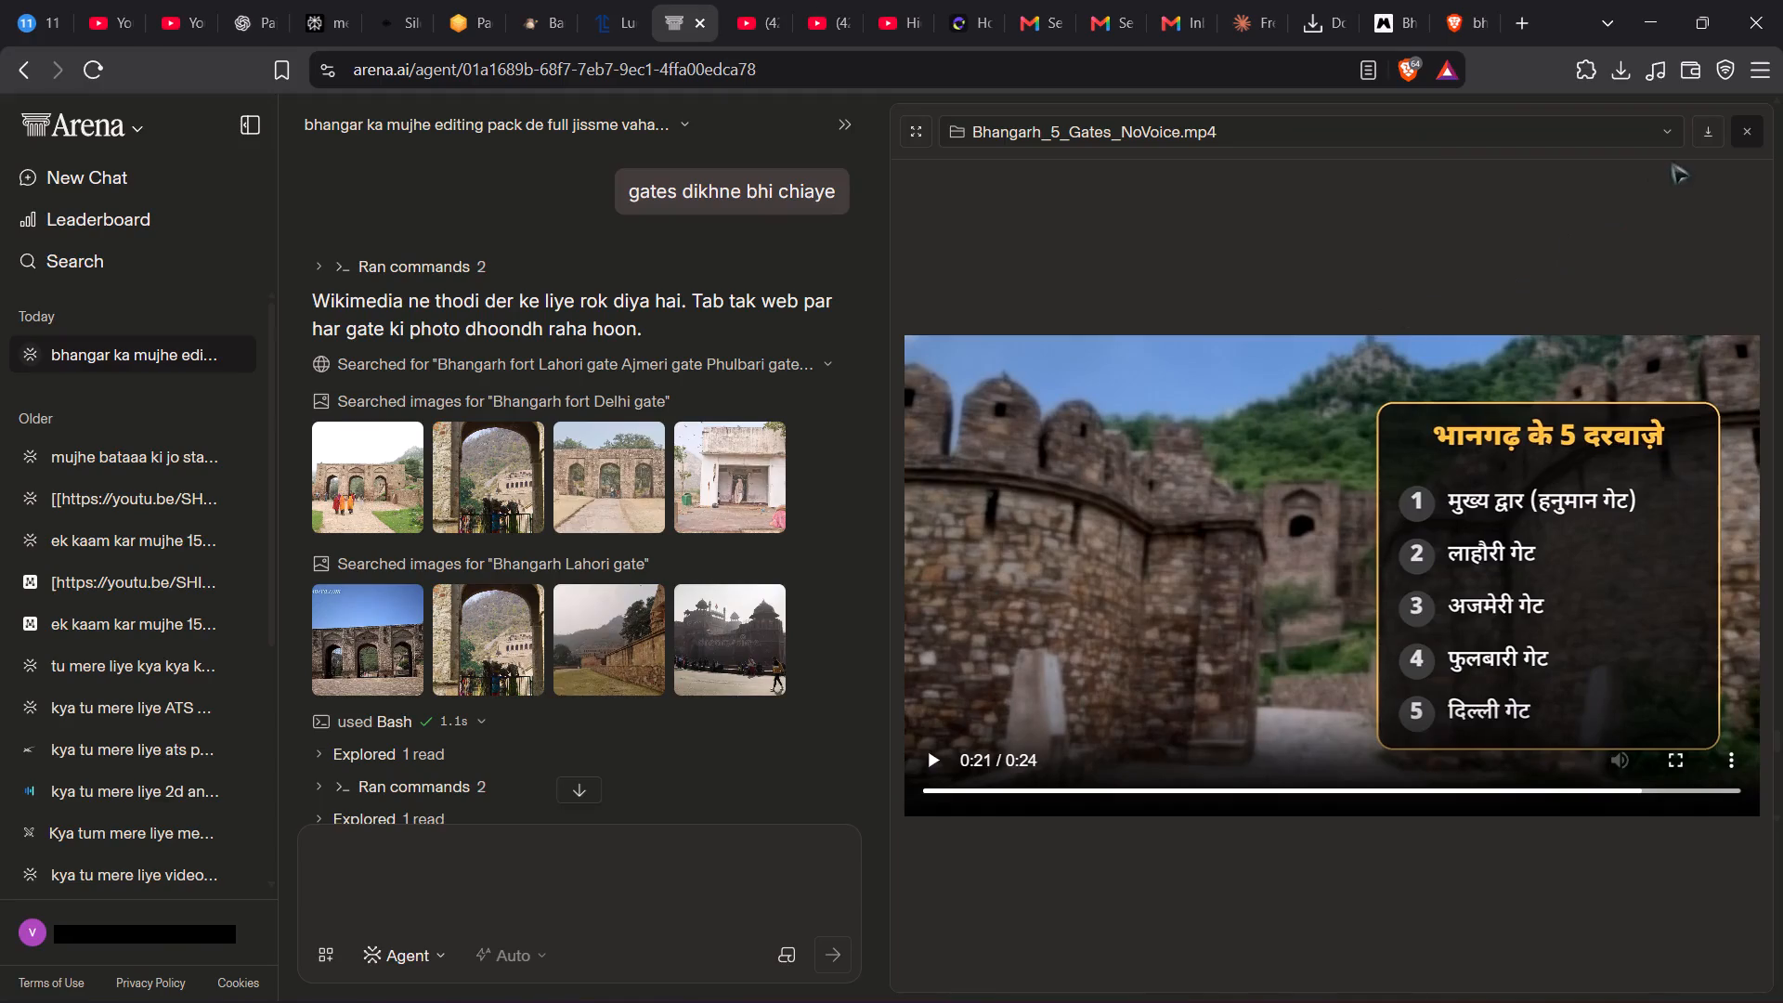
# Download the Bhangarh_5_Gates_NoVoice.mp4 video and close its preview.
pyautogui.click(1707, 127)
pyautogui.scroll(-20, 888, 761)
pyautogui.scroll(-20, 888, 761)
pyautogui.scroll(-20, 888, 761)
pyautogui.scroll(15, 887, 764)
pyautogui.scroll(-20, 883, 772)
pyautogui.scroll(-20, 883, 772)
pyautogui.scroll(-20, 883, 772)
pyautogui.scroll(20, 879, 781)
pyautogui.scroll(16, 879, 781)
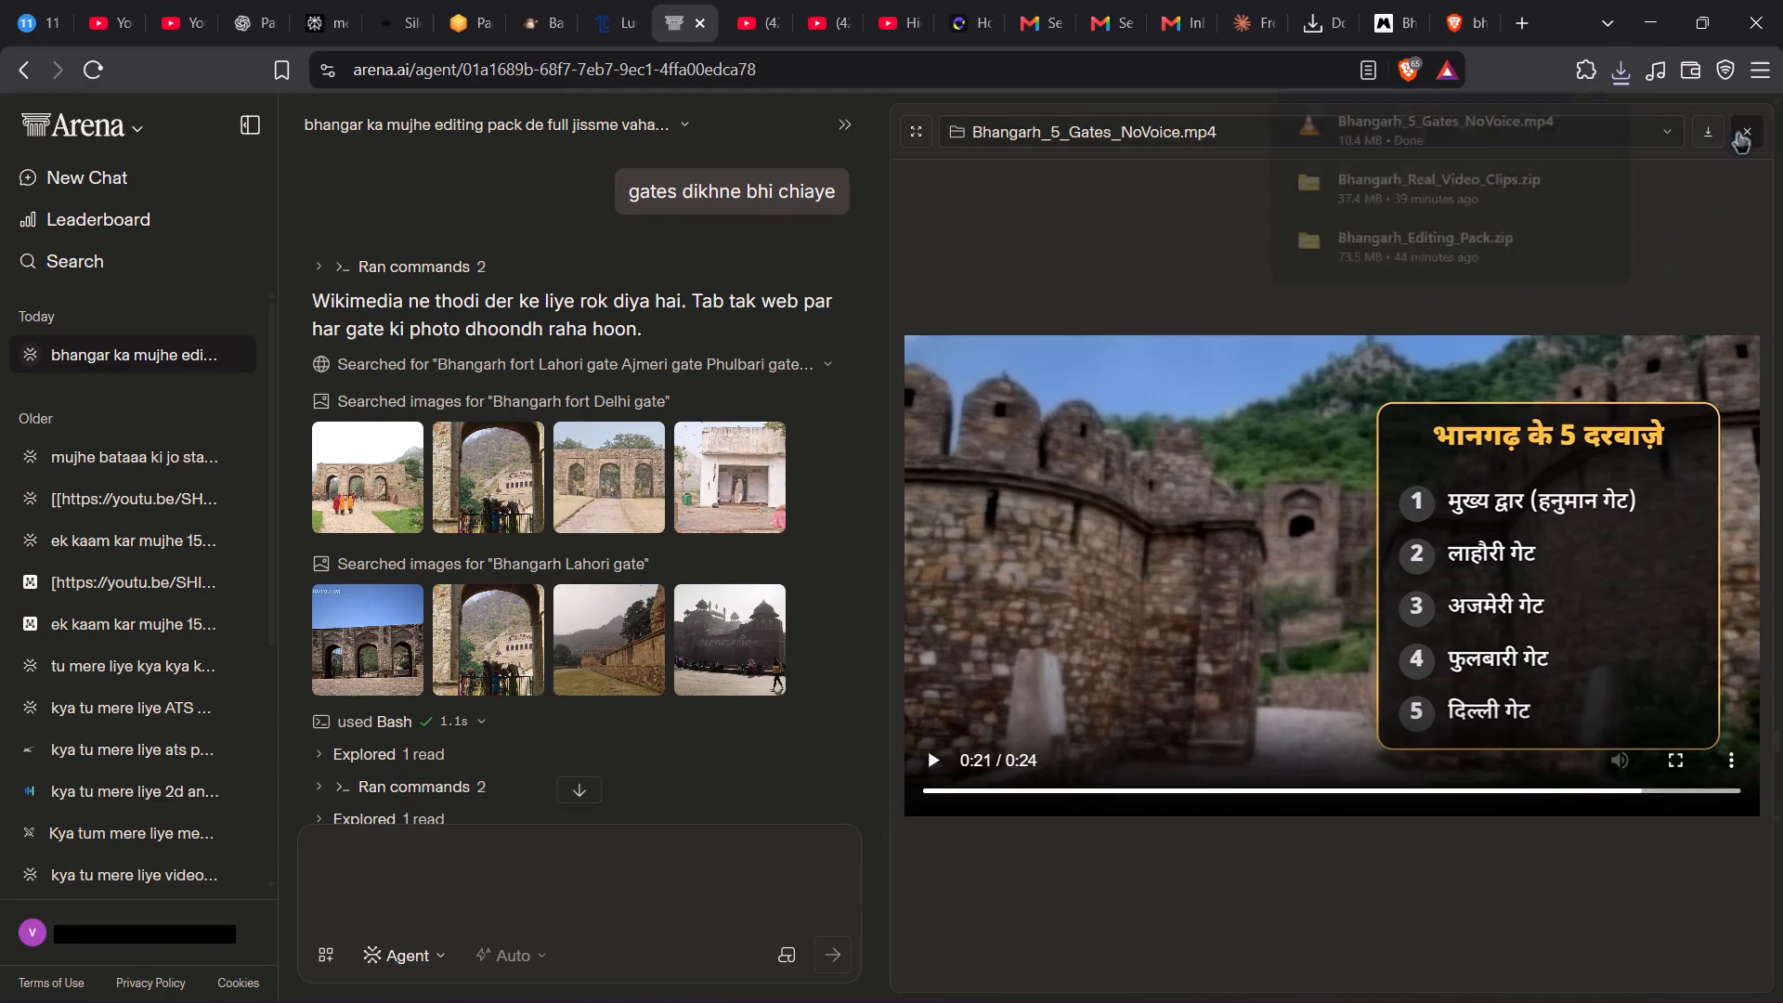
pyautogui.click(1737, 131)
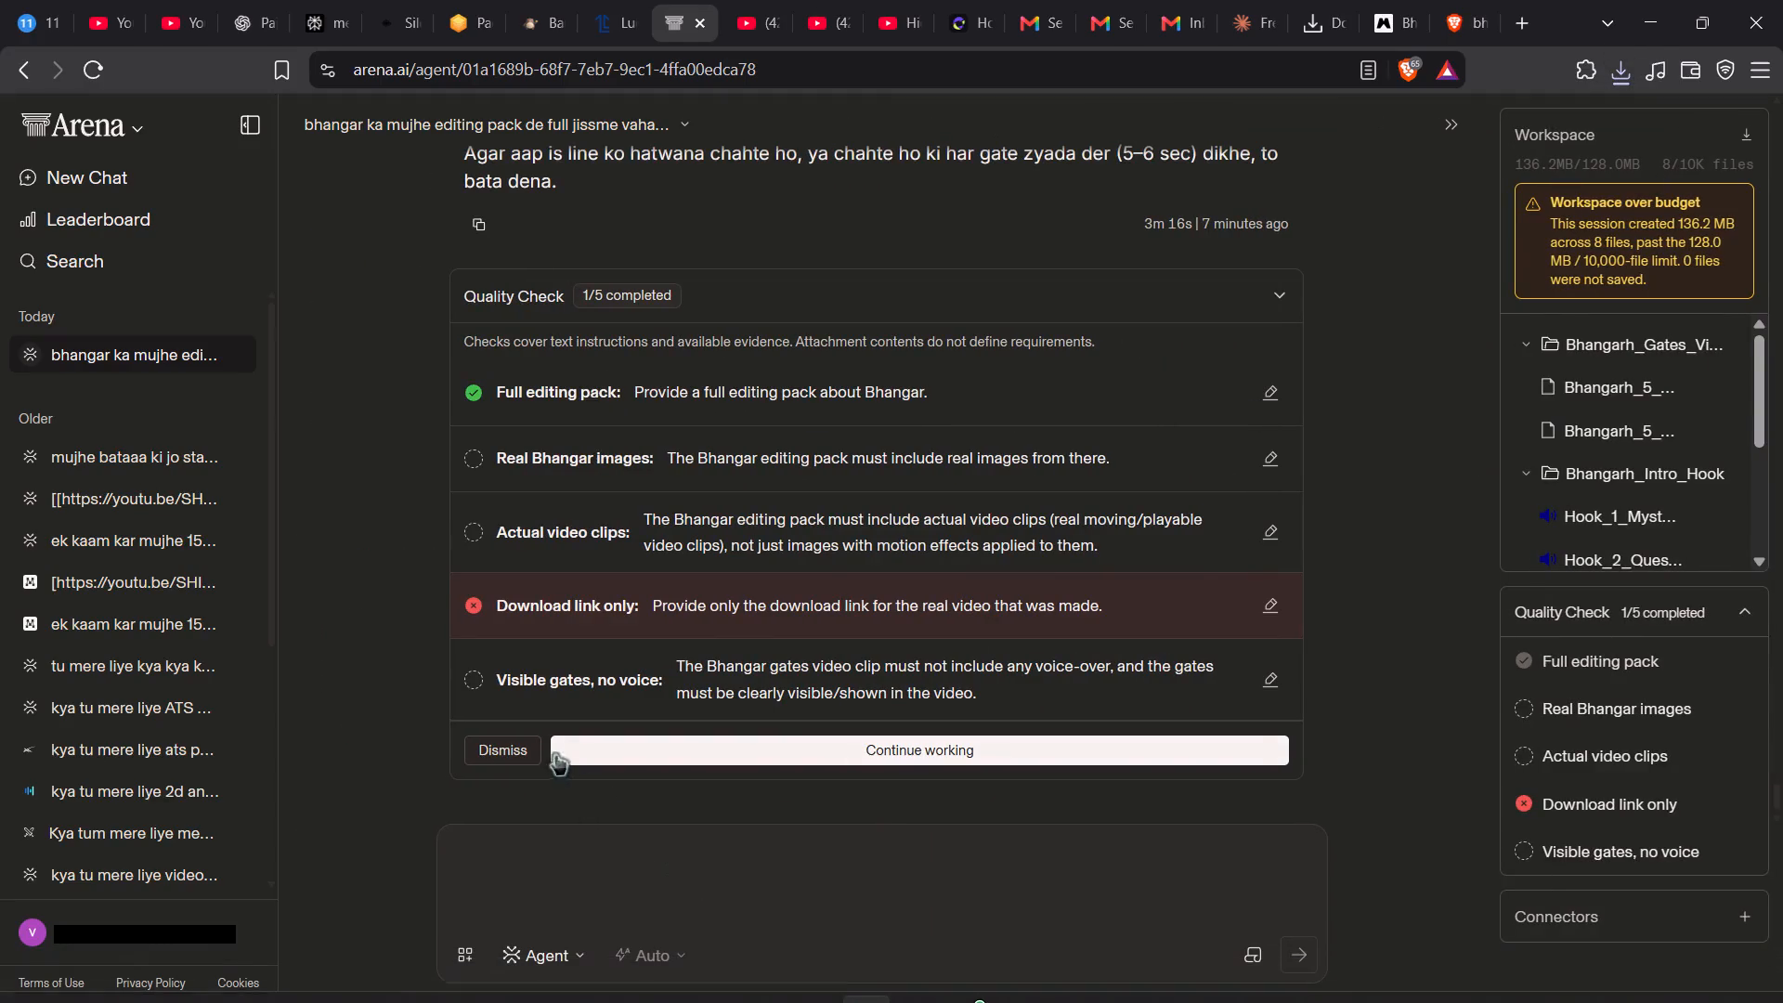
# Dismiss the quality check below the agent's latest reply in the Bhangarh chat.
pyautogui.click(485, 757)
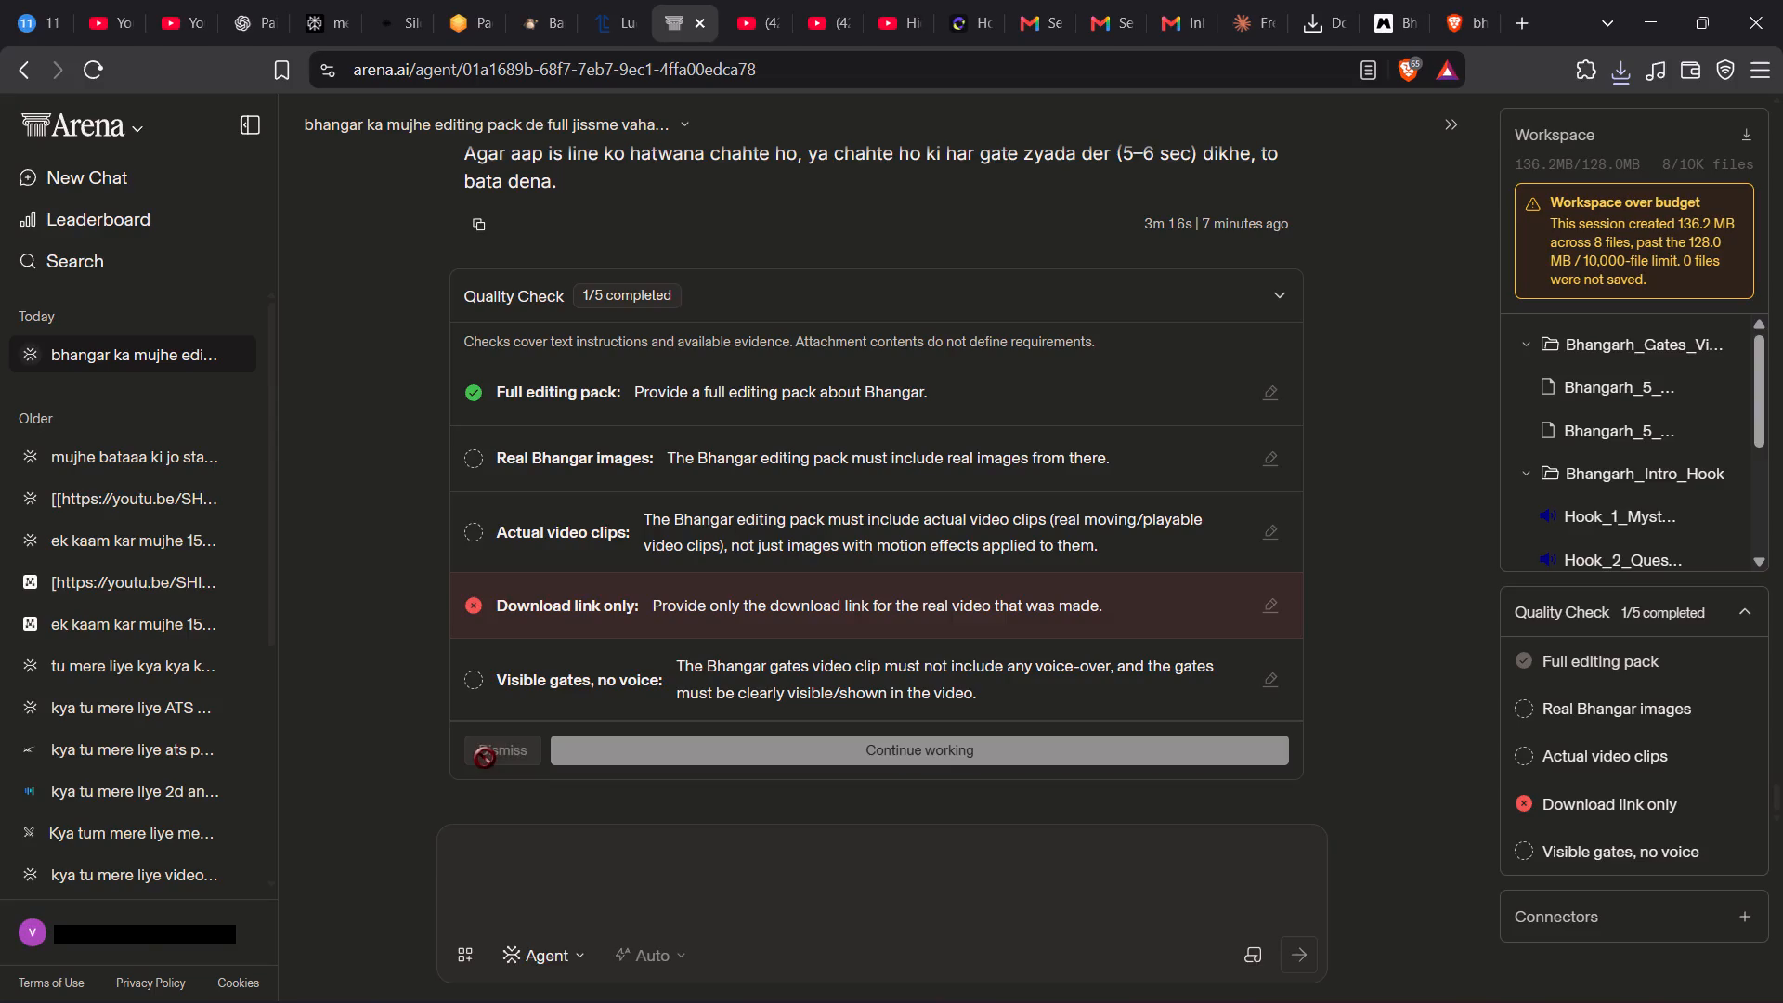
pyautogui.scroll(-11, 610, 782)
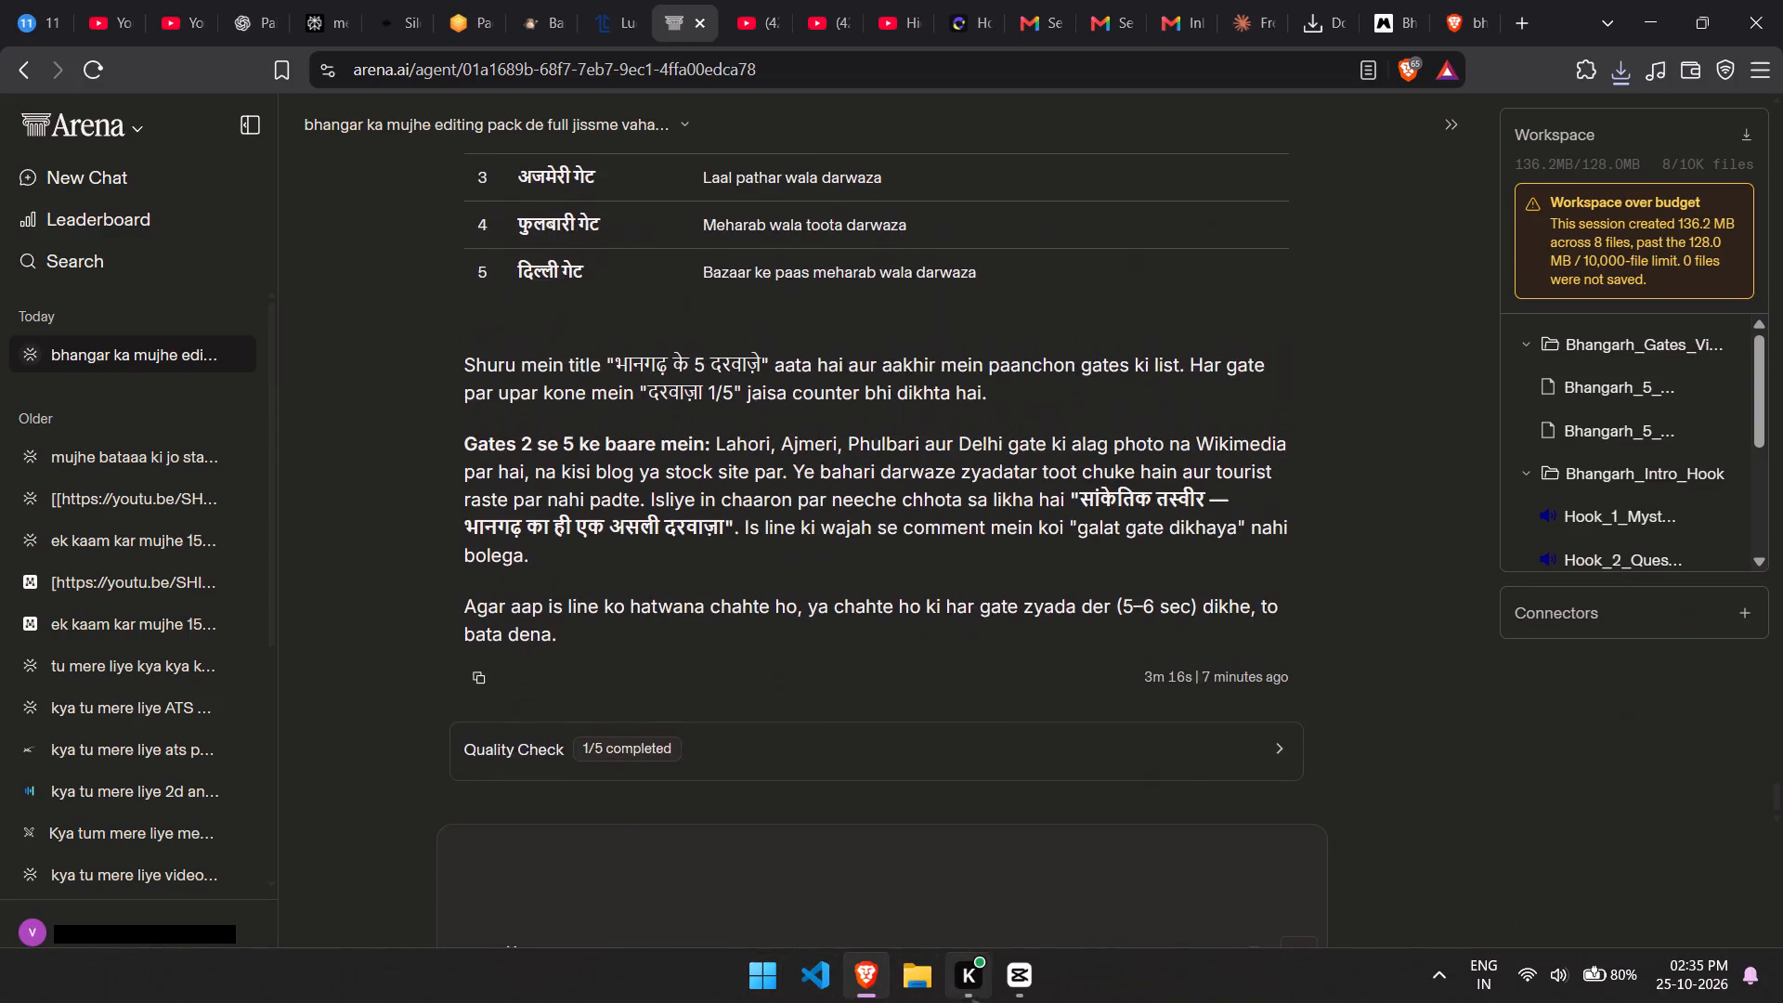
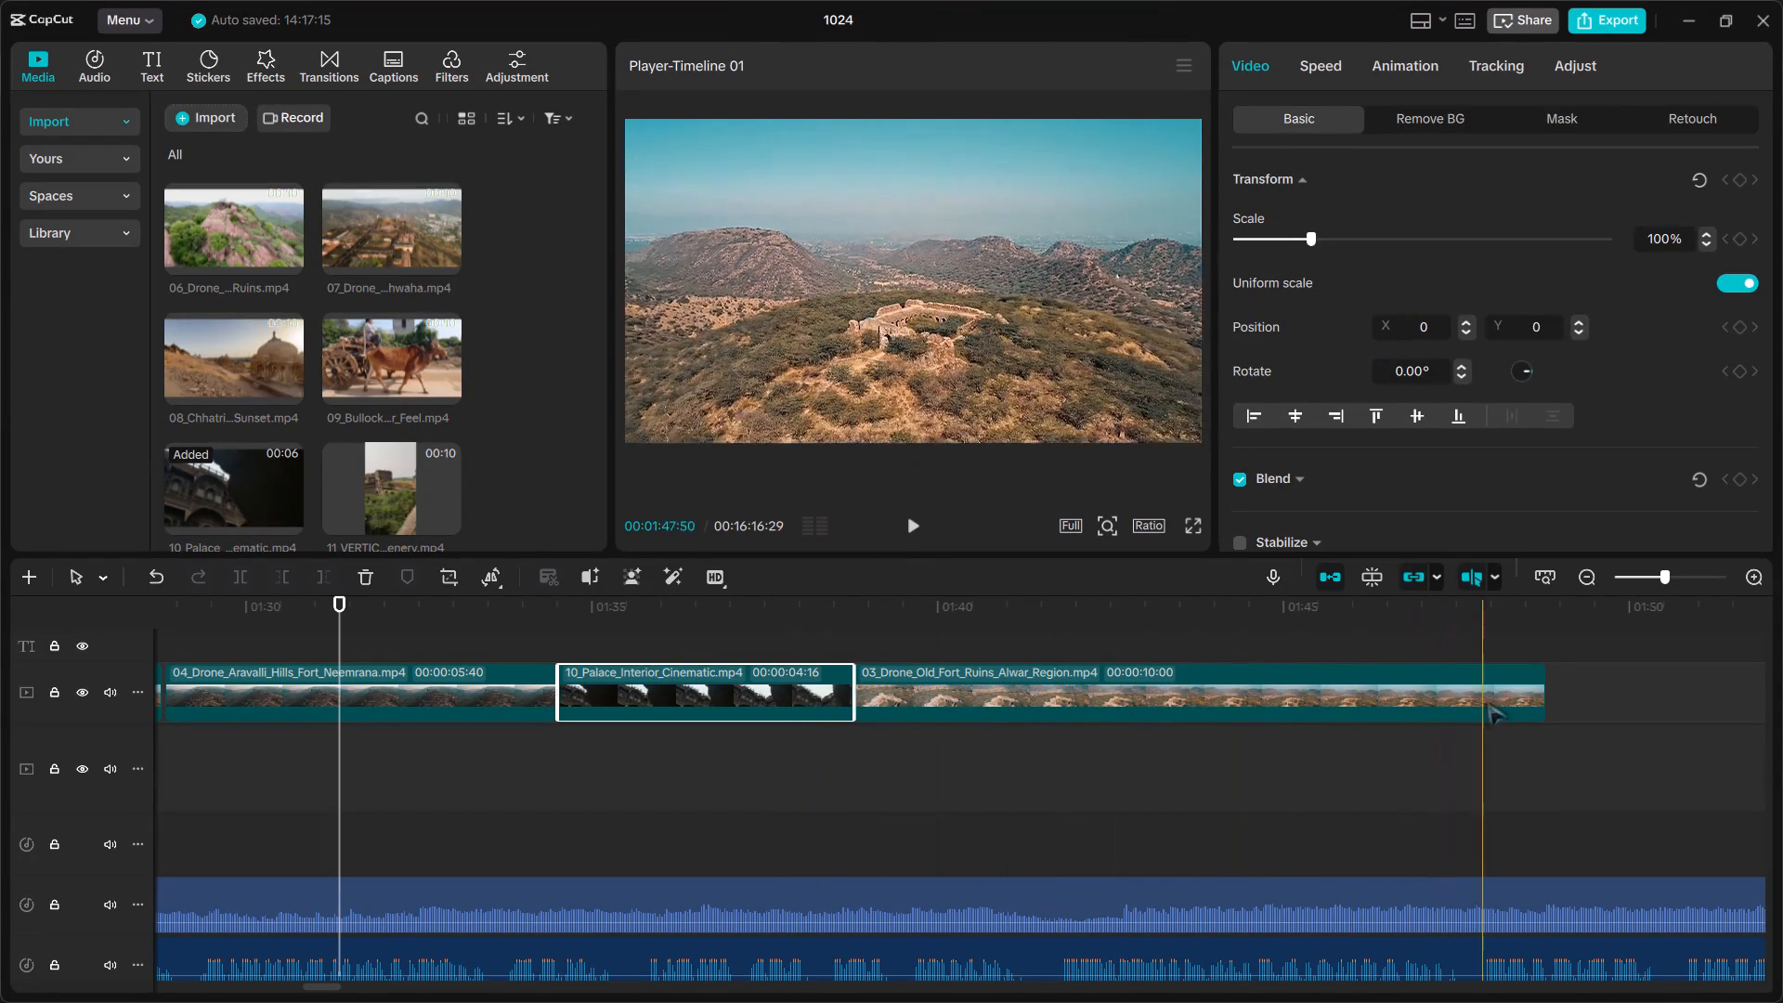
# Play back the 10_Palace_Interior_Cinematic.mp4 section of the timeline to check how long the shot should run.
pyautogui.press('space')
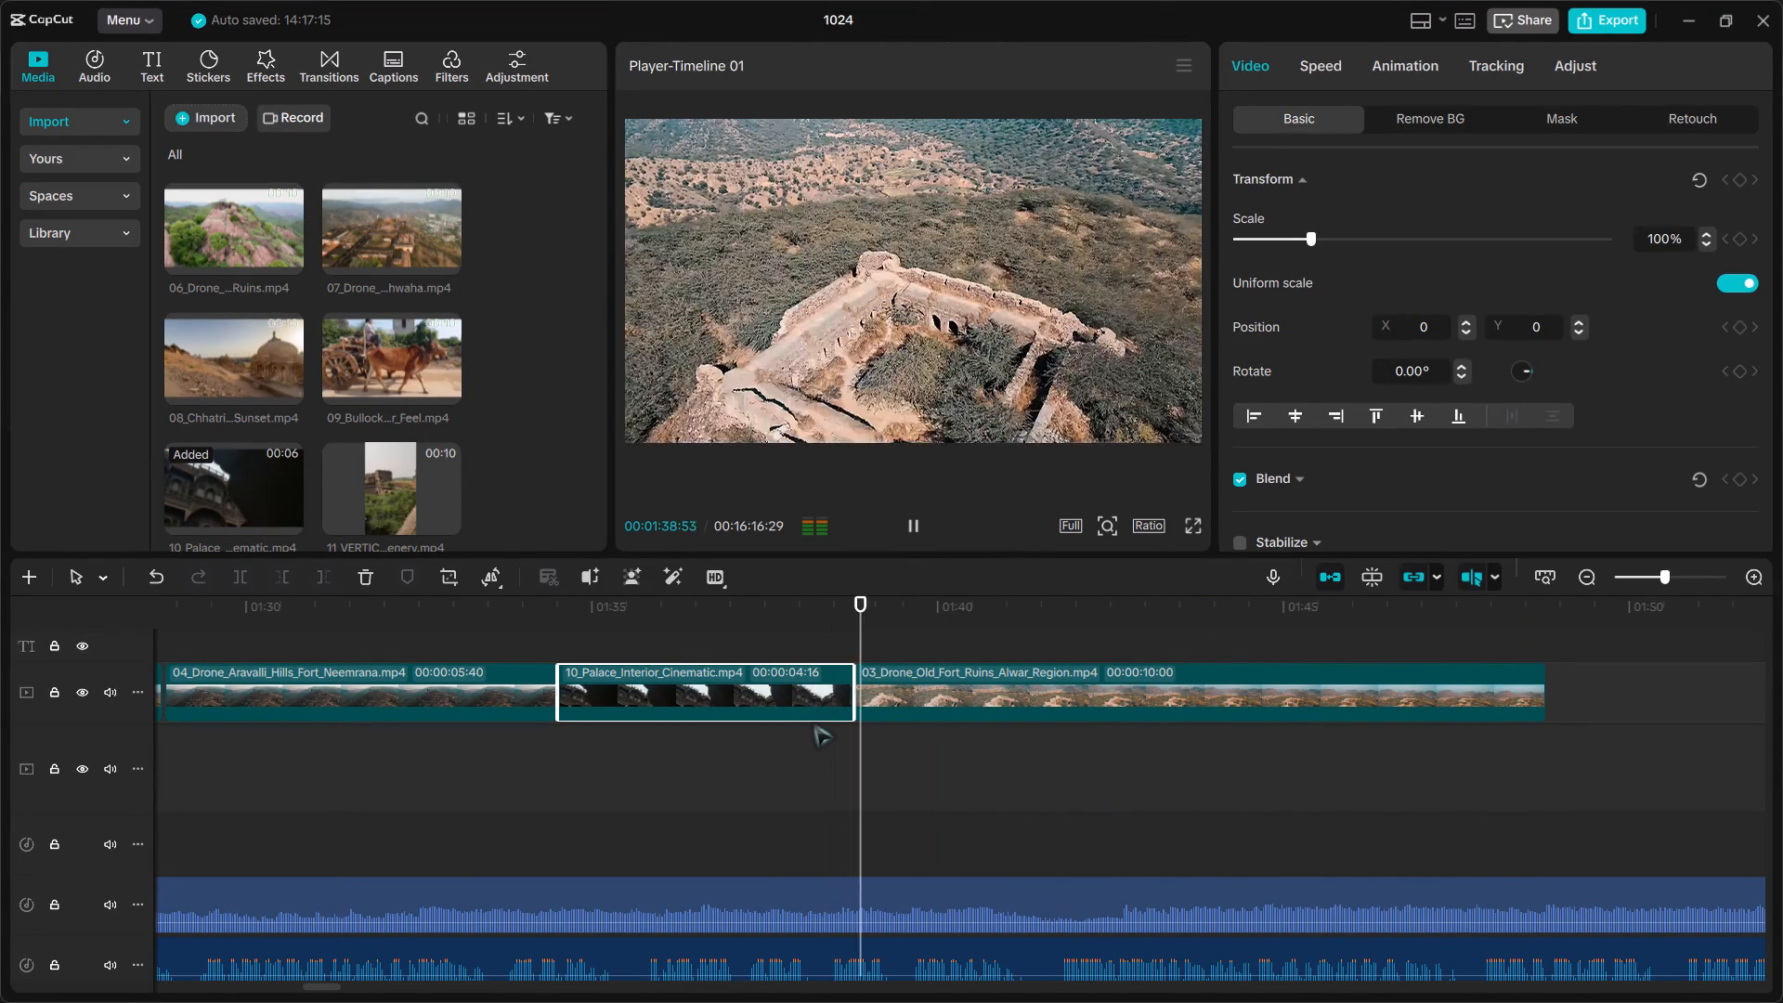
pyautogui.click(707, 638)
pyautogui.click(696, 614)
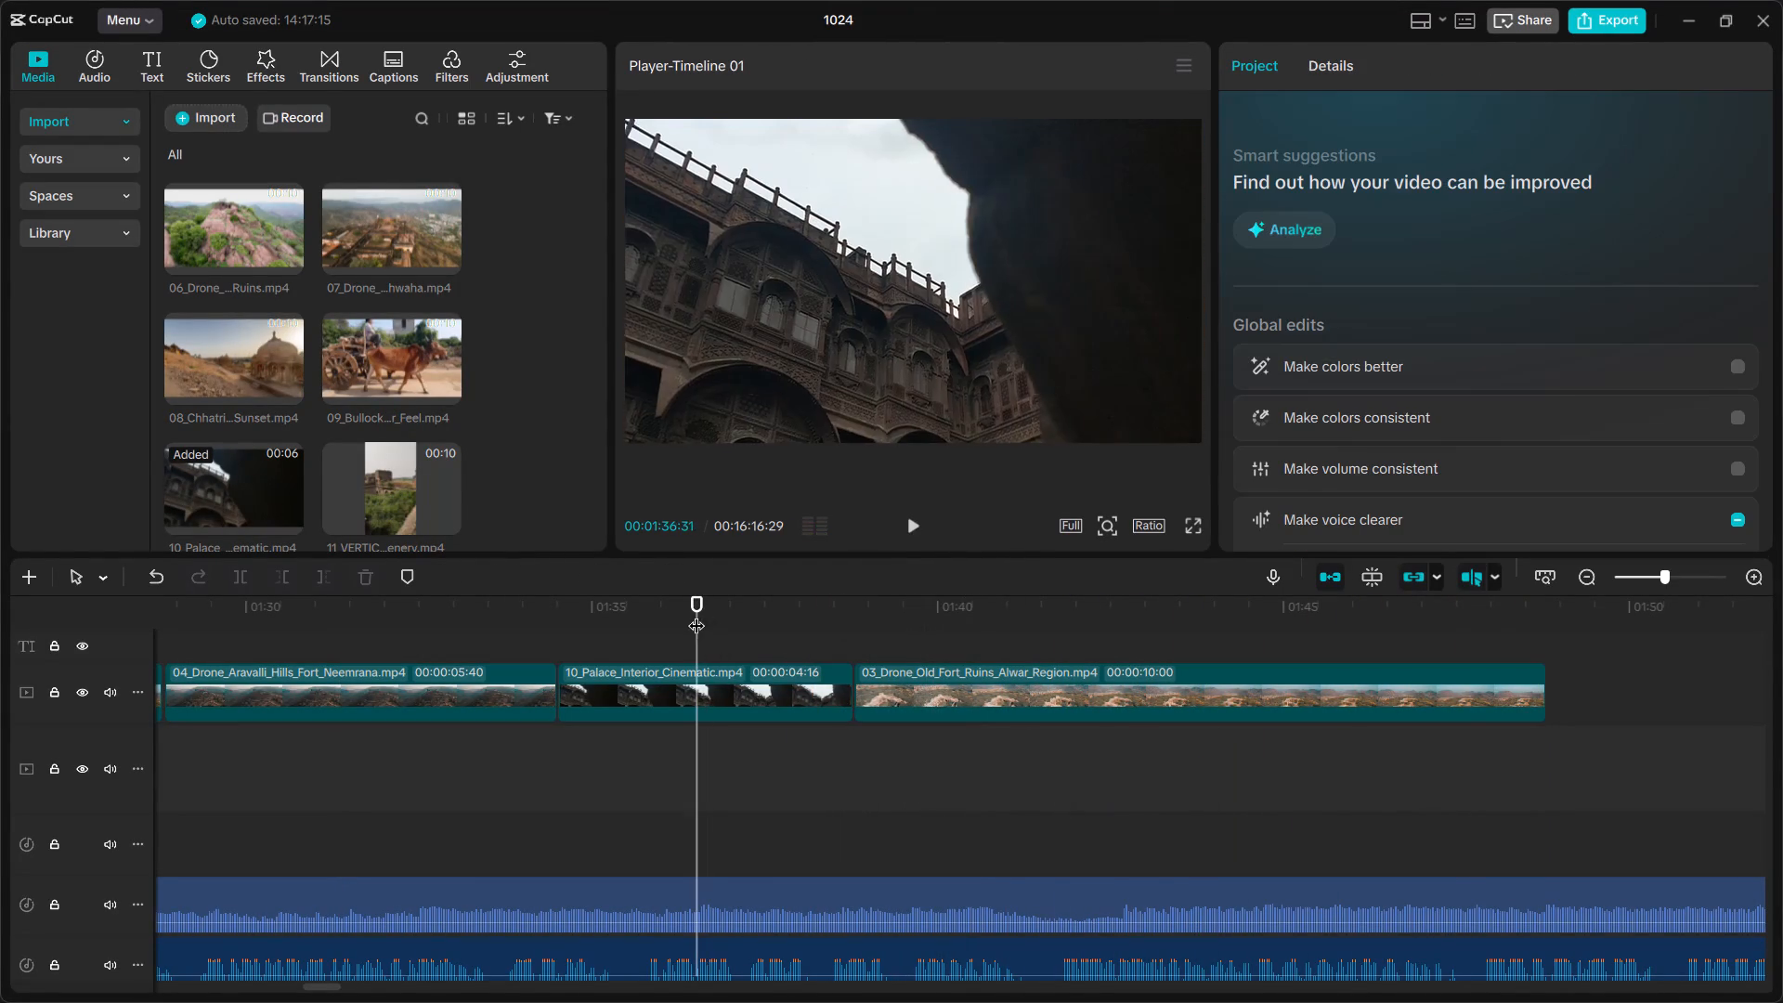
pyautogui.press('space')
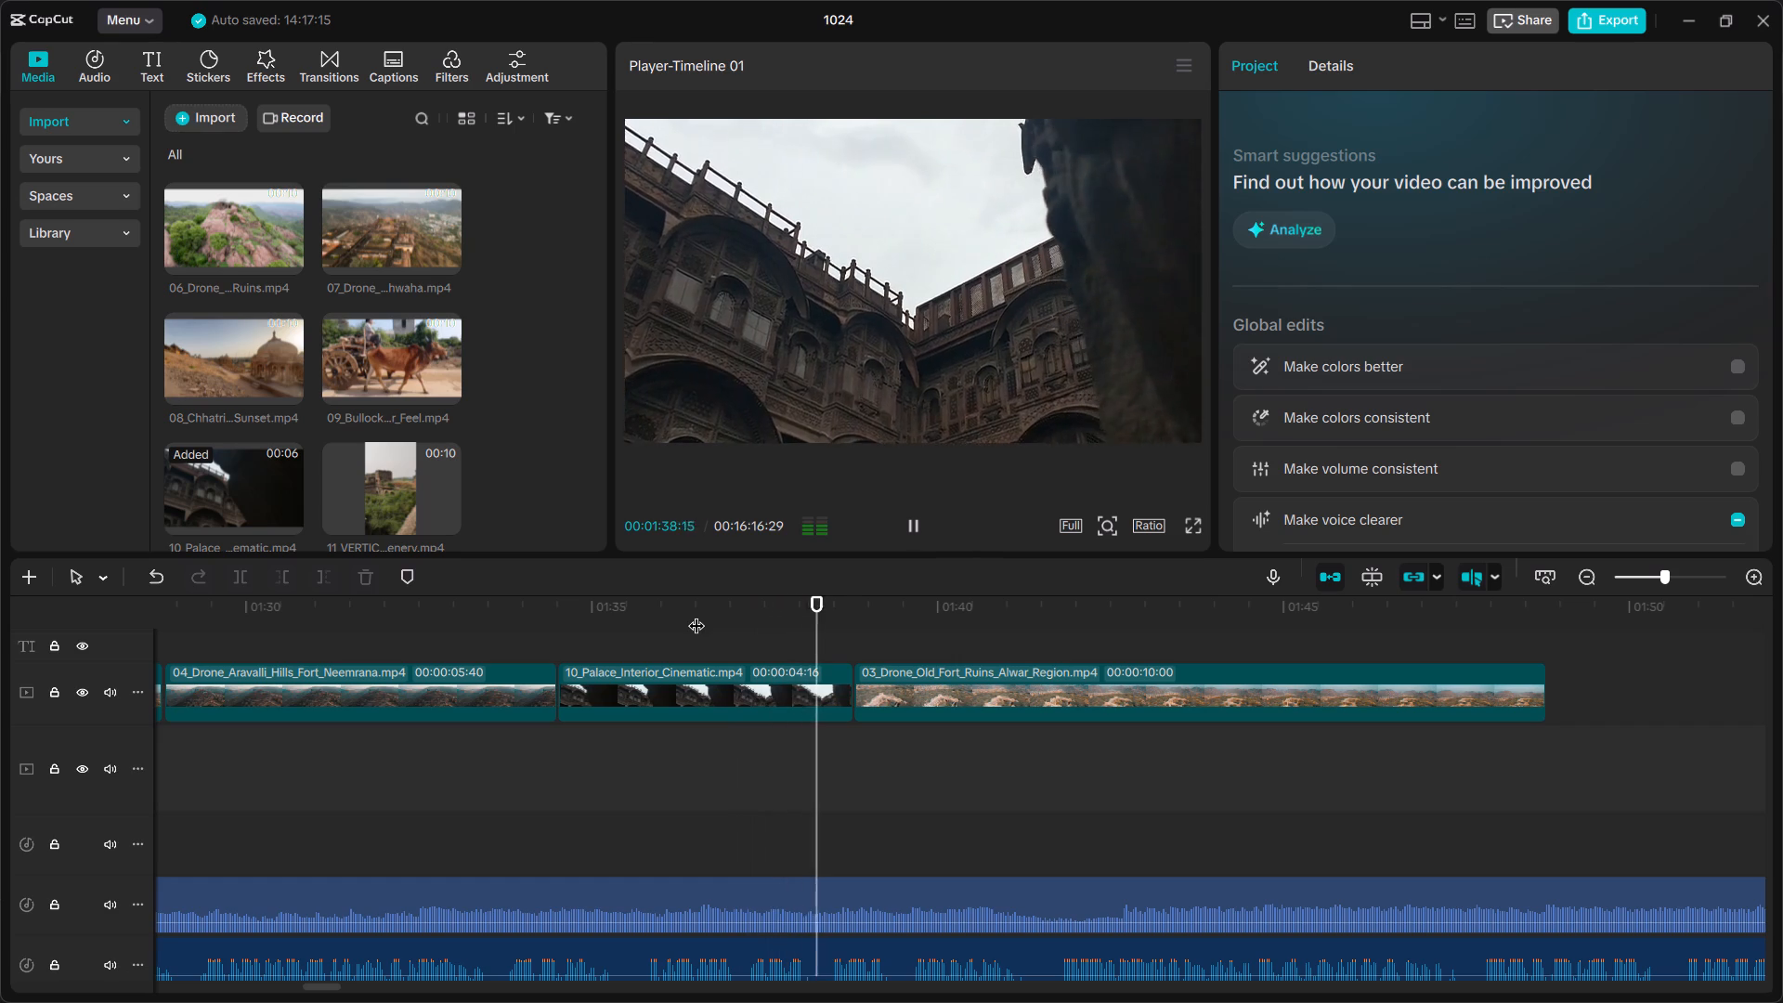
pyautogui.press('space')
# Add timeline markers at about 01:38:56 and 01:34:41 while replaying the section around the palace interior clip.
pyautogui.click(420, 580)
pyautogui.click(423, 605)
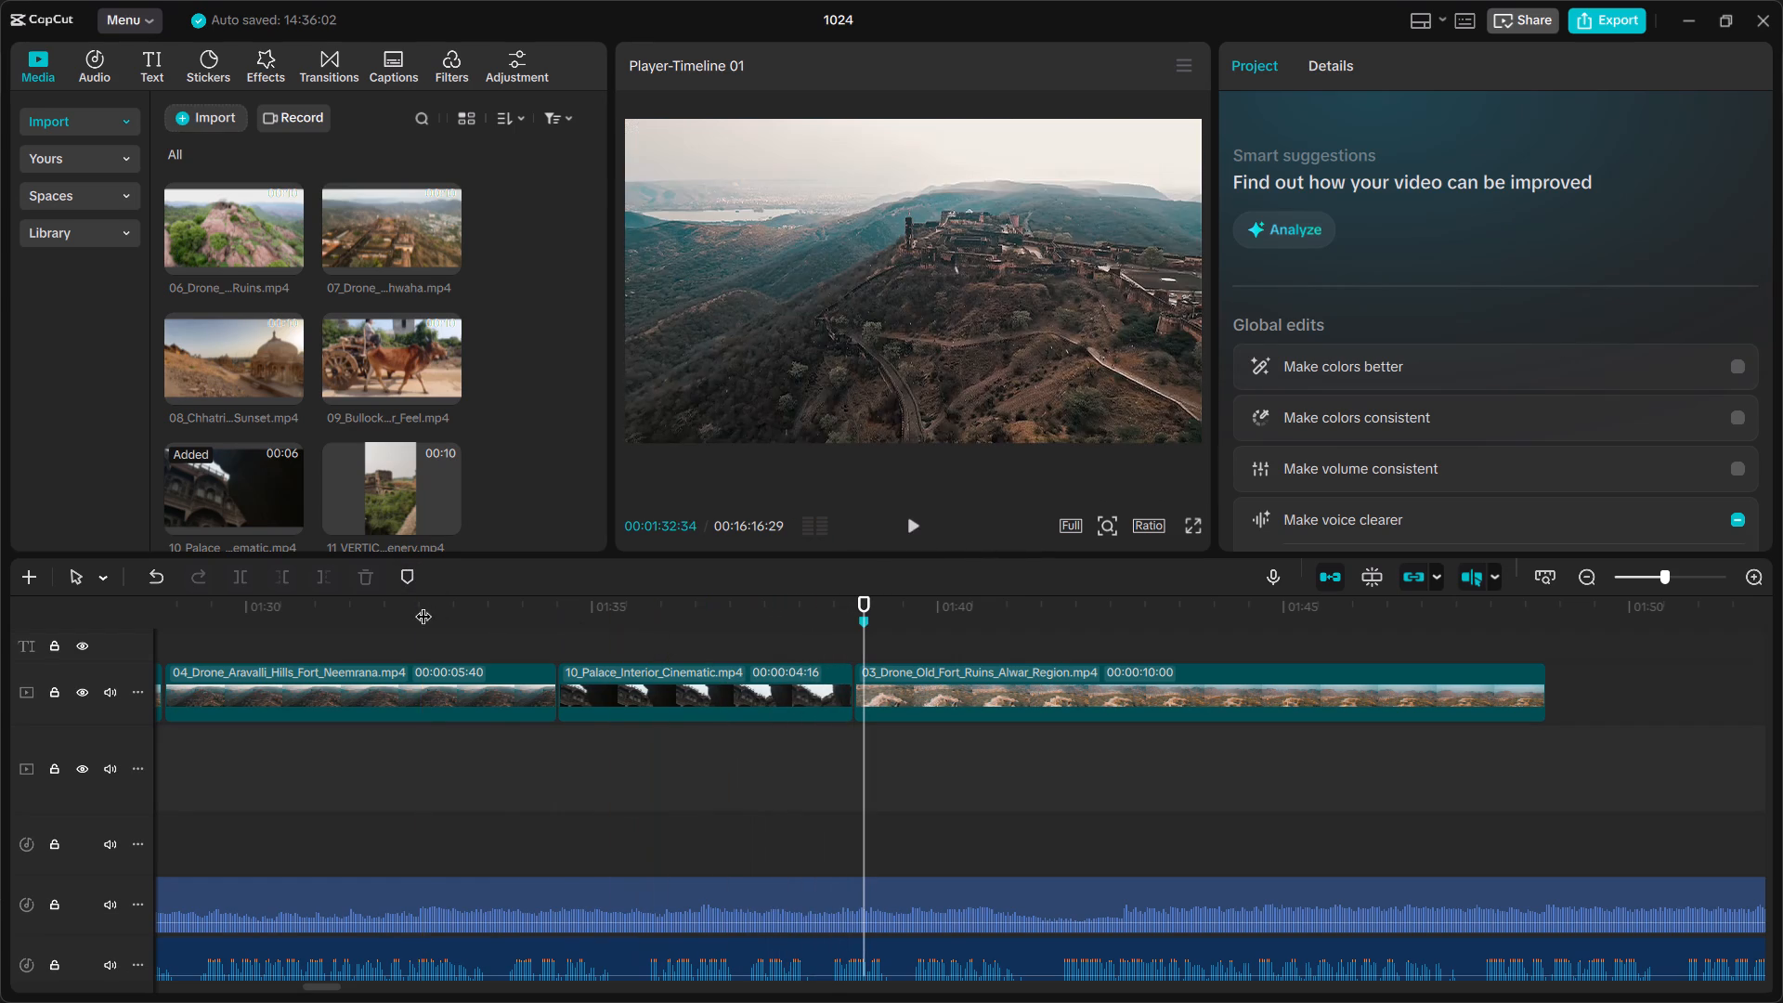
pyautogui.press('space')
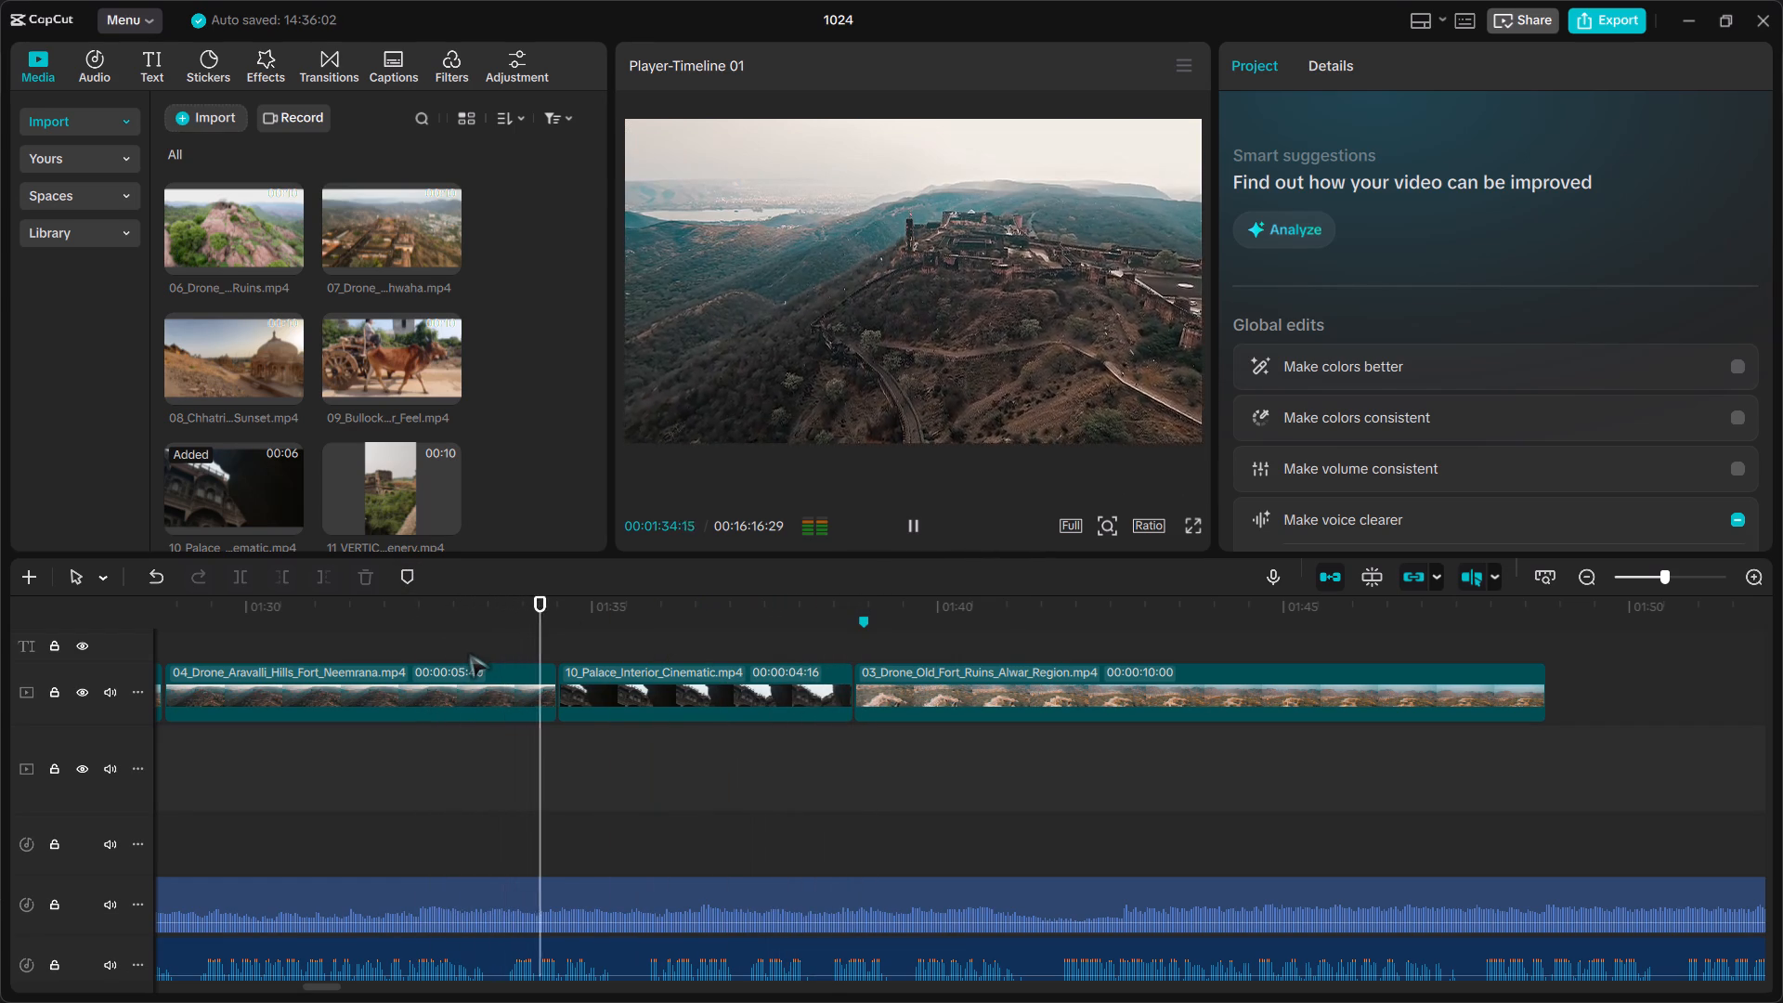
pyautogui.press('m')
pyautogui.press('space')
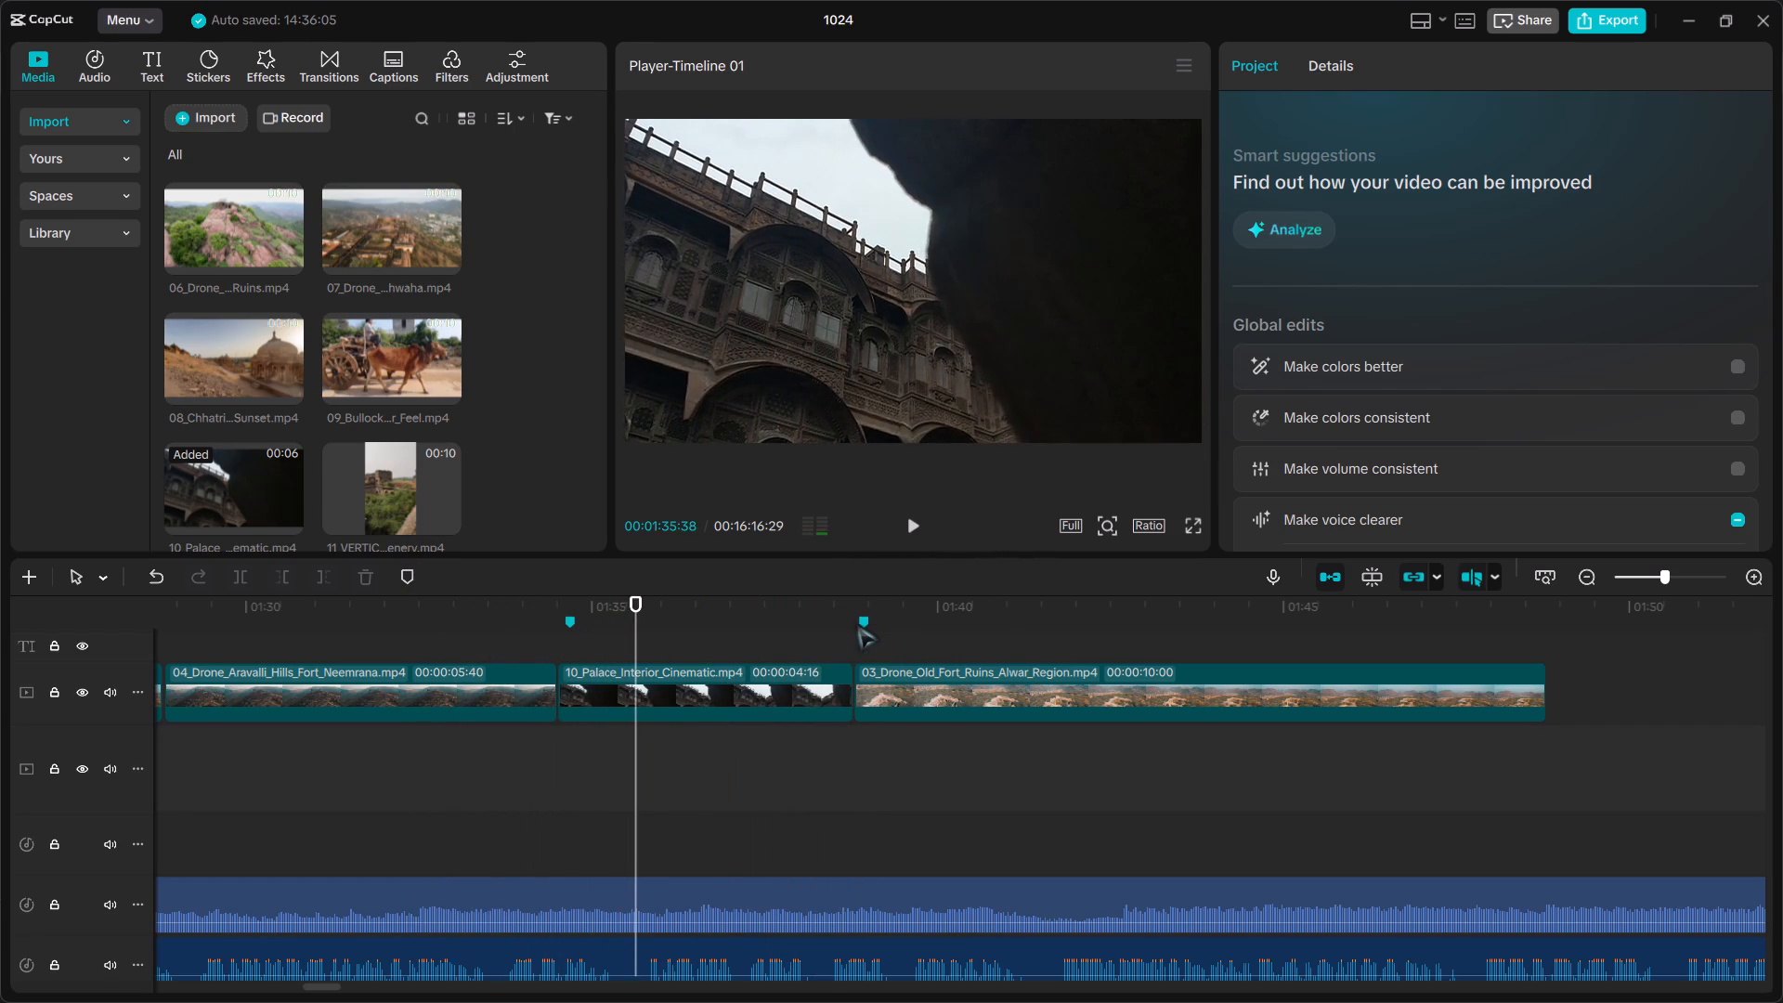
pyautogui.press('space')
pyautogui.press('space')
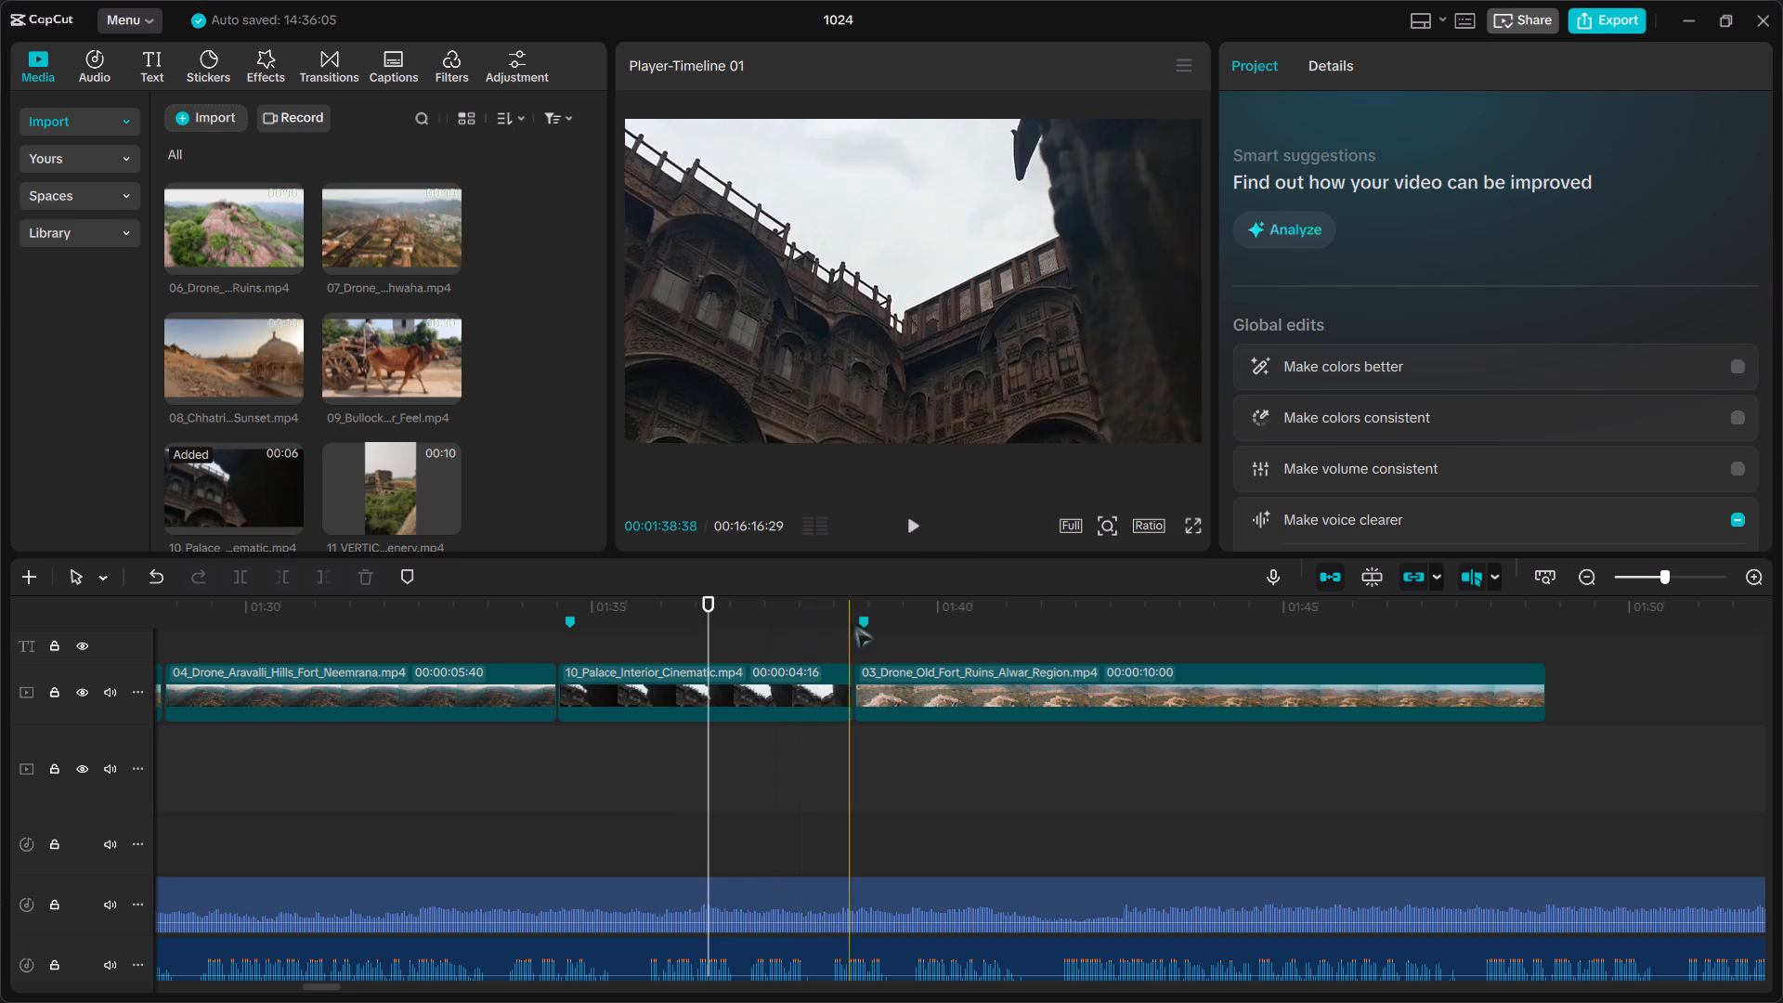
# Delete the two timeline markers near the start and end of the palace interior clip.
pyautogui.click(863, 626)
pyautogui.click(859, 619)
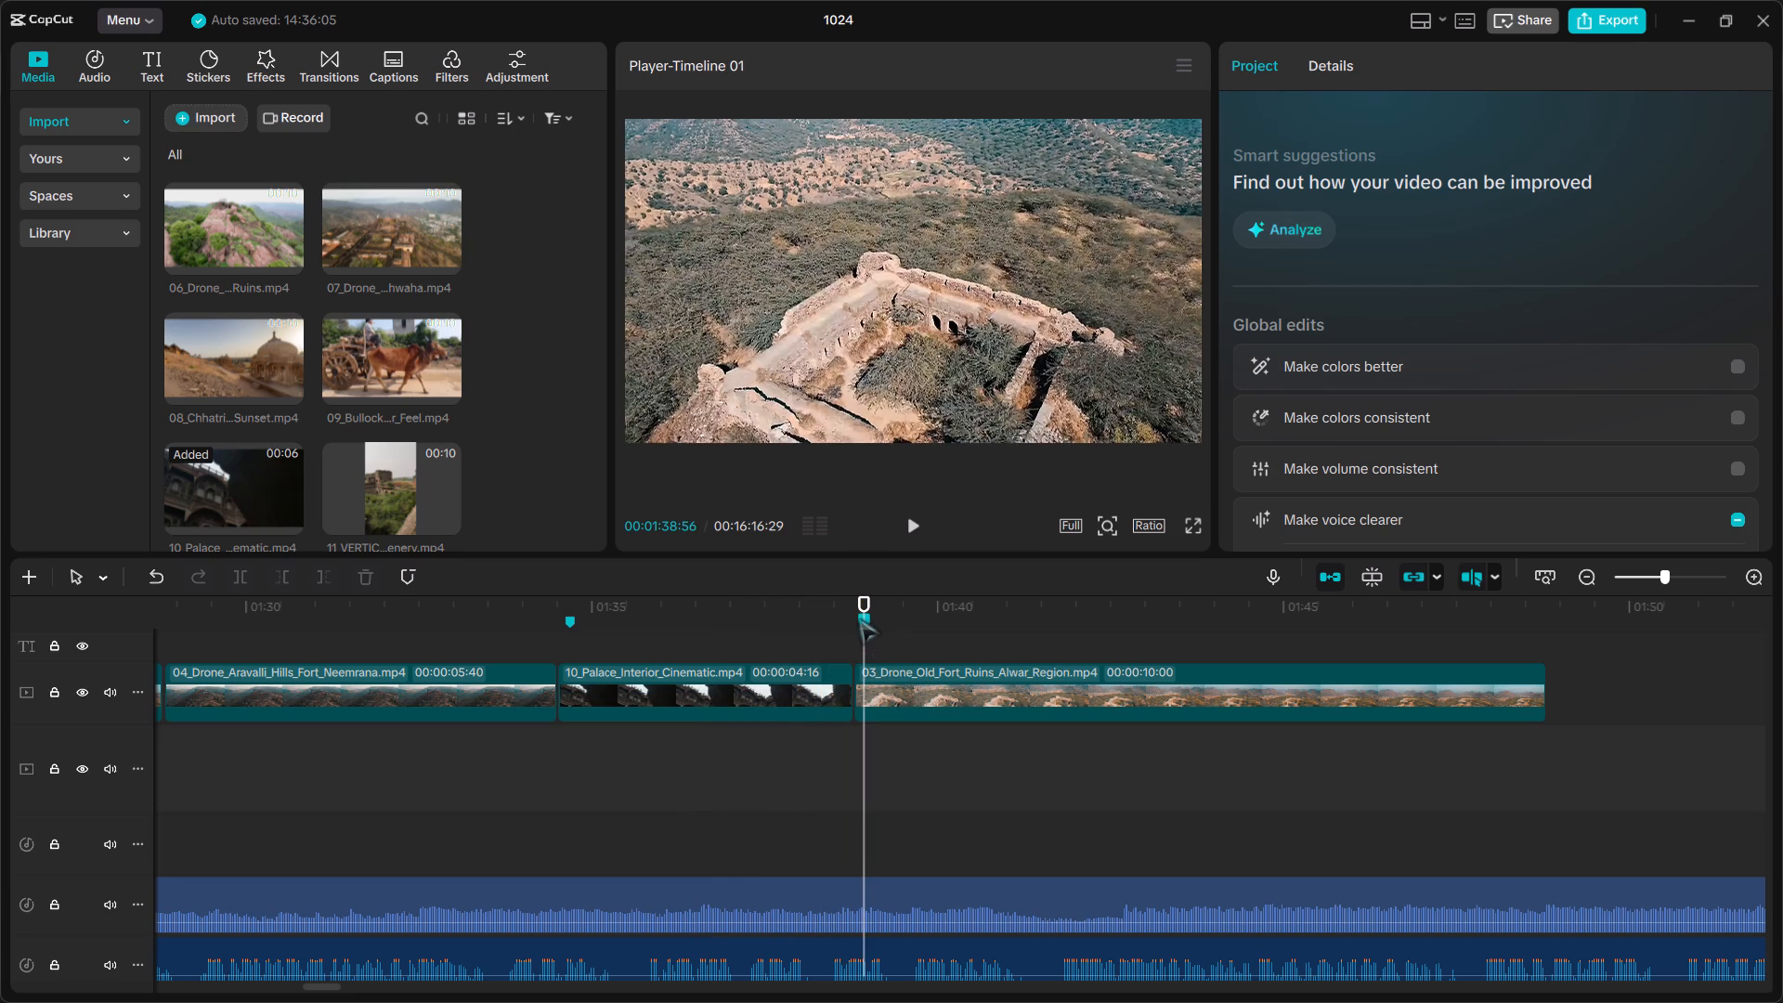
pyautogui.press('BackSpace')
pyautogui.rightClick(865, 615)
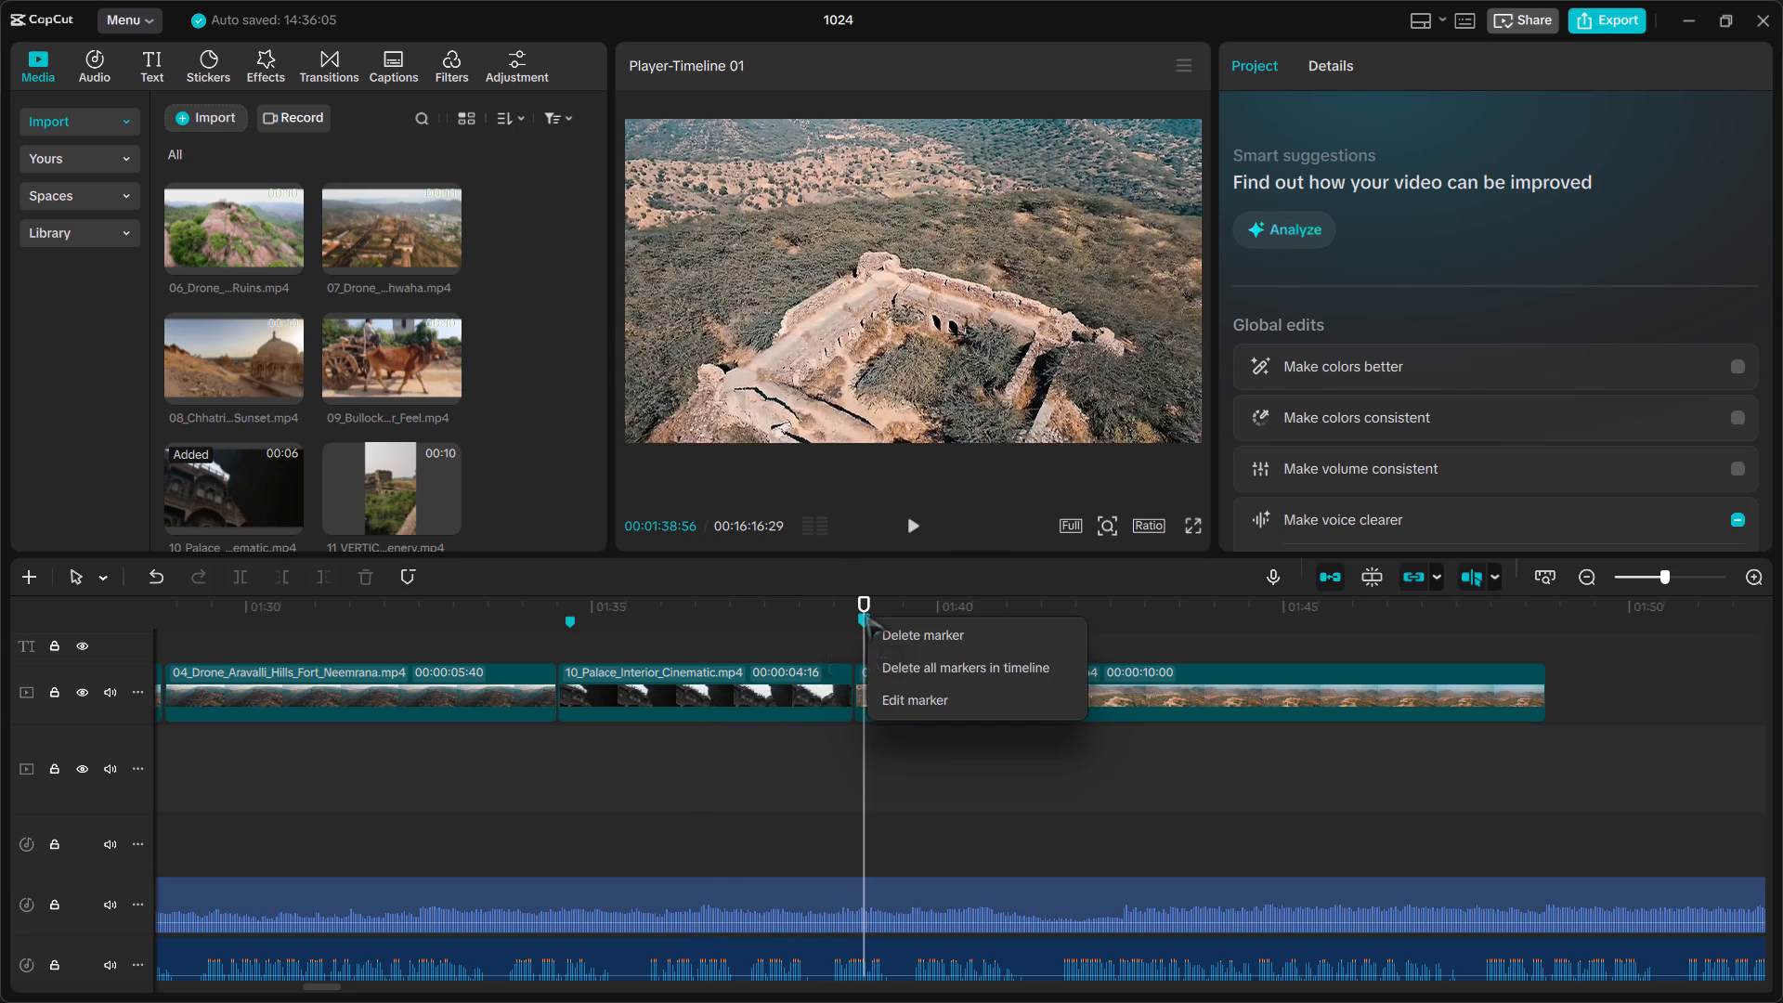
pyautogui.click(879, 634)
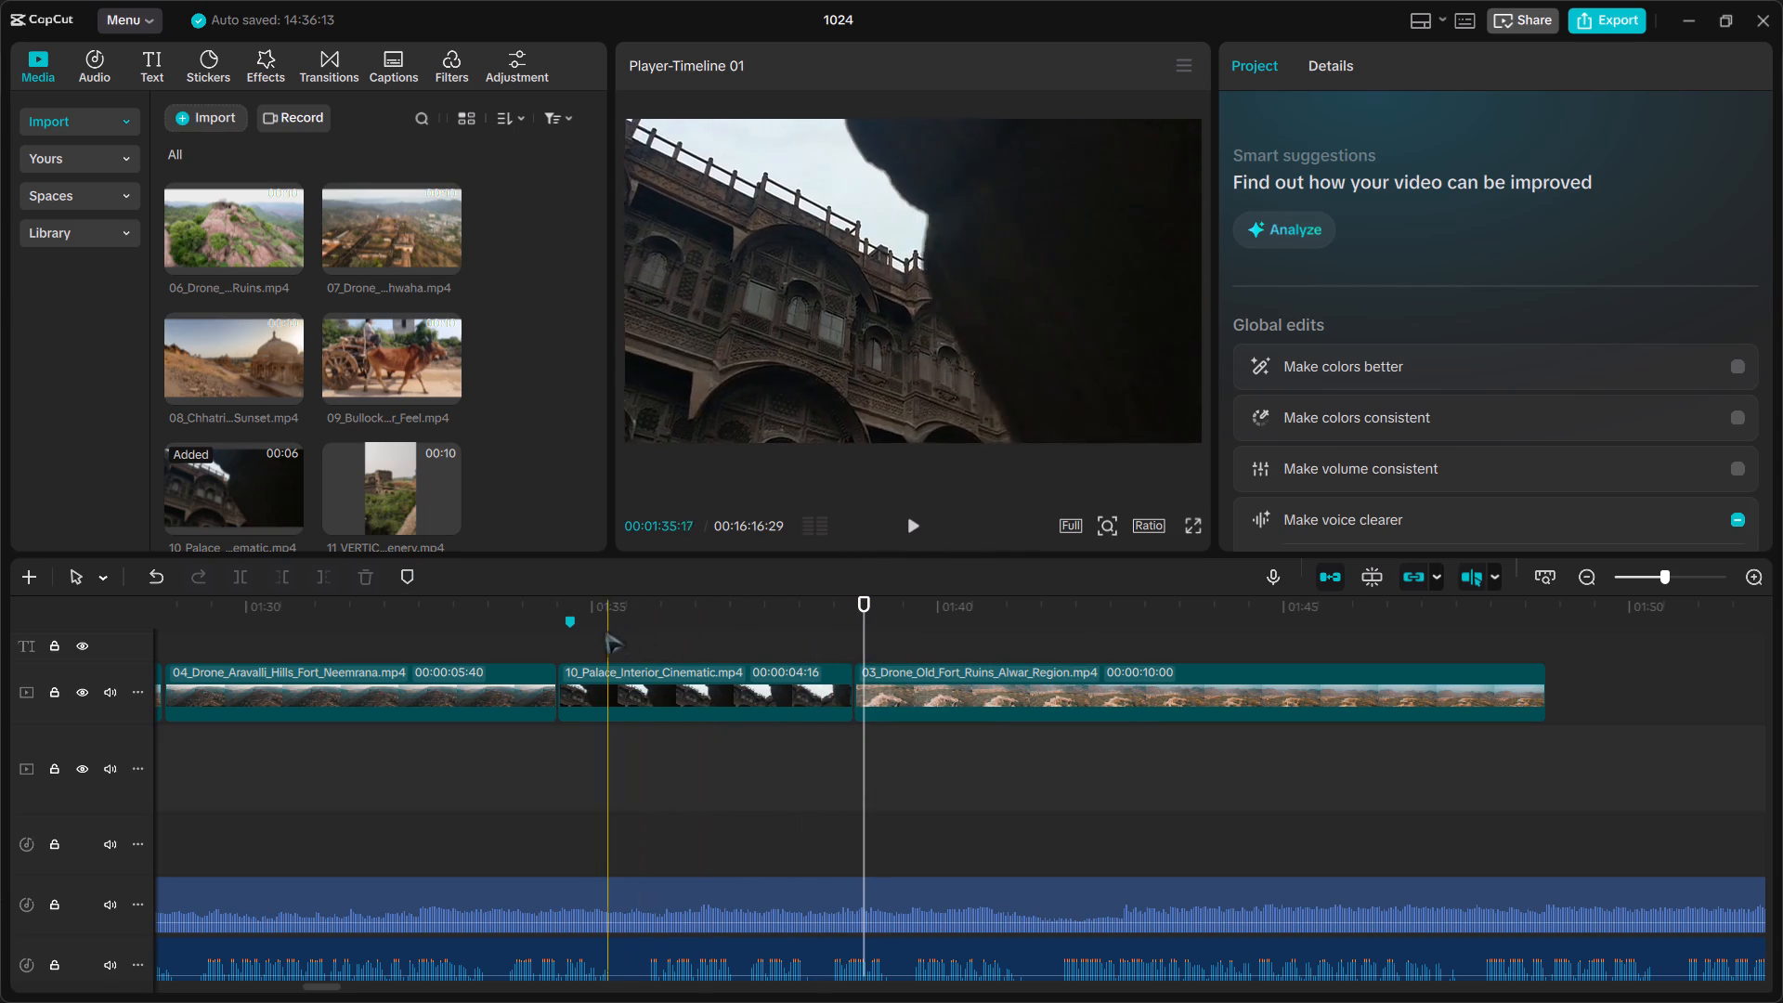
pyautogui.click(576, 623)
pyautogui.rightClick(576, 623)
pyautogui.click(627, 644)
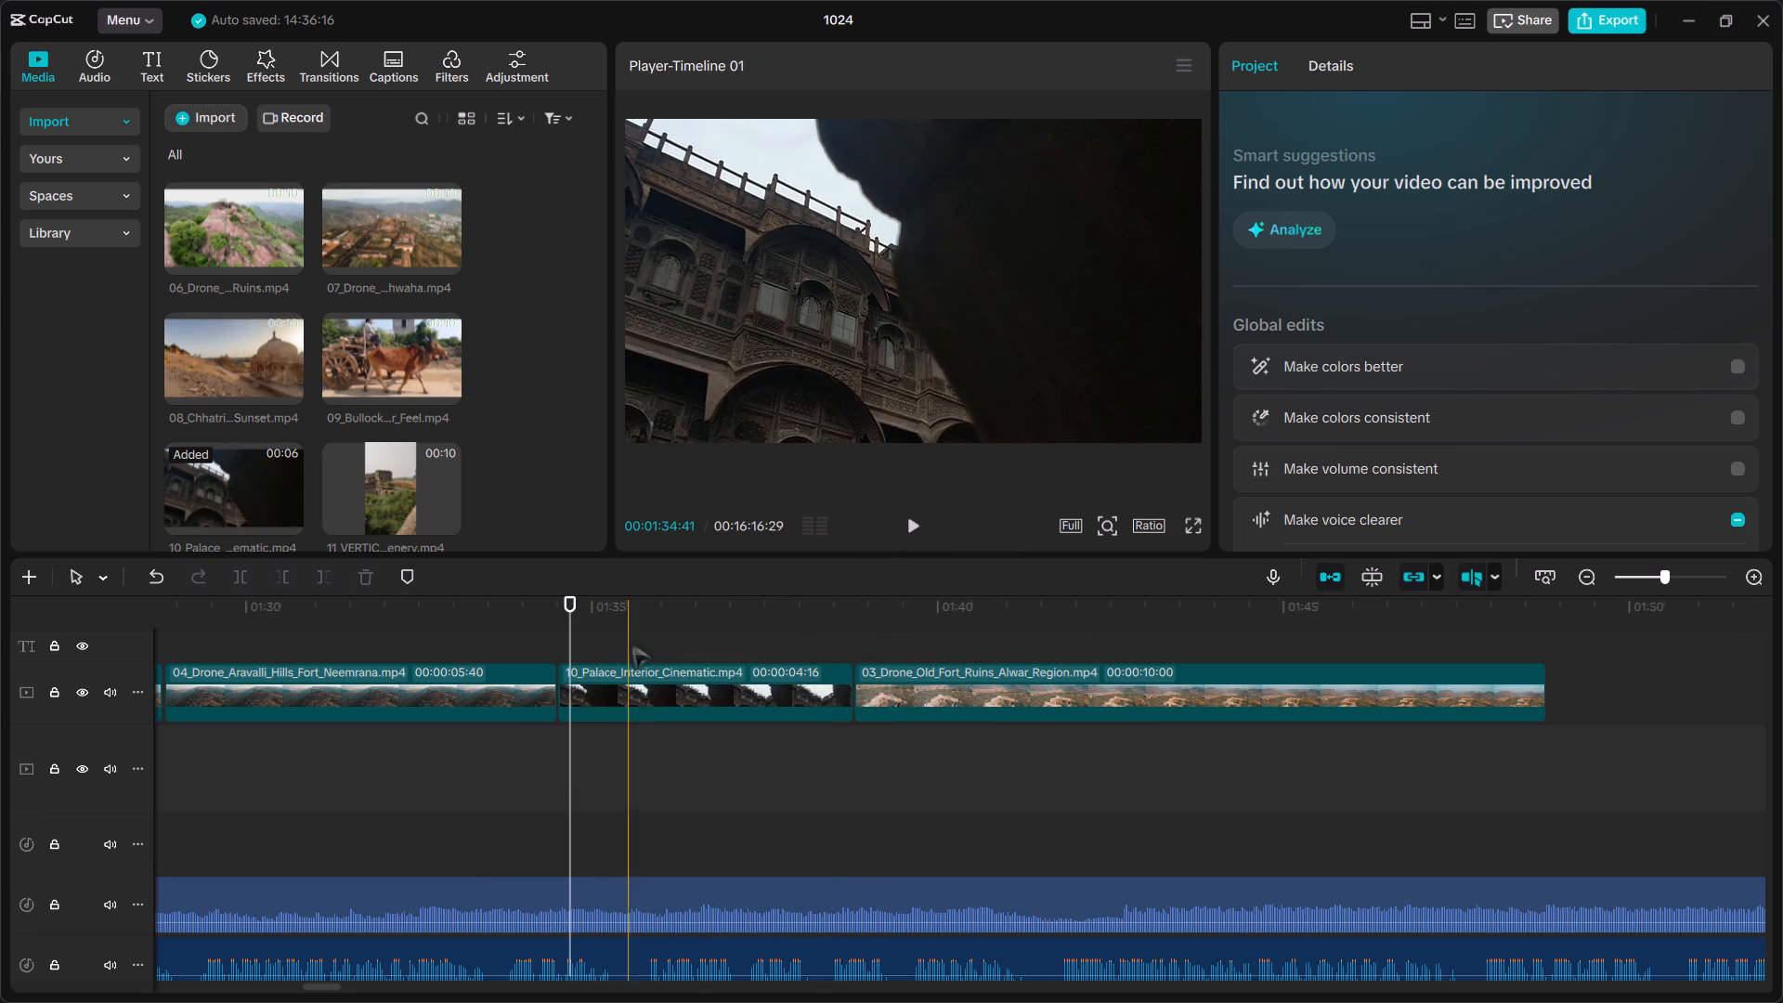
# Replay the section around the palace interior clip and trim the end of 10_Palace_Interior_Cinematic.mp4 to just before 01:37:56.
pyautogui.press('space')
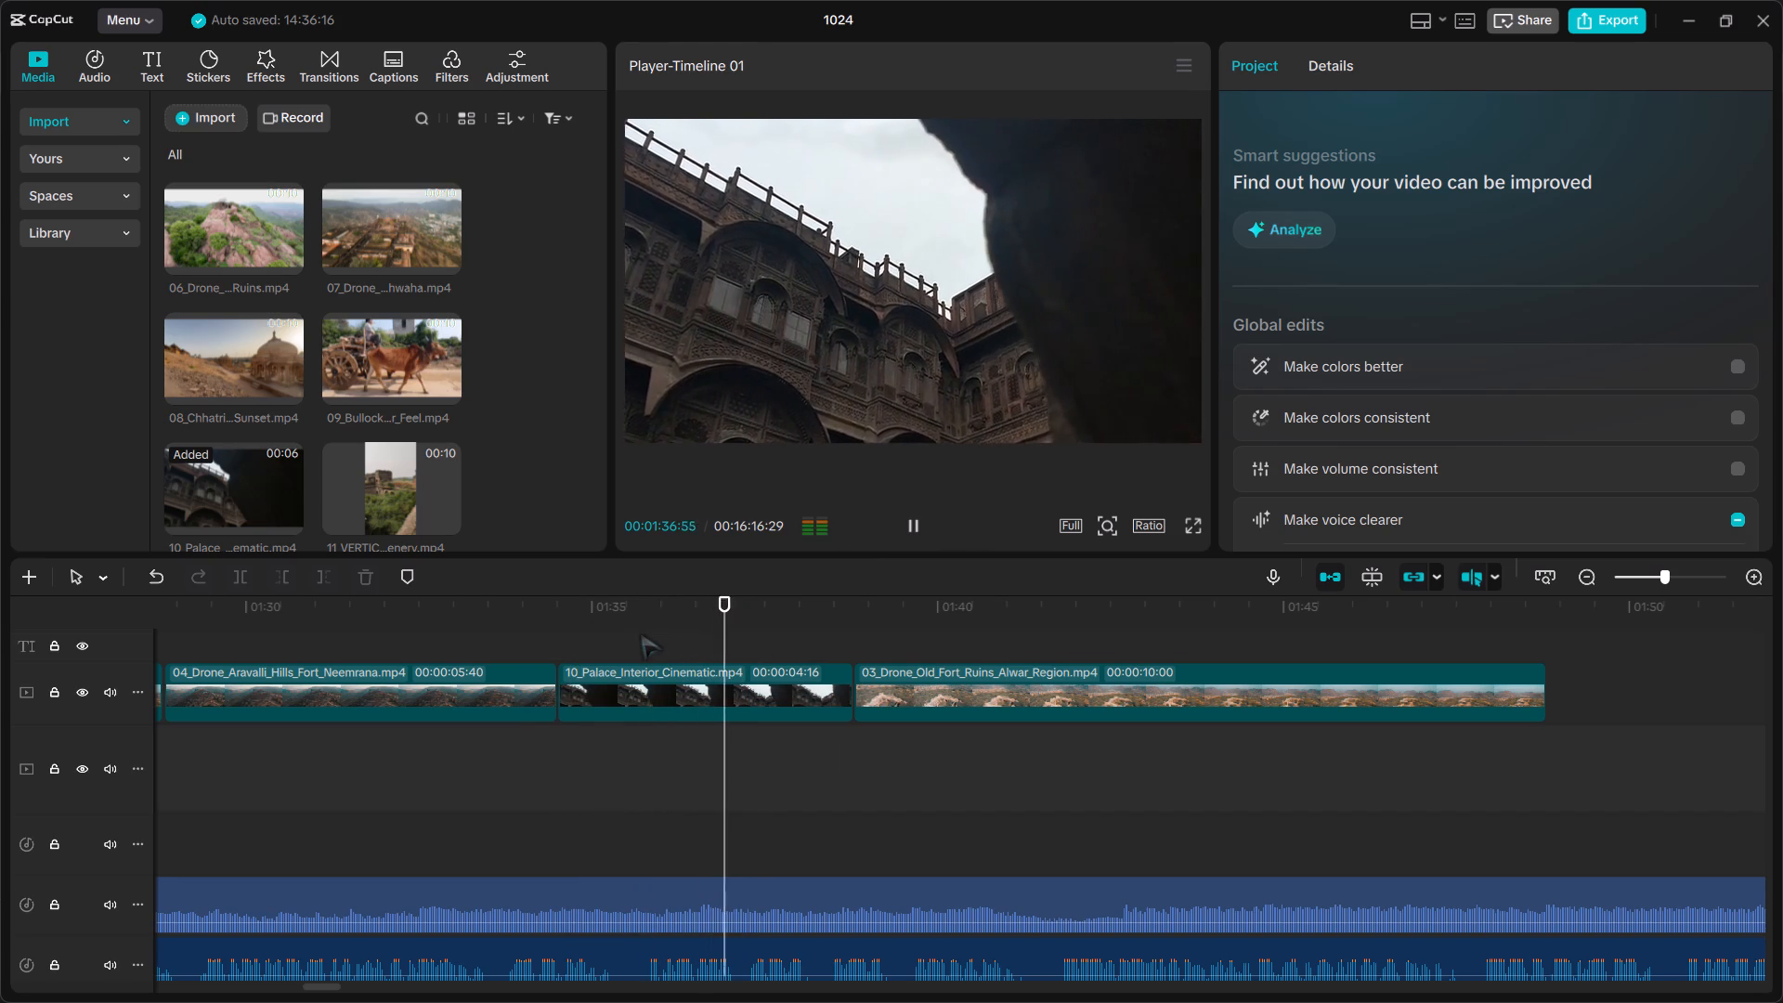
pyautogui.press('space')
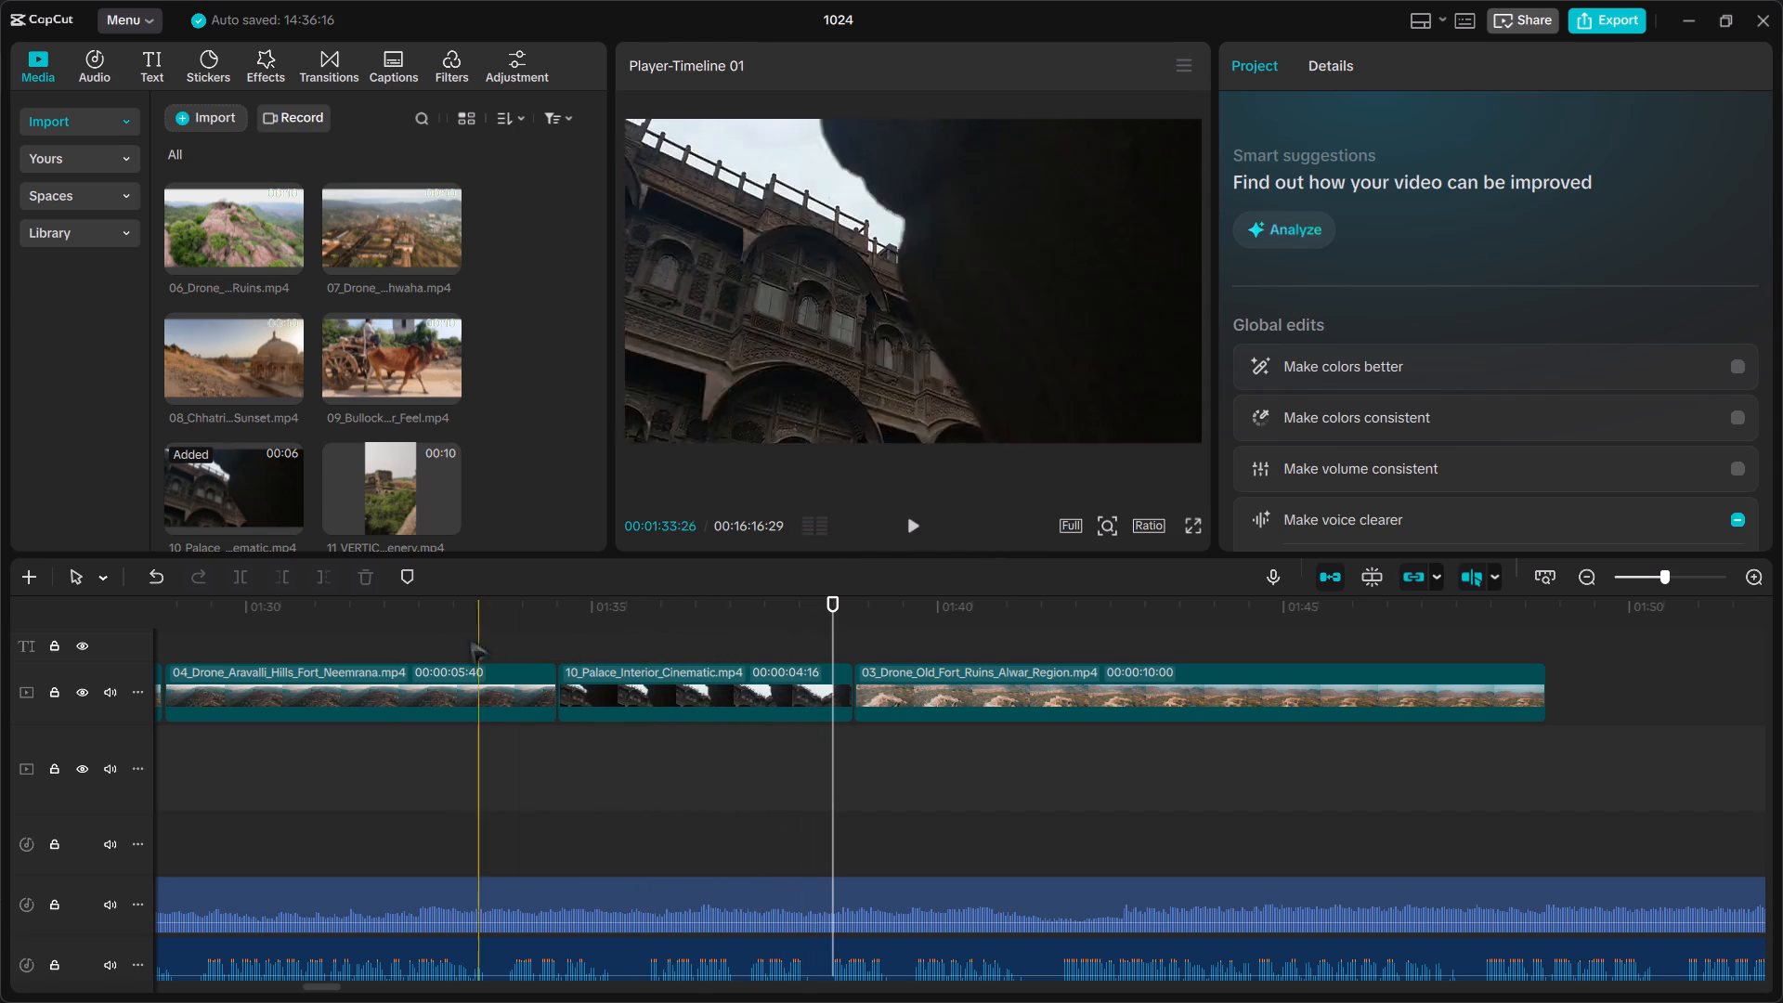
pyautogui.click(379, 640)
pyautogui.press('space')
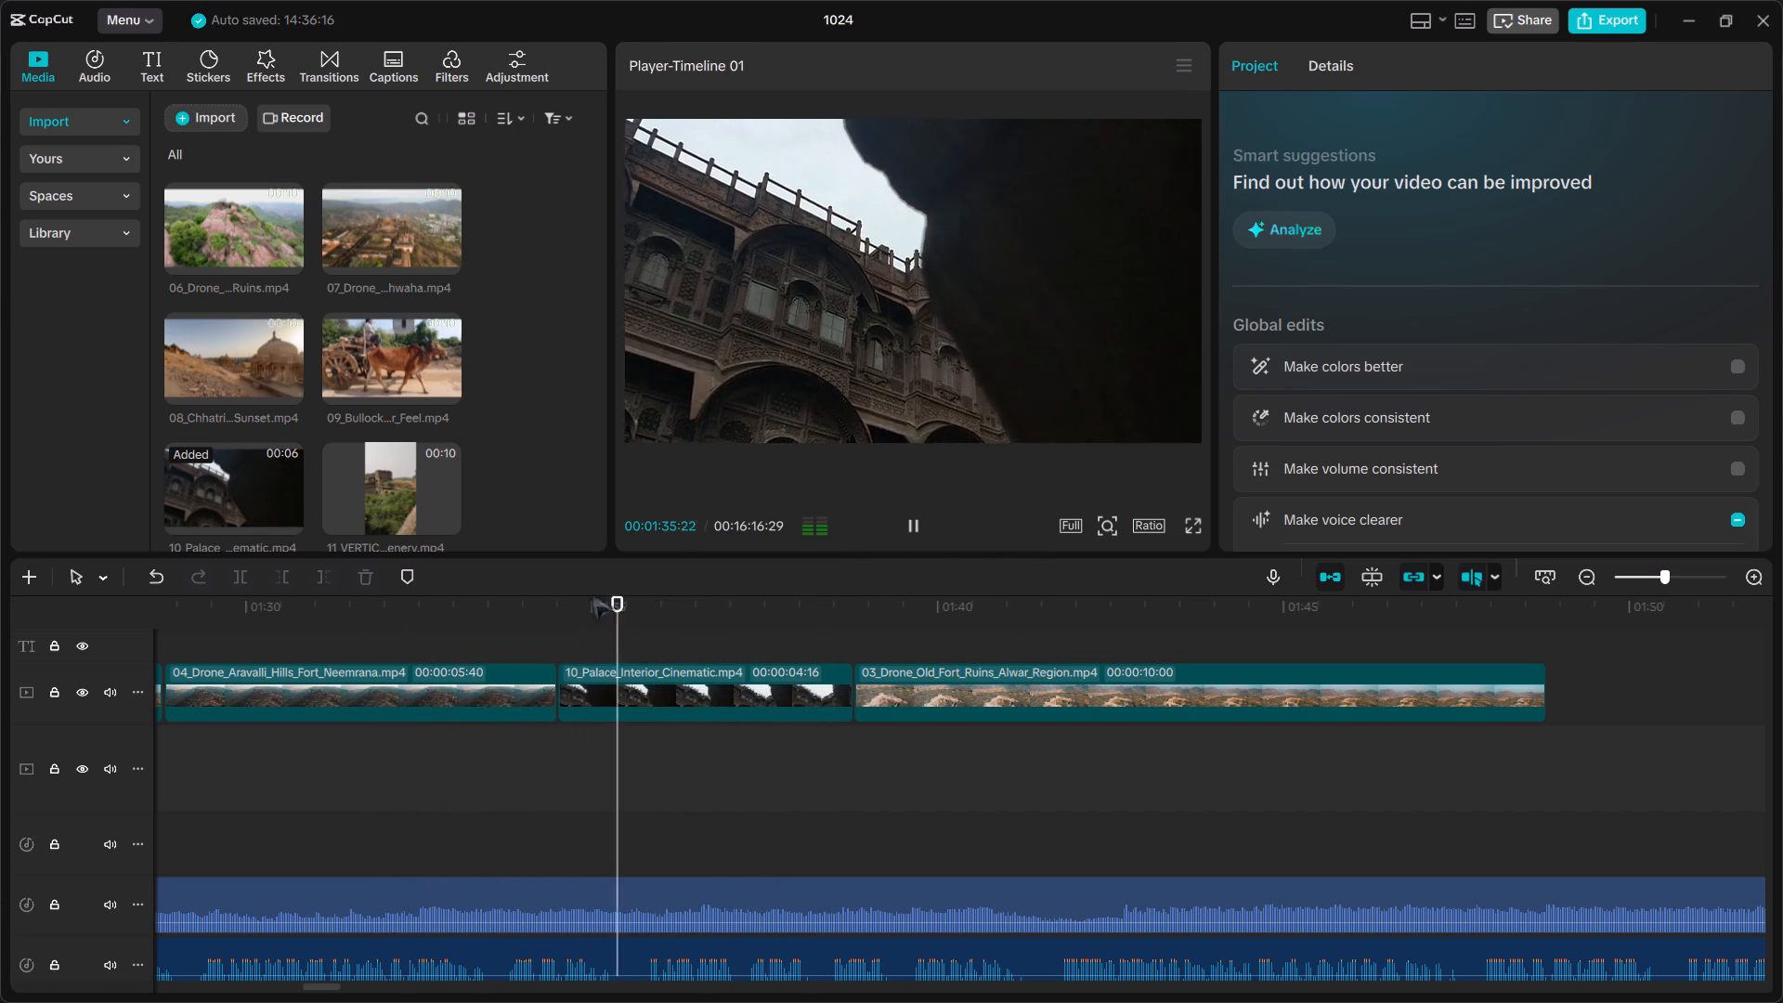
pyautogui.press('space')
pyautogui.press('space')
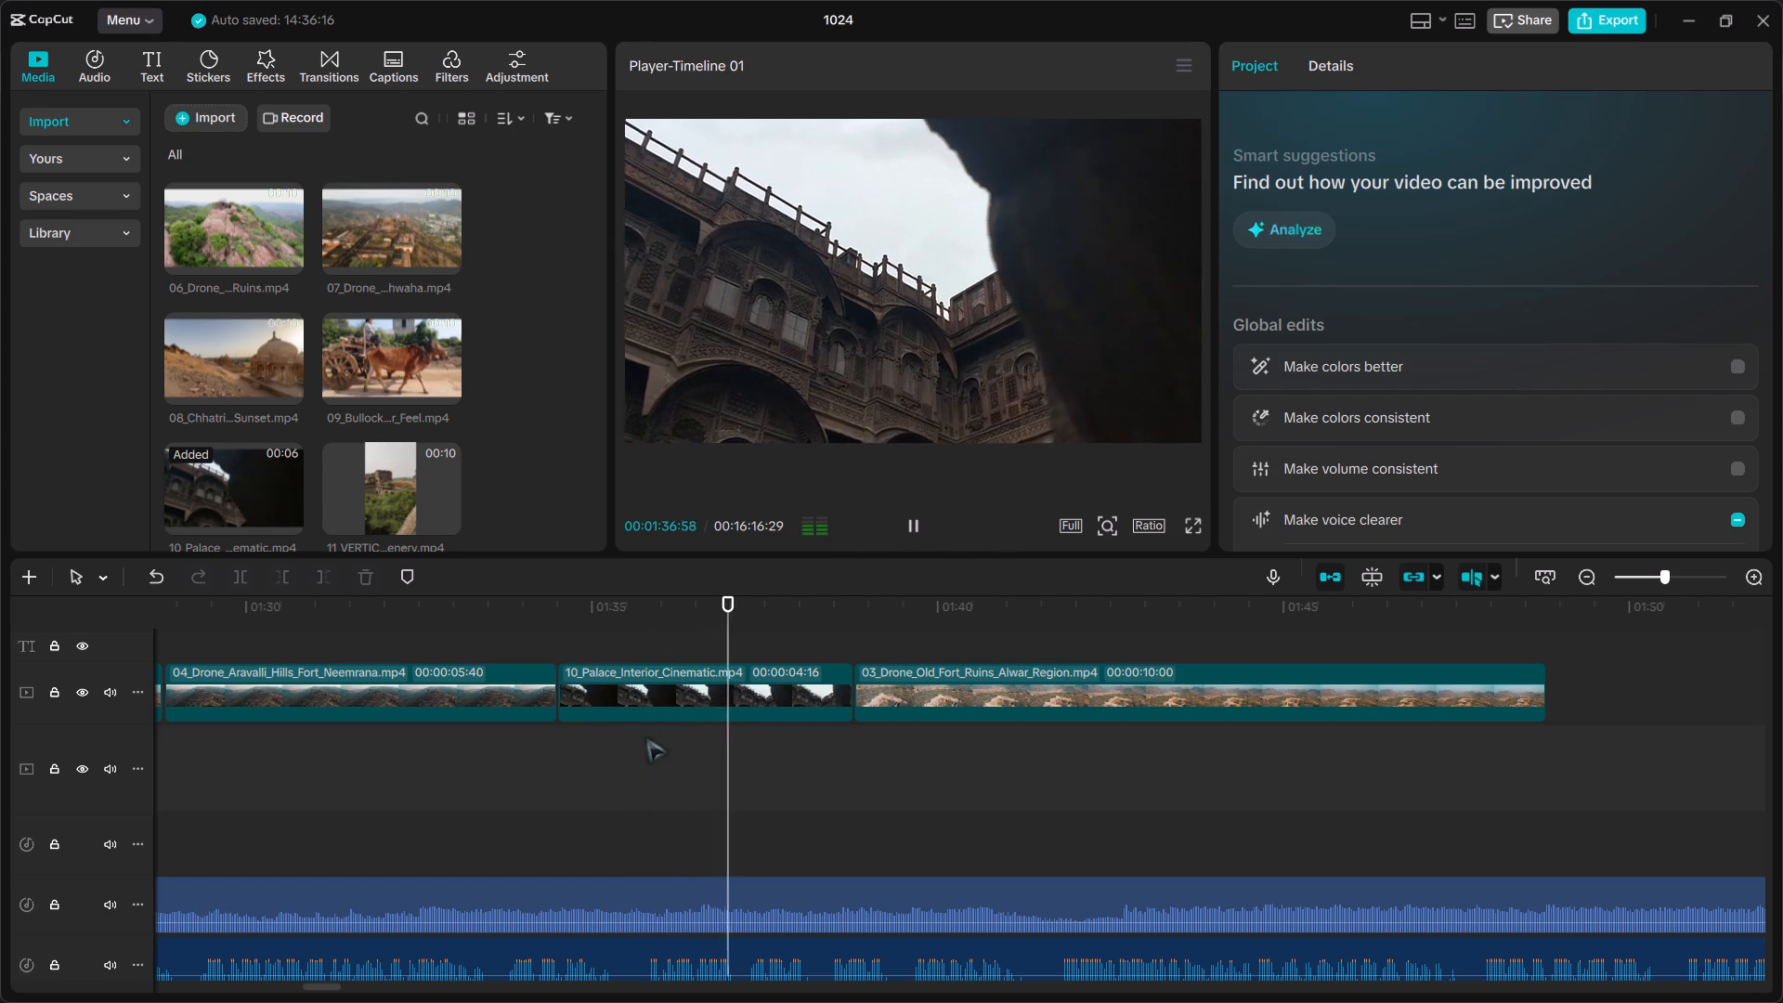
pyautogui.press('space')
pyautogui.press('space')
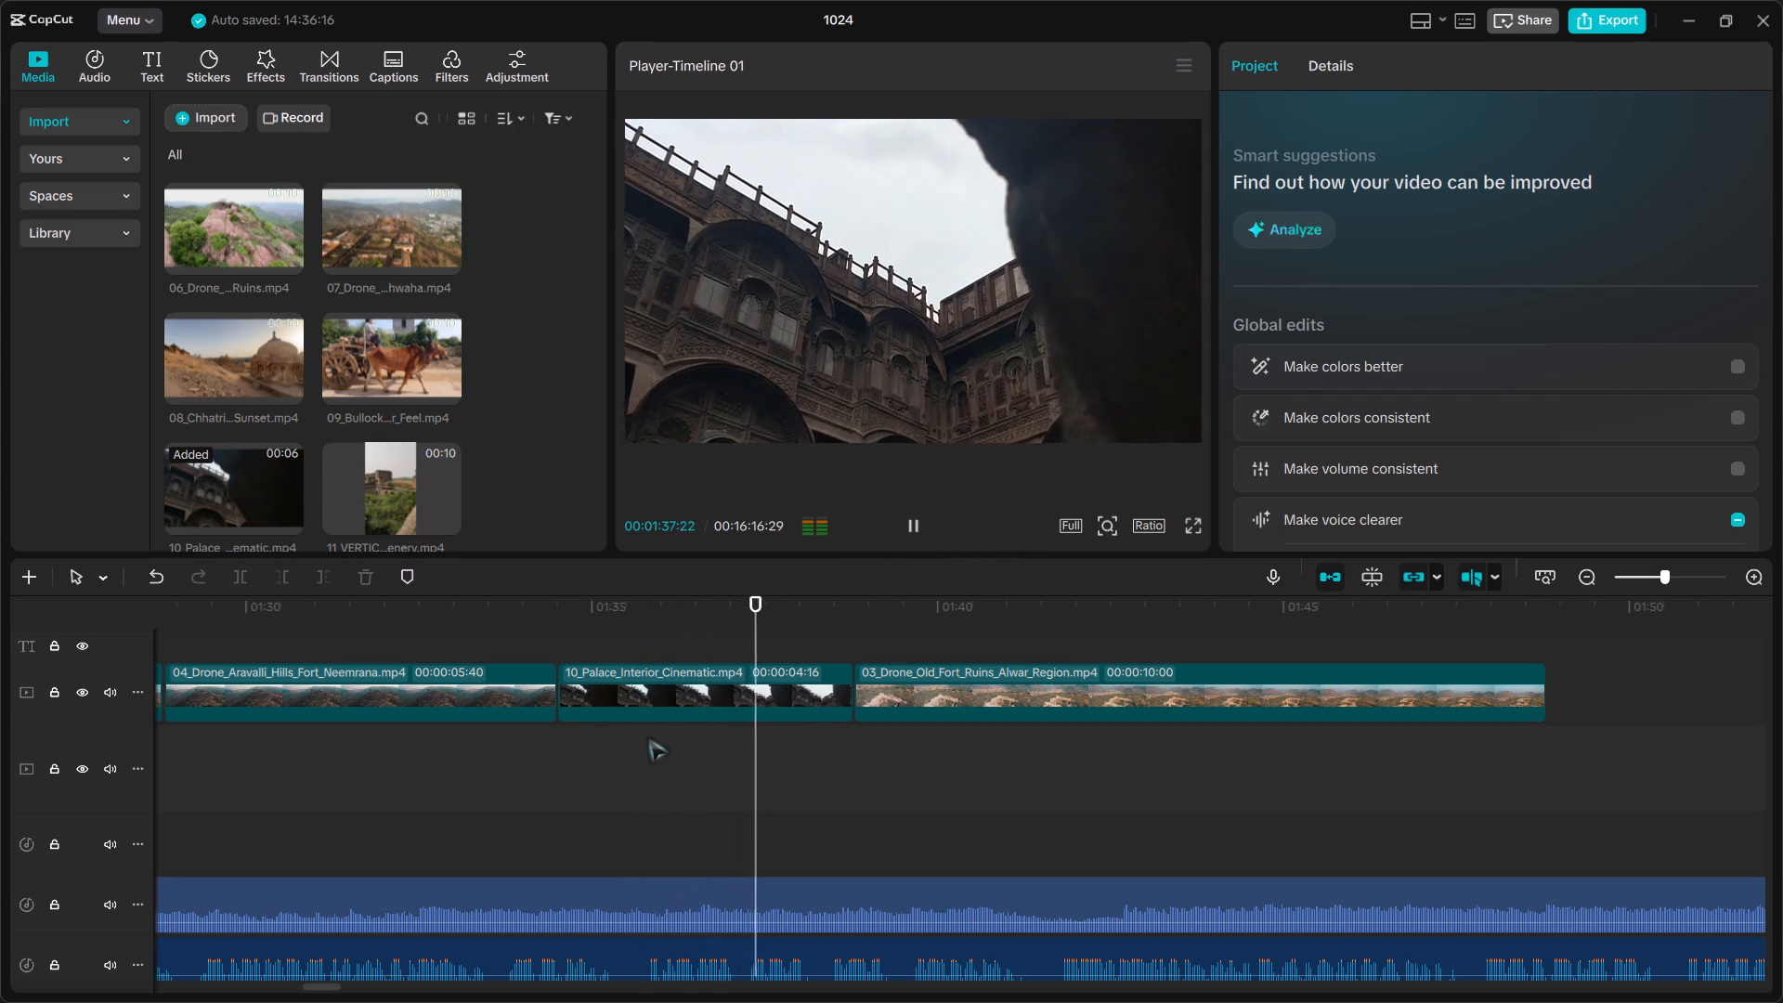
pyautogui.press('space')
pyautogui.click(814, 704)
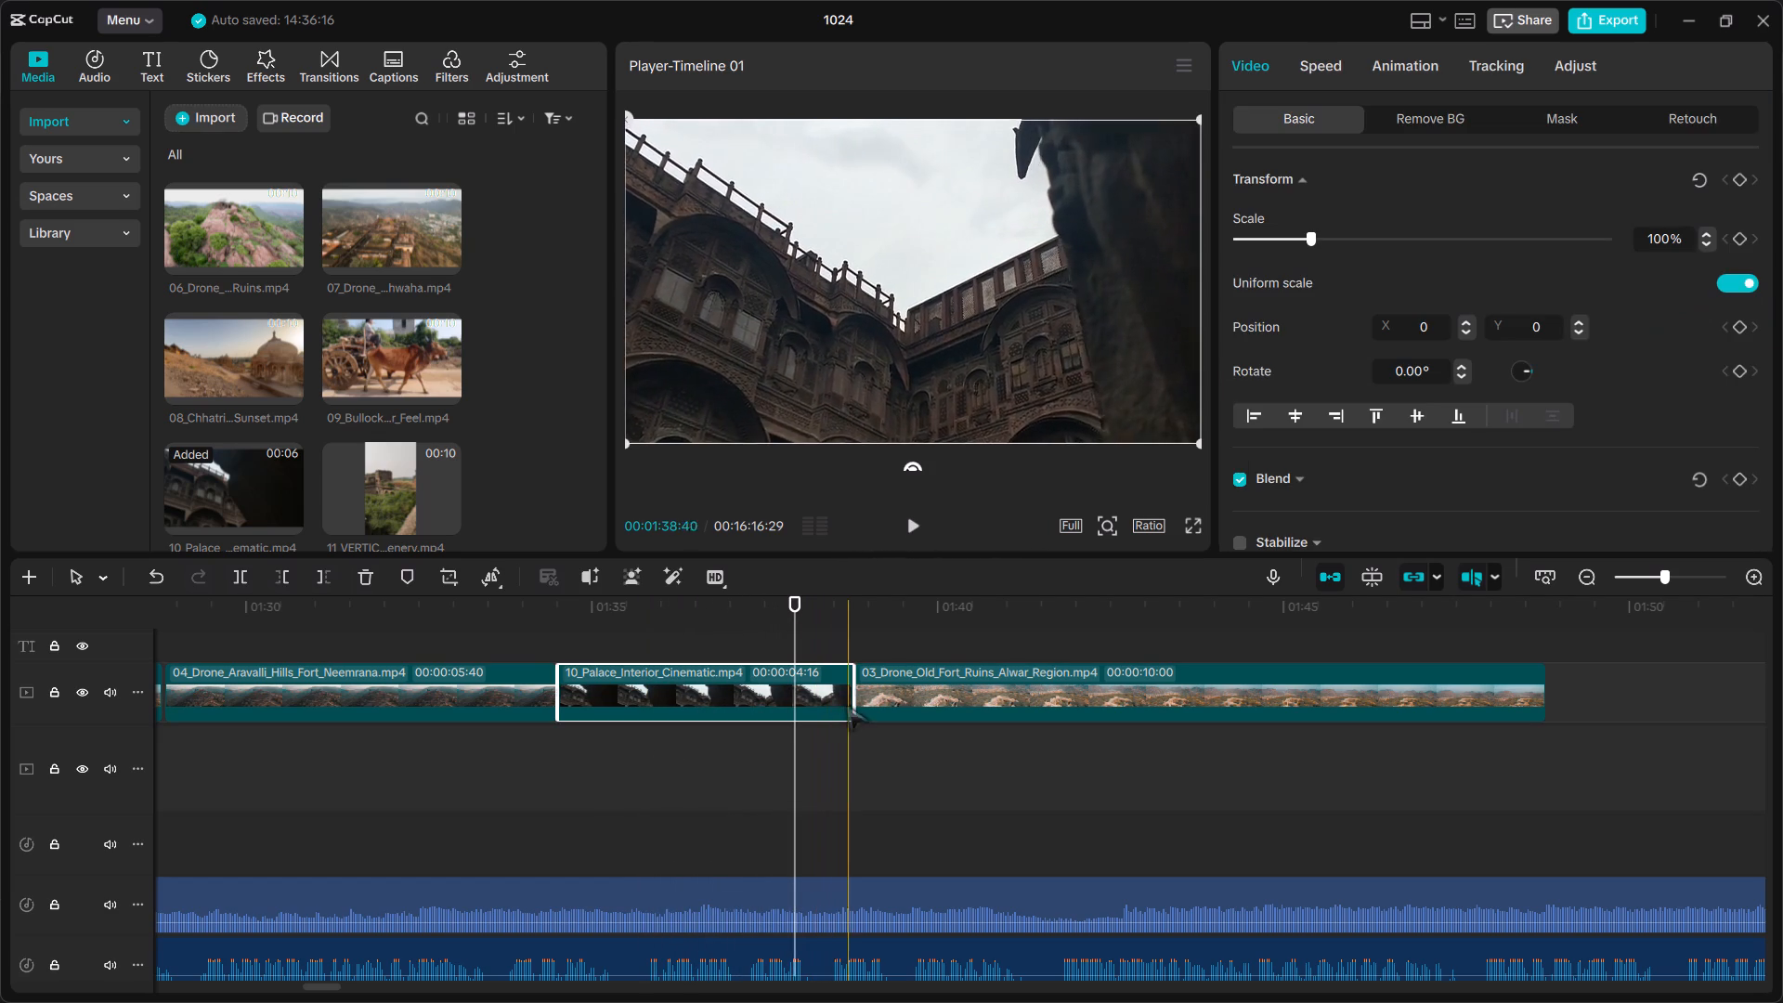
pyautogui.moveTo(853, 704); pyautogui.dragTo(775, 723)
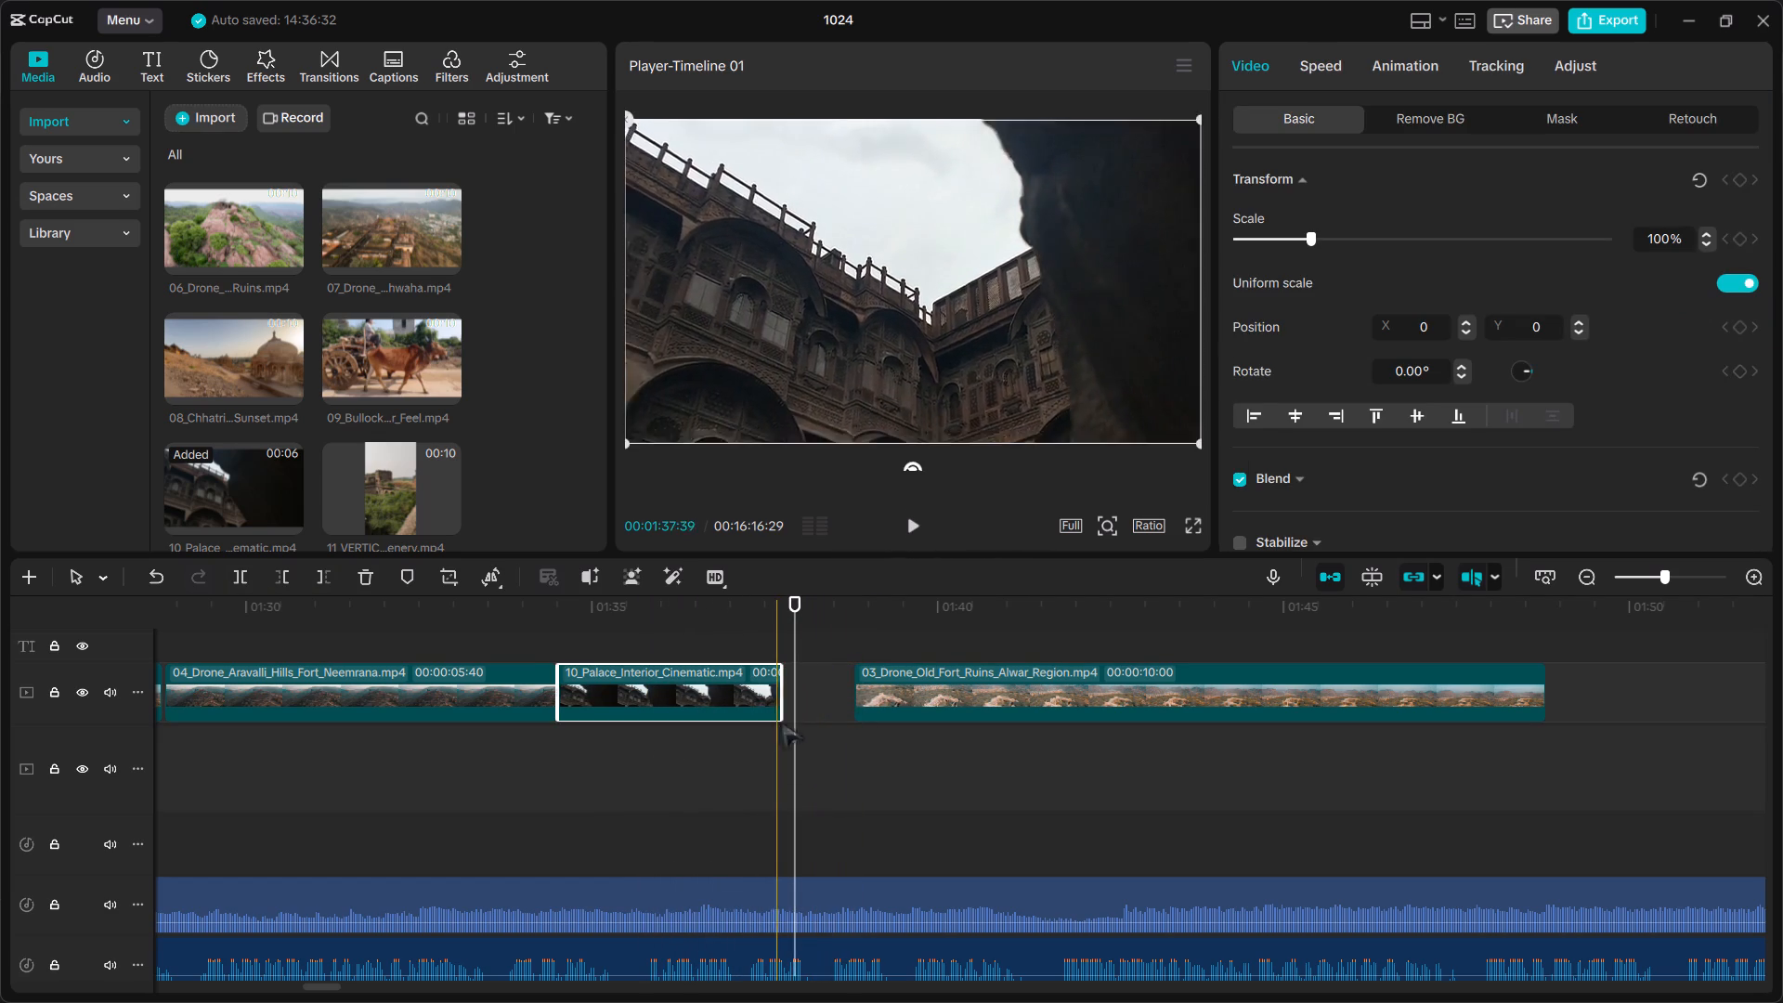
# Move the 03_Drone_Old_Fort_Ruins_Alwar_Region.mp4 clip later on the main track to start at about 01:48, leaving a gap after the palace clip.
pyautogui.click(874, 697)
pyautogui.moveTo(874, 697); pyautogui.dragTo(1373, 697)
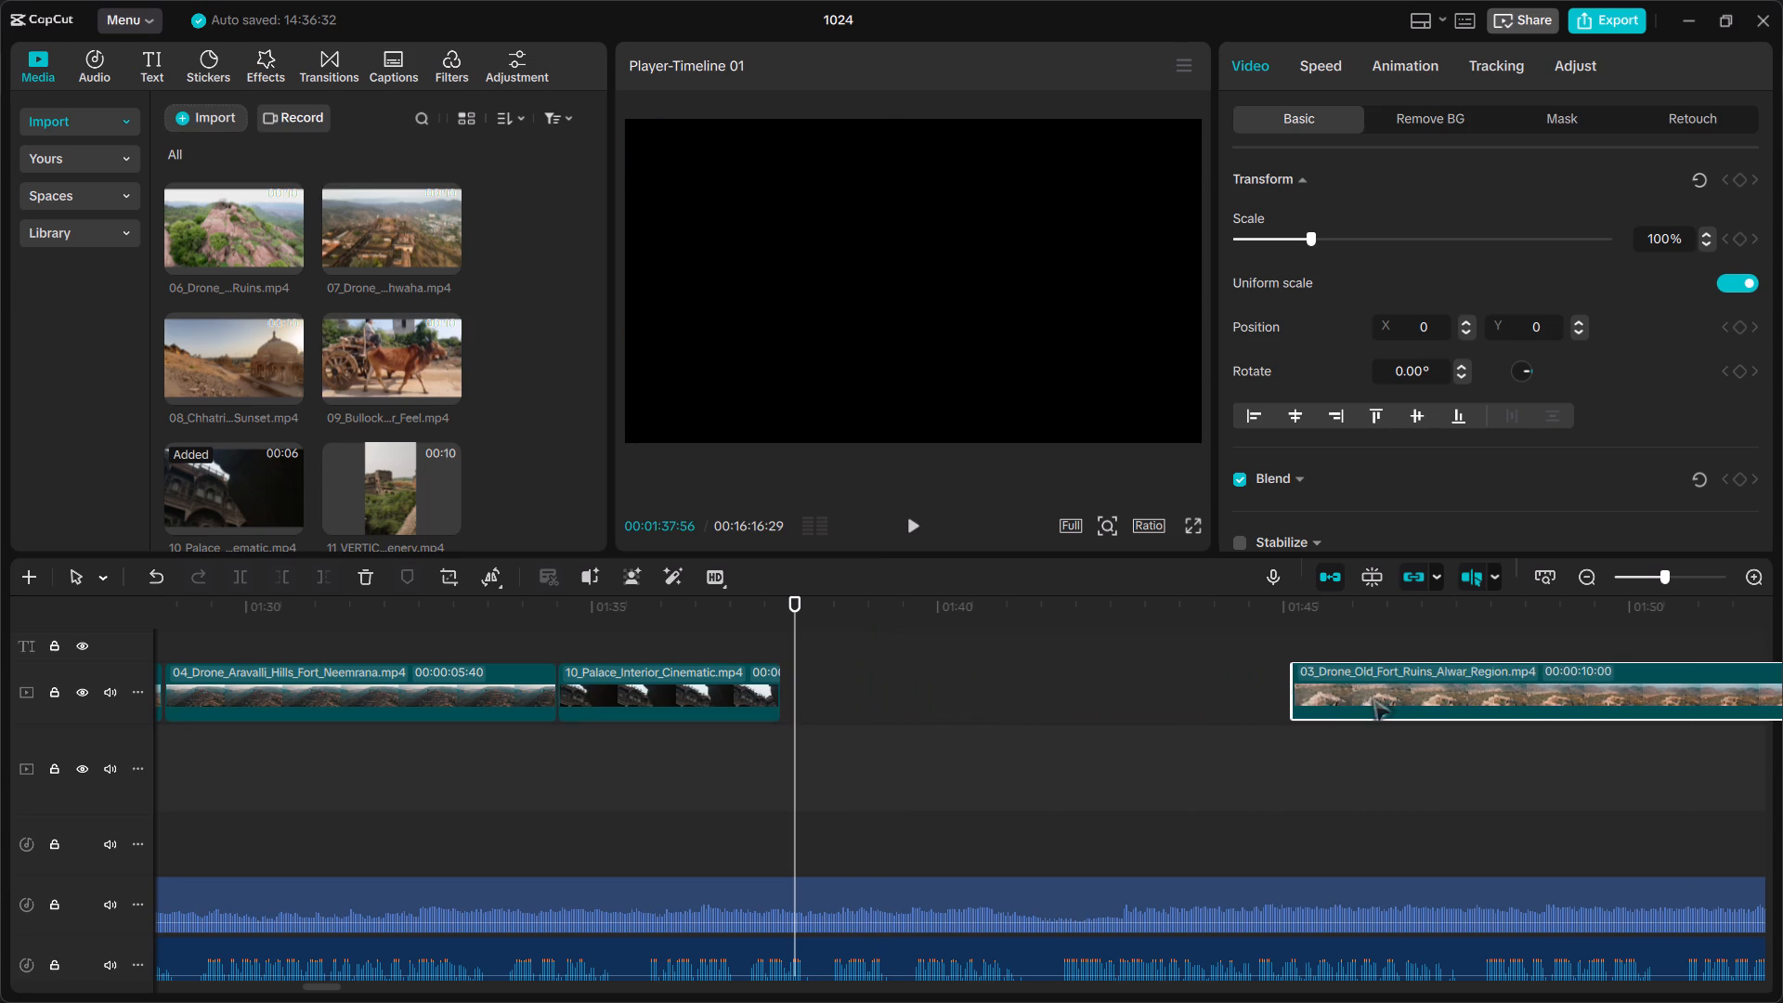
pyautogui.moveTo(1373, 697); pyautogui.dragTo(1537, 697)
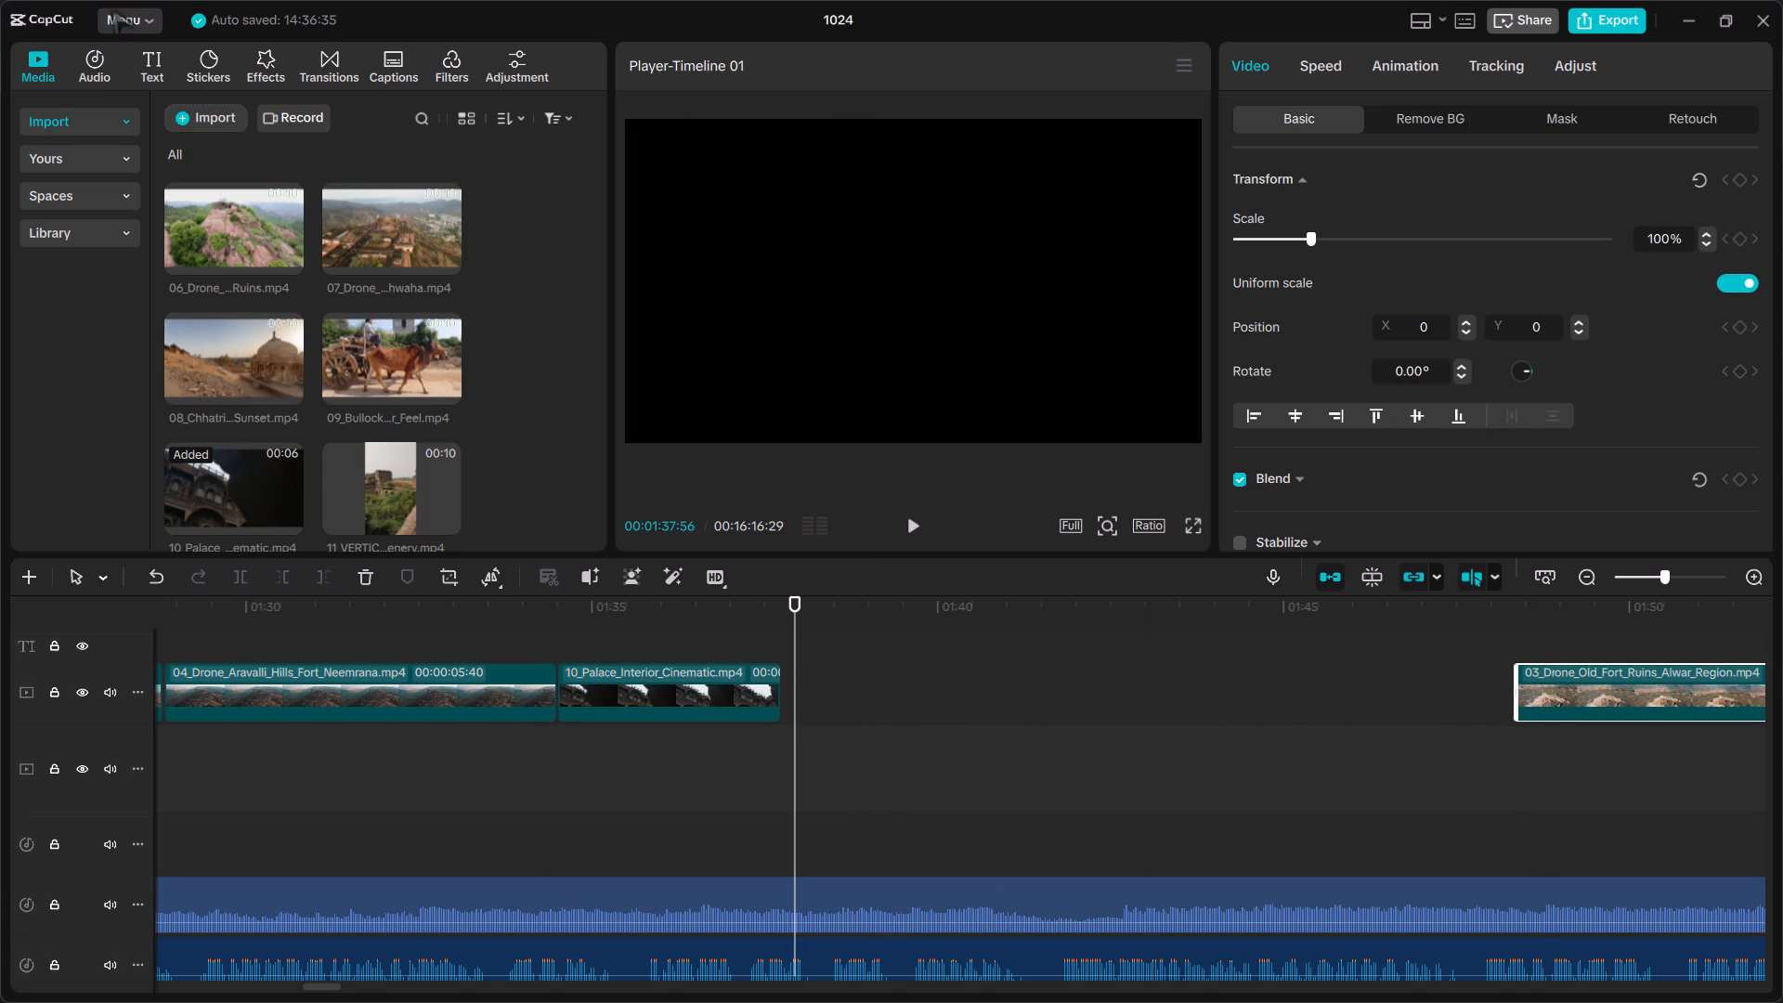
# Import the Bhangarh_5_Gates_NoVoice video from New Volume (D:) into the project media.
pyautogui.click(167, 110)
pyautogui.scroll(20, 170, 110)
pyautogui.scroll(20, 170, 110)
pyautogui.scroll(20, 170, 110)
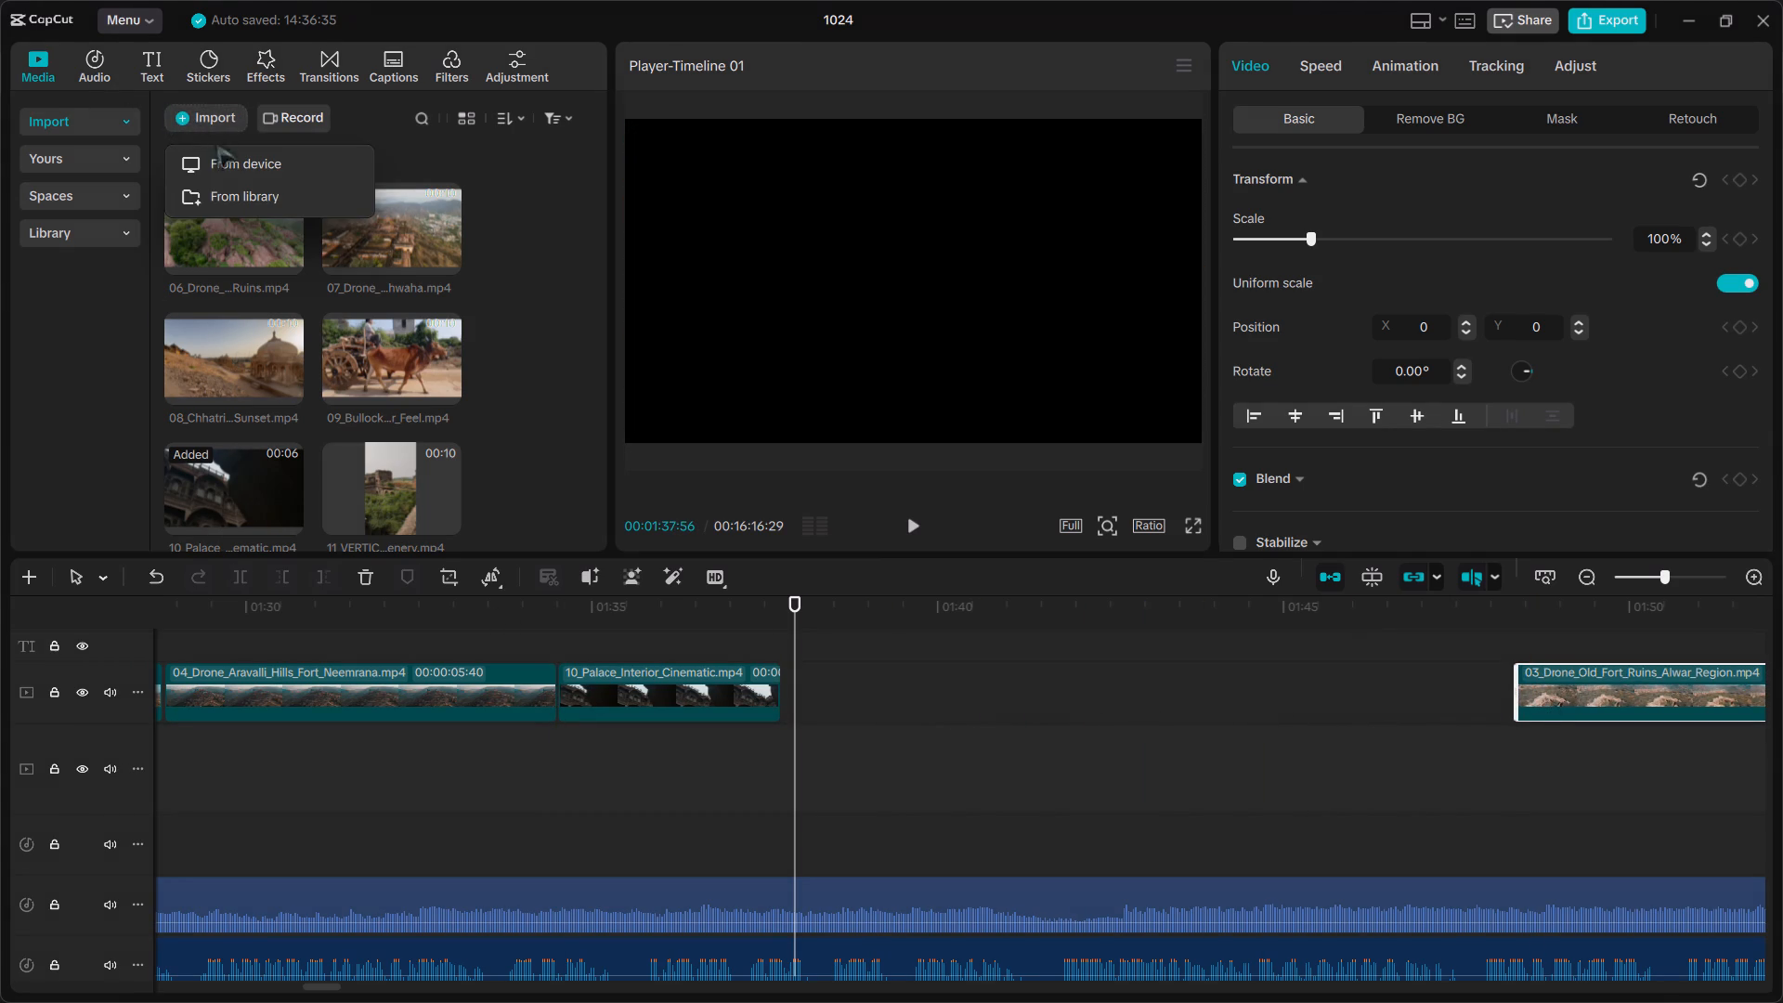
pyautogui.click(216, 159)
pyautogui.click(350, 341)
pyautogui.scroll(-20, 350, 341)
pyautogui.scroll(-20, 350, 341)
pyautogui.scroll(-20, 350, 341)
pyautogui.scroll(20, 350, 341)
pyautogui.scroll(20, 350, 341)
pyautogui.scroll(20, 350, 341)
pyautogui.scroll(-20, 350, 342)
pyautogui.scroll(-1, 350, 342)
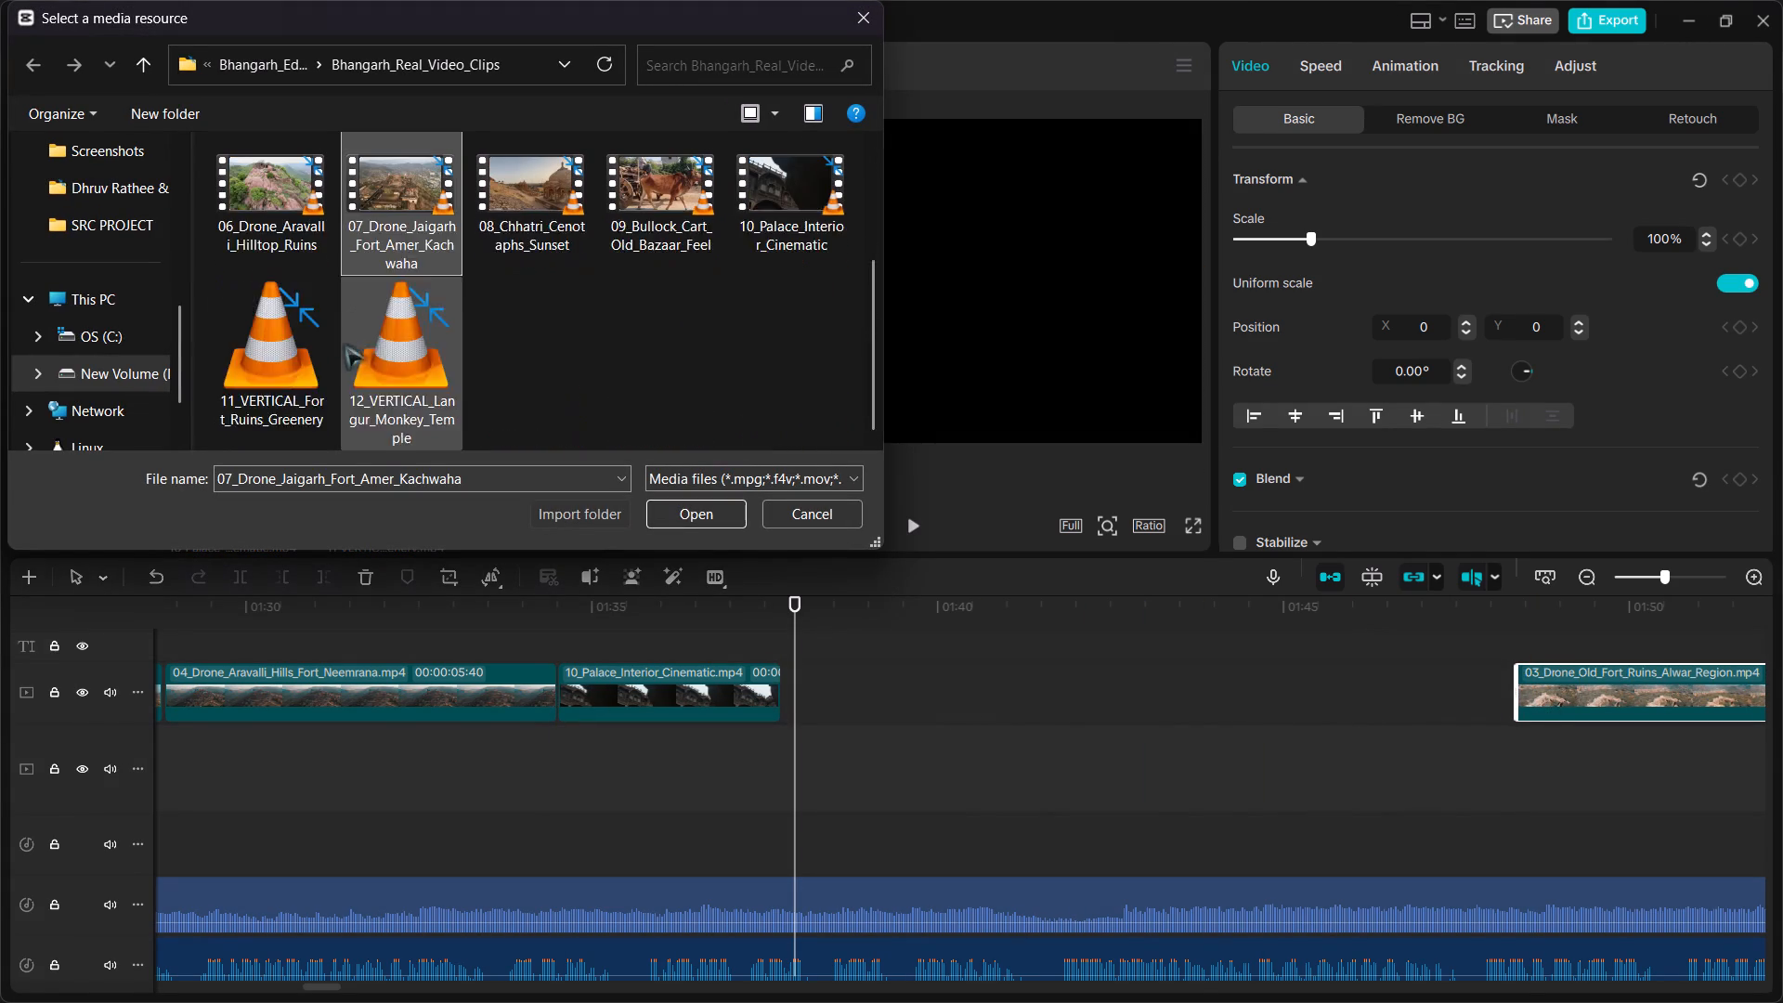
pyautogui.scroll(-20, 345, 344)
pyautogui.scroll(-3, 345, 344)
pyautogui.scroll(20, 336, 344)
pyautogui.scroll(20, 336, 344)
pyautogui.scroll(20, 336, 344)
pyautogui.click(162, 359)
pyautogui.scroll(-20, 163, 359)
pyautogui.scroll(-20, 163, 359)
pyautogui.scroll(-20, 163, 359)
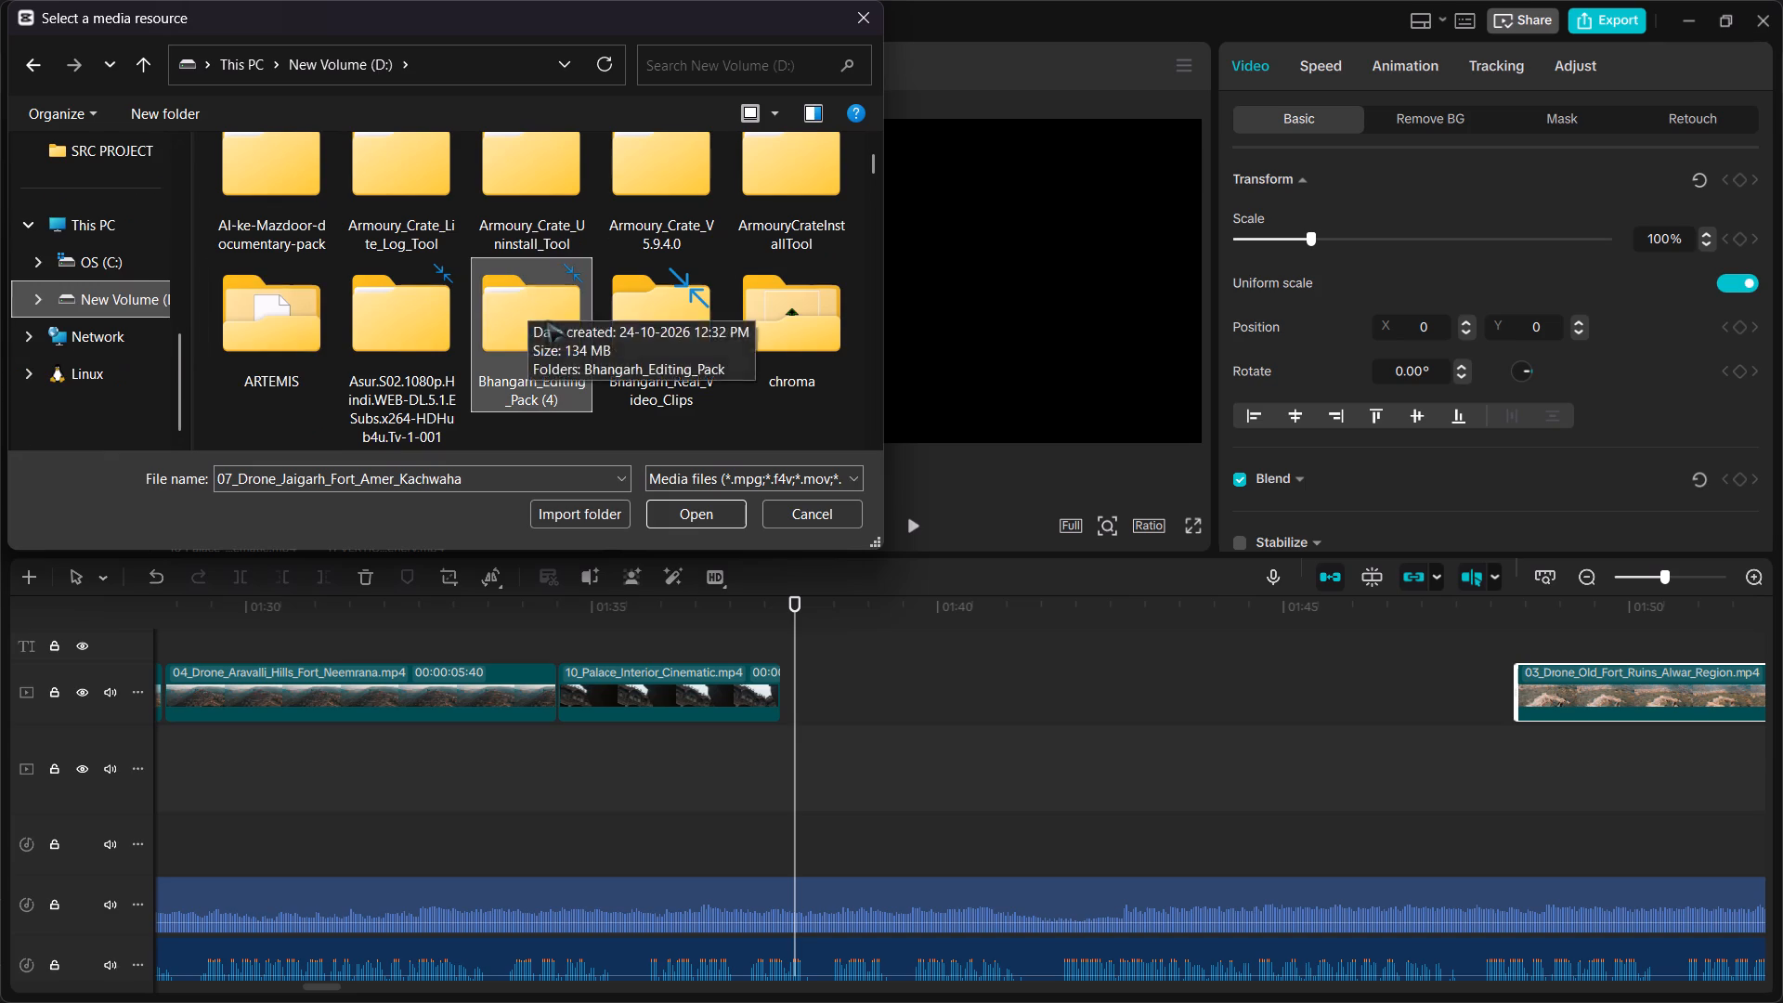
pyautogui.click(546, 320)
pyautogui.scroll(-11, 546, 320)
pyautogui.scroll(20, 546, 320)
pyautogui.scroll(20, 546, 320)
pyautogui.scroll(20, 546, 320)
pyautogui.scroll(-6, 546, 320)
pyautogui.scroll(20, 546, 320)
pyautogui.scroll(20, 546, 320)
pyautogui.scroll(20, 546, 320)
pyautogui.scroll(-20, 546, 320)
pyautogui.scroll(-20, 546, 320)
pyautogui.scroll(-20, 546, 320)
pyautogui.scroll(20, 546, 320)
pyautogui.scroll(20, 546, 320)
pyautogui.scroll(2, 546, 320)
pyautogui.scroll(-20, 546, 320)
pyautogui.scroll(-20, 546, 320)
pyautogui.scroll(-20, 546, 320)
pyautogui.scroll(1, 546, 320)
pyautogui.scroll(-20, 546, 332)
pyautogui.scroll(-20, 546, 332)
pyautogui.scroll(-20, 546, 332)
pyautogui.scroll(20, 546, 345)
pyautogui.scroll(20, 546, 345)
pyautogui.scroll(20, 546, 345)
pyautogui.scroll(-20, 546, 348)
pyautogui.scroll(-20, 546, 348)
pyautogui.scroll(-20, 546, 348)
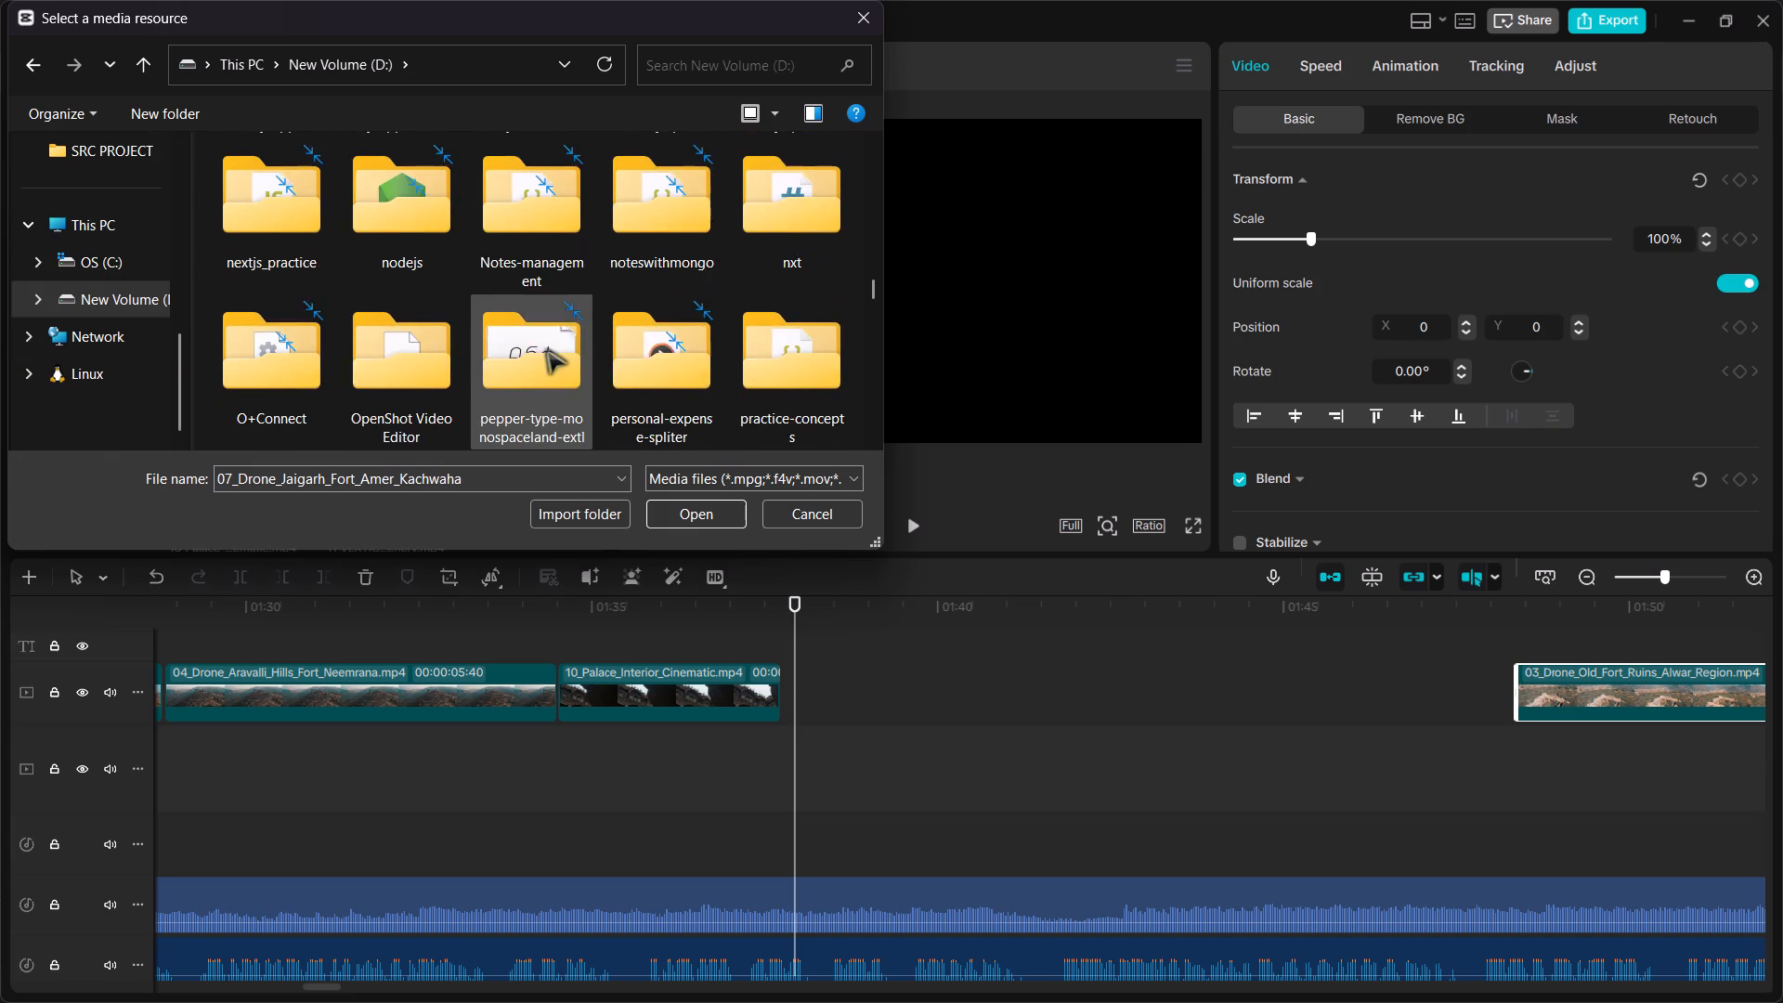
pyautogui.scroll(20, 546, 348)
pyautogui.scroll(20, 546, 348)
pyautogui.scroll(20, 546, 348)
pyautogui.scroll(-20, 546, 349)
pyautogui.scroll(-20, 546, 349)
pyautogui.scroll(-9, 546, 349)
pyautogui.scroll(20, 546, 349)
pyautogui.scroll(20, 546, 349)
pyautogui.scroll(20, 546, 349)
pyautogui.scroll(-20, 546, 350)
pyautogui.scroll(-20, 546, 350)
pyautogui.scroll(-20, 546, 350)
pyautogui.scroll(20, 546, 350)
pyautogui.scroll(20, 546, 350)
pyautogui.scroll(20, 546, 350)
pyautogui.scroll(-20, 546, 350)
pyautogui.scroll(-20, 546, 350)
pyautogui.scroll(-20, 546, 350)
pyautogui.scroll(20, 546, 350)
pyautogui.scroll(20, 546, 350)
pyautogui.scroll(20, 546, 350)
pyautogui.scroll(-20, 546, 350)
pyautogui.scroll(-20, 546, 350)
pyautogui.scroll(-20, 546, 350)
pyautogui.scroll(20, 546, 350)
pyautogui.scroll(6, 546, 350)
pyautogui.scroll(-20, 546, 350)
pyautogui.scroll(-20, 546, 350)
pyautogui.scroll(-2, 546, 350)
pyautogui.scroll(11, 546, 350)
pyautogui.scroll(-20, 546, 350)
pyautogui.scroll(-20, 546, 350)
pyautogui.scroll(-20, 546, 350)
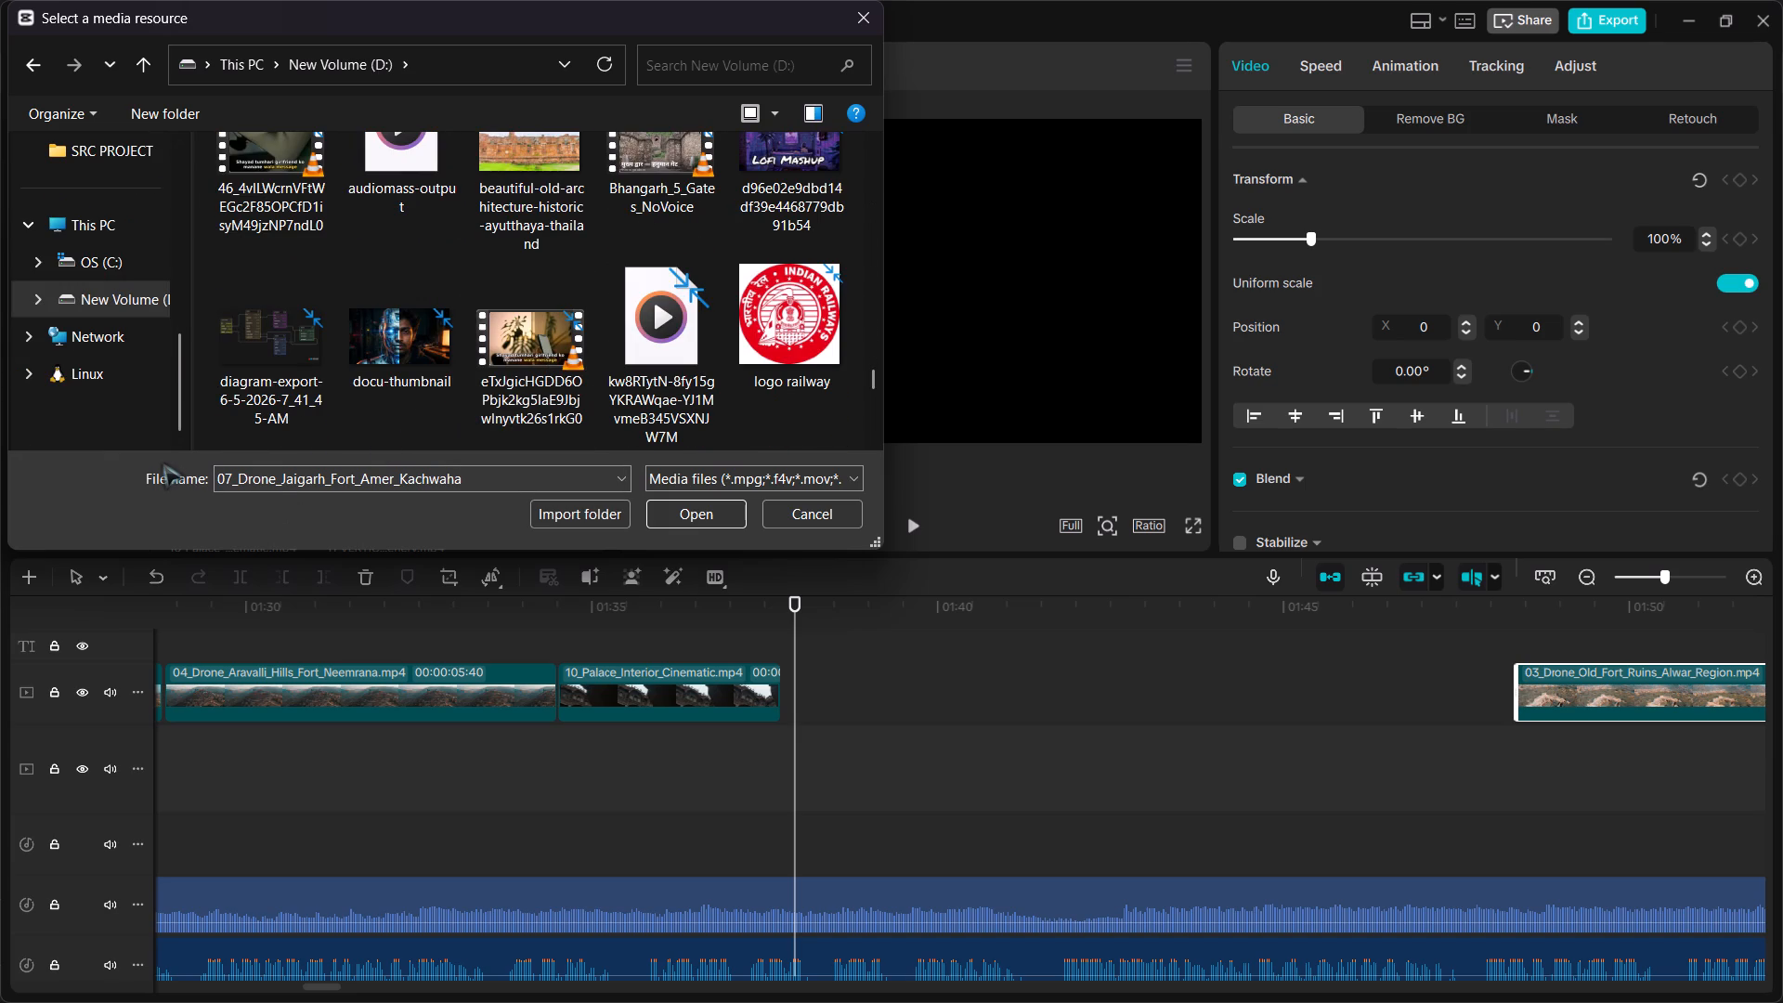
pyautogui.scroll(1, 163, 462)
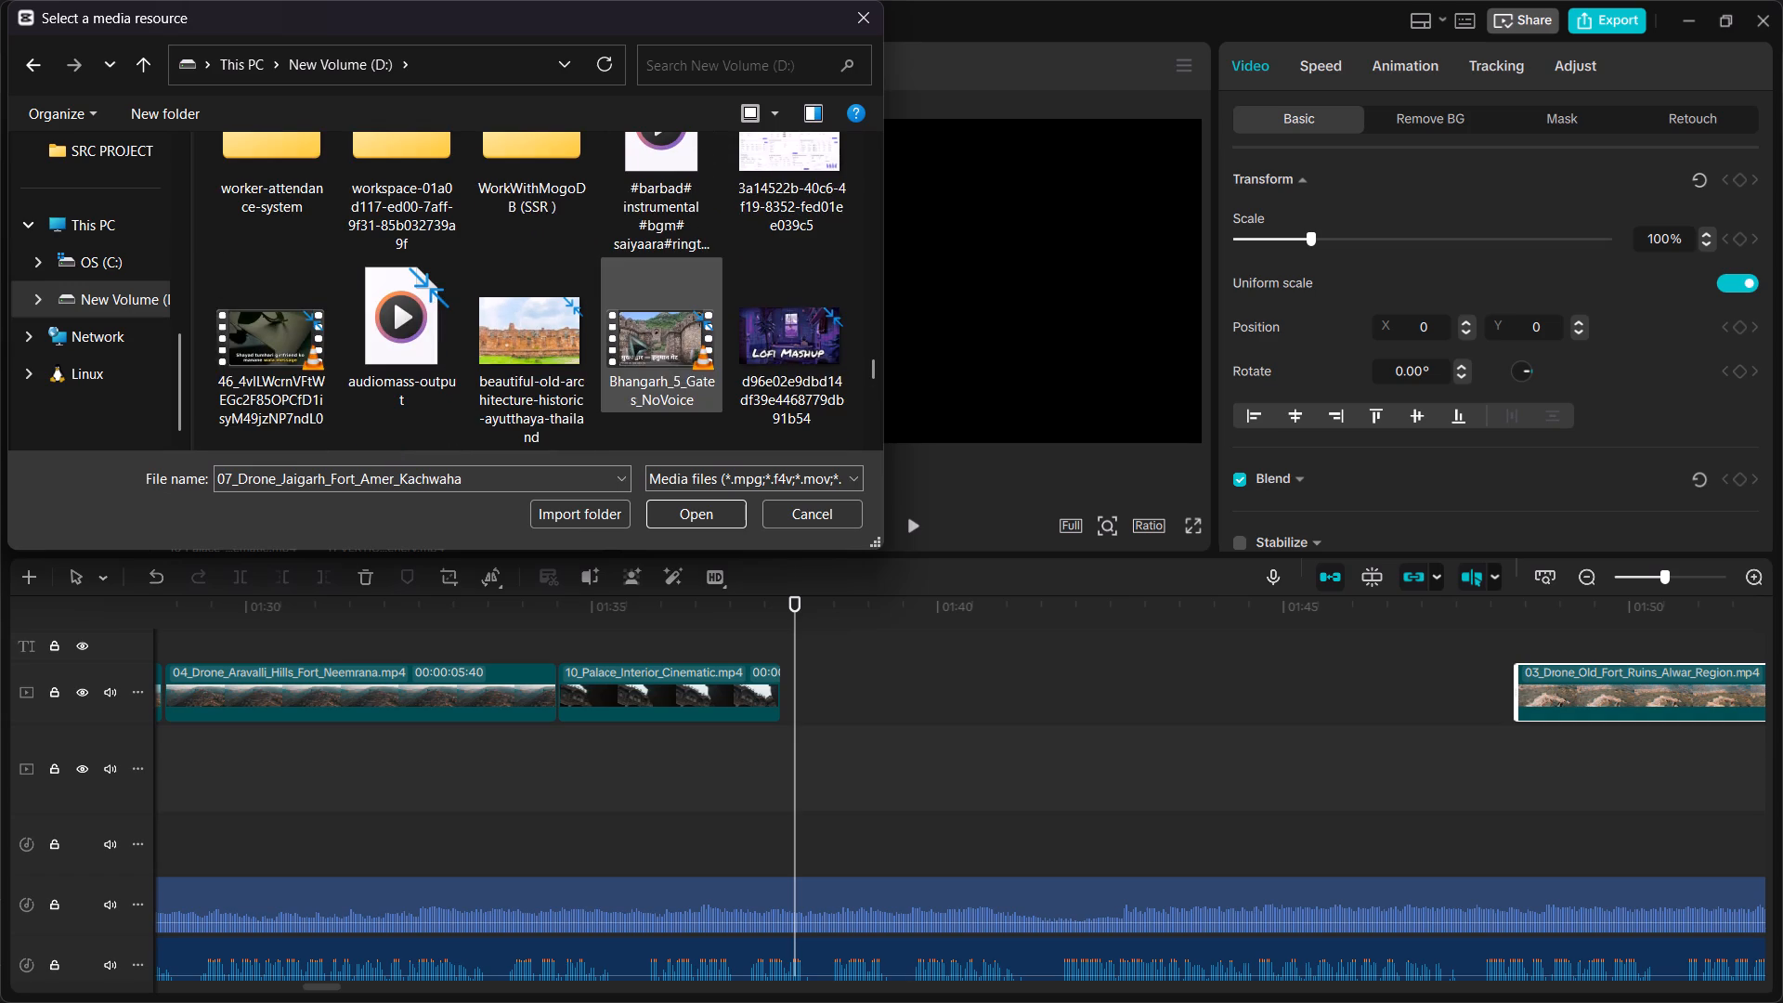
pyautogui.click(665, 319)
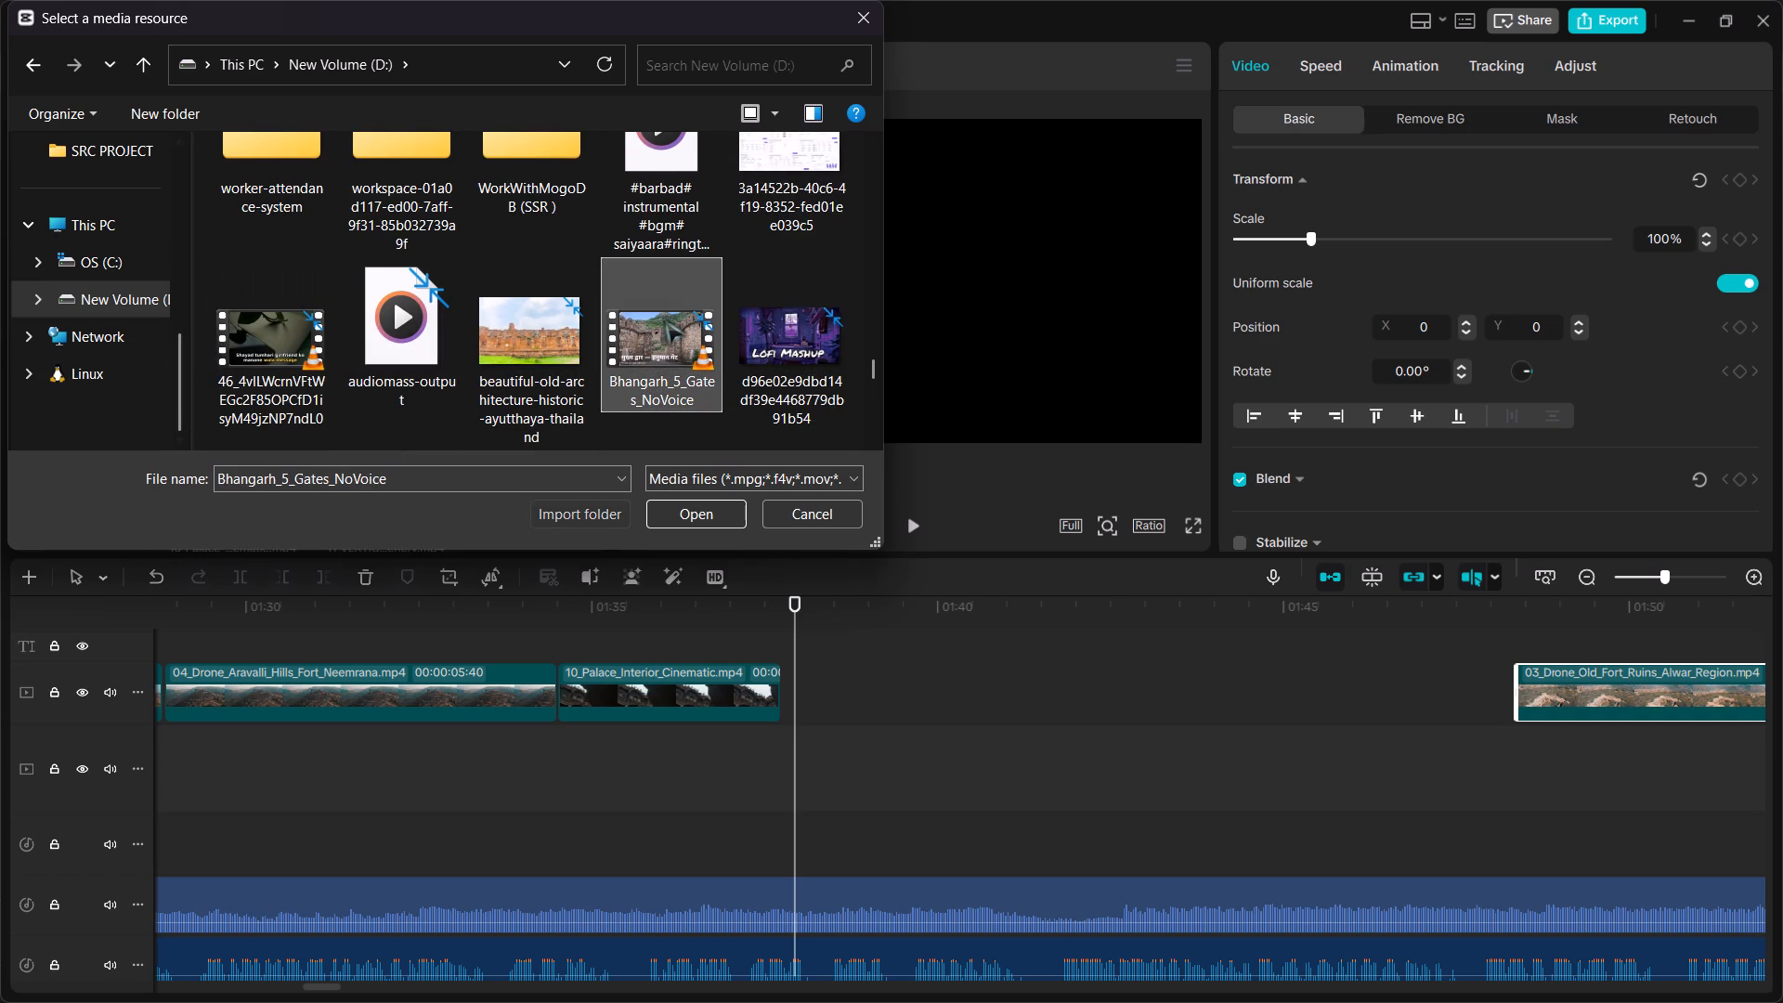
pyautogui.press('Return')
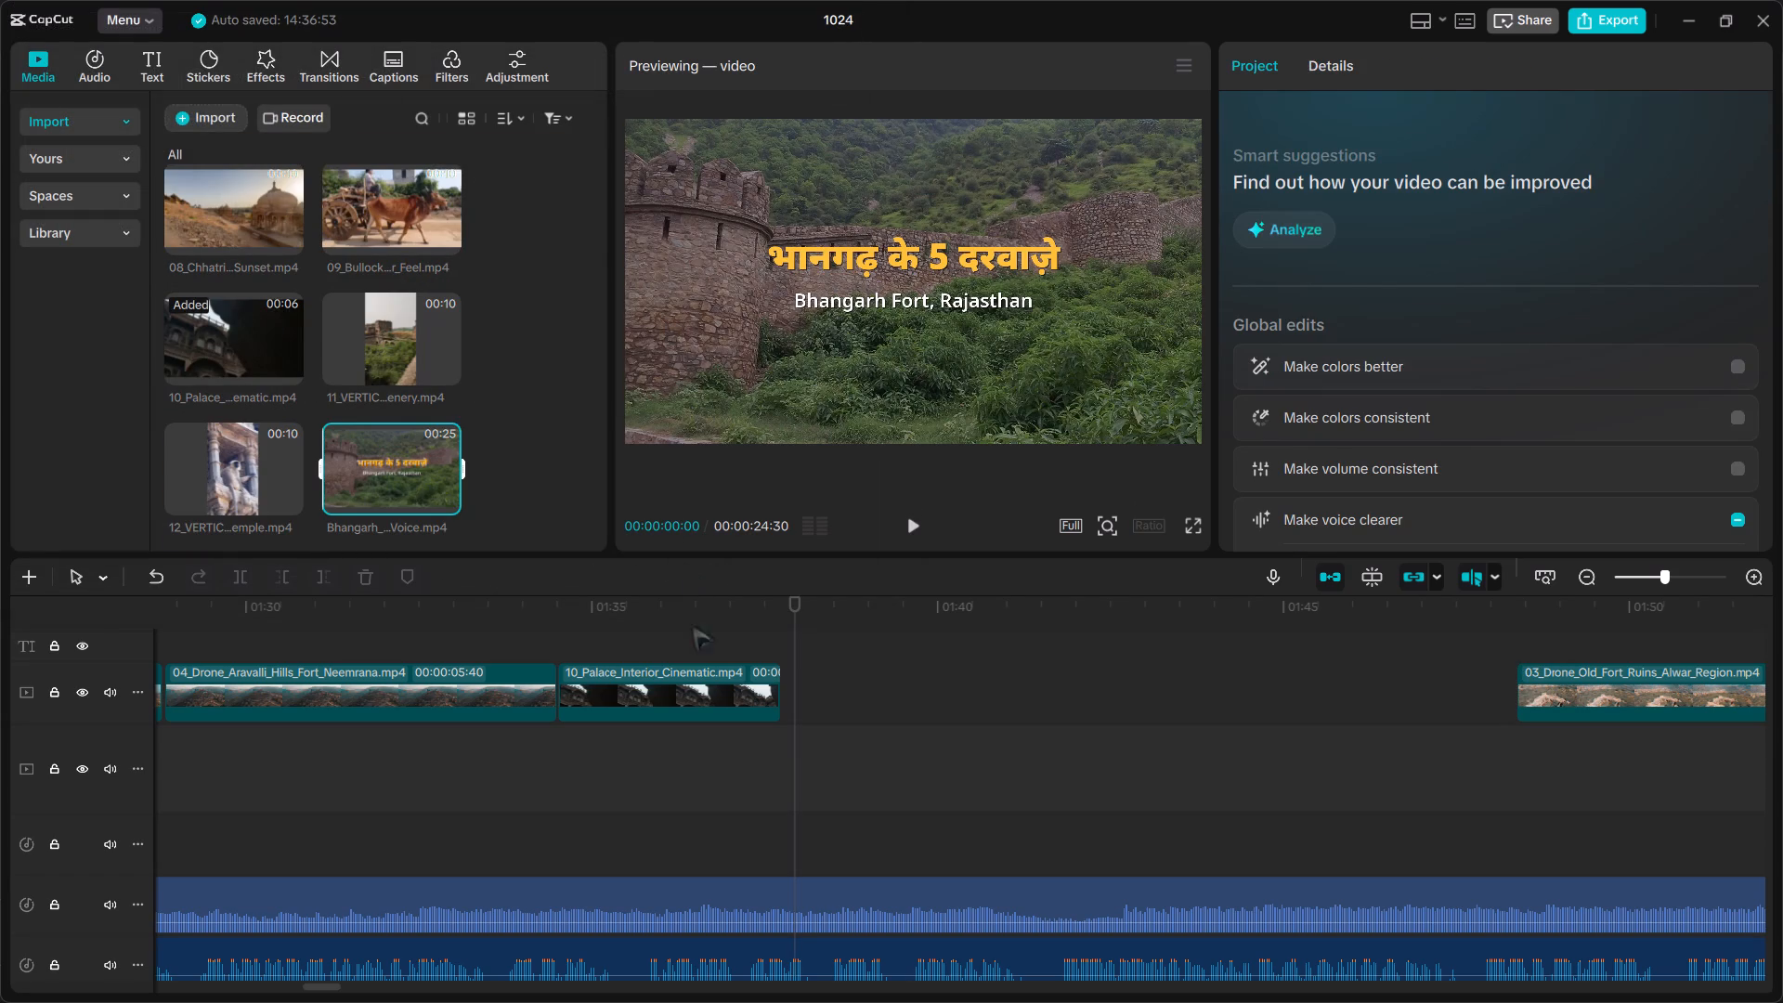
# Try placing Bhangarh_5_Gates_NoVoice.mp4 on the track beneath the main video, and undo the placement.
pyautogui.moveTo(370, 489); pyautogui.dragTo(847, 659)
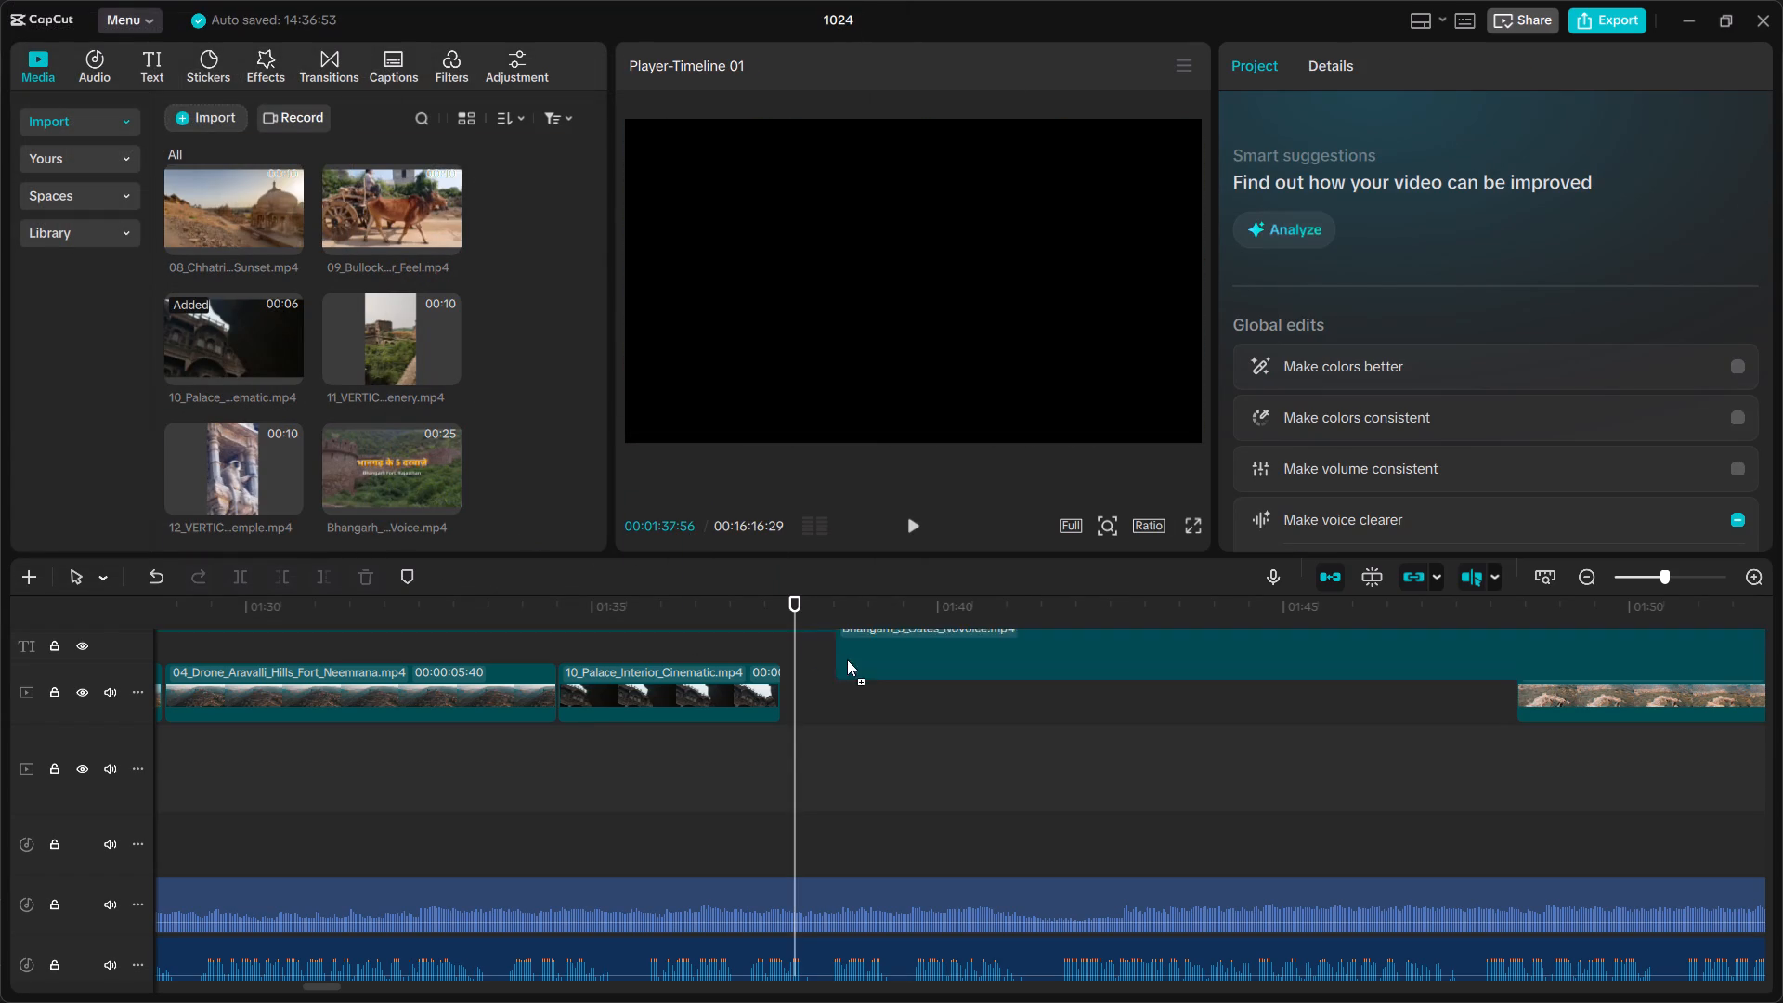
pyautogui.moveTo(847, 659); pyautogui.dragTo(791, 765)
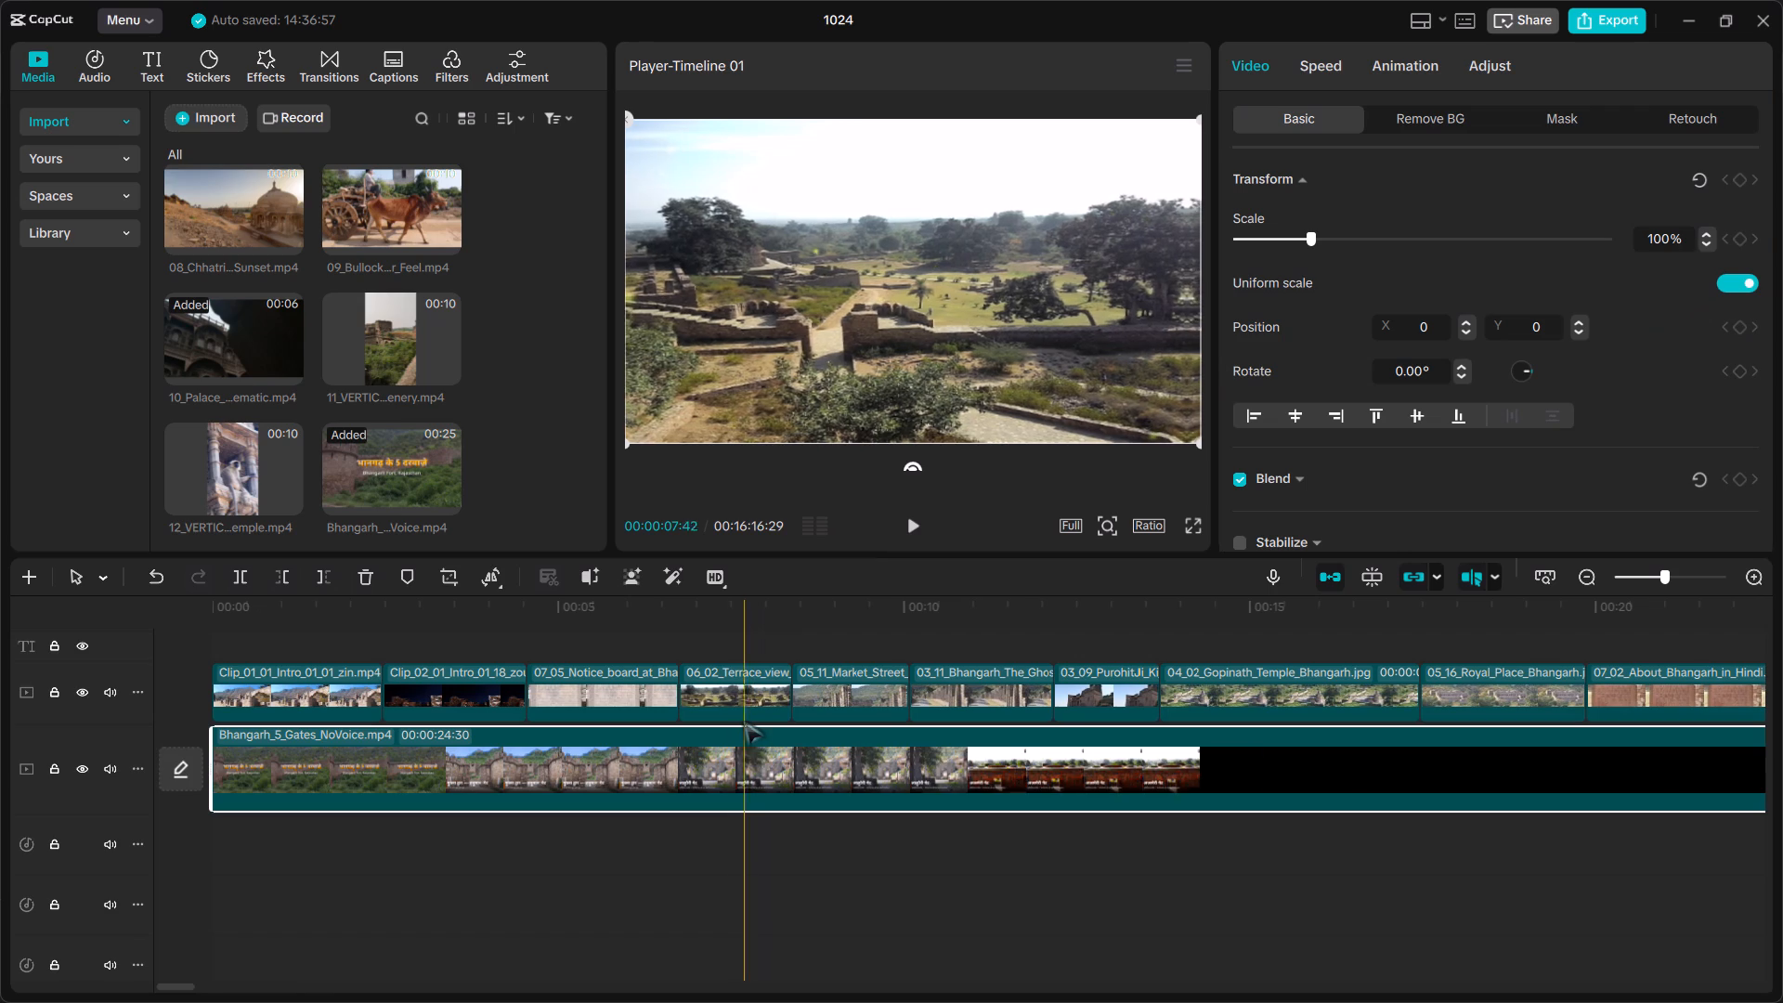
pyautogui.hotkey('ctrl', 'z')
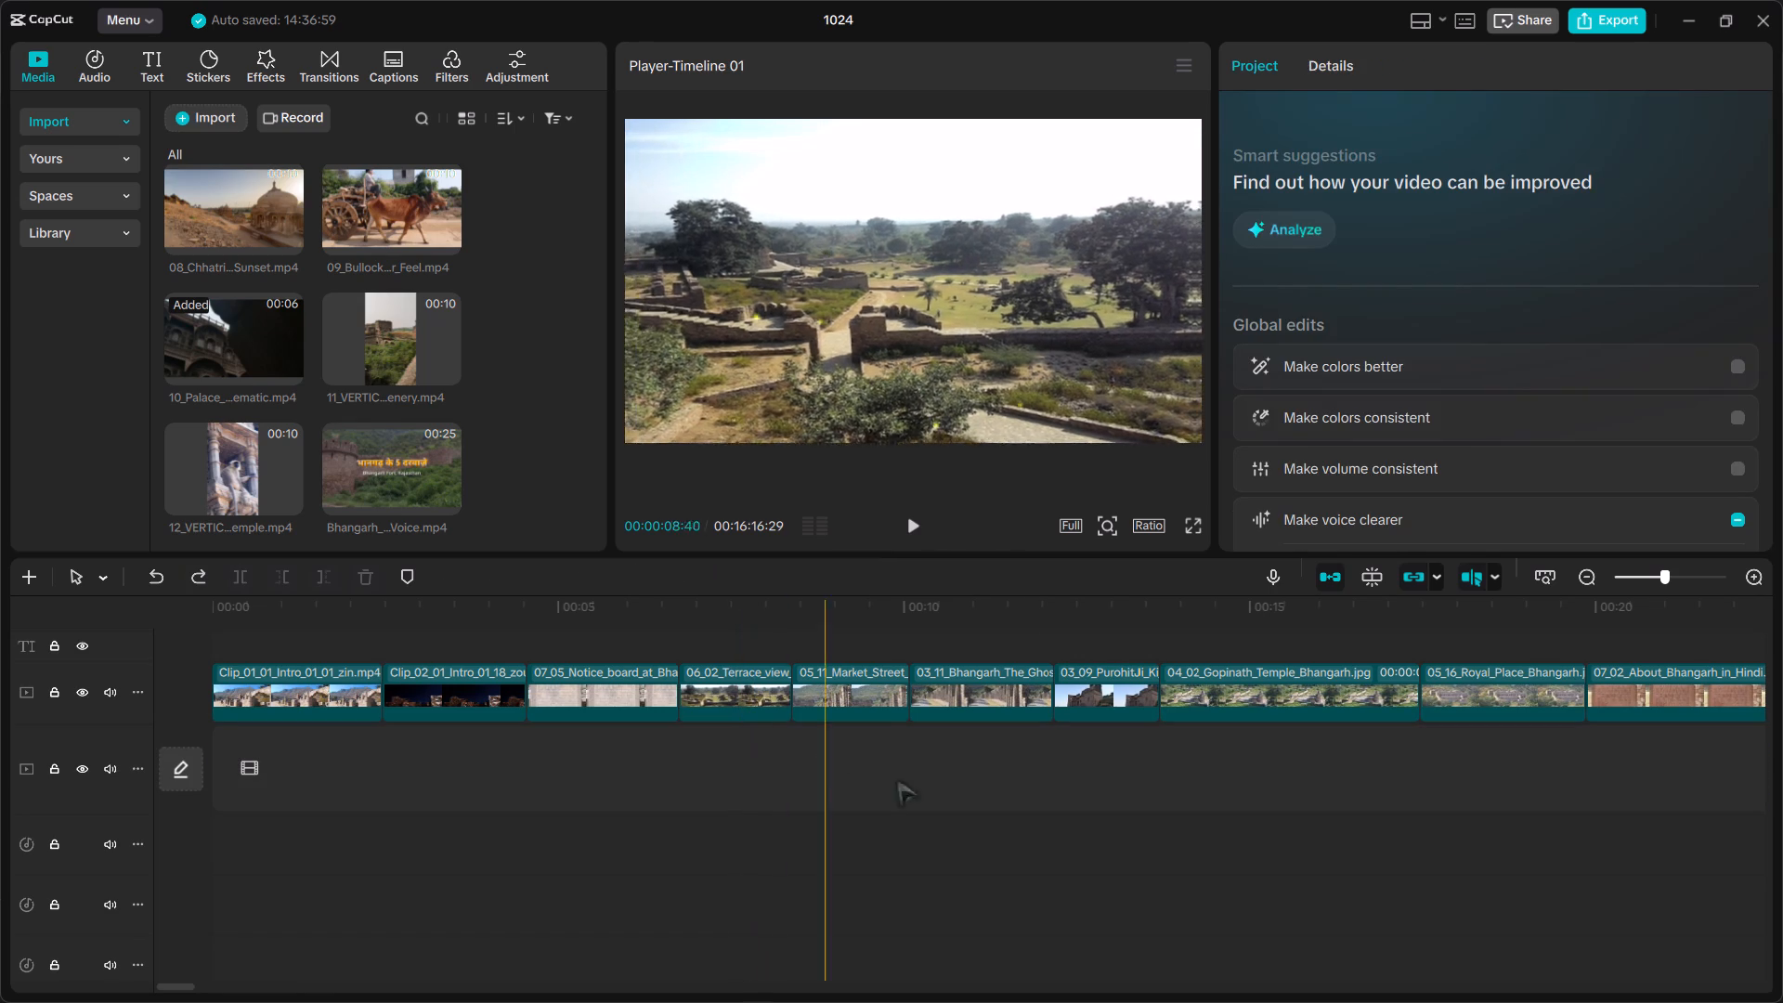
# Move the 03_Drone_Old_Fort_Ruins_Alwar_Region.mp4 clip off the main track onto a separate track beneath it.
pyautogui.moveTo(717, 618); pyautogui.dragTo(1782, 612)
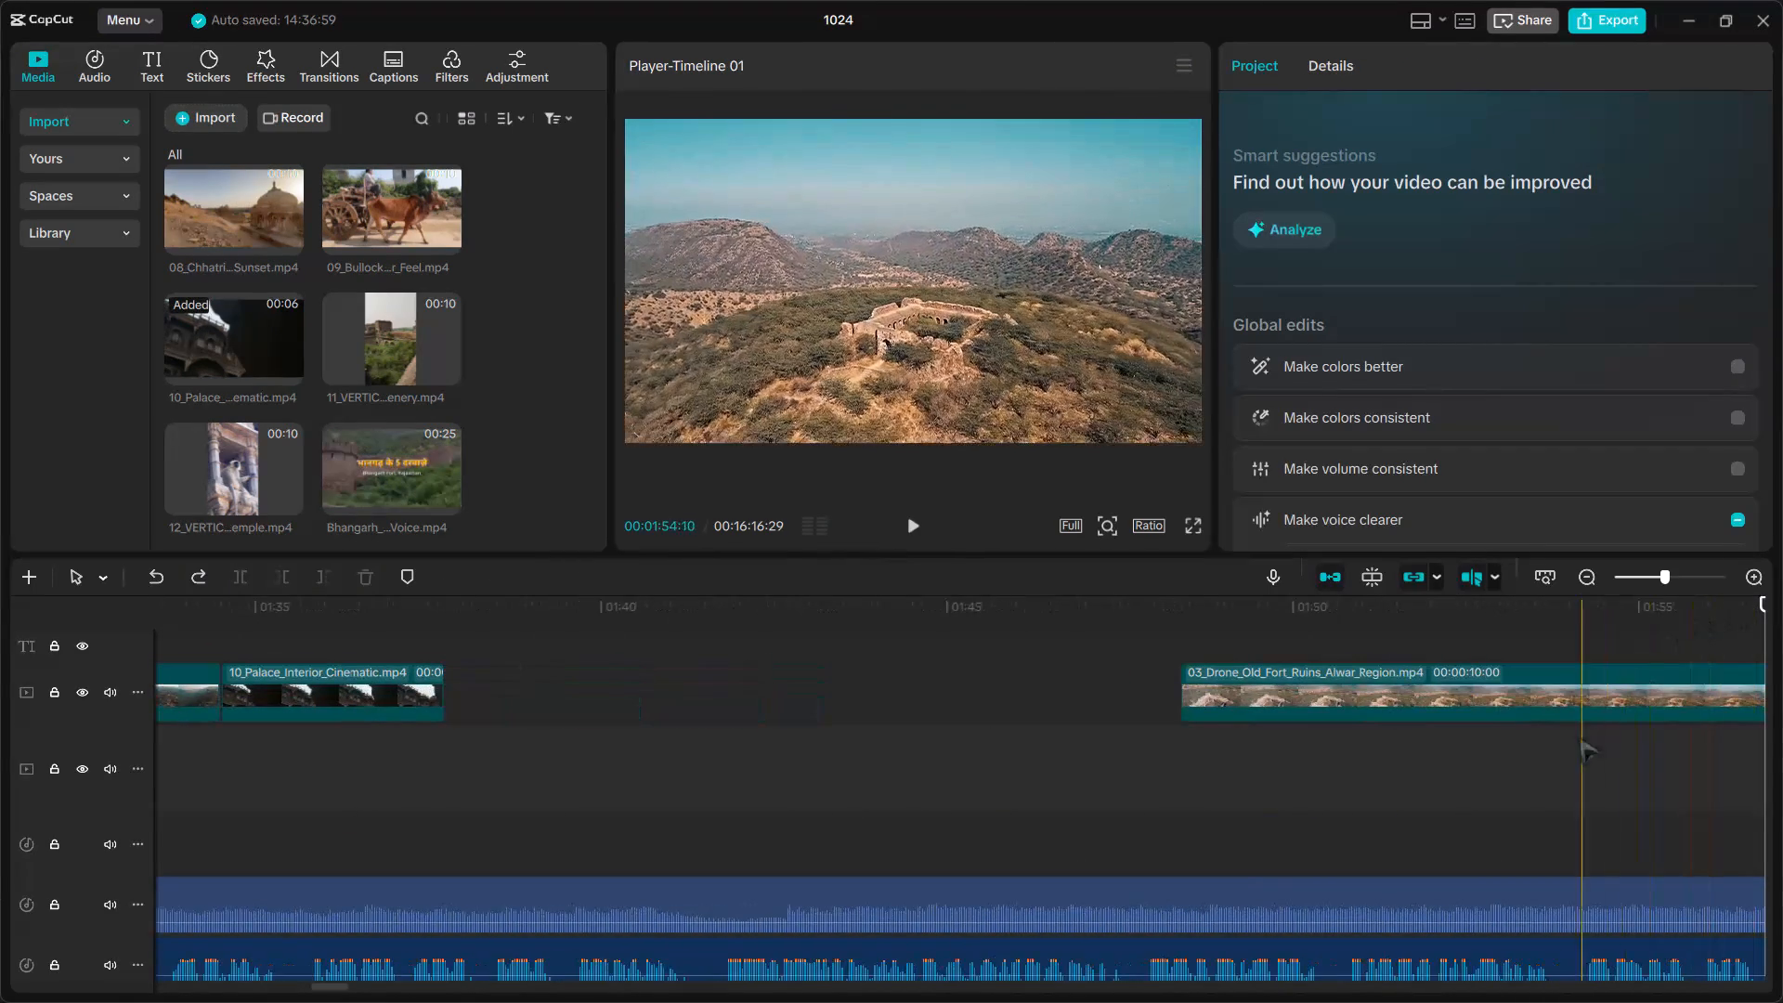
pyautogui.moveTo(1556, 711); pyautogui.dragTo(1545, 871)
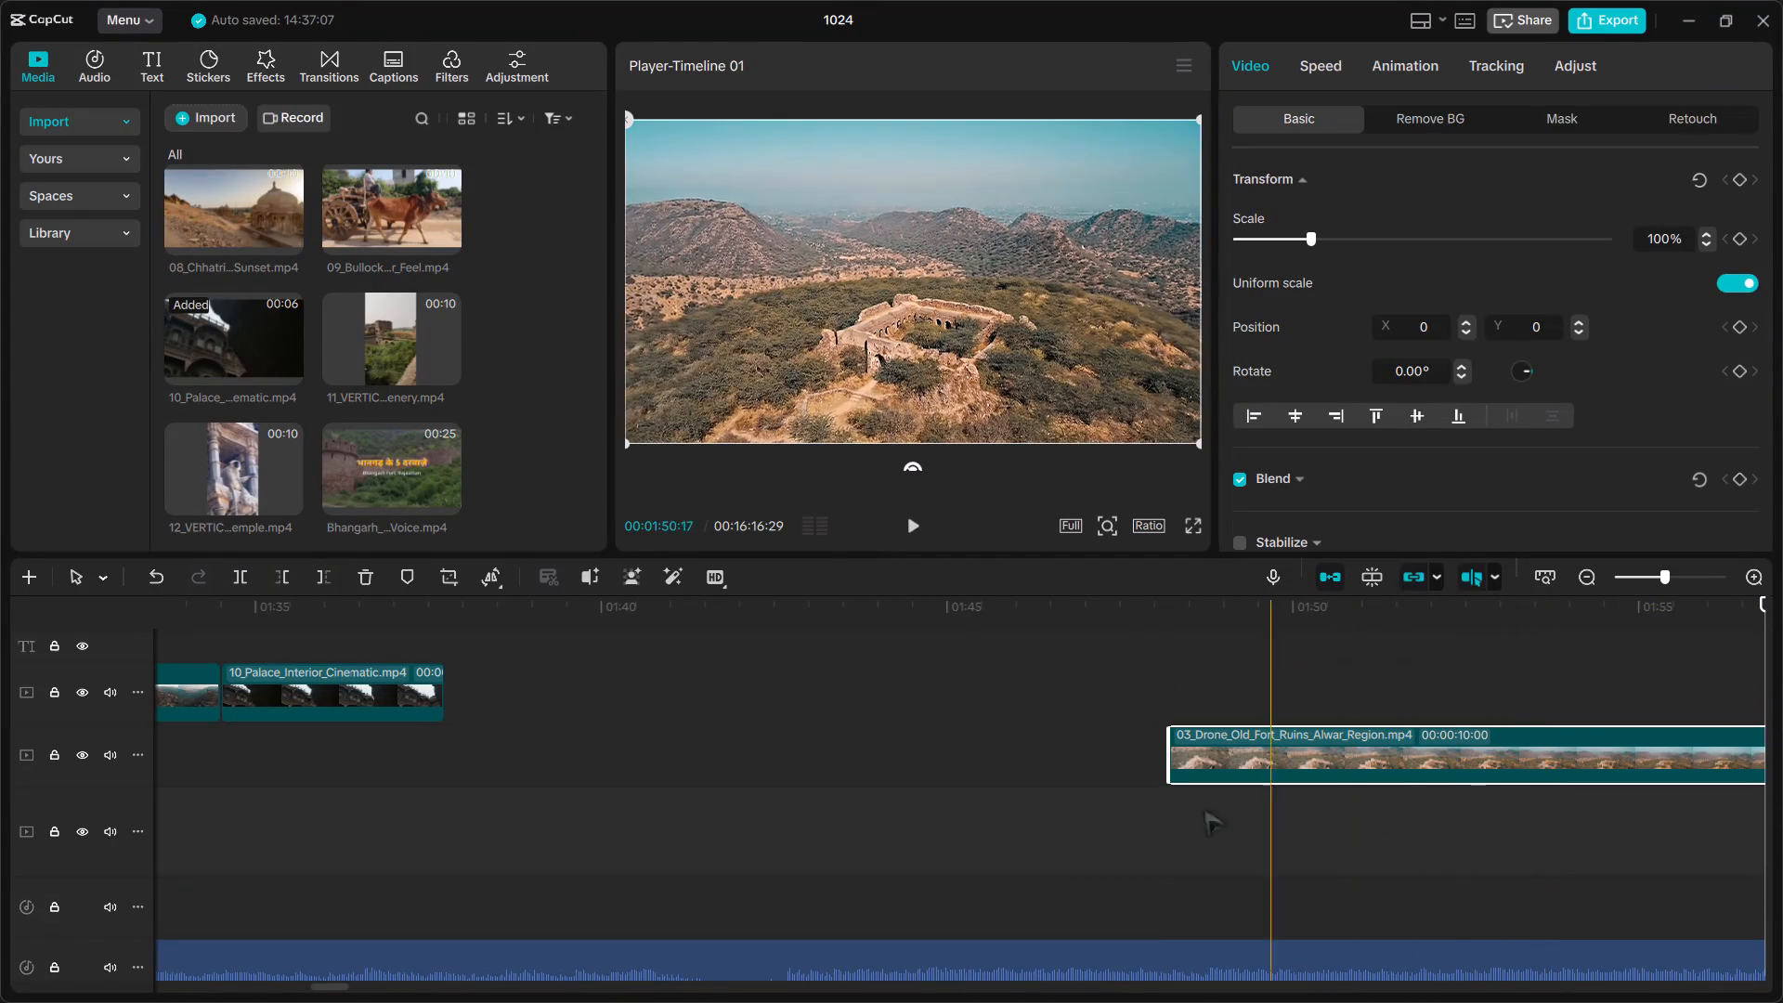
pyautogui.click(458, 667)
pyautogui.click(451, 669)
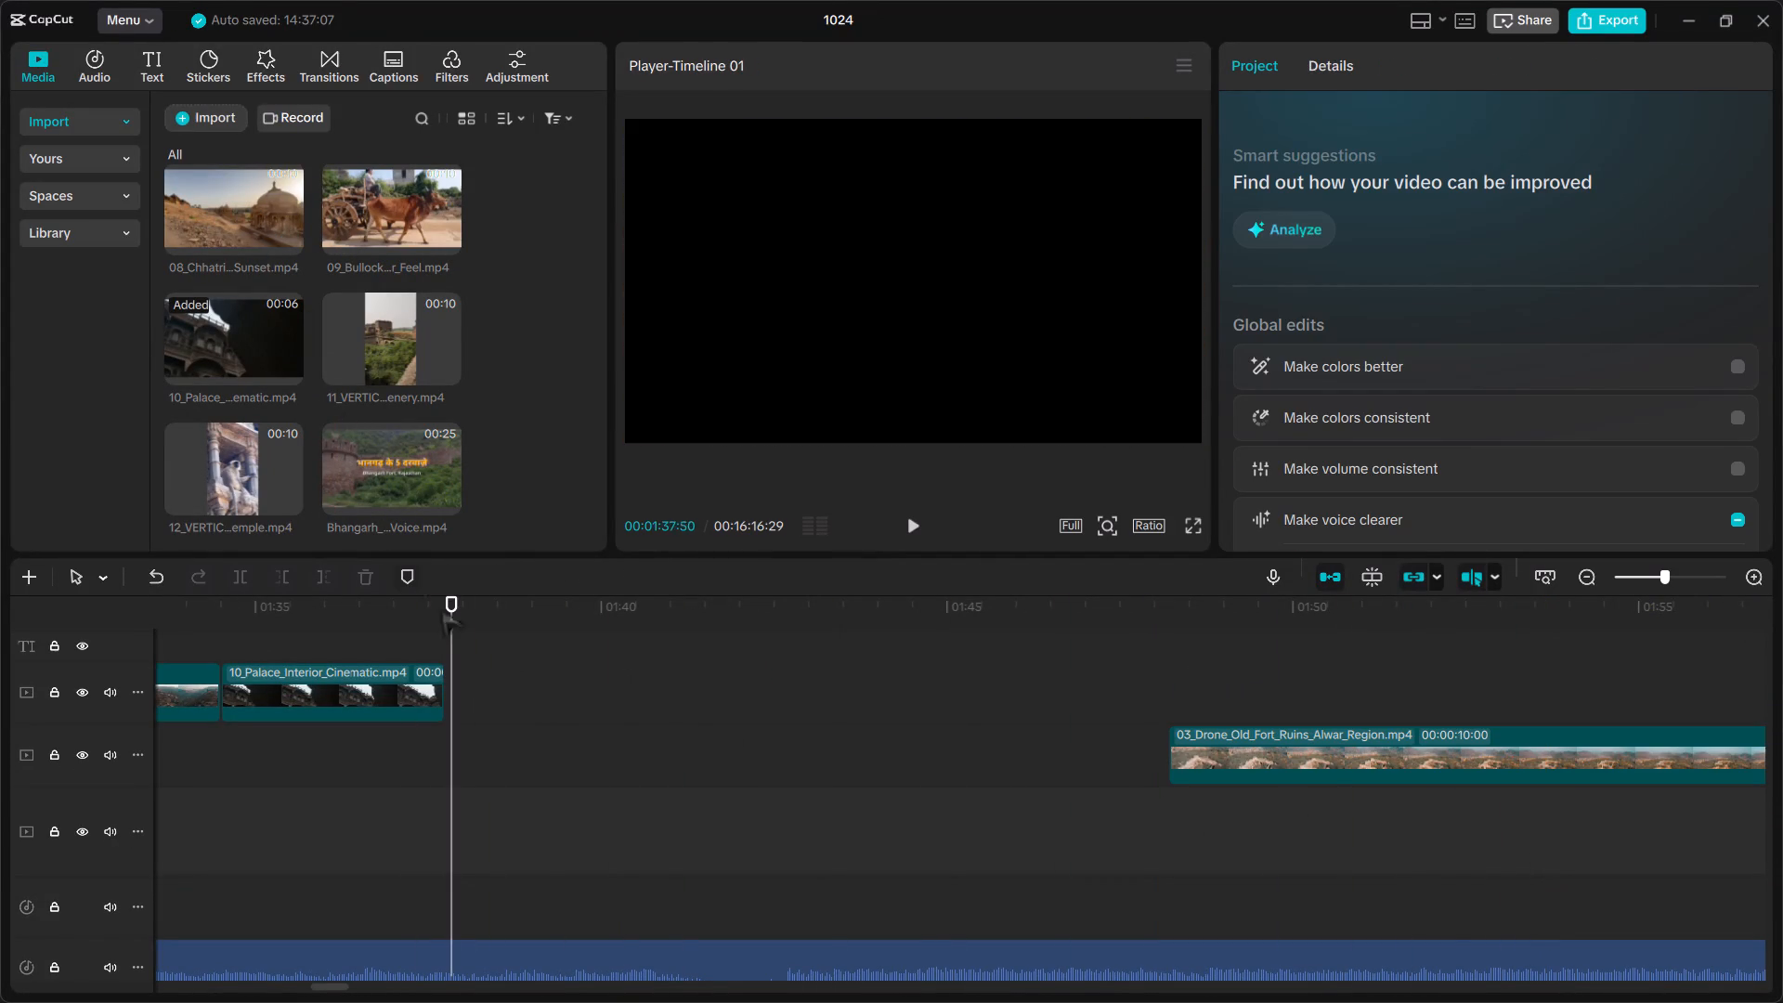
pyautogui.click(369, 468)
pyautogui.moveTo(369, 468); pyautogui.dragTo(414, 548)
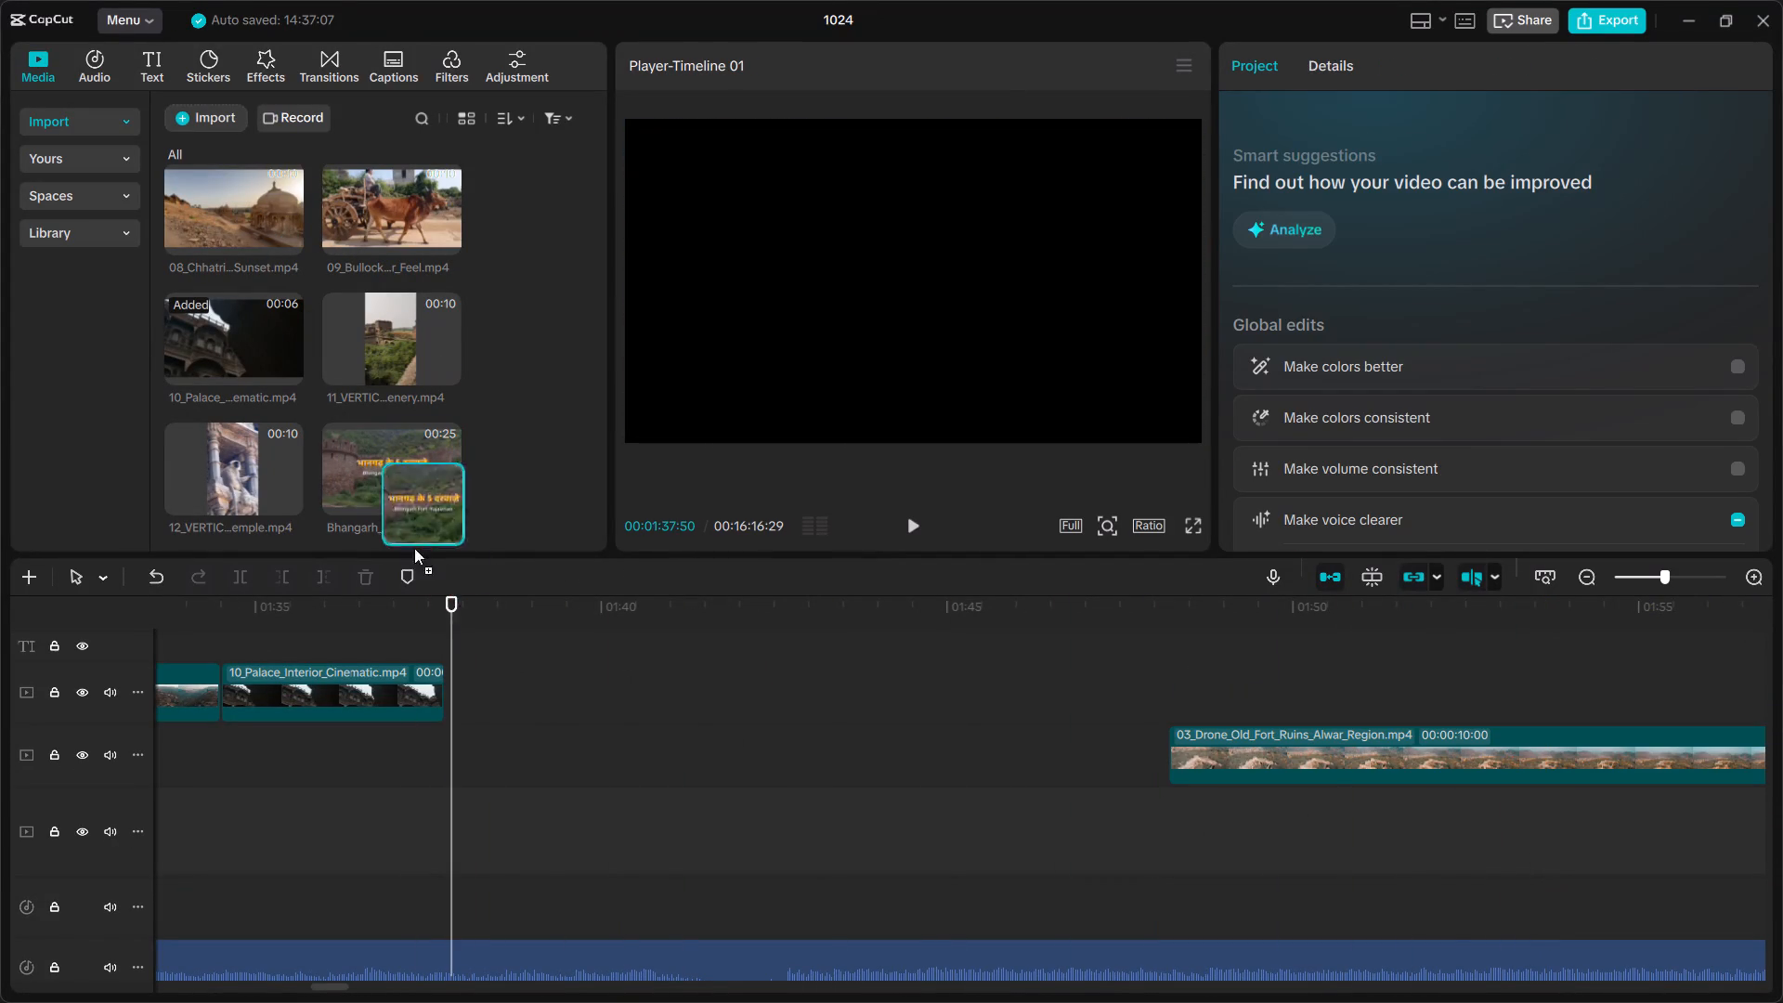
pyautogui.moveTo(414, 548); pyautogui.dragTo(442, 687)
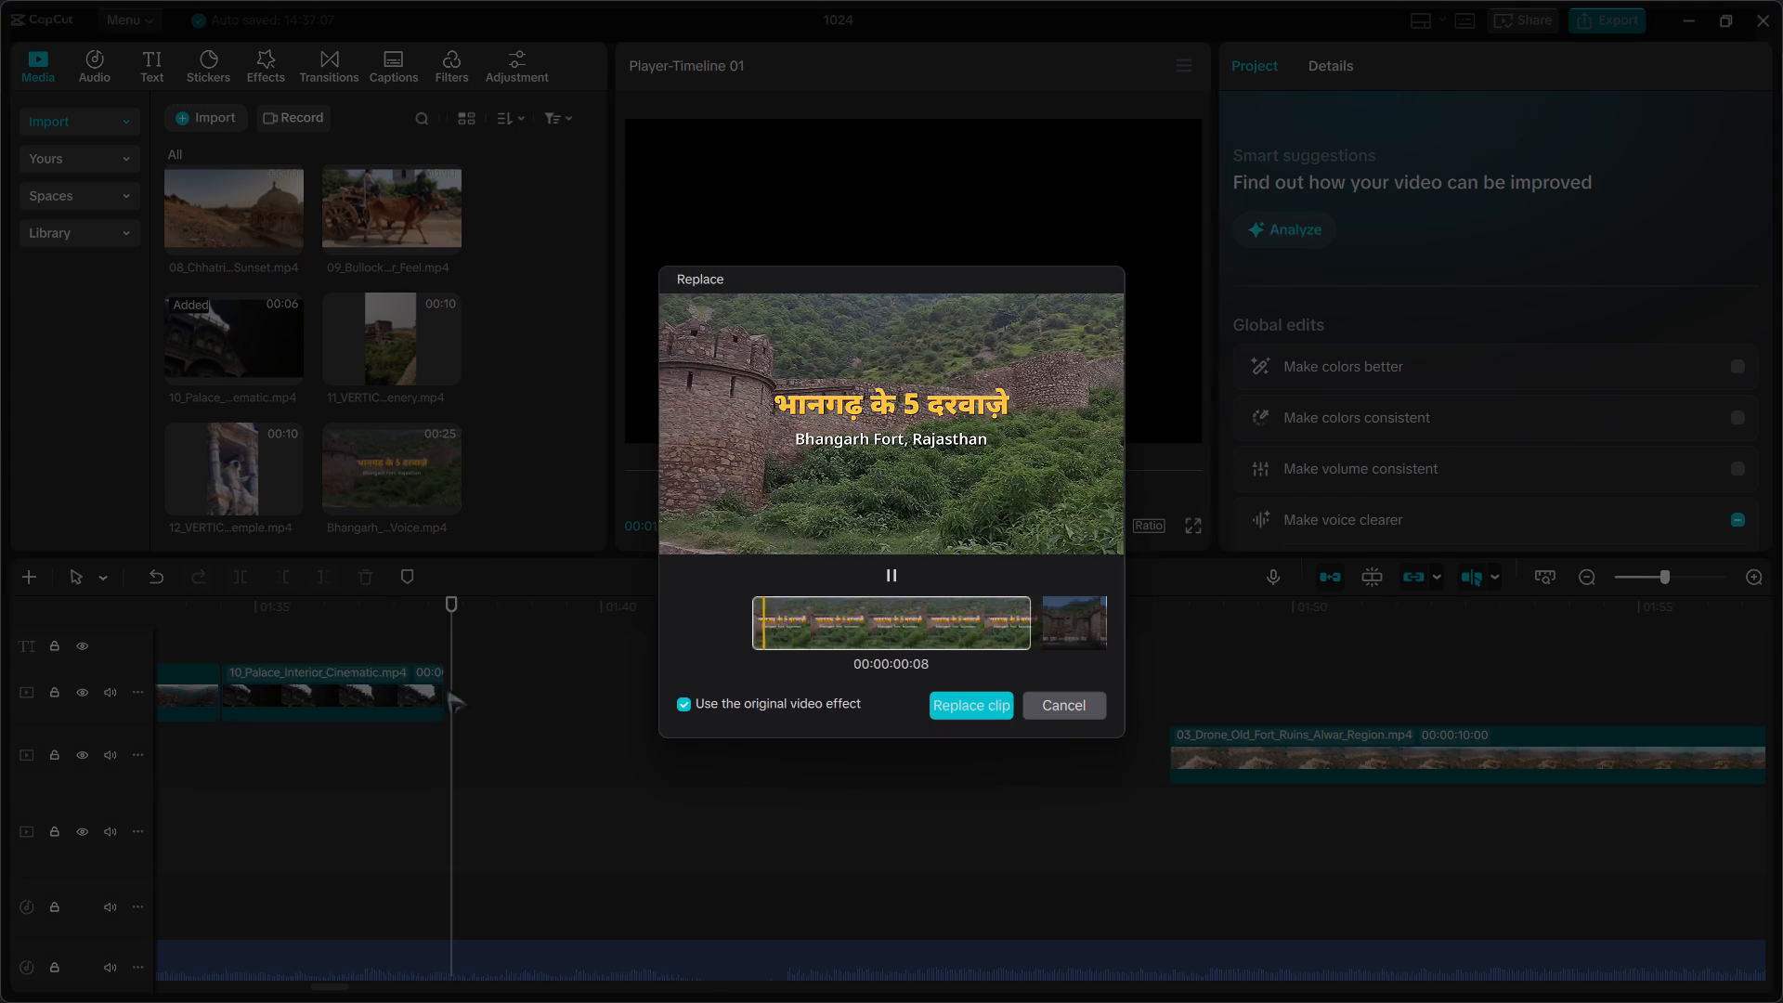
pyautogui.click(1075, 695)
# Place Bhangarh_5_Gates_NoVoice.mp4 from the project media on the main track, just after the 10_Palace_Interior_Cinematic.mp4 clip.
pyautogui.moveTo(345, 458); pyautogui.dragTo(346, 460)
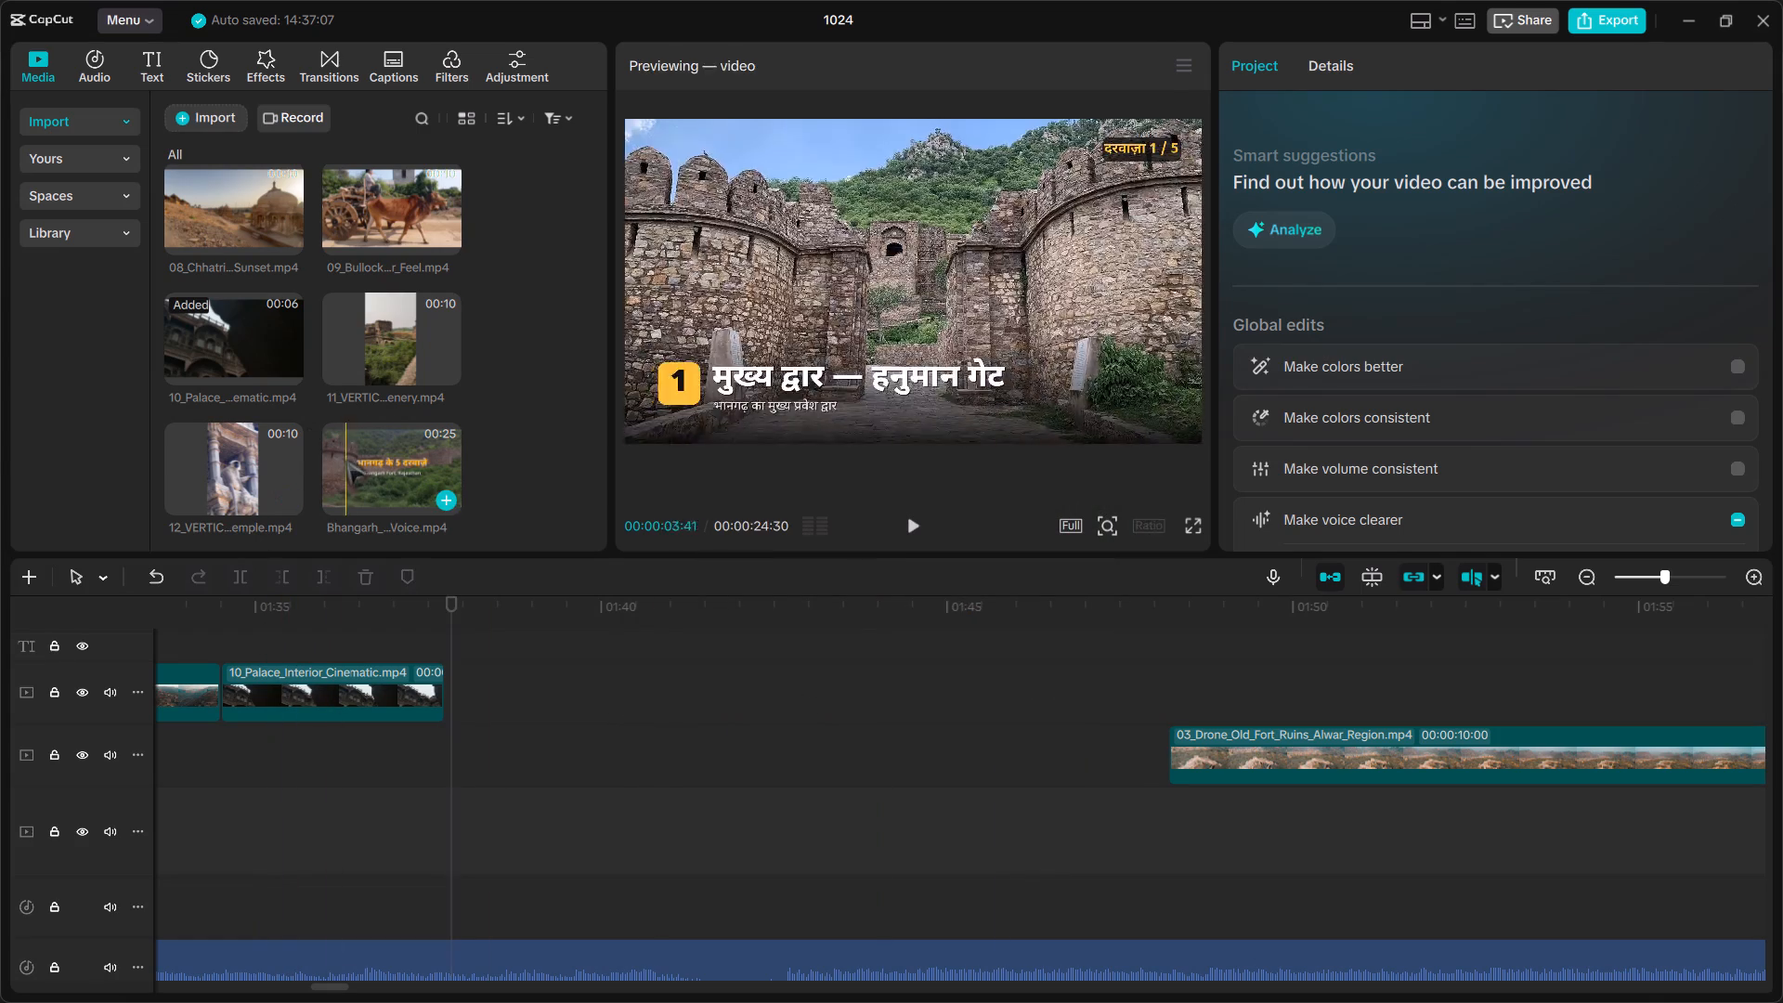
pyautogui.moveTo(346, 460); pyautogui.dragTo(458, 680)
pyautogui.moveTo(475, 690); pyautogui.dragTo(459, 692)
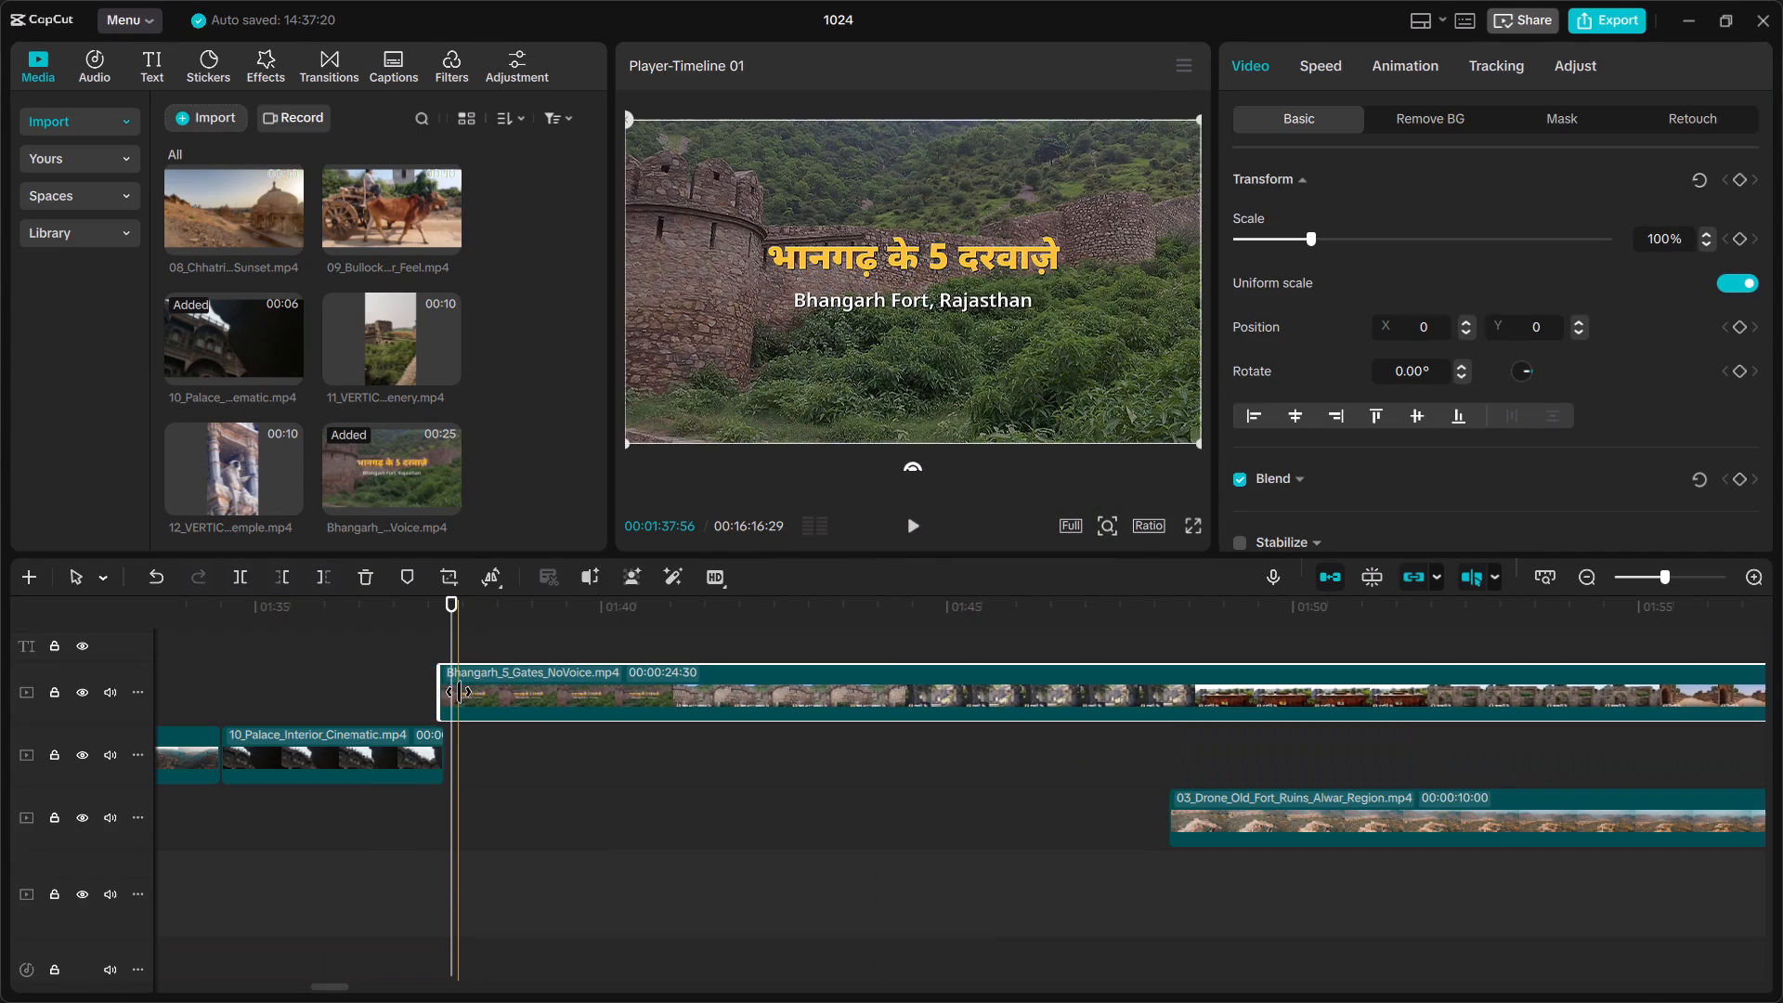
pyautogui.moveTo(459, 692); pyautogui.dragTo(462, 753)
pyautogui.moveTo(467, 690); pyautogui.dragTo(467, 756)
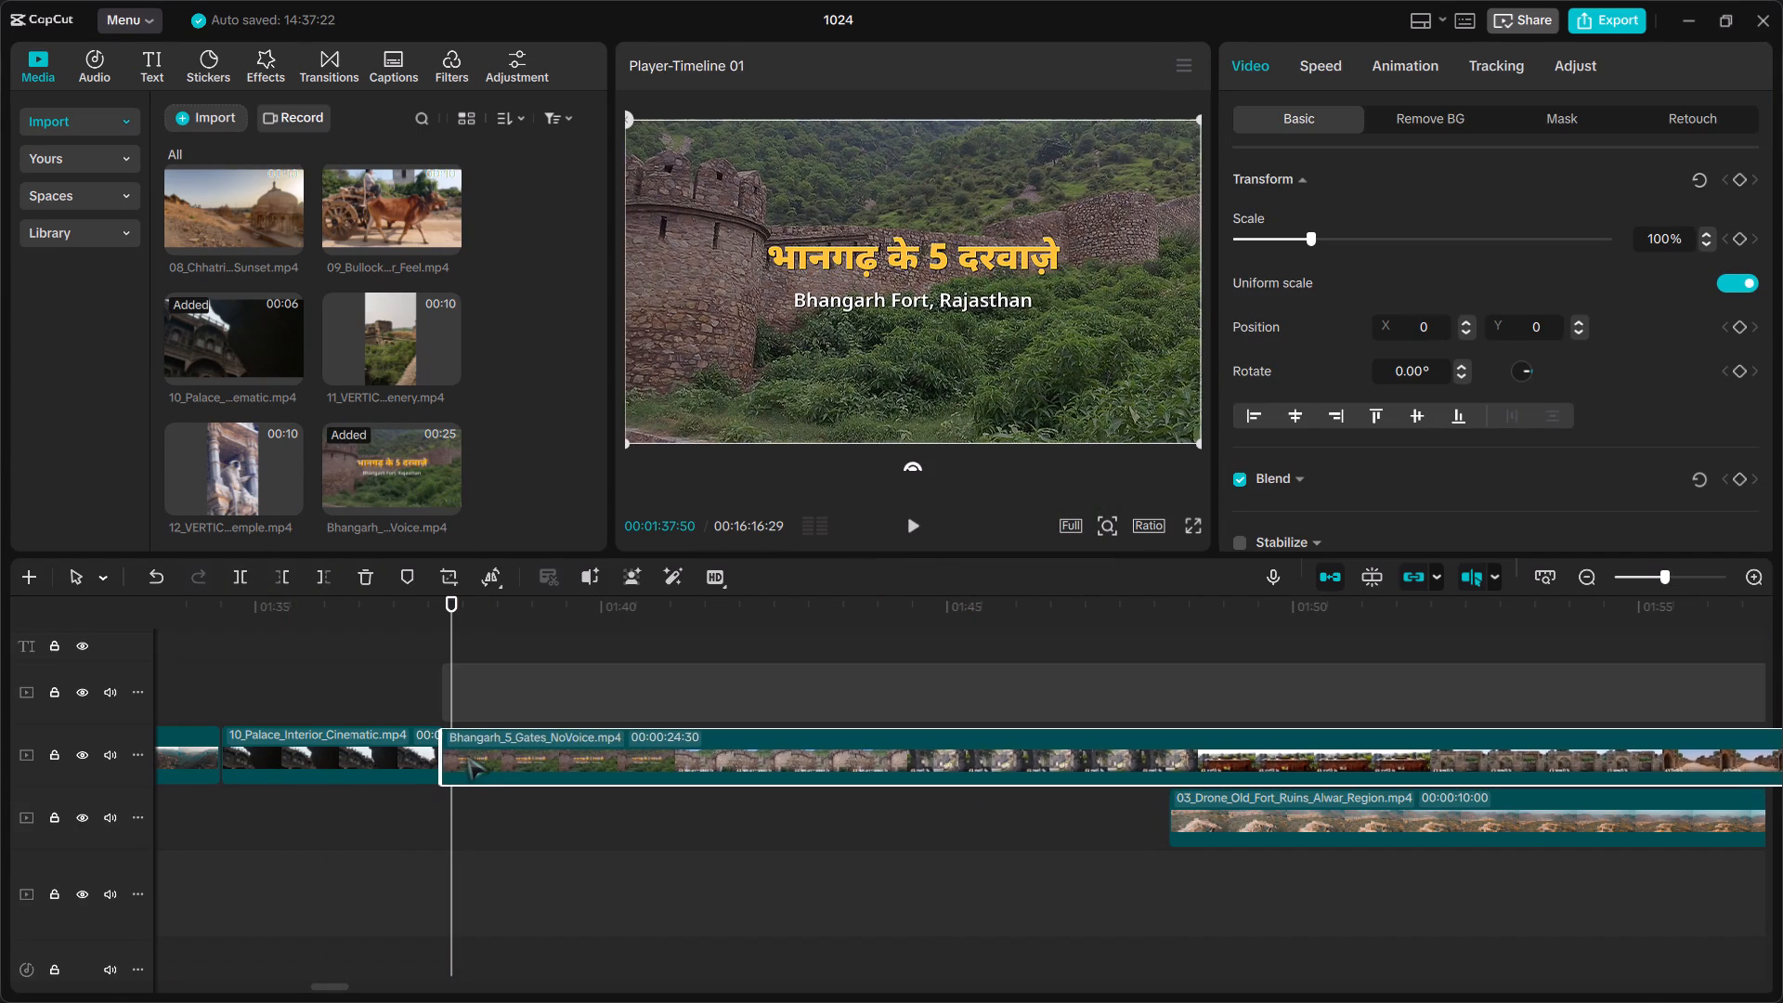
pyautogui.moveTo(467, 756); pyautogui.dragTo(474, 754)
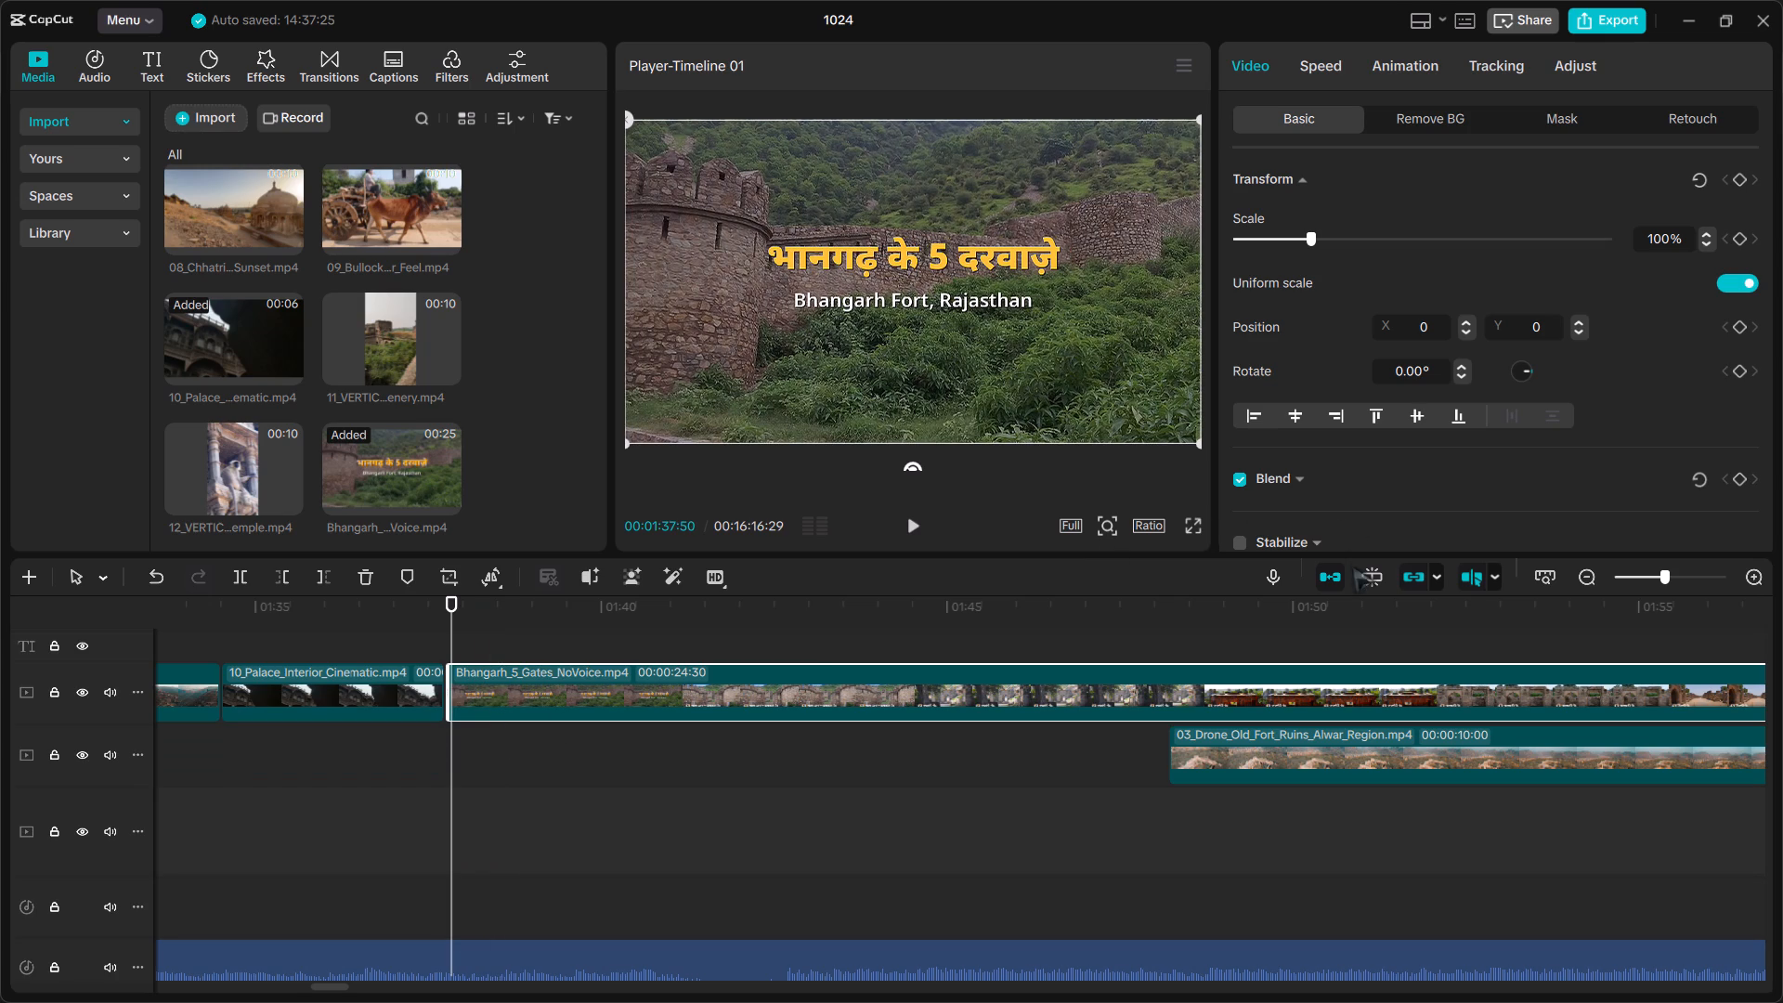
# Turn on auto snapping and snap the start of the five-gates clip to the end of the palace interior clip.
pyautogui.moveTo(1353, 567); pyautogui.dragTo(1361, 572)
pyautogui.click(1376, 578)
pyautogui.moveTo(549, 671); pyautogui.dragTo(540, 675)
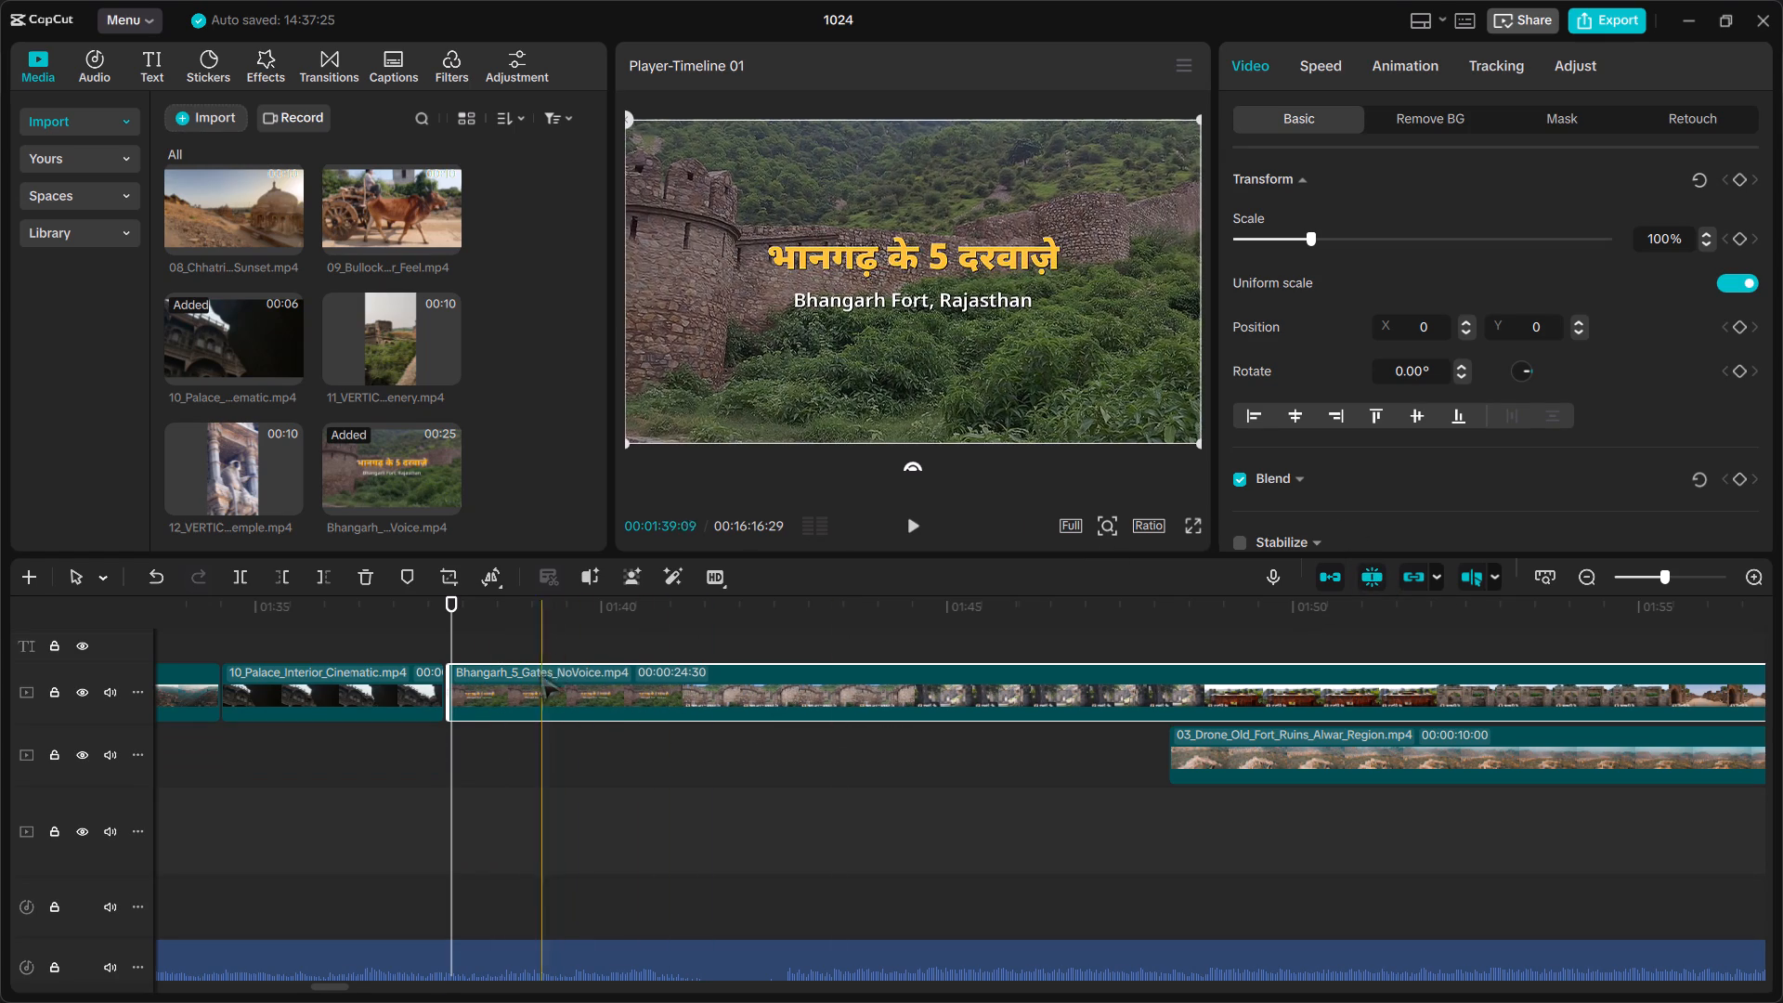
pyautogui.moveTo(540, 675); pyautogui.dragTo(540, 675)
# Check the join with the palace clip and split the five-gates clip at 01:44:27, where the gate 2 section starts.
pyautogui.moveTo(449, 607); pyautogui.dragTo(438, 611)
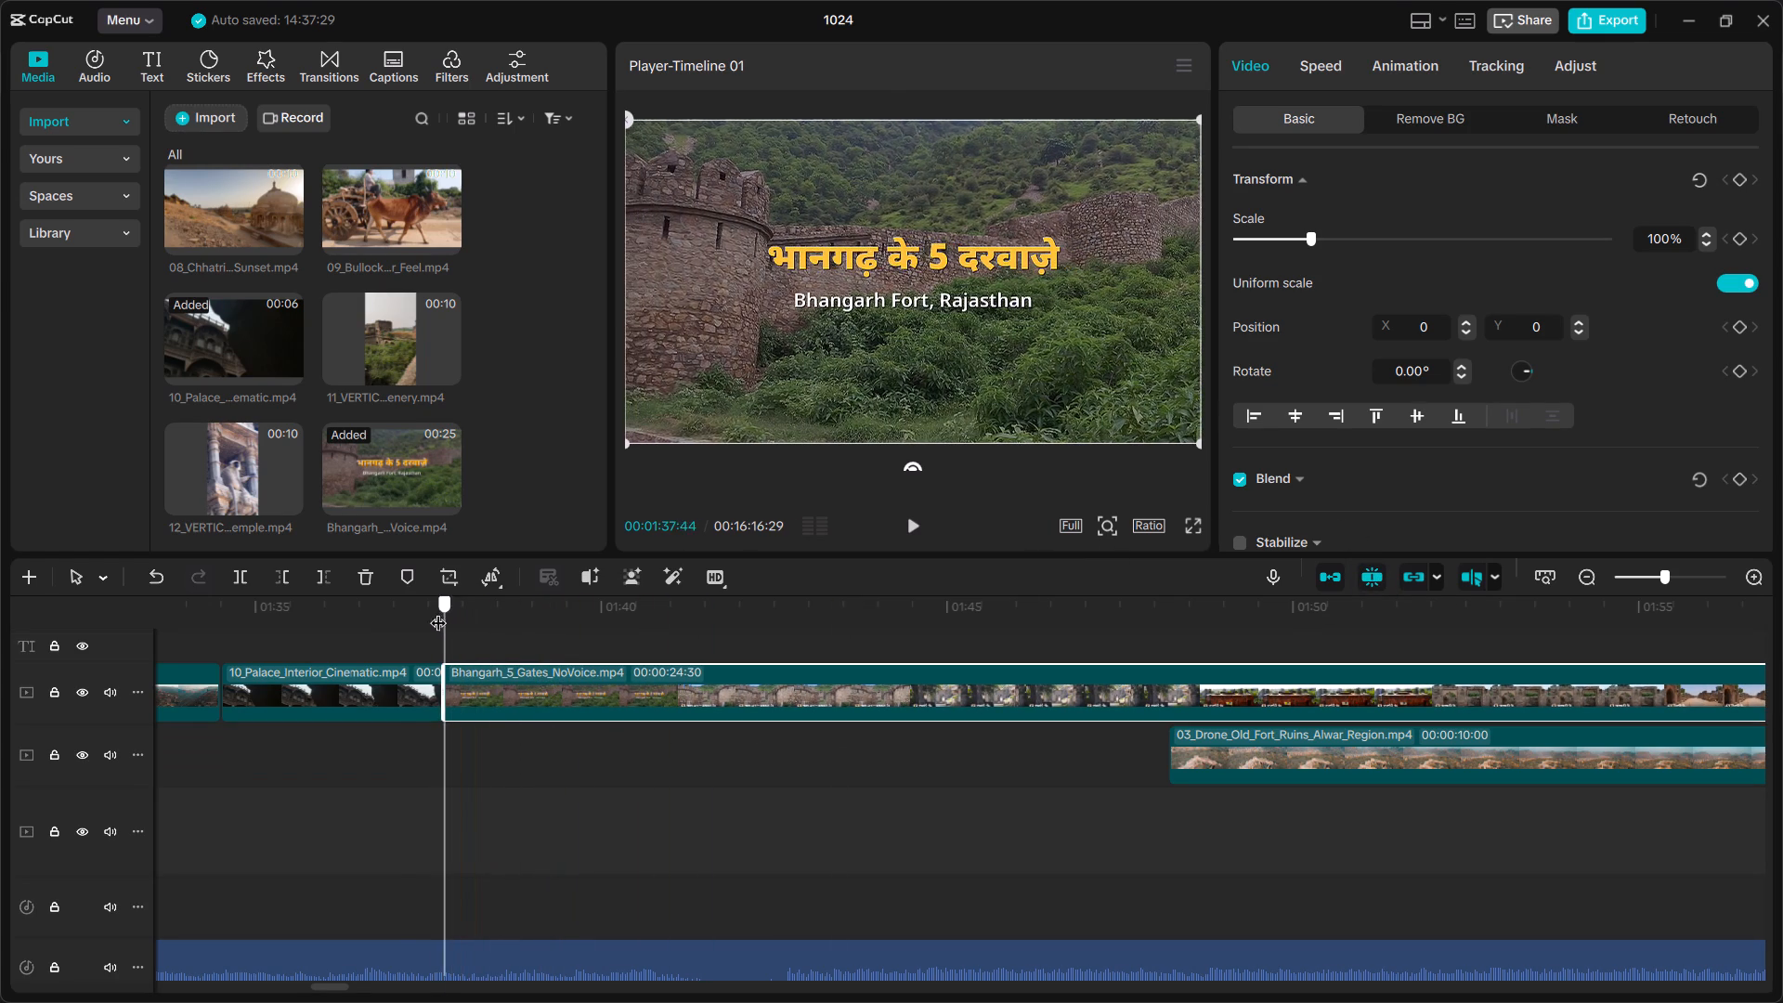
pyautogui.moveTo(438, 611); pyautogui.dragTo(306, 645)
pyautogui.press('space')
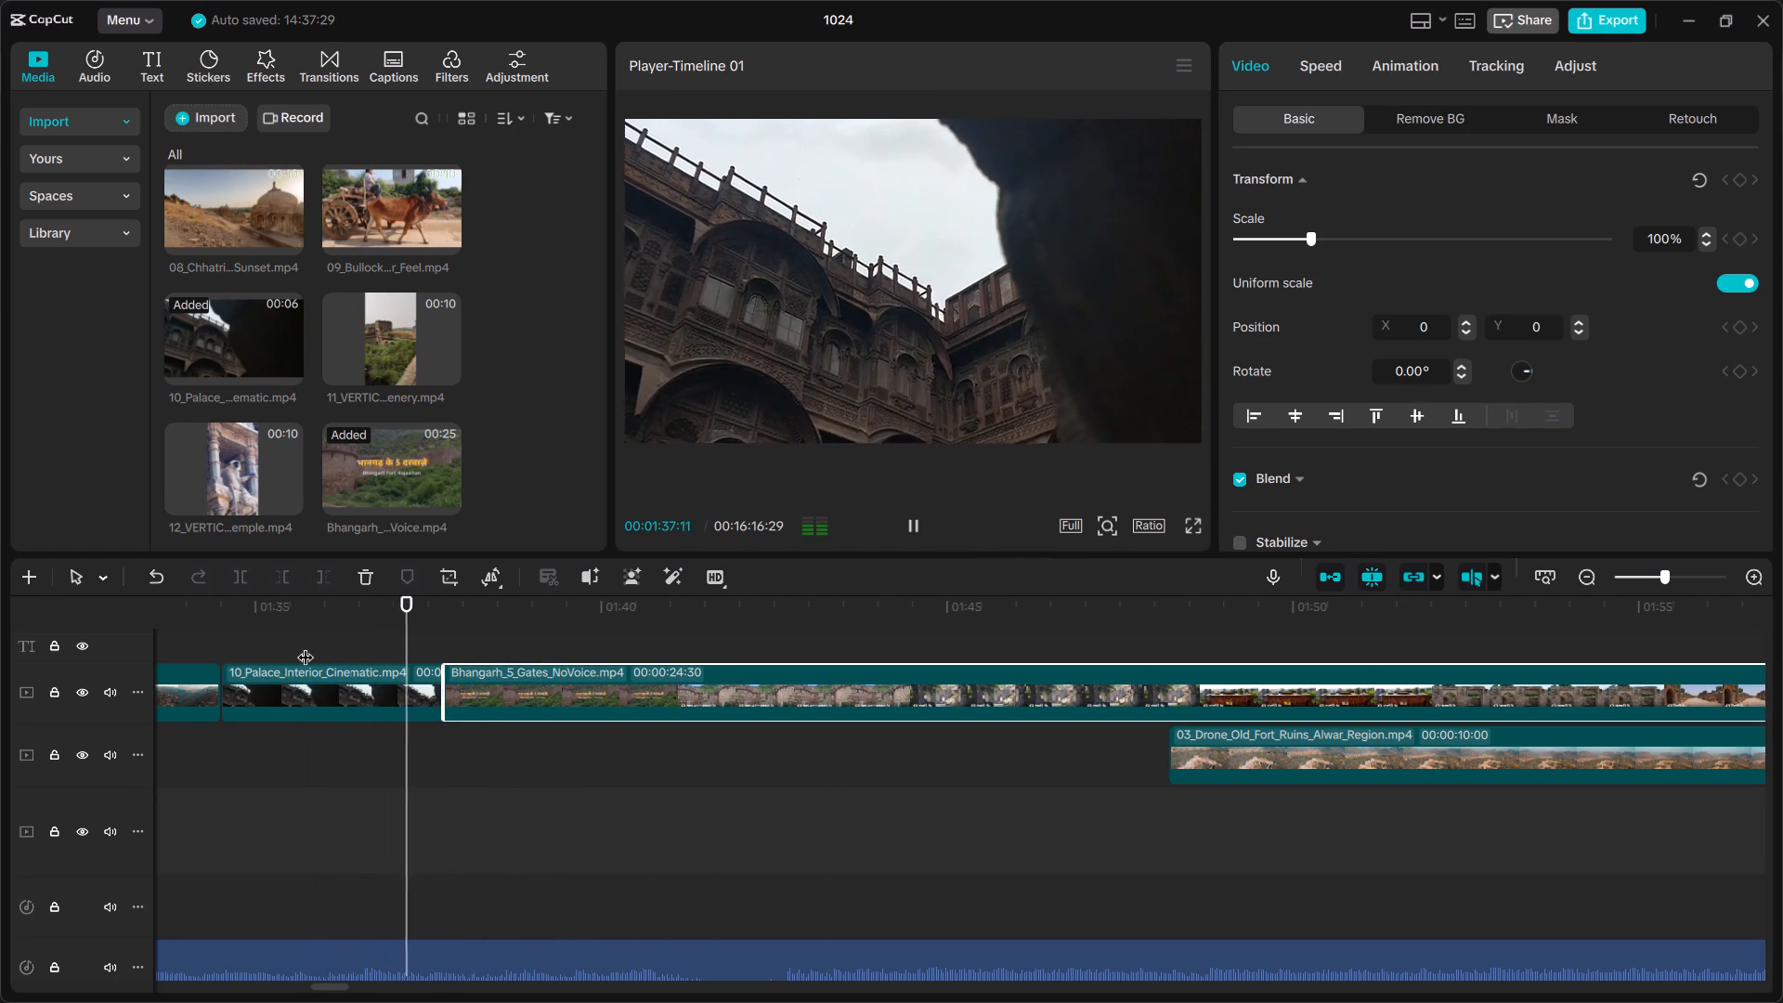
pyautogui.press('space')
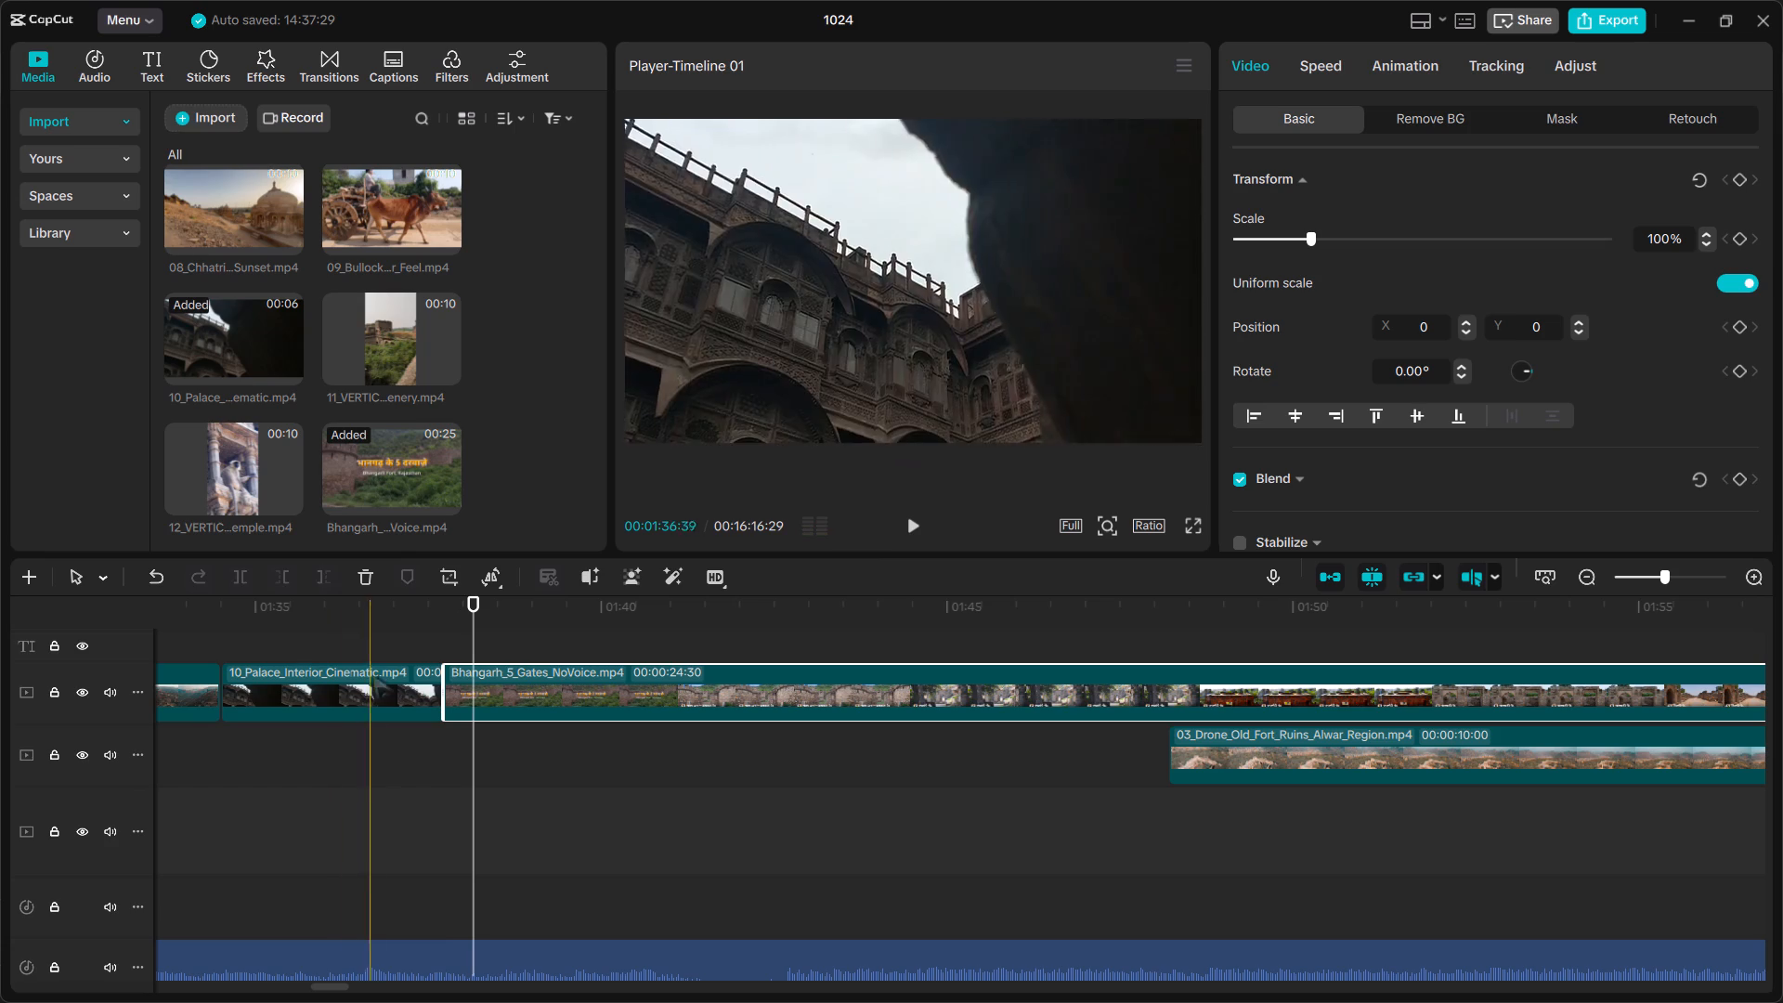
pyautogui.moveTo(476, 605); pyautogui.dragTo(598, 648)
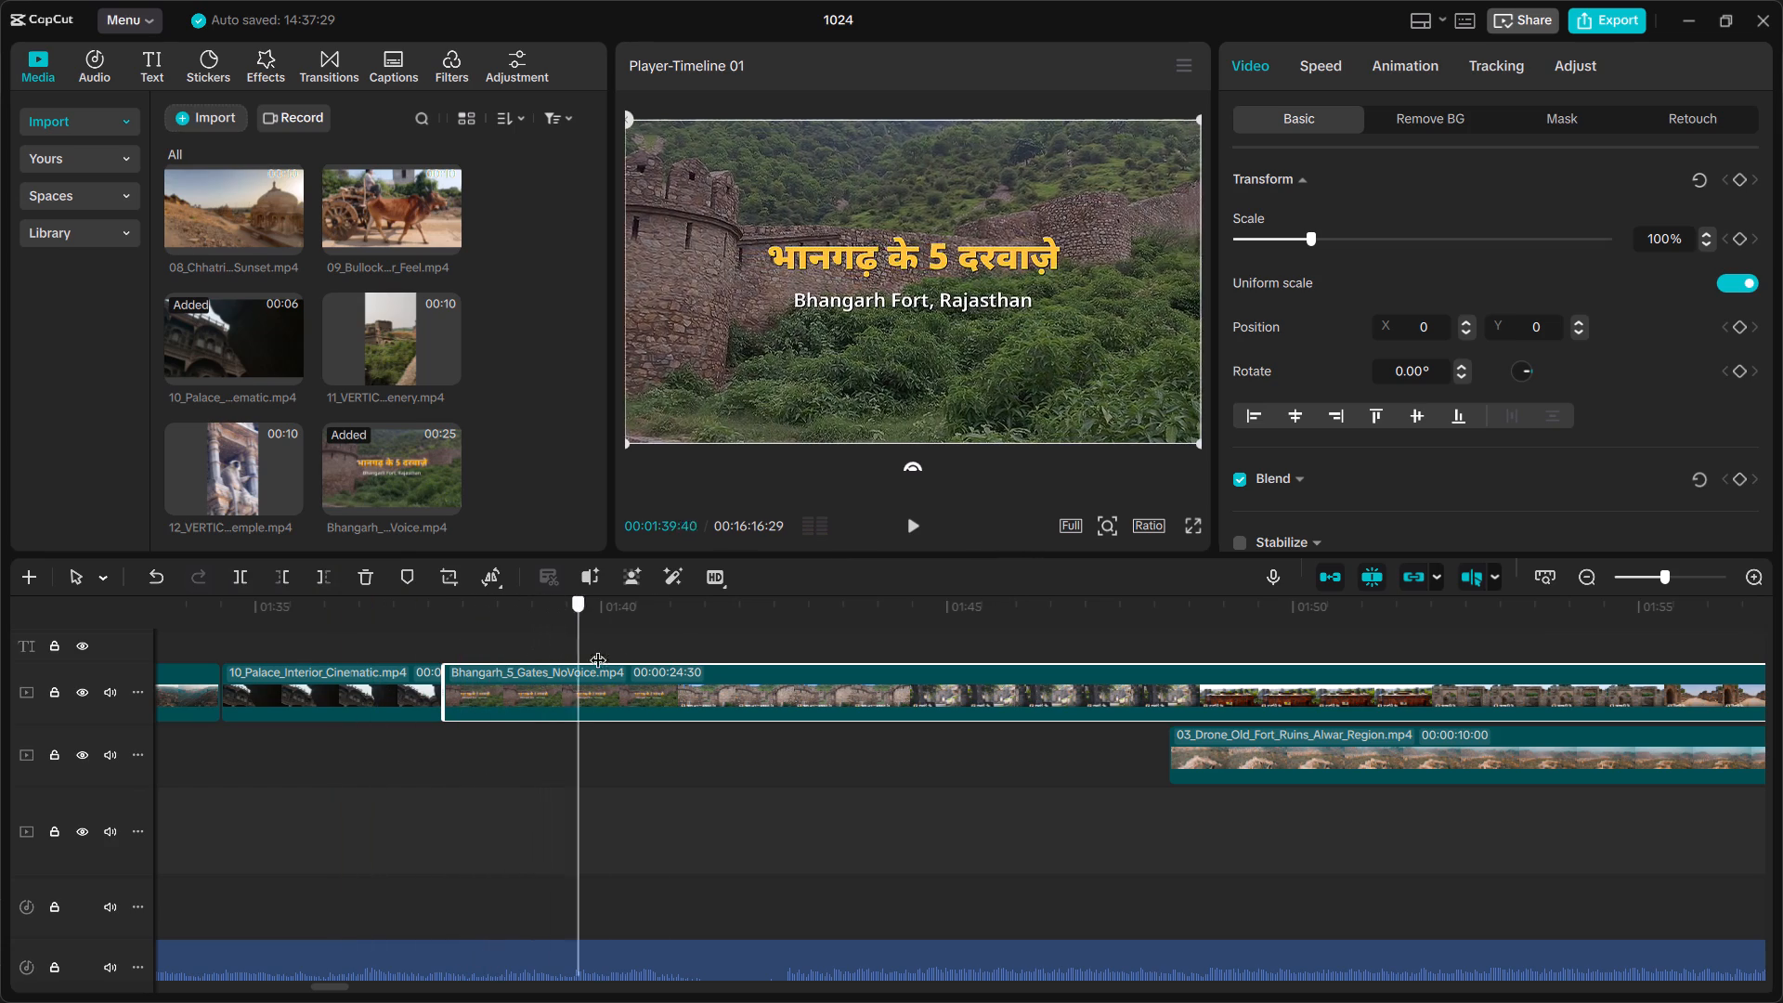
pyautogui.moveTo(598, 648); pyautogui.dragTo(722, 657)
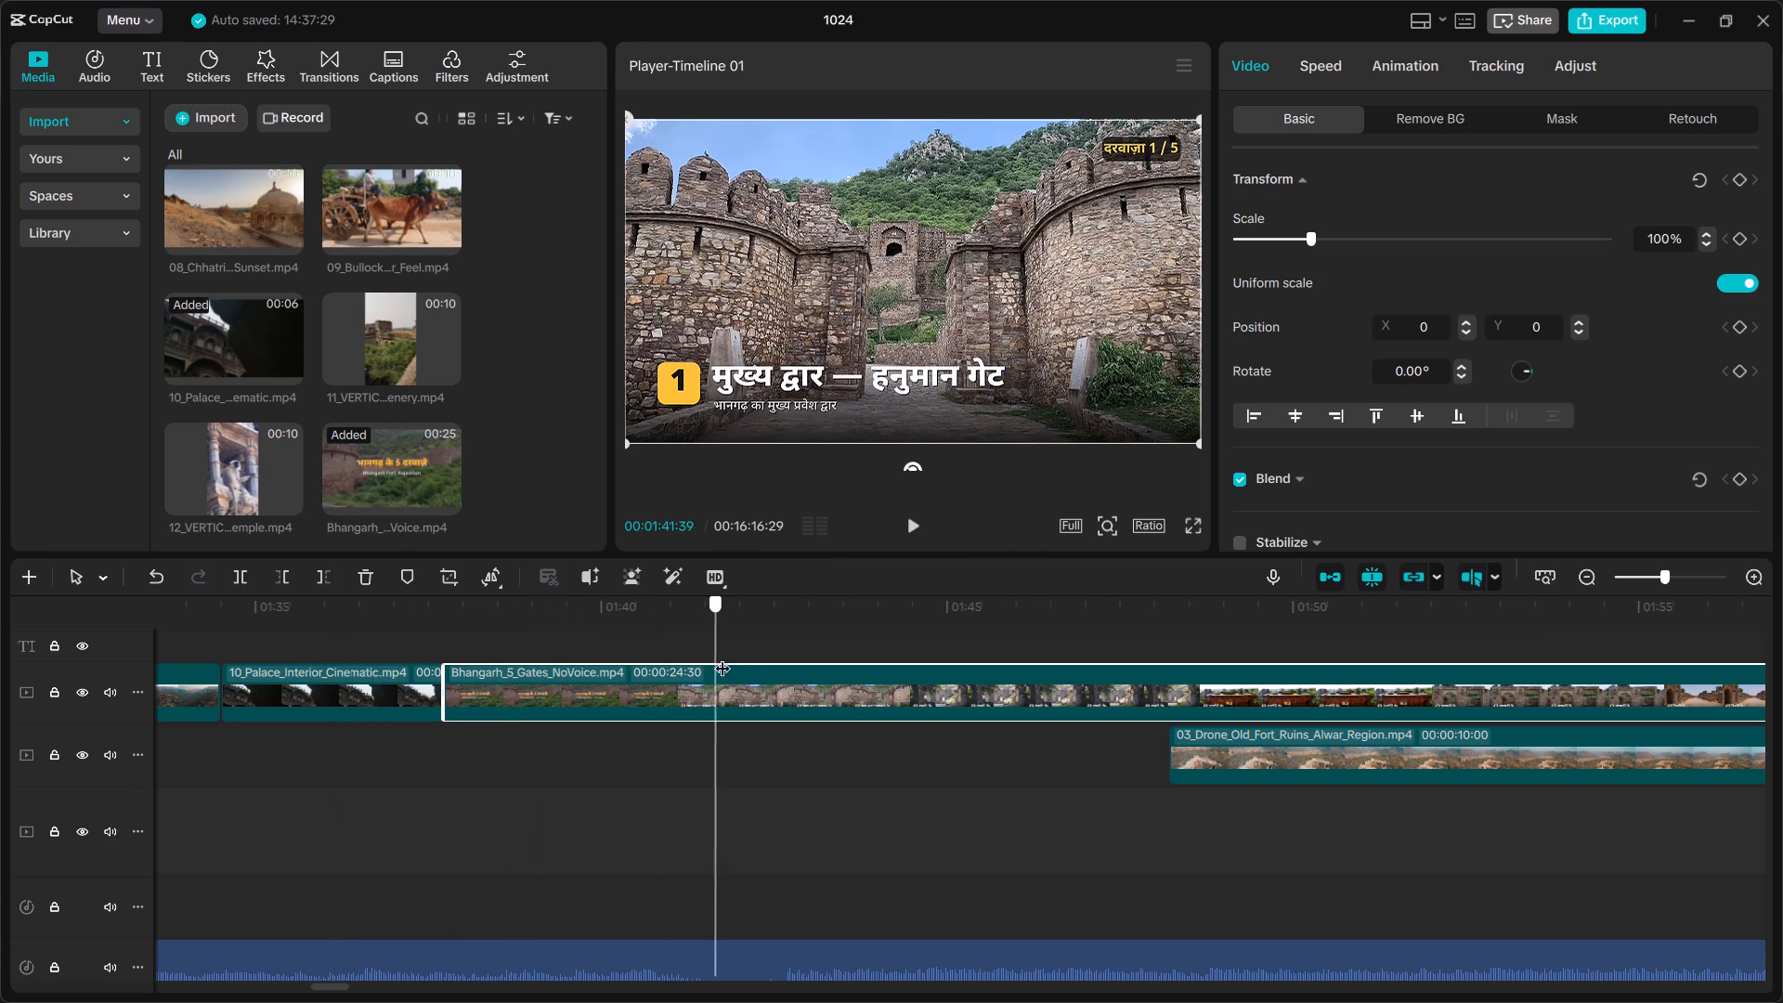
pyautogui.moveTo(722, 657); pyautogui.dragTo(953, 667)
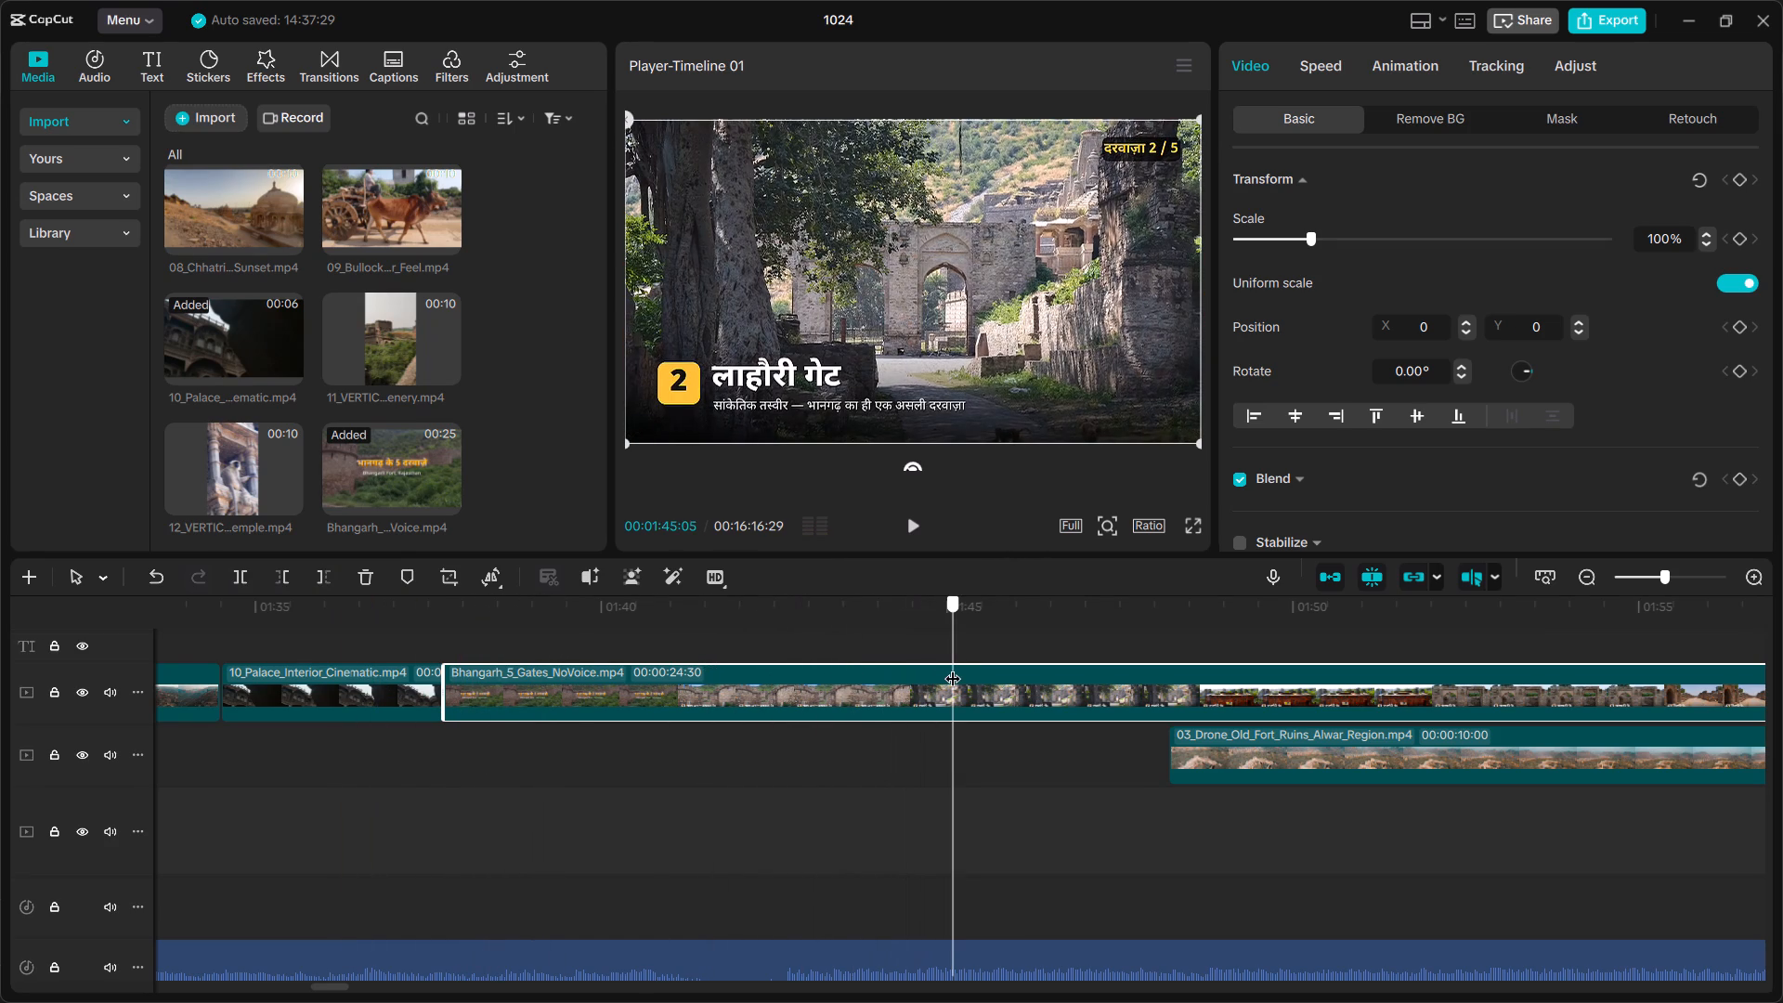
pyautogui.moveTo(953, 667); pyautogui.dragTo(876, 668)
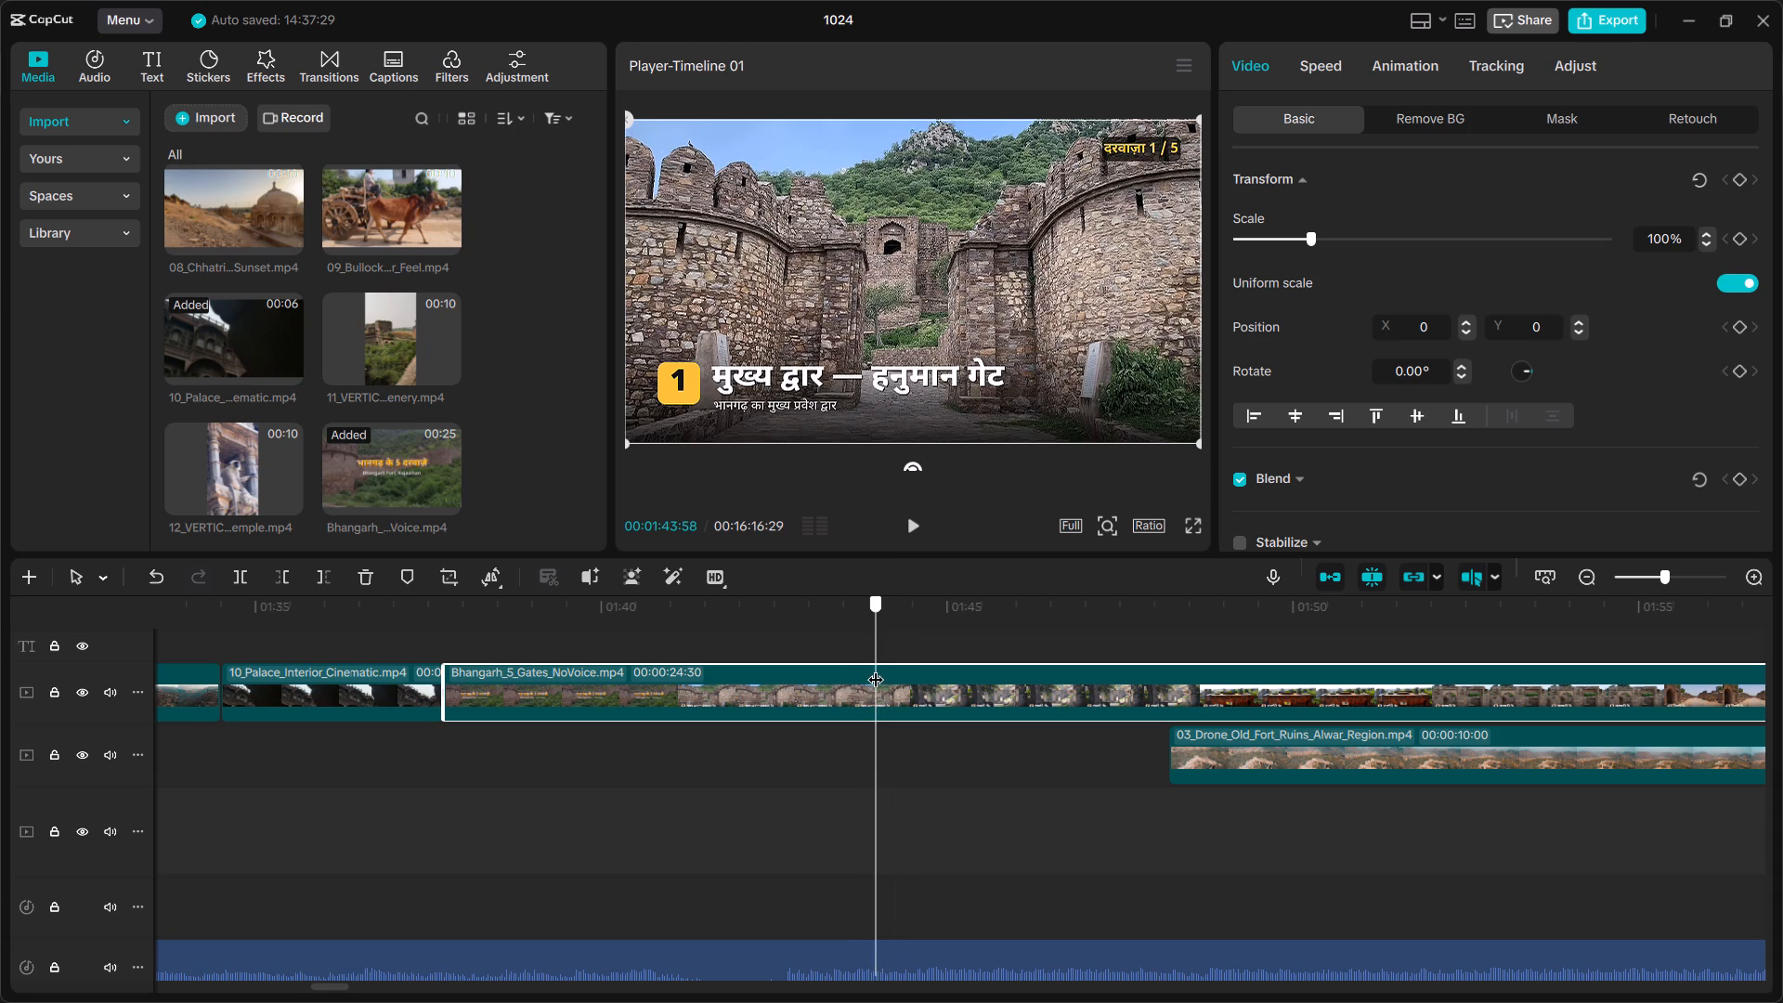
pyautogui.moveTo(876, 668); pyautogui.dragTo(909, 669)
pyautogui.click(909, 669)
pyautogui.click(913, 692)
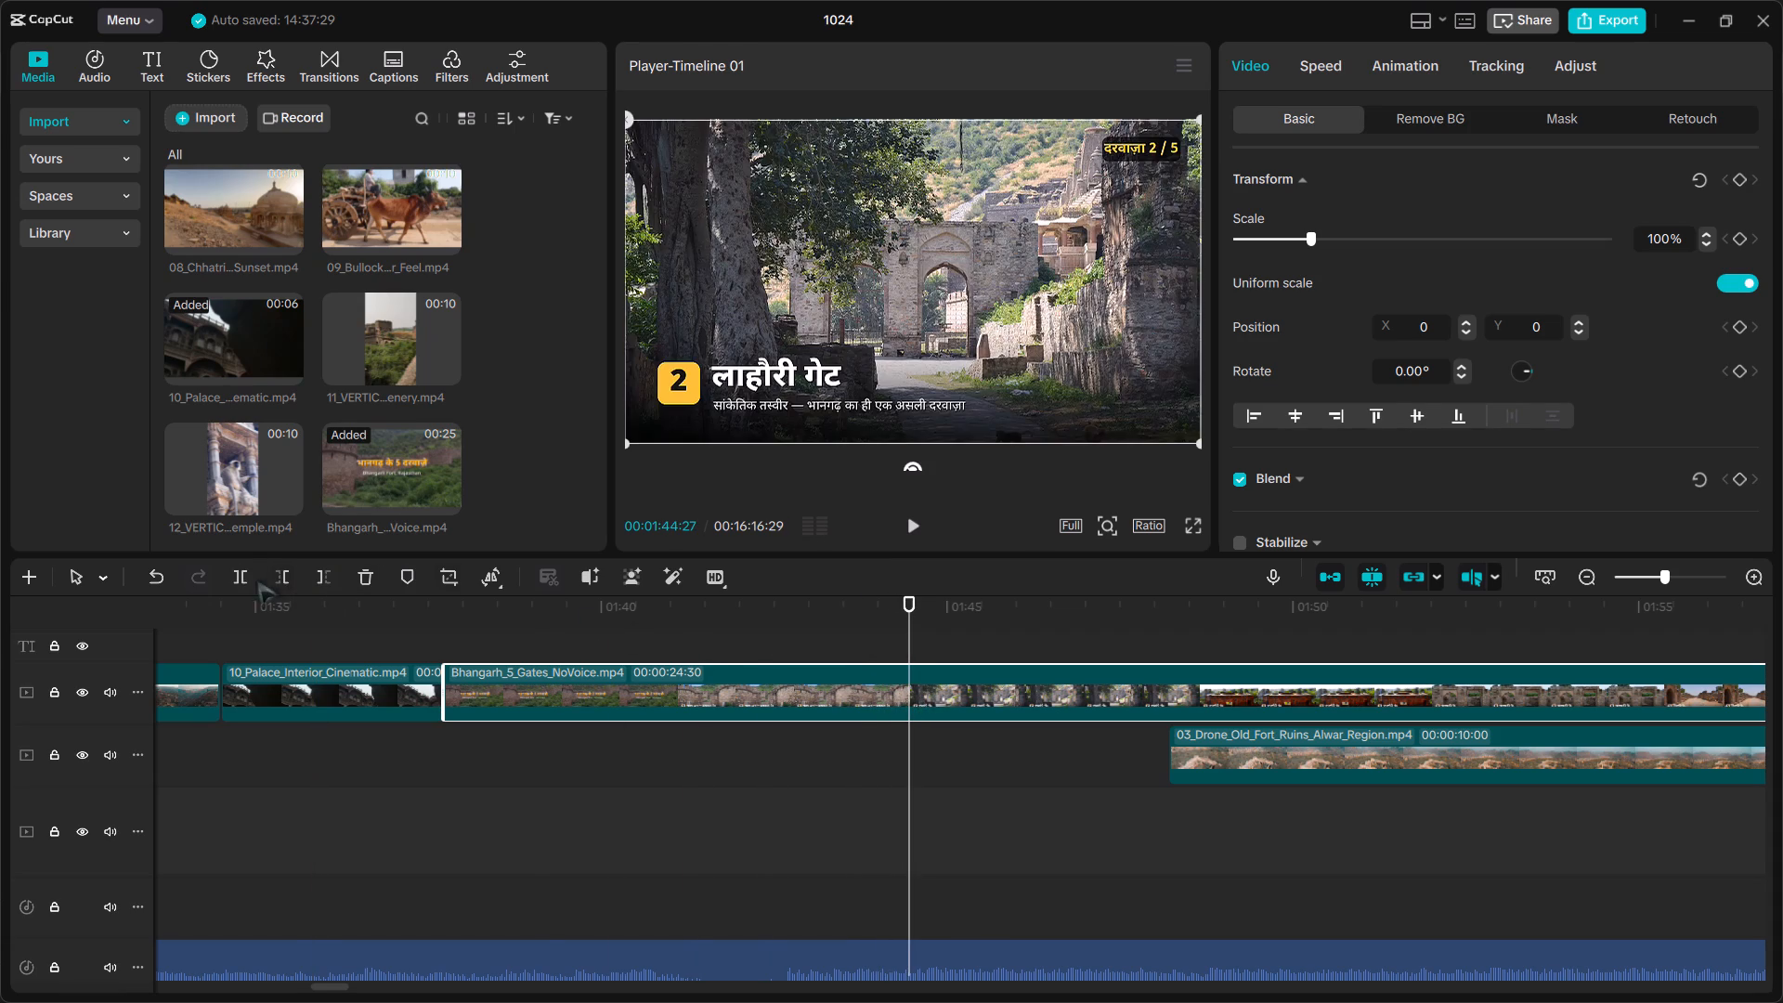
pyautogui.click(234, 577)
# Move the title and gate 1 piece to the track beneath at about 01:40, and snap the remaining piece directly after the palace clip.
pyautogui.moveTo(688, 693); pyautogui.dragTo(854, 754)
pyautogui.moveTo(990, 683); pyautogui.dragTo(538, 685)
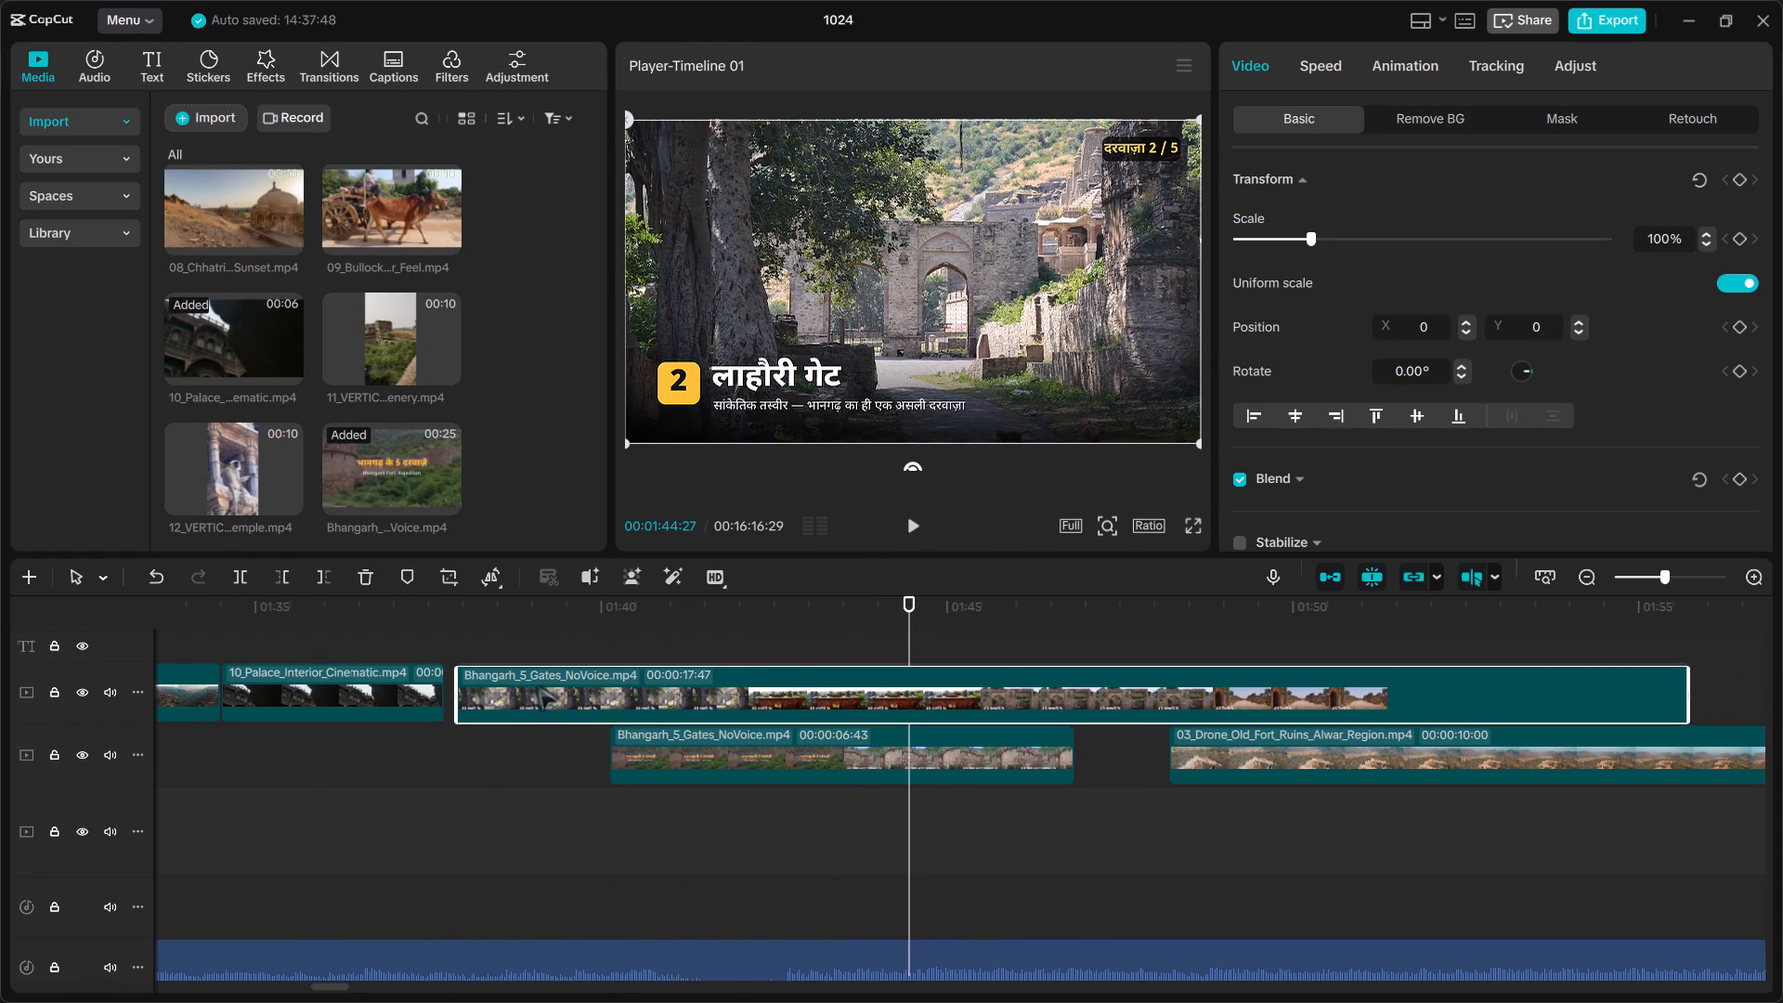
pyautogui.moveTo(538, 685); pyautogui.dragTo(529, 685)
# Play across the palace-to-gate 2 cut and split the five-gates clip on the main track at 01:39:15.
pyautogui.click(417, 607)
pyautogui.press('space')
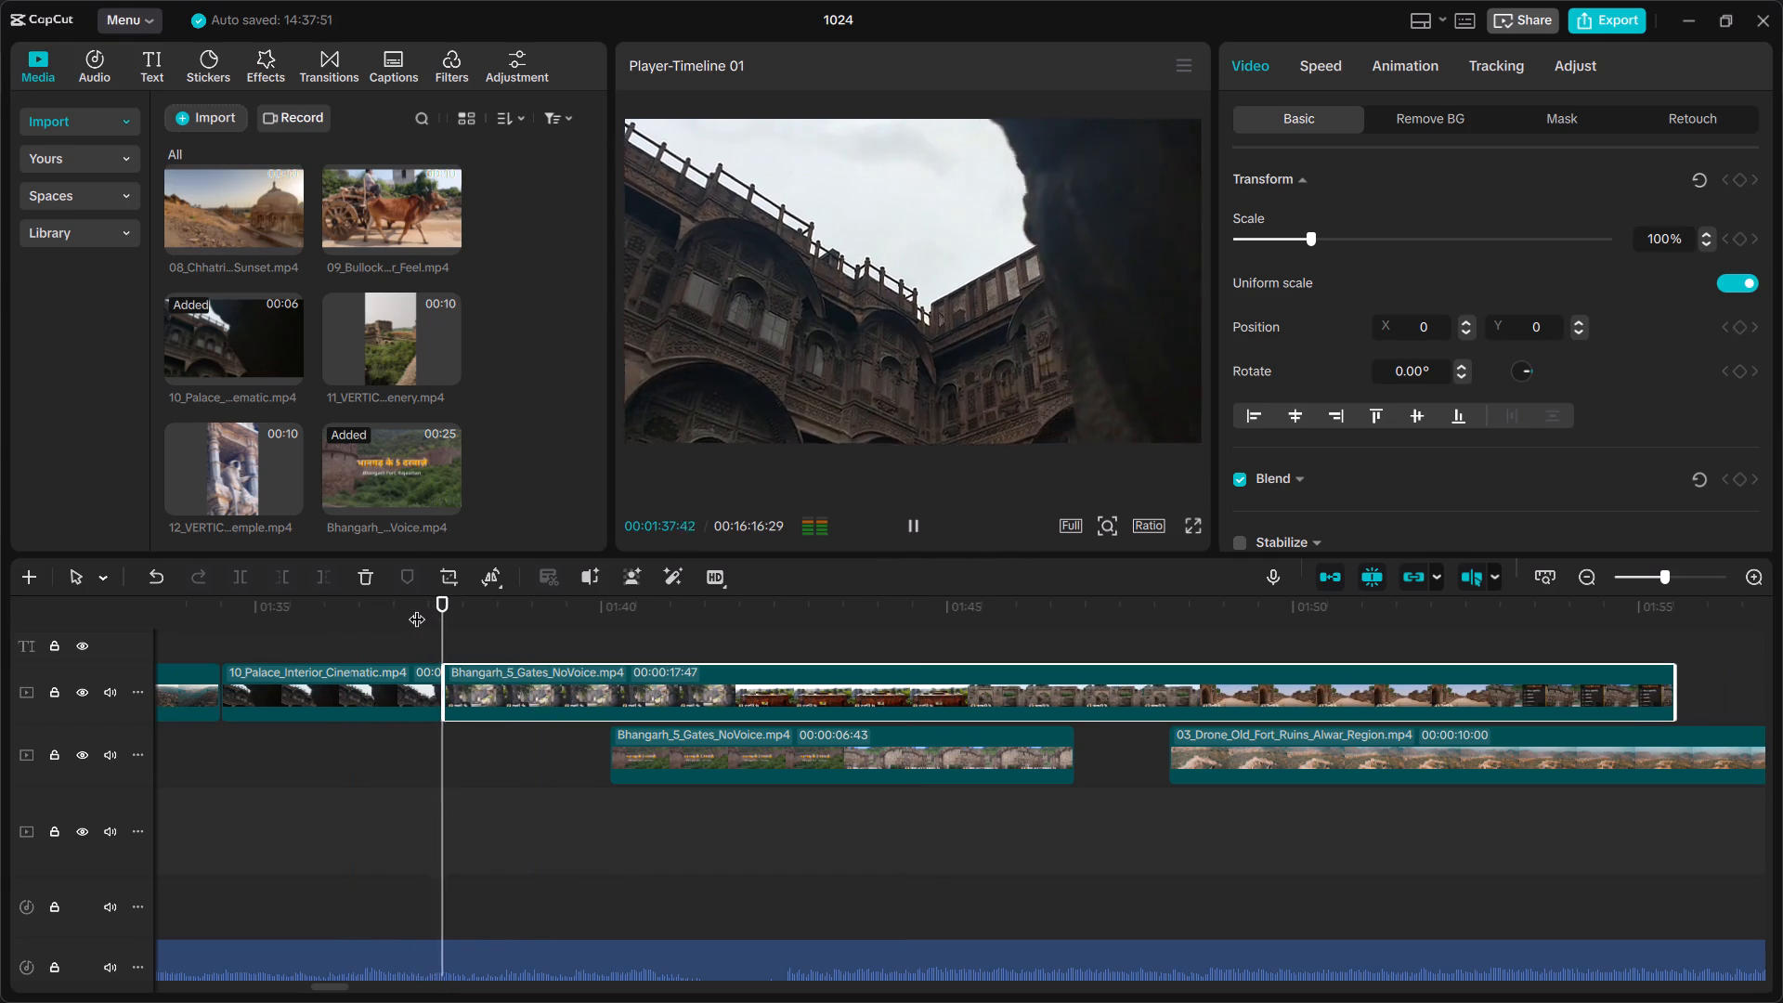
pyautogui.press('space')
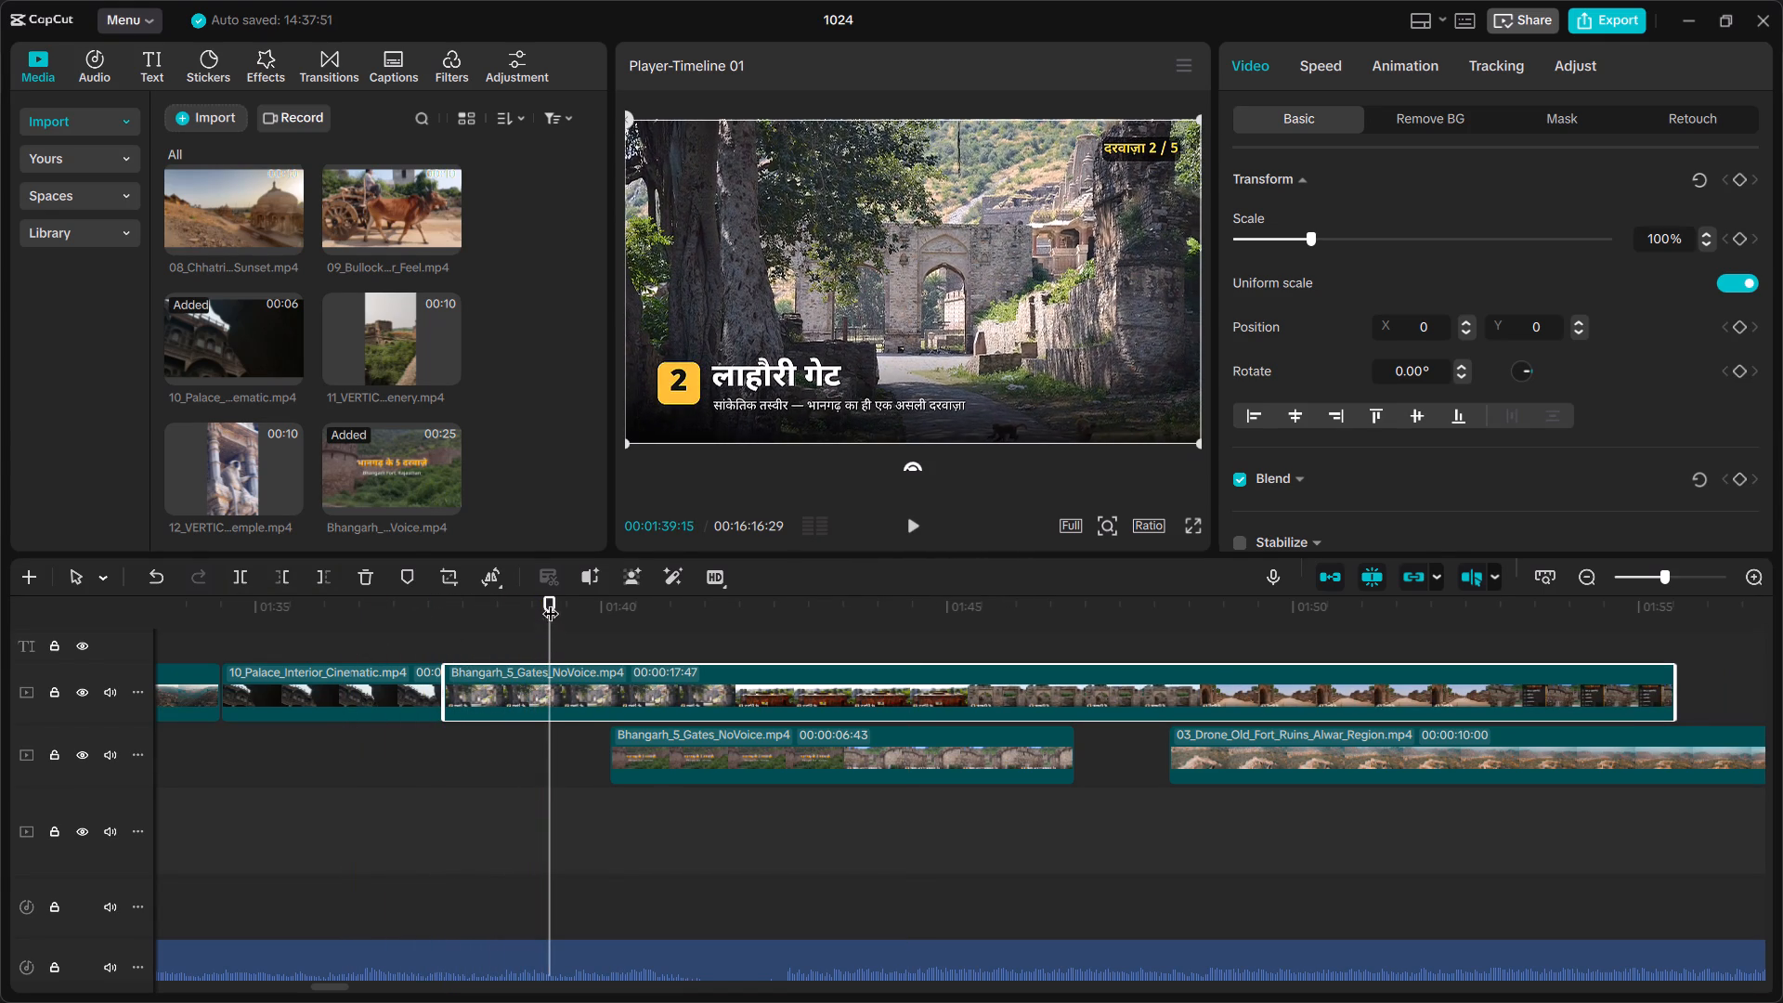
pyautogui.click(235, 578)
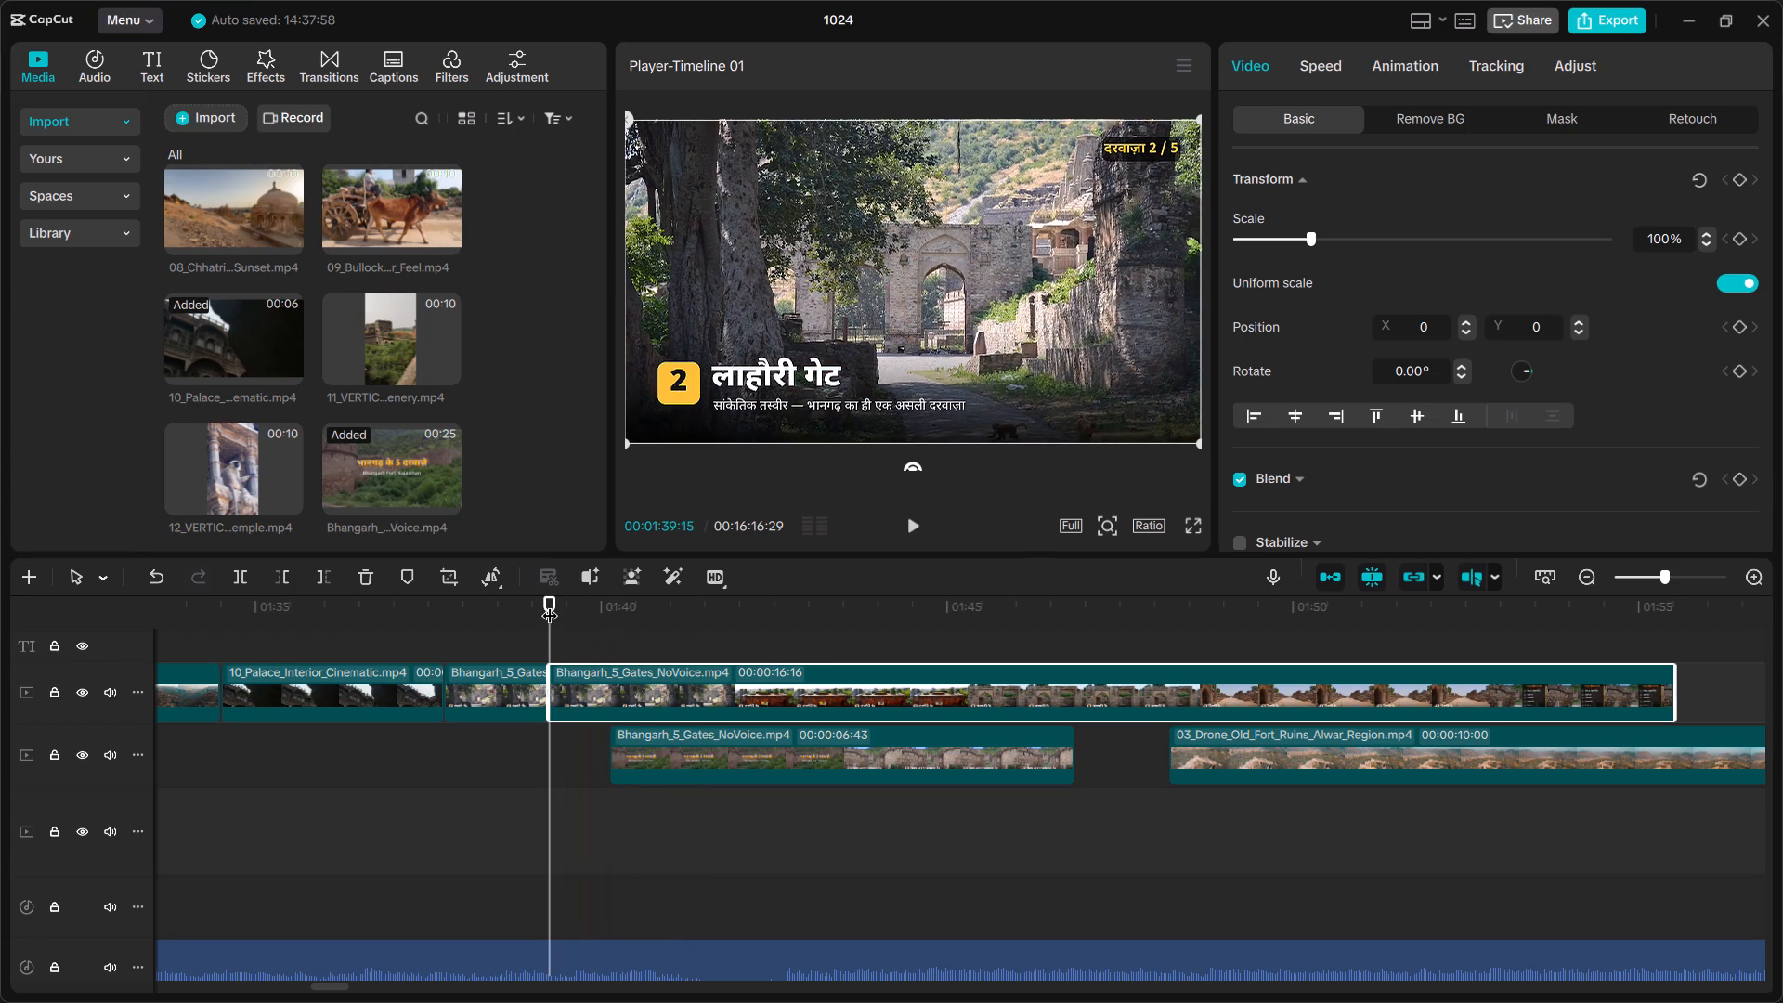
# Split the five-gates clip again at 01:41:15, just before the gate 3 section begins.
pyautogui.moveTo(551, 603); pyautogui.dragTo(716, 626)
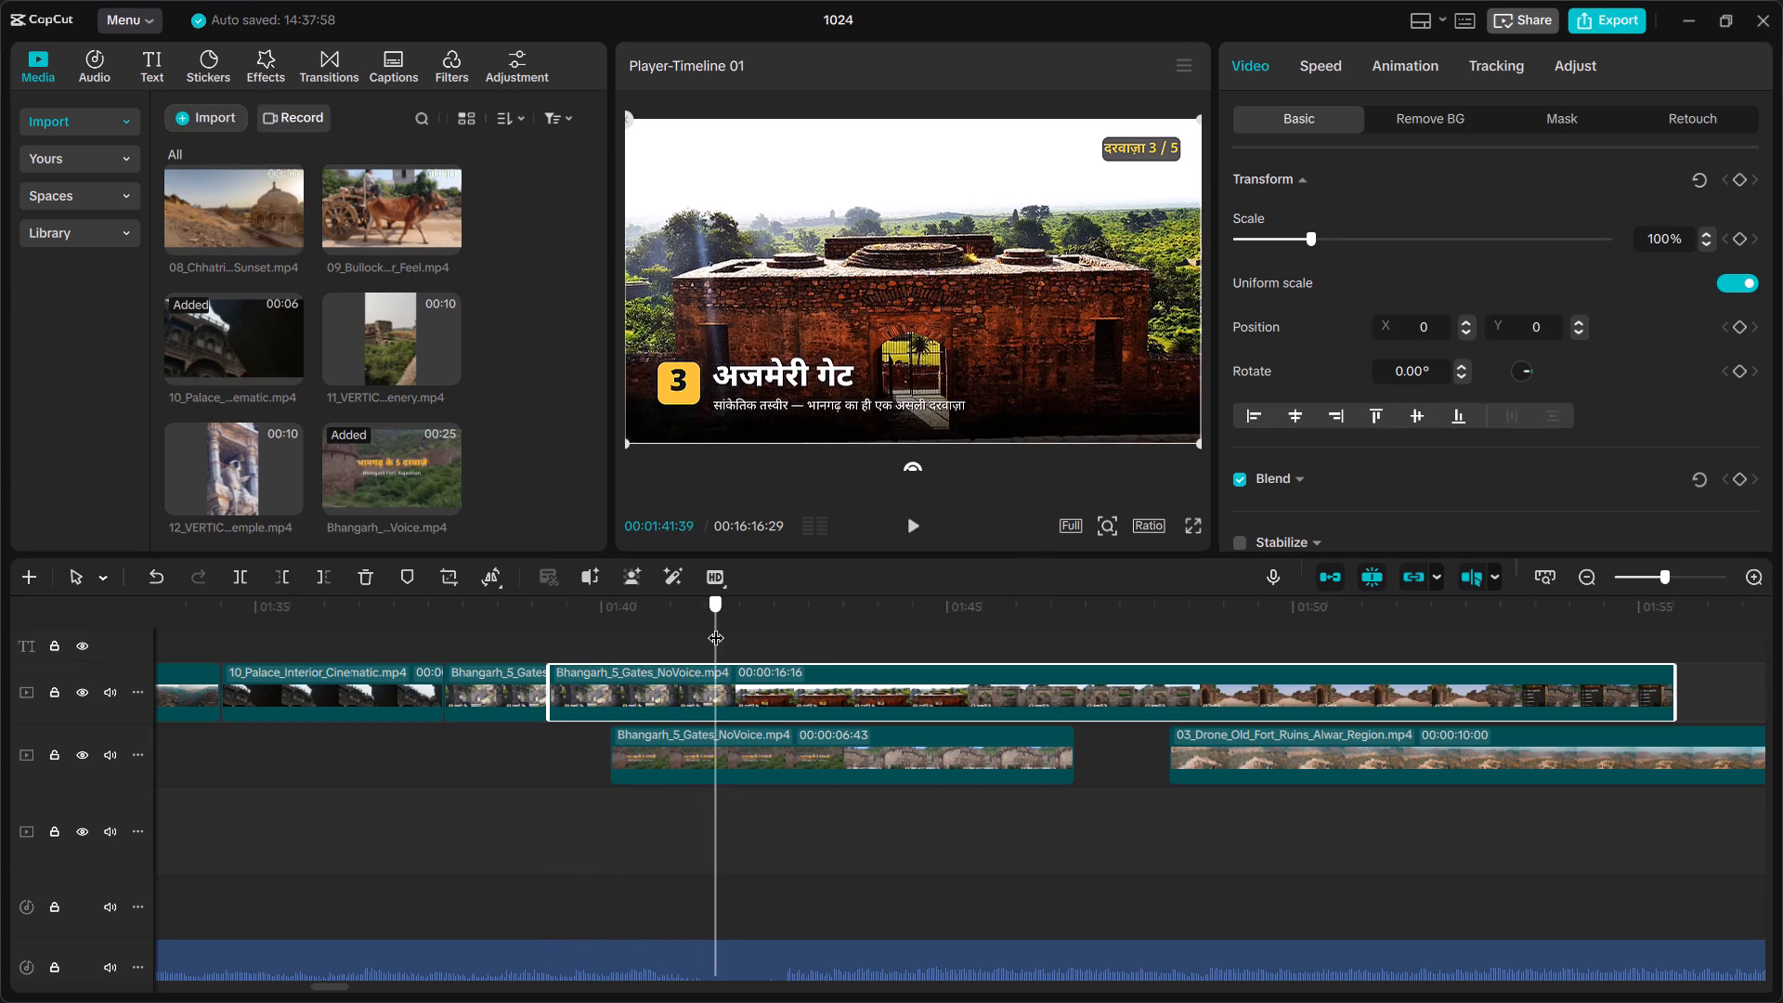
pyautogui.moveTo(716, 626); pyautogui.dragTo(667, 634)
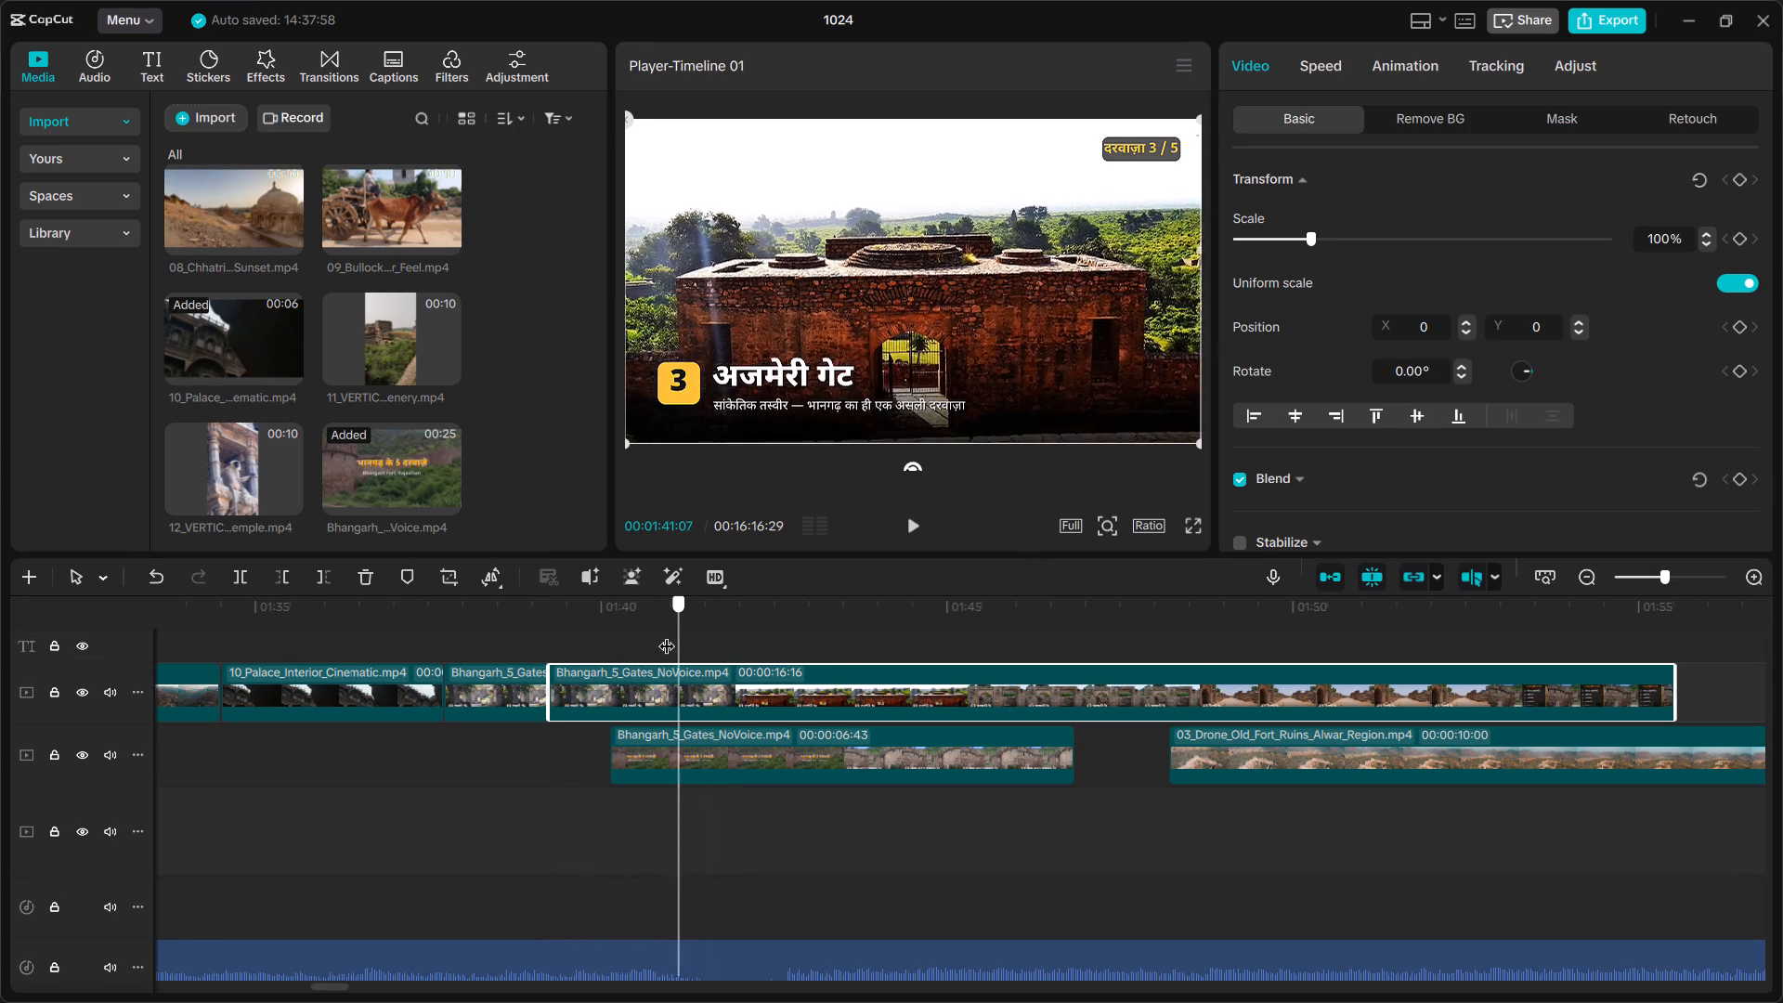
pyautogui.moveTo(667, 634); pyautogui.dragTo(664, 636)
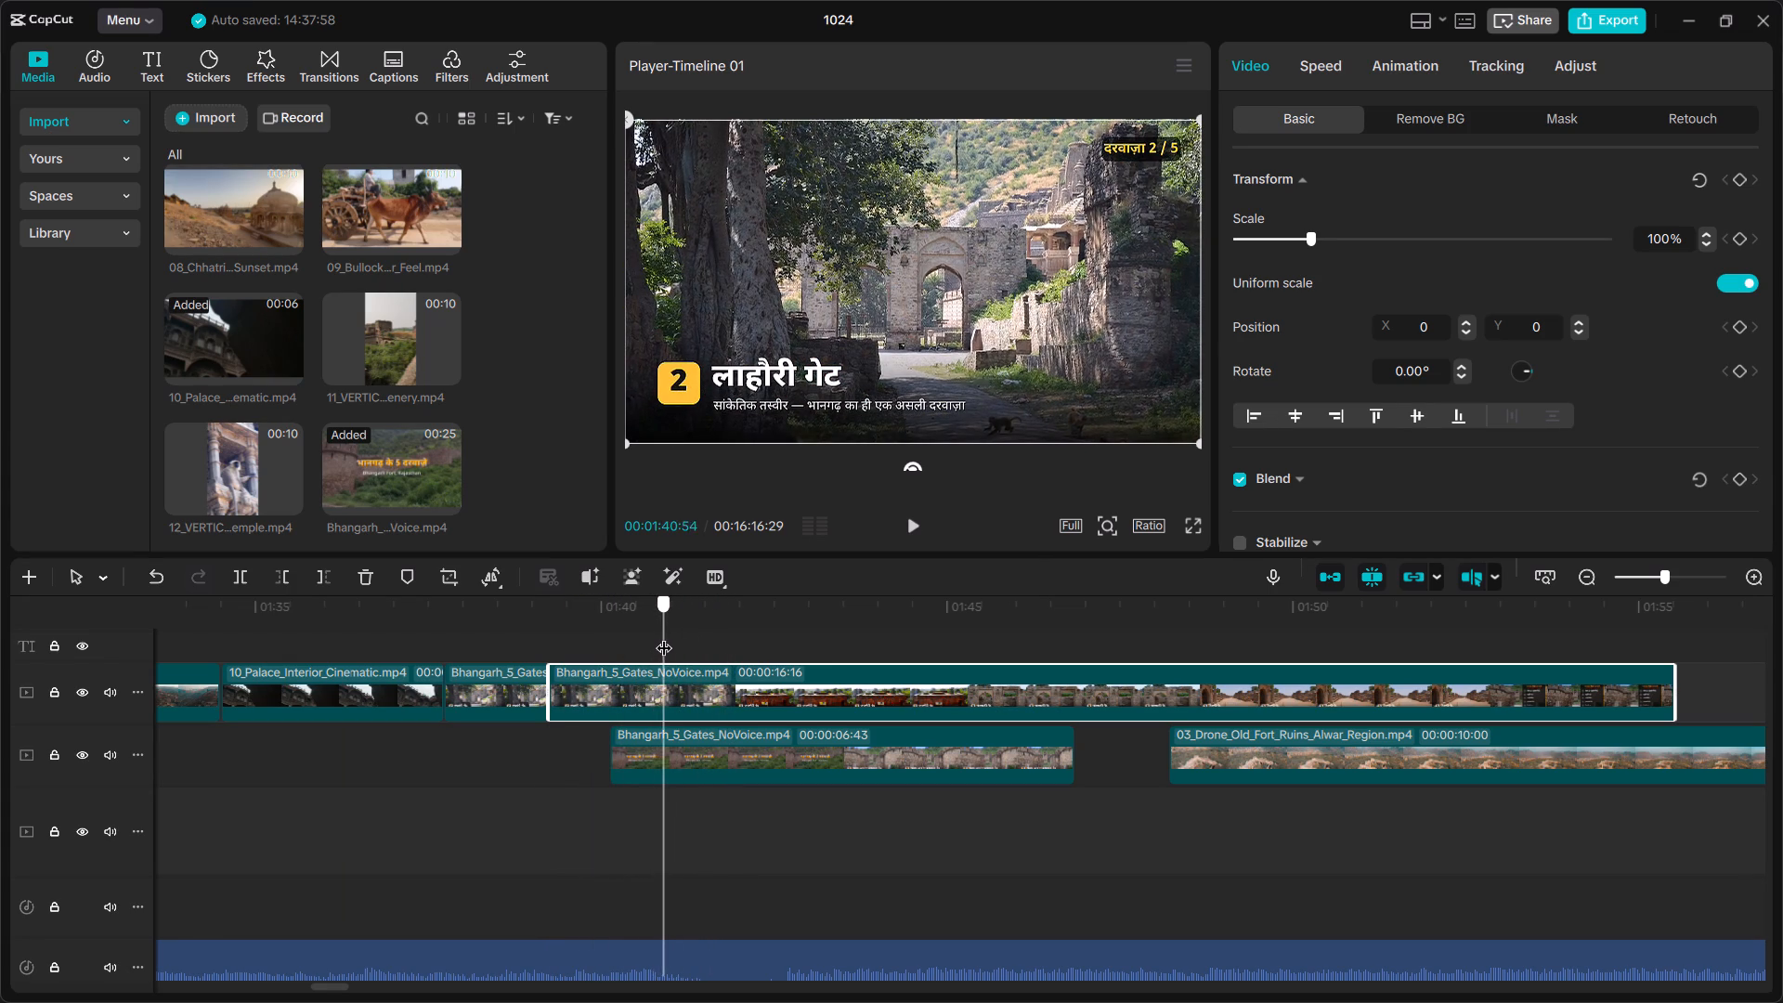
pyautogui.moveTo(664, 636); pyautogui.dragTo(679, 633)
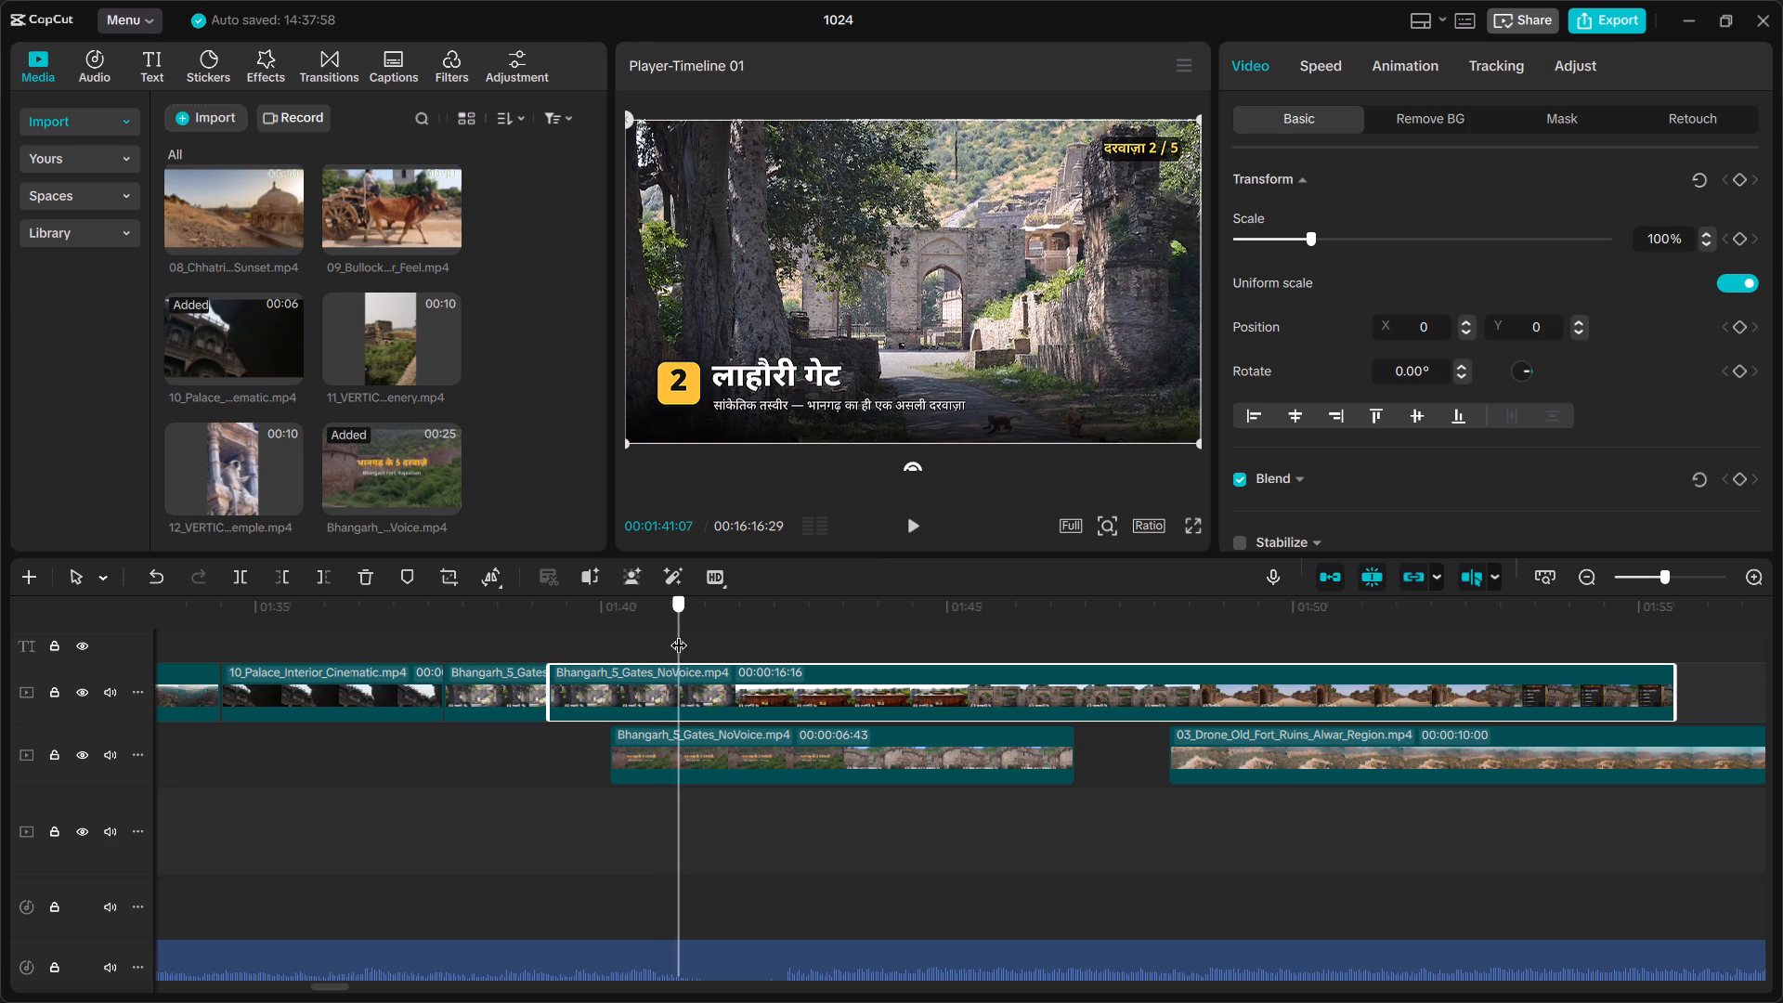
pyautogui.moveTo(679, 633); pyautogui.dragTo(687, 632)
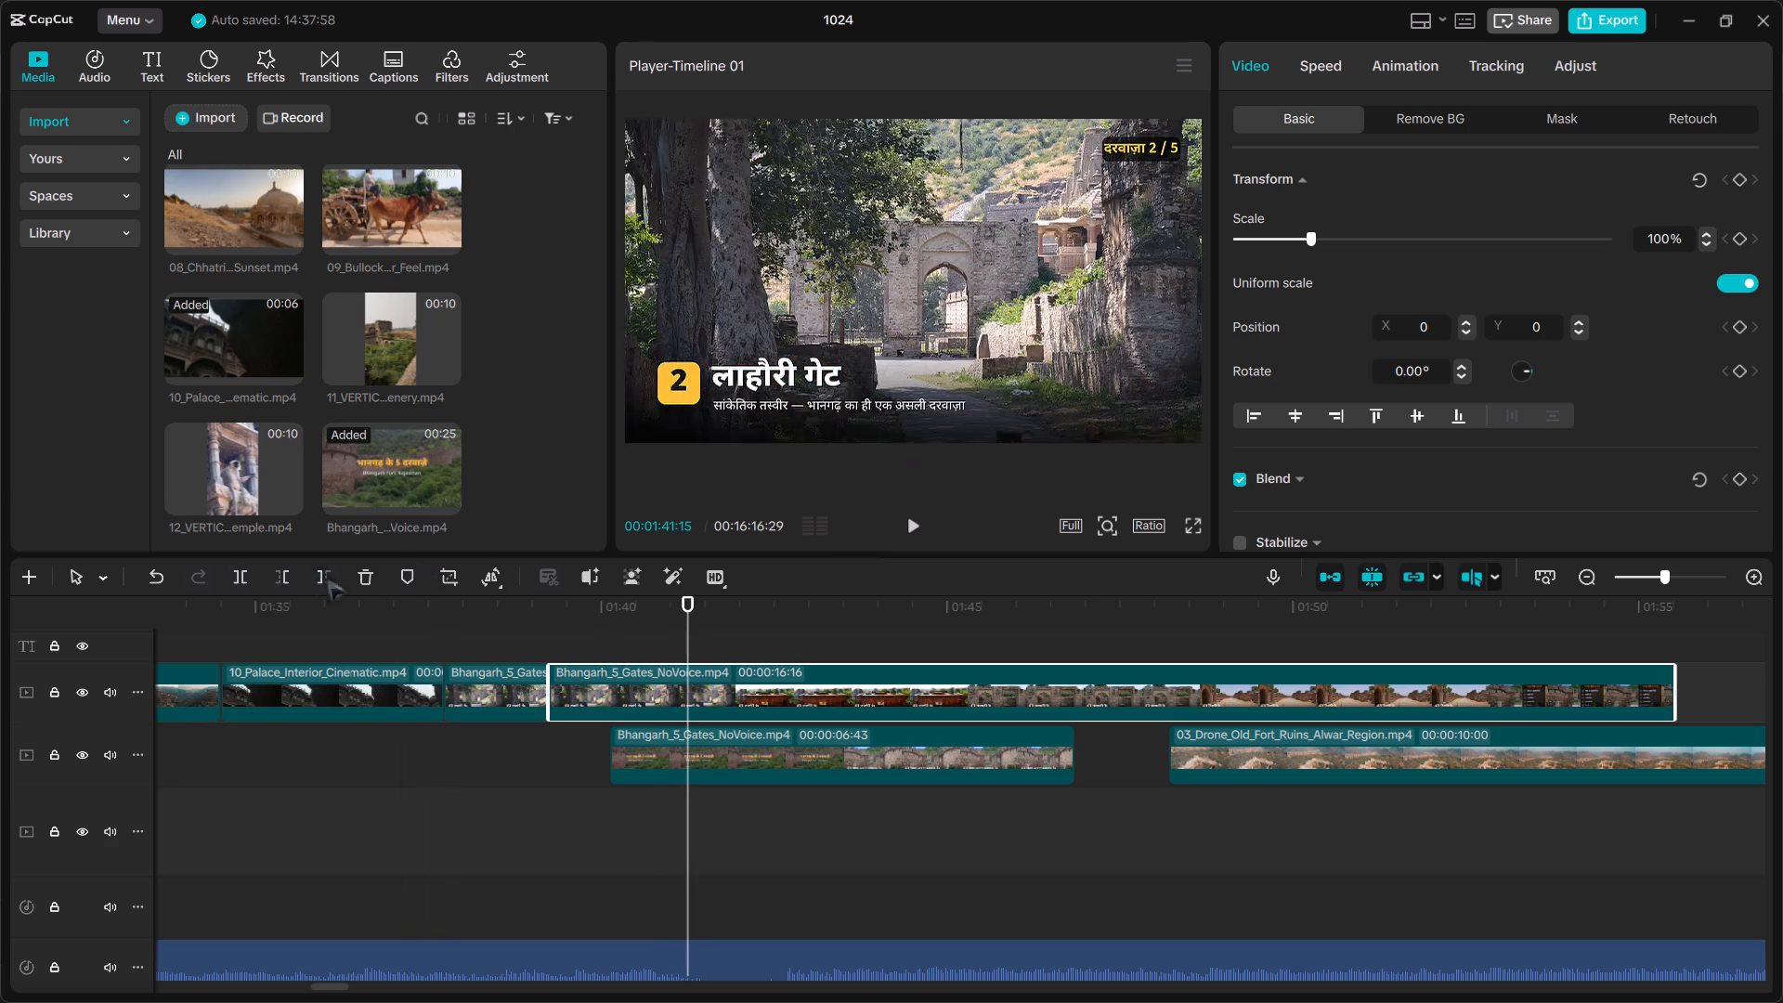
pyautogui.click(243, 574)
# Remove the gate 2 piece between 01:39:15 and 01:41:15 and move the remaining five-gates piece back to close the gap.
pyautogui.click(593, 682)
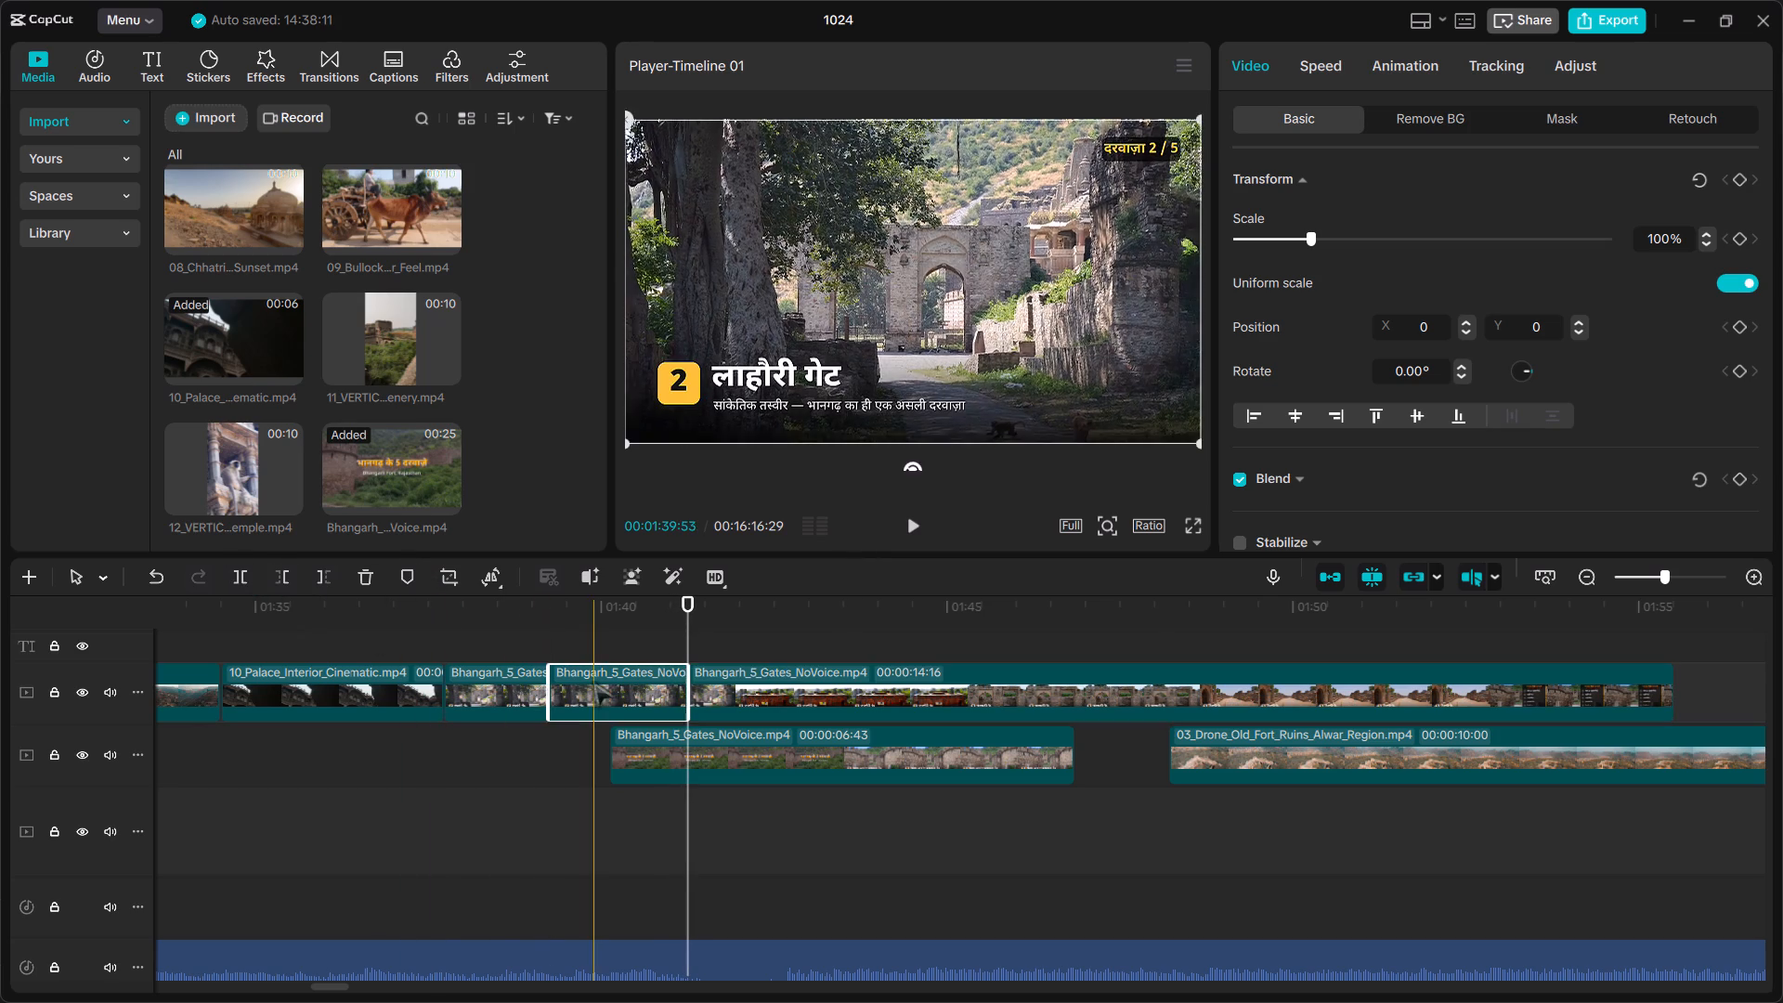
pyautogui.moveTo(593, 682); pyautogui.dragTo(711, 808)
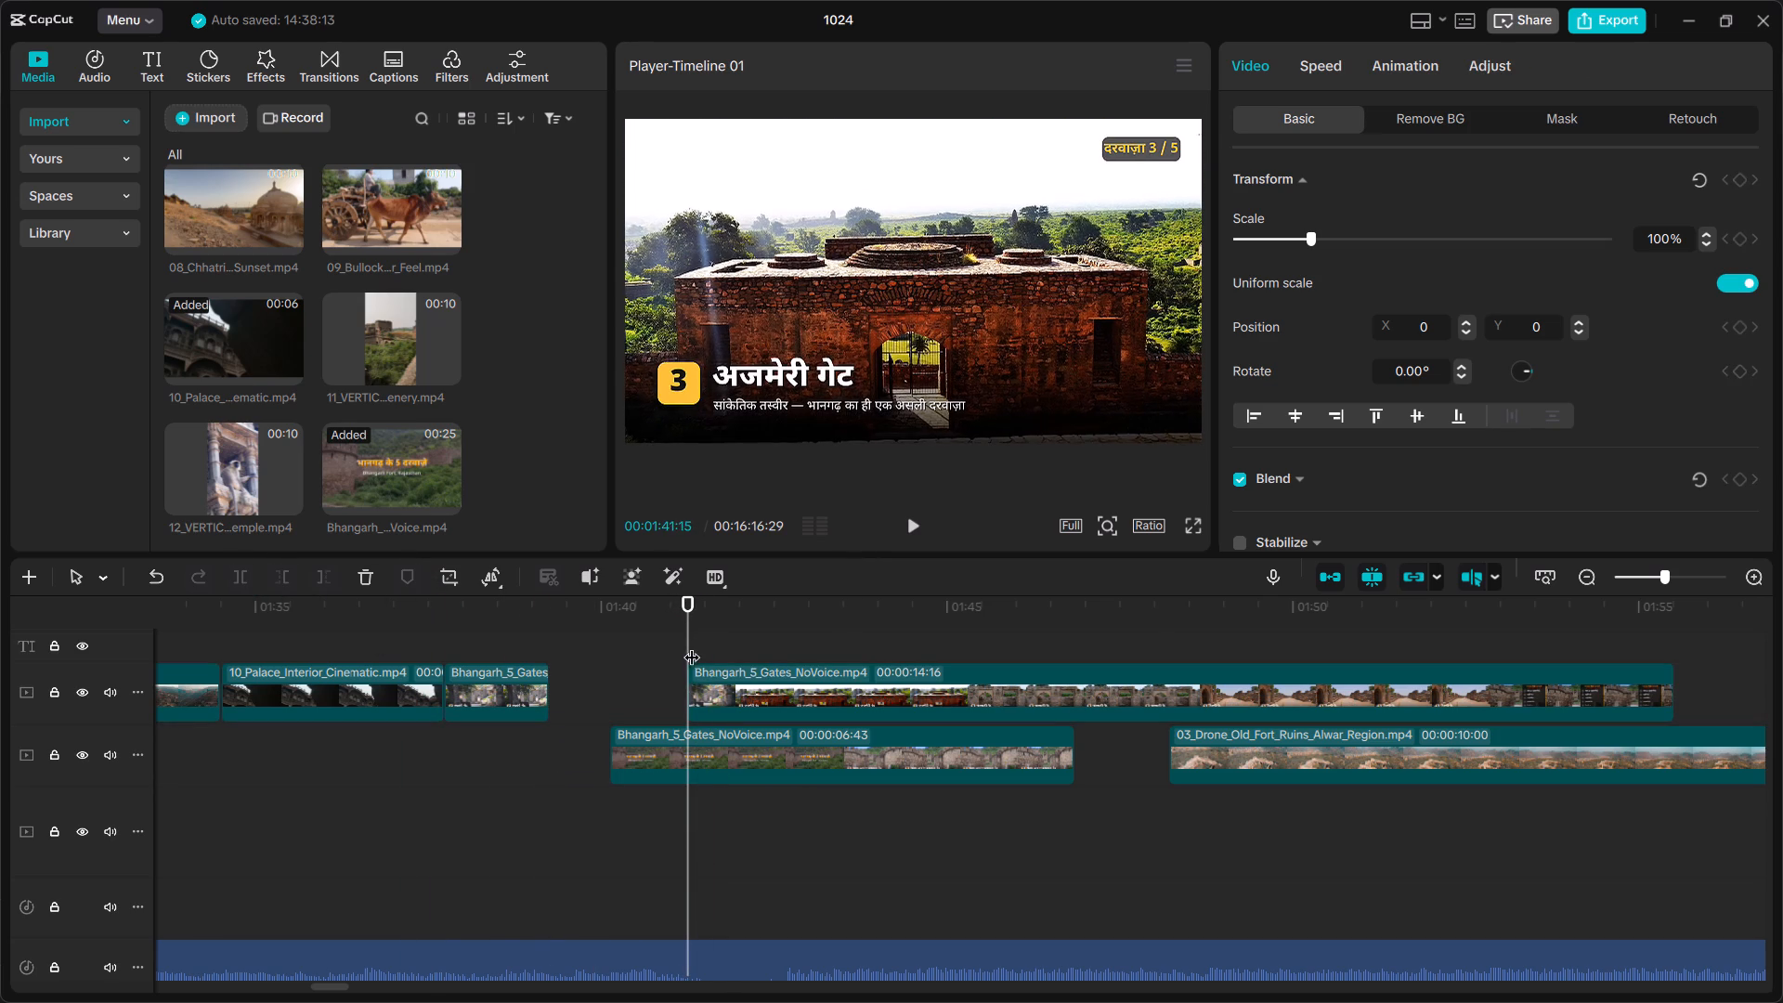
pyautogui.moveTo(733, 699); pyautogui.dragTo(599, 706)
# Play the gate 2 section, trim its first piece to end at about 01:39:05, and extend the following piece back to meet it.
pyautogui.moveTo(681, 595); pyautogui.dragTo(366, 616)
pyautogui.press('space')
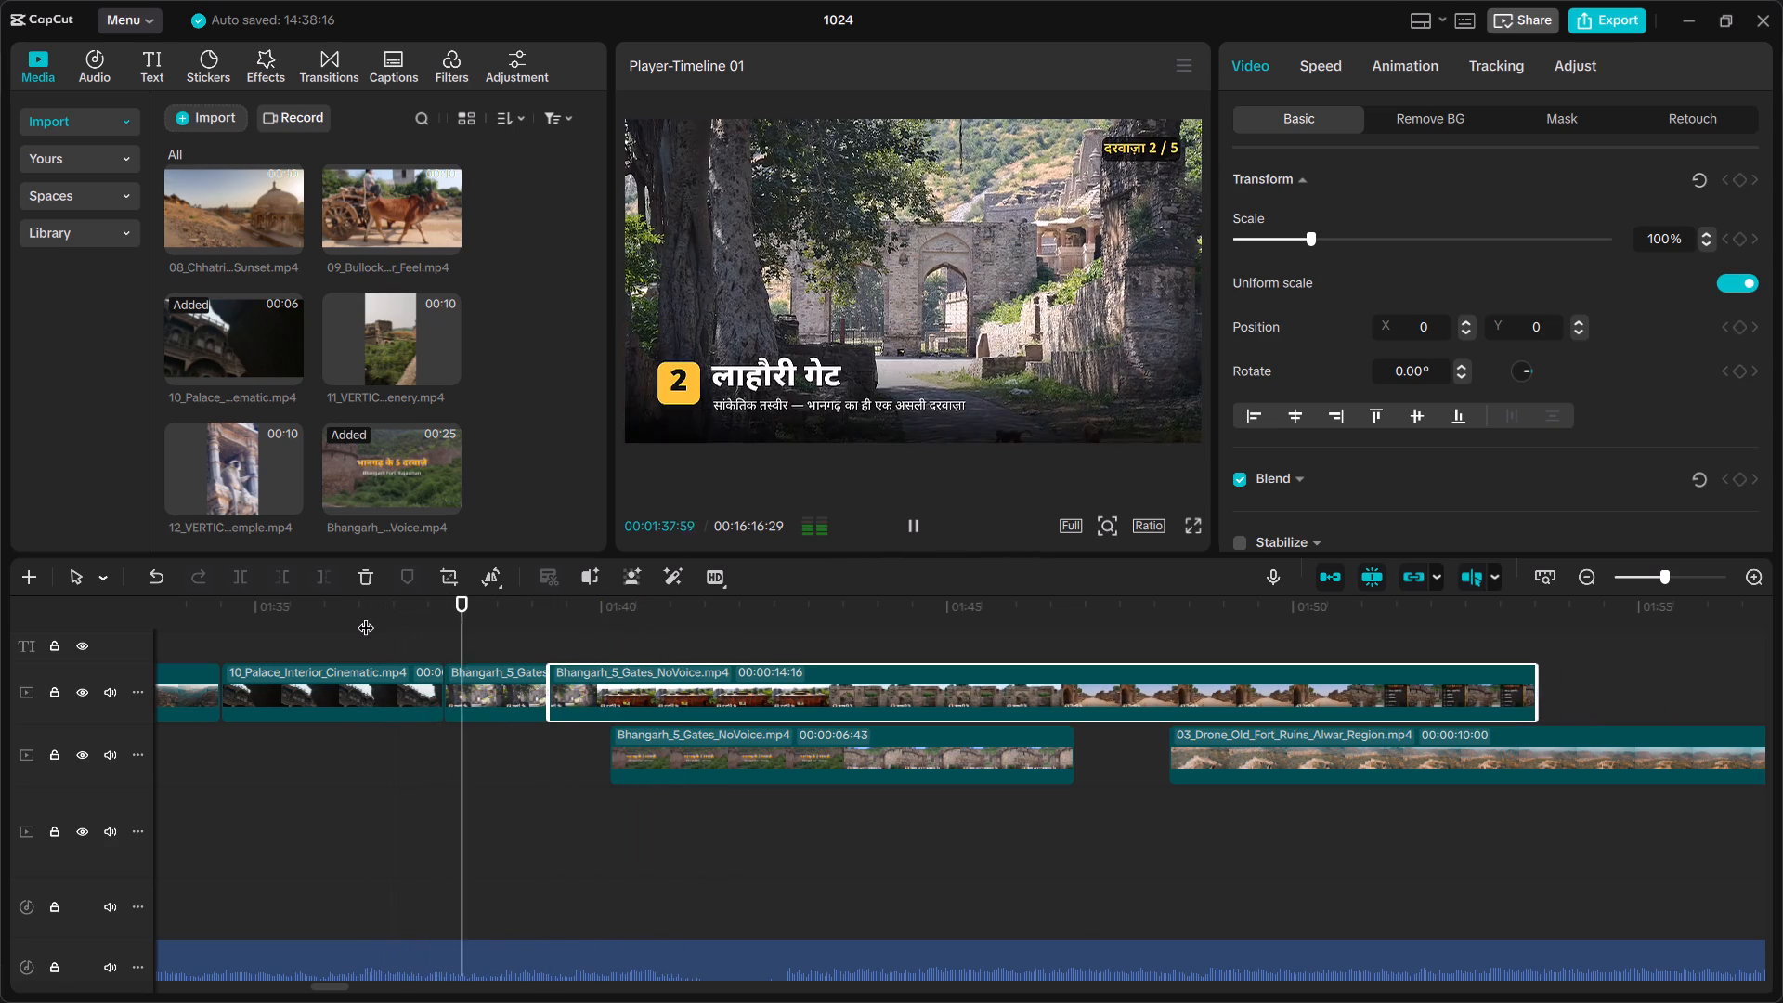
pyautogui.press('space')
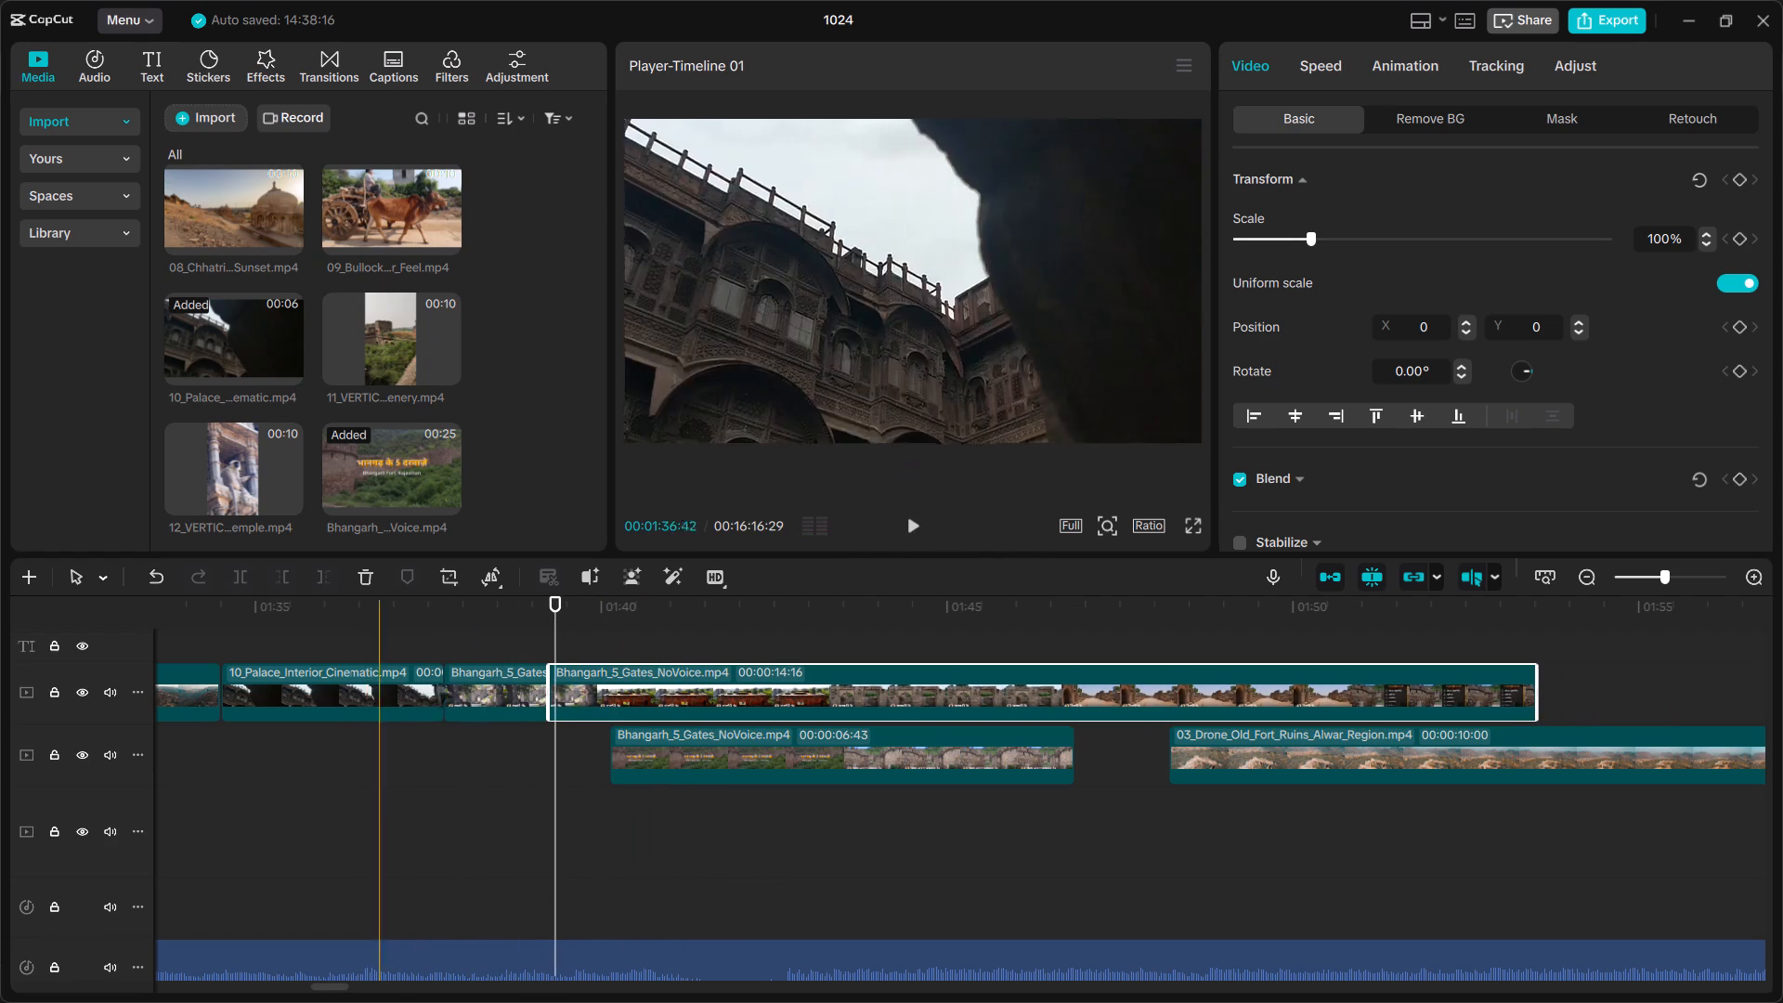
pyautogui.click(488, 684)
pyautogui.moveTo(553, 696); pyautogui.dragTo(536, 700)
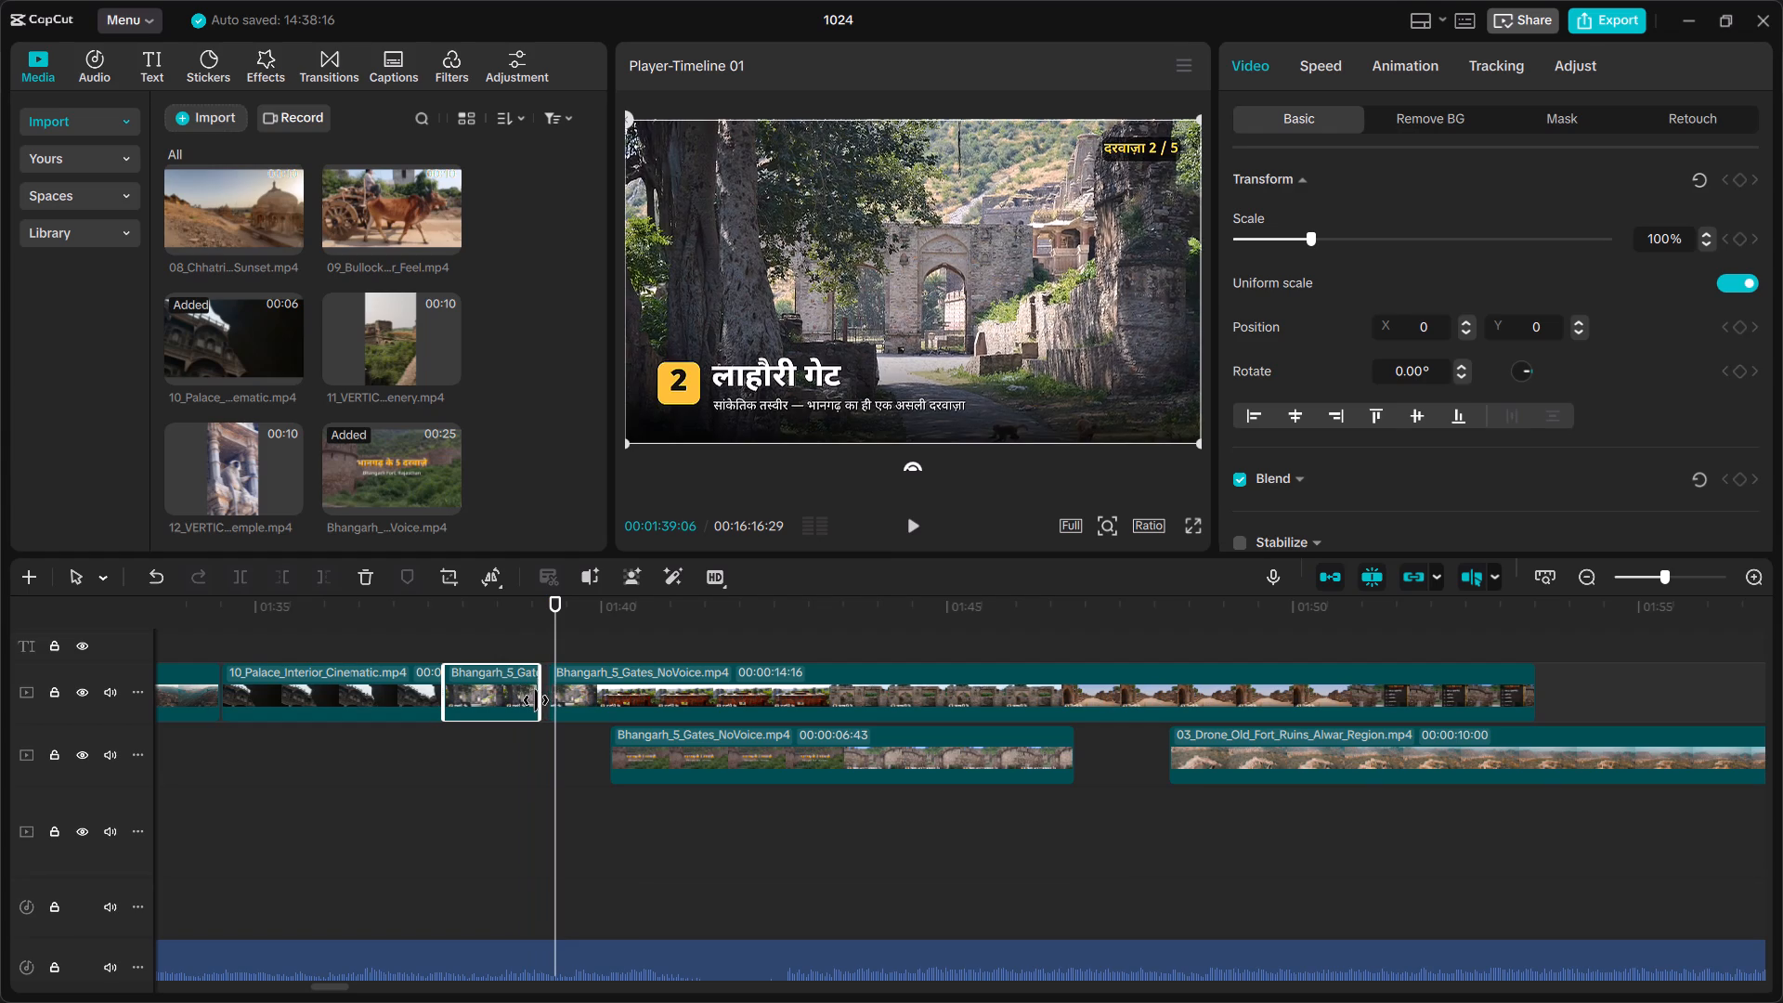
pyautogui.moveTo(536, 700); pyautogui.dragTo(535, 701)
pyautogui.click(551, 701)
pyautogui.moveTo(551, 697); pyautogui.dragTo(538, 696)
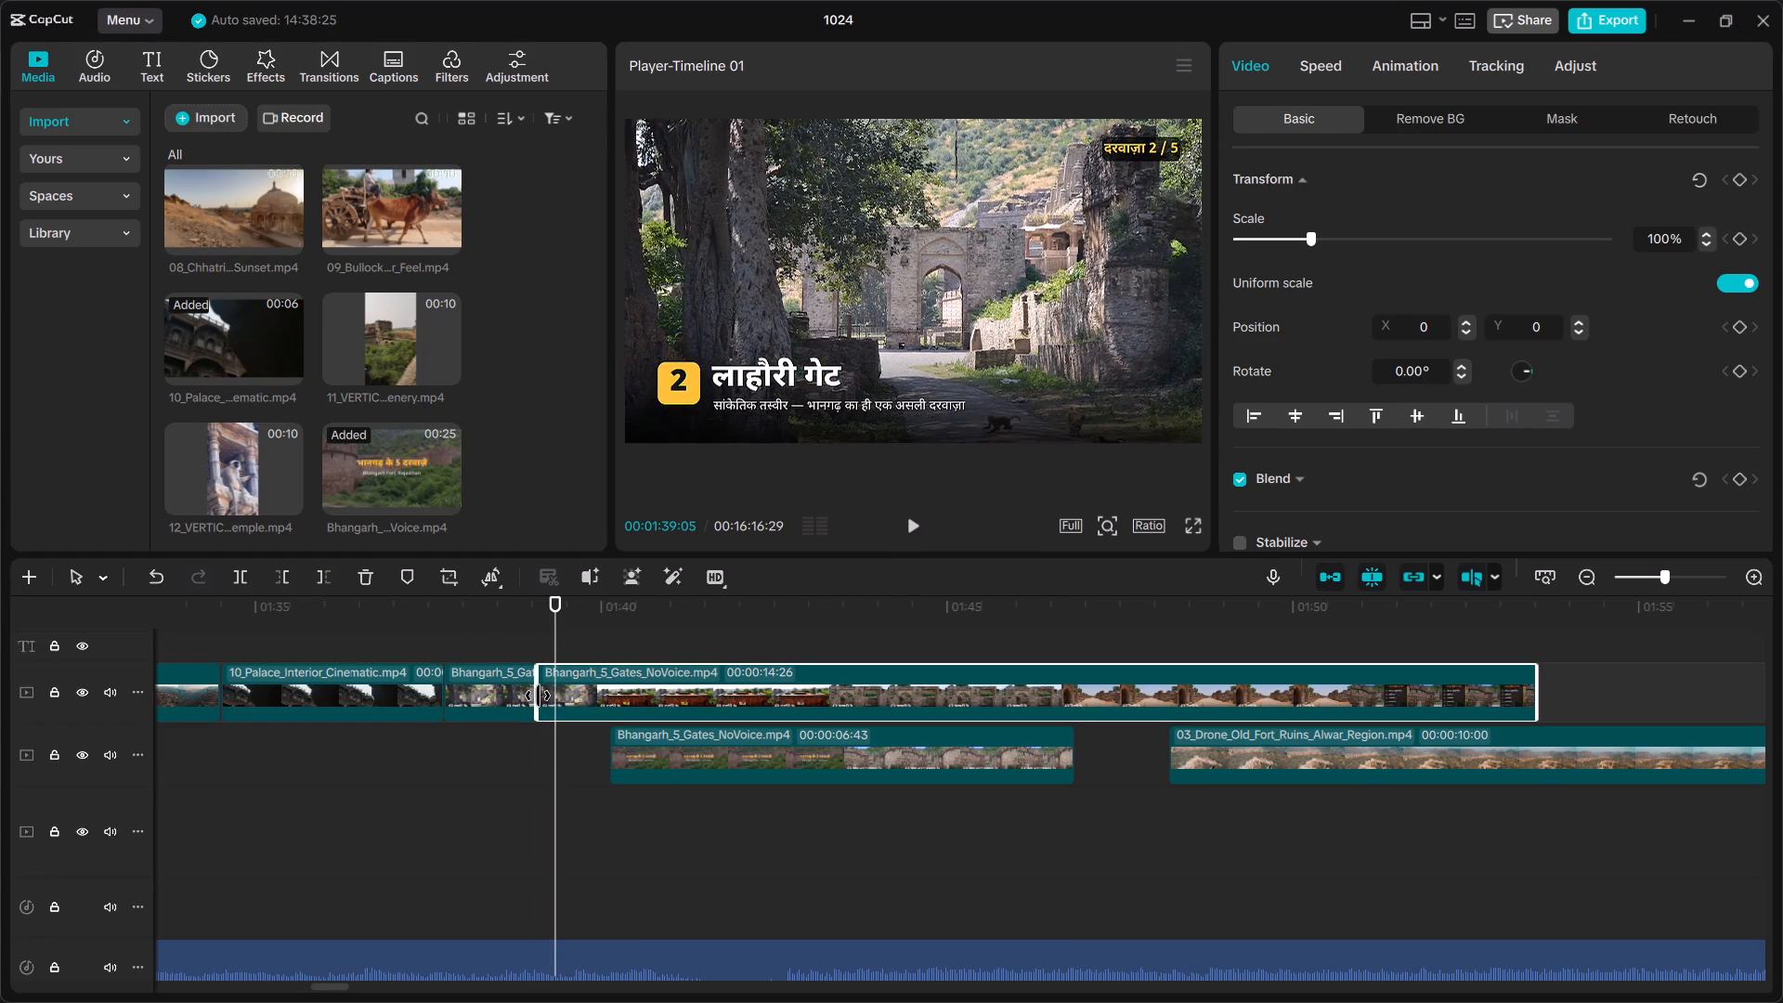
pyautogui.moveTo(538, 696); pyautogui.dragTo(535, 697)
# Replay the gate 2 section, trim its first piece to end at about 01:38:50, and extend the following piece back to meet it.
pyautogui.moveTo(550, 593); pyautogui.dragTo(407, 621)
pyautogui.click(401, 616)
pyautogui.press('space')
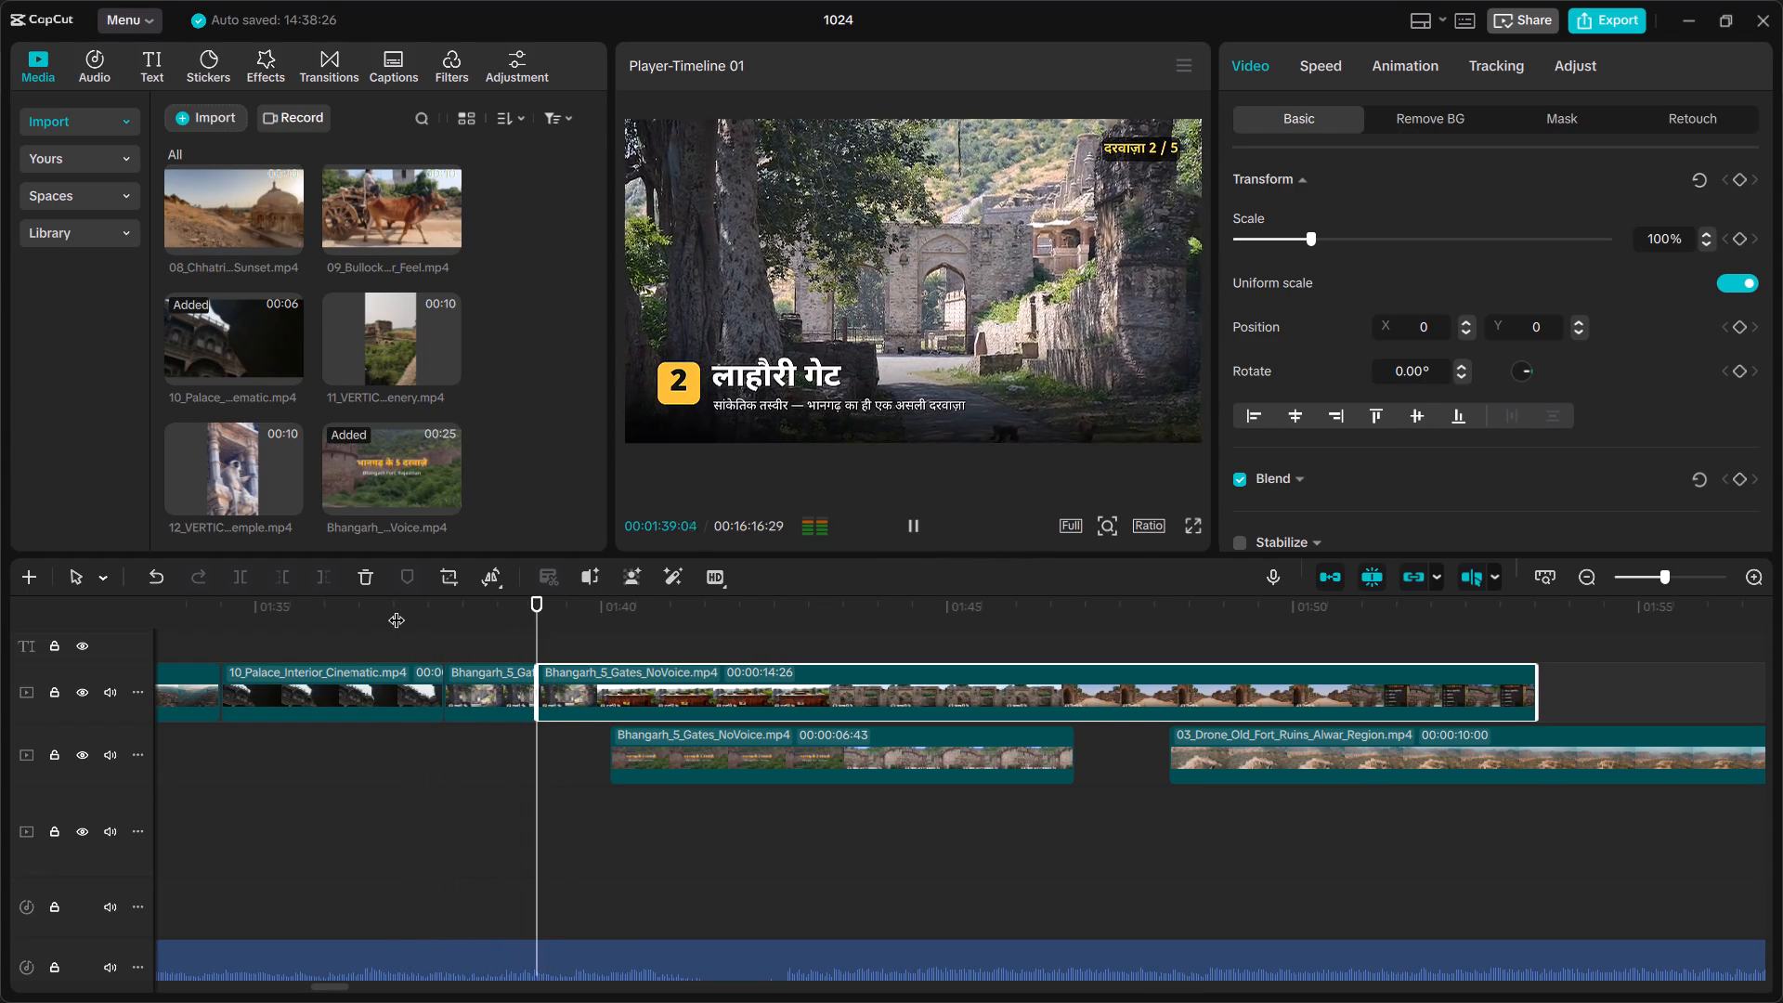
pyautogui.press('space')
pyautogui.click(518, 691)
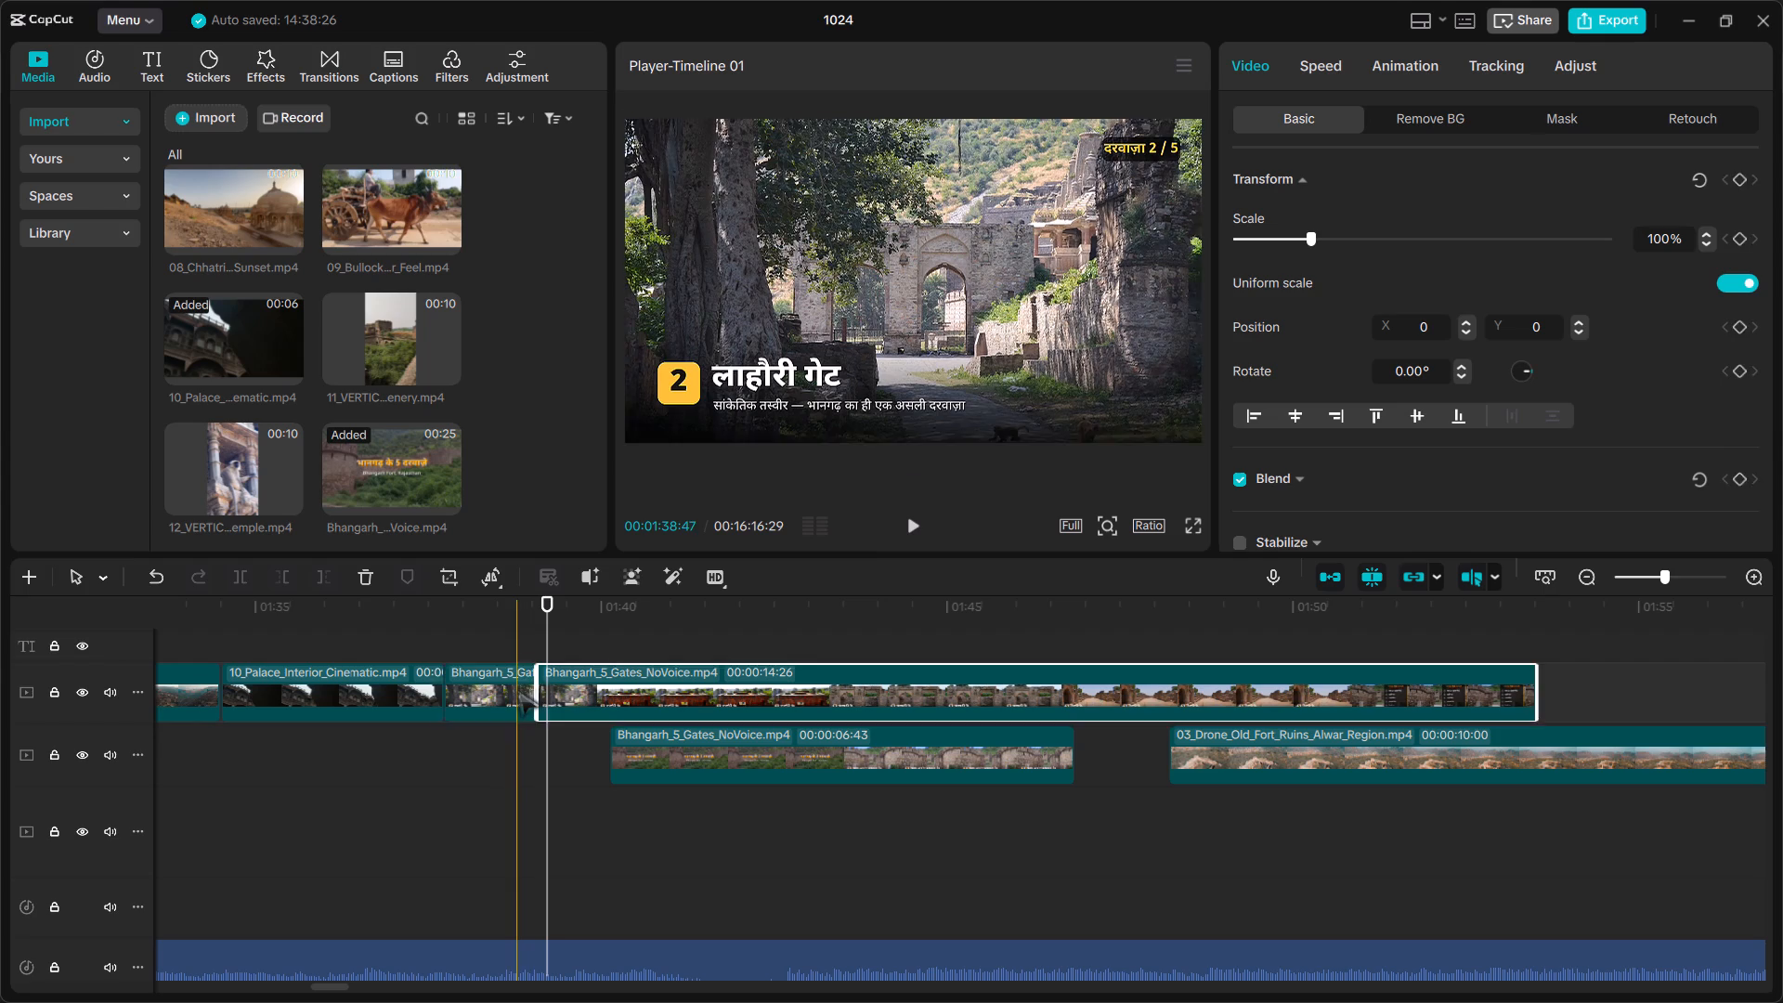
pyautogui.moveTo(537, 690); pyautogui.dragTo(514, 704)
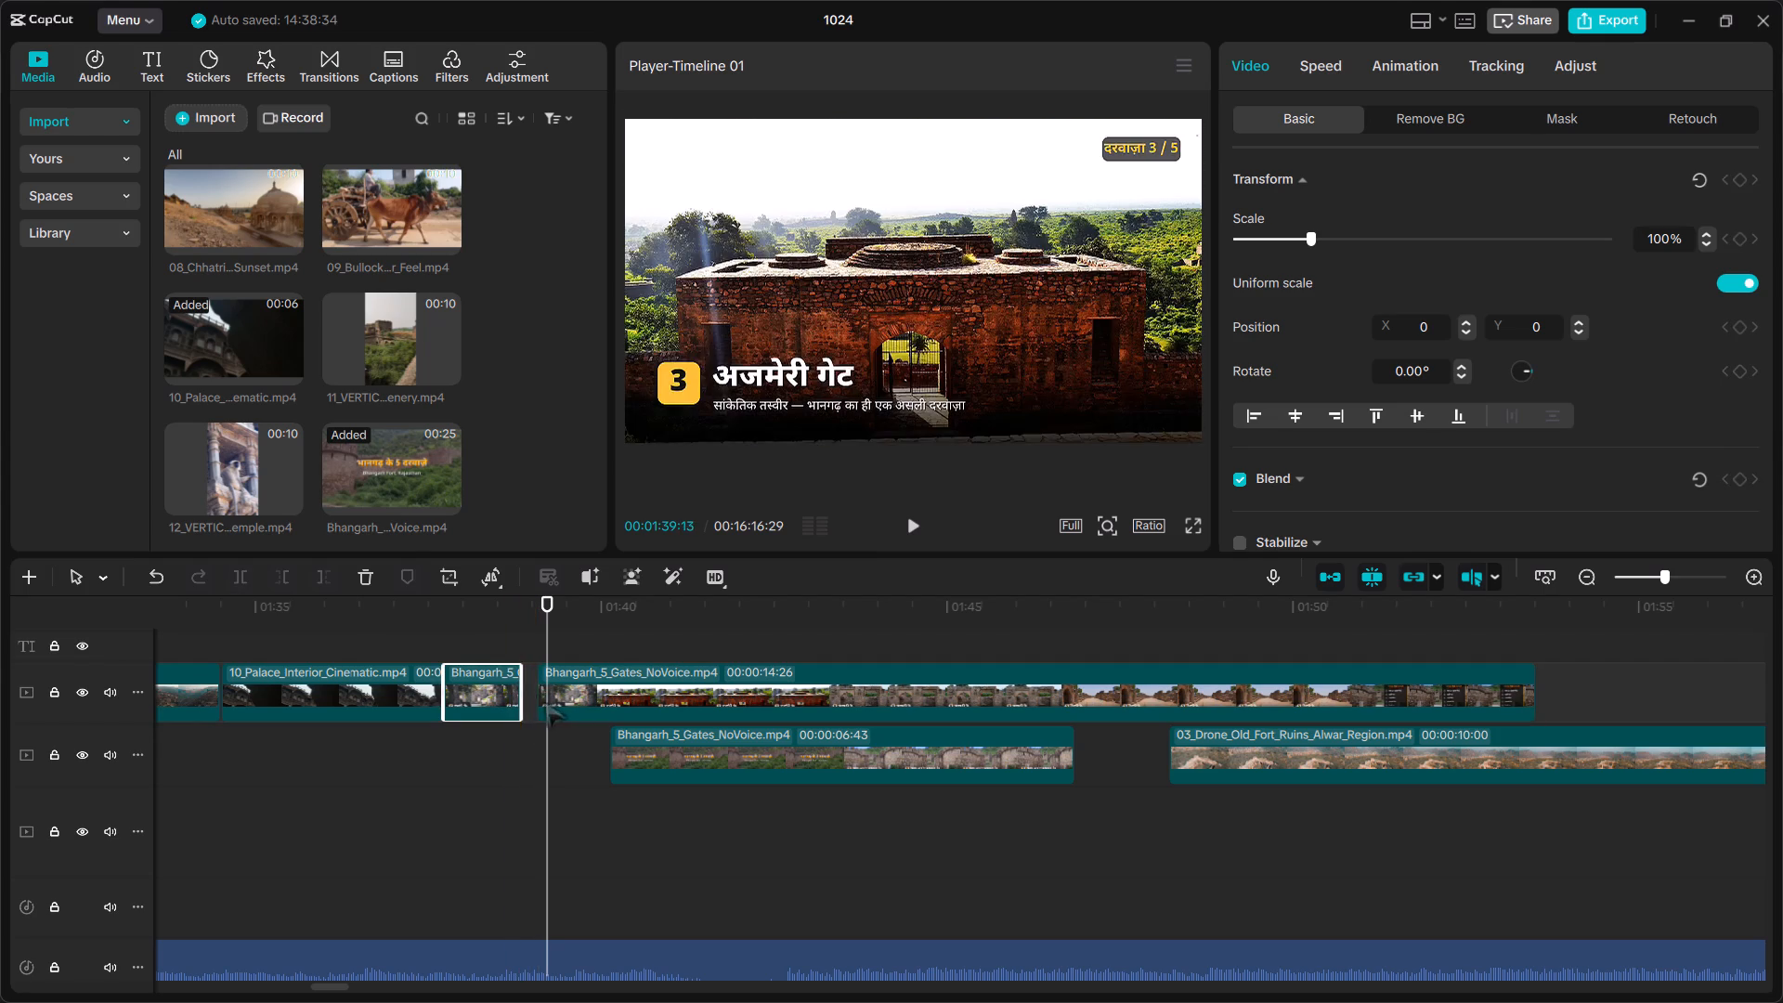
pyautogui.click(546, 703)
pyautogui.moveTo(537, 698); pyautogui.dragTo(518, 701)
pyautogui.click(490, 632)
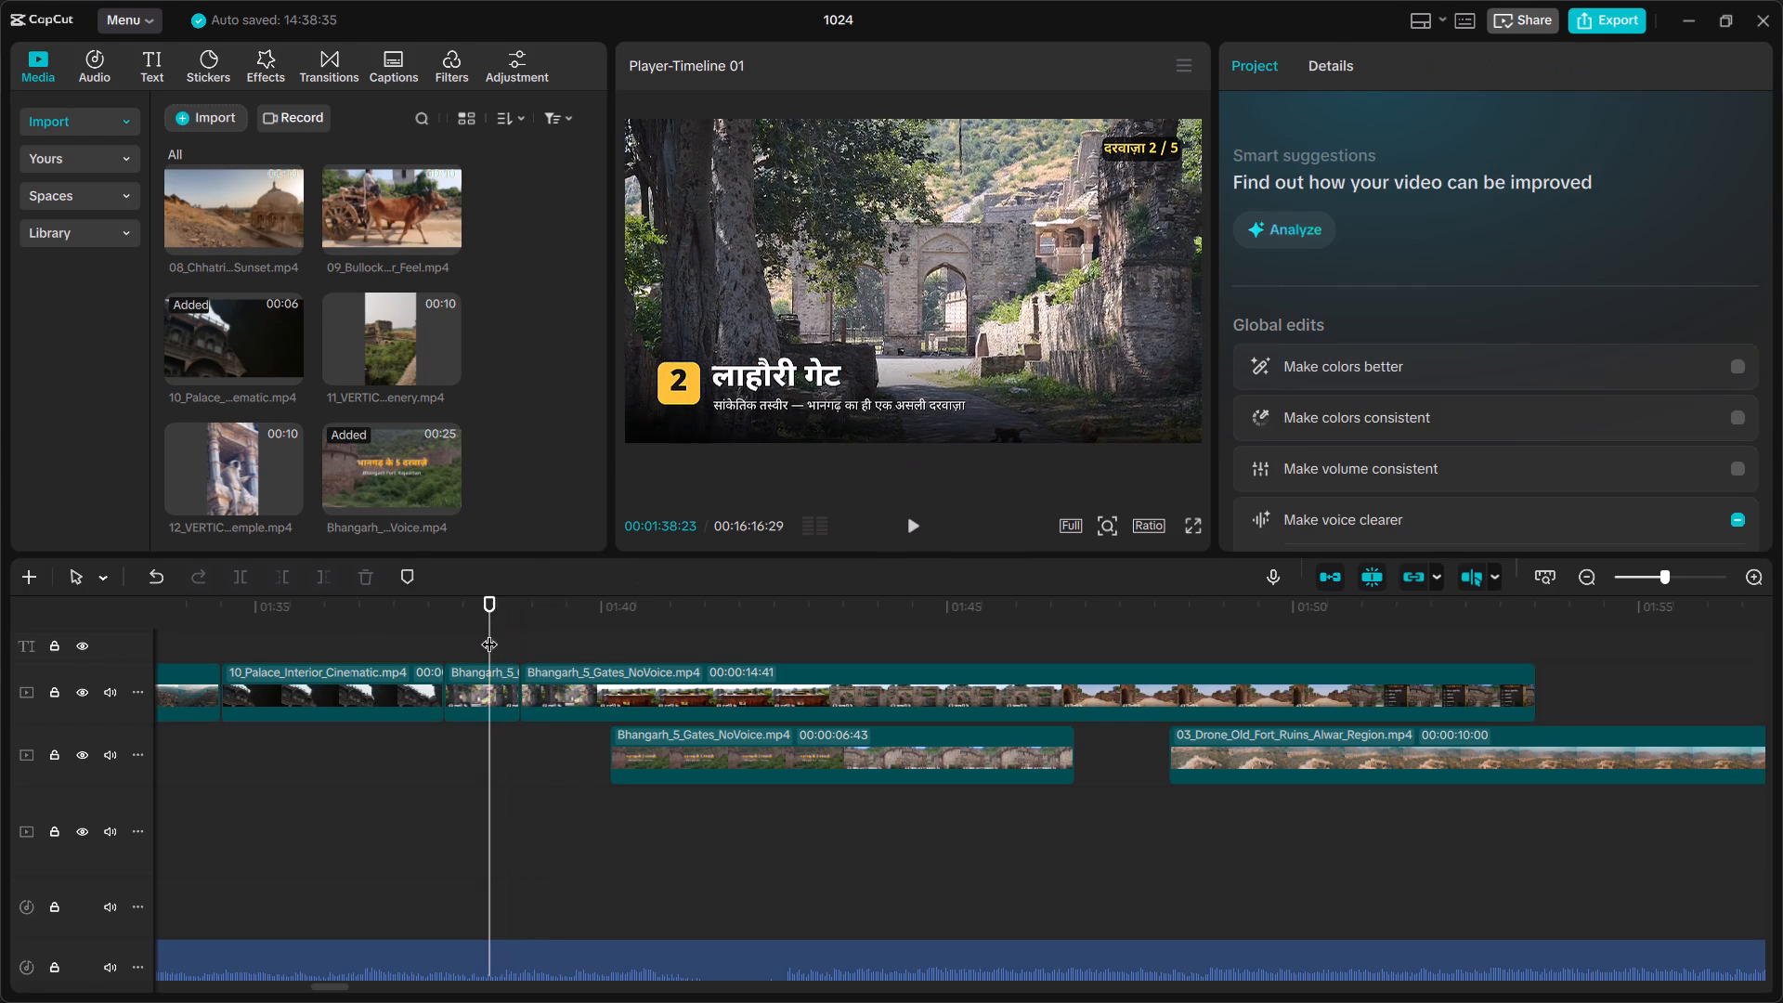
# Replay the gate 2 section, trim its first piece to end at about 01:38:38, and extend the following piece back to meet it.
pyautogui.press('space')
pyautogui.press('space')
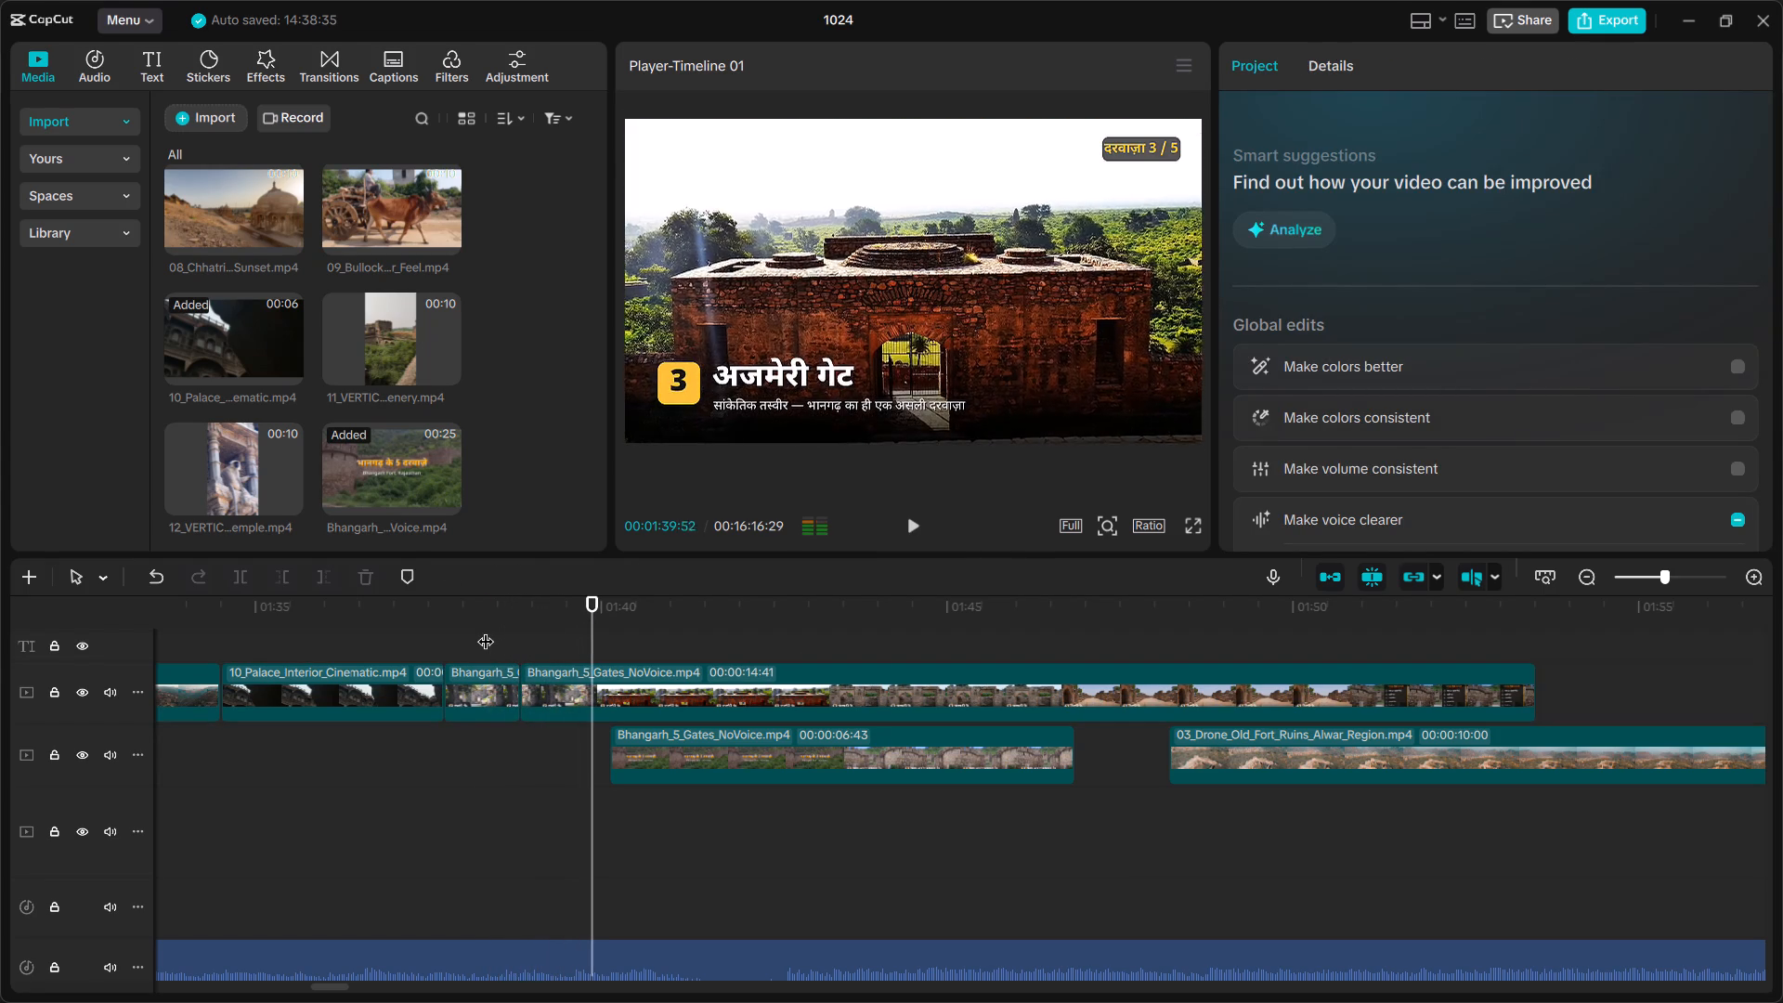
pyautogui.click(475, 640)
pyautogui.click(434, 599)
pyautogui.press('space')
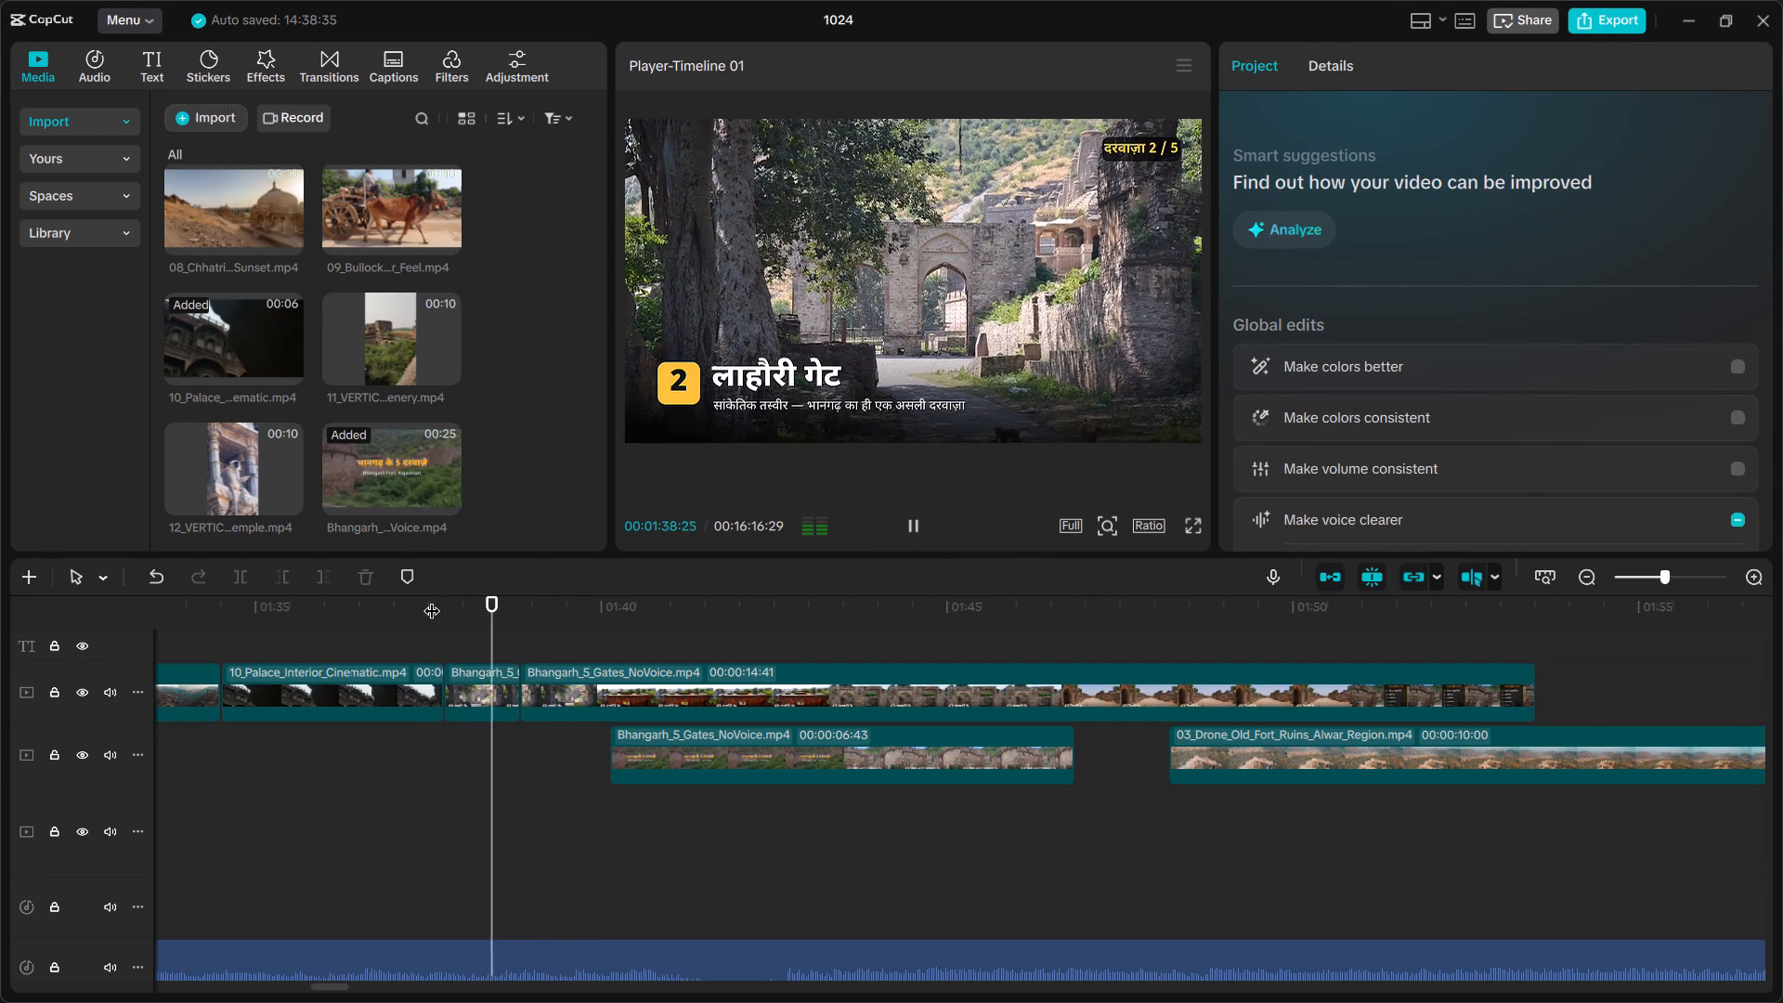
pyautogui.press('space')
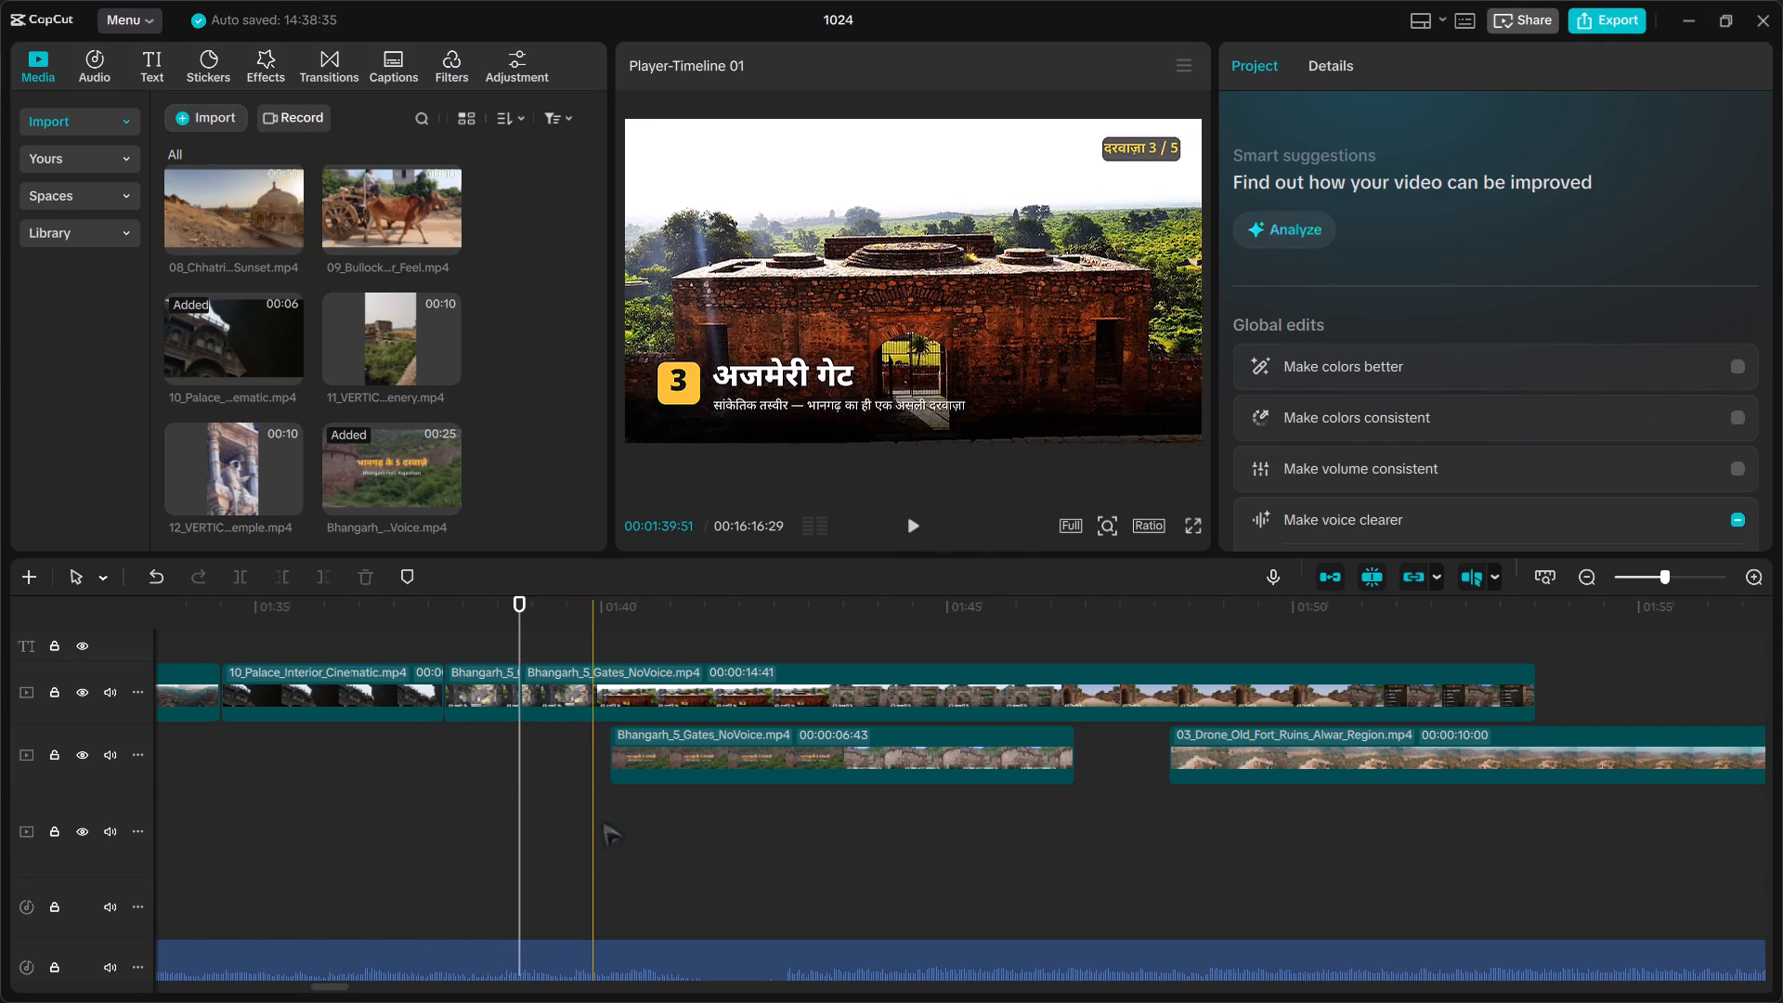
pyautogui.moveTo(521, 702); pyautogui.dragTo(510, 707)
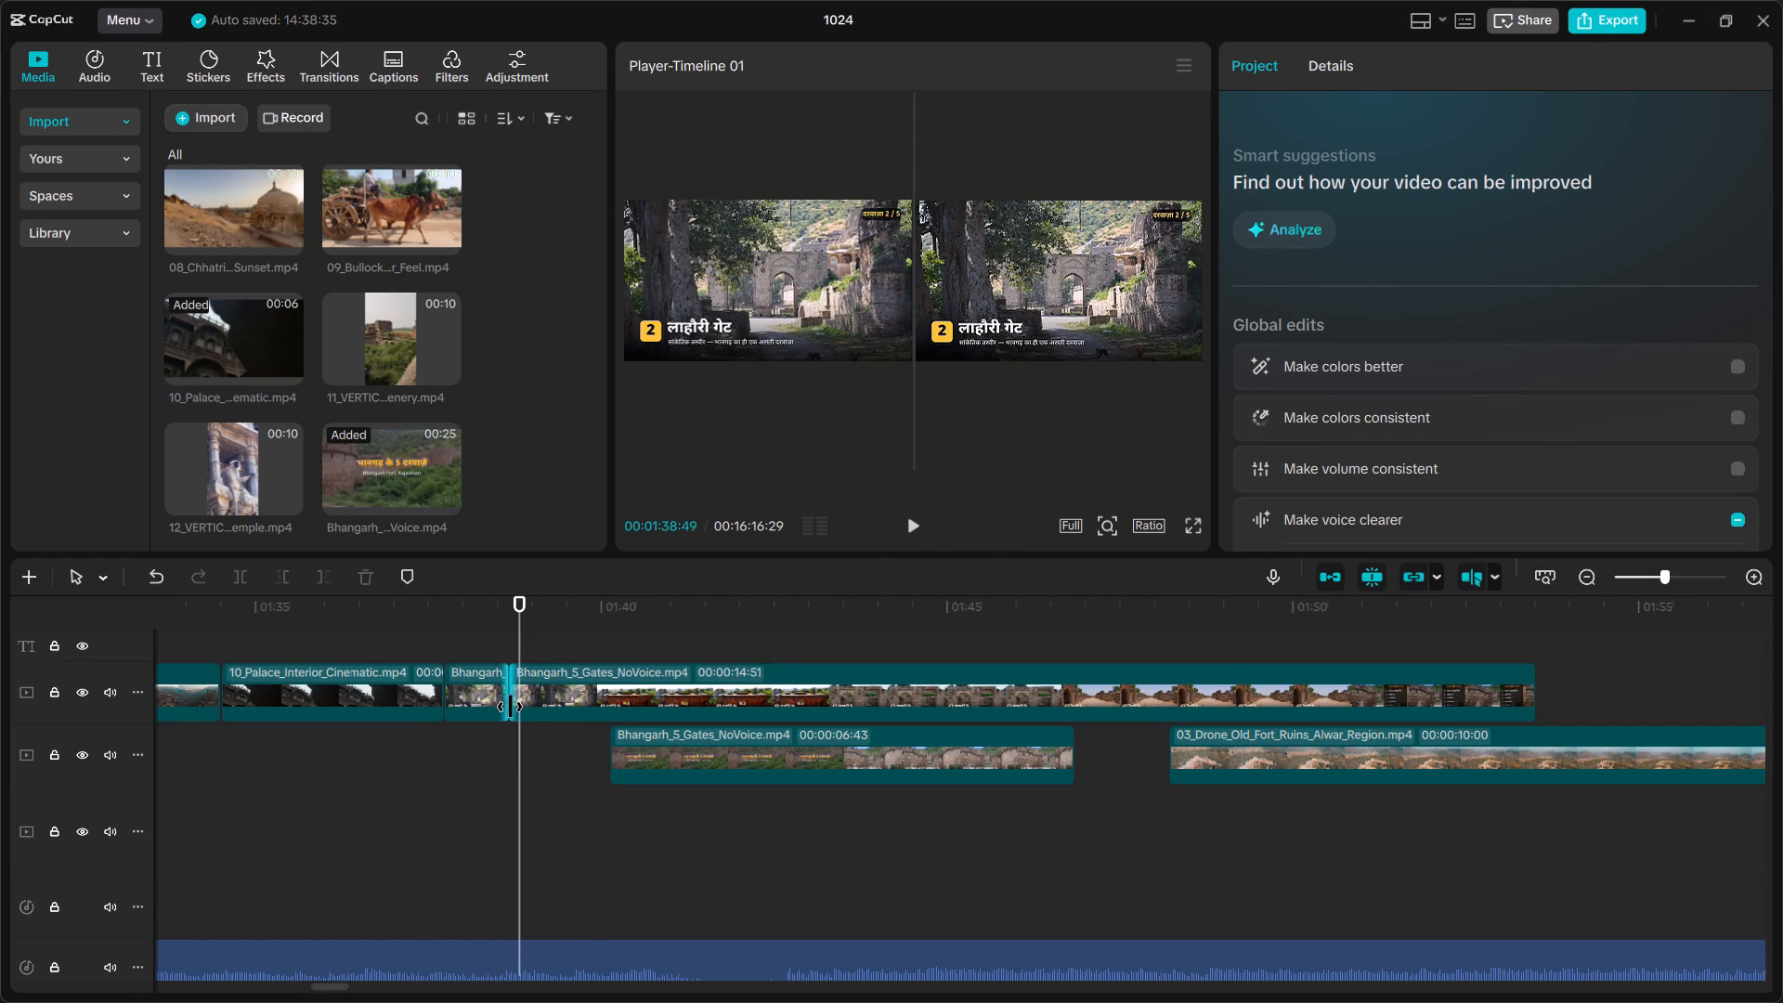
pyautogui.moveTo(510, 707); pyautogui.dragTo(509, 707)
# Play the gate 2 section into gate 3 and split the long five-gates piece at about 01:40:25, within the gate 3 section.
pyautogui.click(475, 629)
pyautogui.press('space')
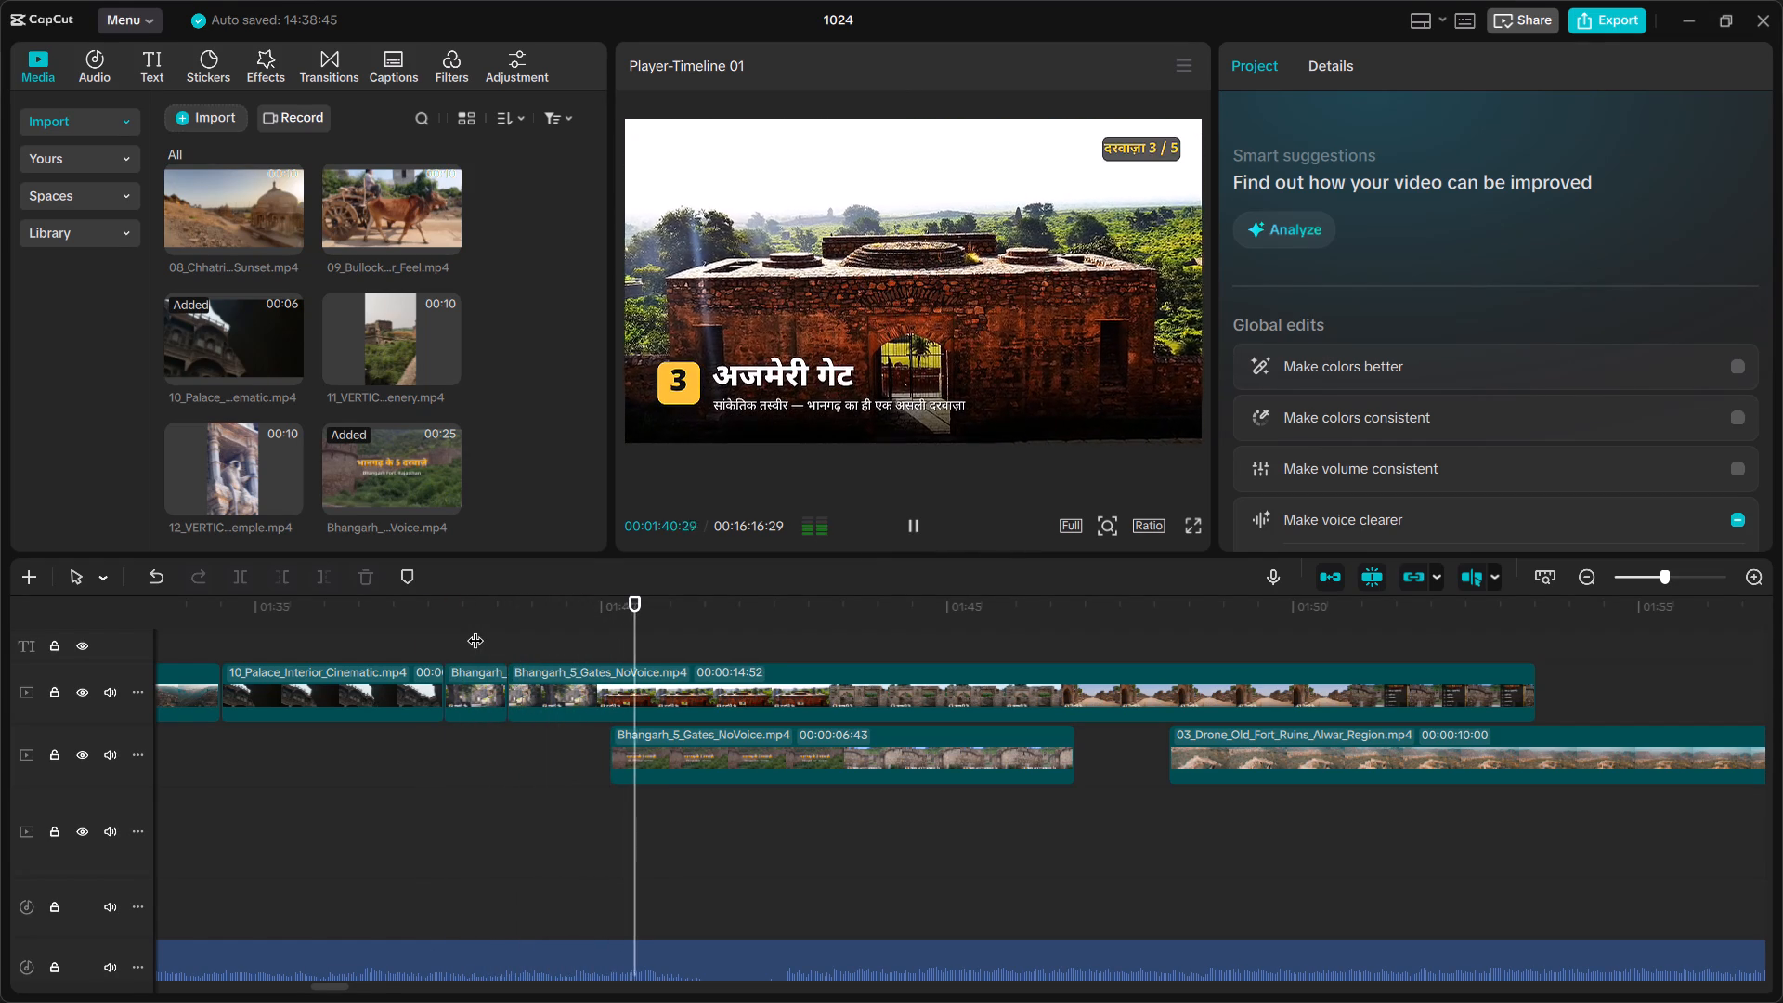
pyautogui.press('space')
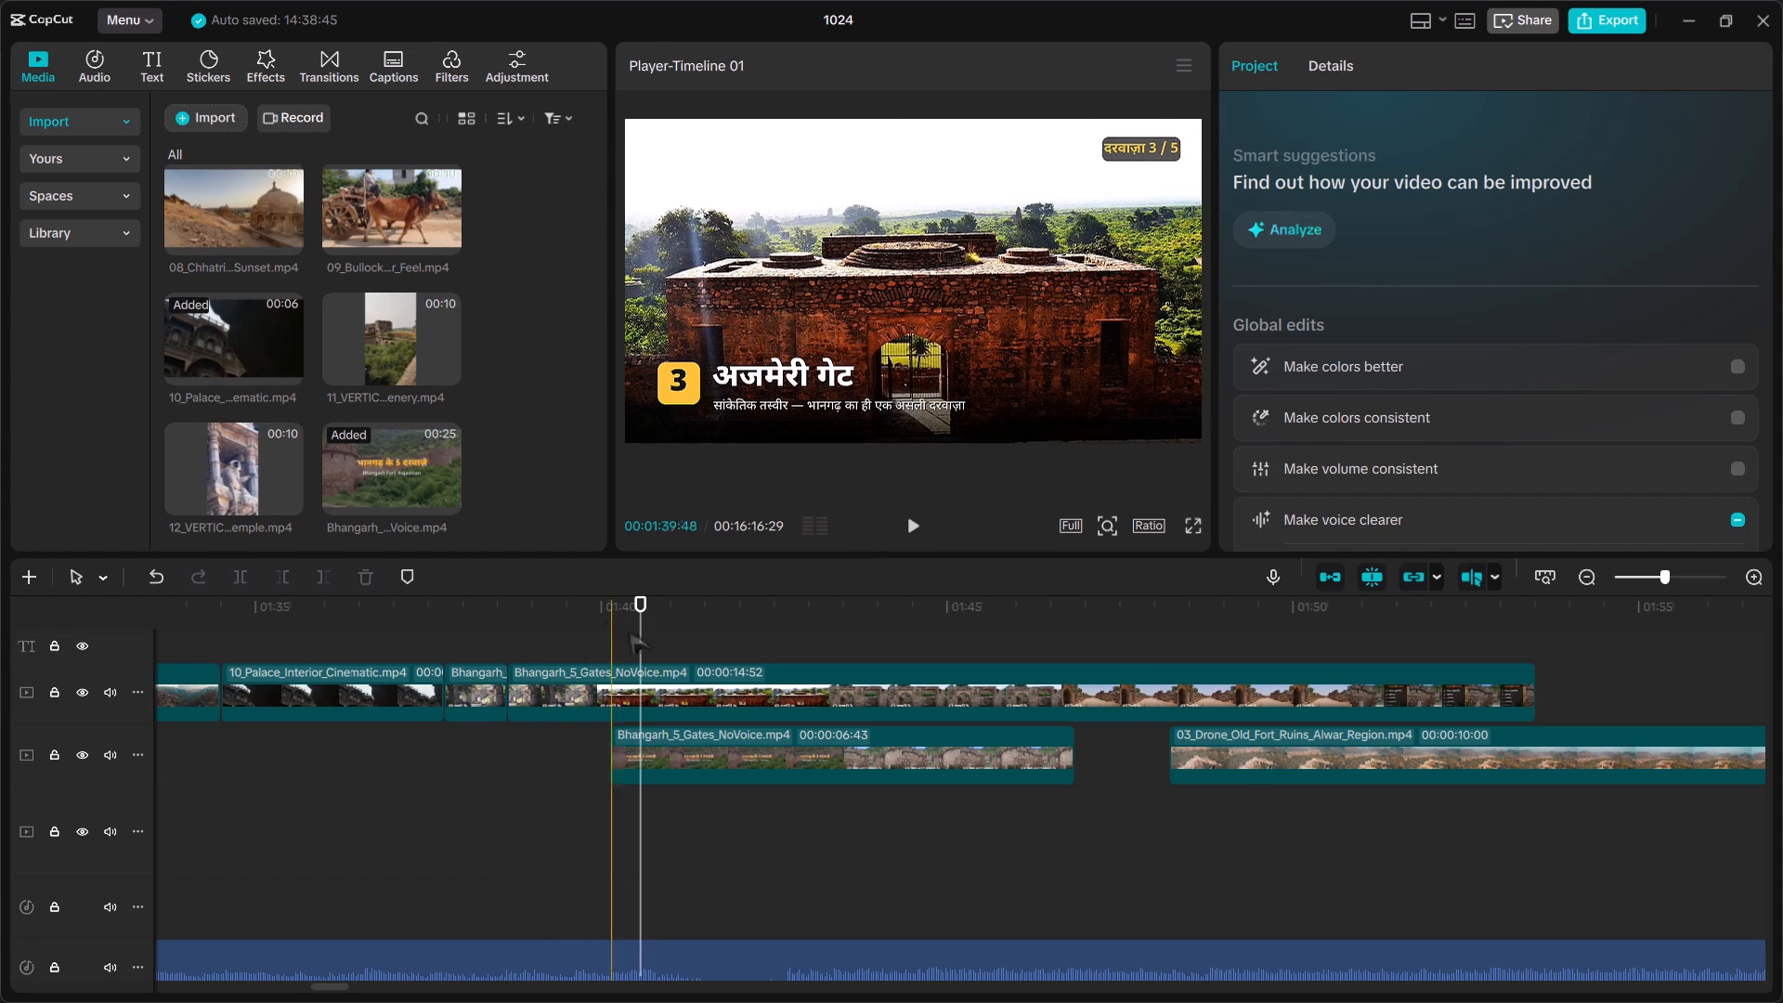
pyautogui.moveTo(642, 605); pyautogui.dragTo(631, 615)
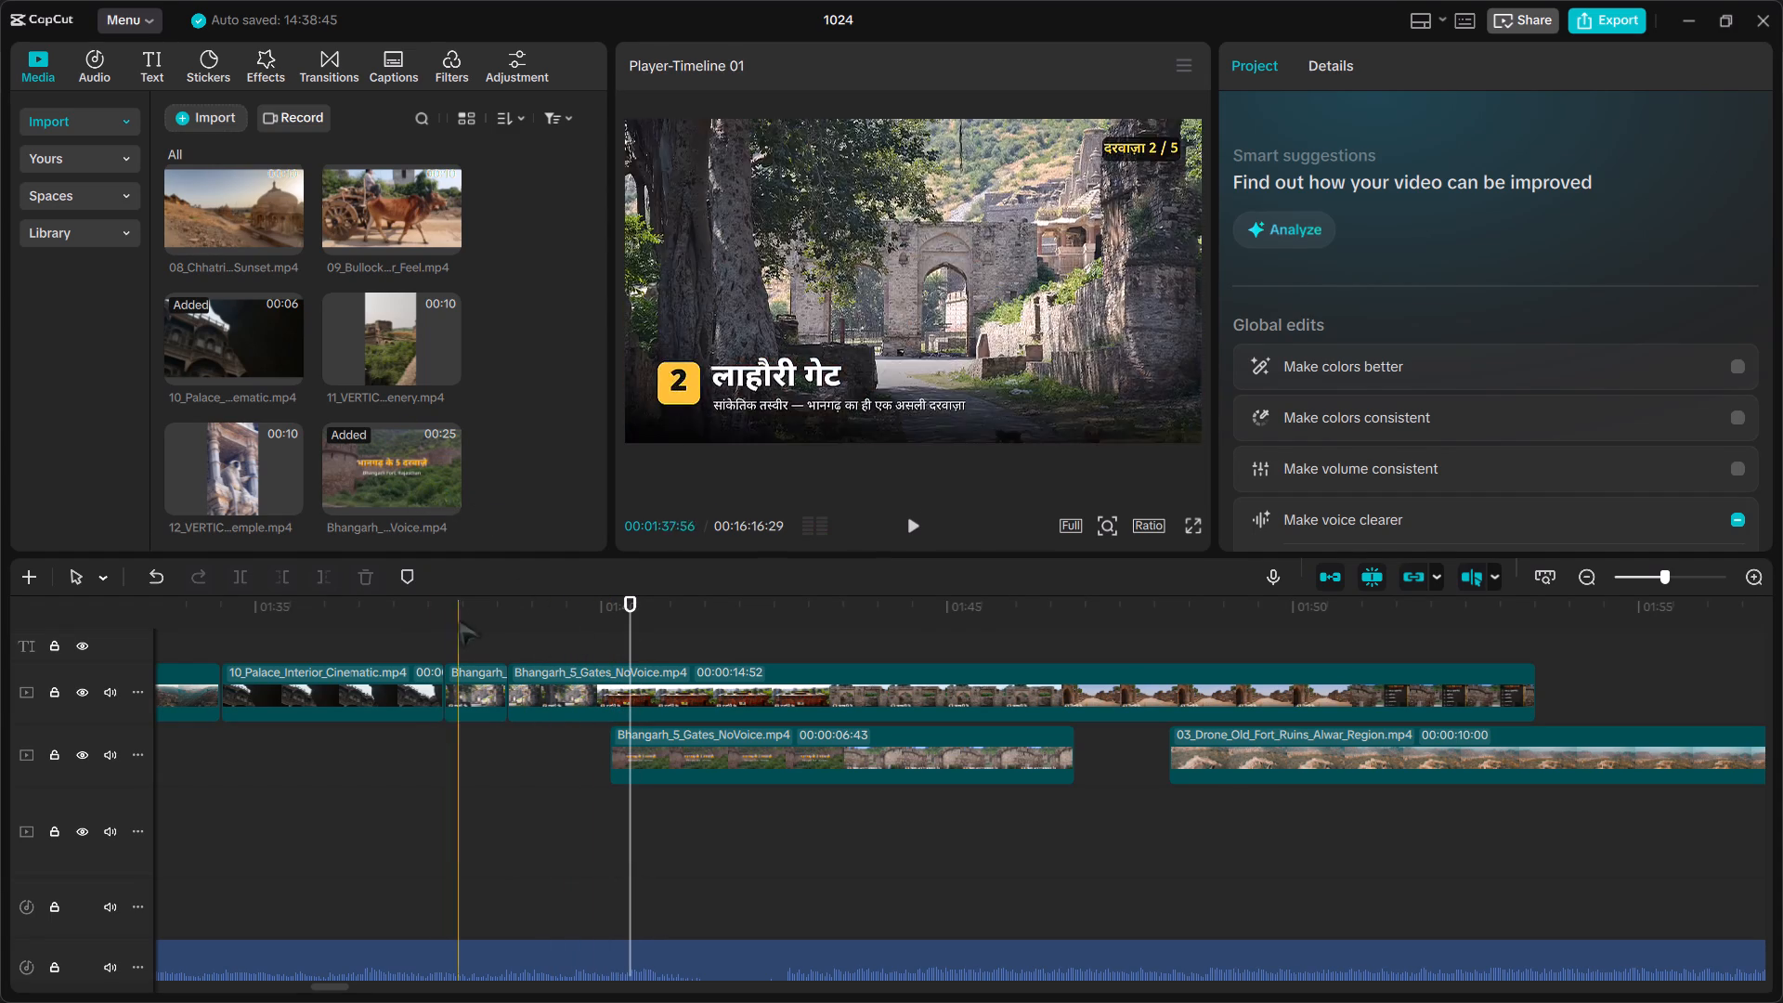
pyautogui.click(624, 693)
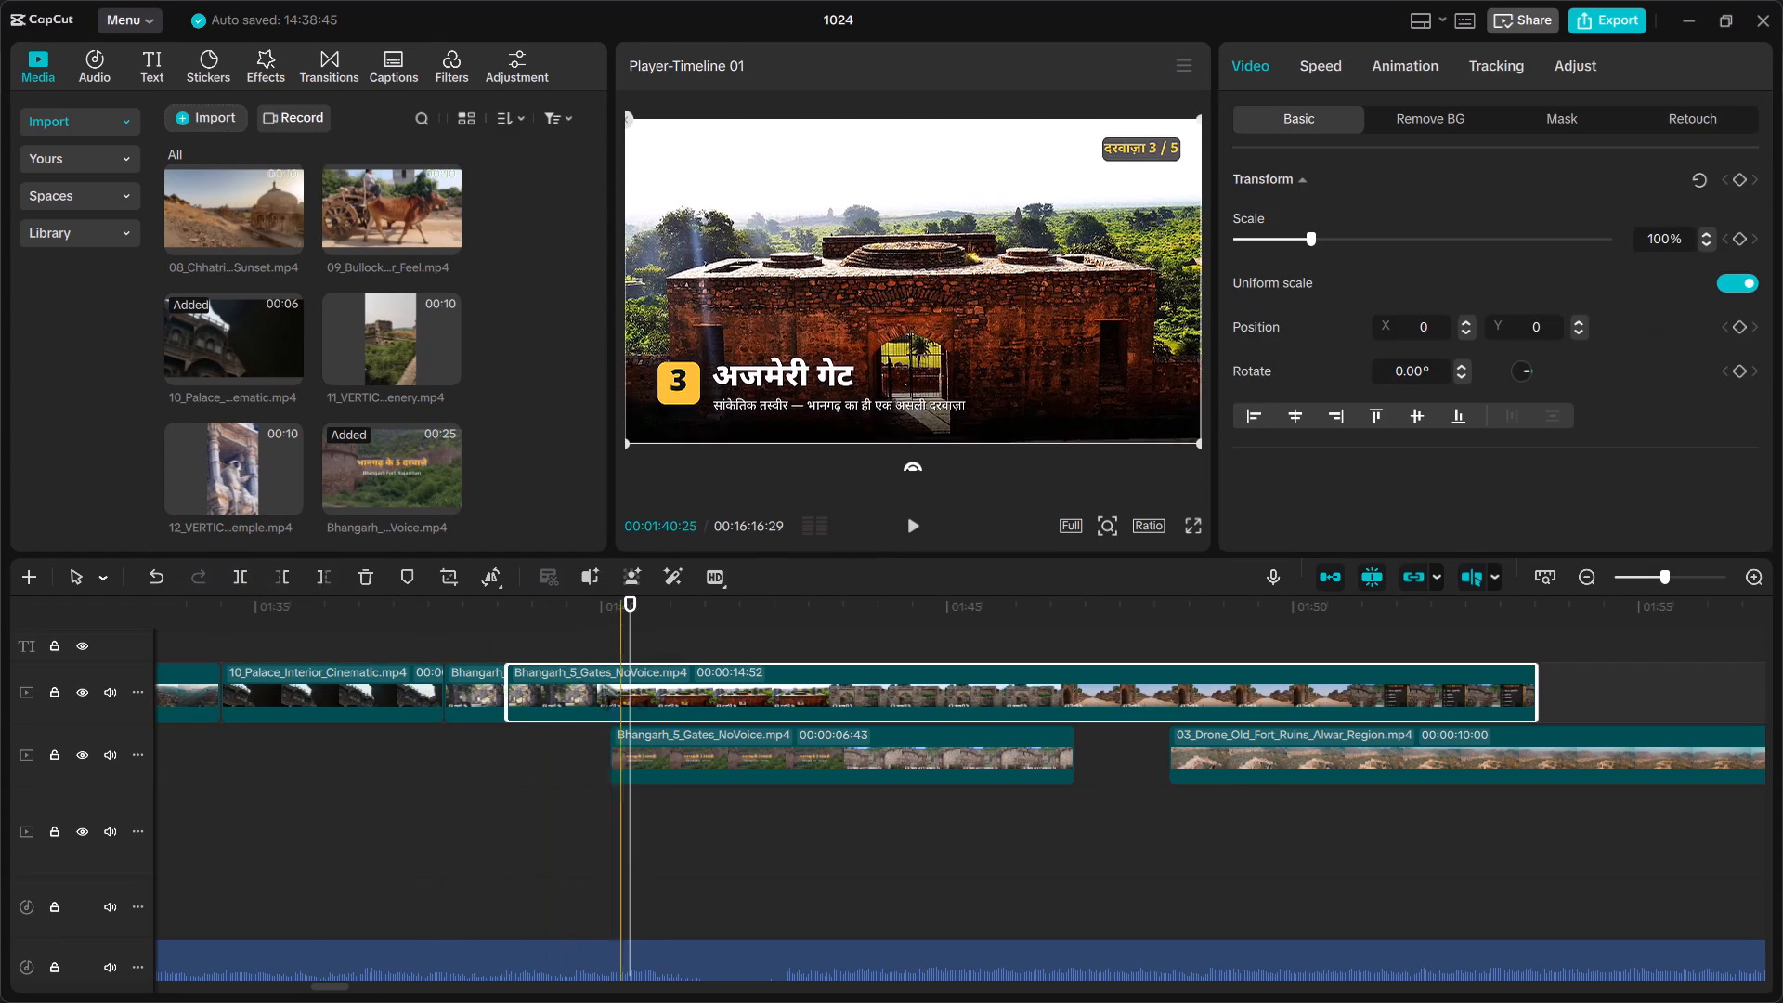
pyautogui.click(240, 584)
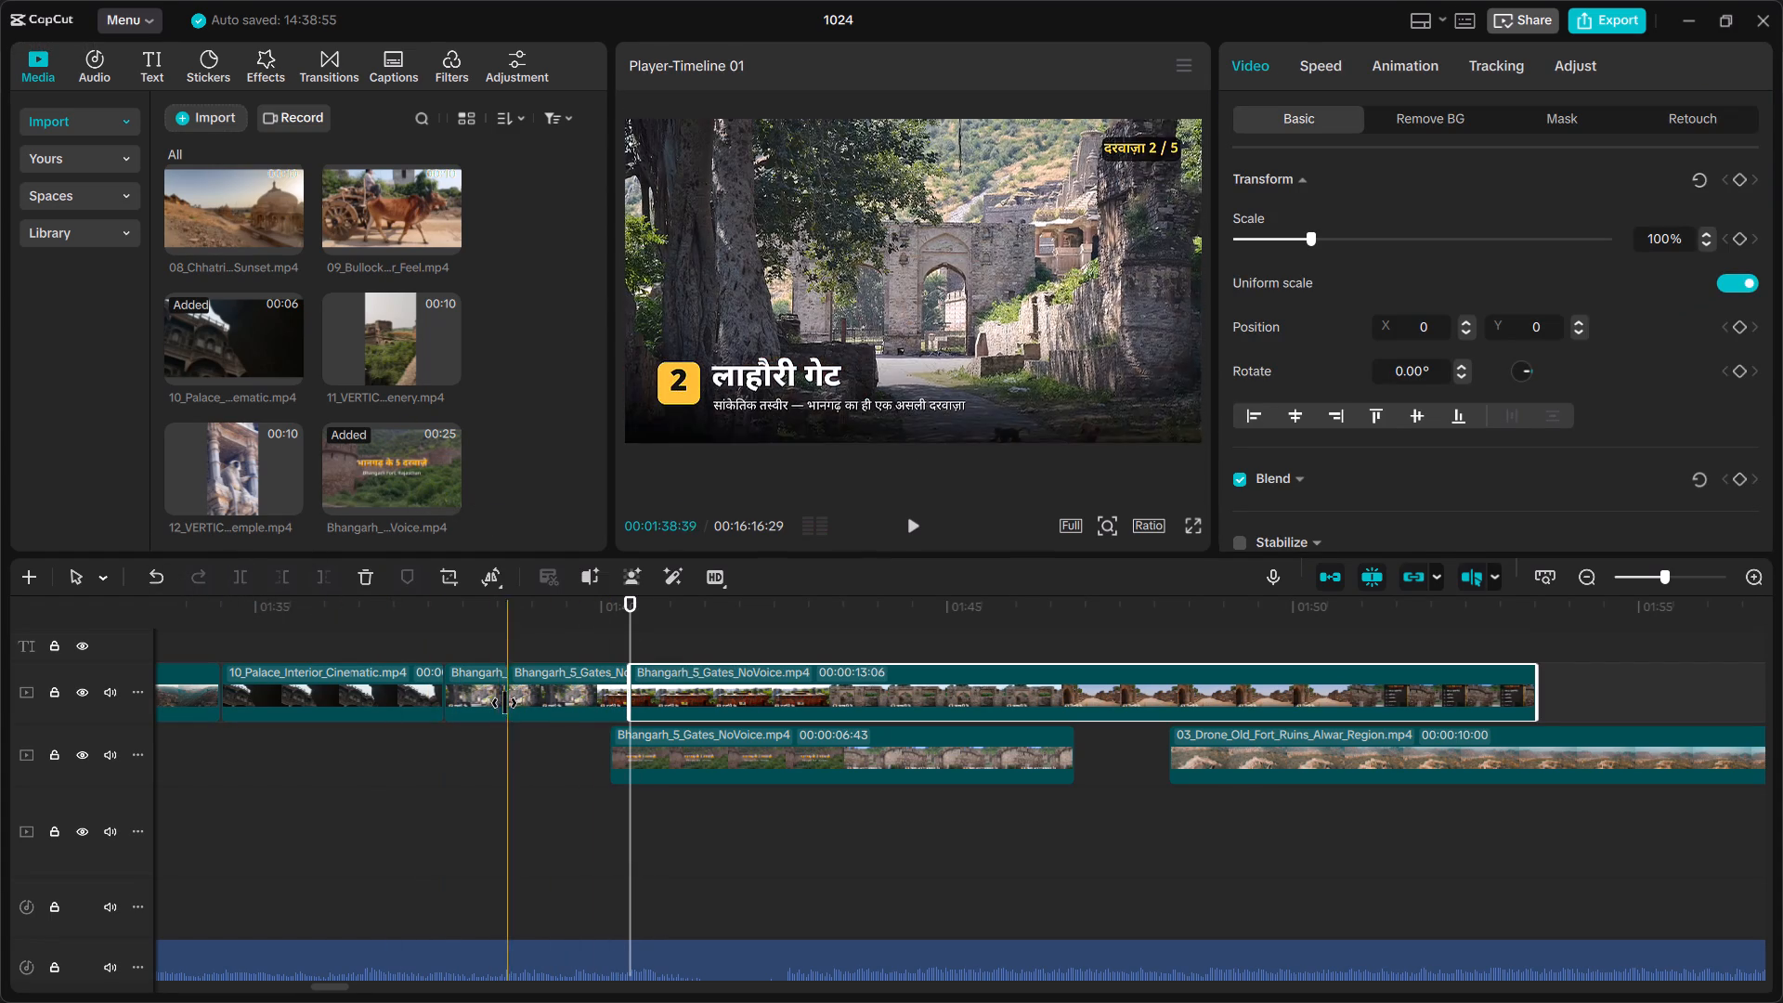
# Split the remaining five-gates piece at 01:42:17, inside the gate 3 section.
pyautogui.click(531, 697)
pyautogui.click(456, 698)
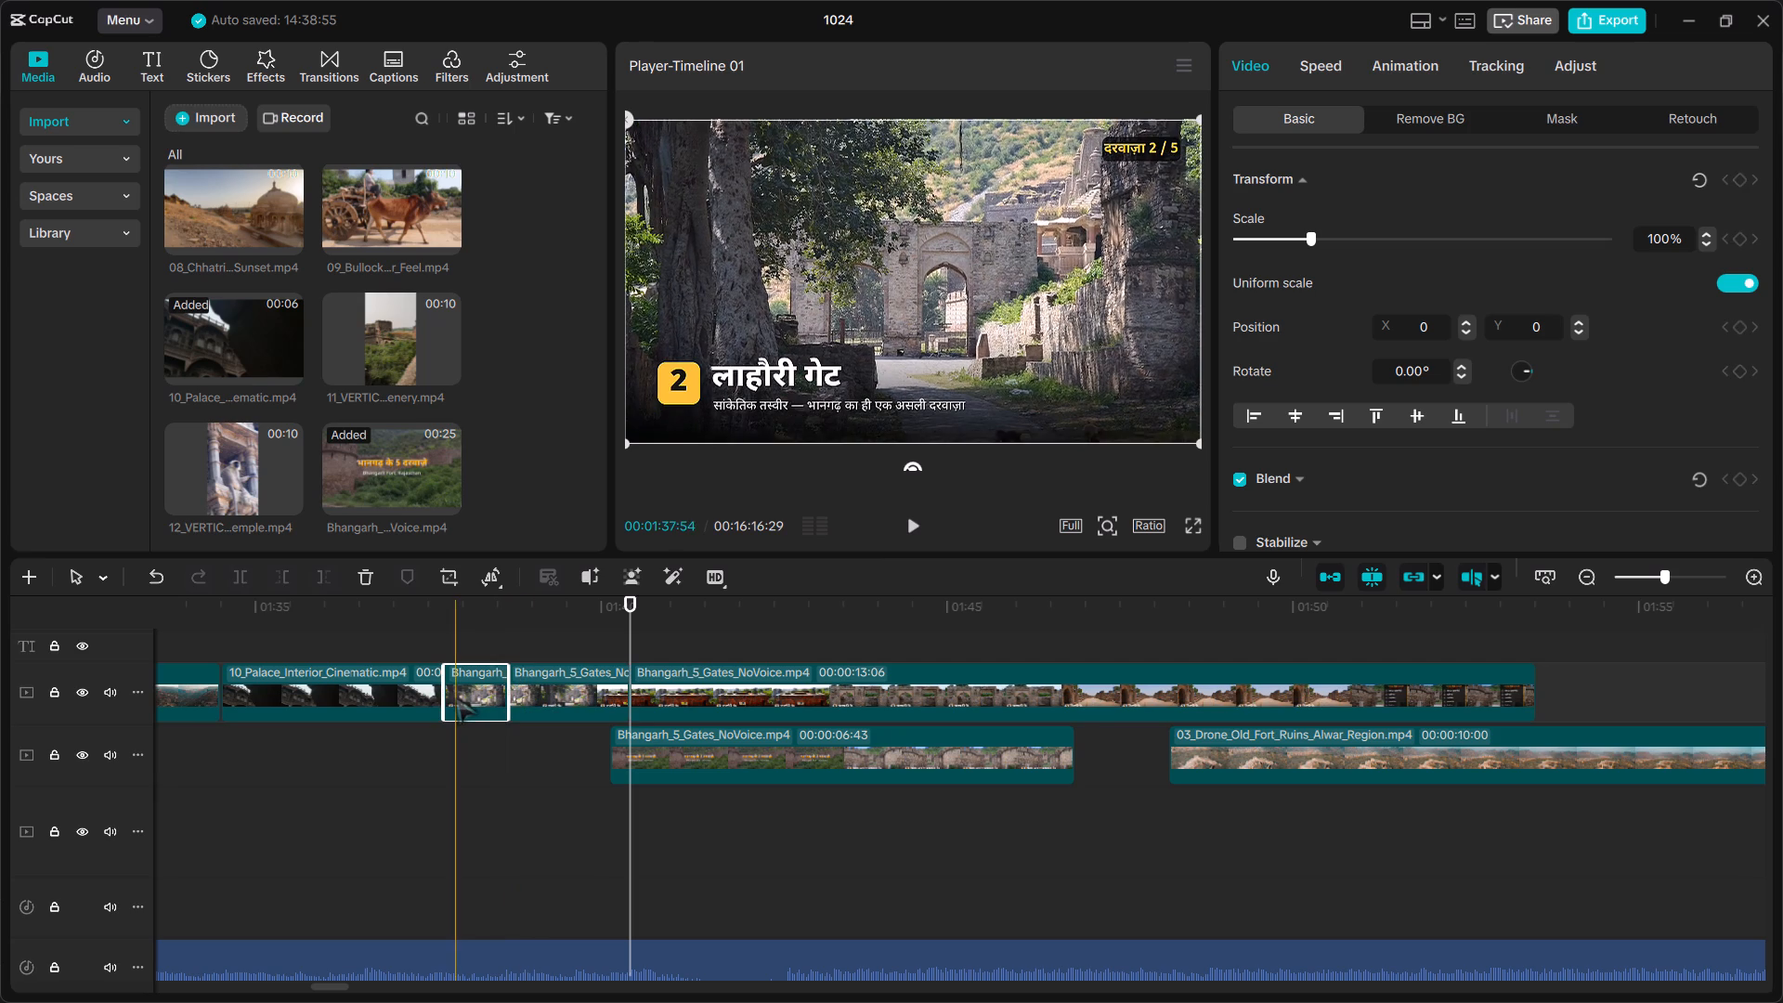
pyautogui.click(561, 686)
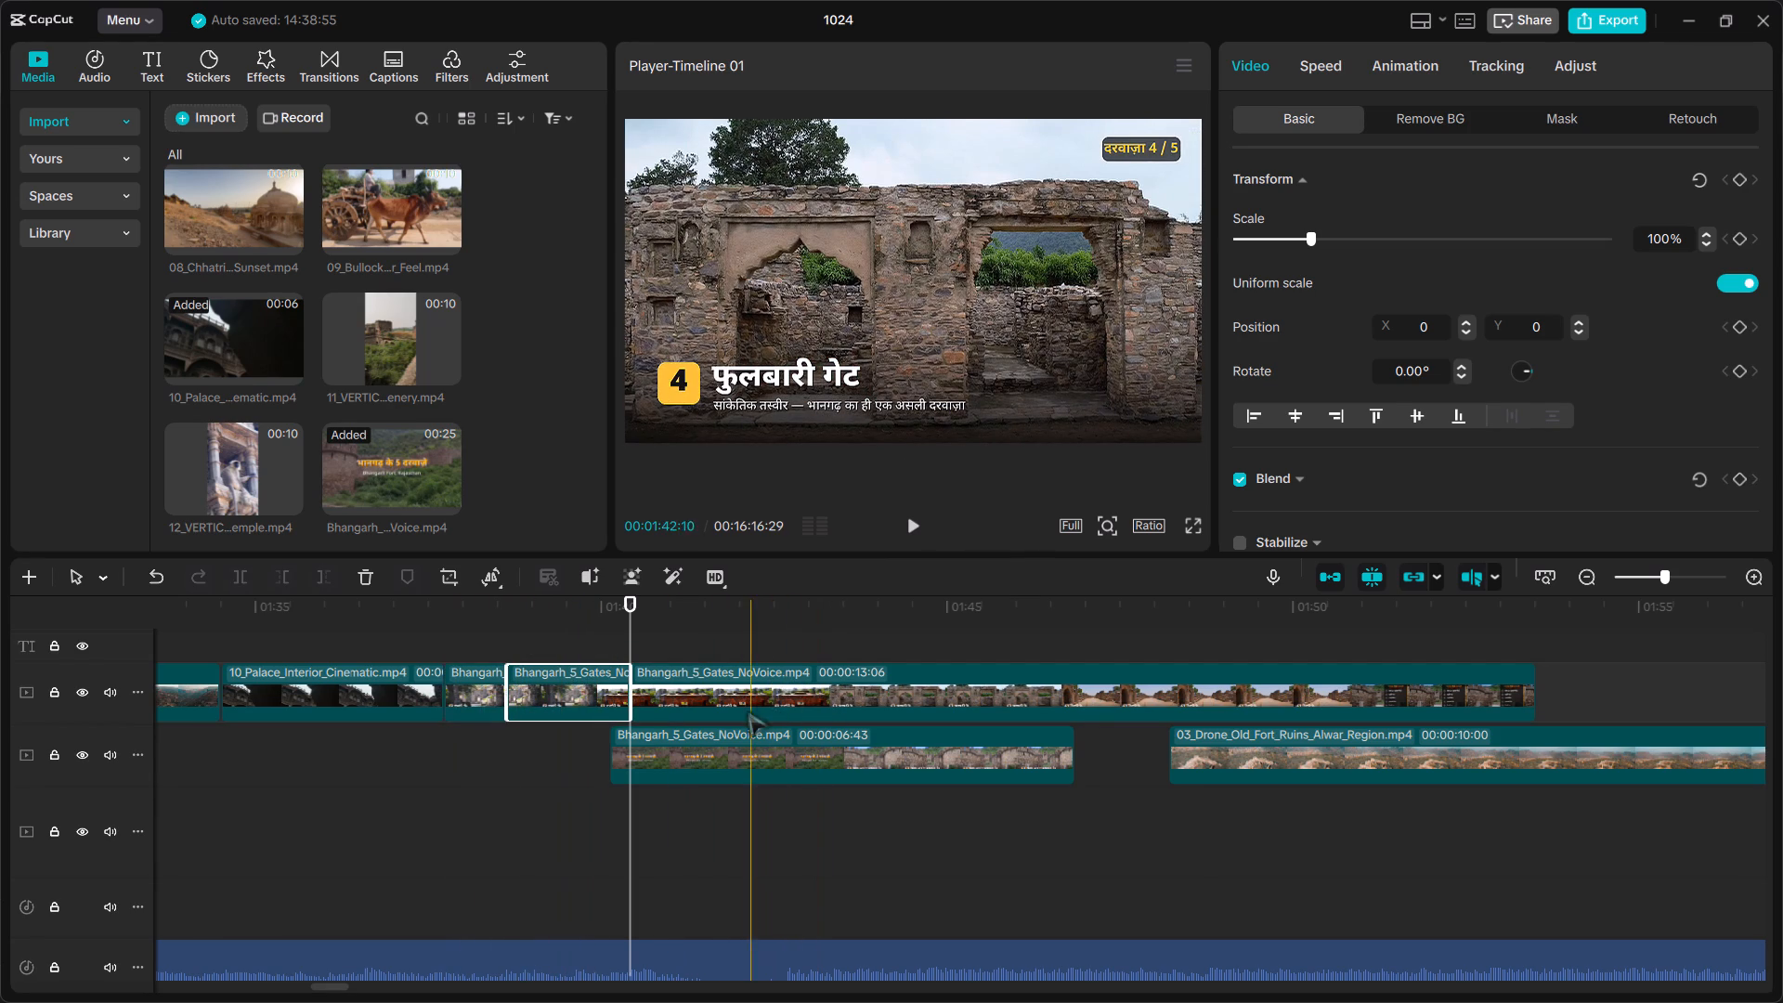
pyautogui.click(700, 693)
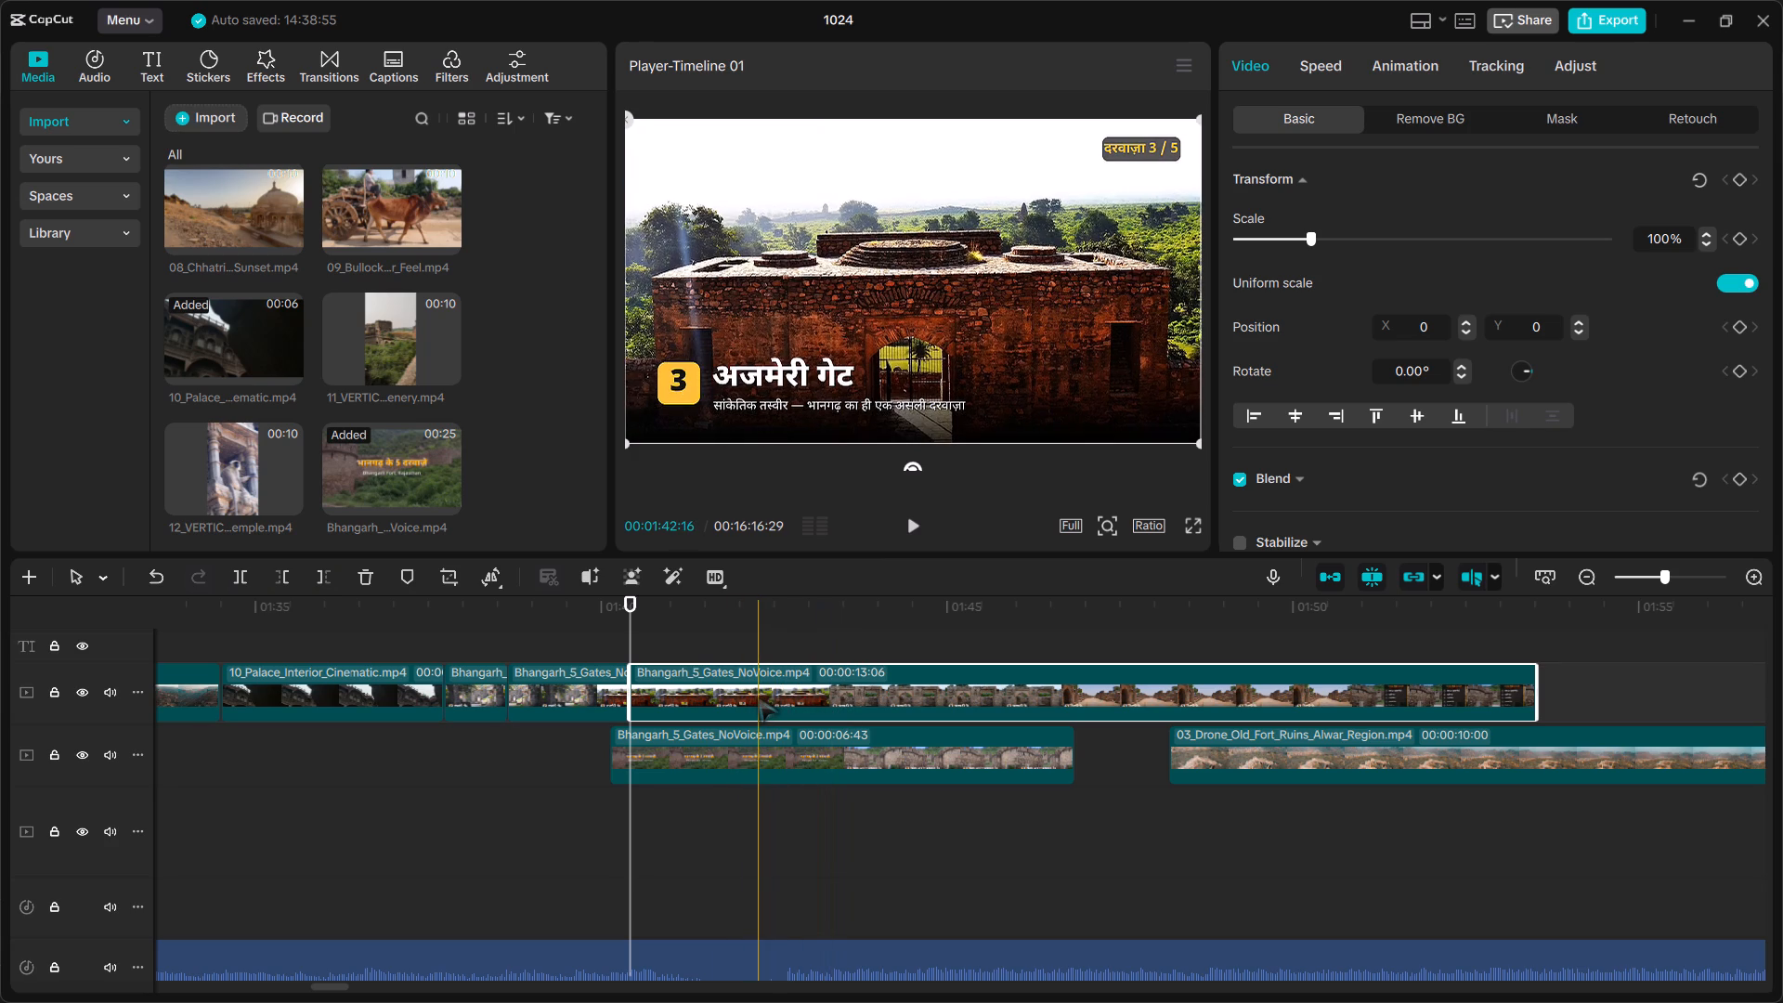
pyautogui.click(758, 697)
pyautogui.click(758, 697)
pyautogui.click(759, 687)
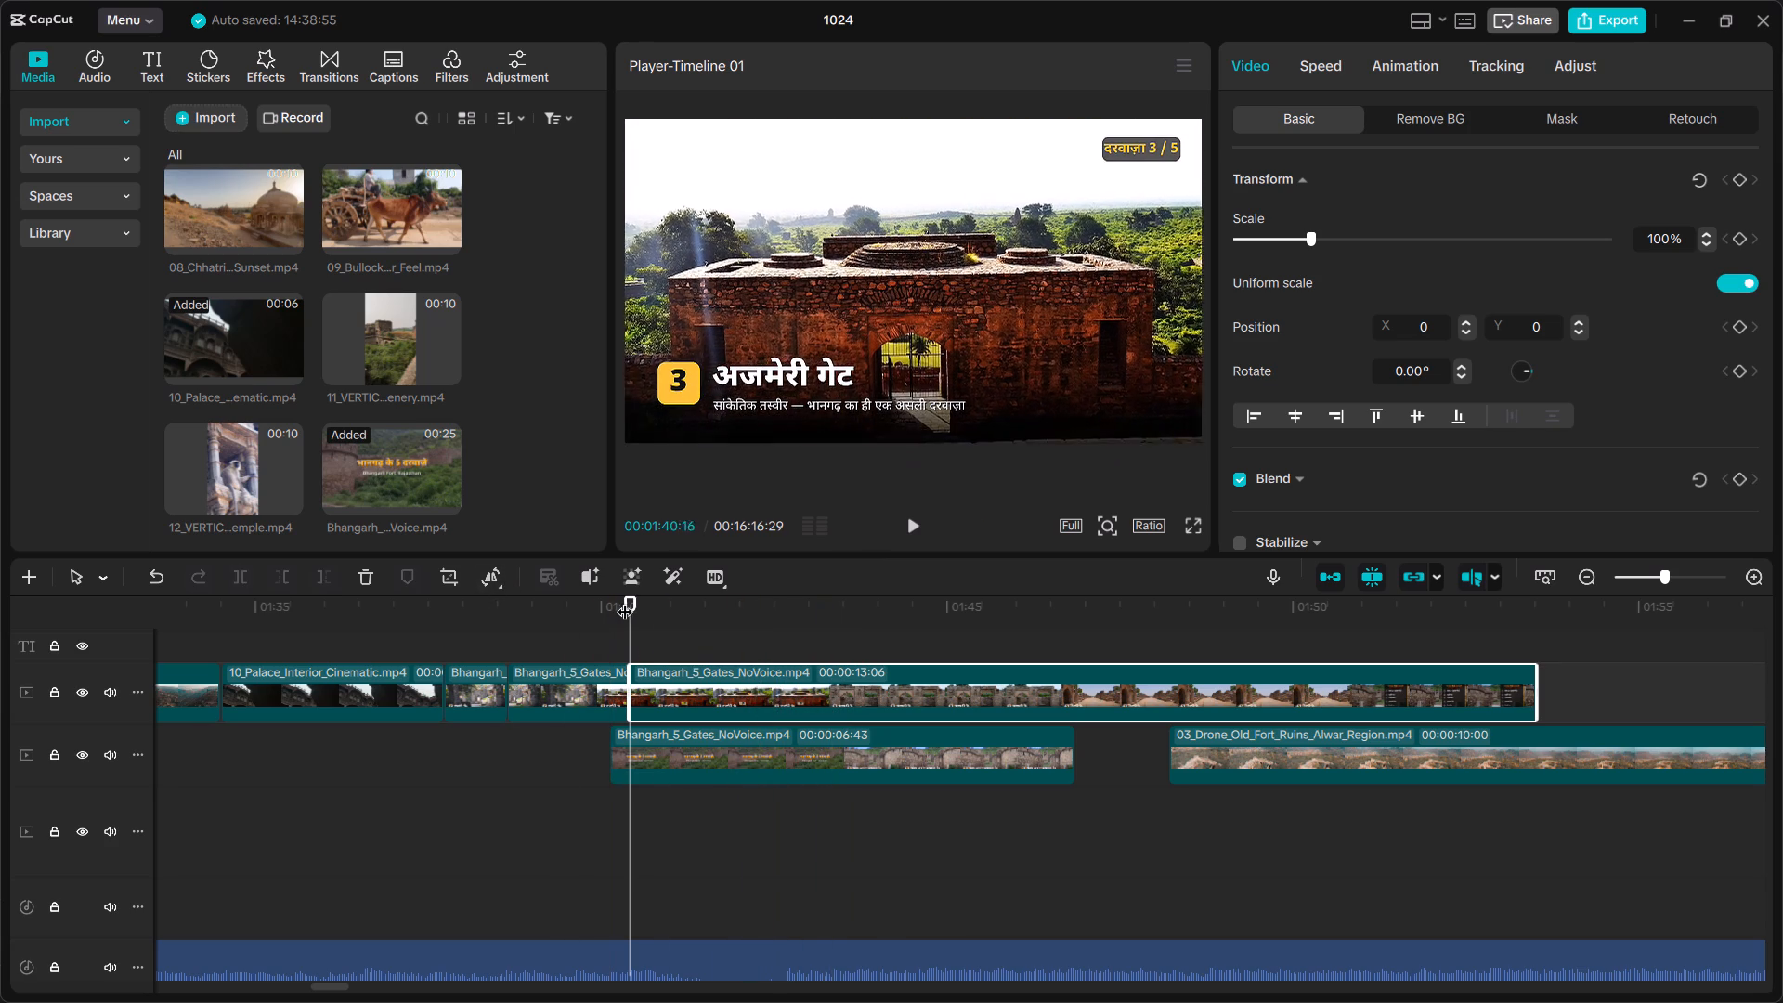
pyautogui.moveTo(629, 600); pyautogui.dragTo(760, 625)
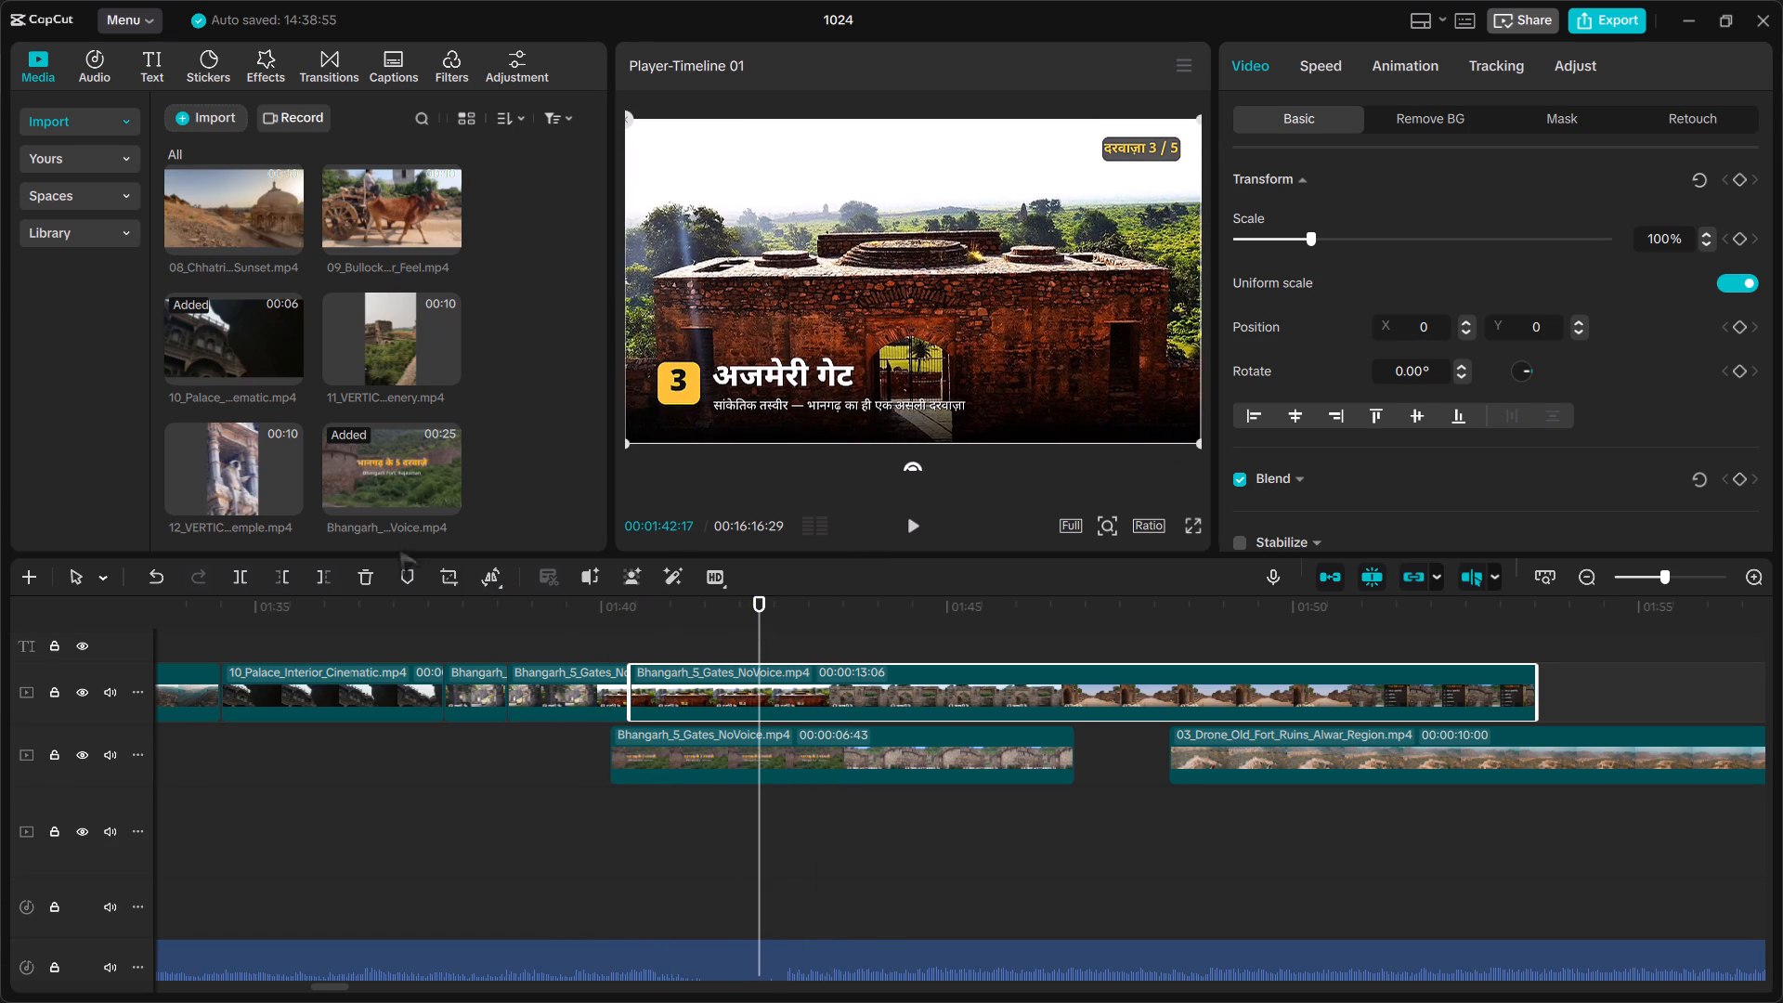
pyautogui.click(236, 579)
# Split the remaining five-gates piece at 01:43:20, where the gate 4 section begins.
pyautogui.moveTo(763, 602); pyautogui.dragTo(777, 612)
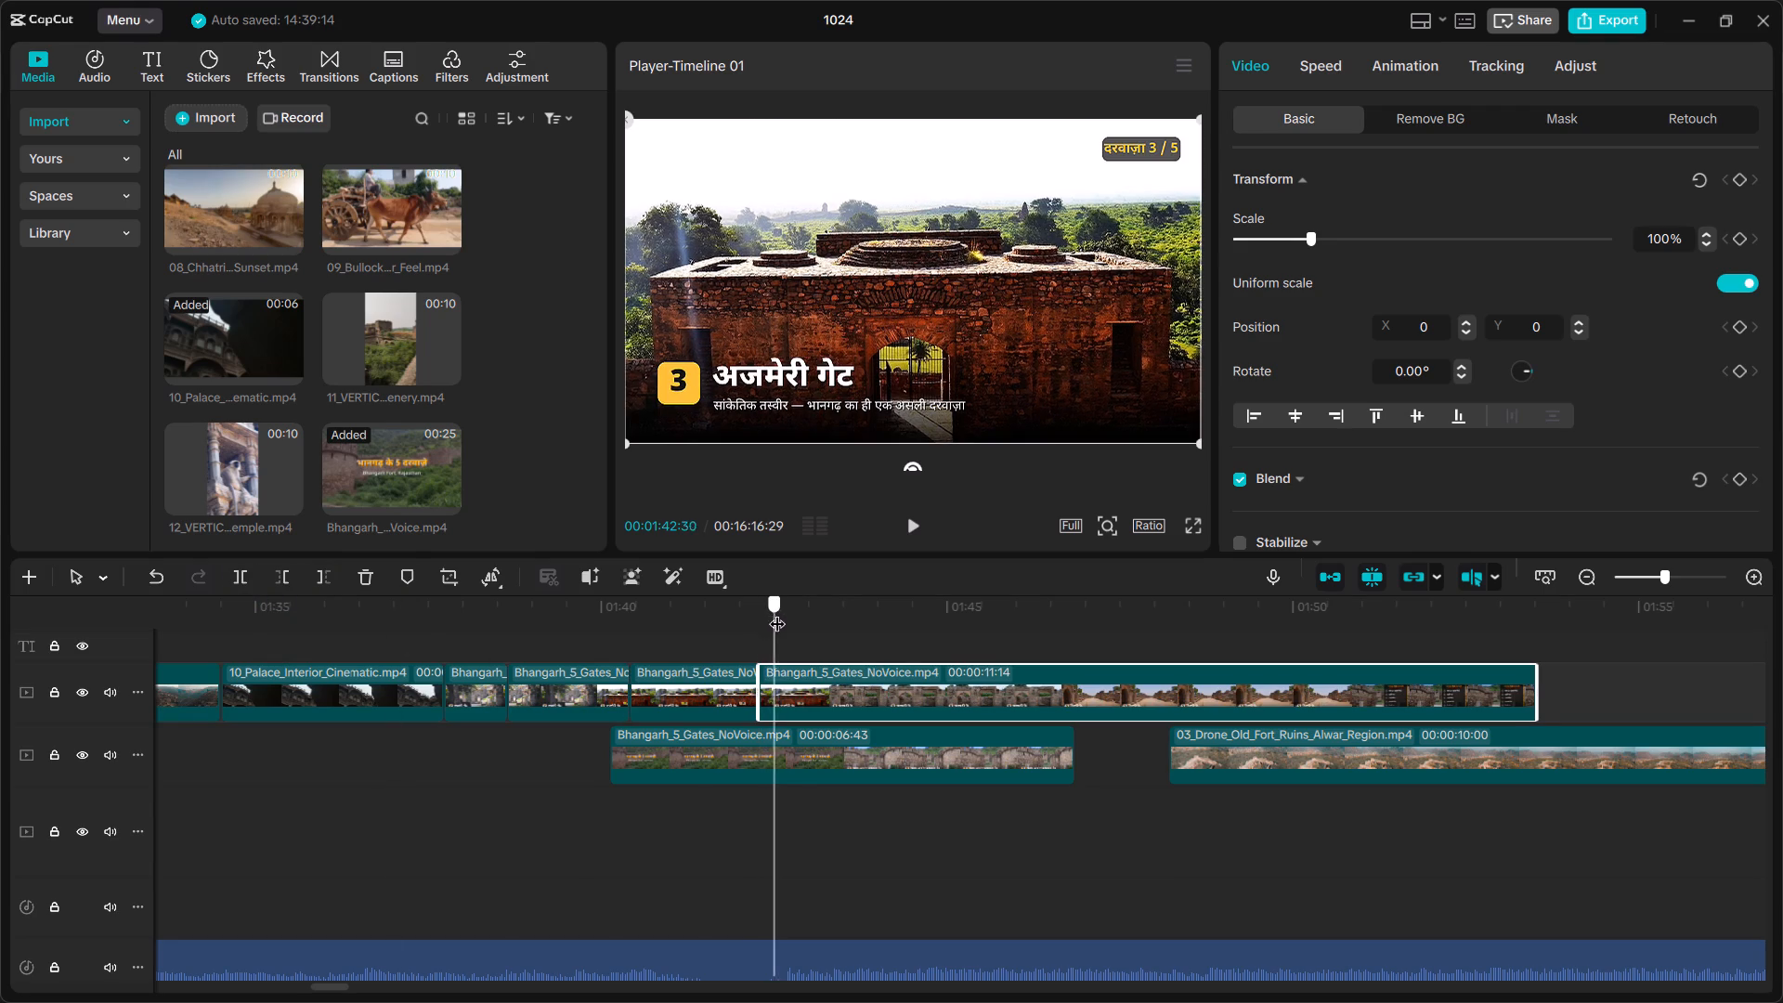
pyautogui.moveTo(777, 612); pyautogui.dragTo(832, 631)
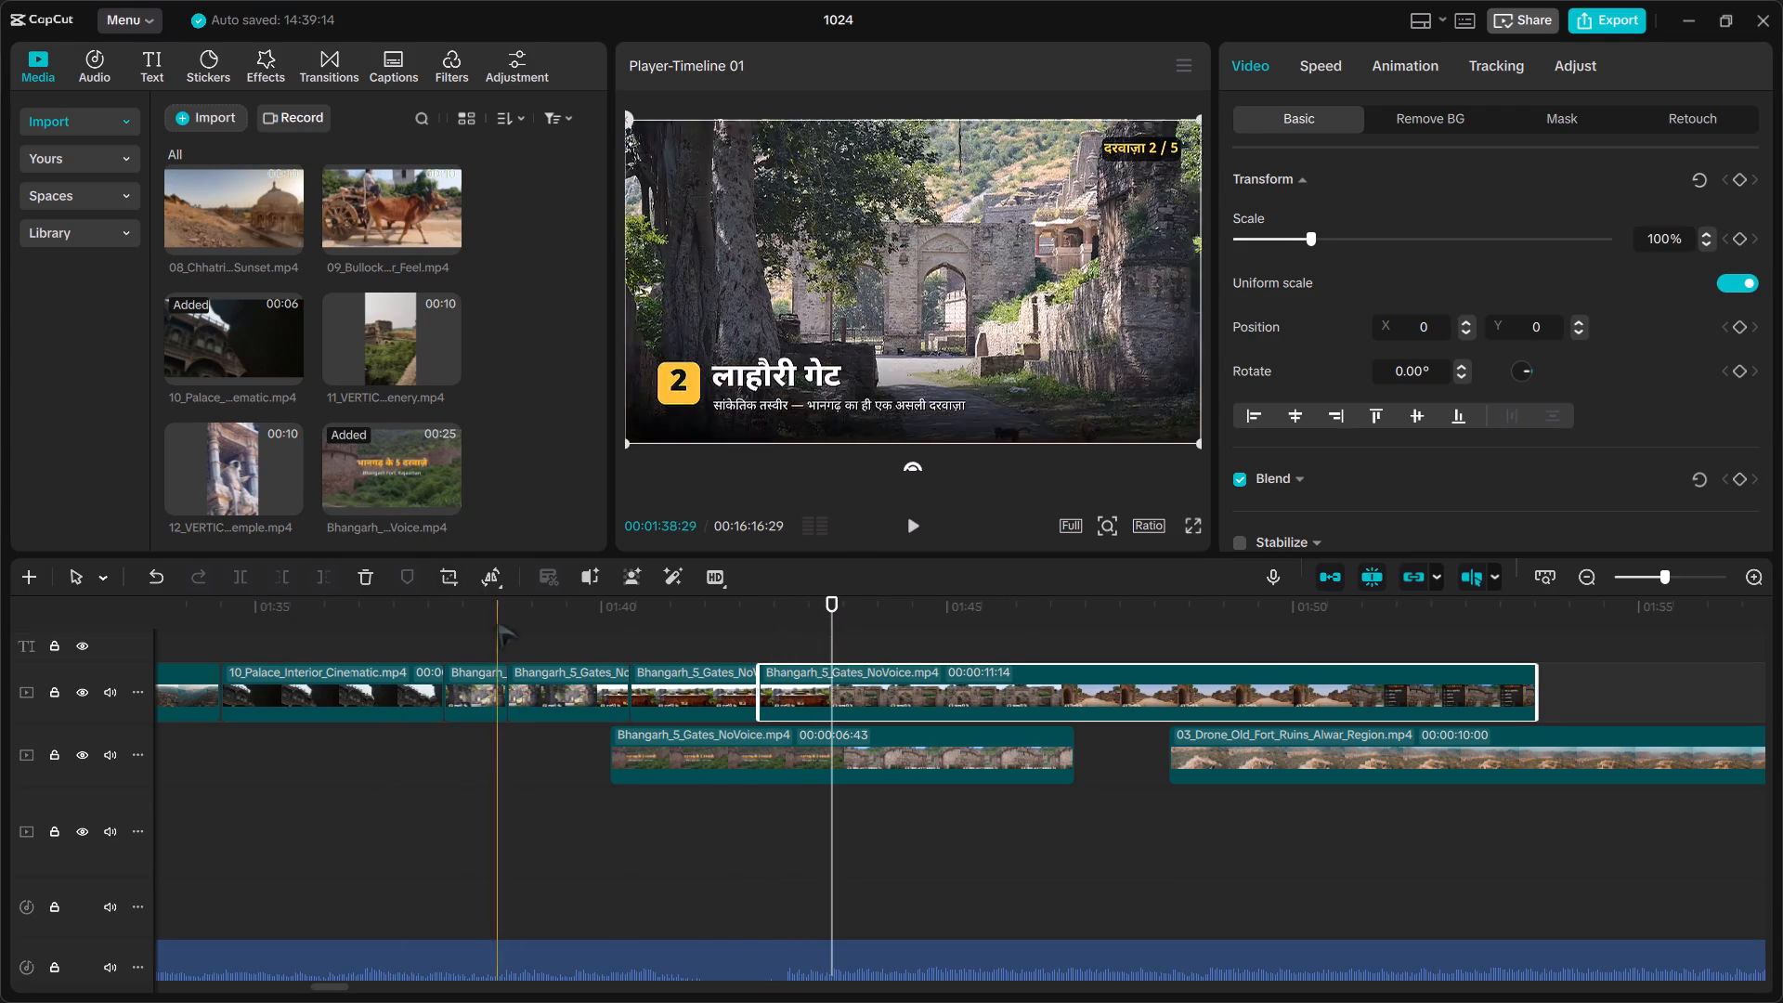
pyautogui.click(241, 576)
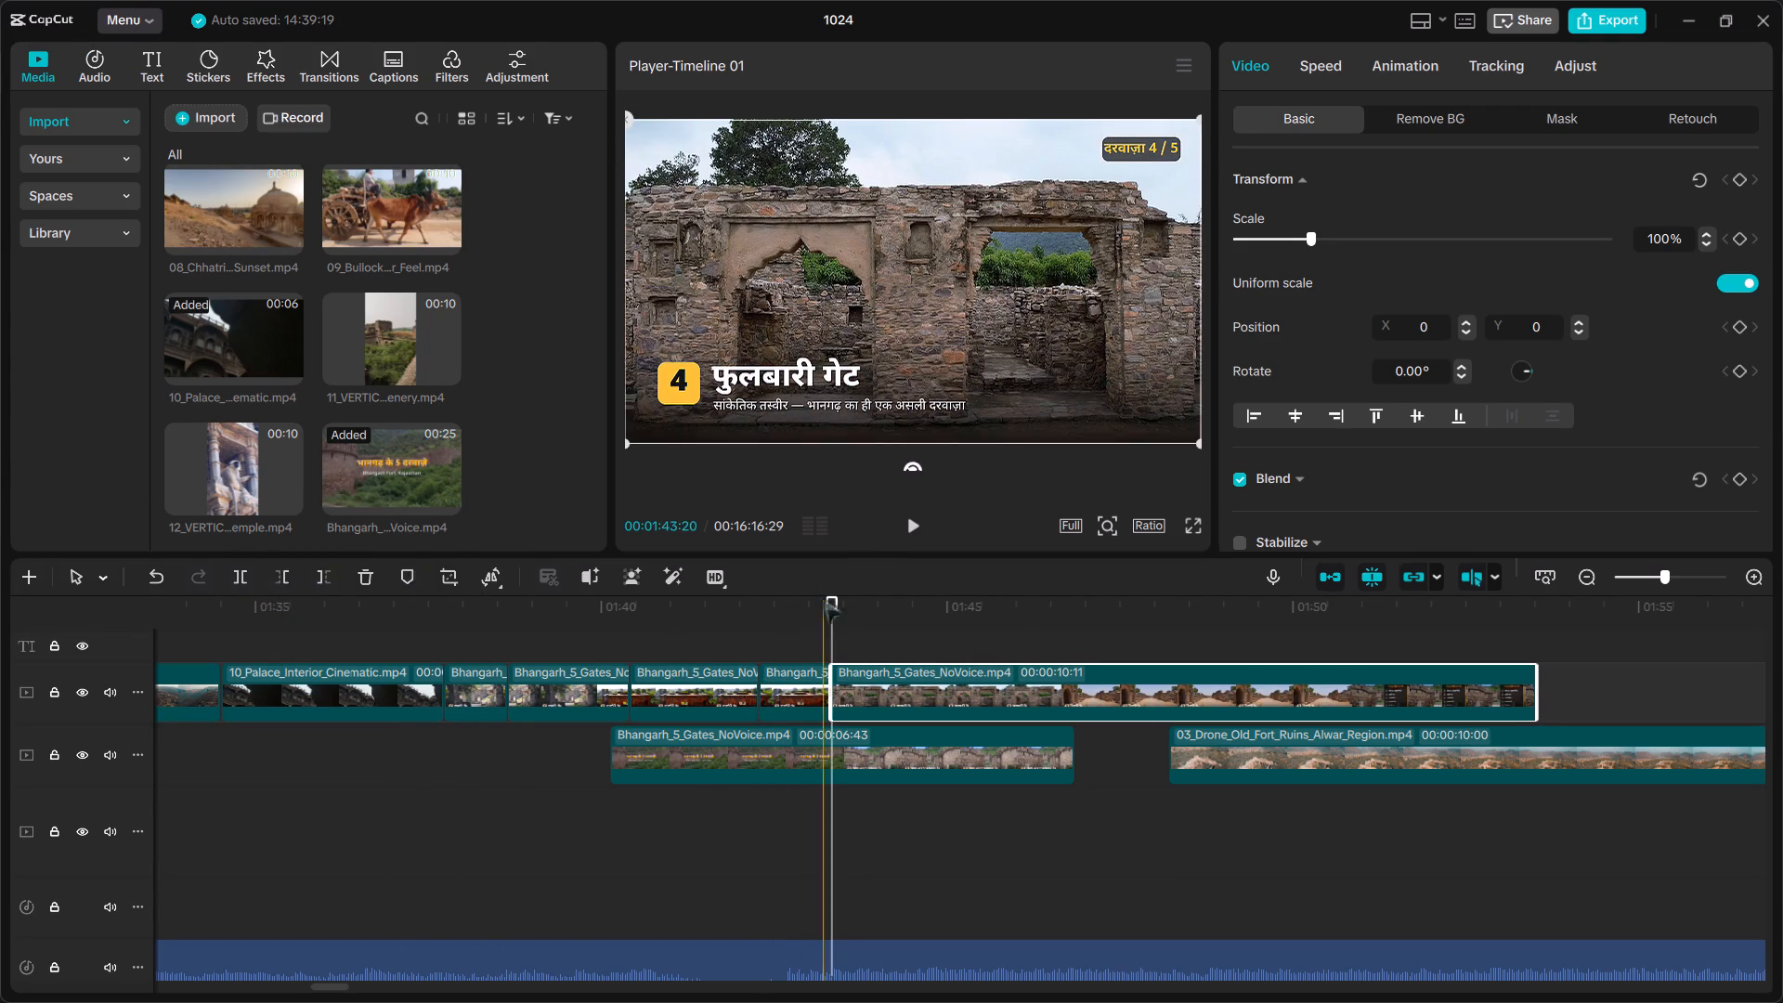
# Split the remaining five-gates piece at 01:46:58, just after the gate 5 section begins.
pyautogui.moveTo(825, 599); pyautogui.dragTo(956, 632)
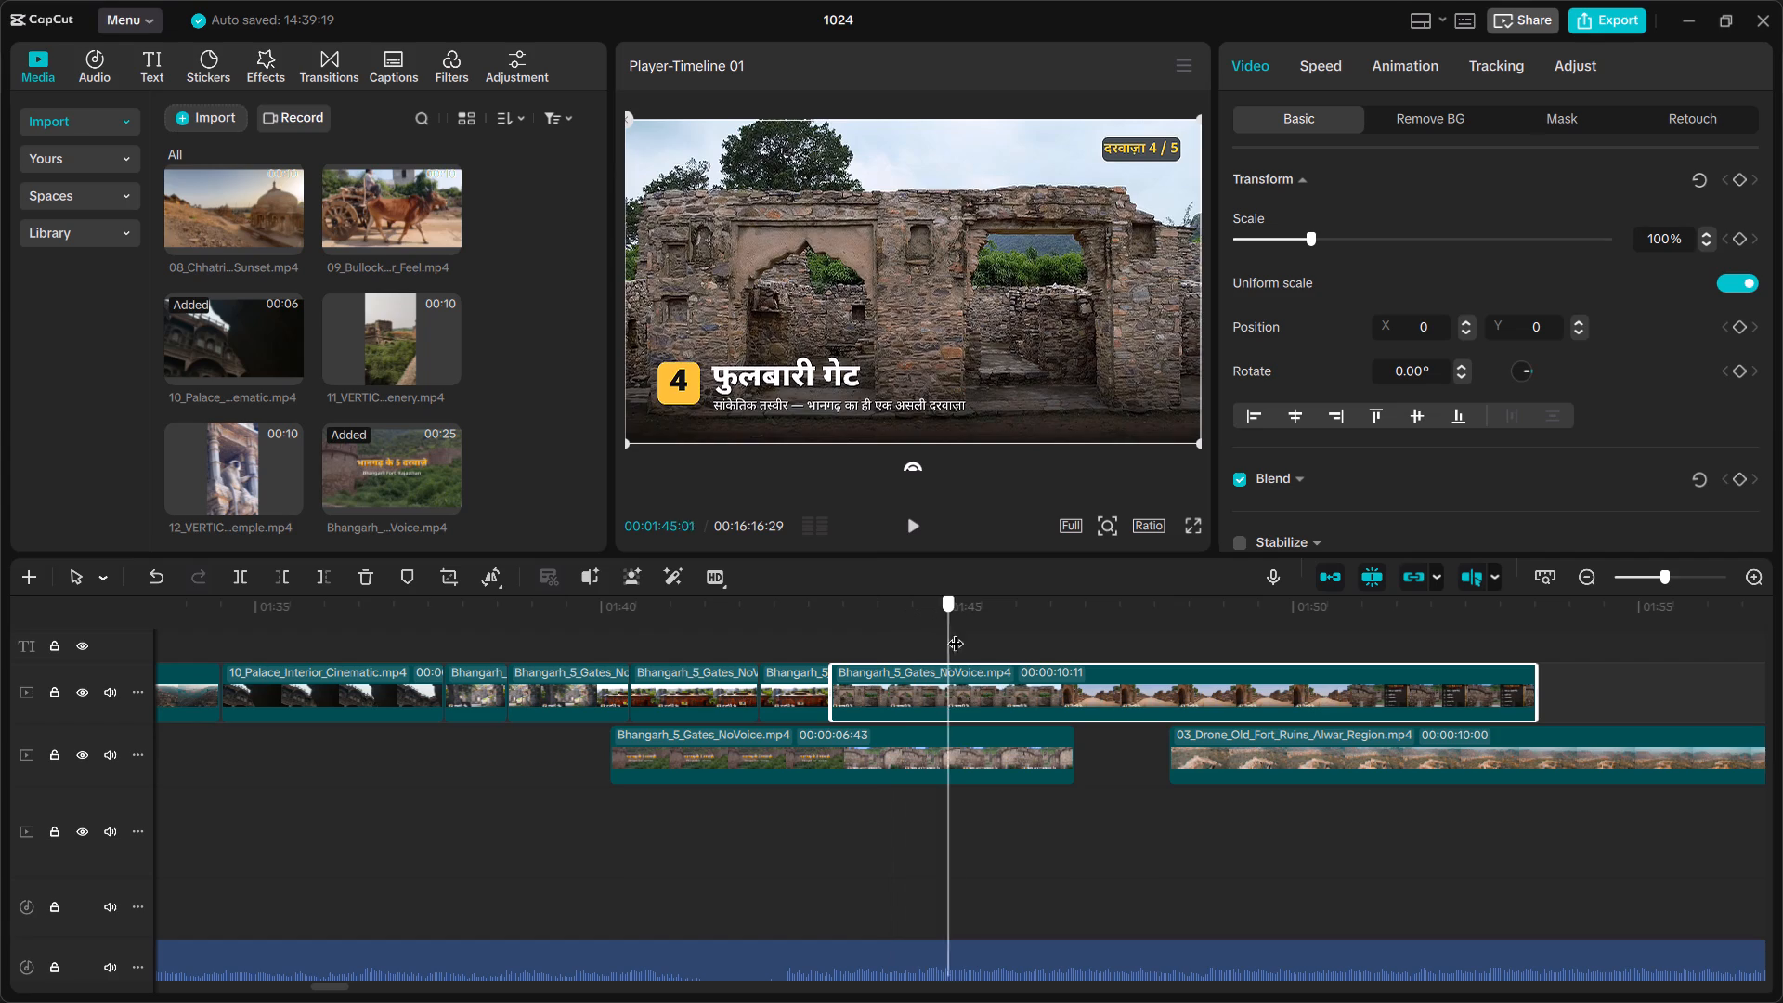
pyautogui.moveTo(956, 632); pyautogui.dragTo(1123, 689)
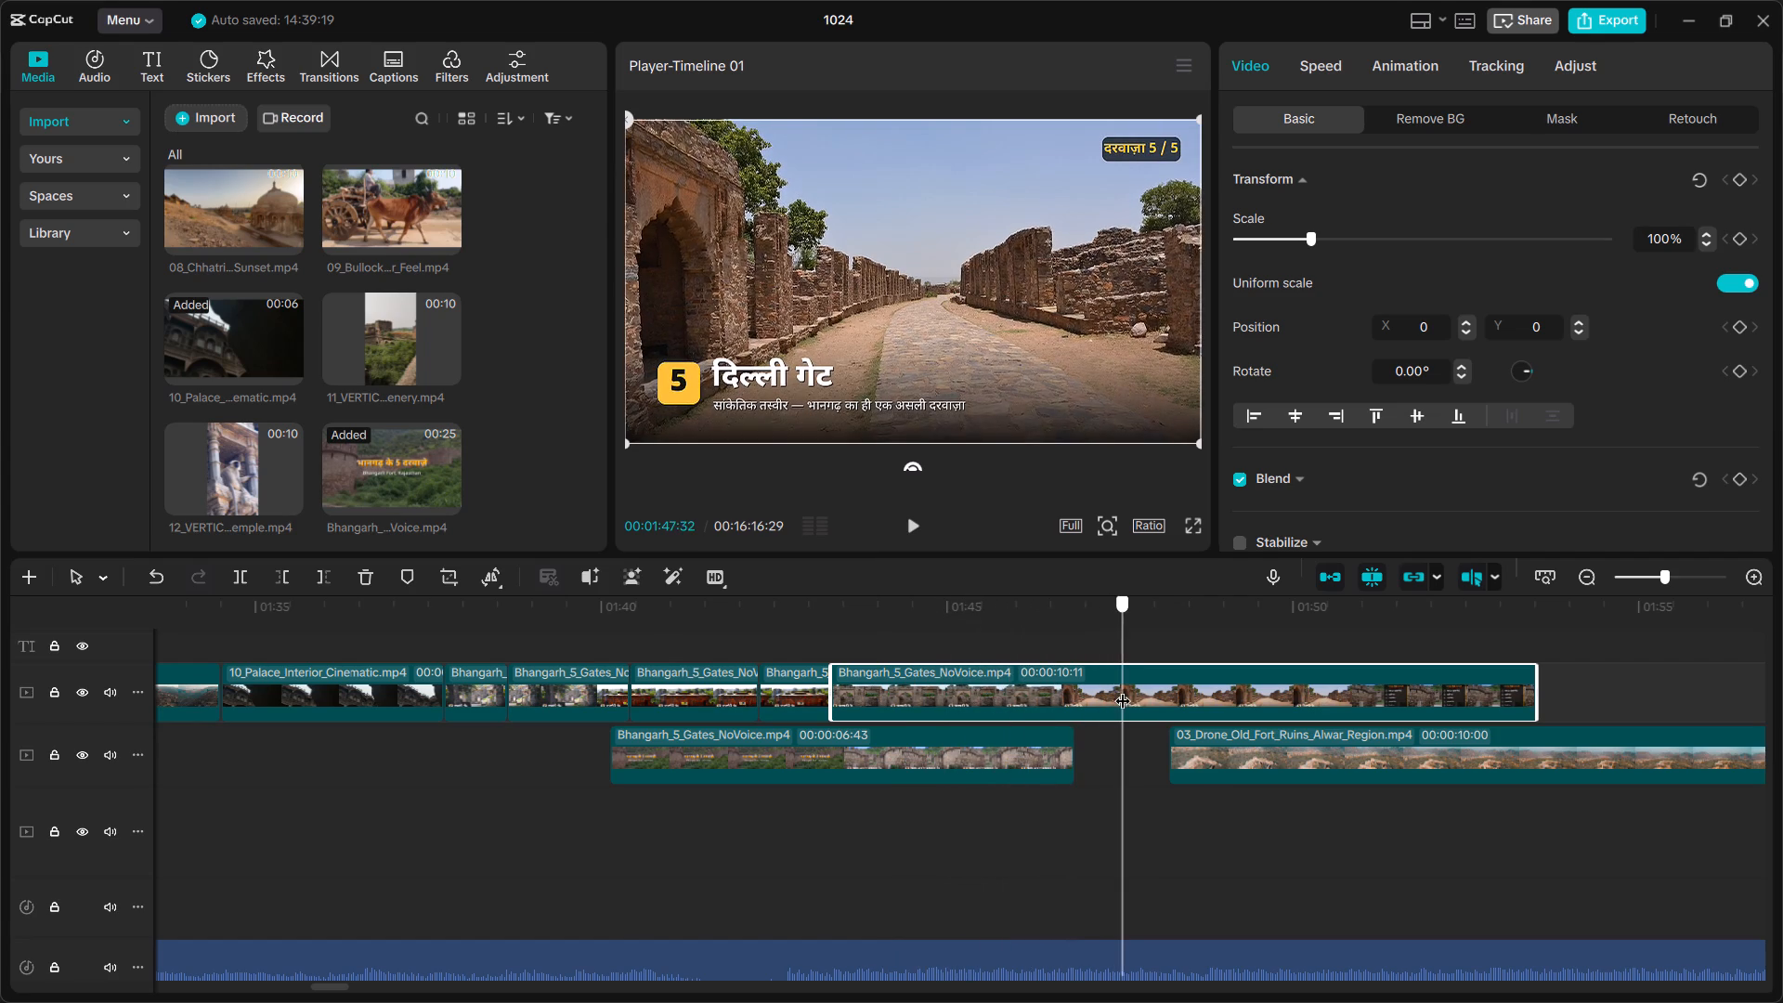
pyautogui.moveTo(1123, 689); pyautogui.dragTo(1084, 689)
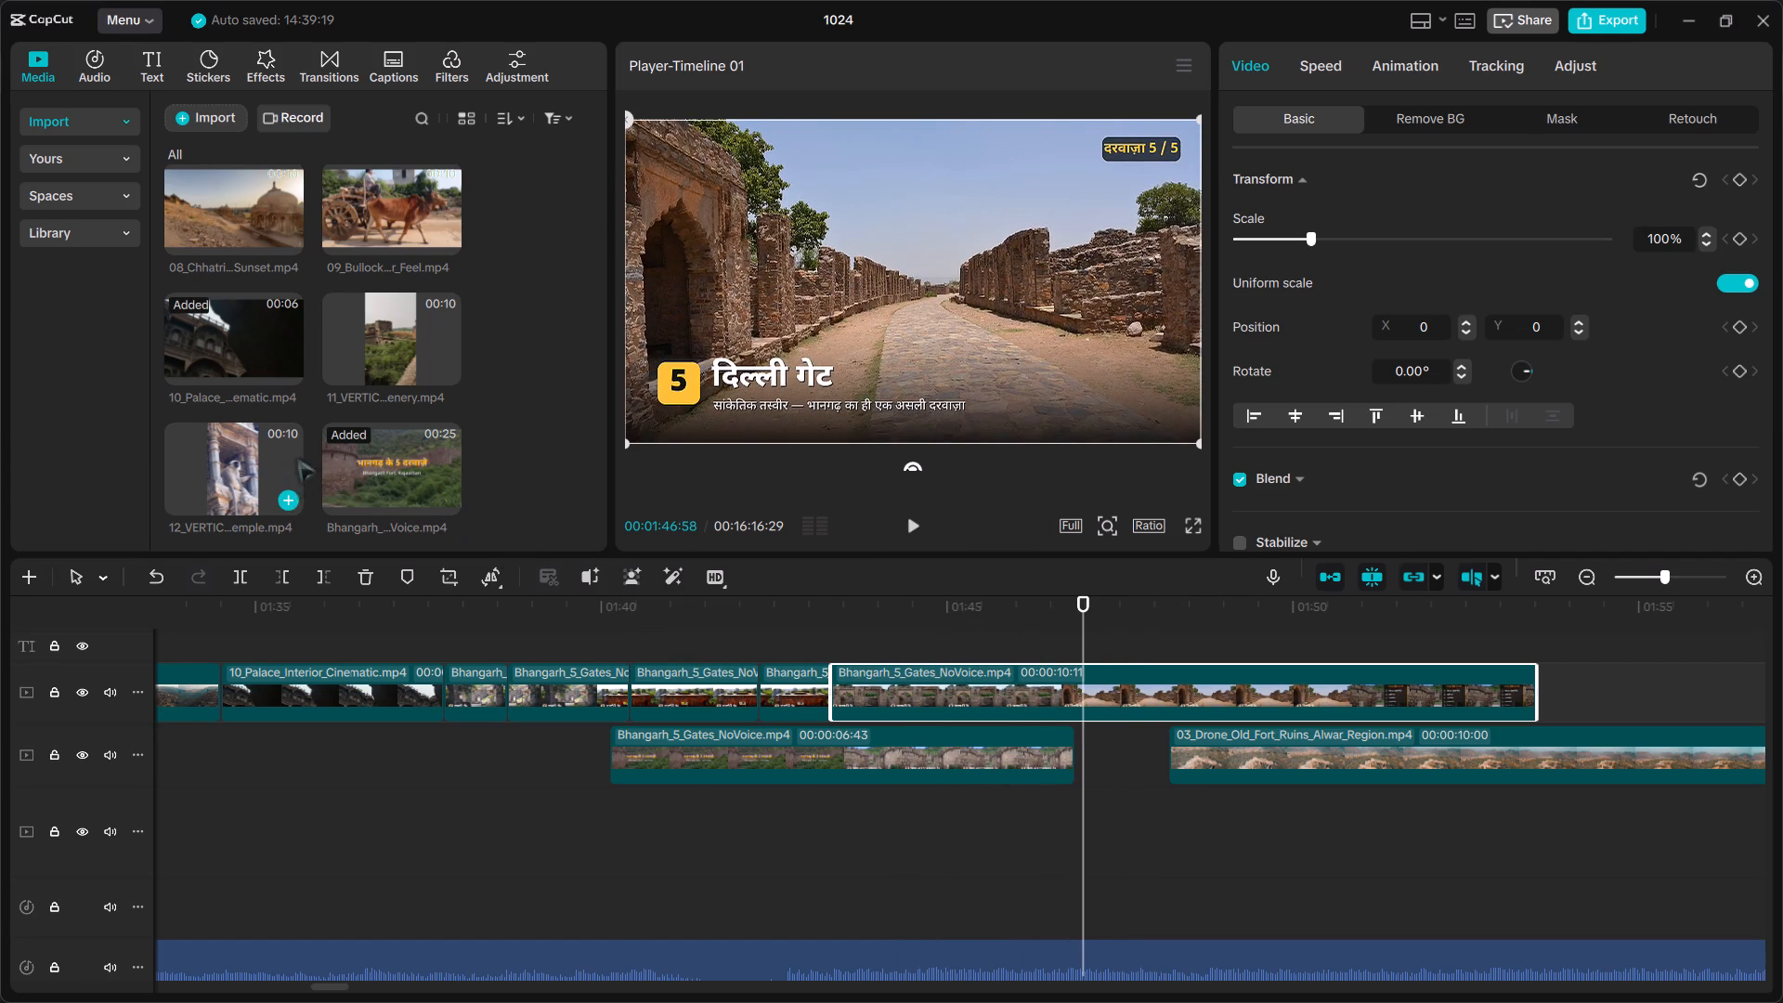
pyautogui.click(233, 574)
# Split the last five-gates piece at 01:49:40, within the gate 5 section.
pyautogui.click(1208, 665)
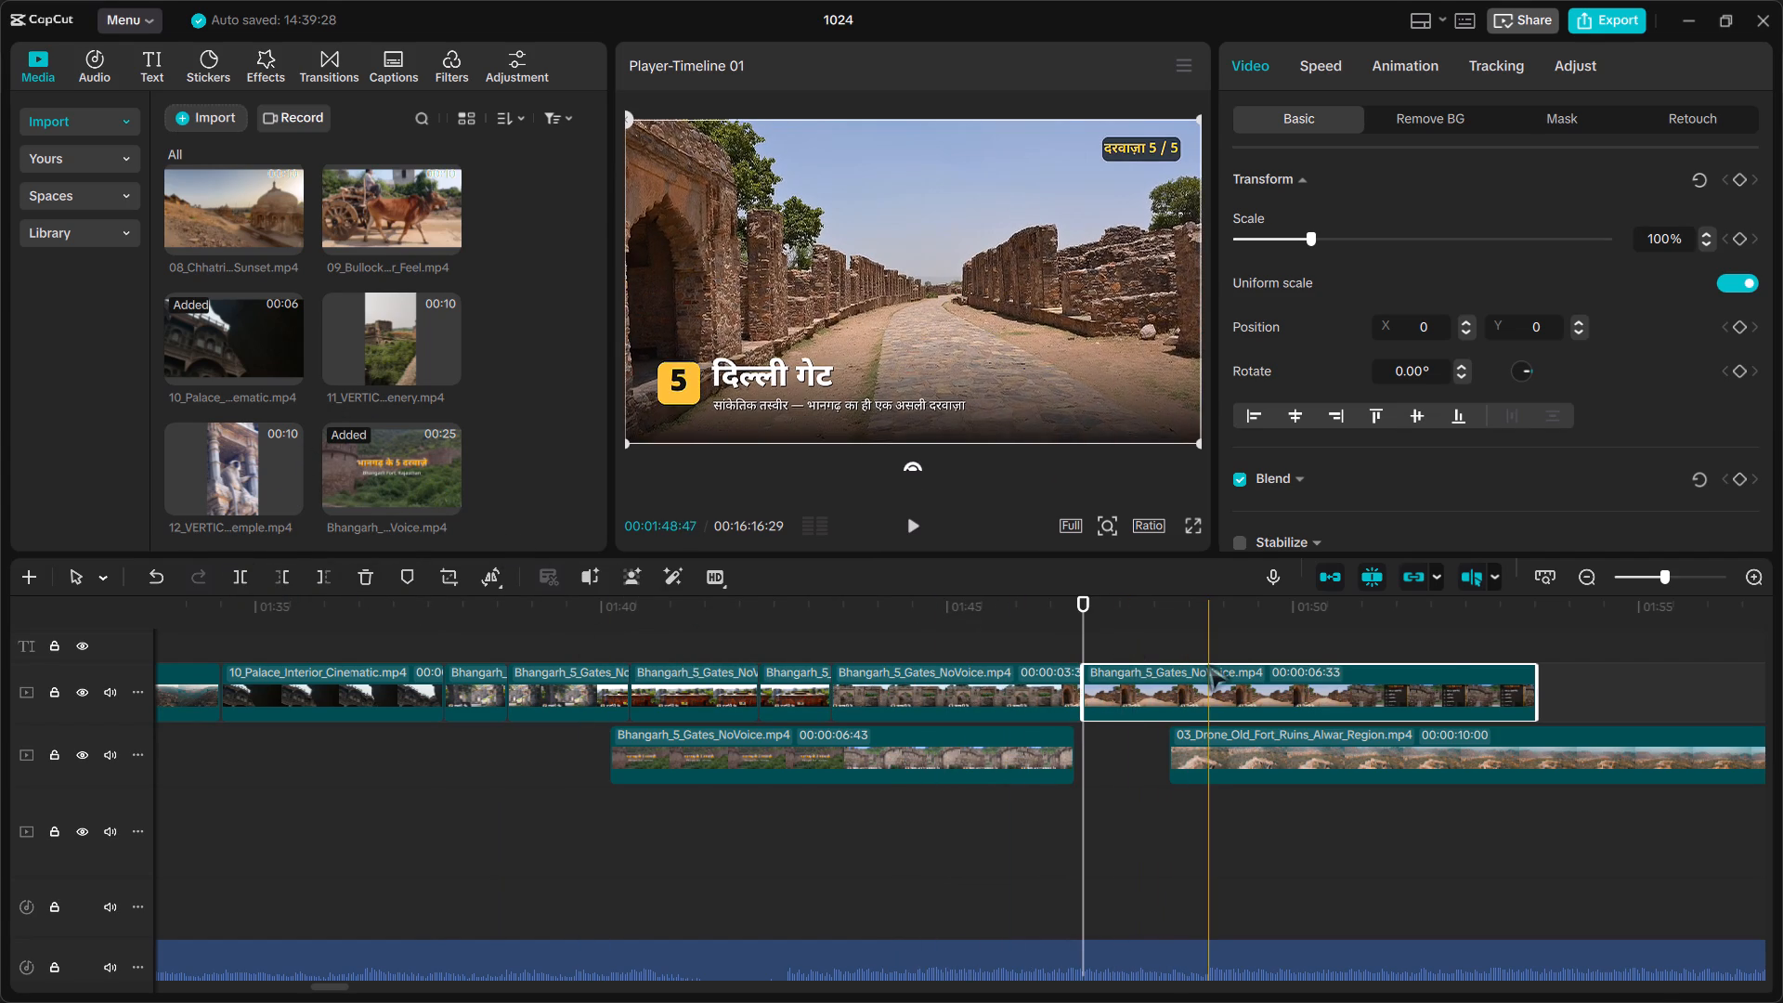
pyautogui.moveTo(1082, 604); pyautogui.dragTo(1315, 650)
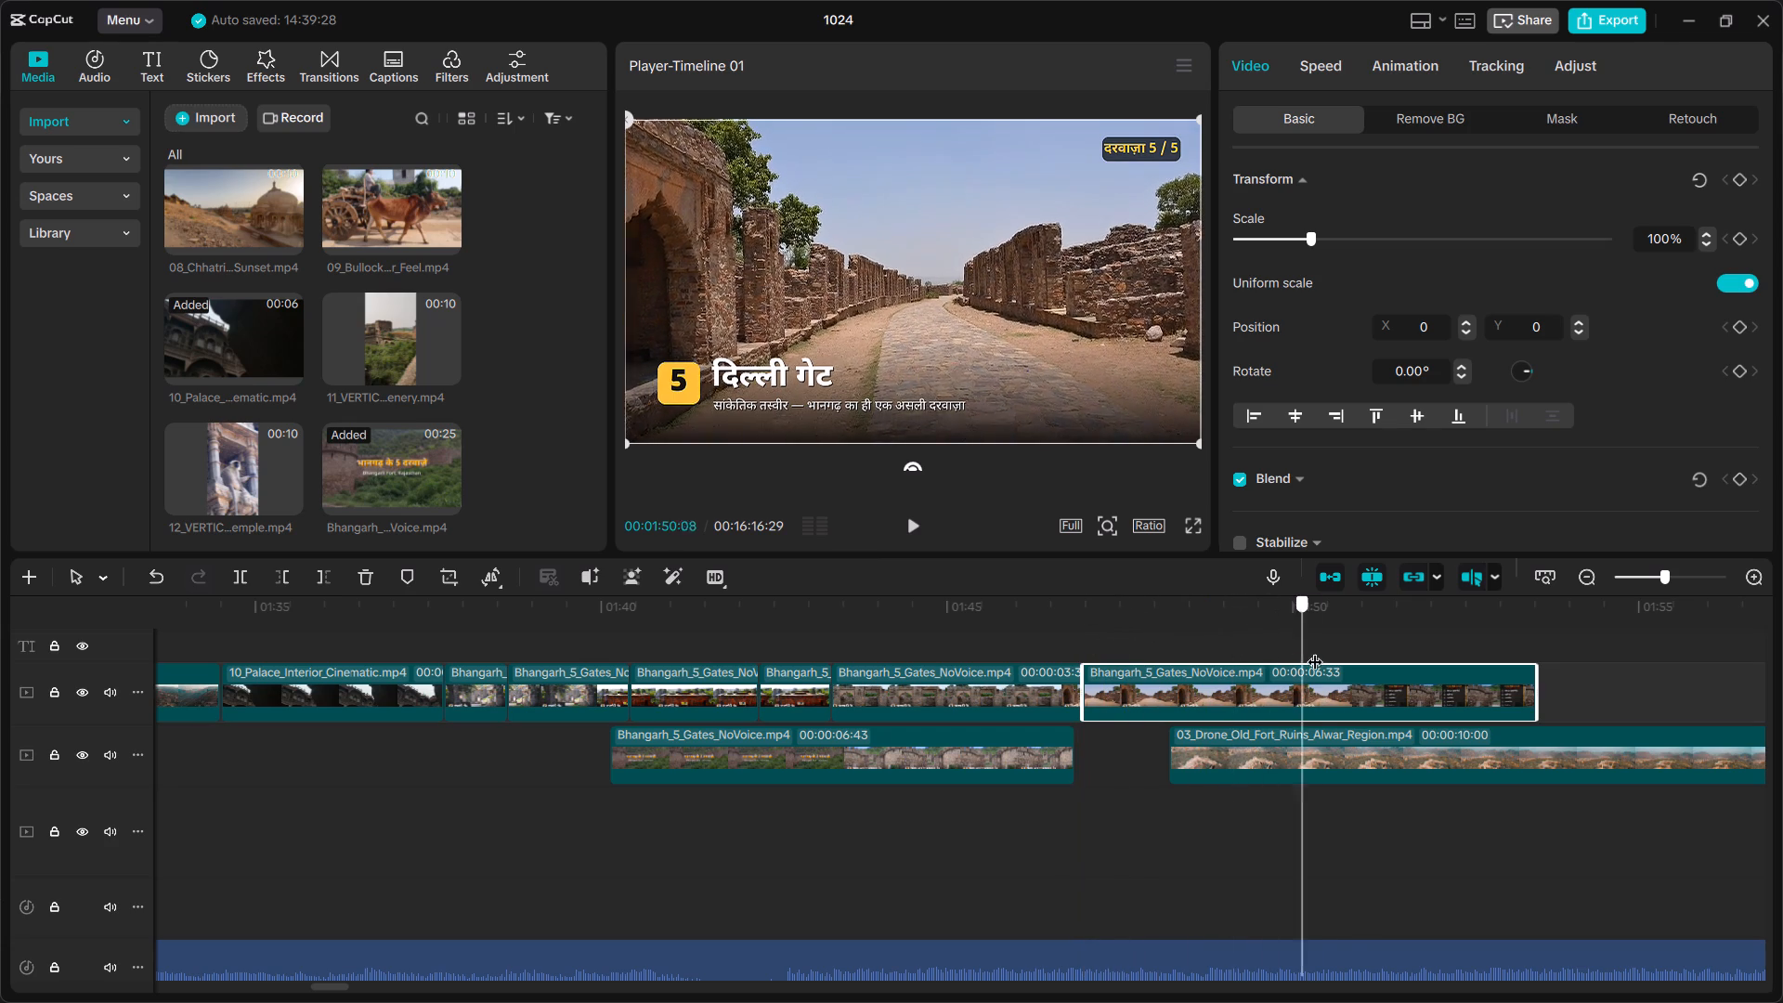
pyautogui.moveTo(1315, 650); pyautogui.dragTo(1269, 691)
pyautogui.click(1257, 688)
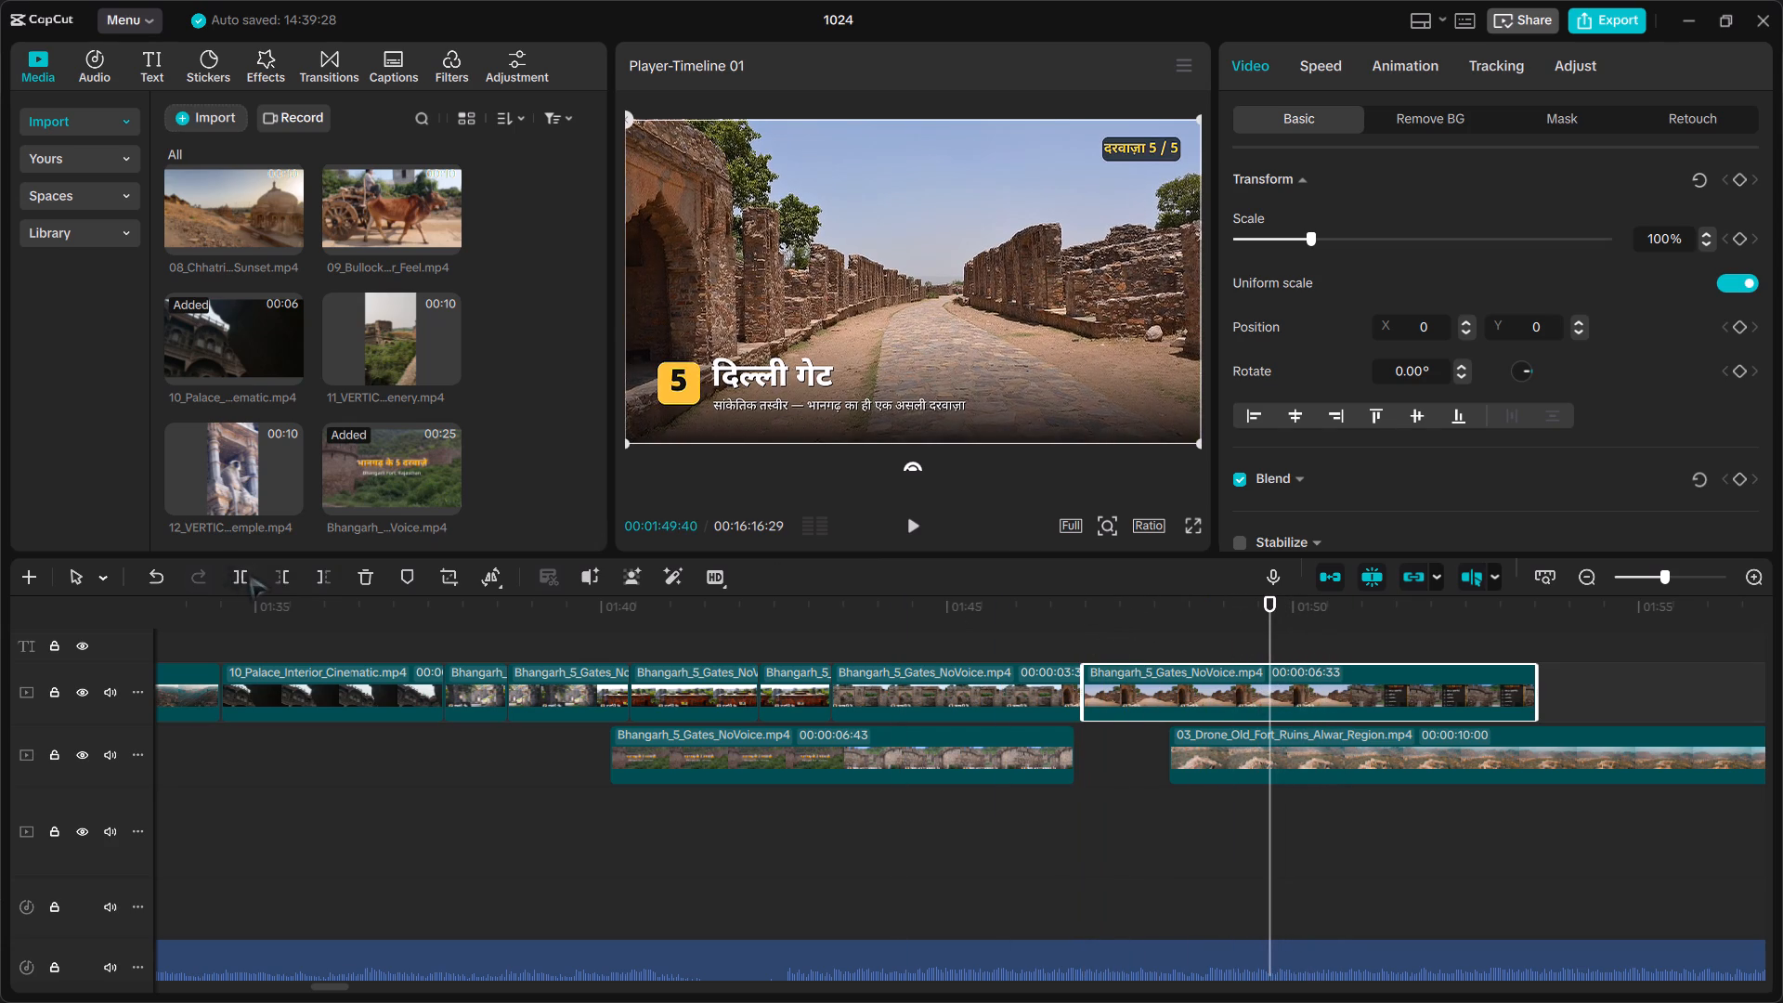
pyautogui.click(249, 575)
# Play from the palace interior shot, trim the first gate 2 piece to end at about 01:38:20, and extend the following piece back to meet it.
pyautogui.moveTo(1274, 598); pyautogui.dragTo(726, 604)
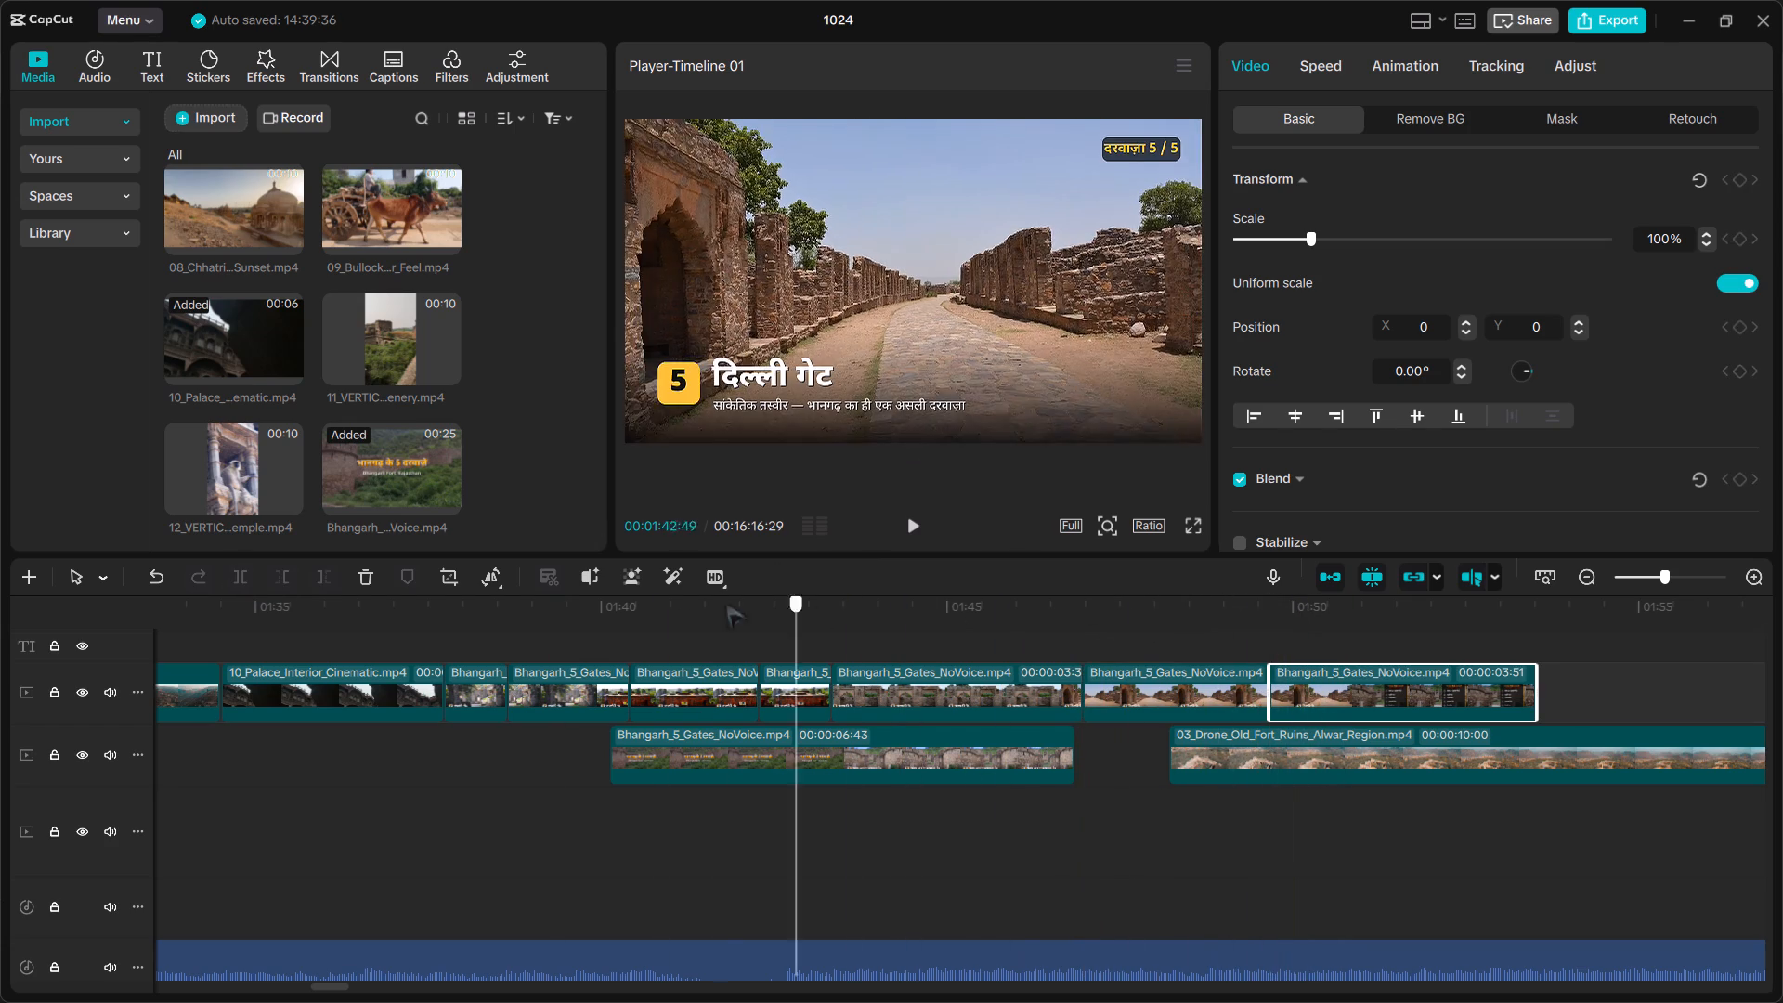
pyautogui.moveTo(726, 604); pyautogui.dragTo(369, 613)
pyautogui.press('space')
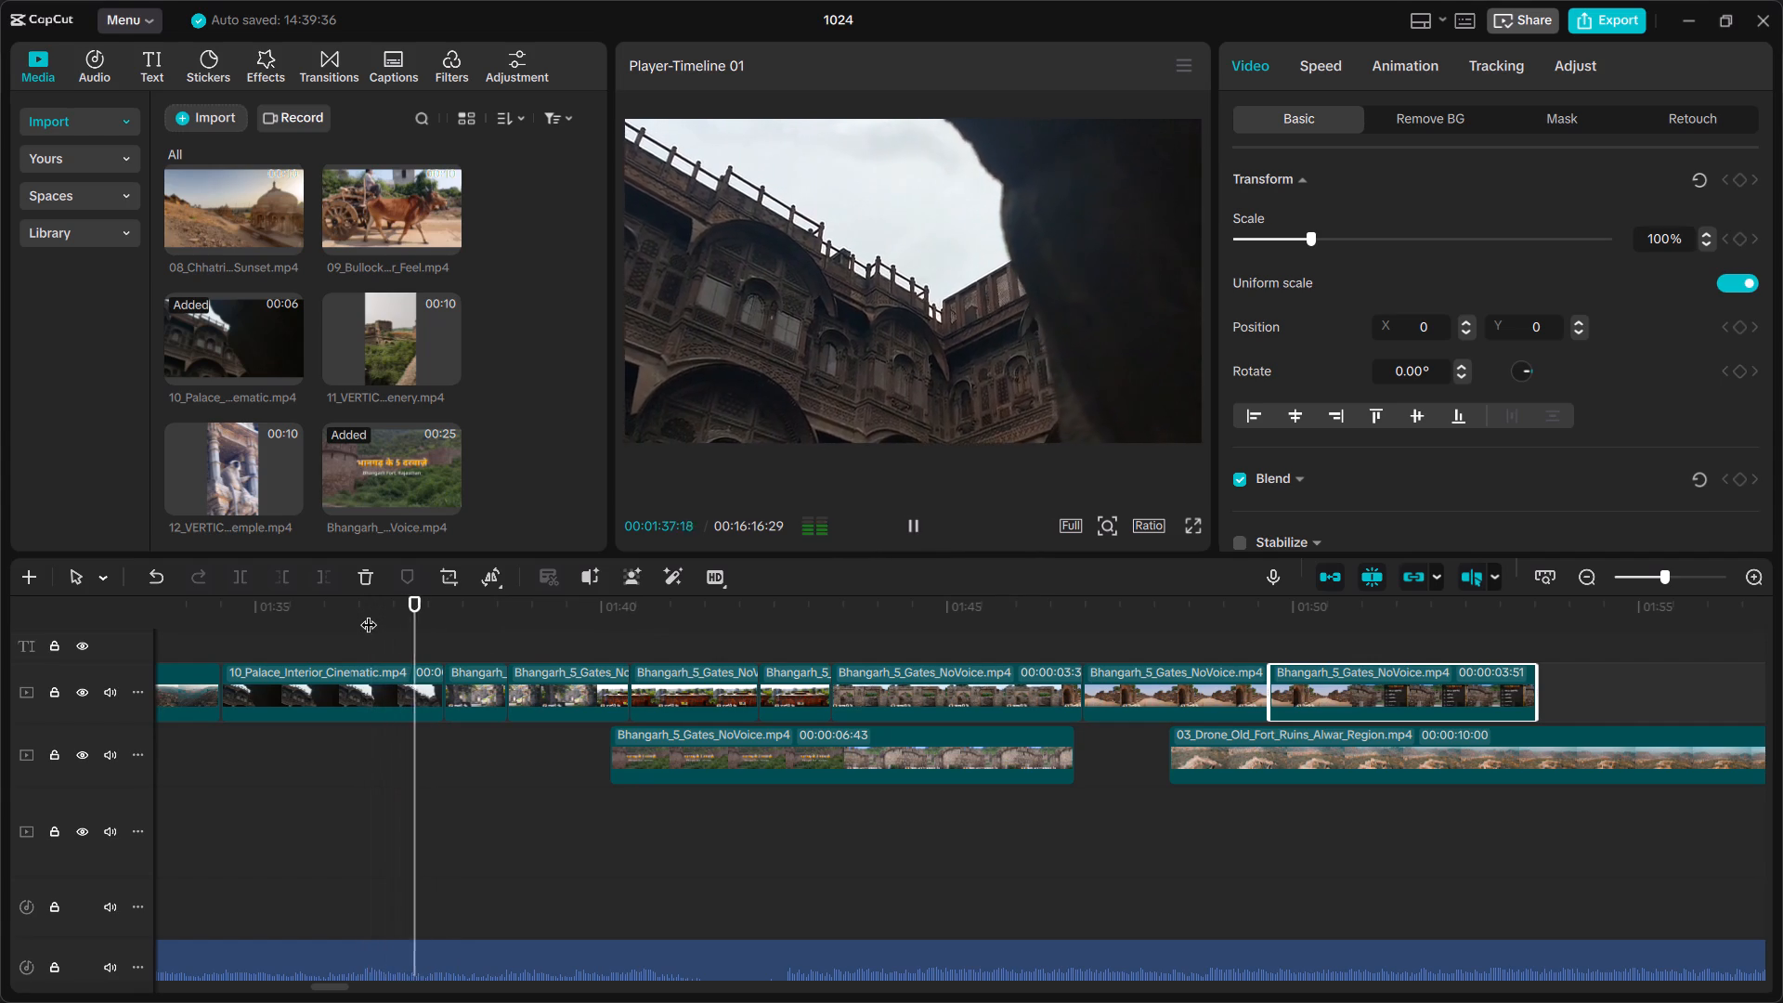
pyautogui.press('space')
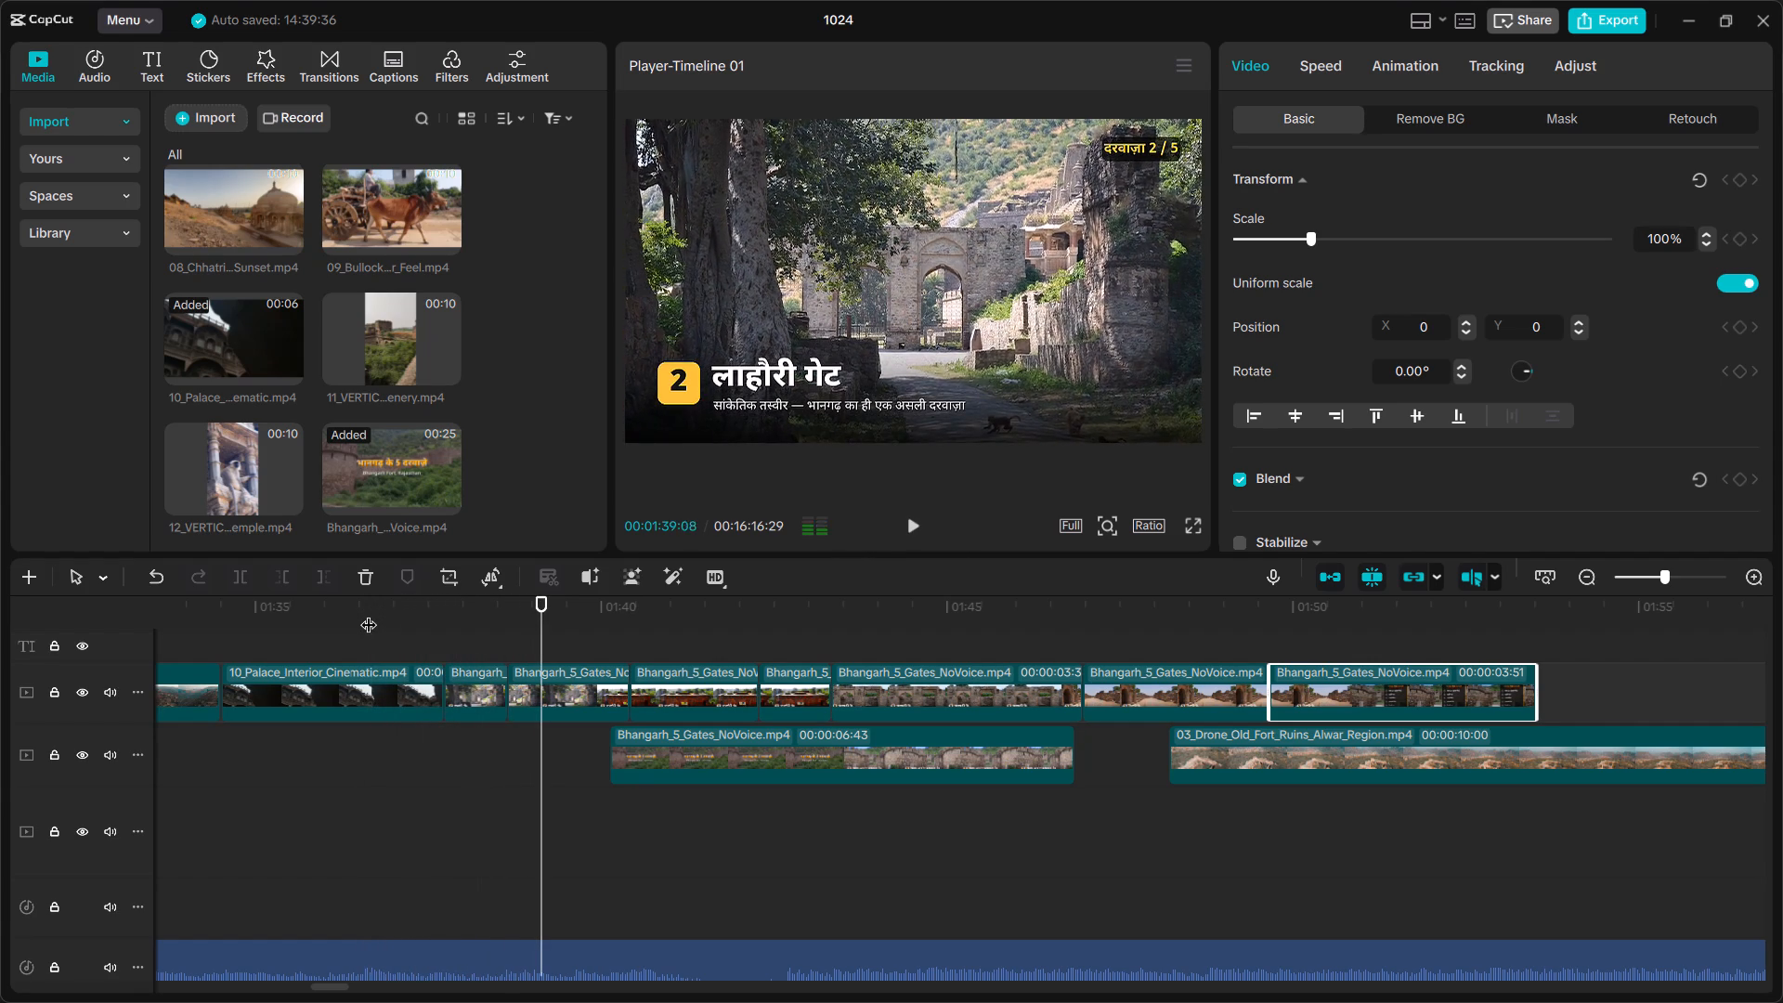
pyautogui.click(441, 685)
pyautogui.moveTo(506, 705); pyautogui.dragTo(489, 712)
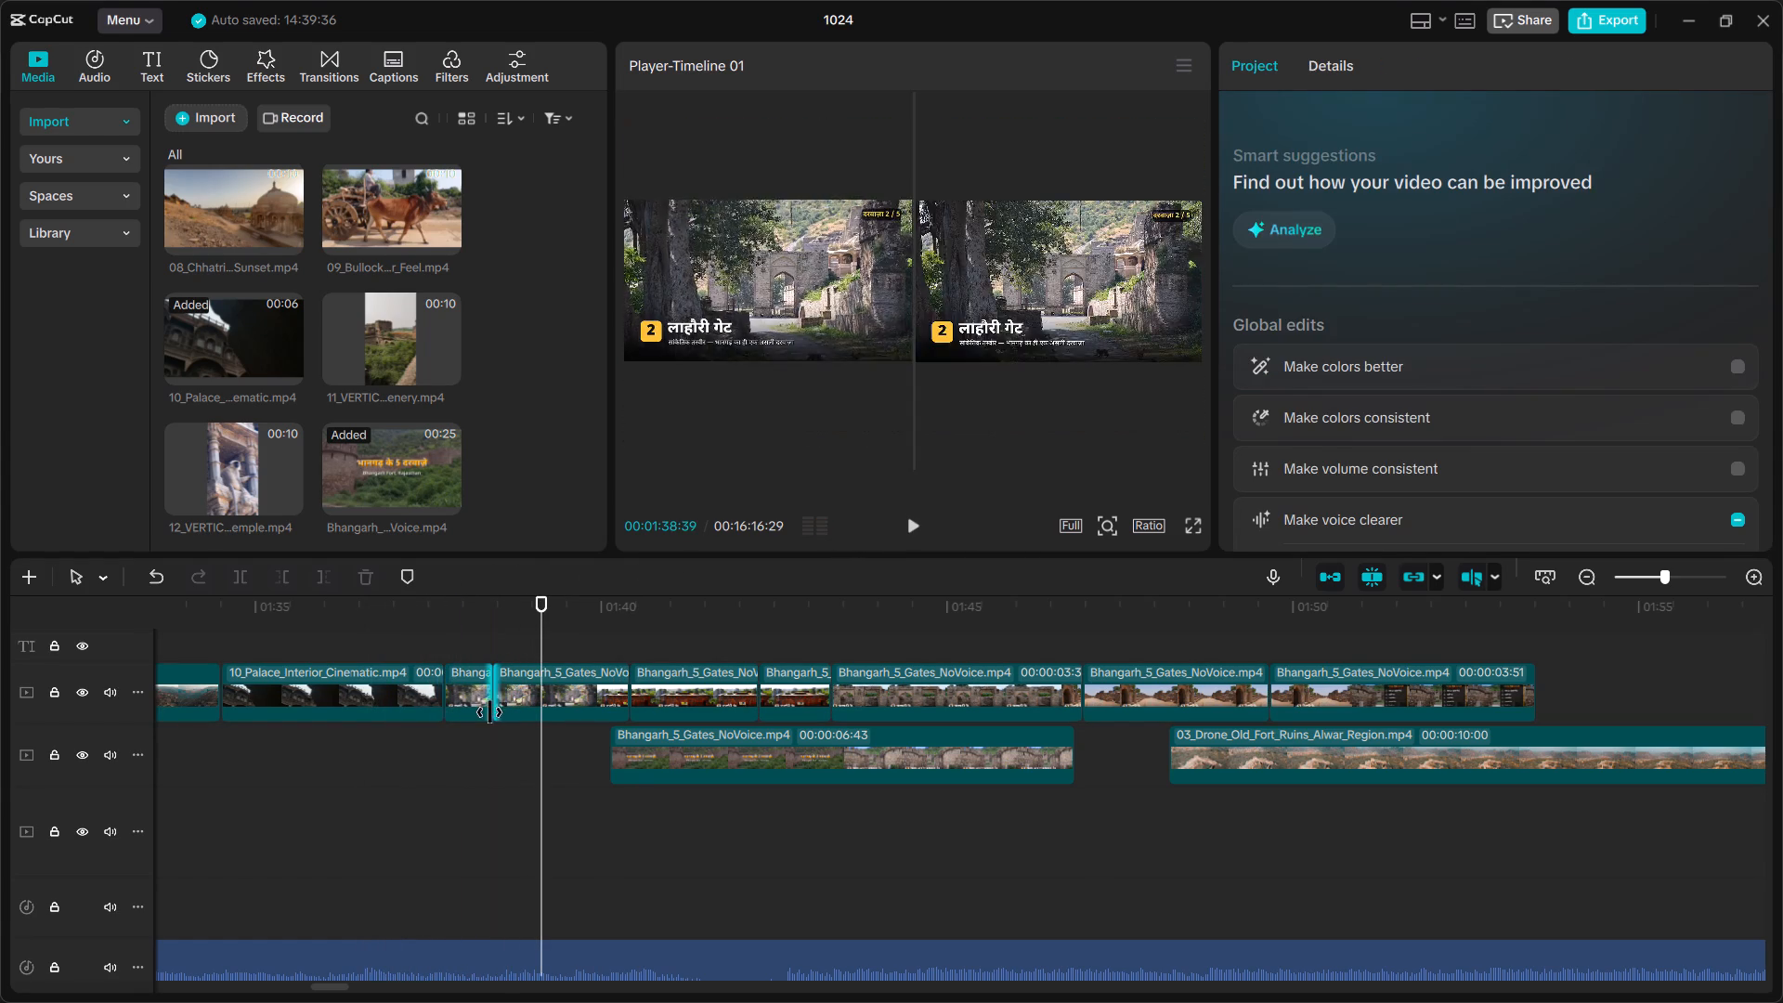
pyautogui.moveTo(489, 712); pyautogui.dragTo(485, 715)
pyautogui.click(377, 564)
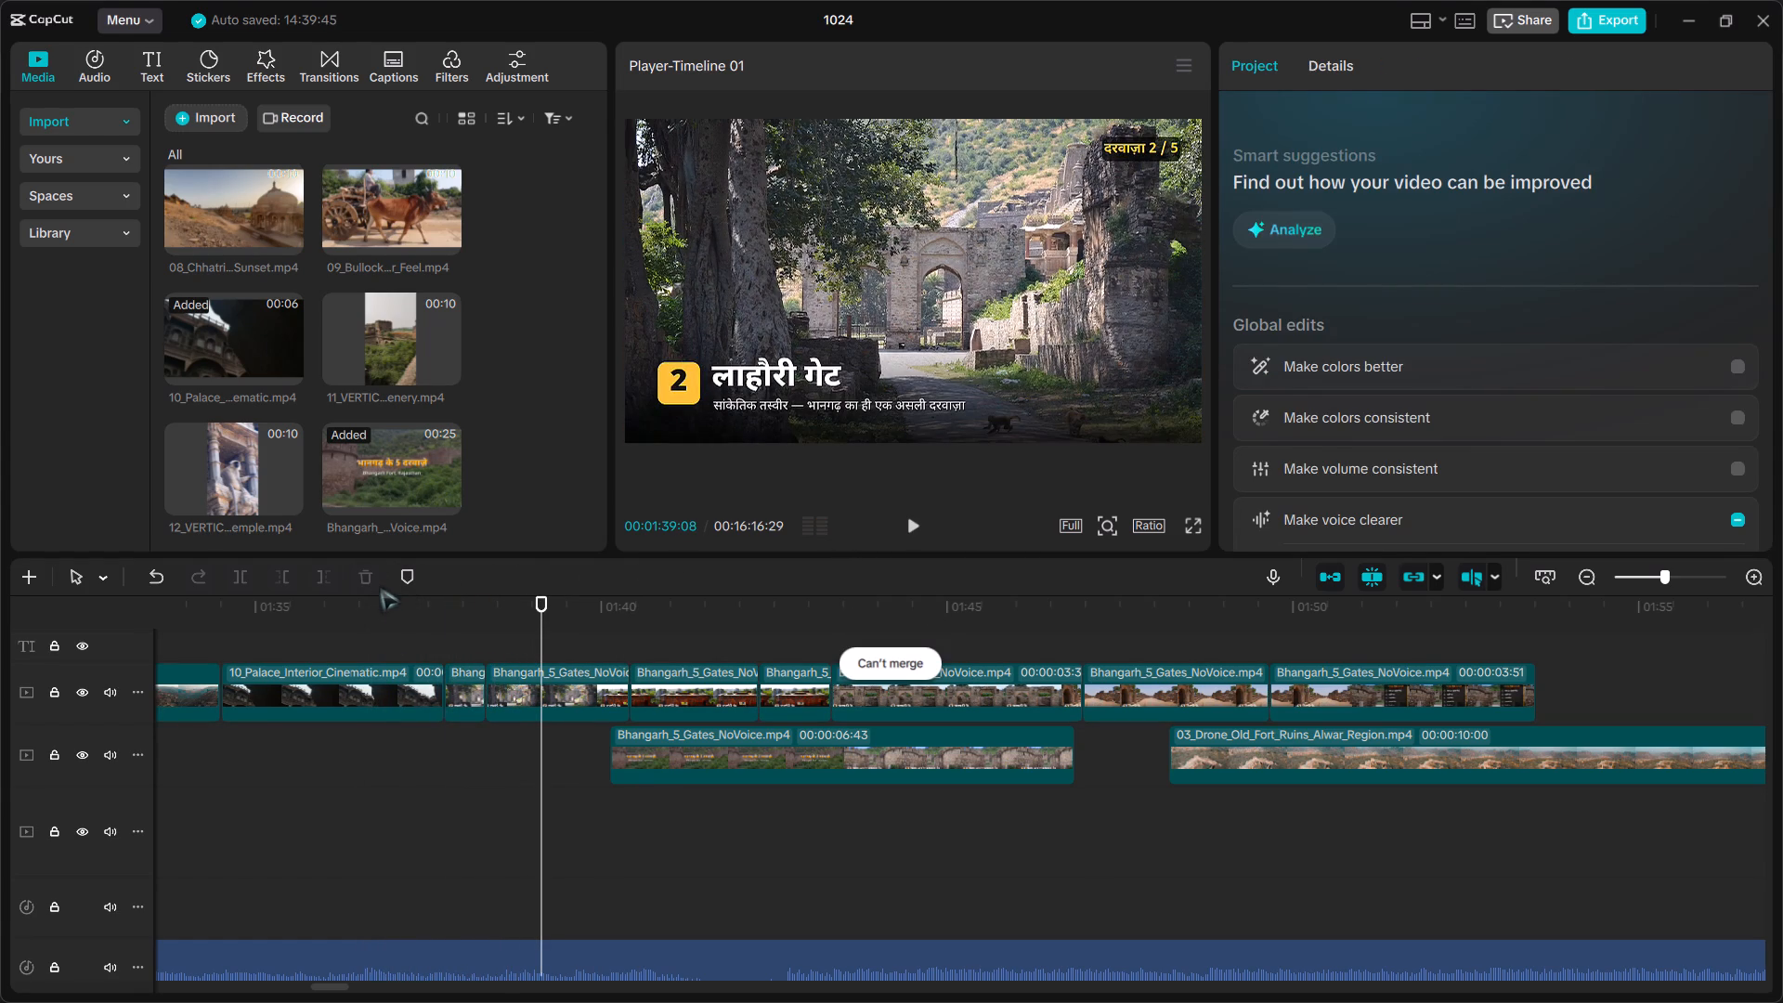
# Play from the palace interior shot into the gate 2 pieces and examine how their cuts fall against the narration.
pyautogui.click(384, 634)
pyautogui.press('space')
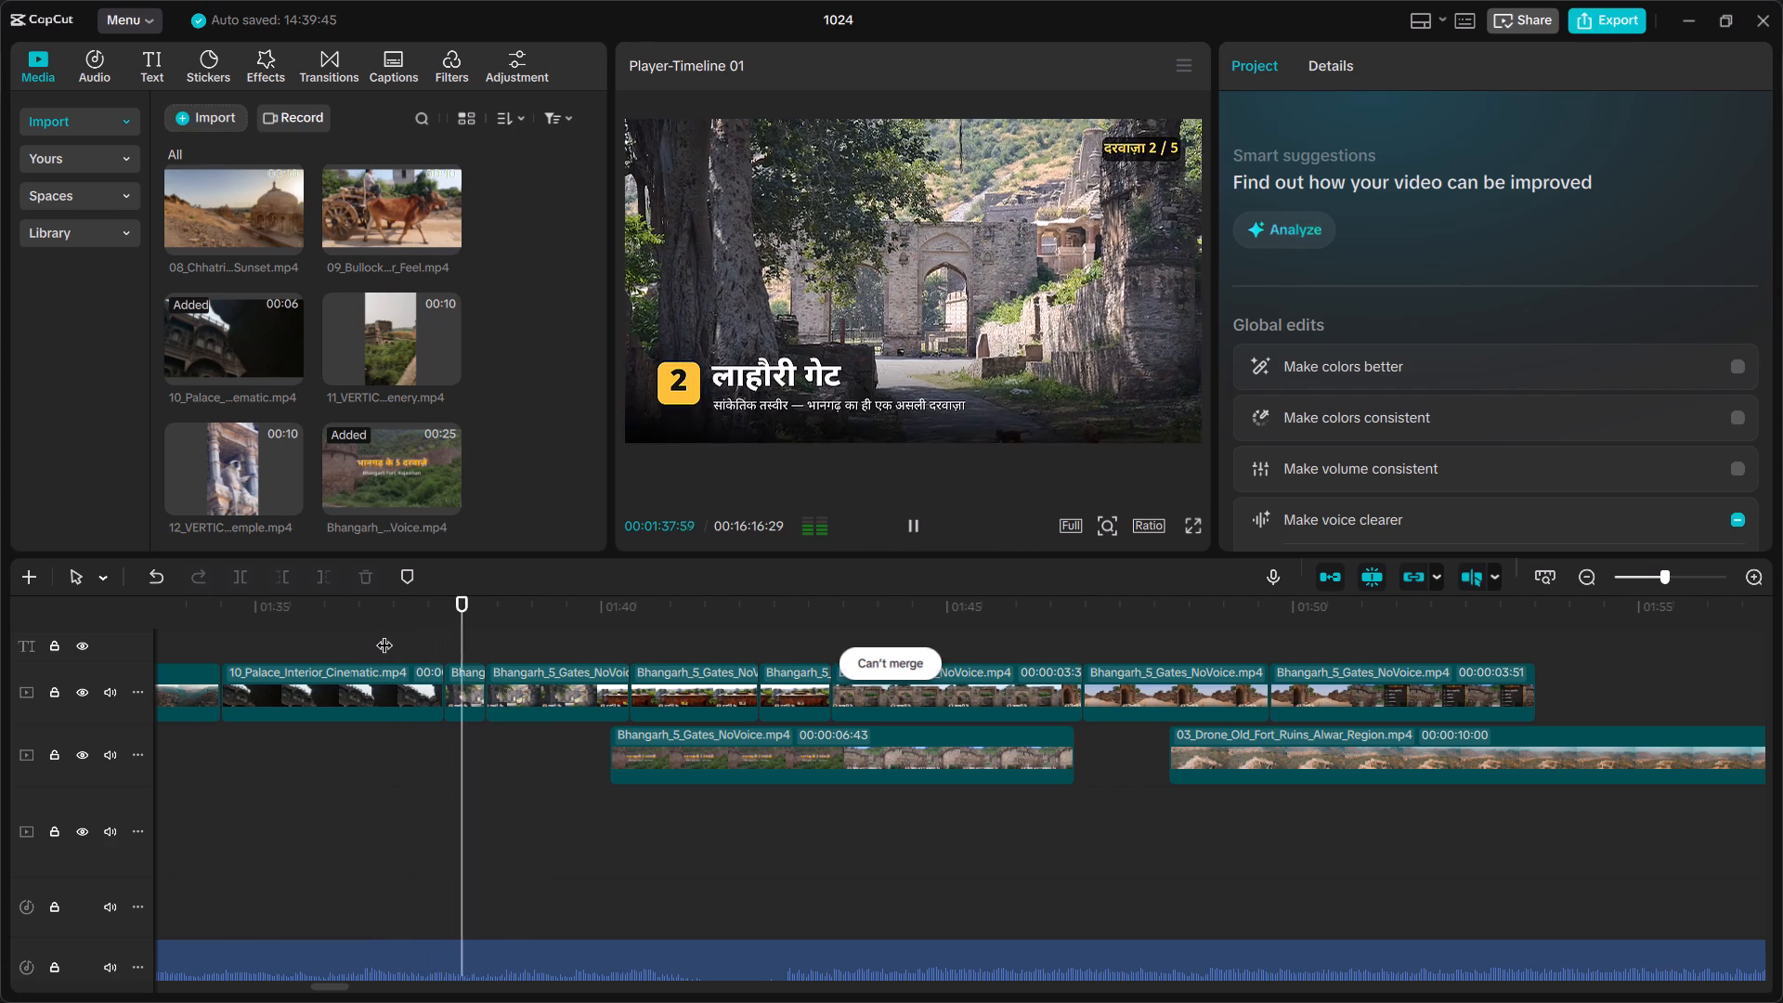
pyautogui.press('space')
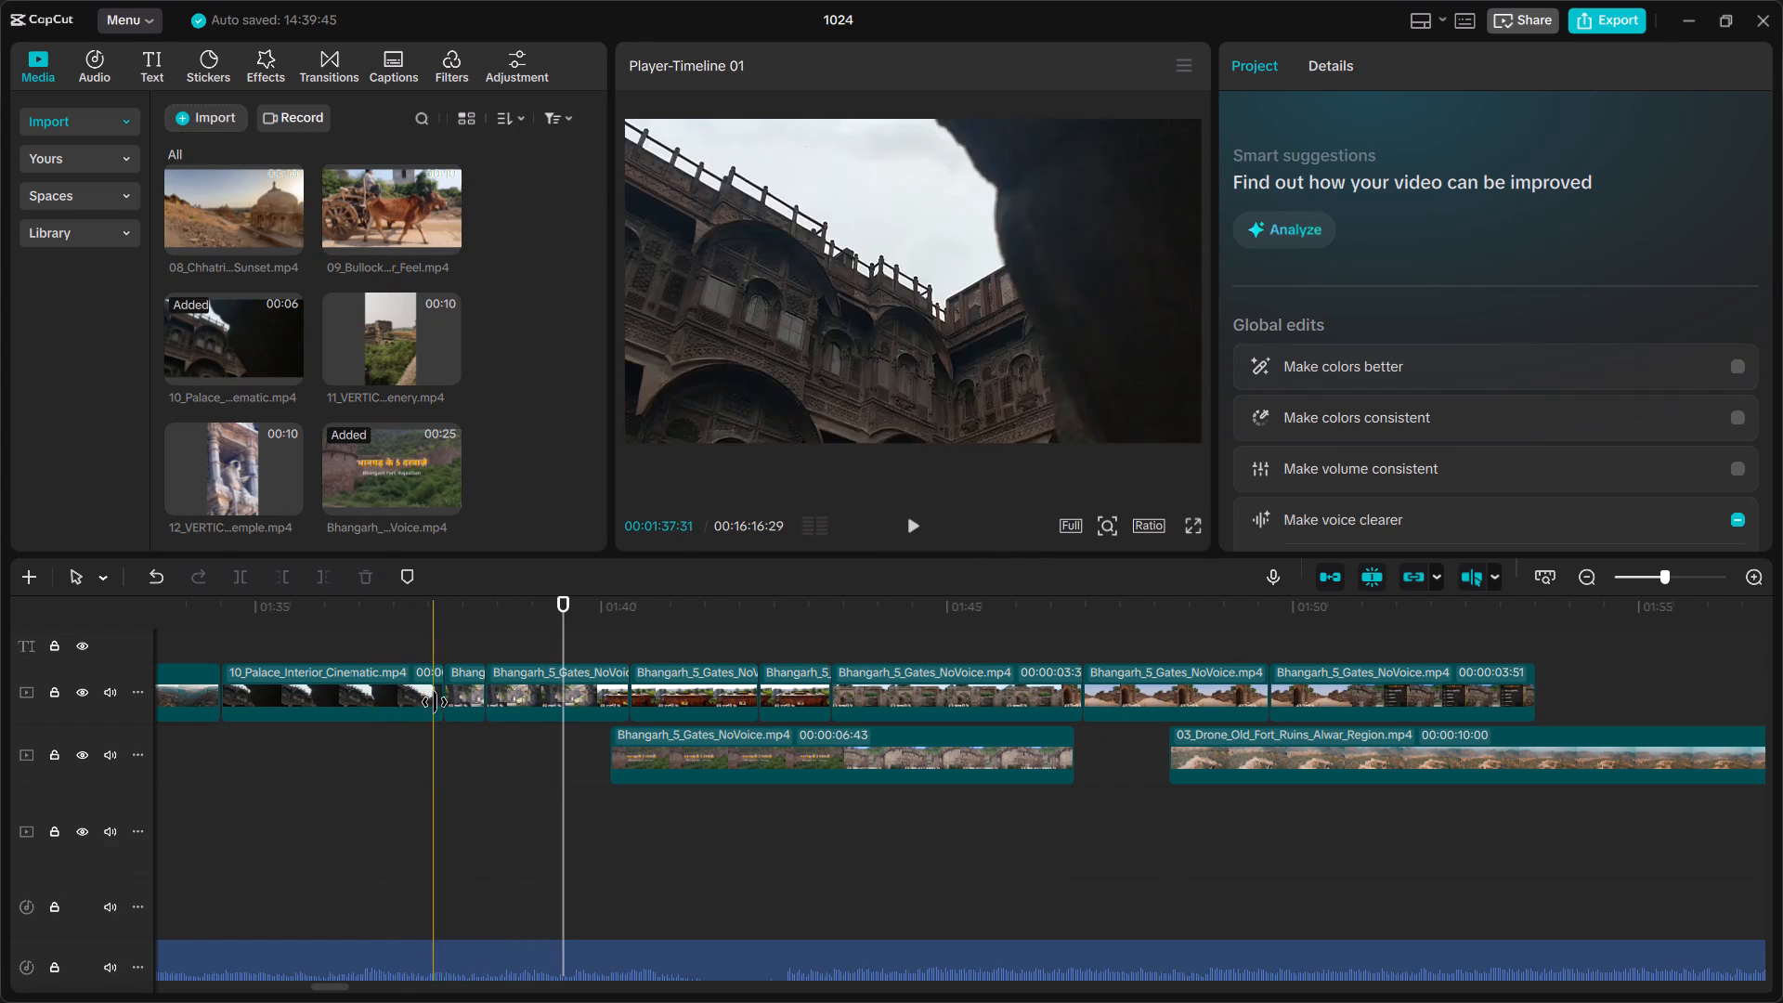
pyautogui.click(475, 698)
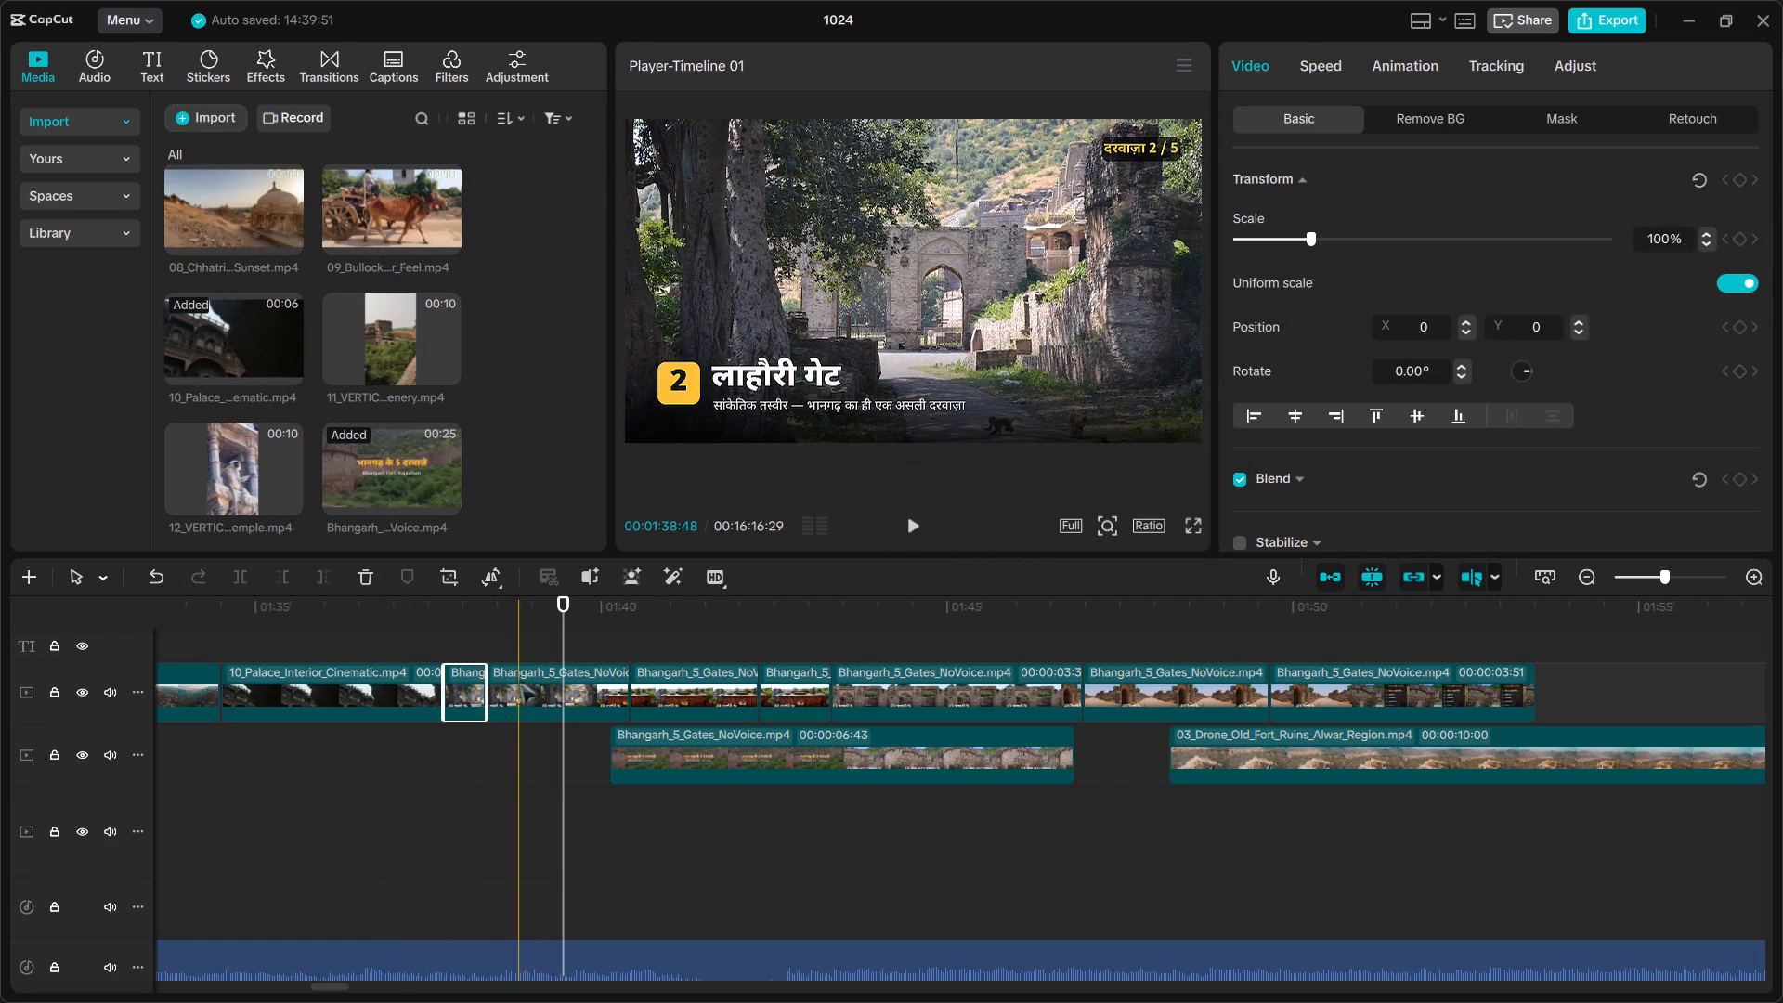
pyautogui.click(520, 684)
pyautogui.click(462, 684)
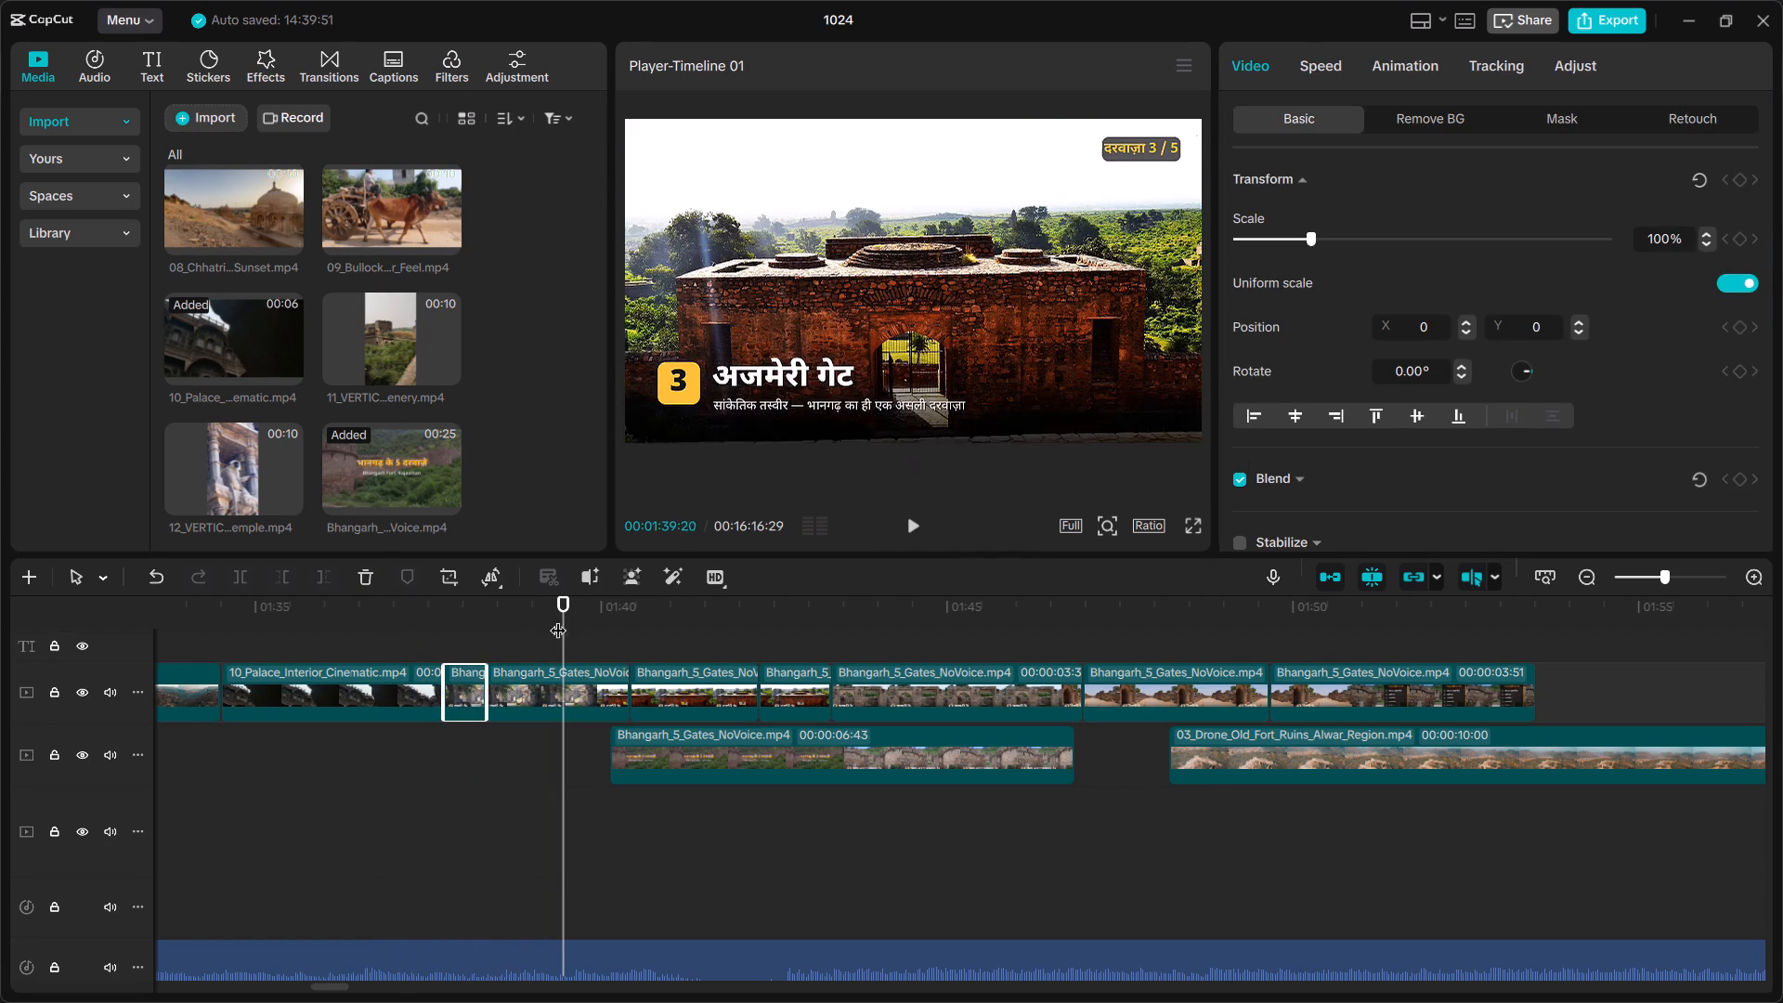
pyautogui.keyDown('ctrl'); pyautogui.scroll(5, 509, 749); pyautogui.keyUp('ctrl')
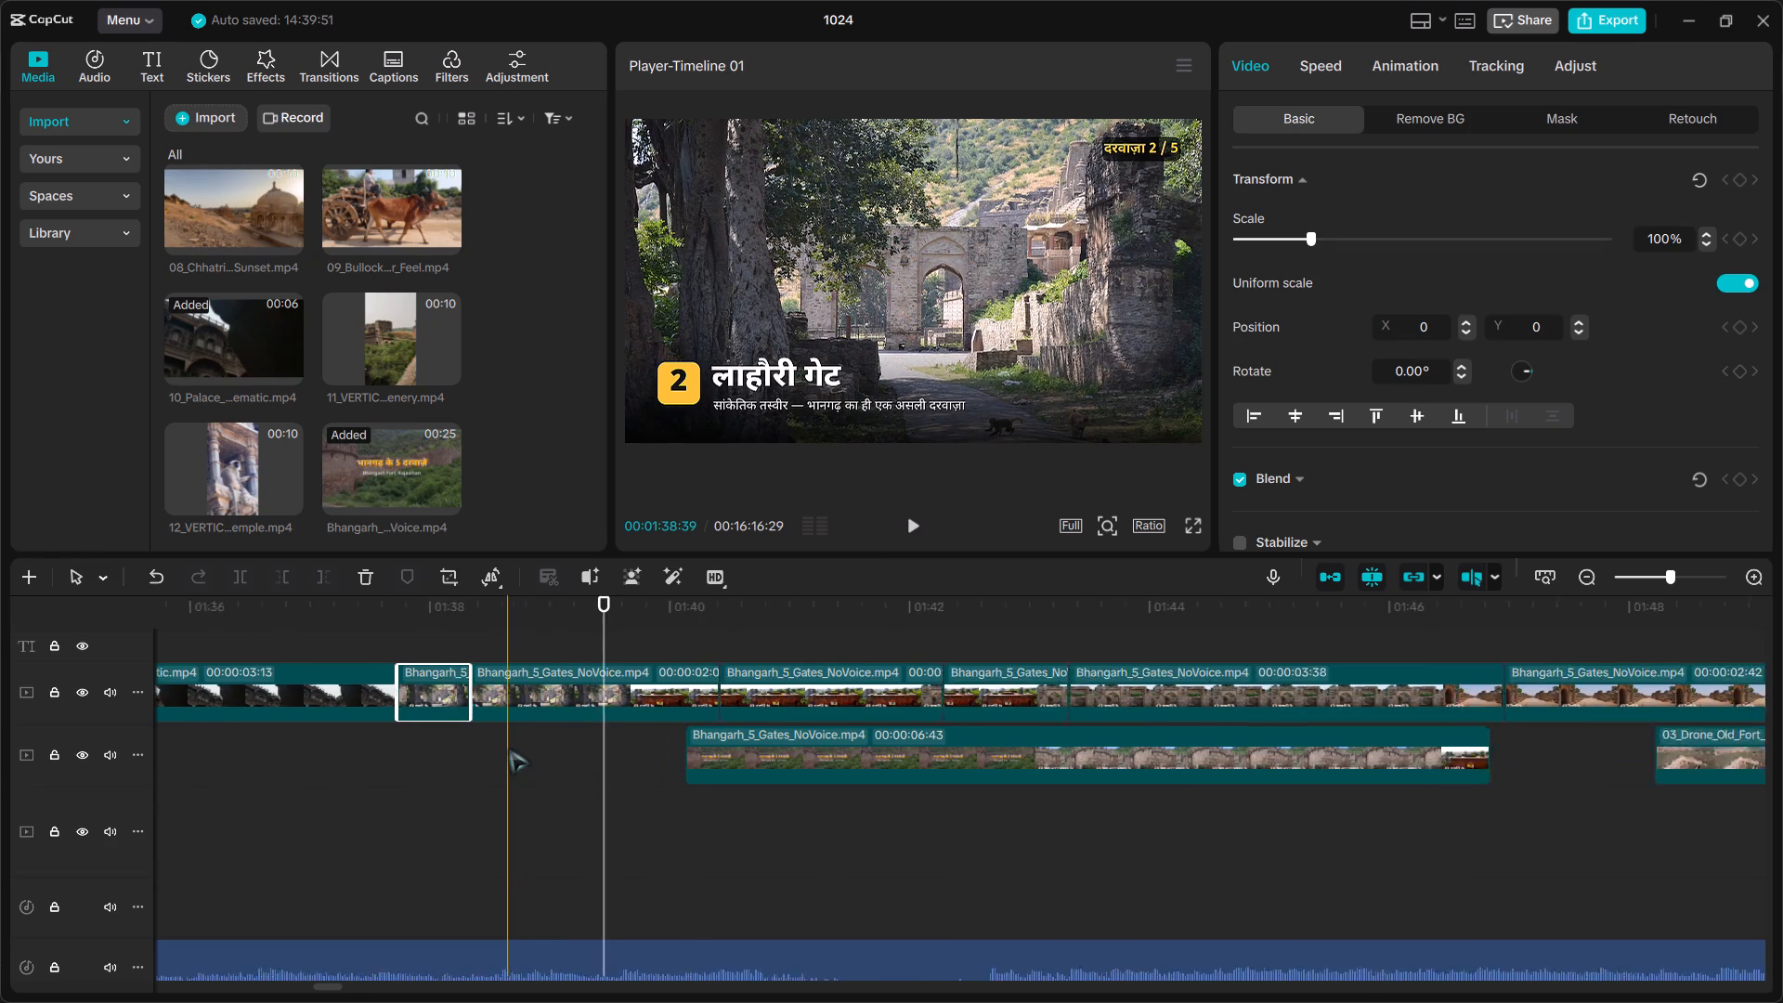
pyautogui.keyDown('ctrl'); pyautogui.scroll(9, 509, 749); pyautogui.keyUp('ctrl')
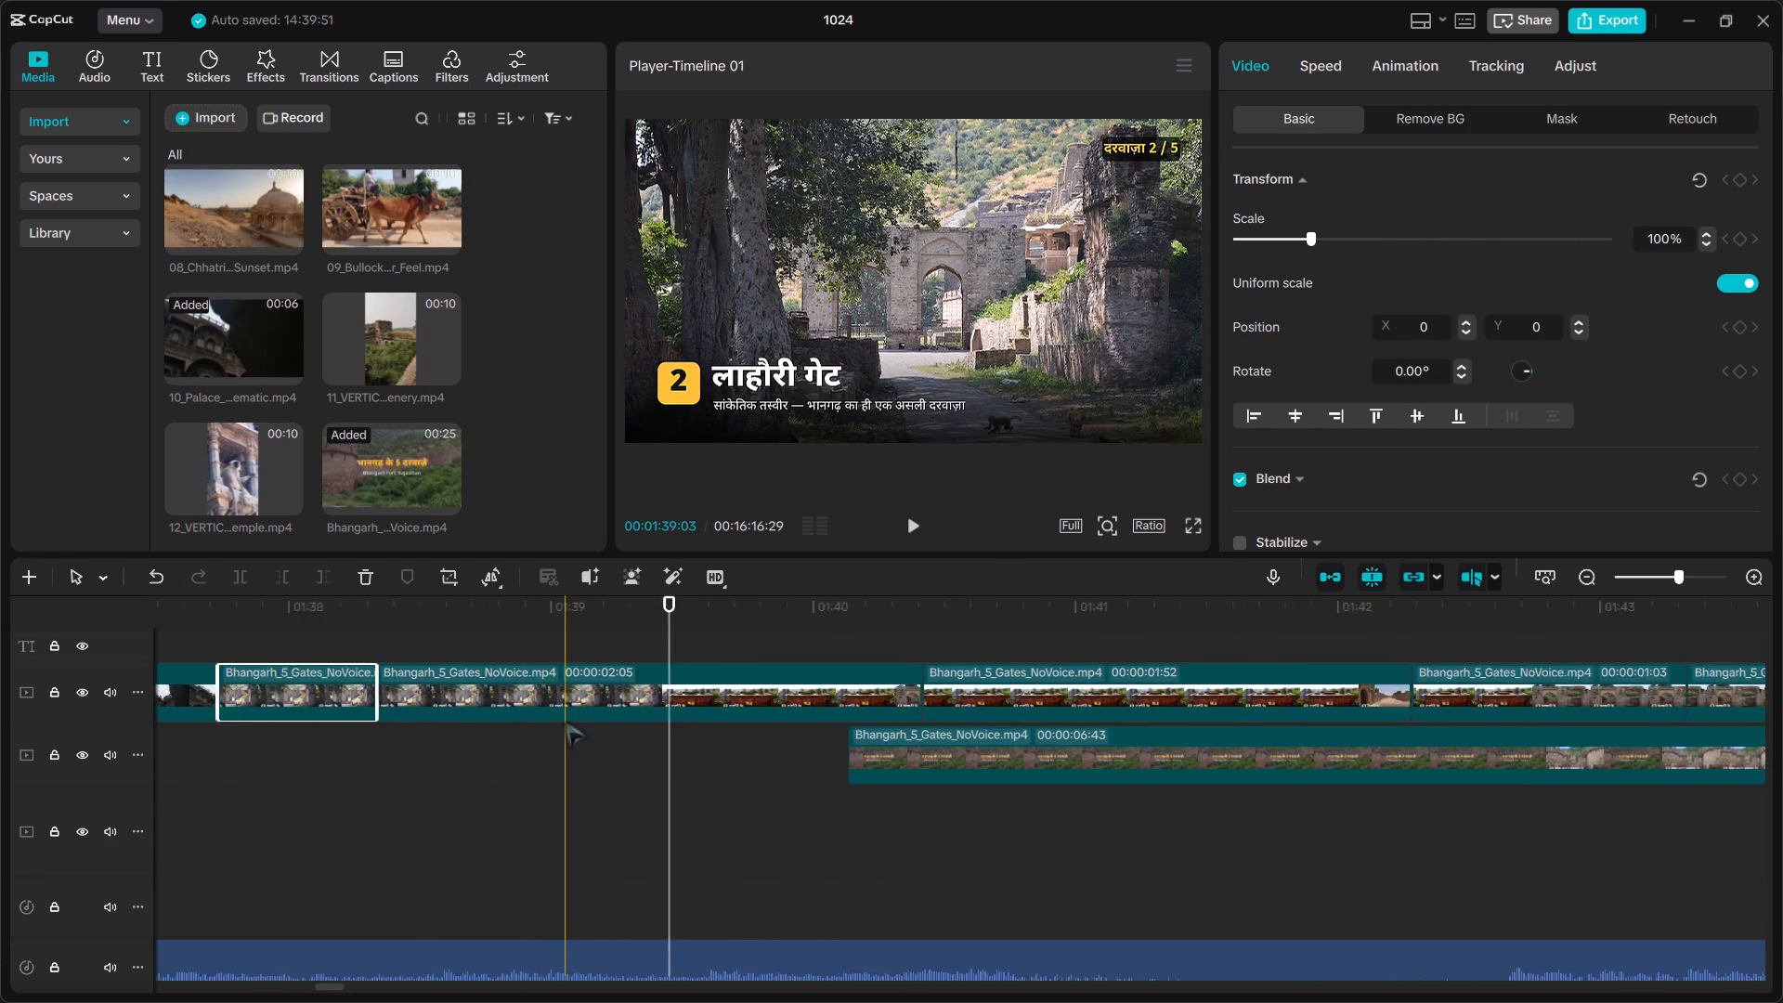
pyautogui.keyDown('ctrl'); pyautogui.scroll(2, 566, 722); pyautogui.keyUp('ctrl')
pyautogui.hscroll(2, 566, 722)
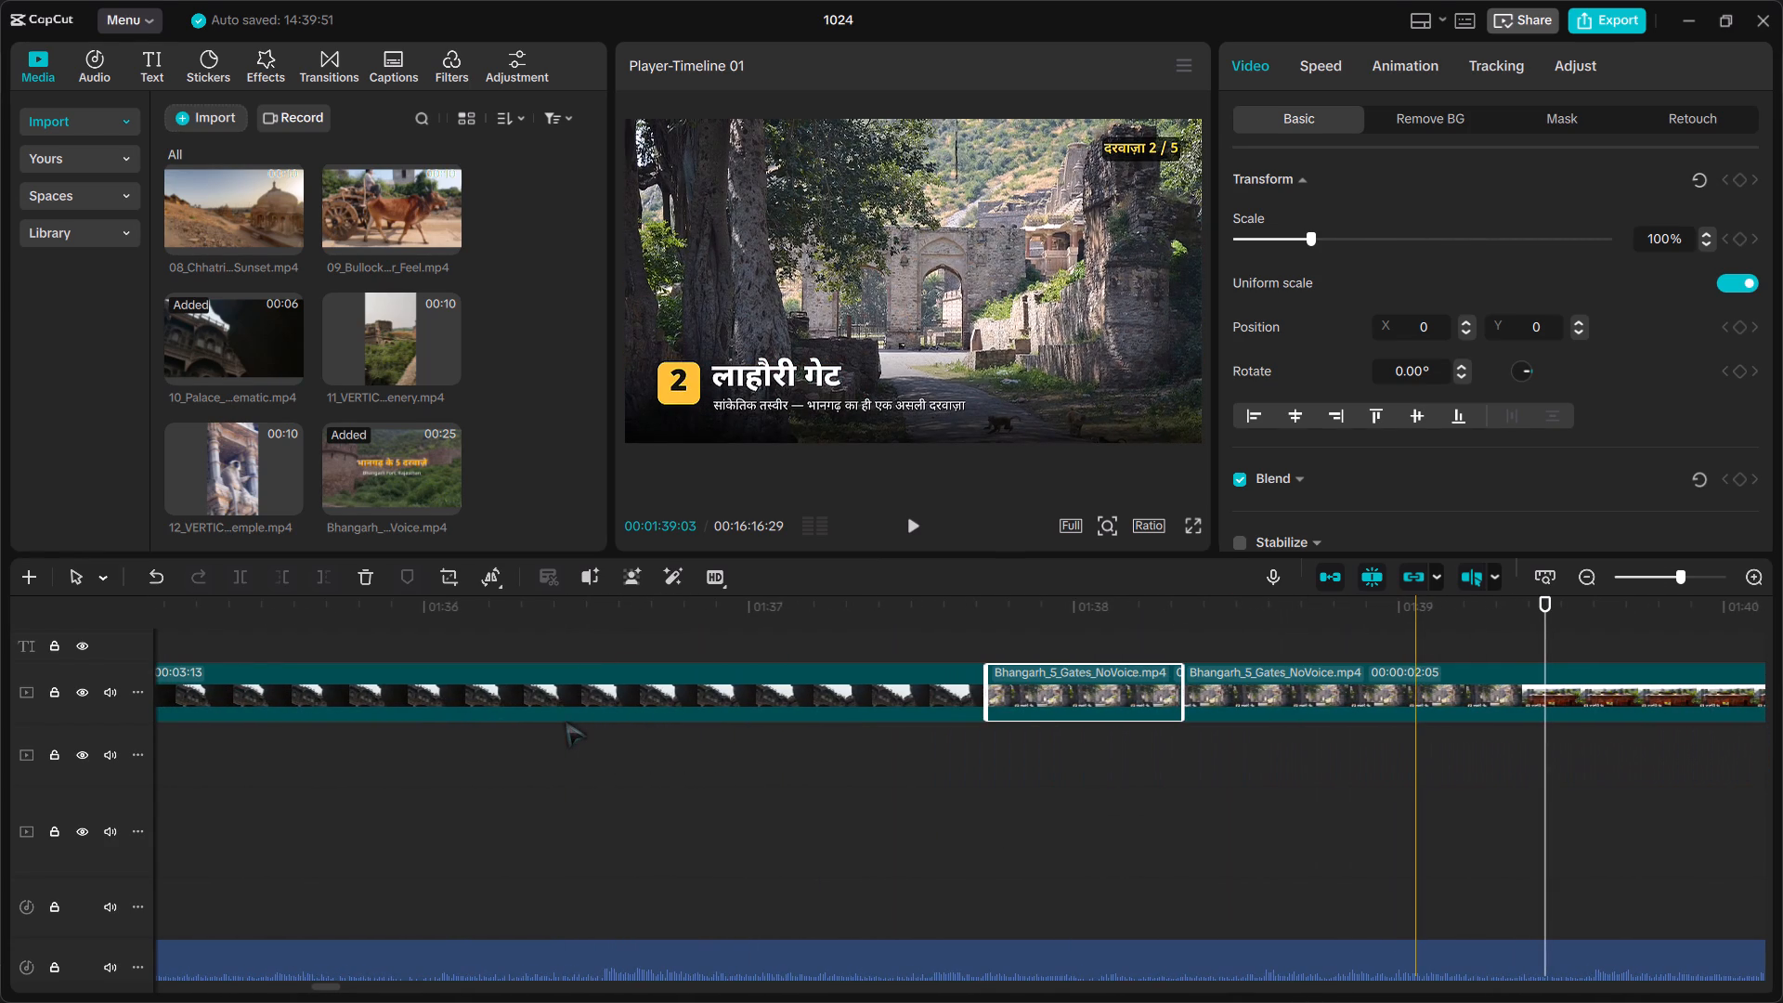
pyautogui.moveTo(1543, 589); pyautogui.dragTo(1206, 655)
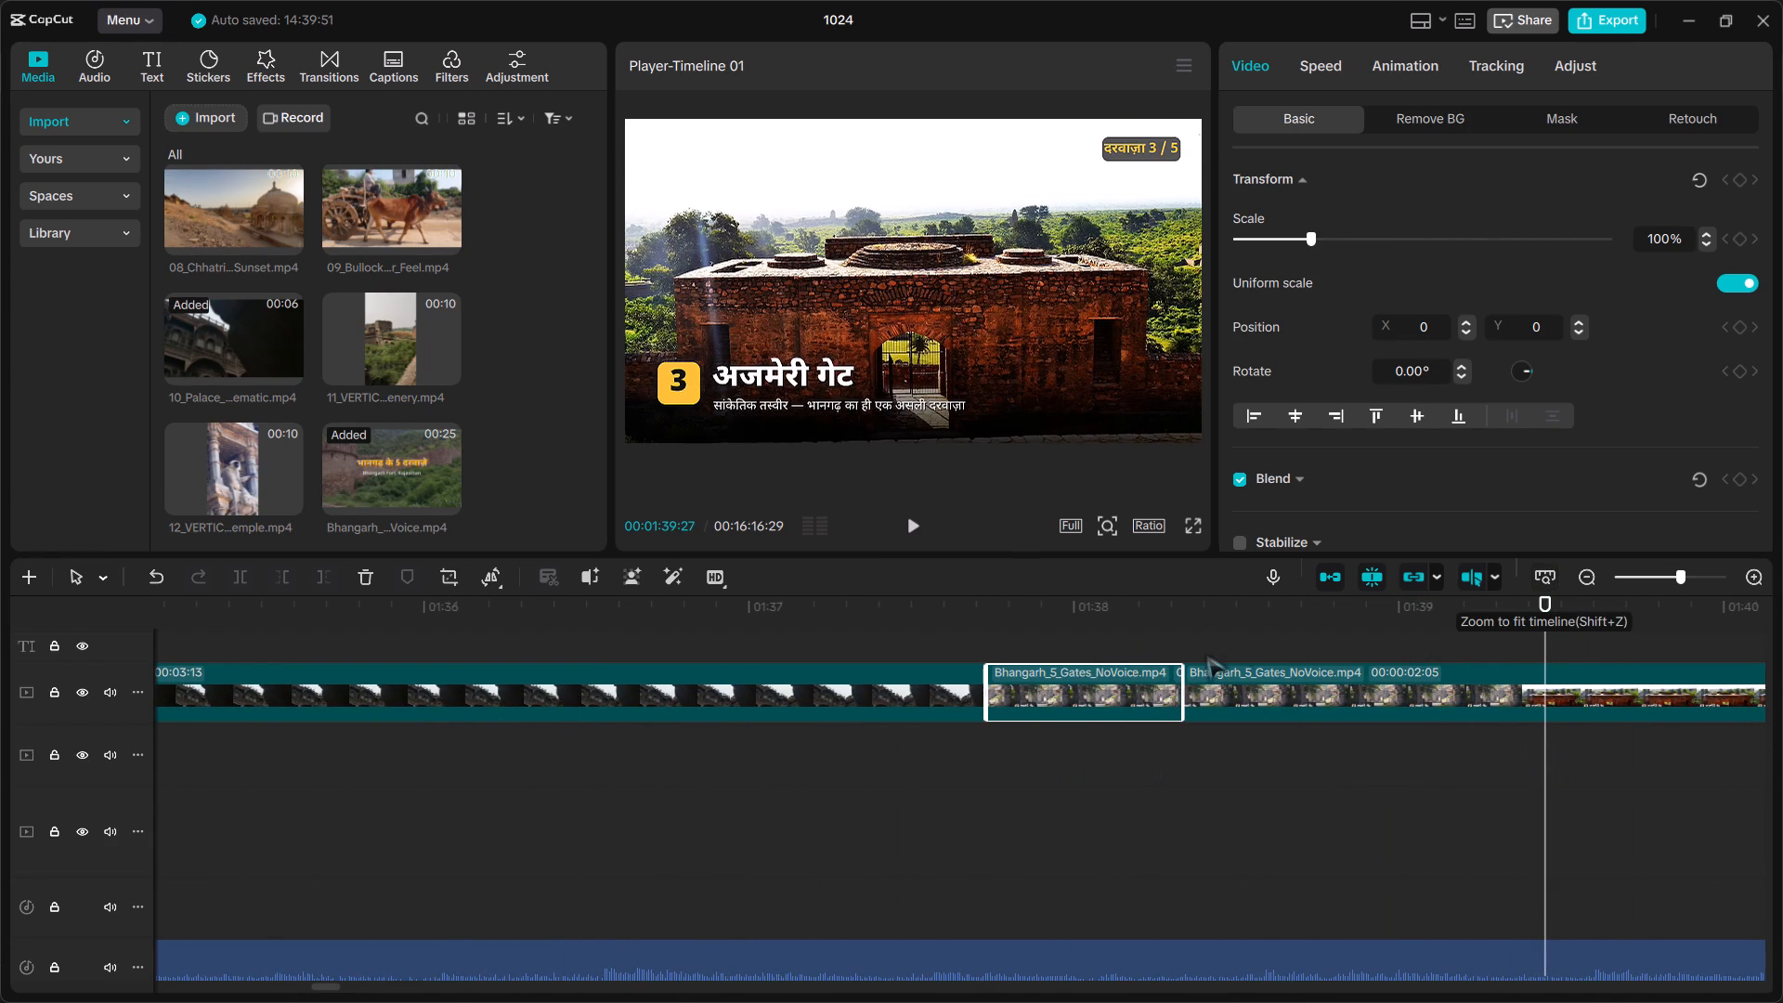
pyautogui.moveTo(1206, 655); pyautogui.dragTo(1198, 655)
pyautogui.click(853, 653)
pyautogui.press('space')
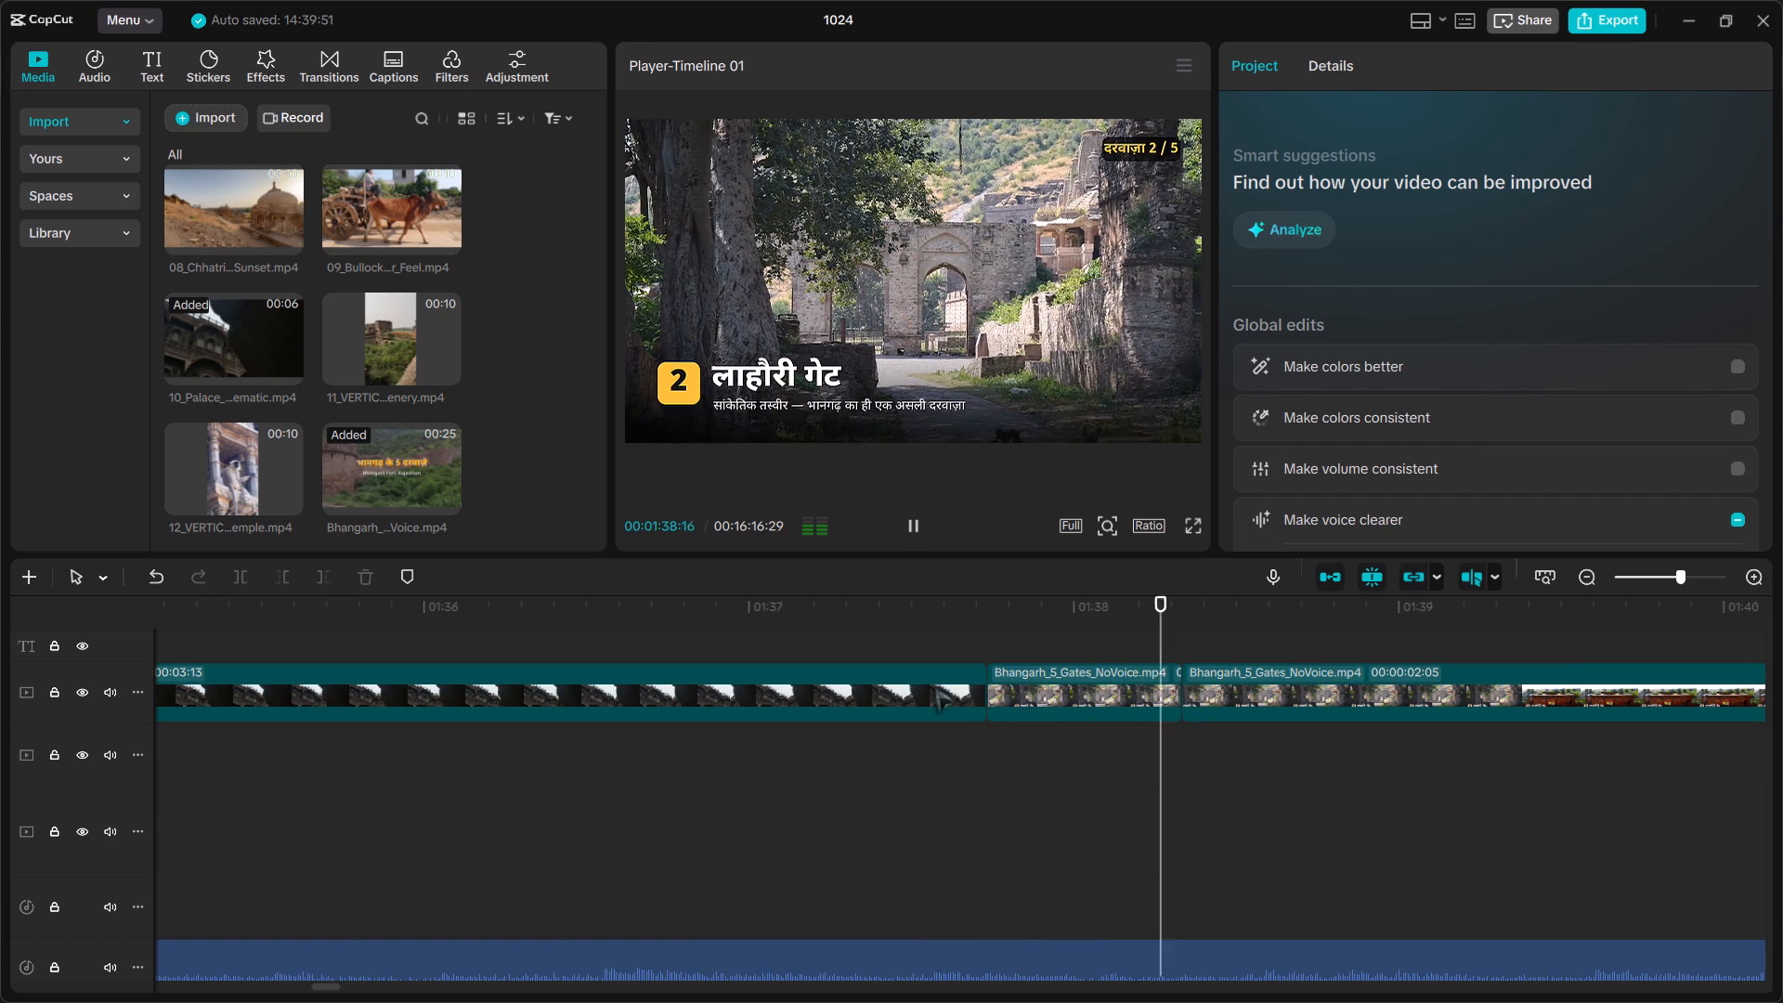
pyautogui.press('space')
pyautogui.press('space')
pyautogui.press('space')
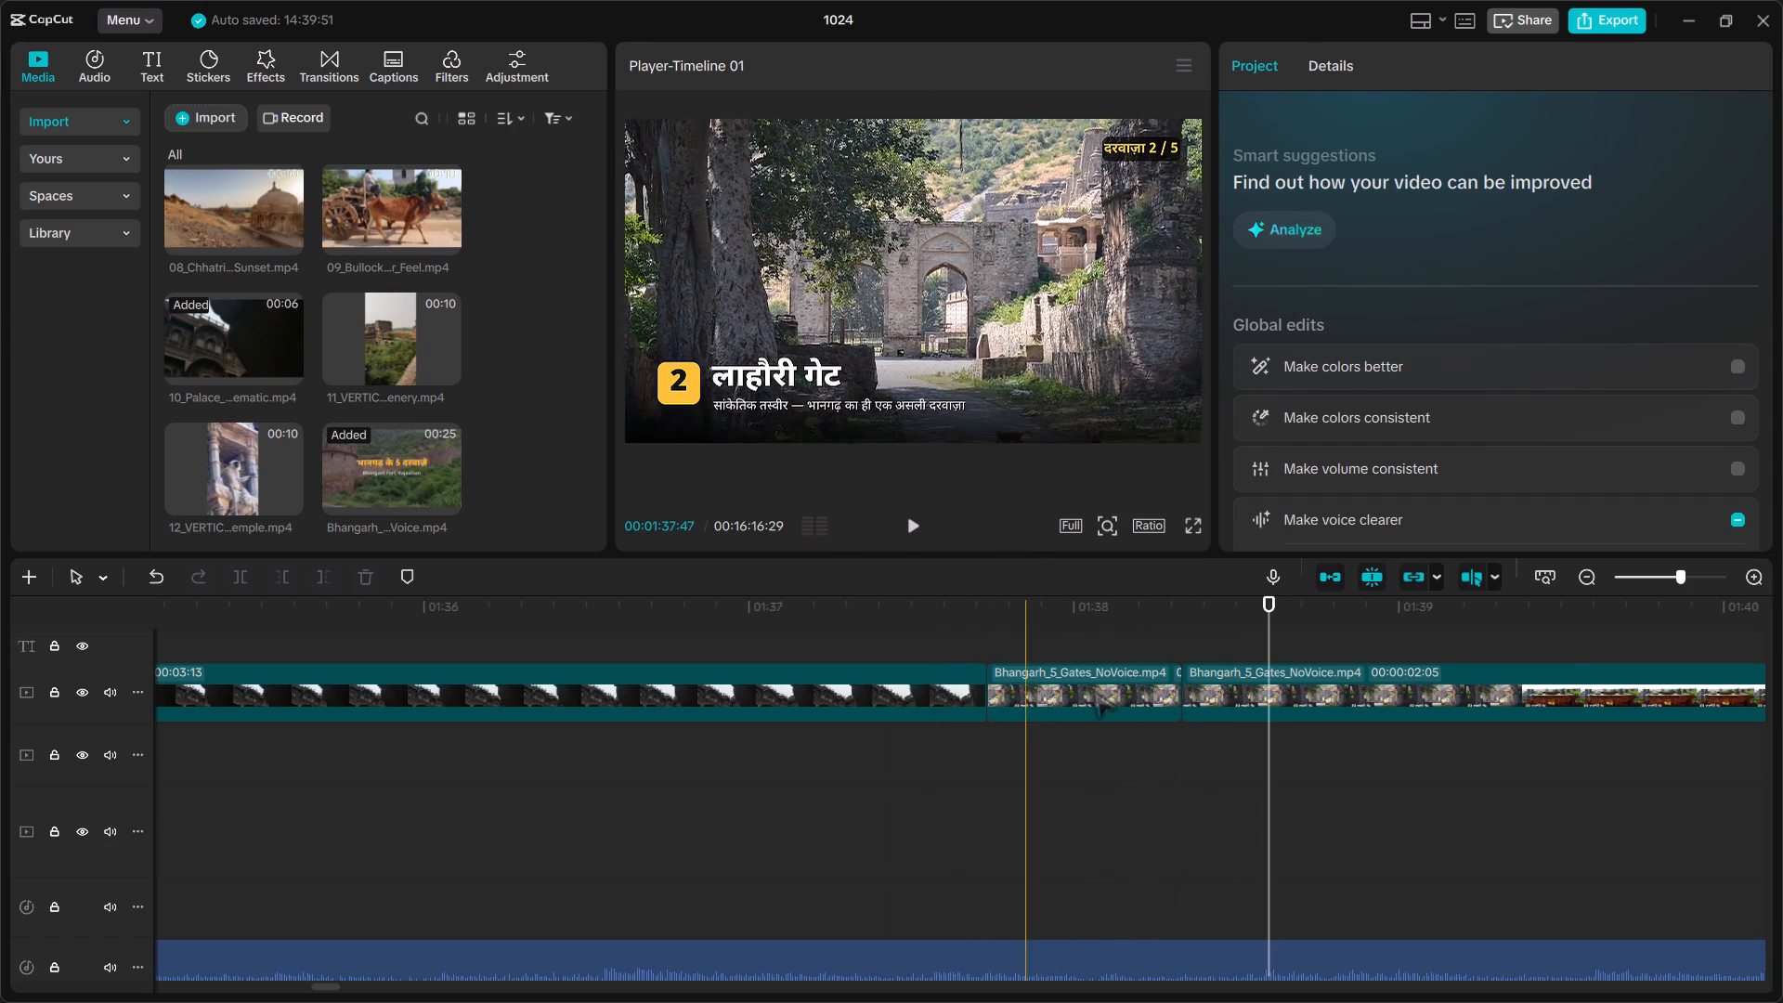
# Split the second gate 2 piece at 01:39:15, where the gate 3 section begins.
pyautogui.click(1220, 693)
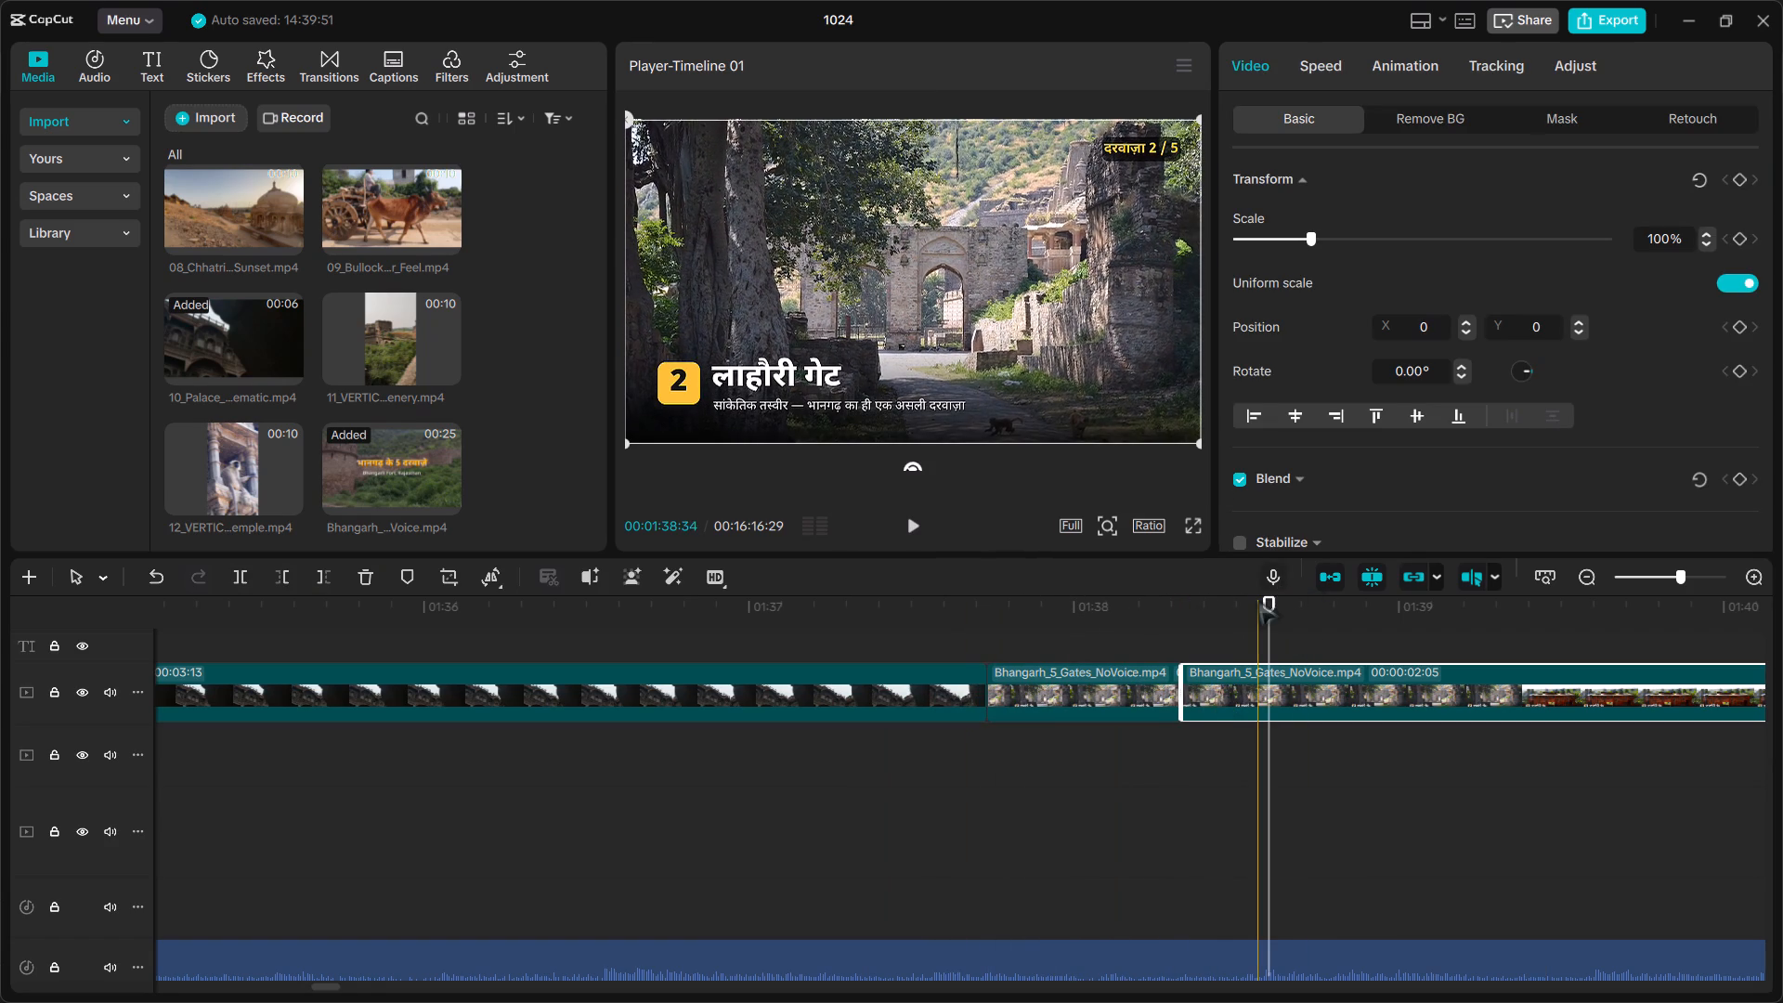
pyautogui.moveTo(1258, 602); pyautogui.dragTo(1500, 649)
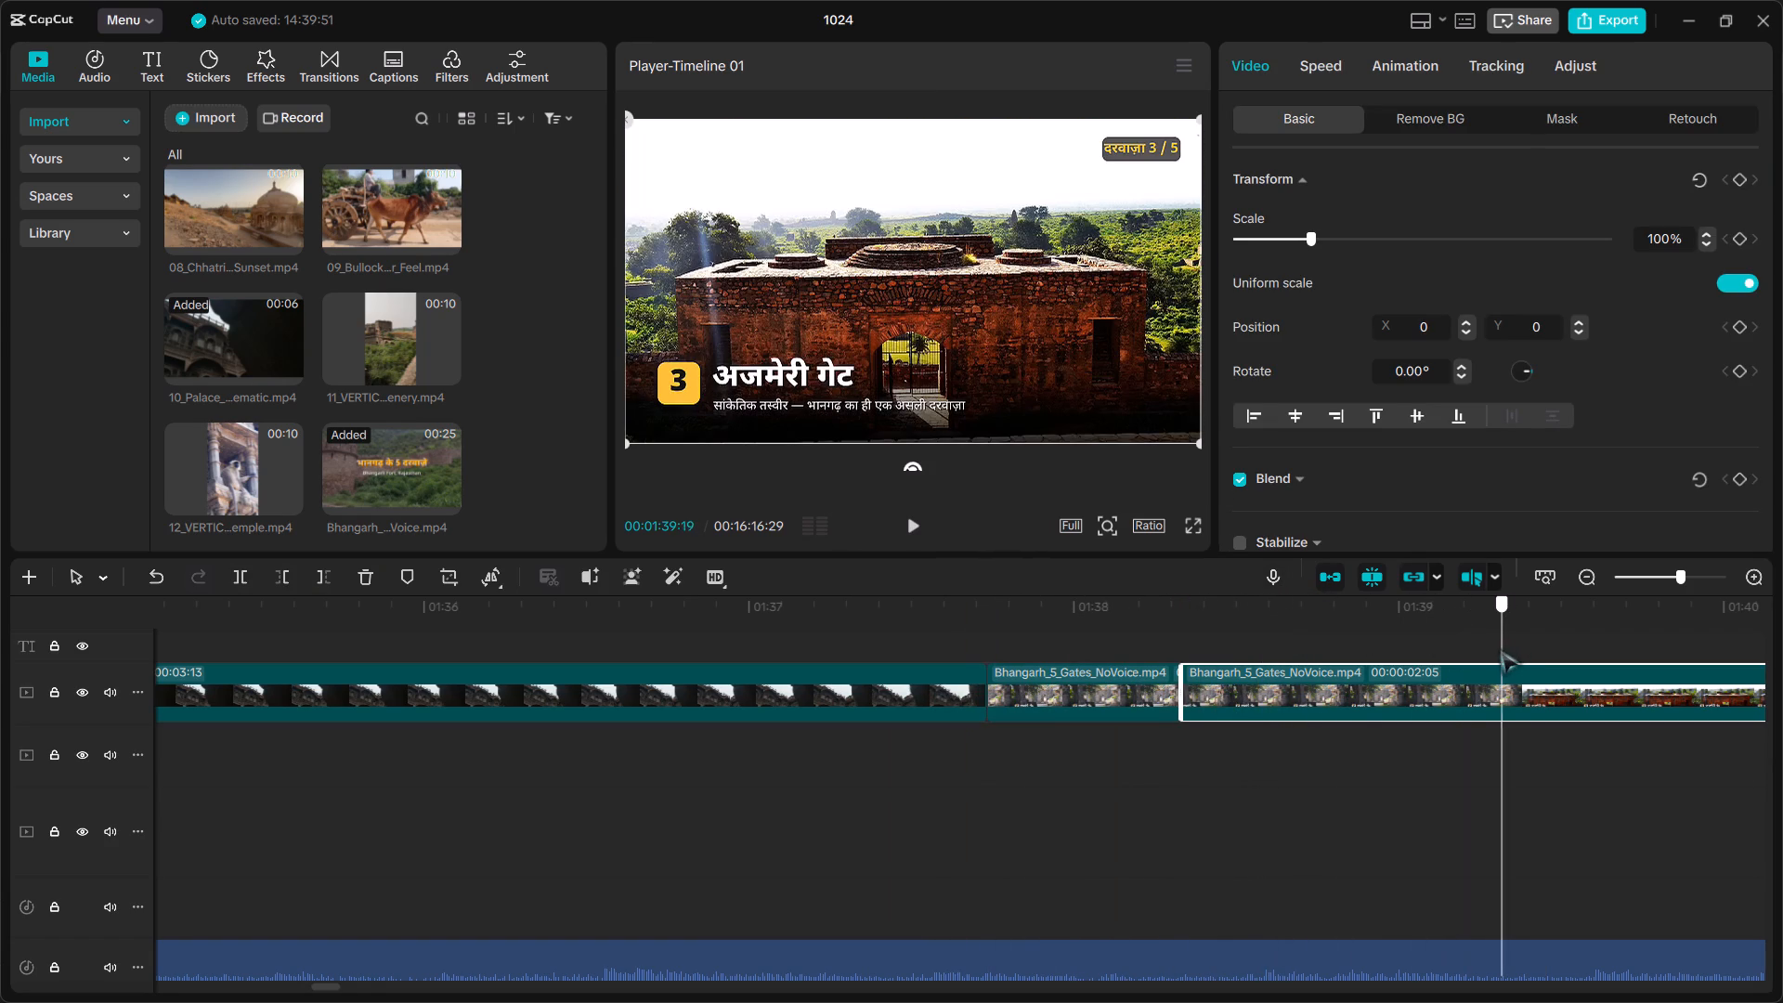
pyautogui.moveTo(1500, 649); pyautogui.dragTo(1094, 749)
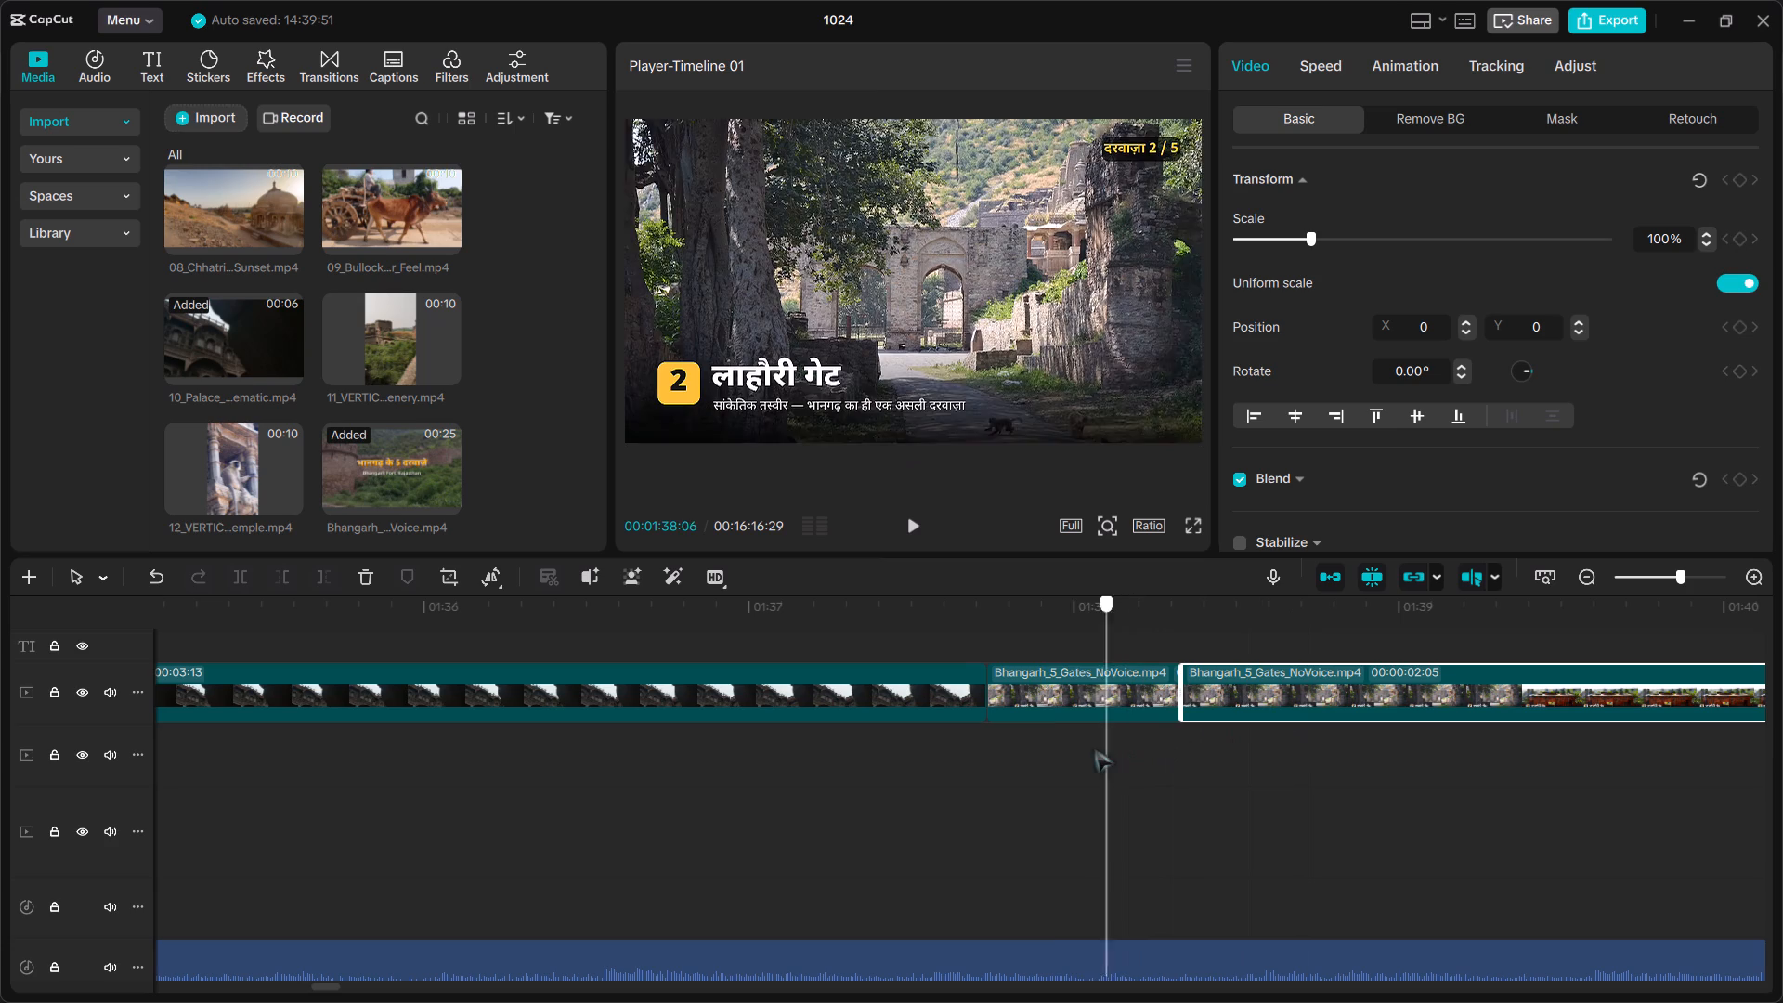
pyautogui.moveTo(1094, 749); pyautogui.dragTo(1494, 760)
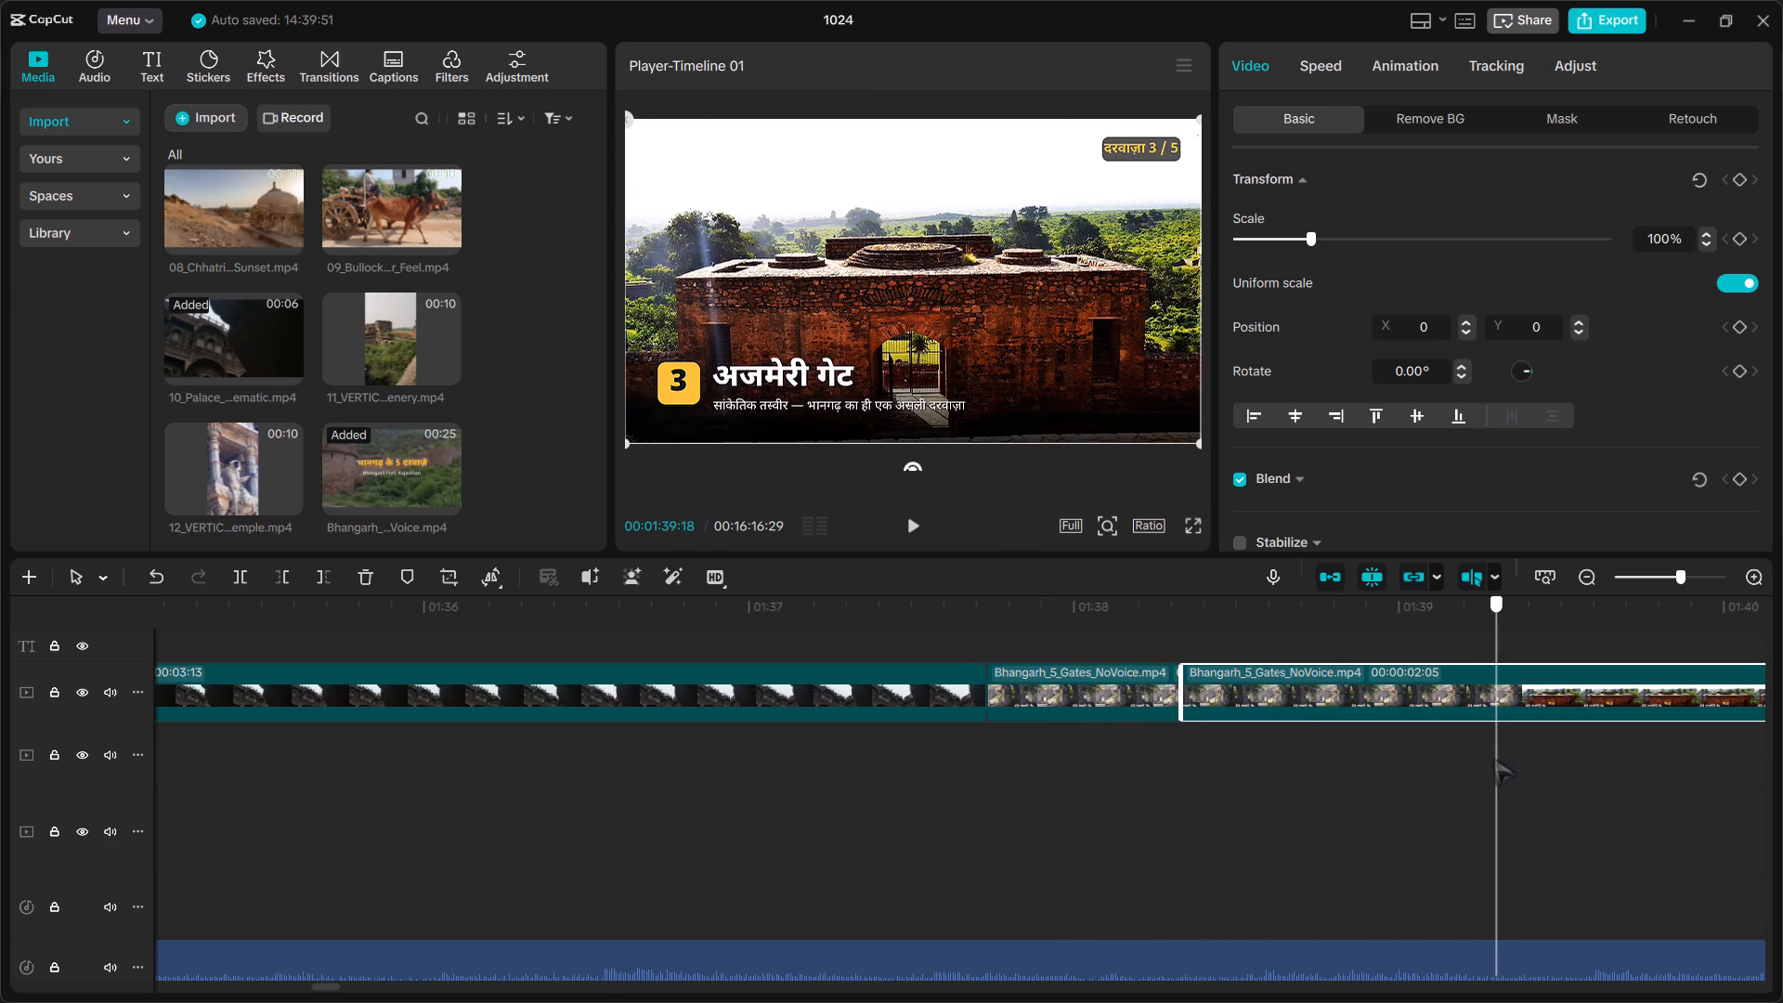
pyautogui.moveTo(1494, 760); pyautogui.dragTo(1473, 768)
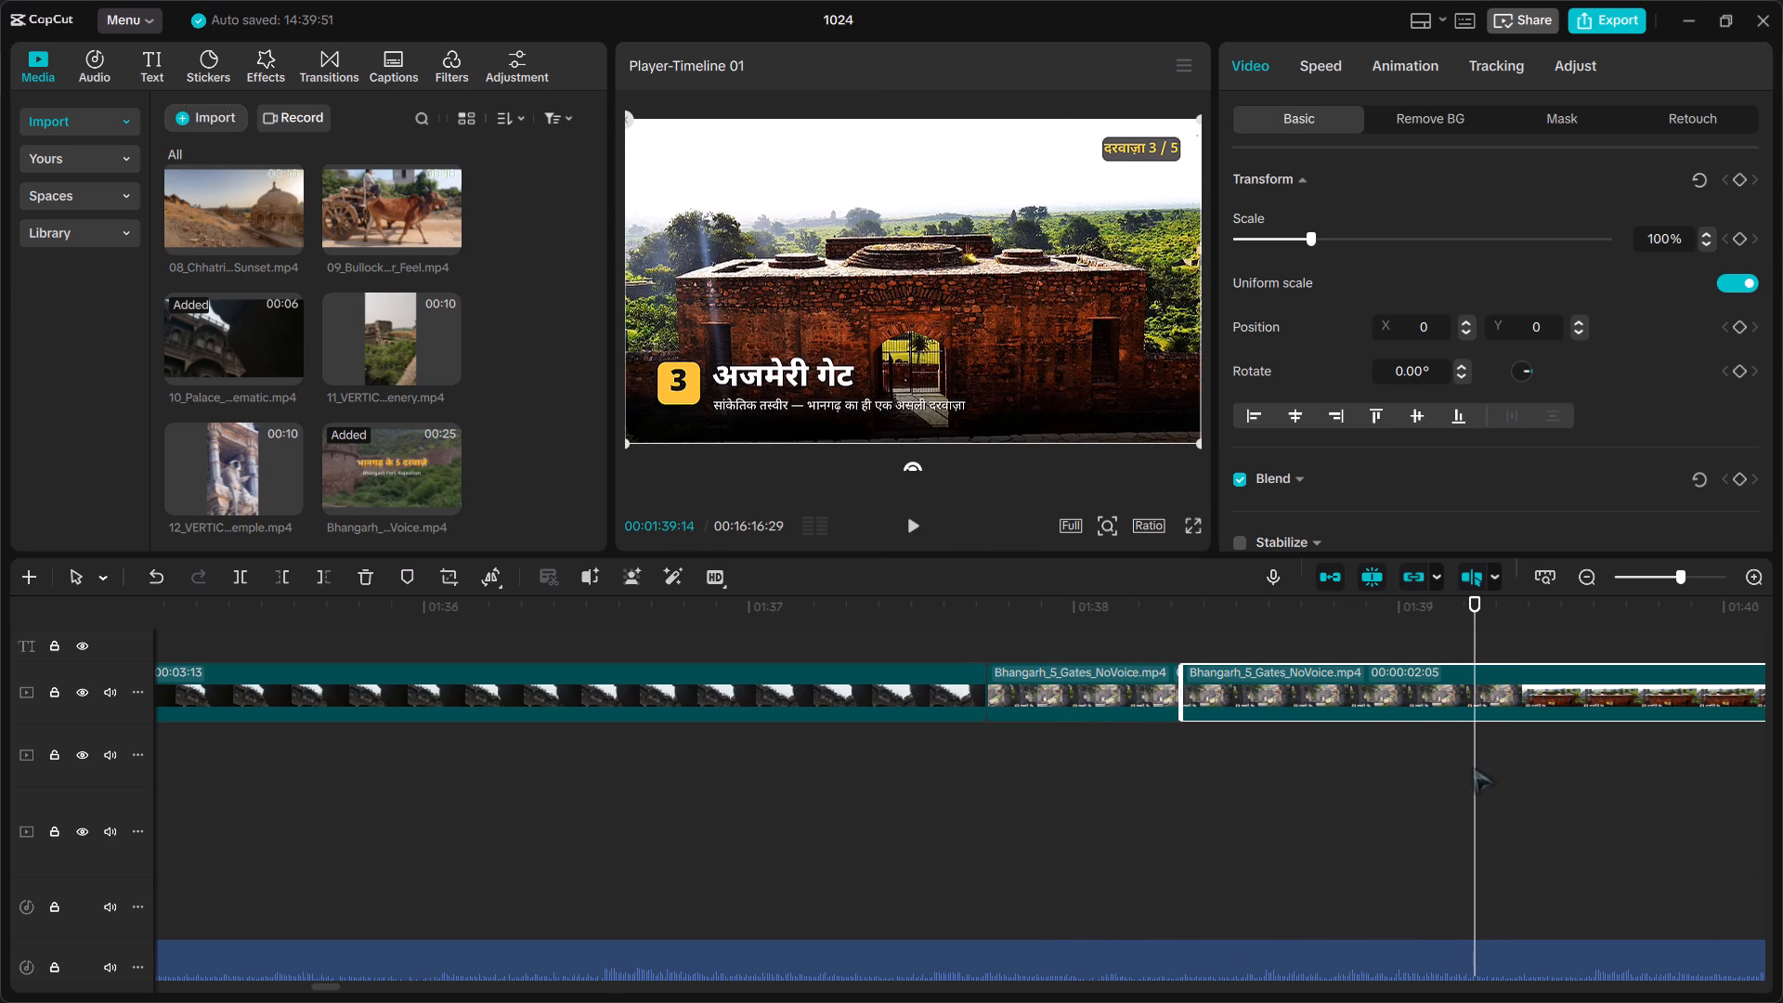
pyautogui.moveTo(1477, 595); pyautogui.dragTo(1458, 631)
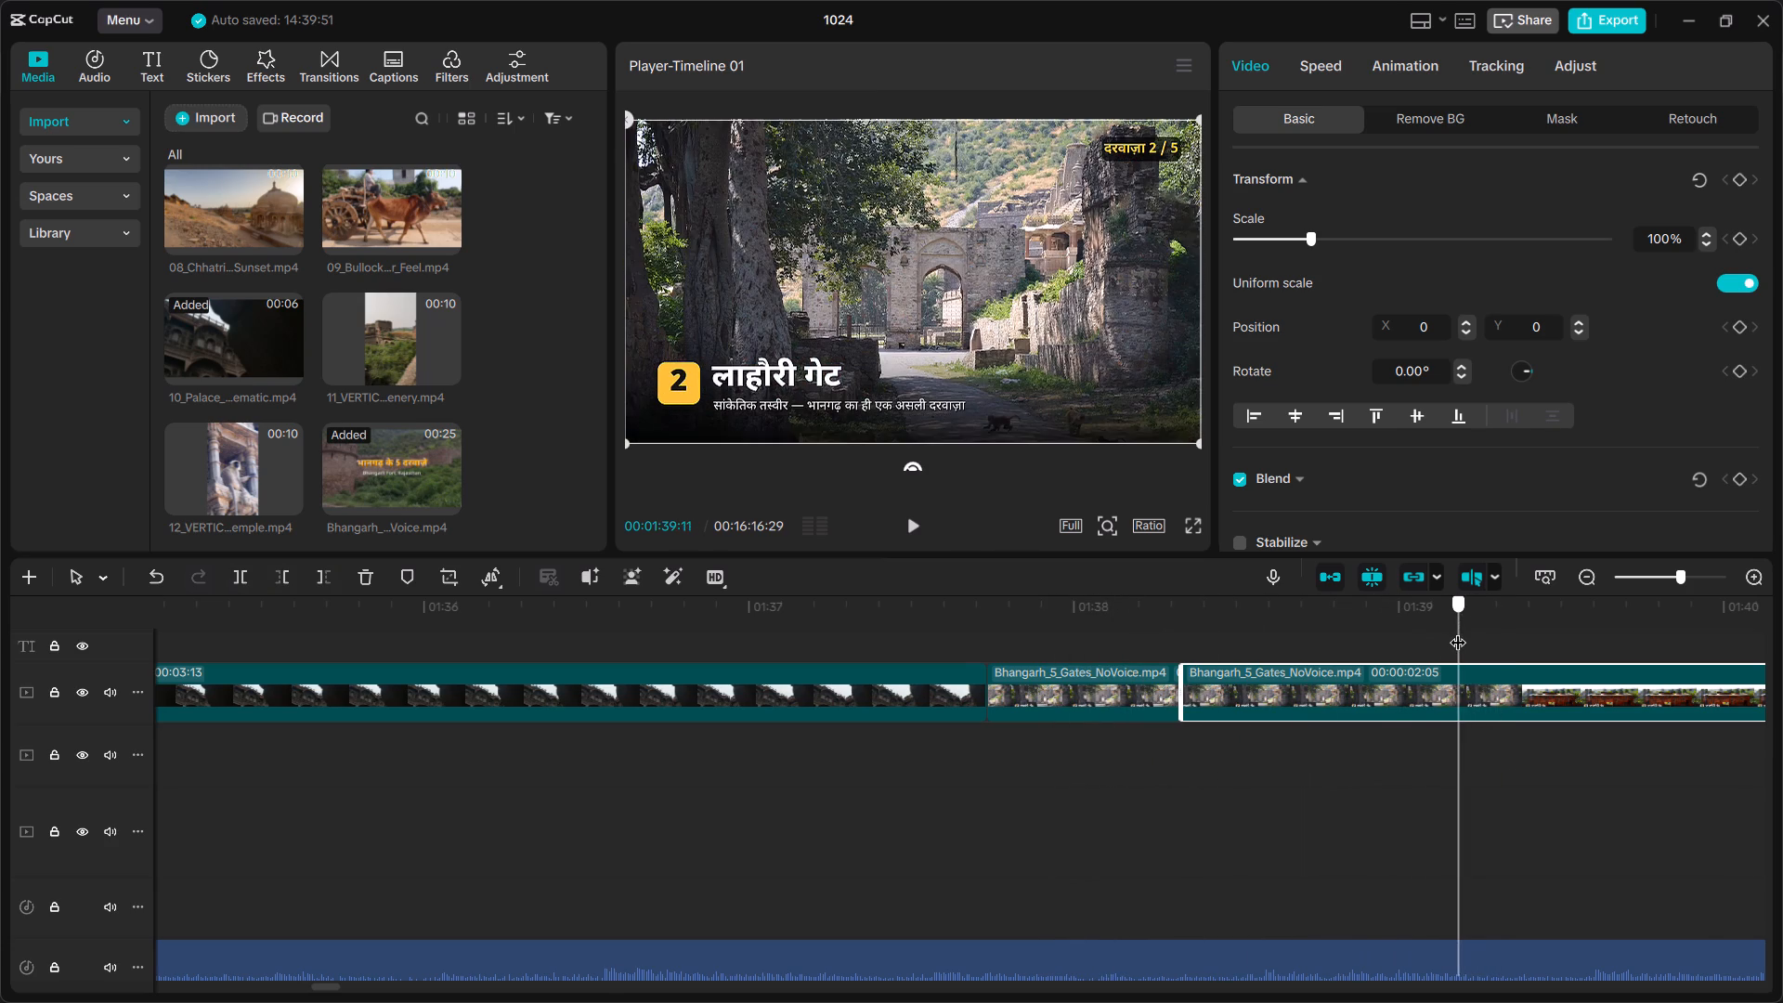
pyautogui.moveTo(1458, 631); pyautogui.dragTo(1472, 631)
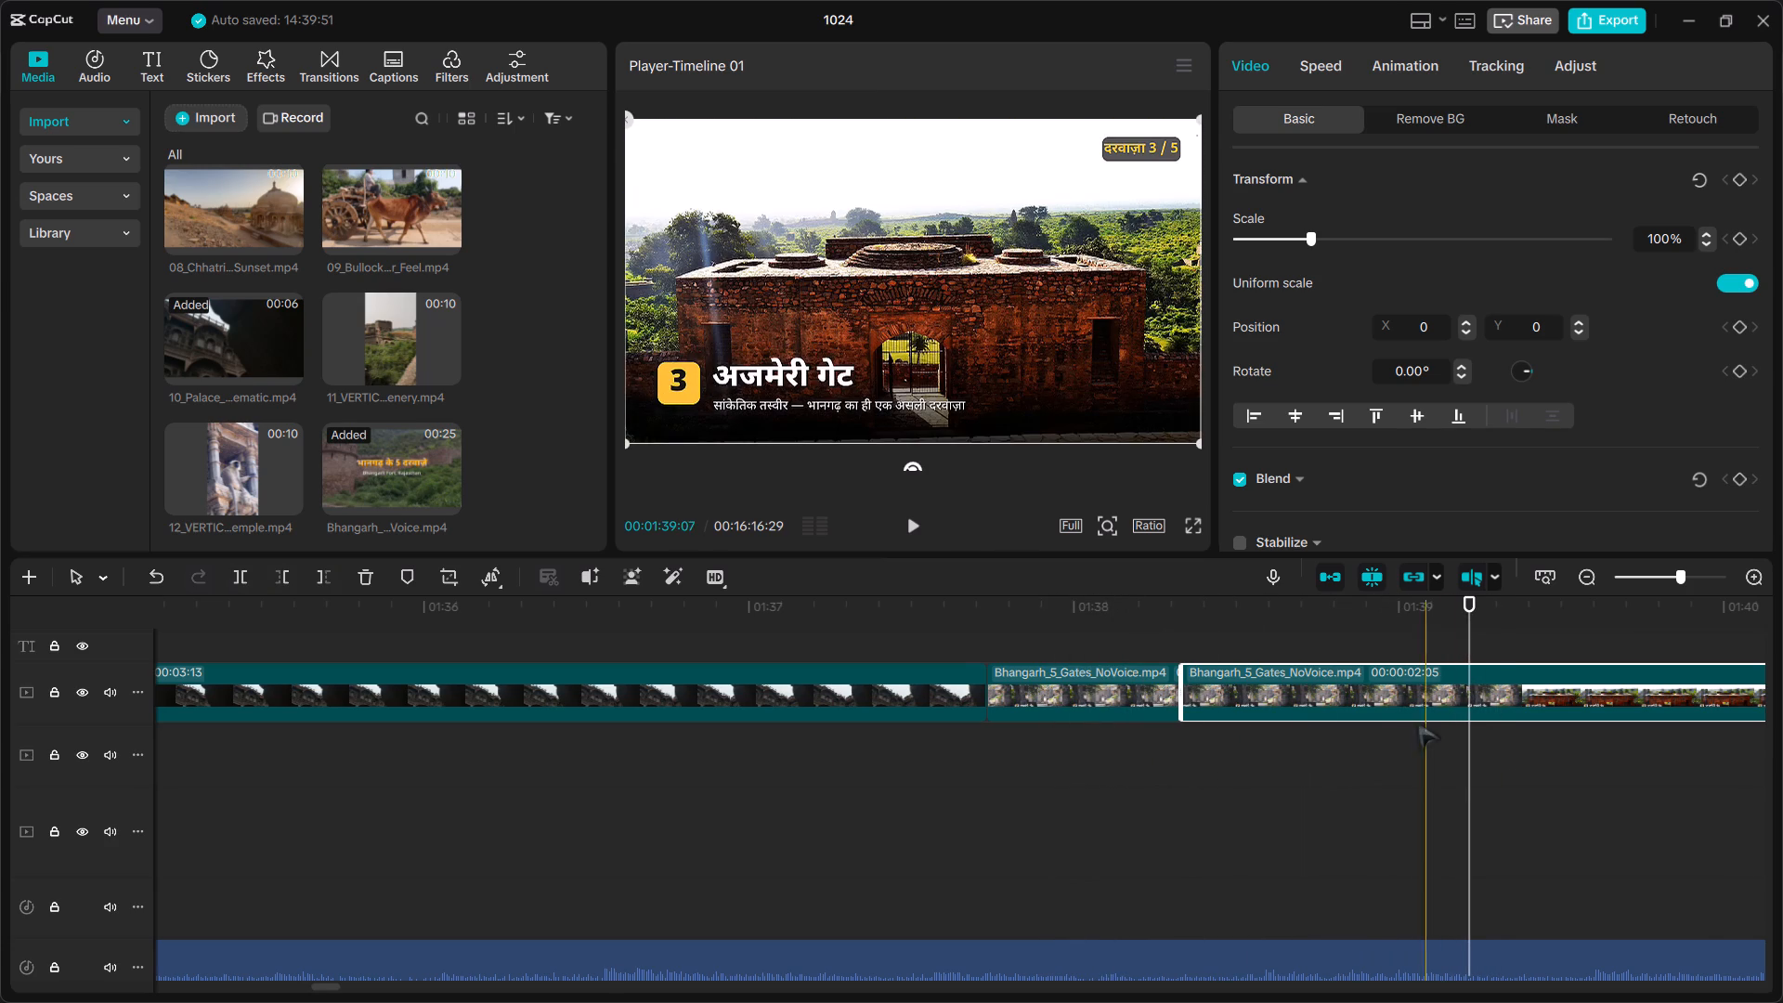
pyautogui.click(1418, 723)
pyautogui.click(1406, 686)
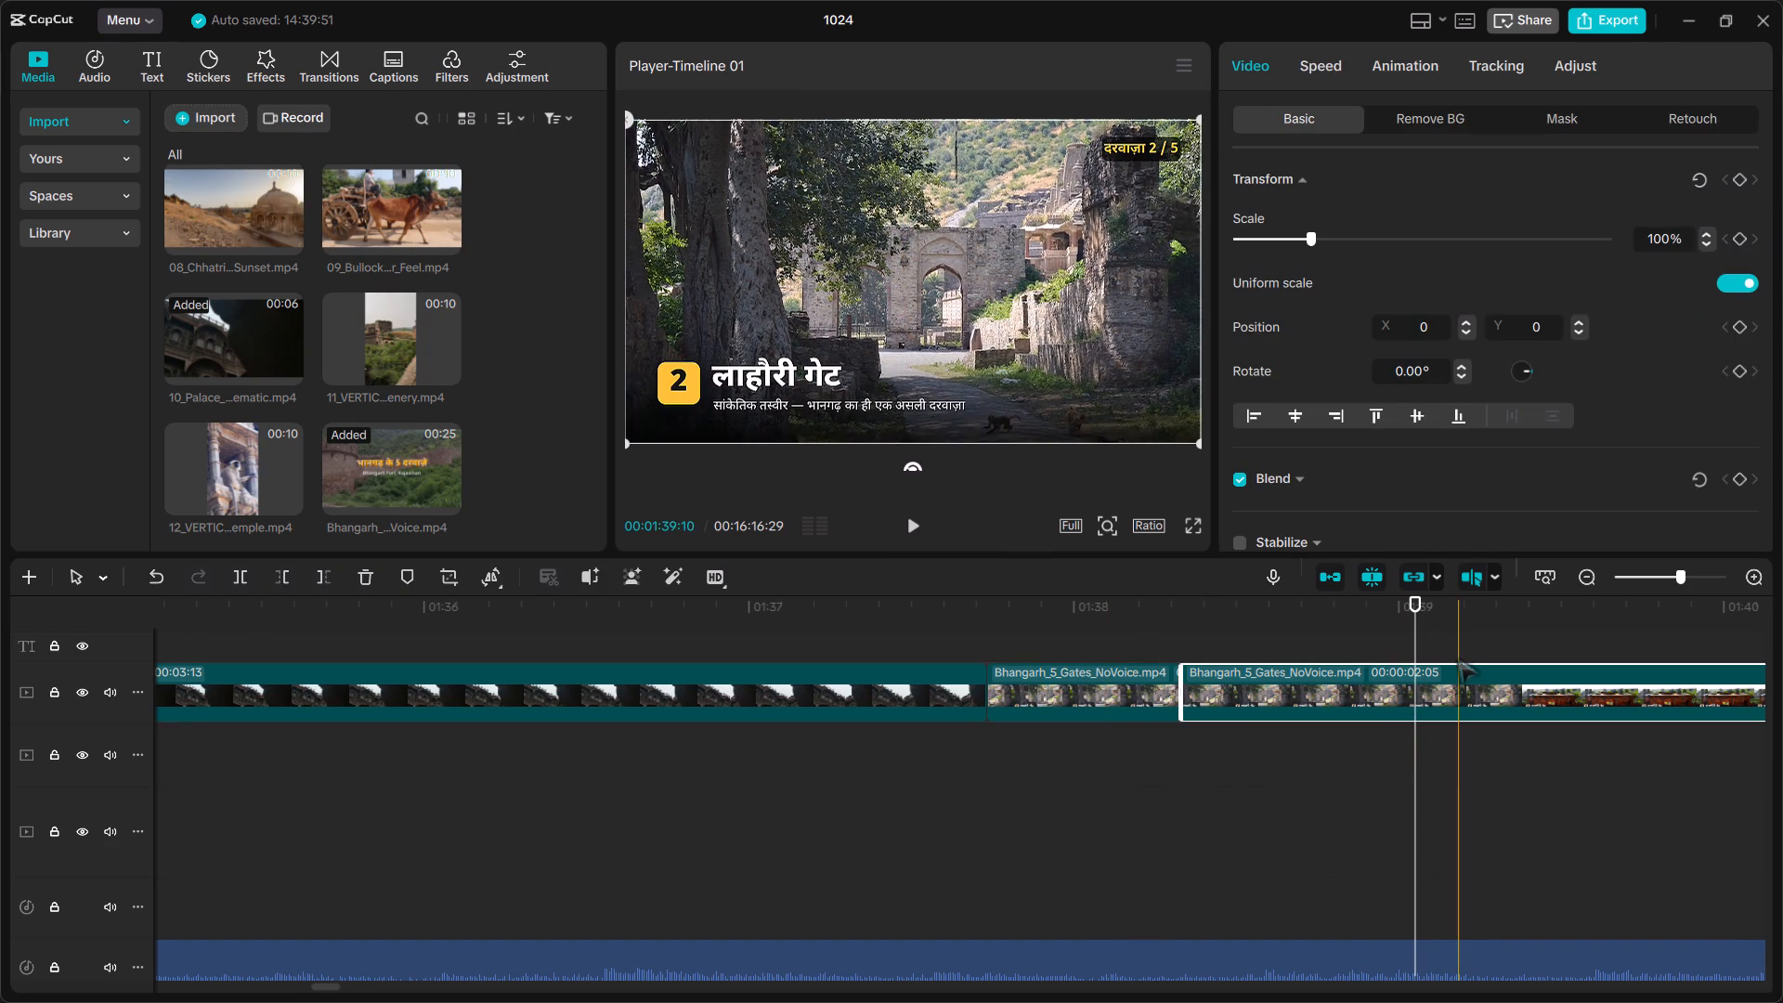
pyautogui.click(1458, 658)
pyautogui.moveTo(1461, 604); pyautogui.dragTo(1465, 604)
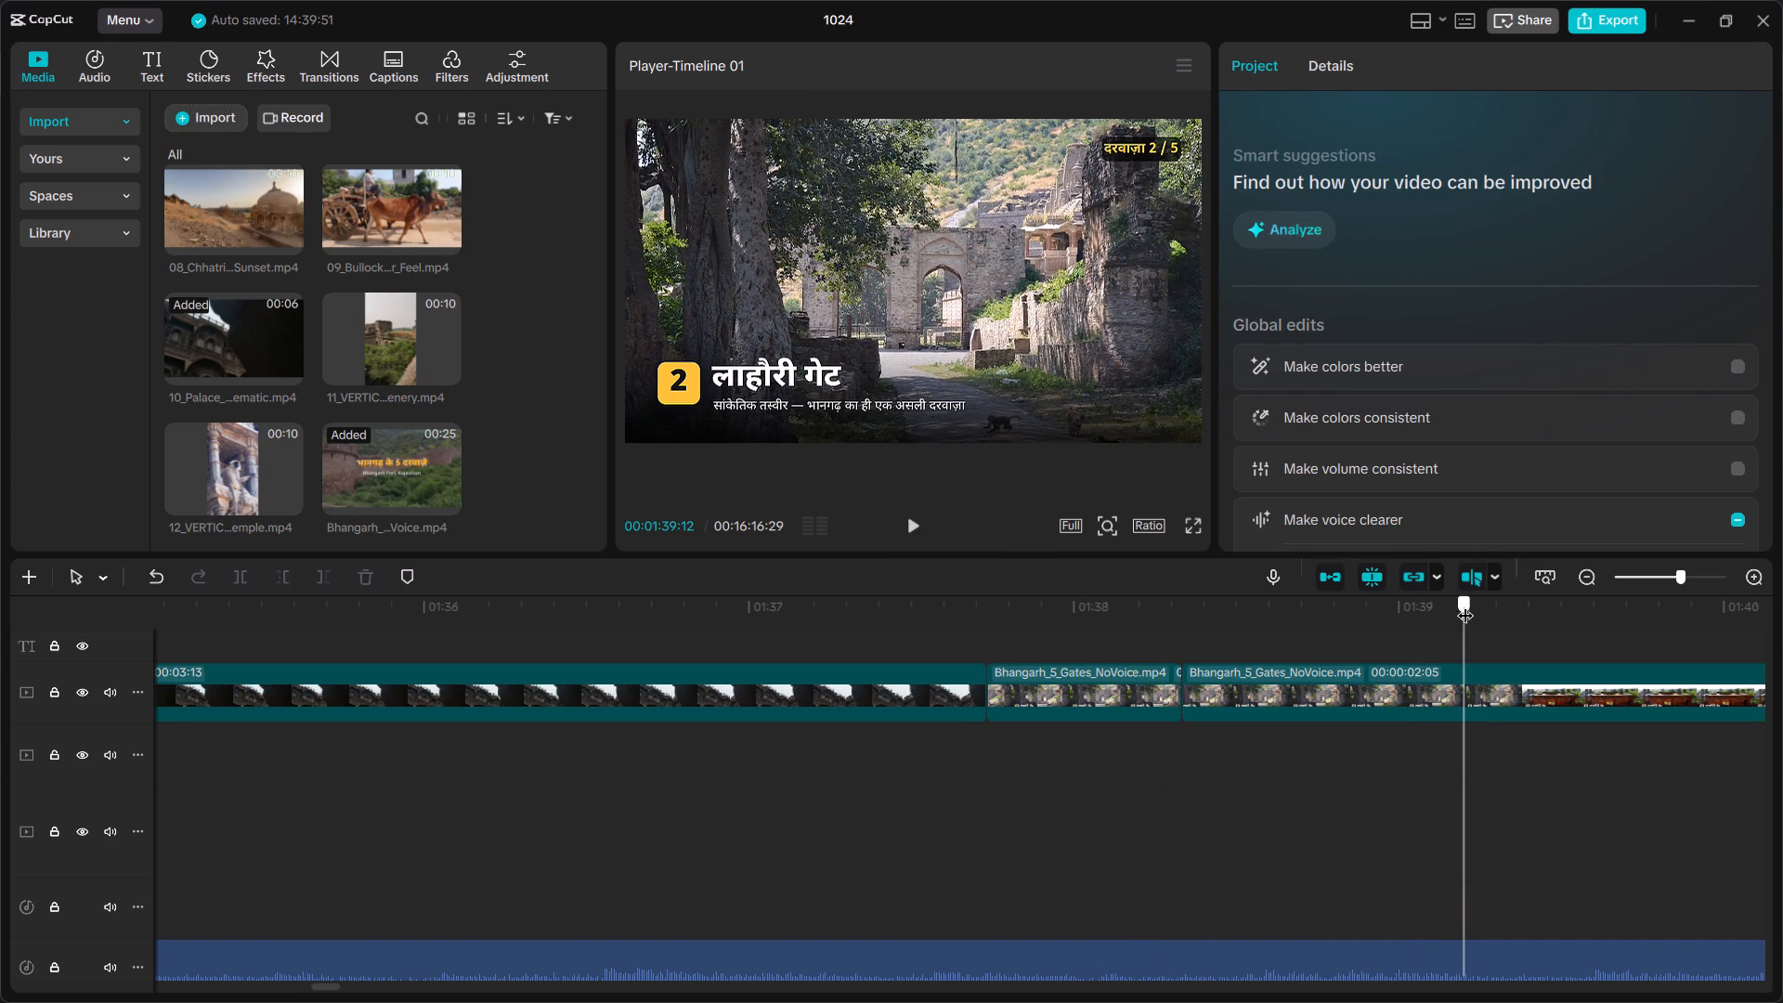
pyautogui.moveTo(1465, 604); pyautogui.dragTo(1478, 603)
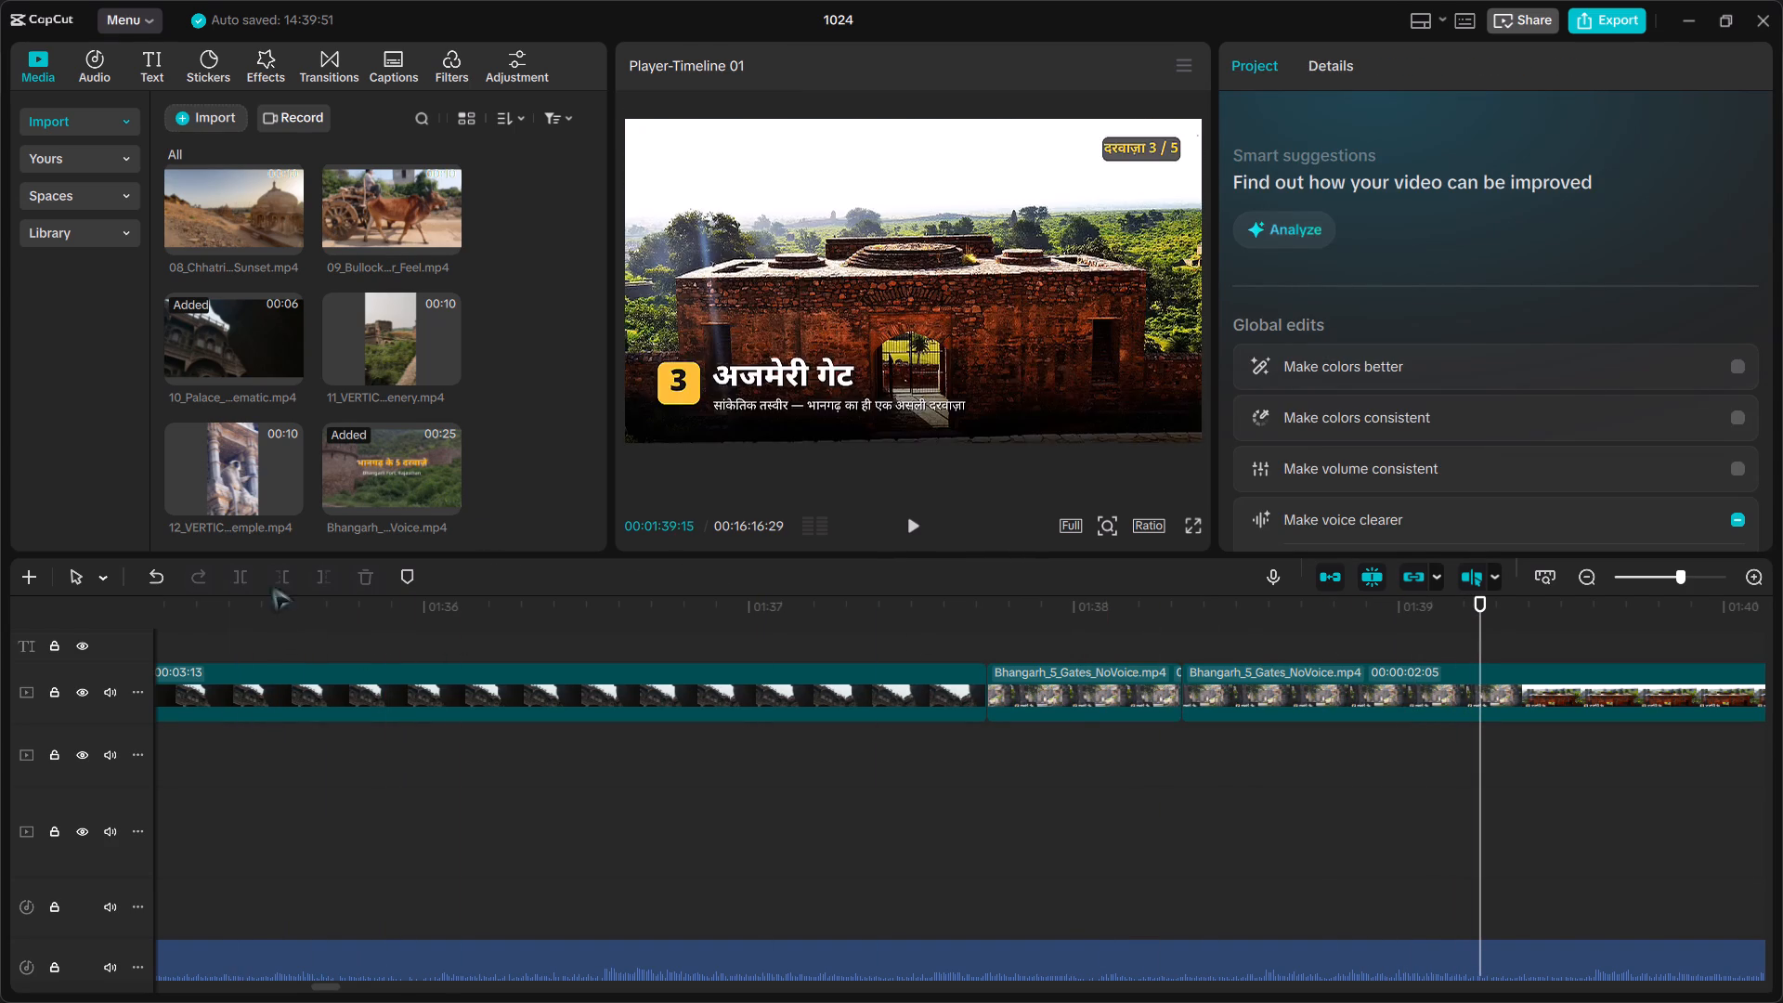
pyautogui.click(1427, 717)
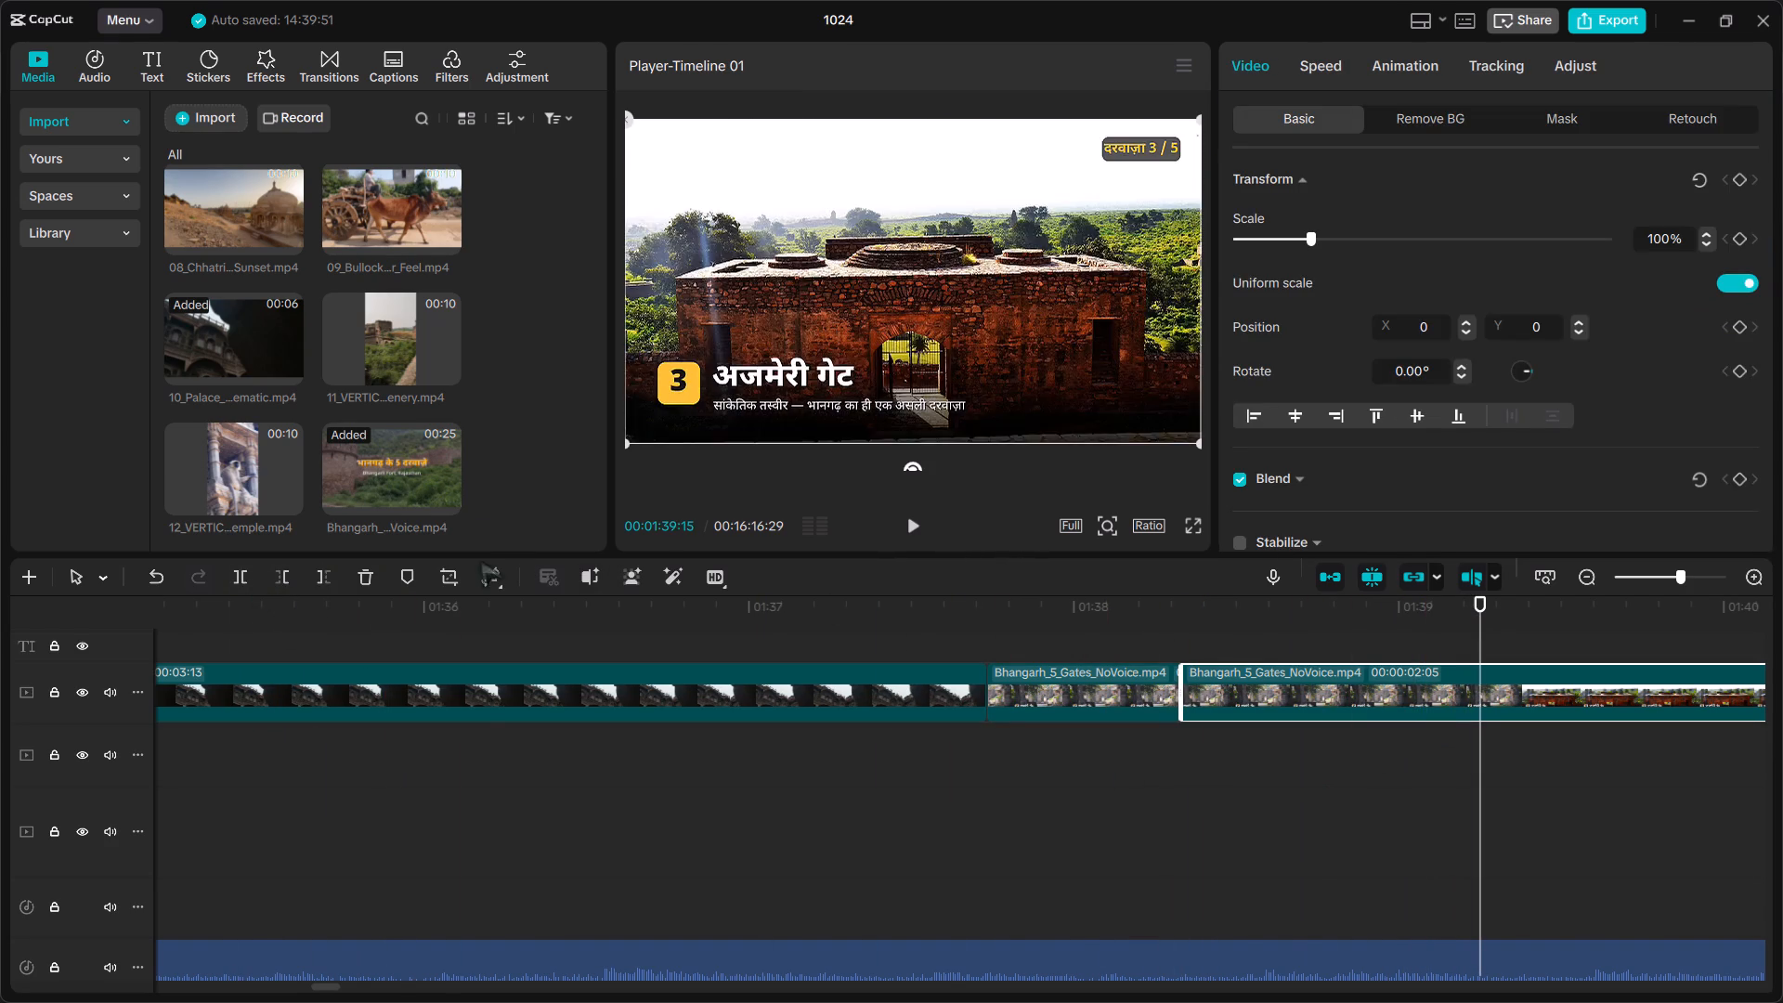
pyautogui.click(244, 573)
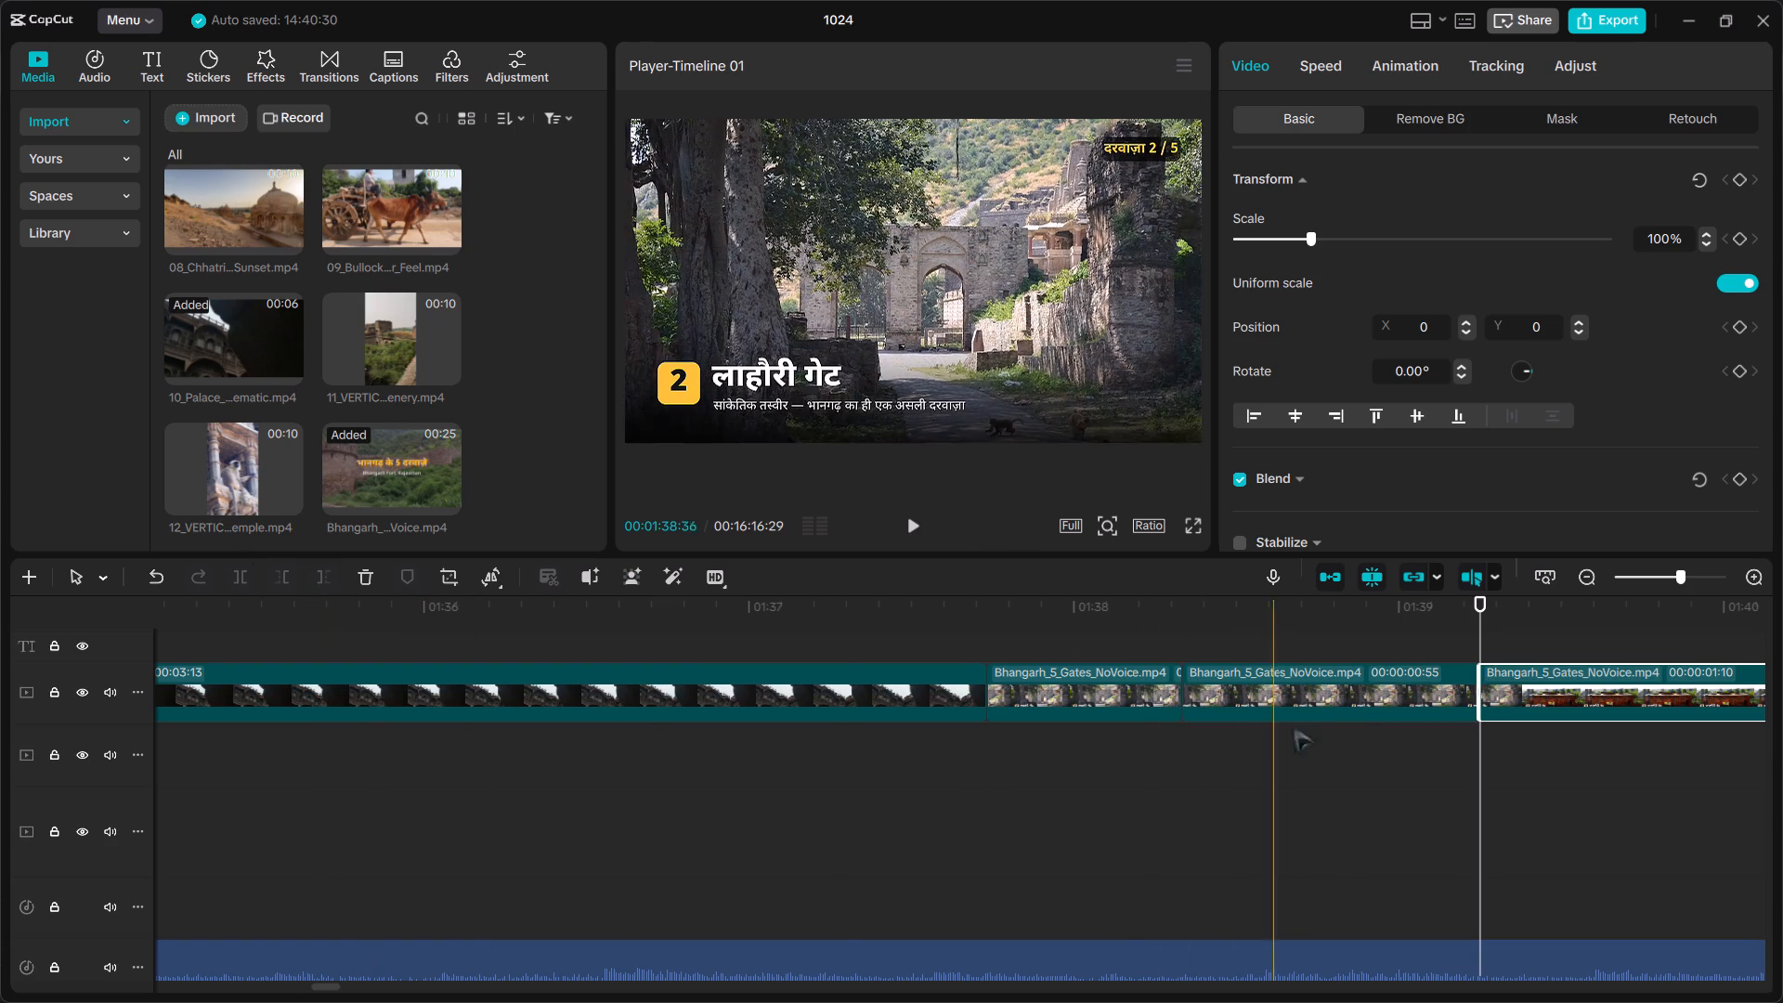
# Delete the gate 2 part before the new split and move the gate 3 piece back to meet the first gate 2 piece at about 01:38:20.
pyautogui.click(1346, 697)
pyautogui.press('Delete')
pyautogui.moveTo(1586, 685); pyautogui.dragTo(1490, 685)
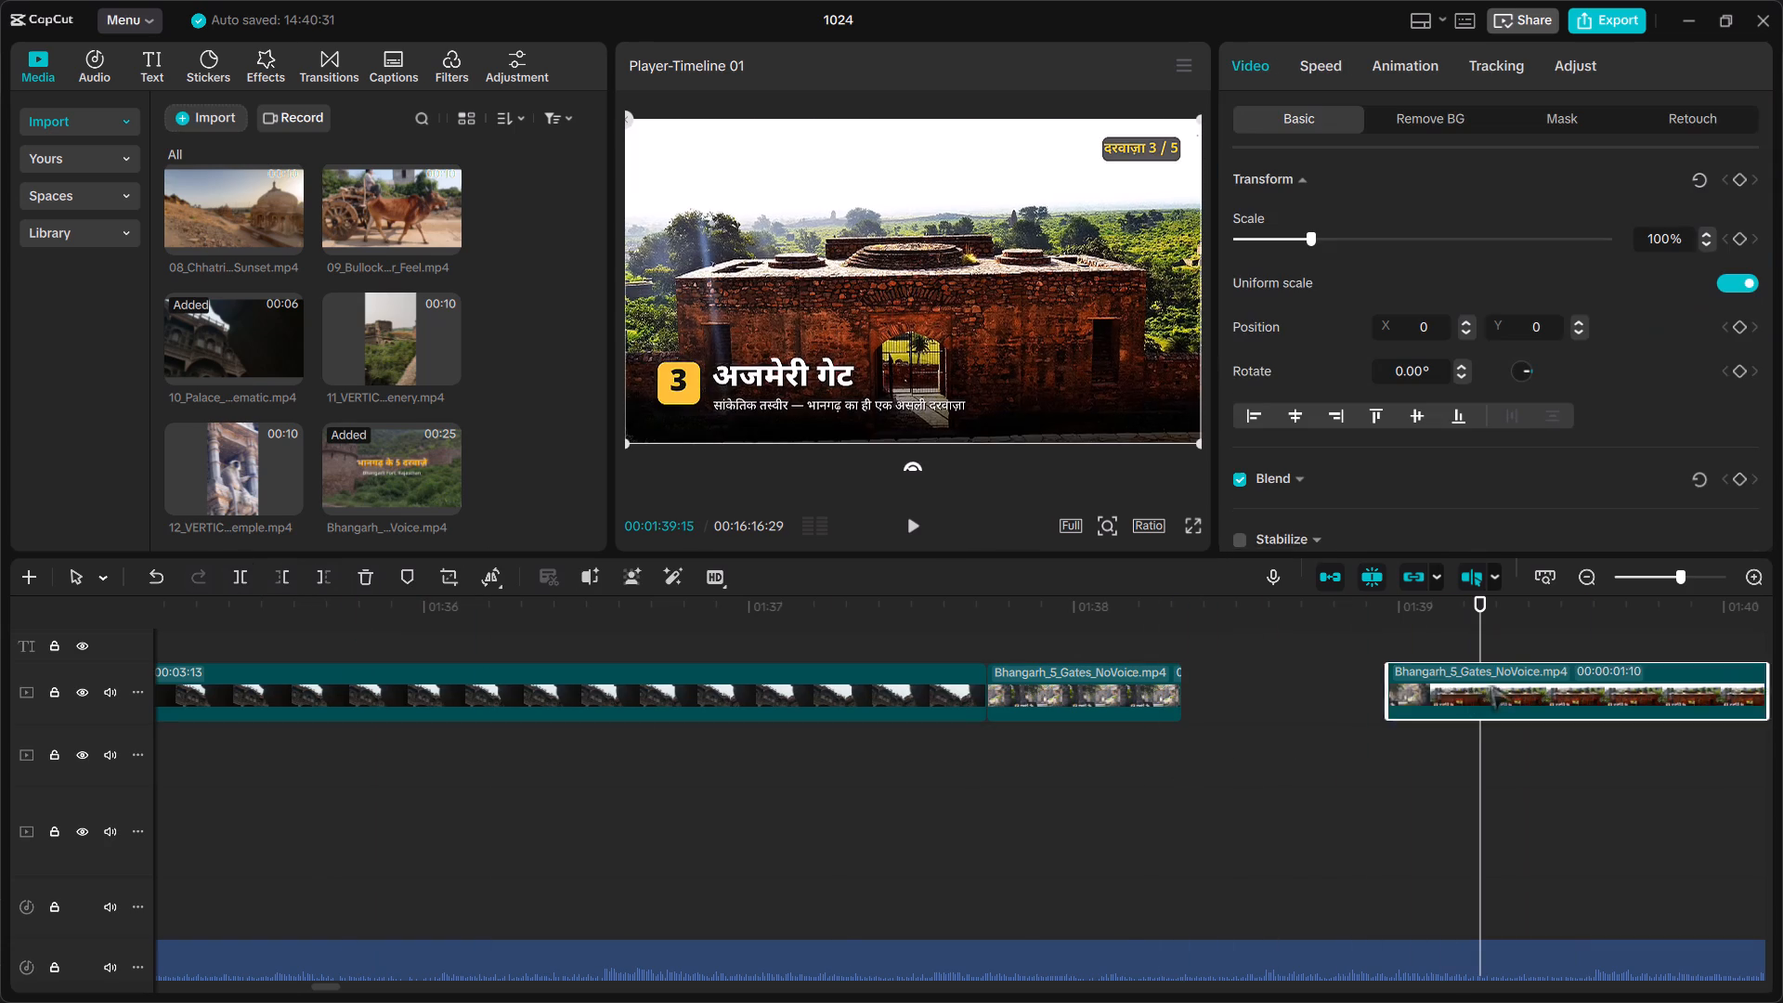
pyautogui.moveTo(1490, 685); pyautogui.dragTo(1294, 686)
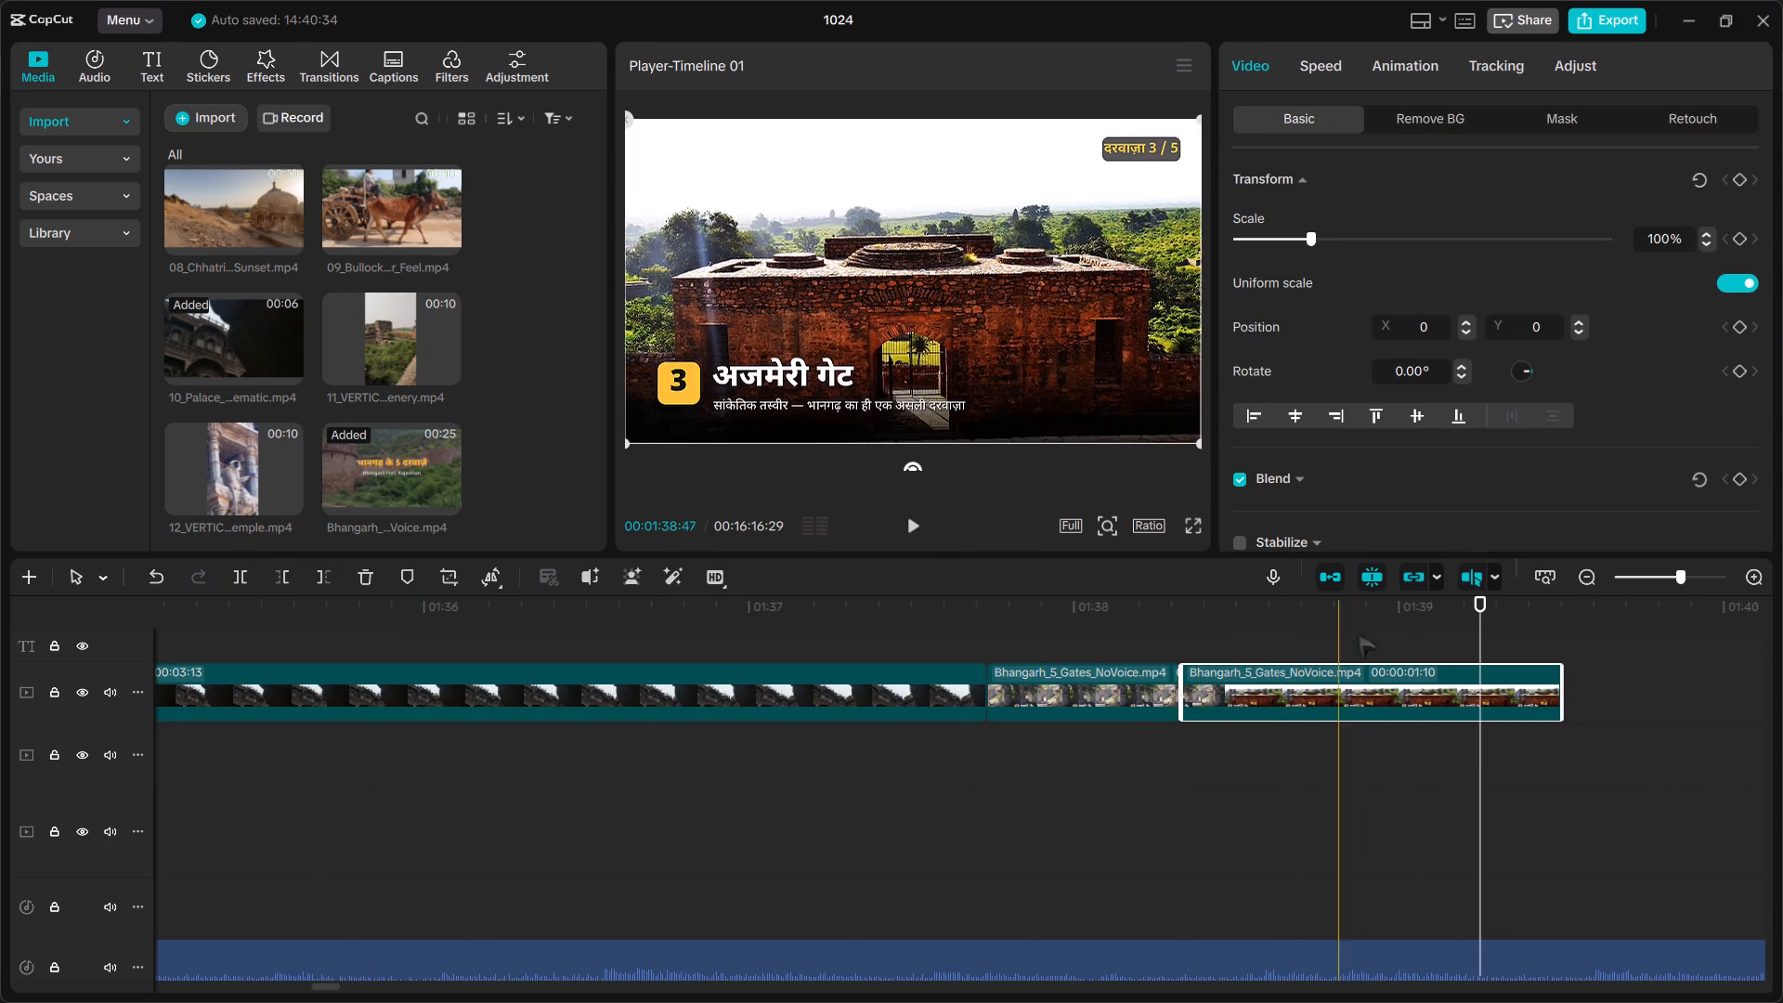
# Play across the new gate 2 to gate 3 cut and delete the 00:00:01:52 gate 3 piece following the gap.
pyautogui.moveTo(1479, 601); pyautogui.dragTo(829, 625)
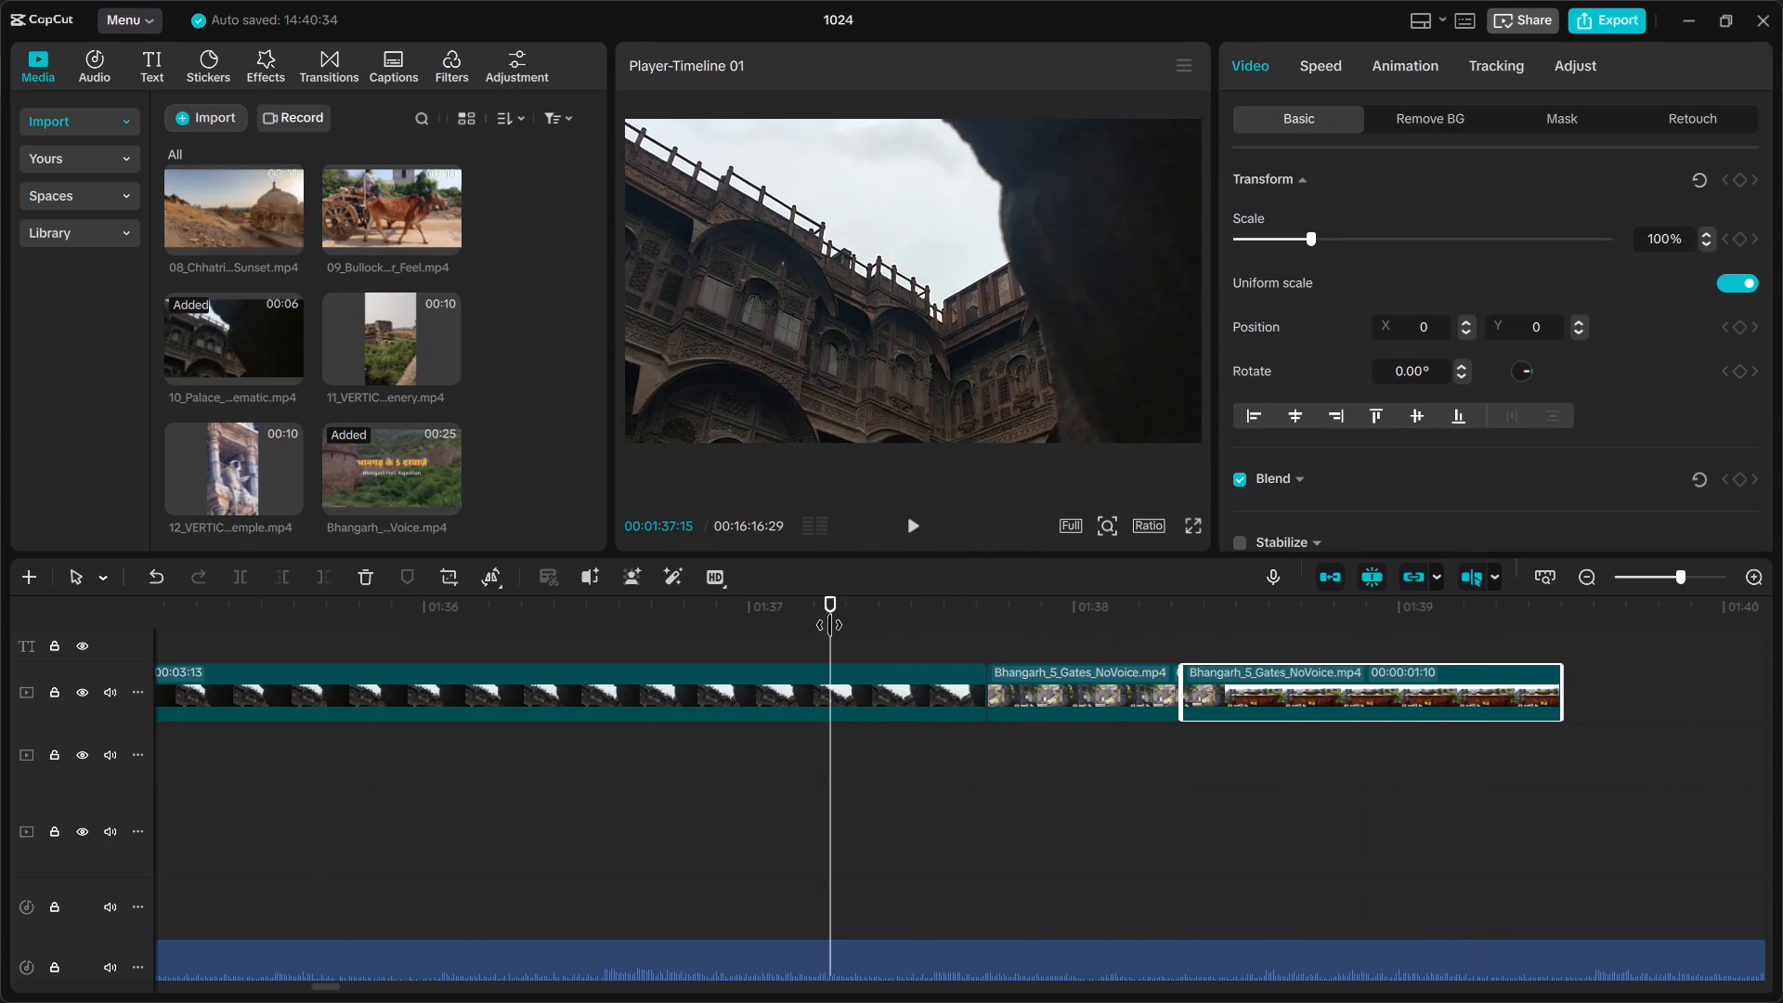
pyautogui.press('space')
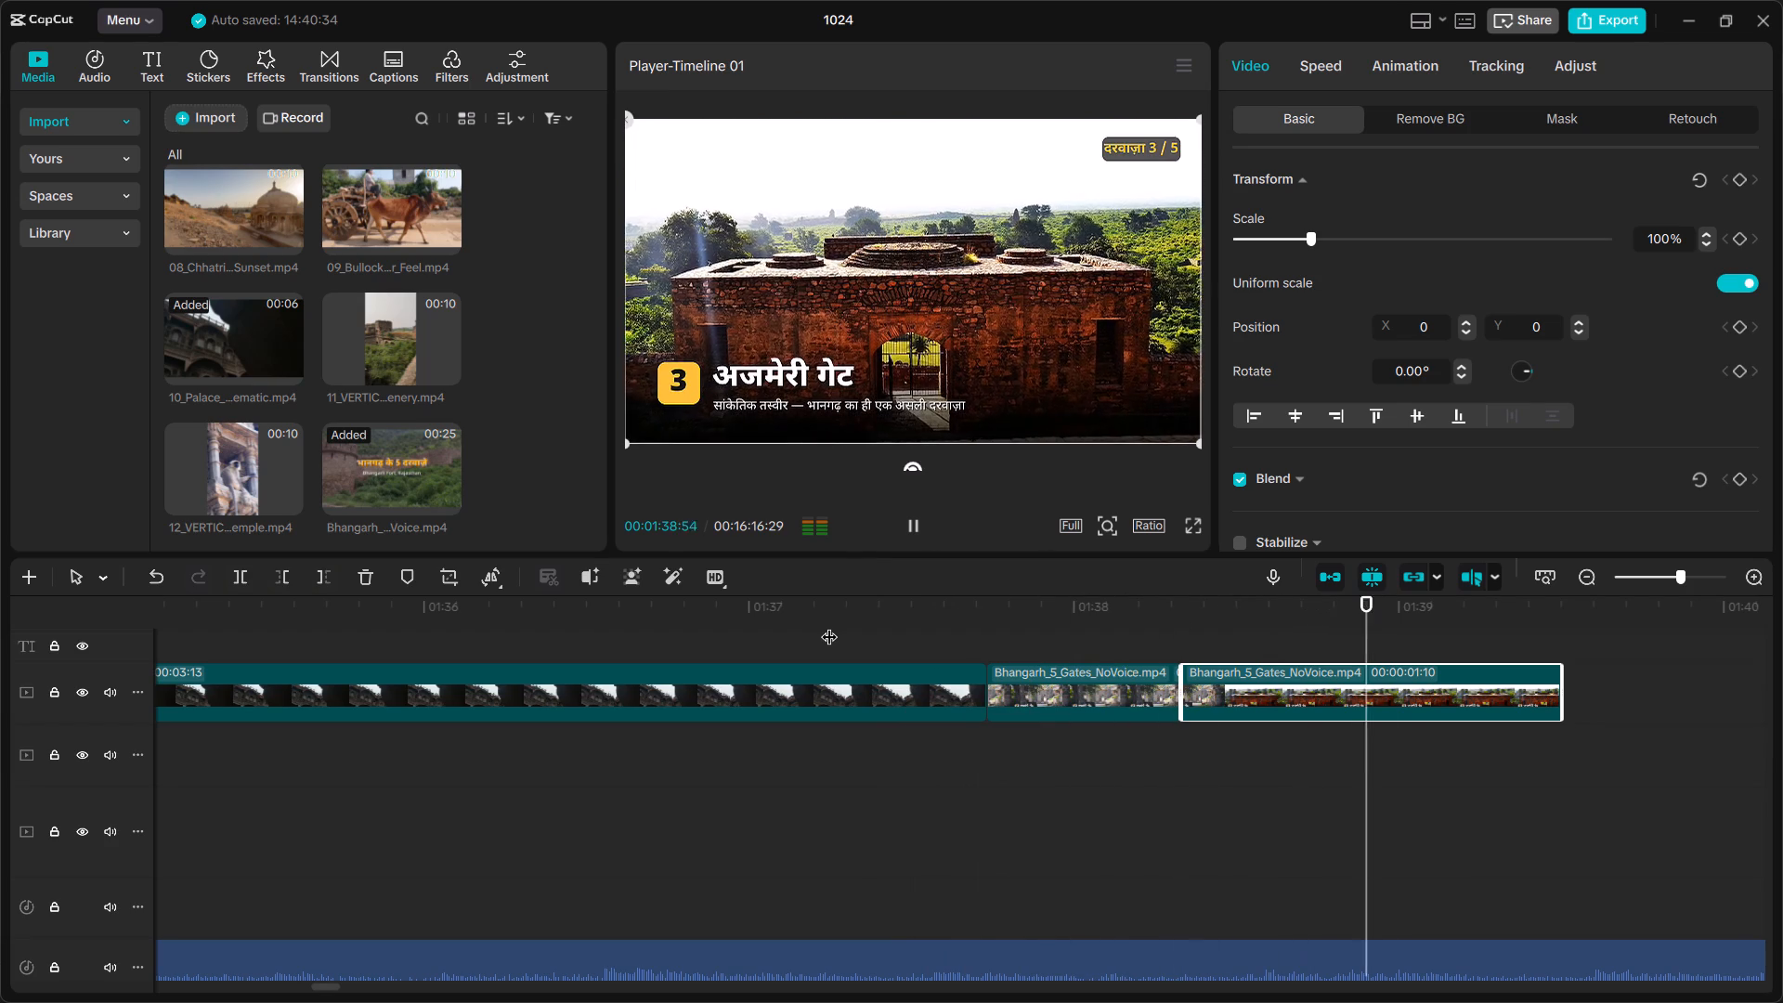
pyautogui.press('space')
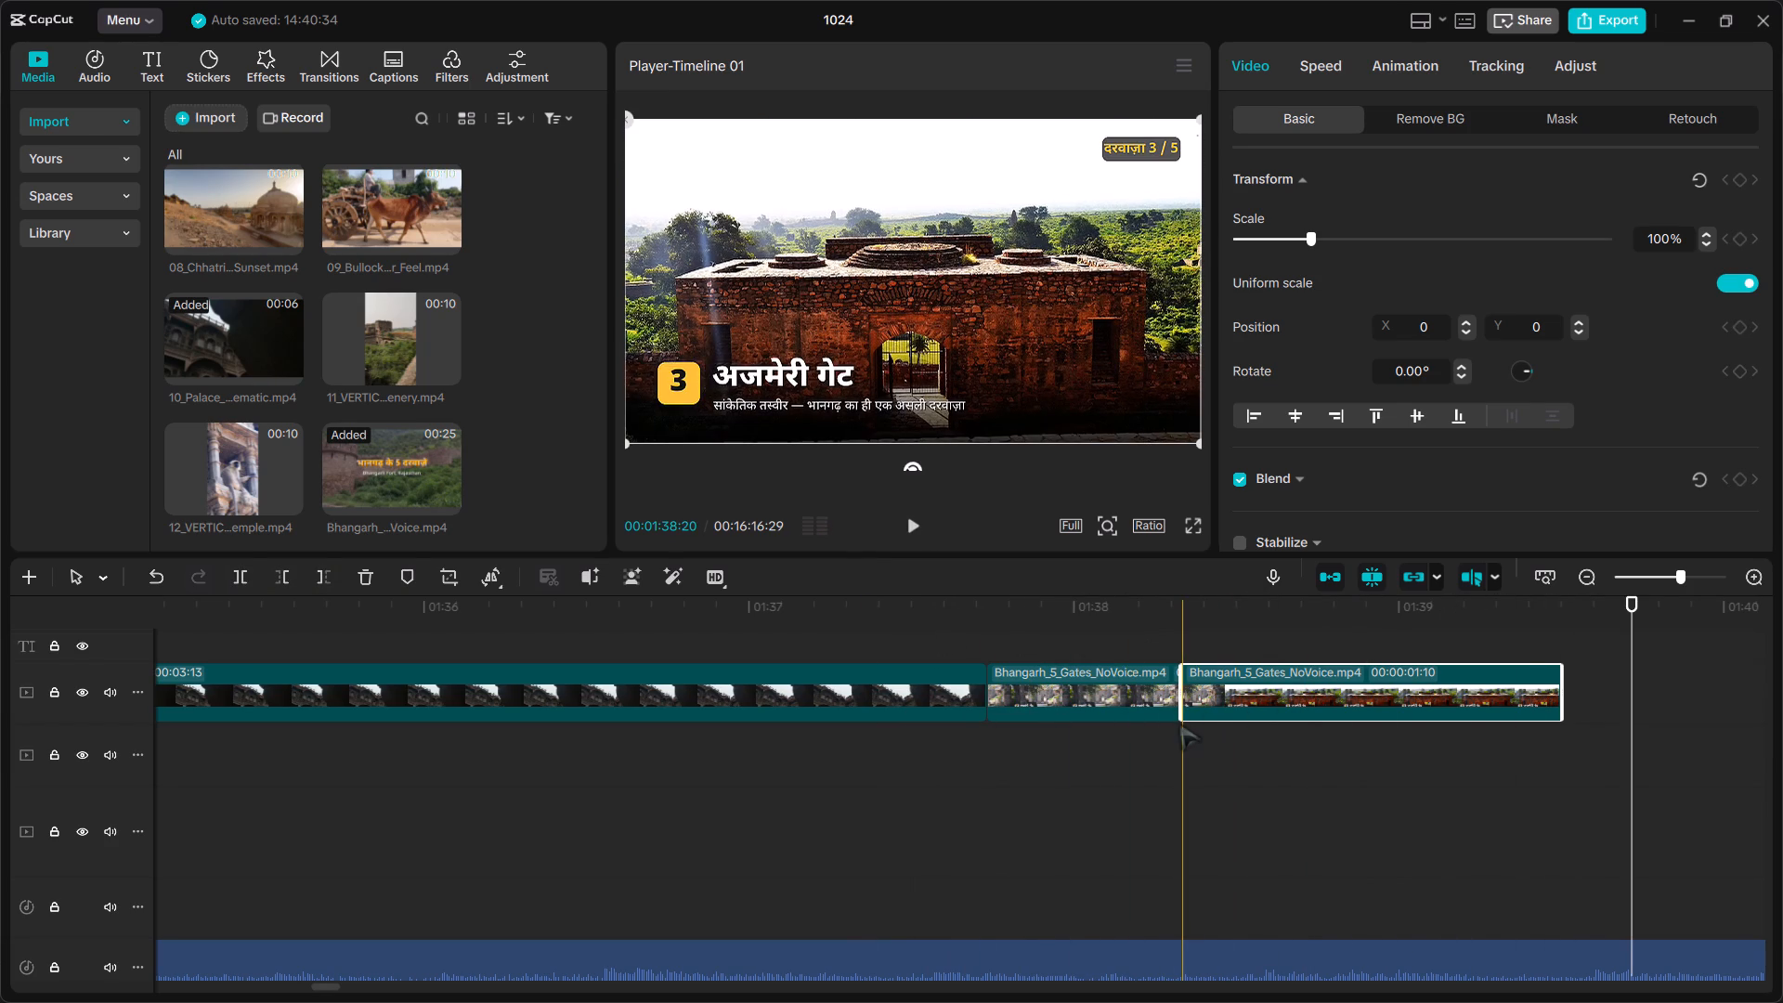
pyautogui.keyDown('ctrl'); pyautogui.scroll(-8, 1179, 724); pyautogui.keyUp('ctrl')
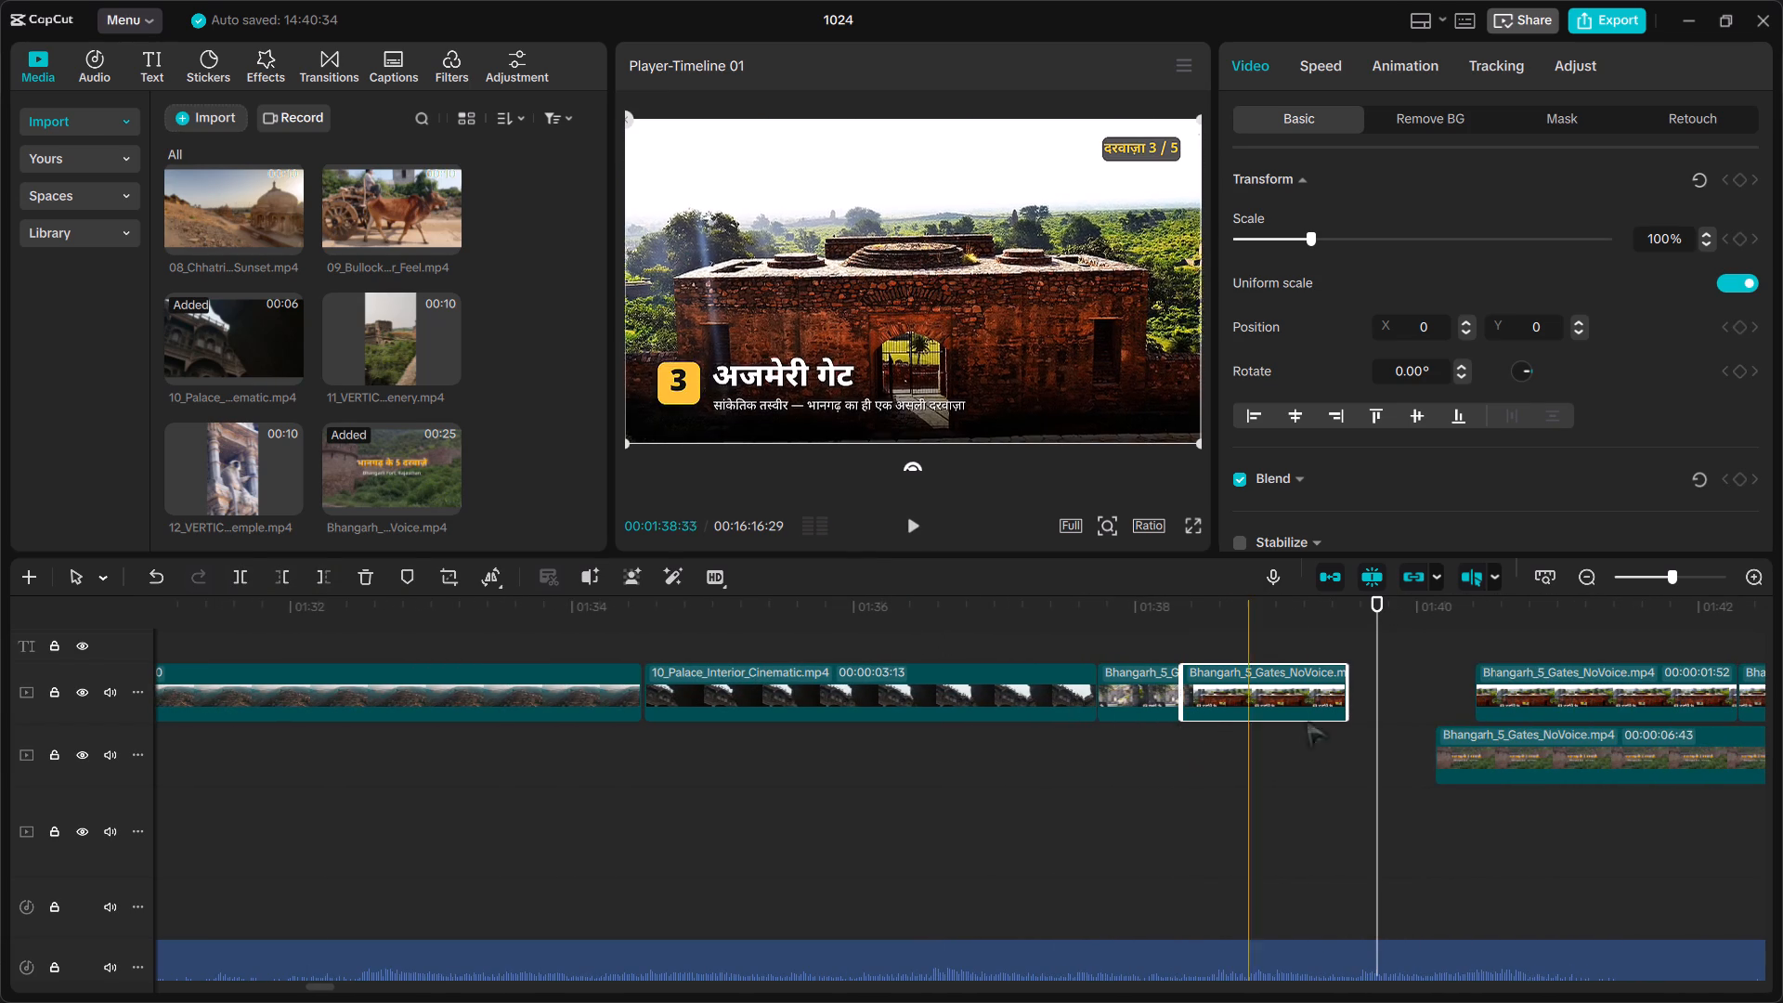
pyautogui.moveTo(1367, 599); pyautogui.dragTo(1579, 677)
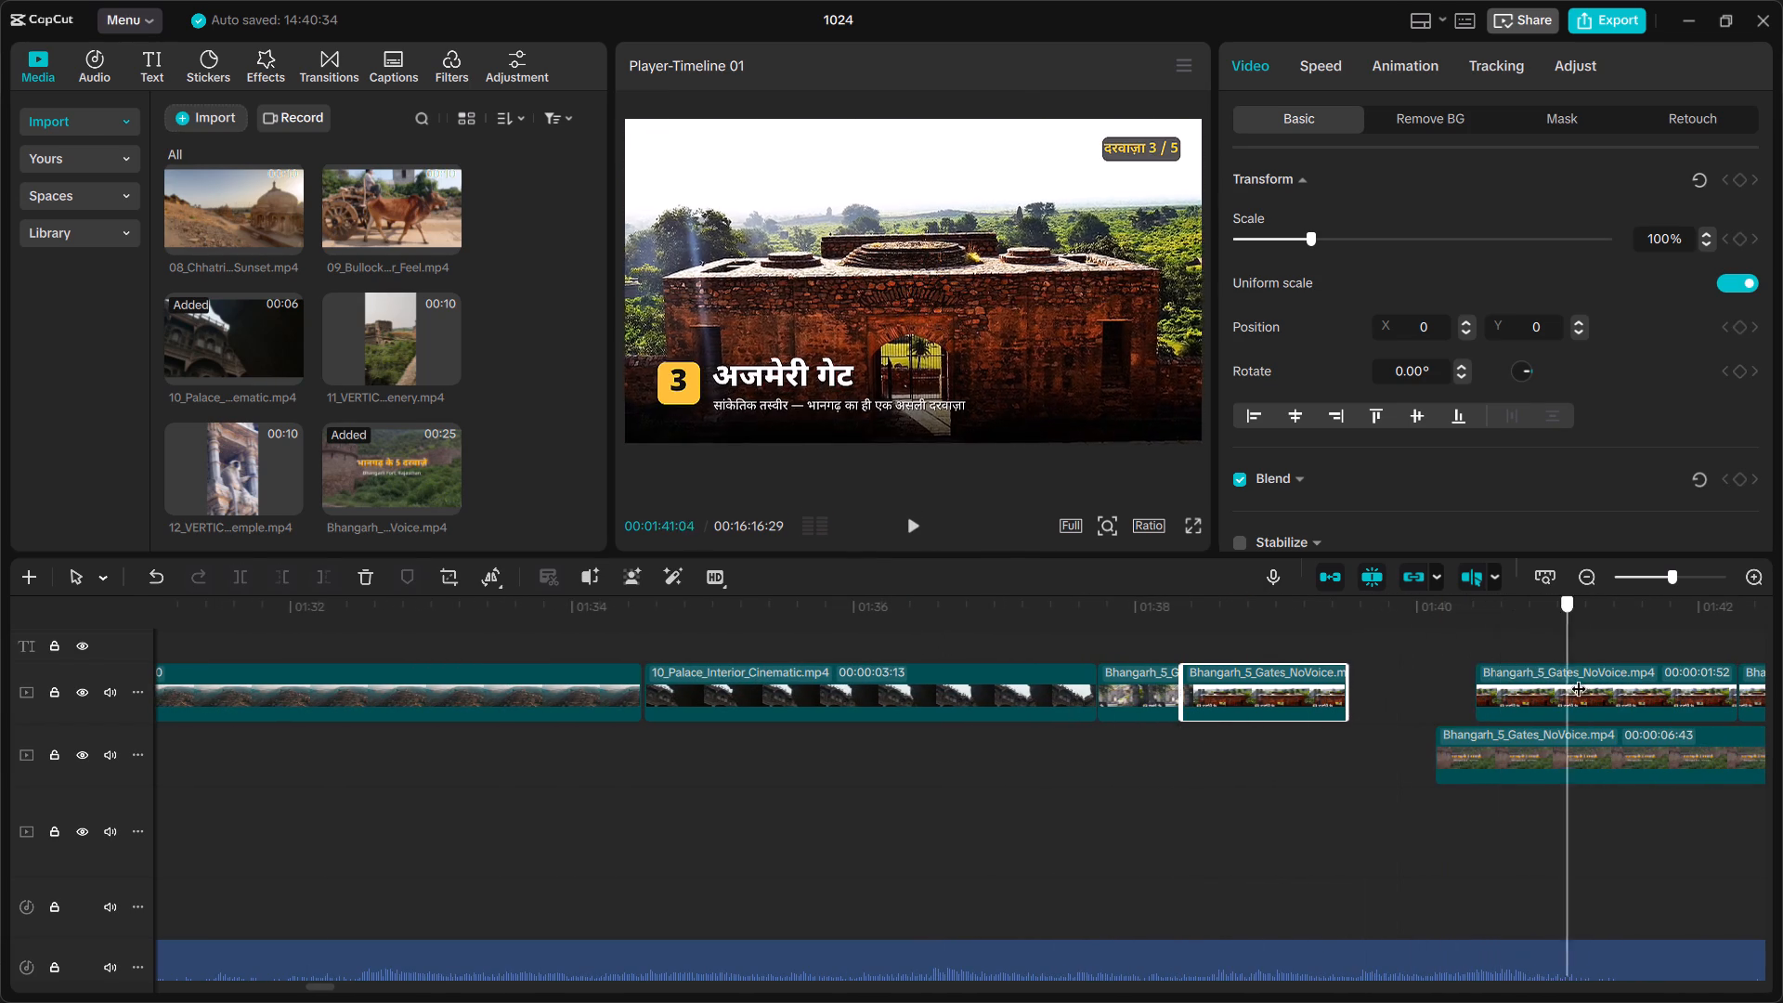
pyautogui.moveTo(1579, 677); pyautogui.dragTo(1623, 686)
pyautogui.click(1623, 686)
pyautogui.press('Delete')
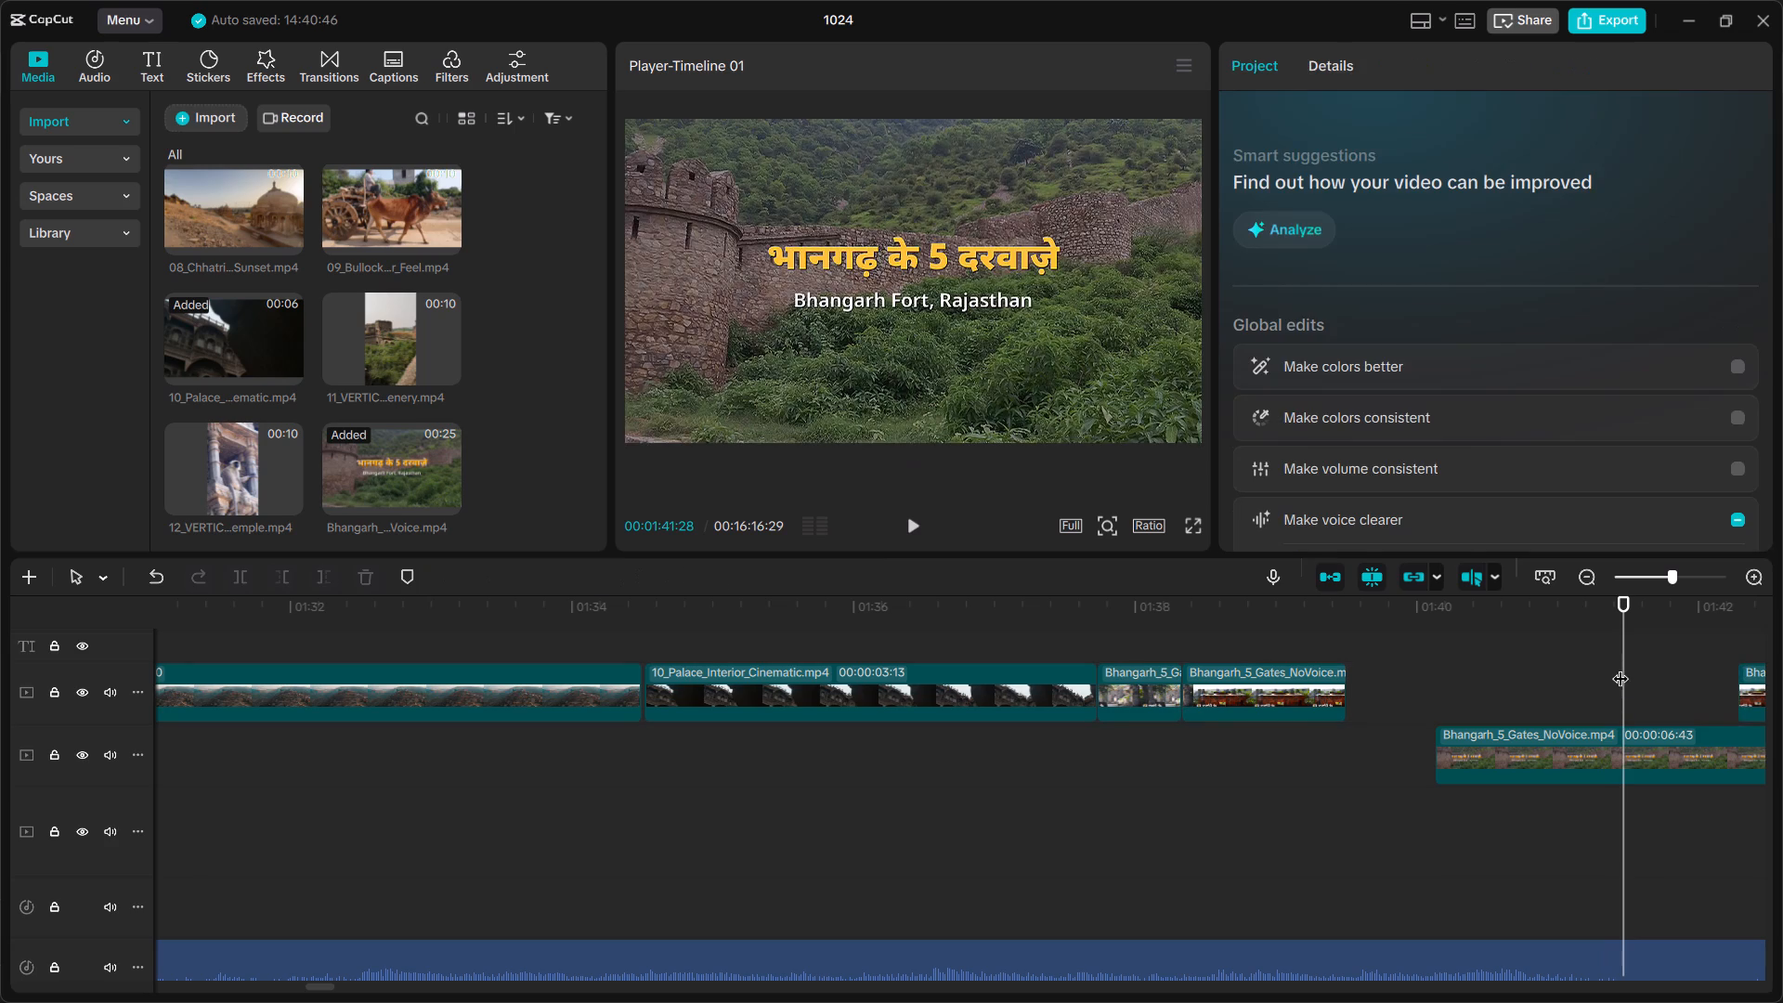
# Move the short gate 3 piece back to meet the preceding one, and shift the gate 4 piece earlier to start at about 01:41.
pyautogui.keyDown('ctrl'); pyautogui.scroll(-2, 1365, 814); pyautogui.keyUp('ctrl')
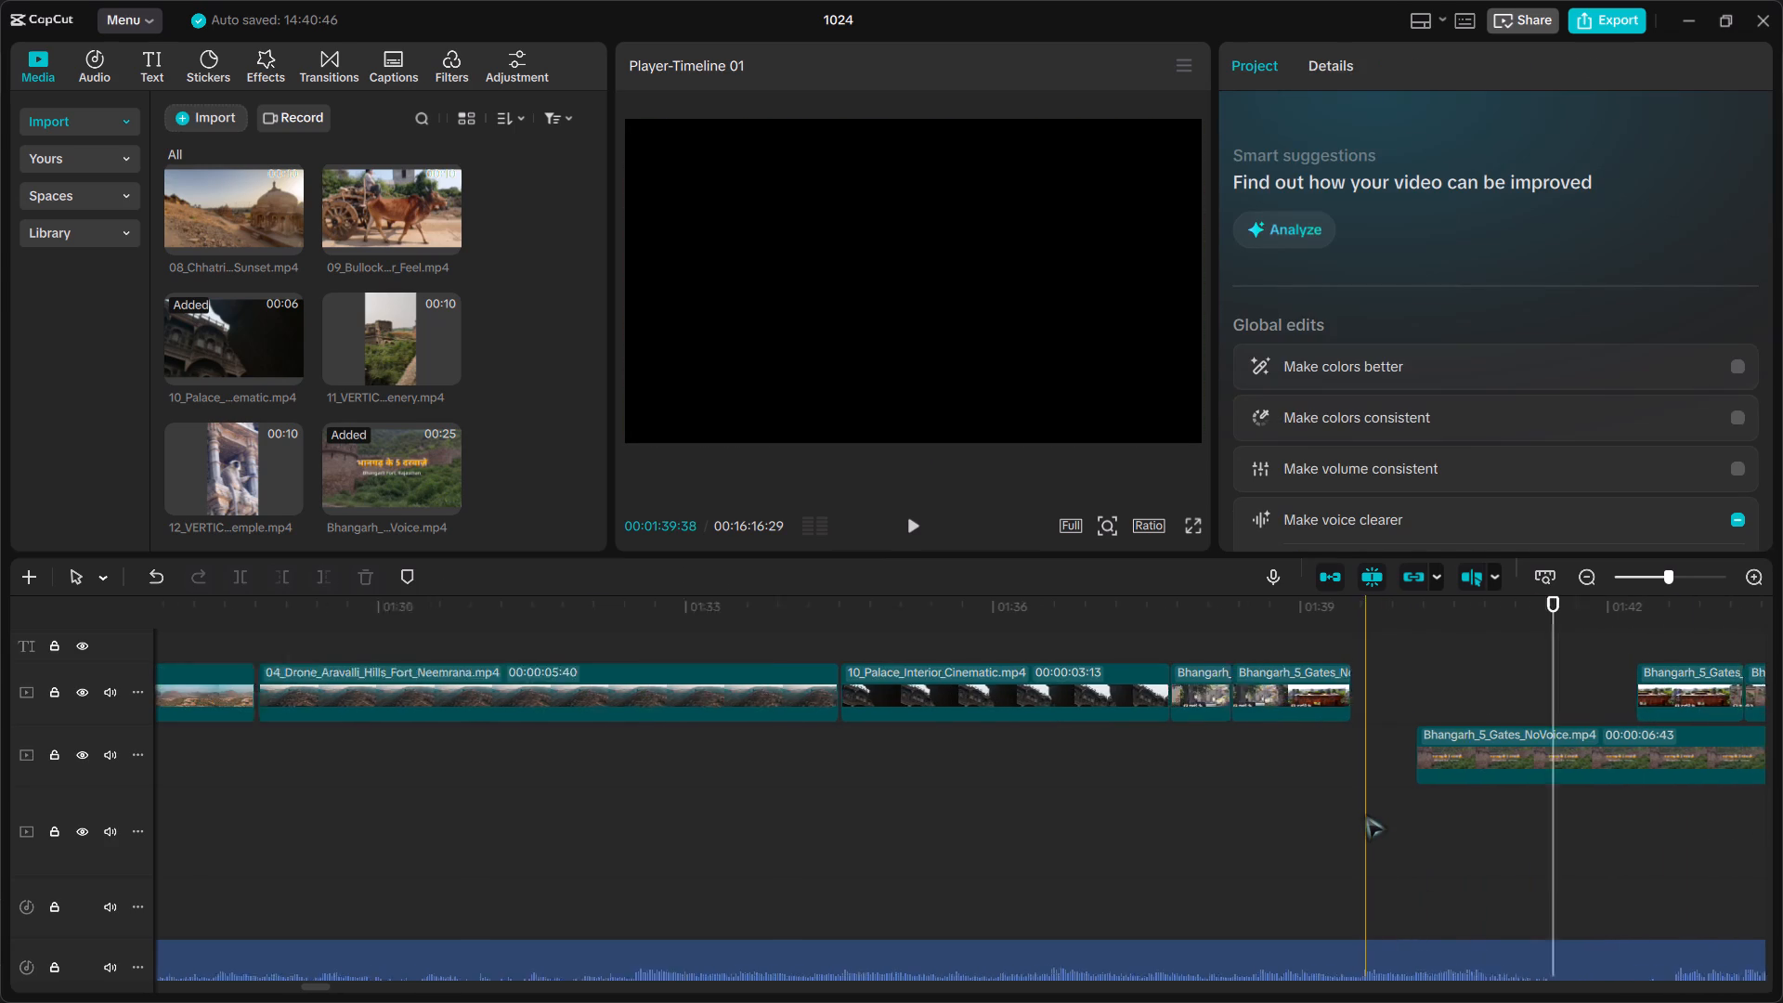
pyautogui.keyDown('ctrl'); pyautogui.scroll(-6, 1365, 814); pyautogui.keyUp('ctrl')
pyautogui.hscroll(-2, 1365, 814)
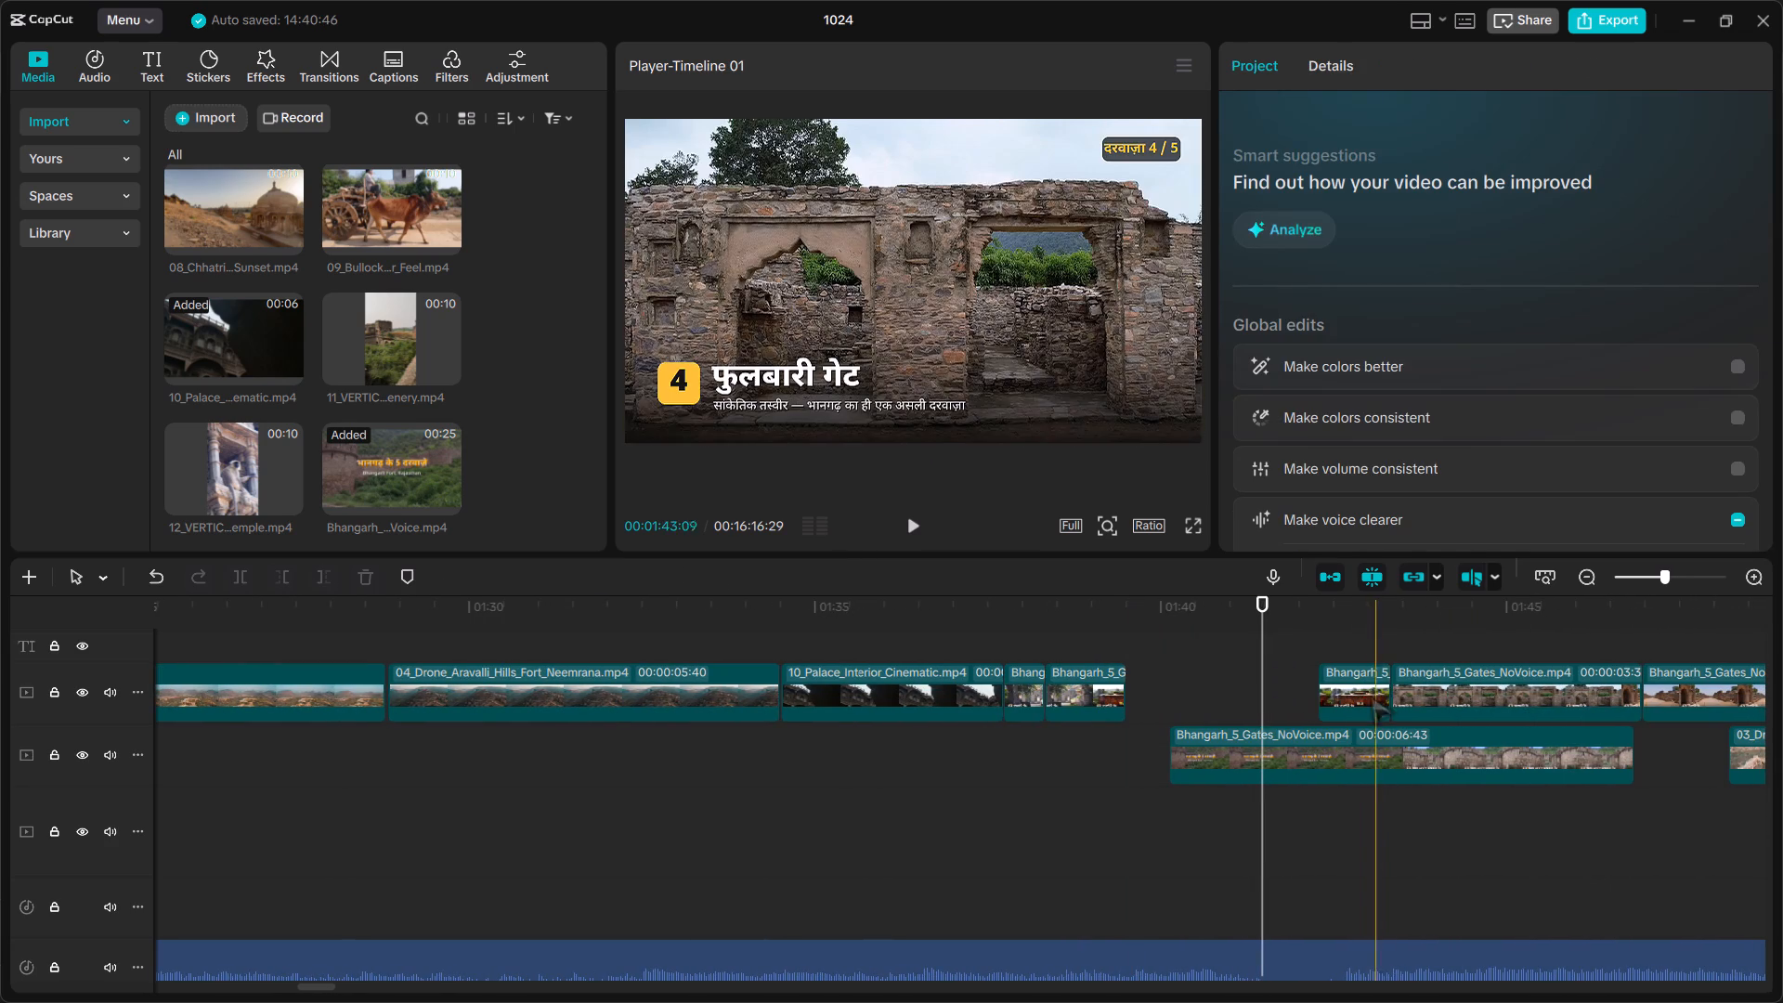
pyautogui.click(1372, 697)
pyautogui.moveTo(1359, 694); pyautogui.dragTo(1169, 697)
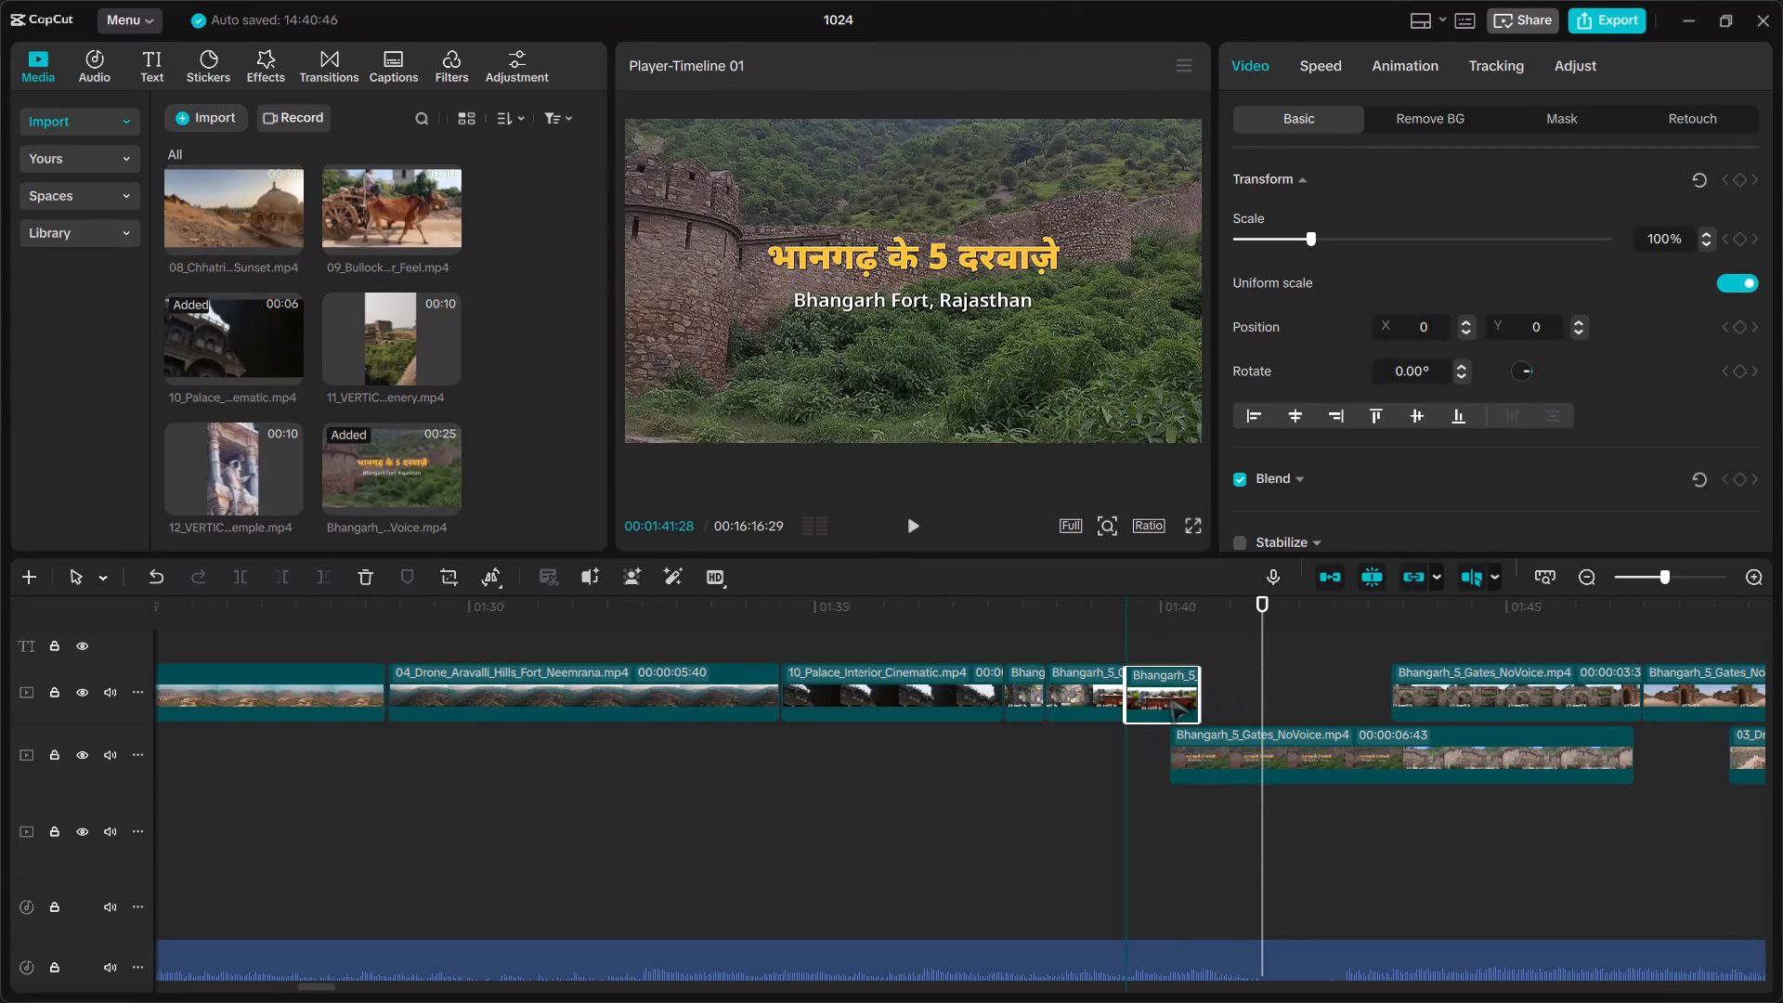
pyautogui.moveTo(1429, 684); pyautogui.dragTo(1270, 686)
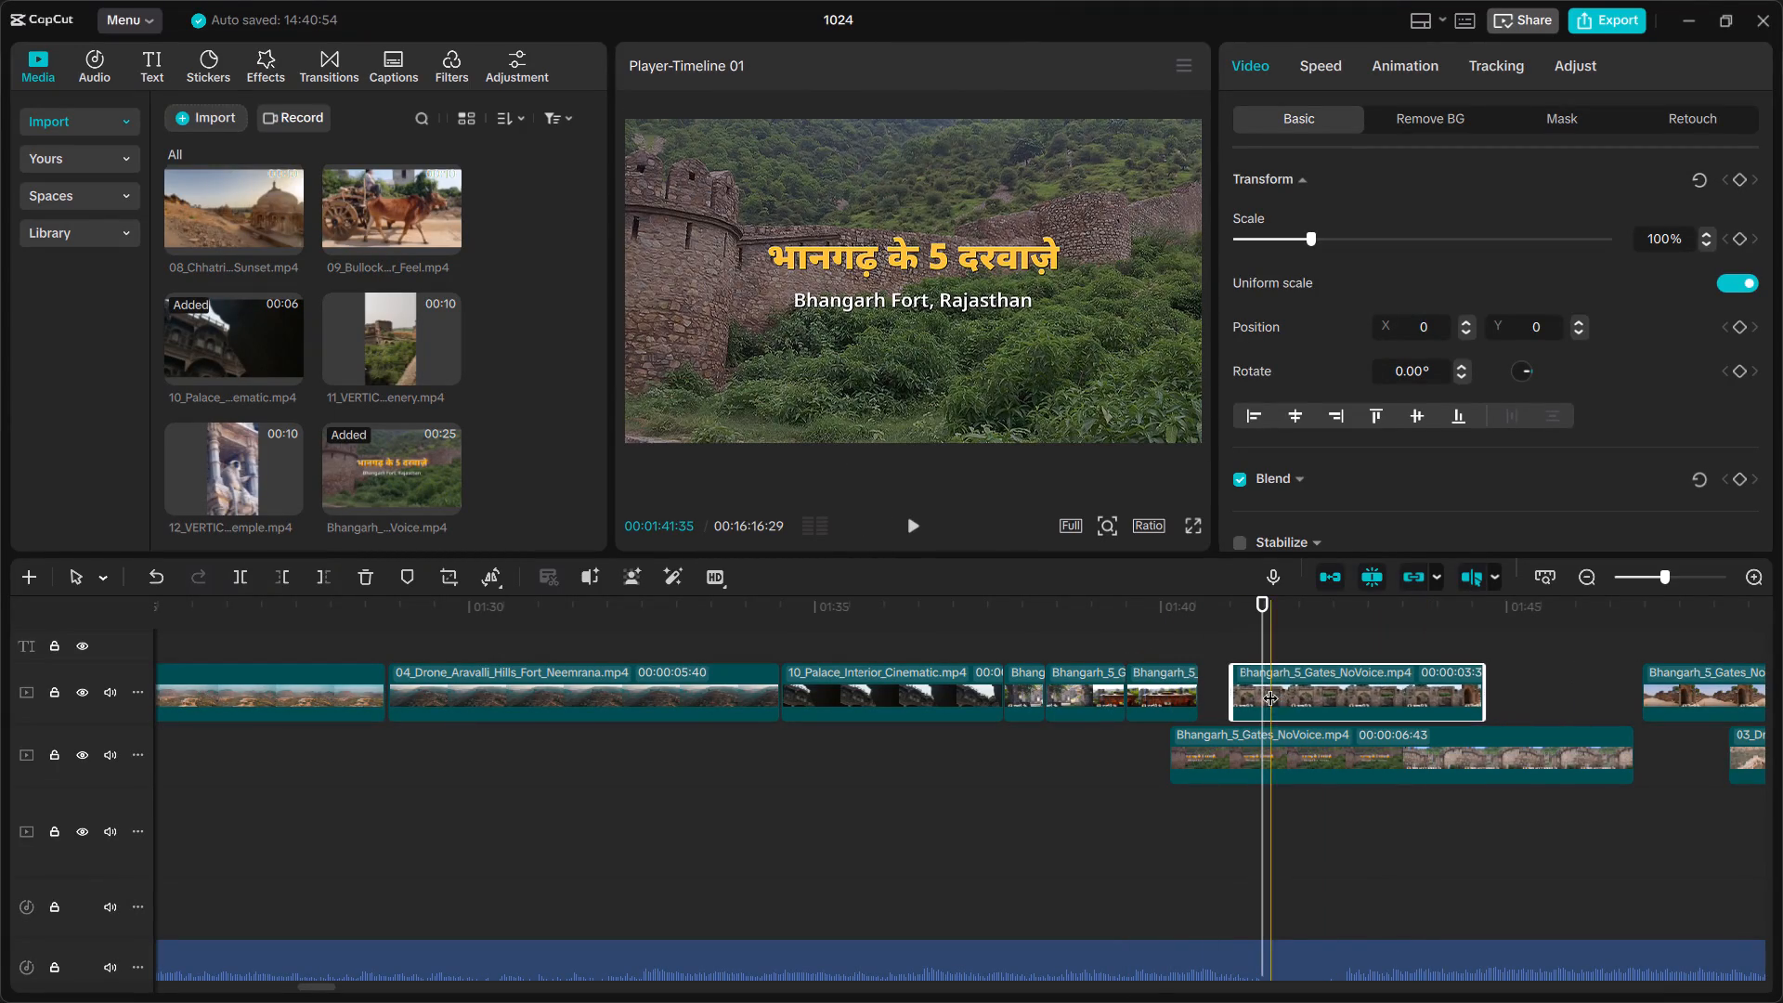
# Play and scrub across the short gate pieces after the palace shot to check the gate 2 to gate 4 cuts.
pyautogui.moveTo(1263, 604); pyautogui.dragTo(565, 605)
pyautogui.press('space')
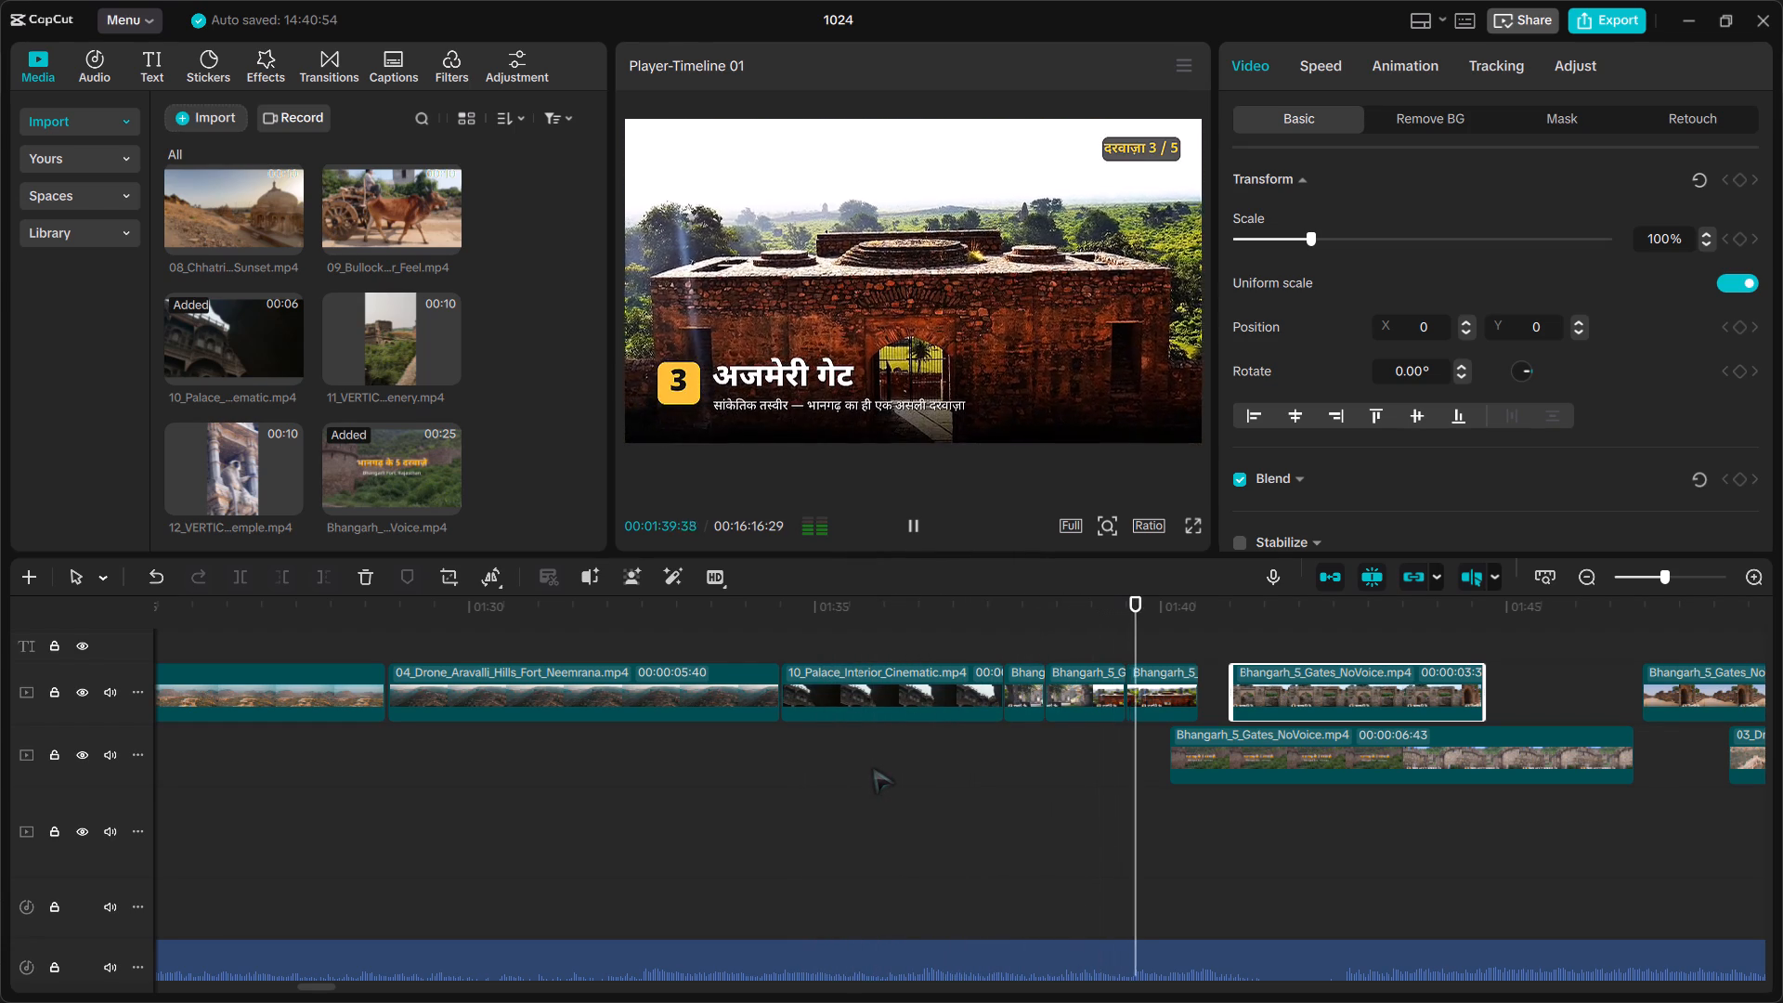
pyautogui.press('space')
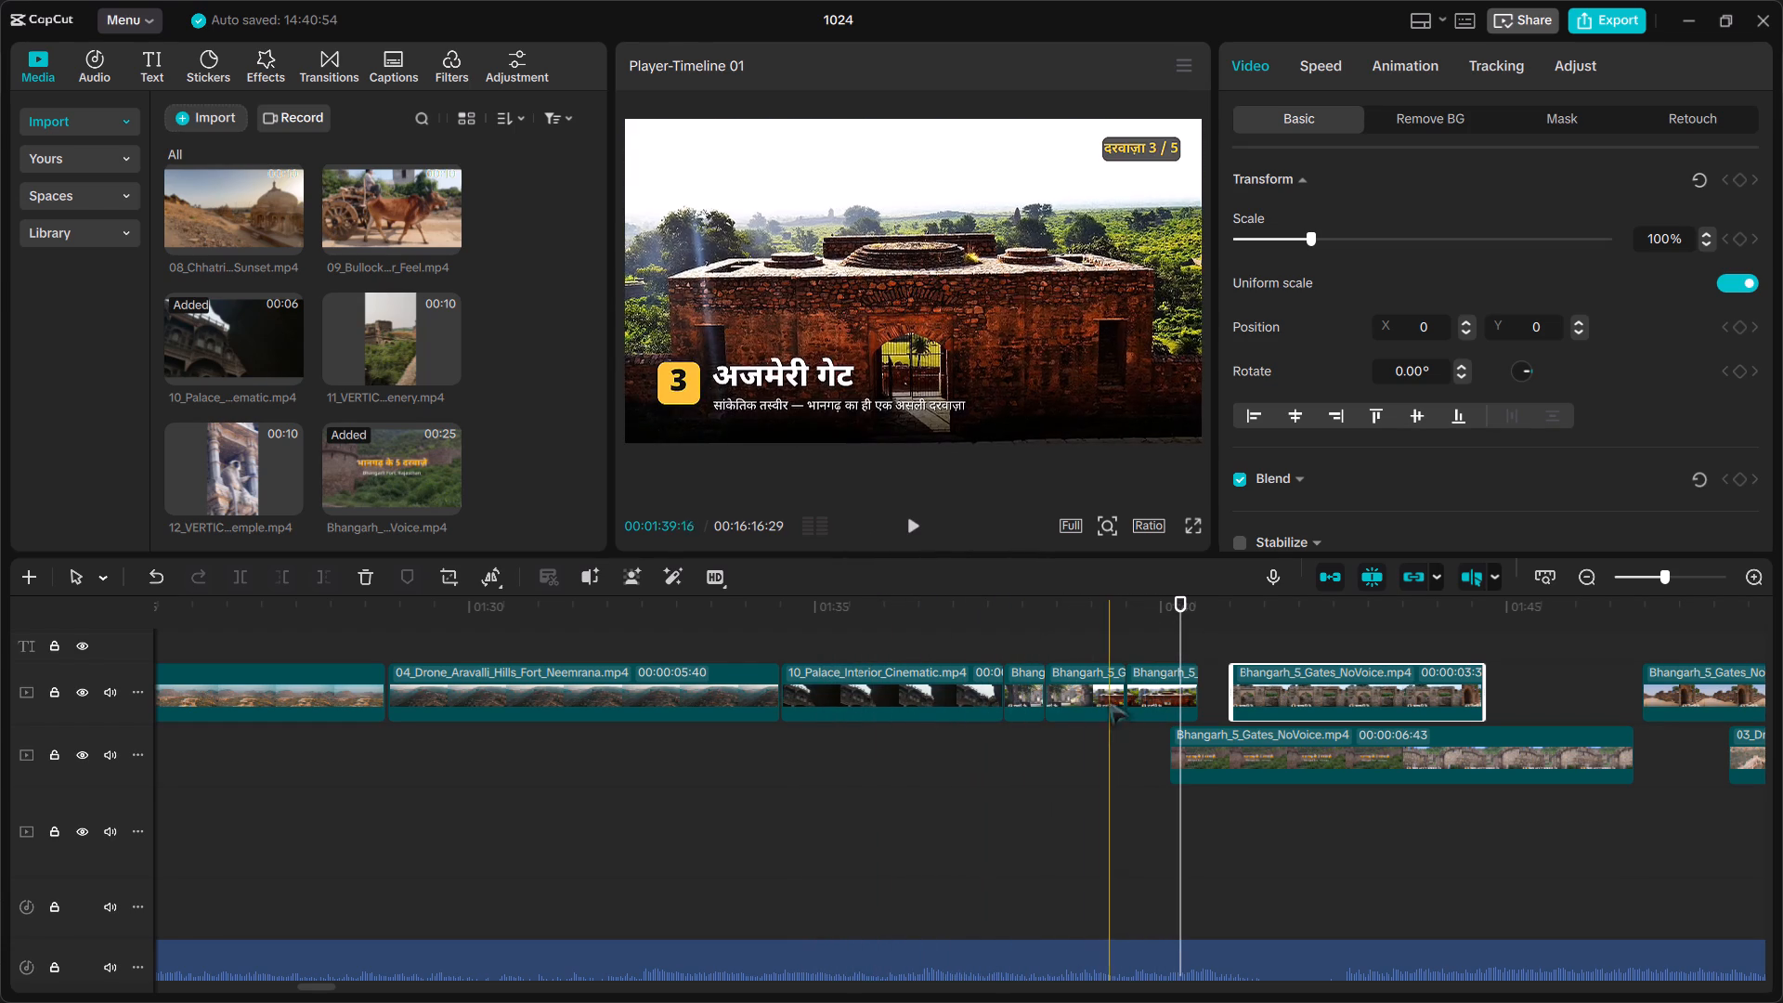
pyautogui.click(1097, 700)
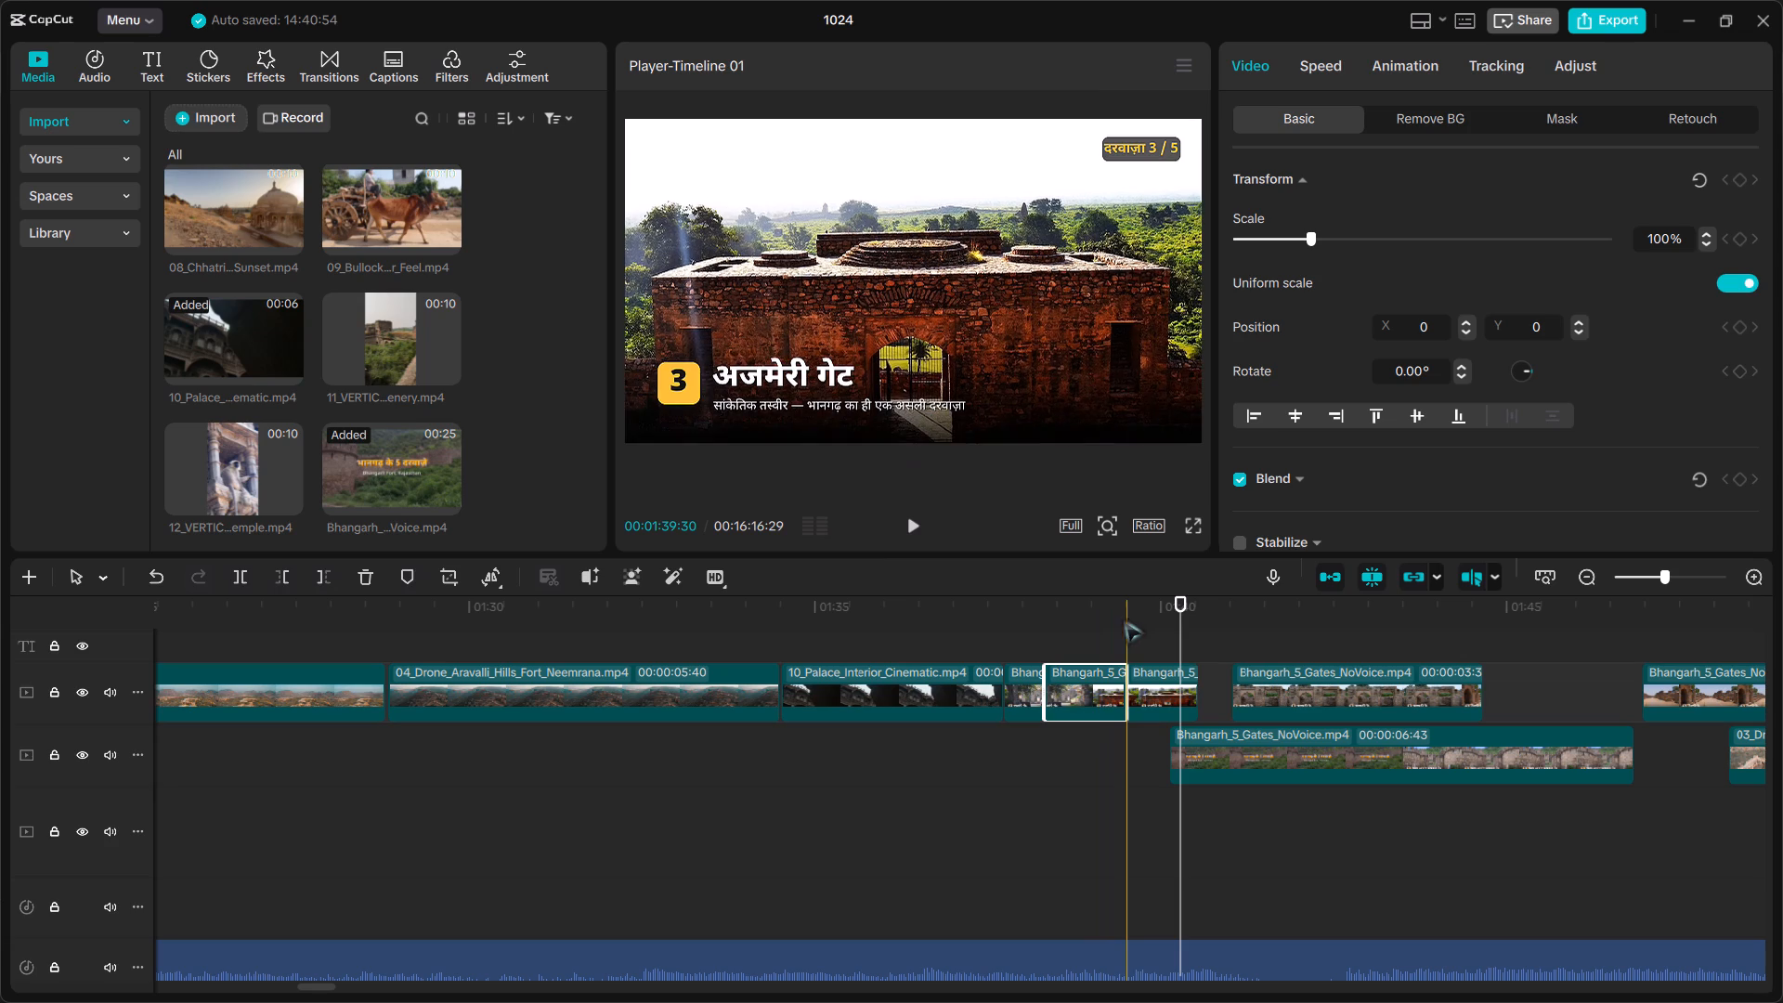
pyautogui.click(1139, 686)
pyautogui.click(1103, 683)
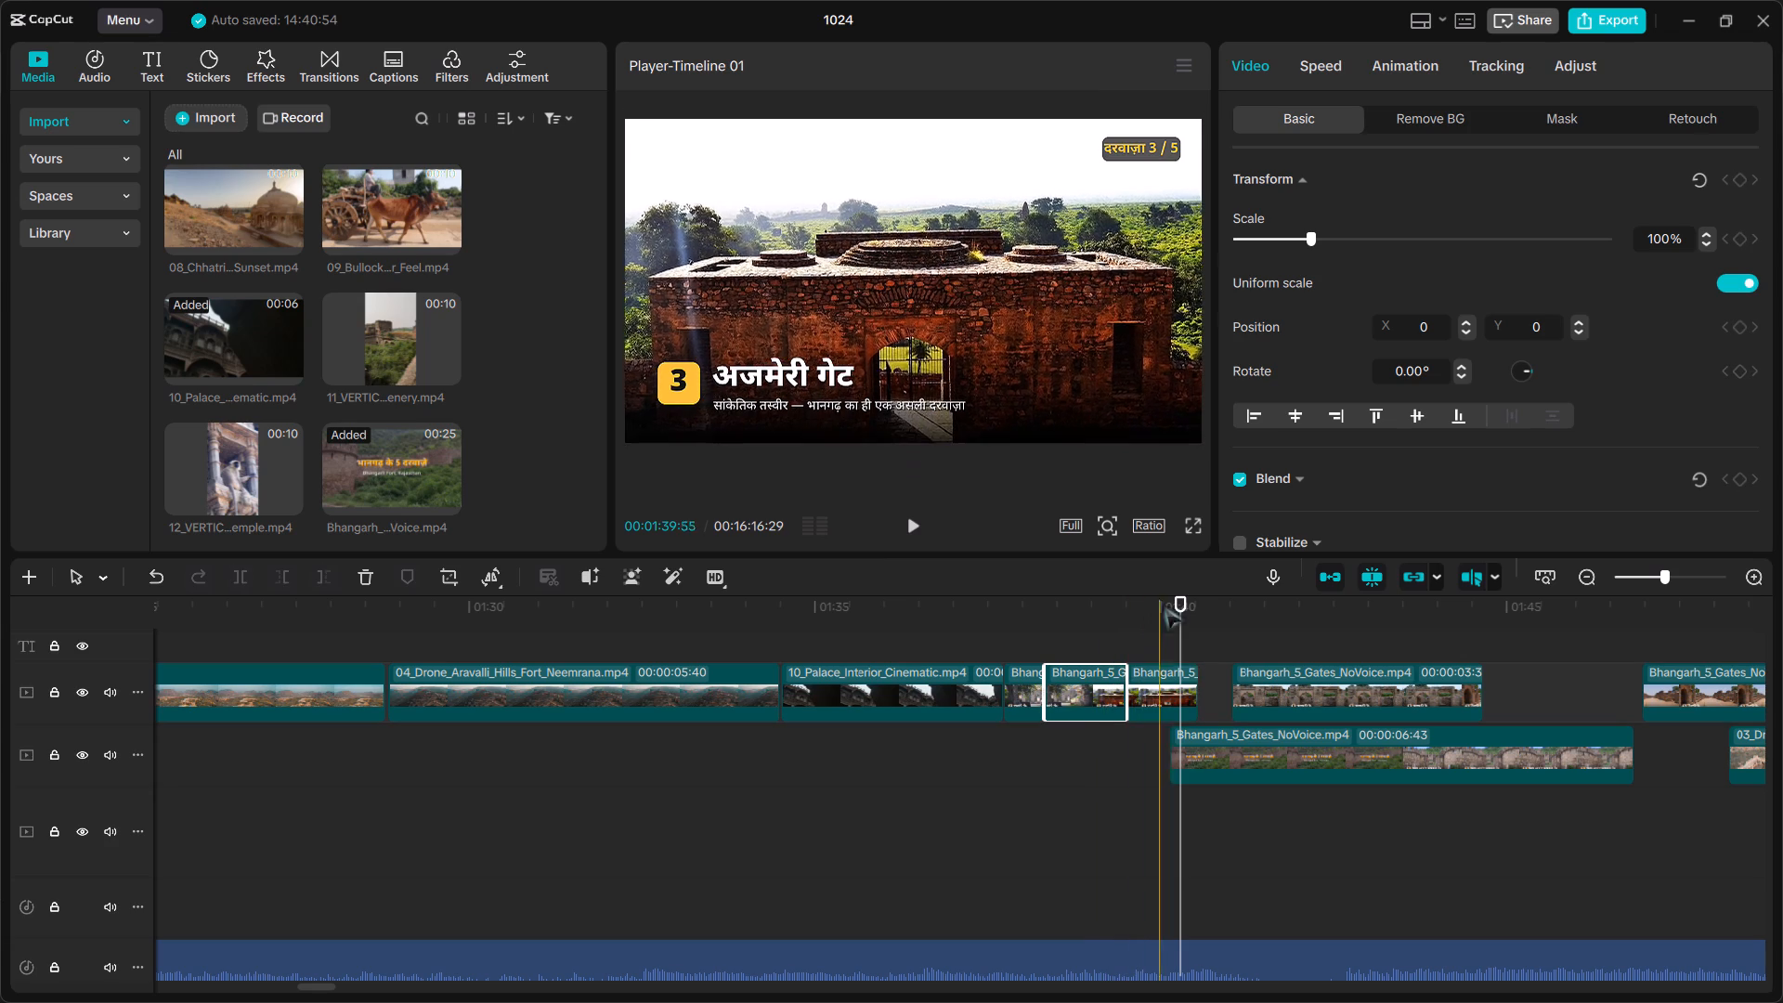
pyautogui.moveTo(1173, 600); pyautogui.dragTo(1050, 639)
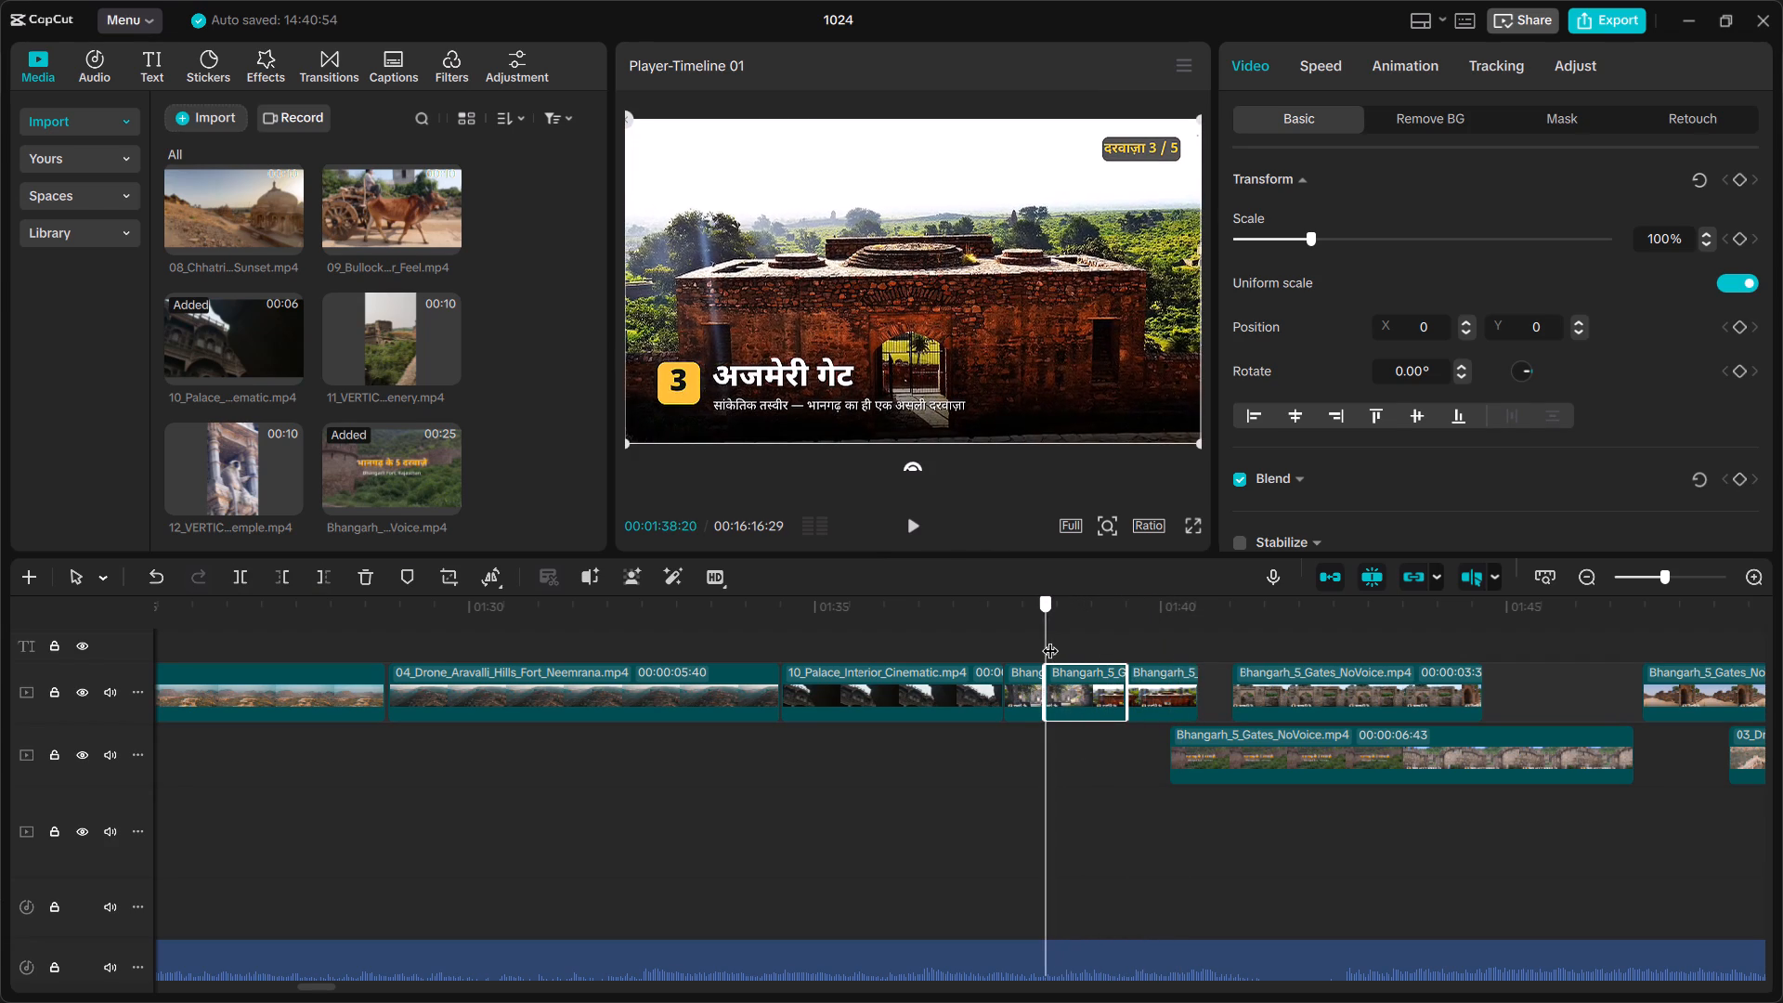
pyautogui.moveTo(1050, 639); pyautogui.dragTo(1188, 651)
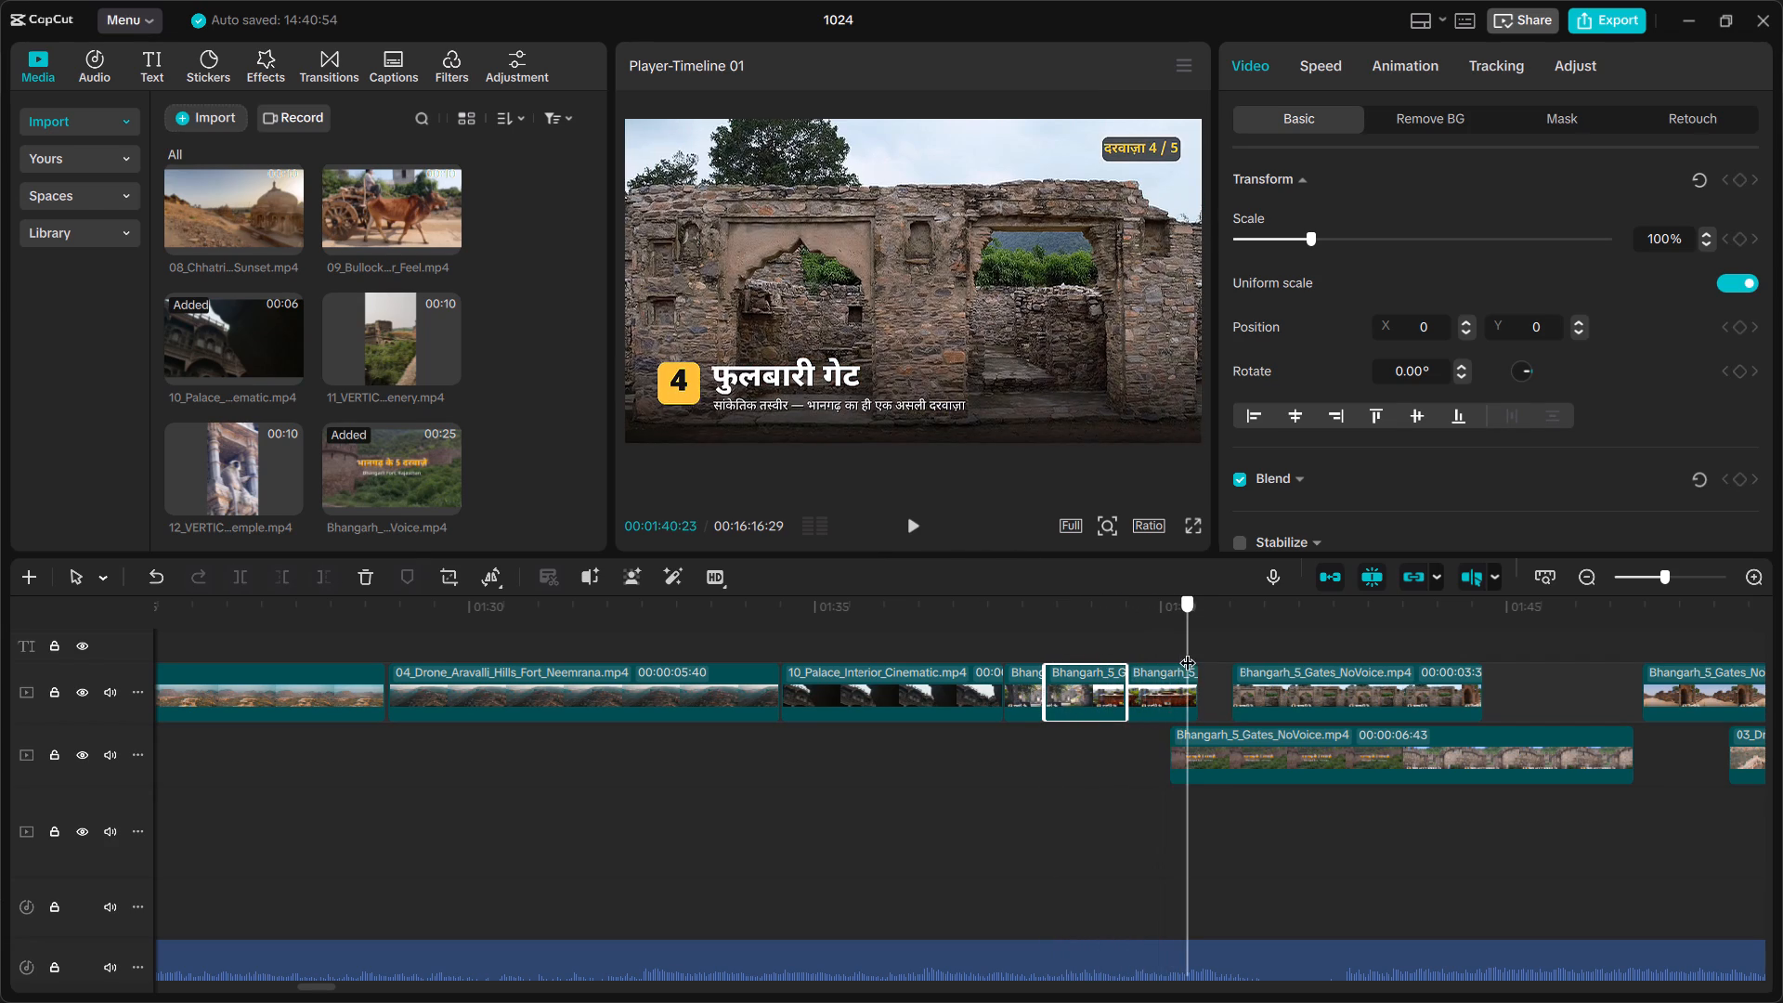
pyautogui.moveTo(1188, 651); pyautogui.dragTo(1139, 656)
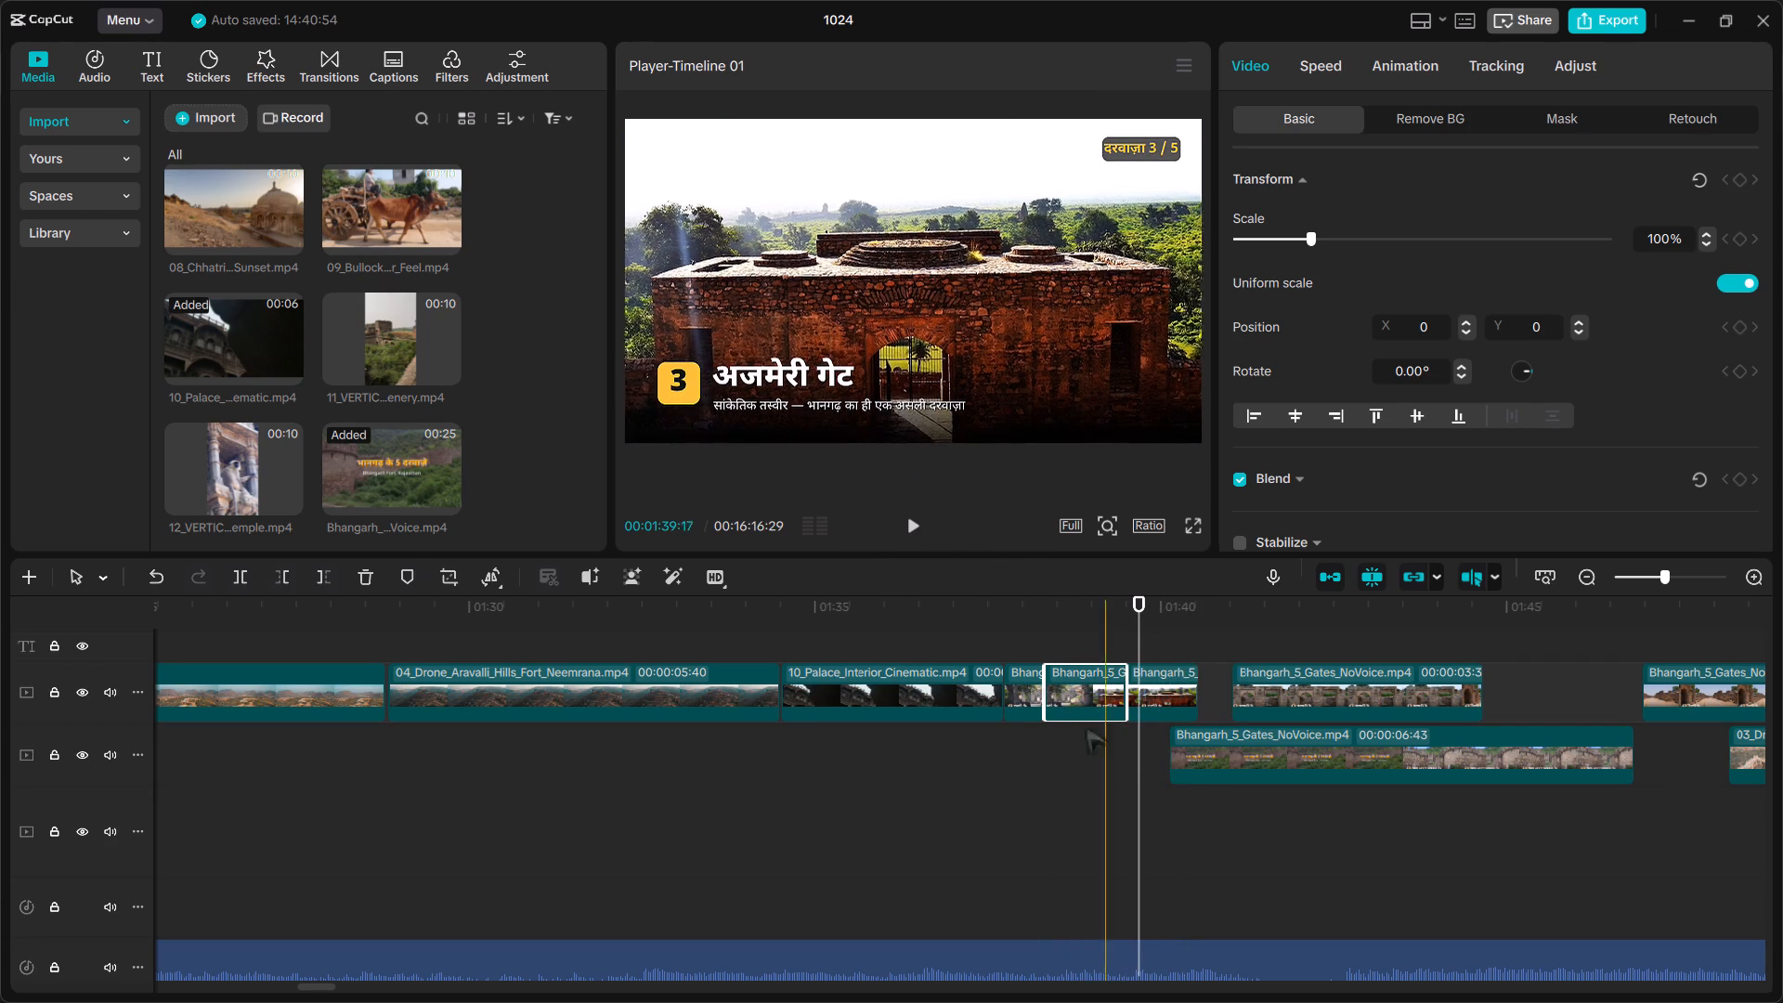
pyautogui.click(1049, 788)
# Split the 00:00:01:03 five-gates piece at 01:40:04, just after the gate 4 section begins.
pyautogui.keyDown('ctrl'); pyautogui.scroll(2, 1194, 819); pyautogui.keyUp('ctrl')
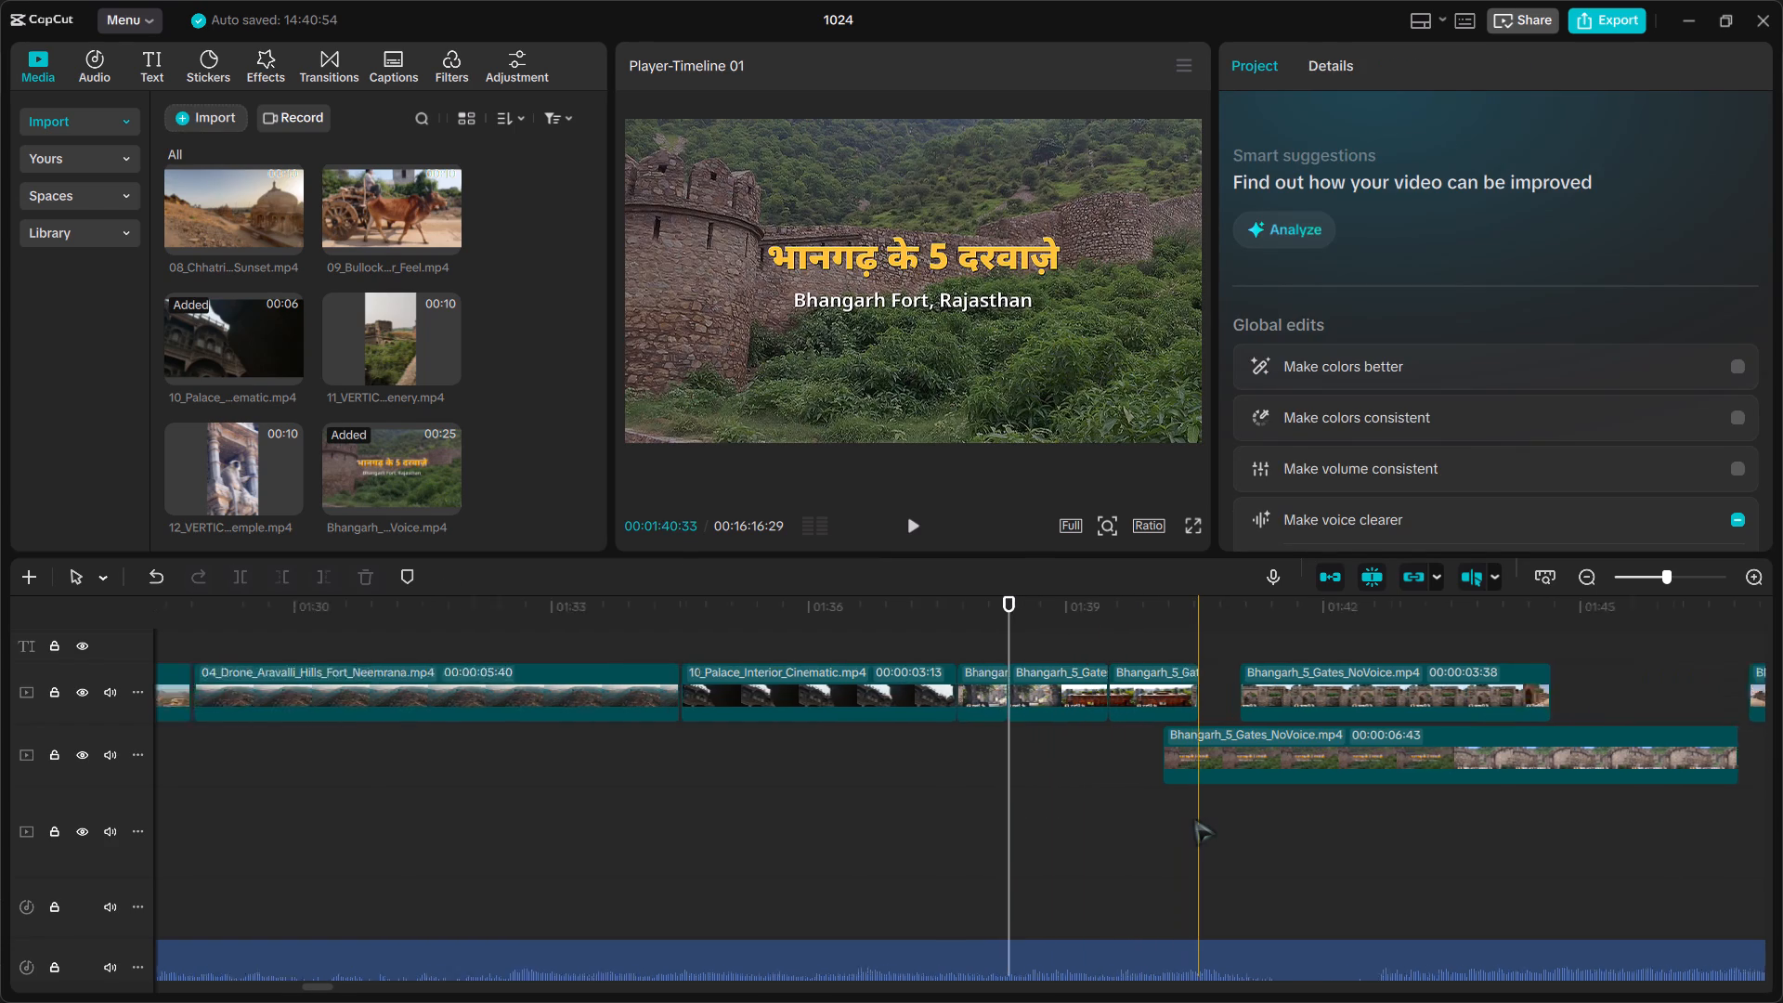
pyautogui.keyDown('ctrl'); pyautogui.scroll(19, 1194, 819); pyautogui.keyUp('ctrl')
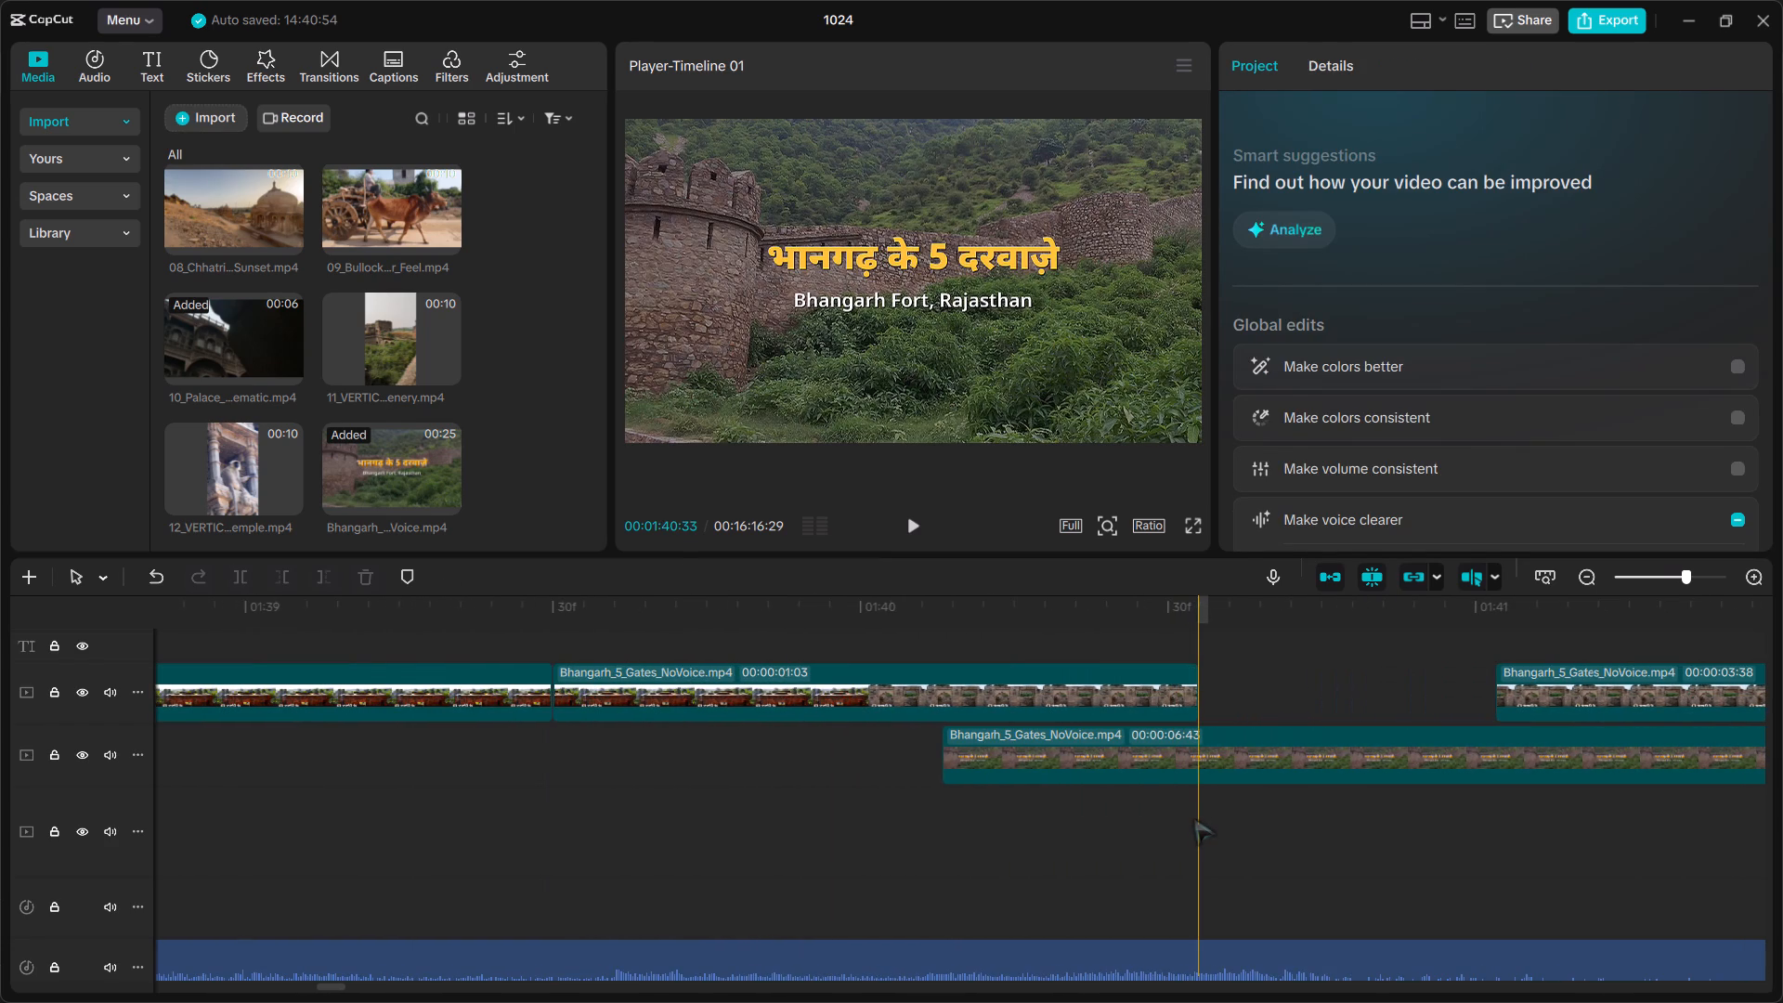
pyautogui.click(809, 695)
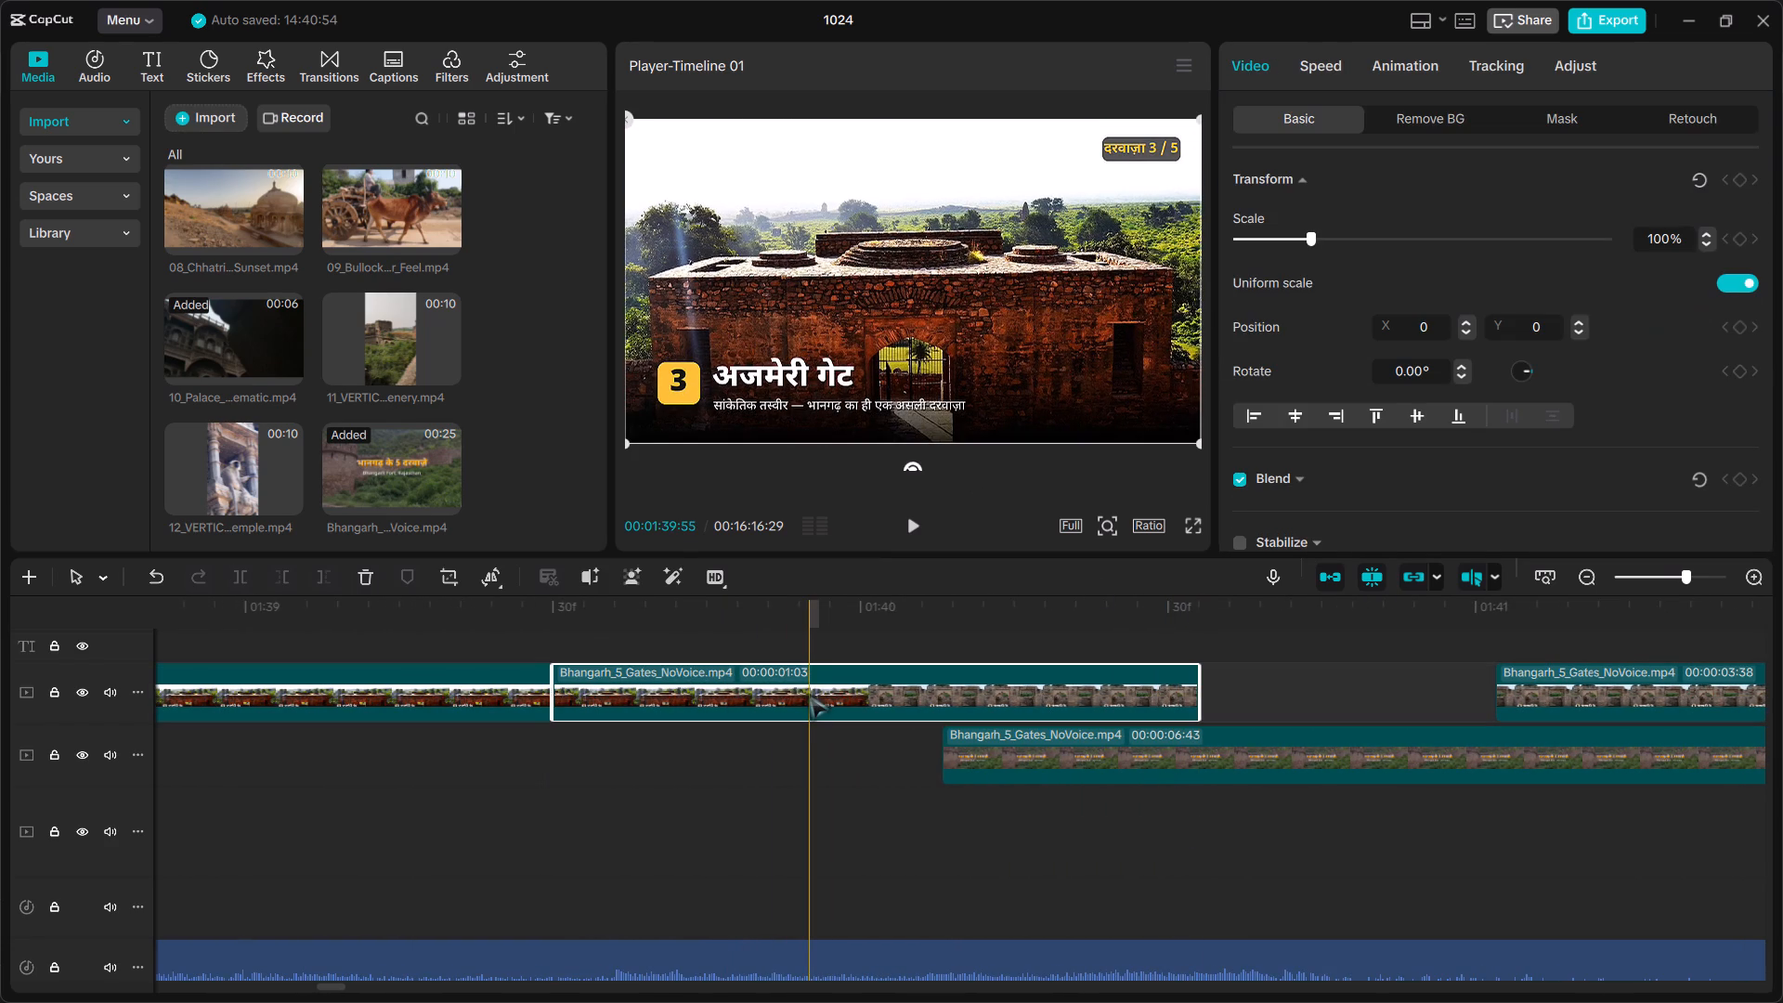
pyautogui.click(809, 626)
pyautogui.moveTo(809, 619); pyautogui.dragTo(817, 620)
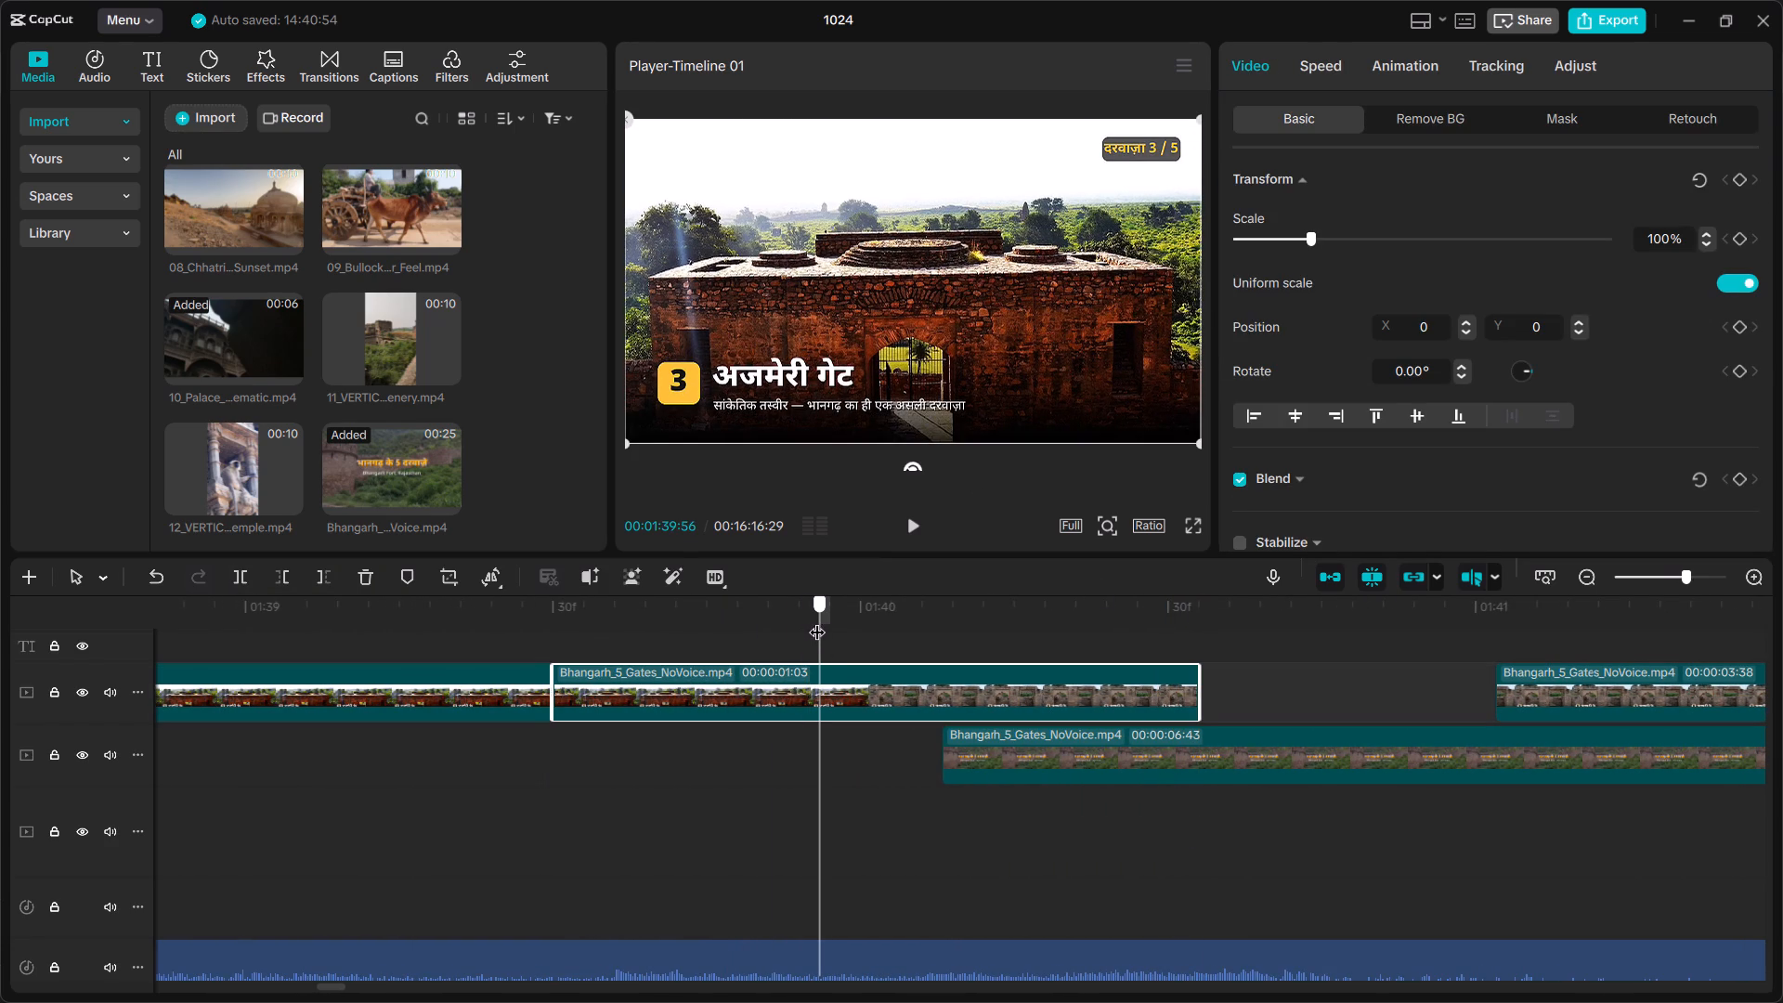
pyautogui.moveTo(817, 620); pyautogui.dragTo(864, 654)
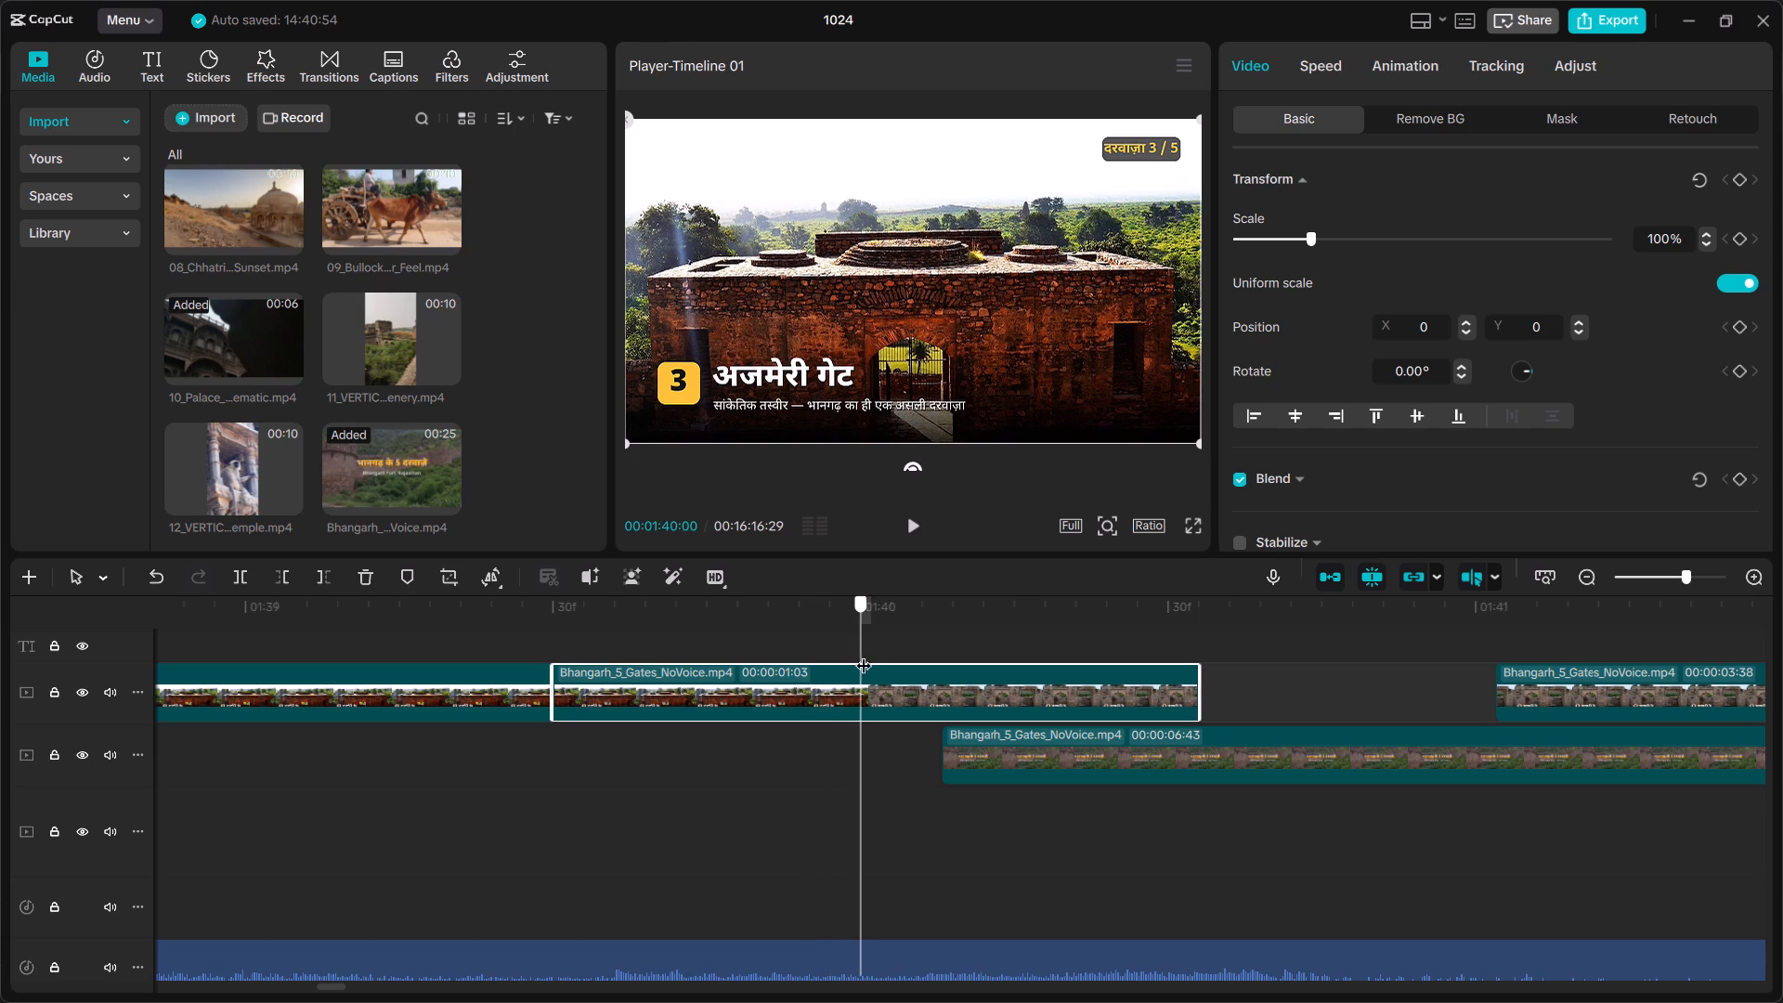
pyautogui.moveTo(864, 654); pyautogui.dragTo(875, 670)
pyautogui.click(875, 670)
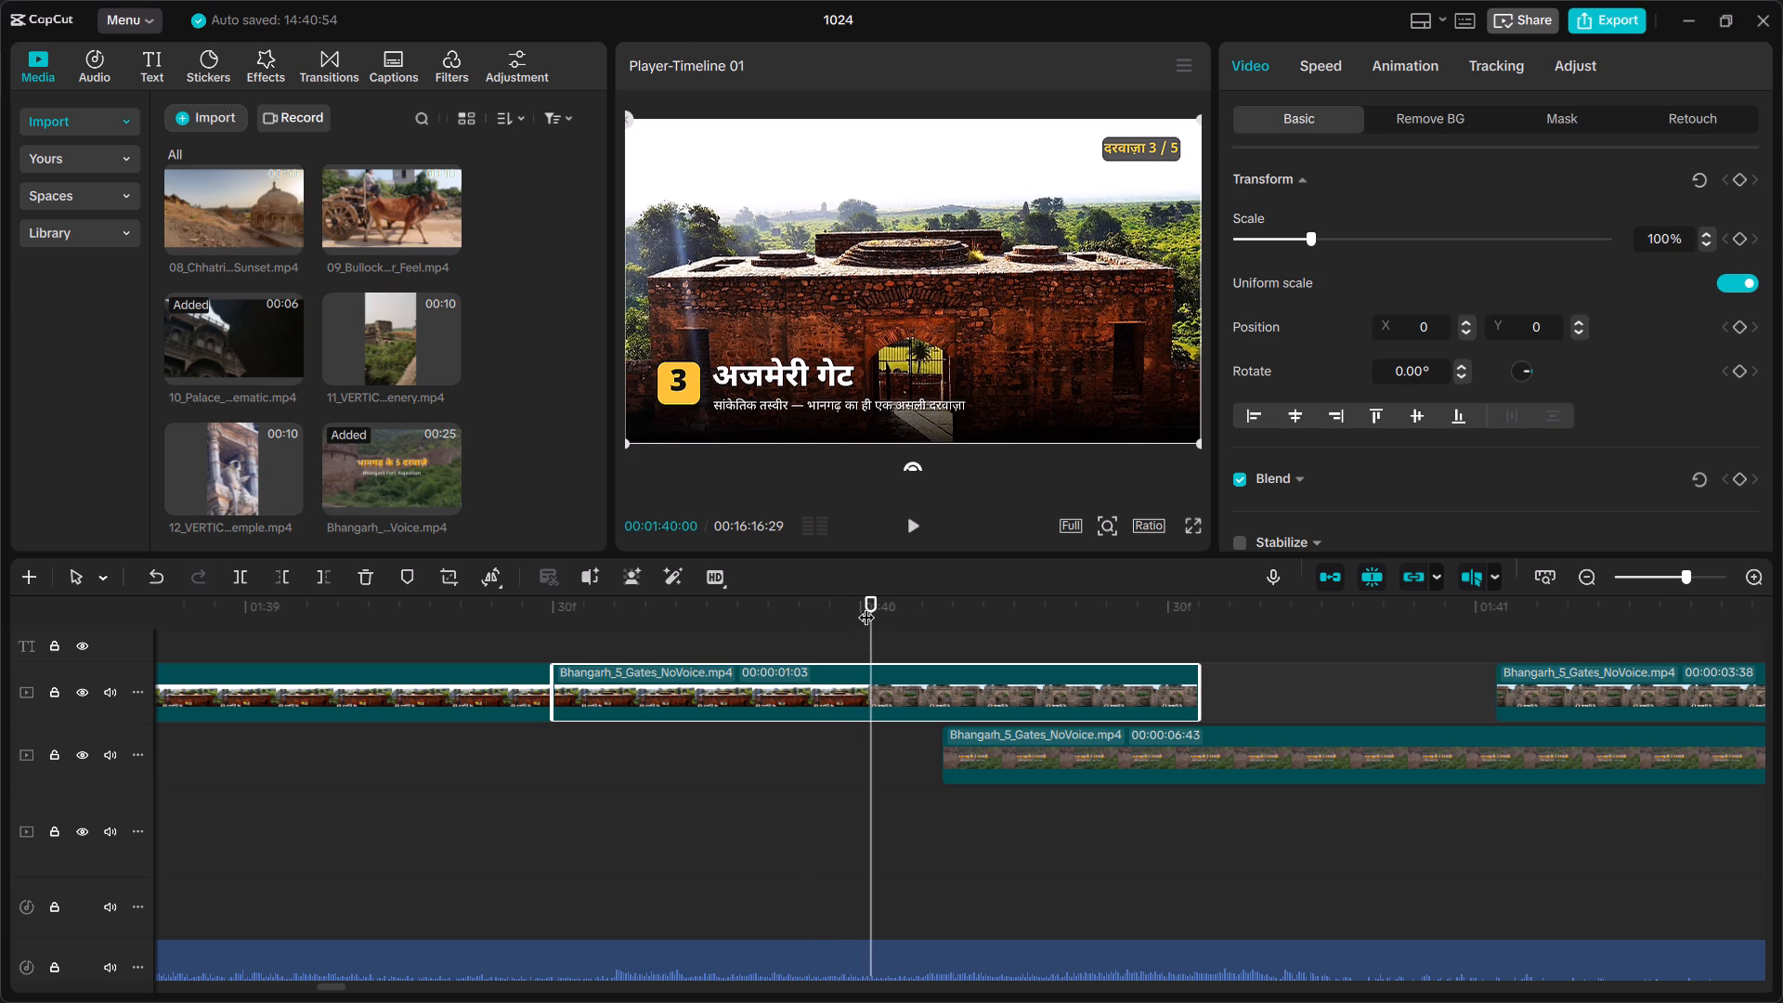
pyautogui.moveTo(866, 606); pyautogui.dragTo(900, 611)
pyautogui.click(843, 677)
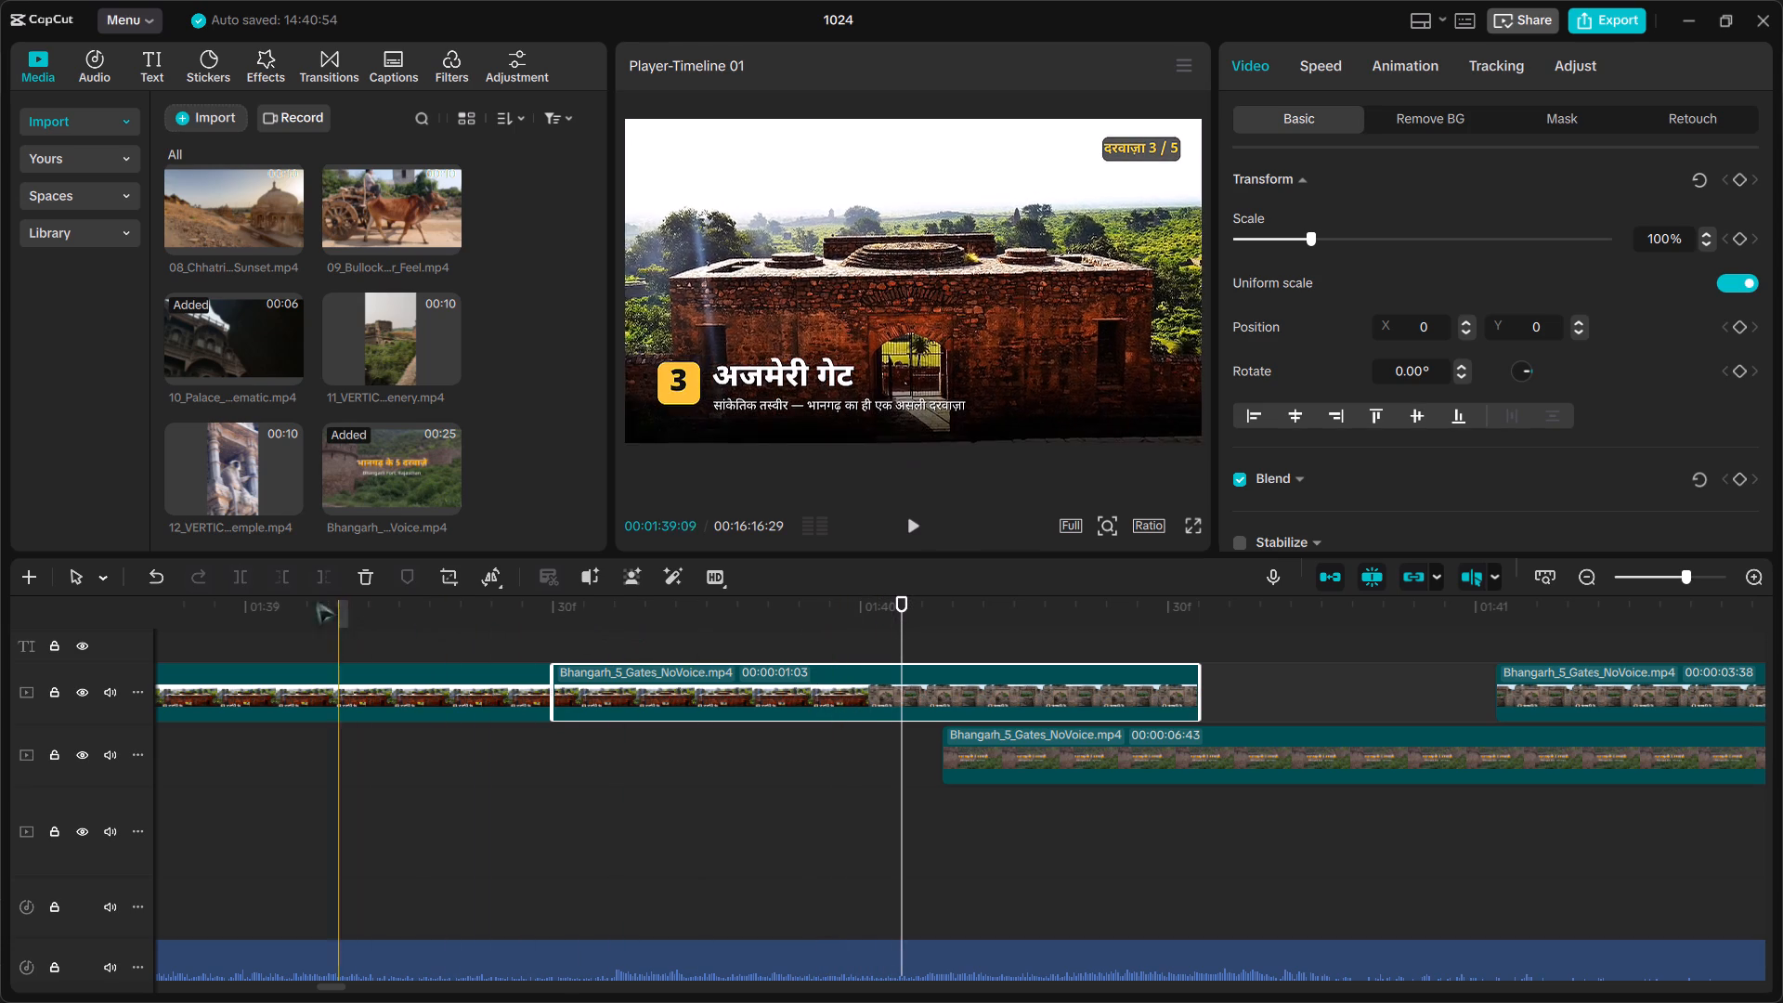
pyautogui.click(242, 575)
# Delete the gate 3 part before the new split and move the gate 4 remainder back to meet the preceding gate 3 piece.
pyautogui.click(670, 720)
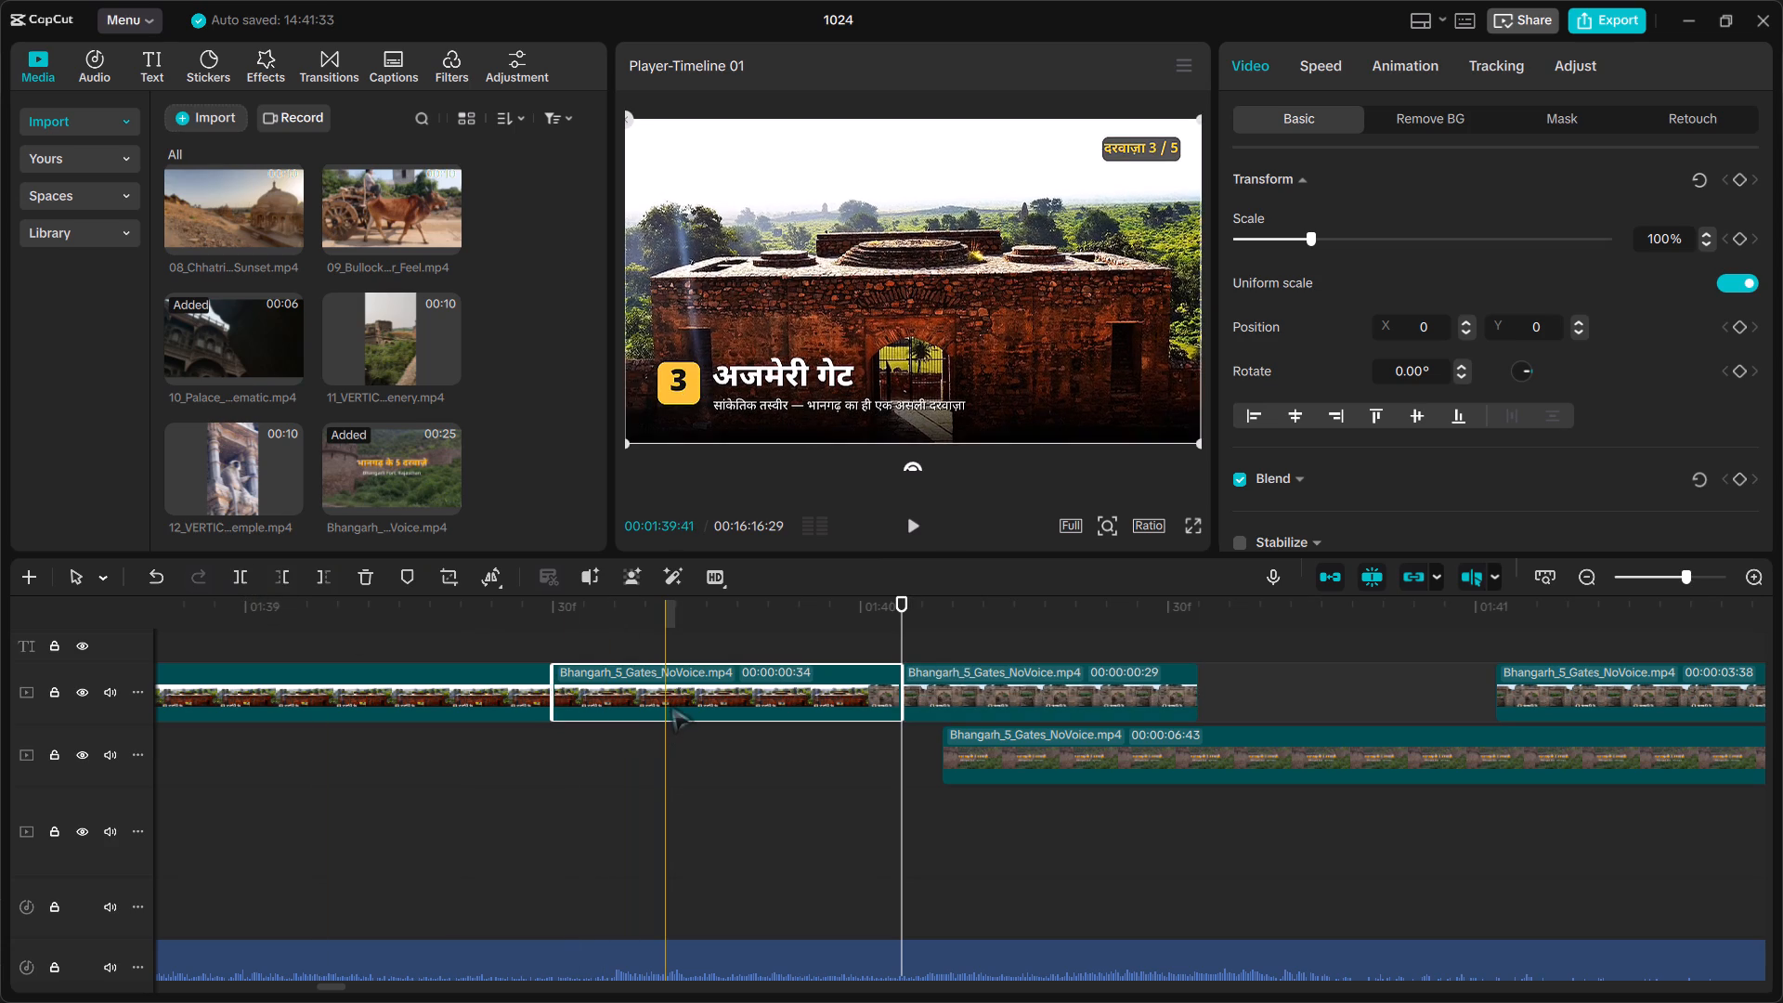
pyautogui.press('Delete')
pyautogui.moveTo(944, 699); pyautogui.dragTo(601, 708)
# Move the 00:00:03:38 gate 4 piece earlier to start at about 01:40, just after the short gate 4 piece.
pyautogui.moveTo(1535, 692); pyautogui.dragTo(856, 690)
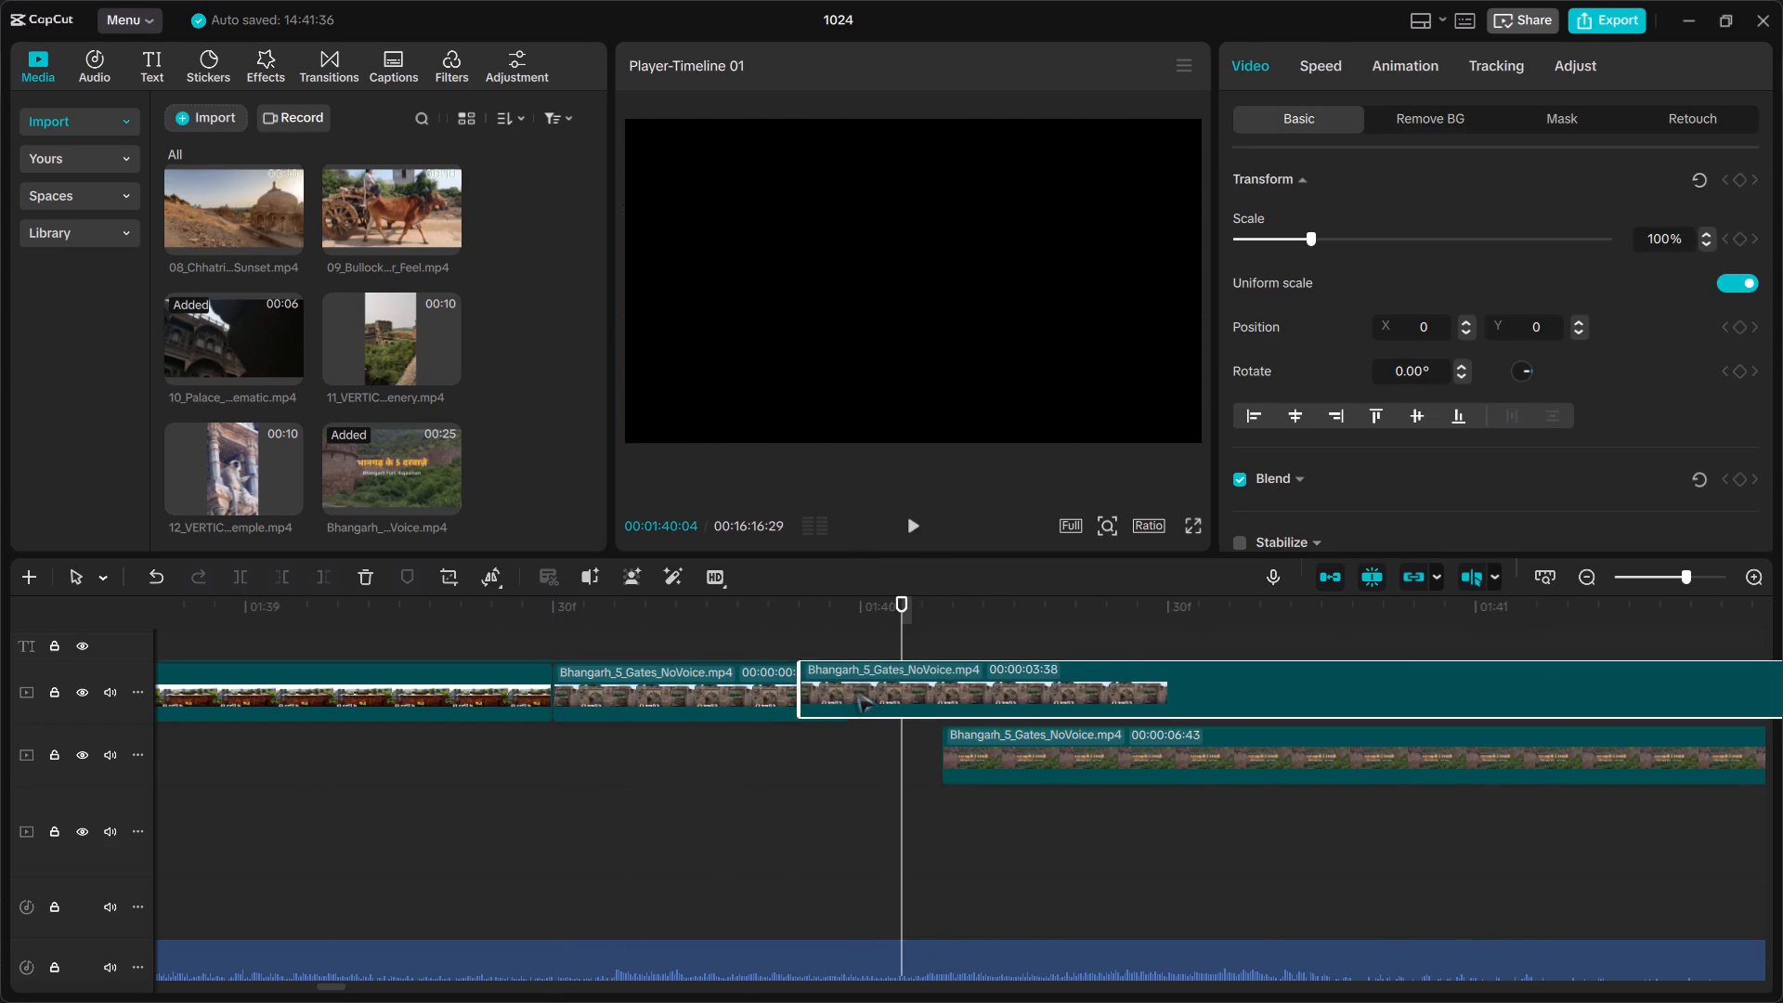
pyautogui.moveTo(856, 690); pyautogui.dragTo(898, 696)
# Find where gate 5 begins in the 00:00:03:38 piece and trim away everything before 01:43:05.
pyautogui.moveTo(902, 603); pyautogui.dragTo(634, 623)
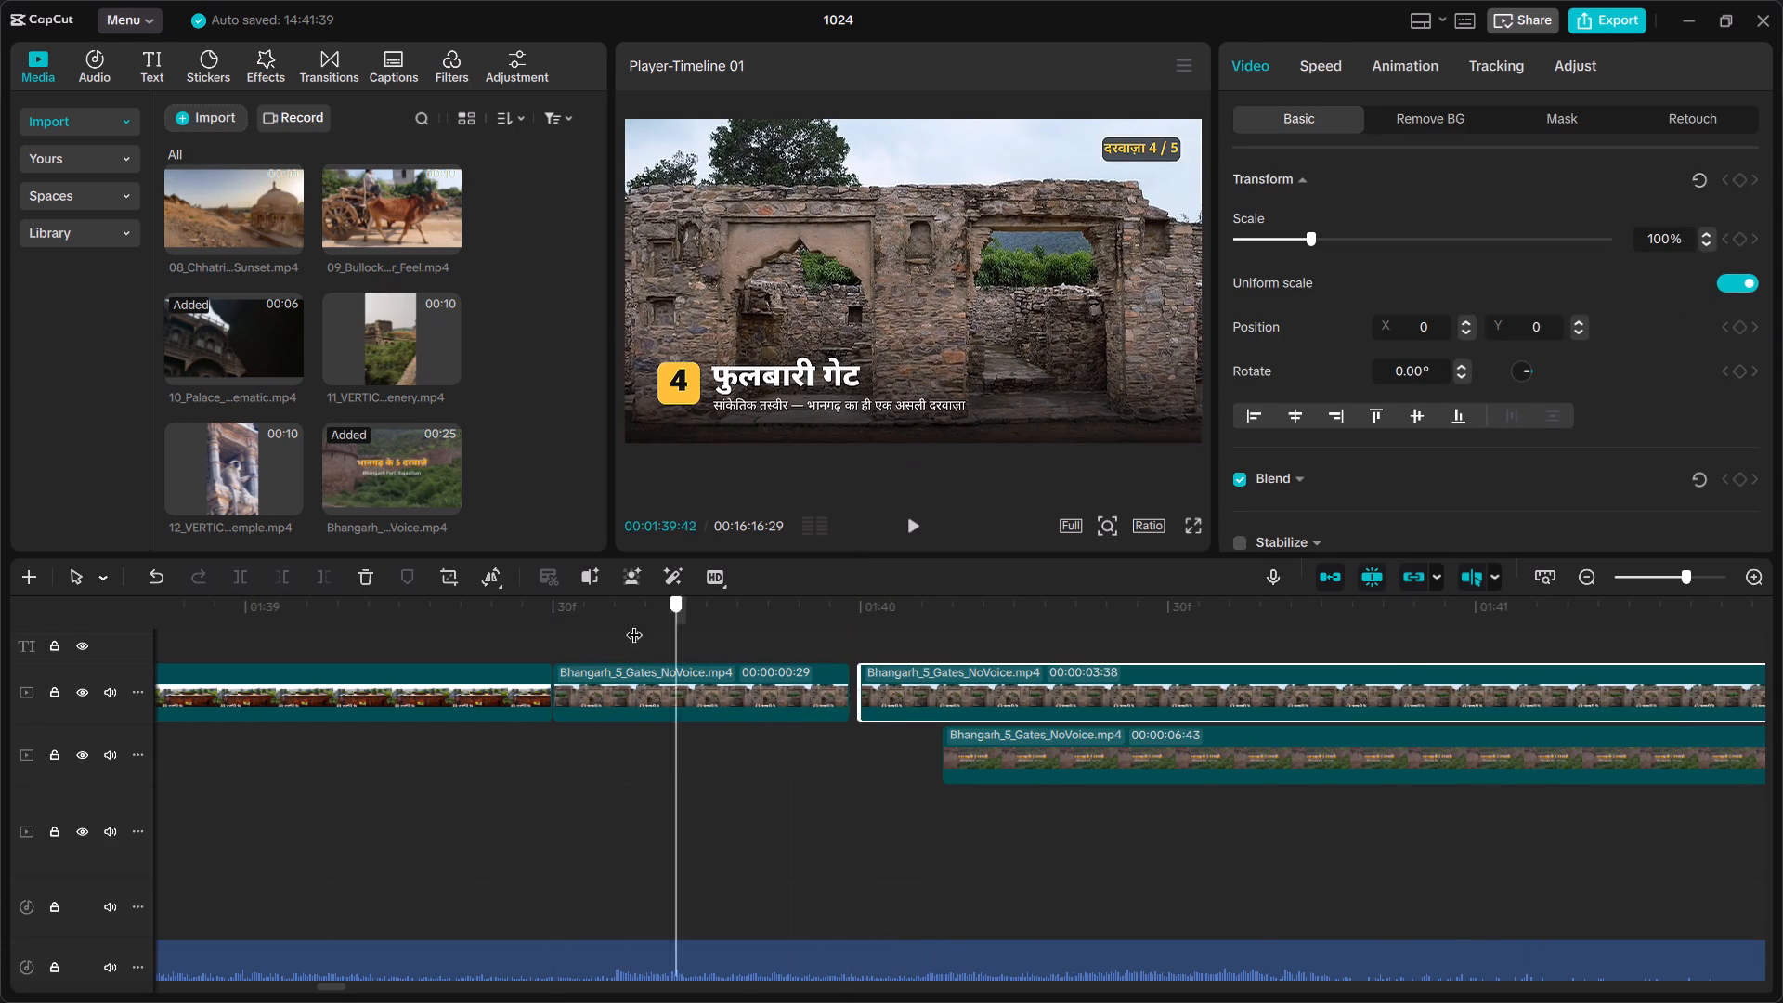
pyautogui.moveTo(634, 623); pyautogui.dragTo(924, 629)
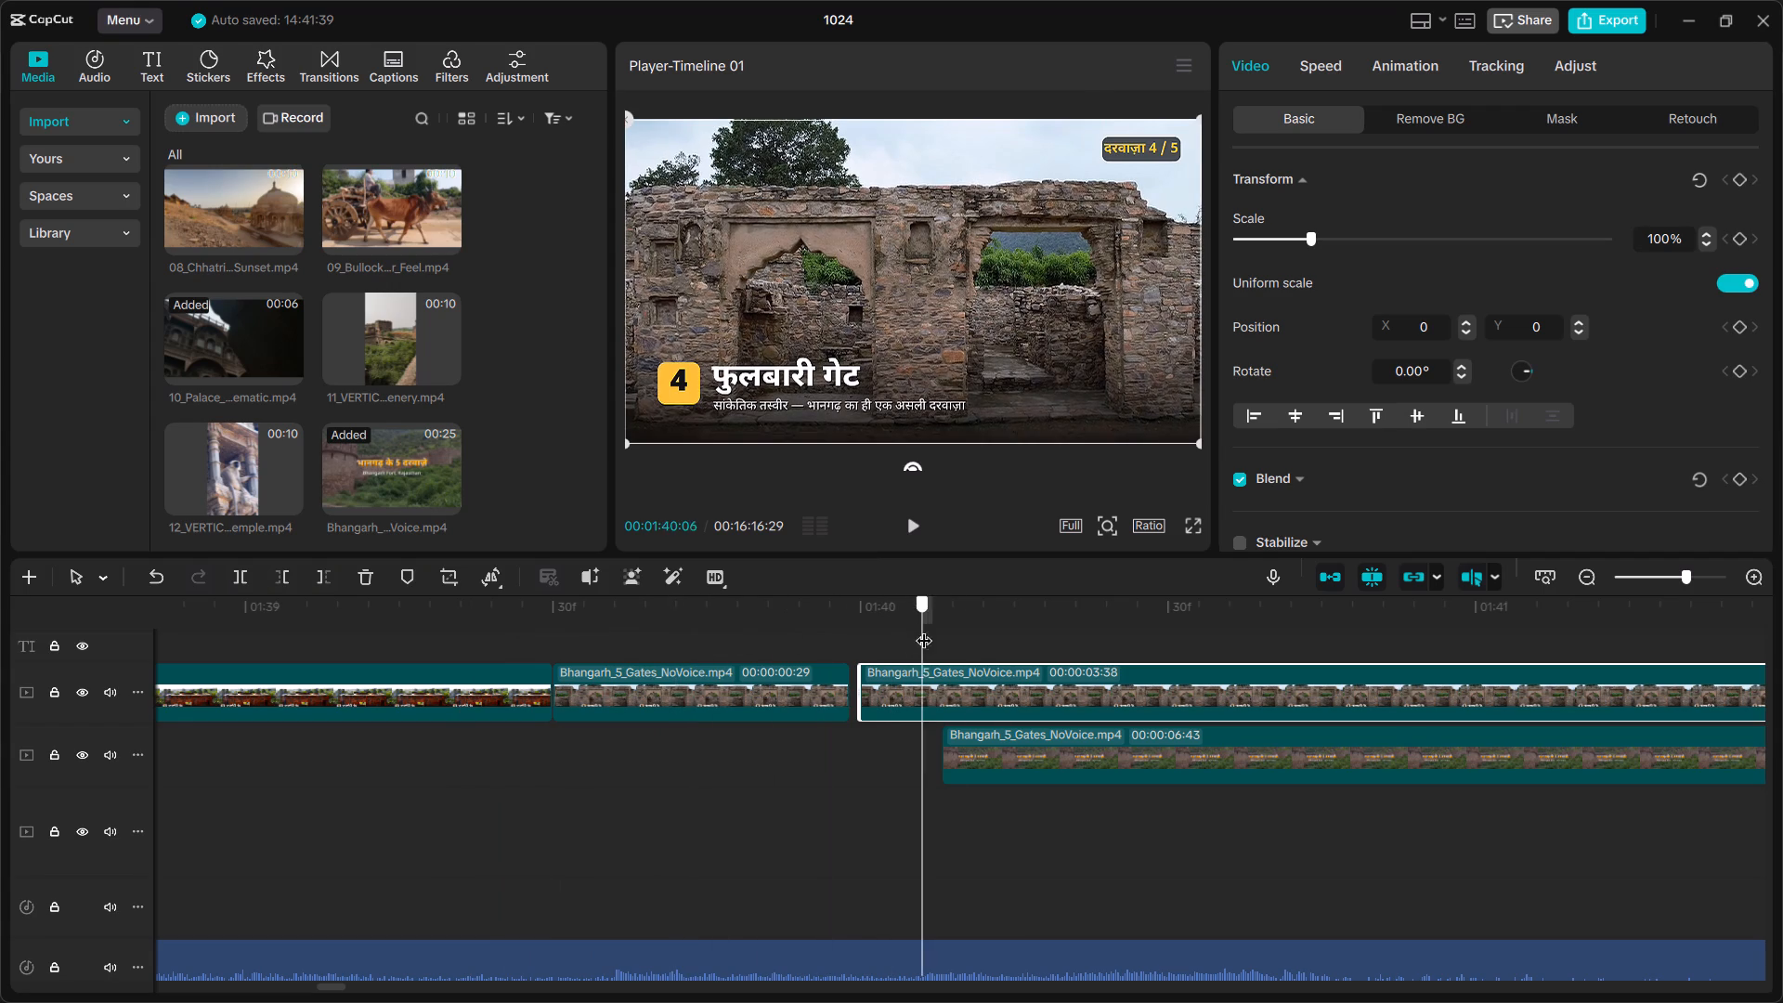
pyautogui.moveTo(924, 629); pyautogui.dragTo(1566, 646)
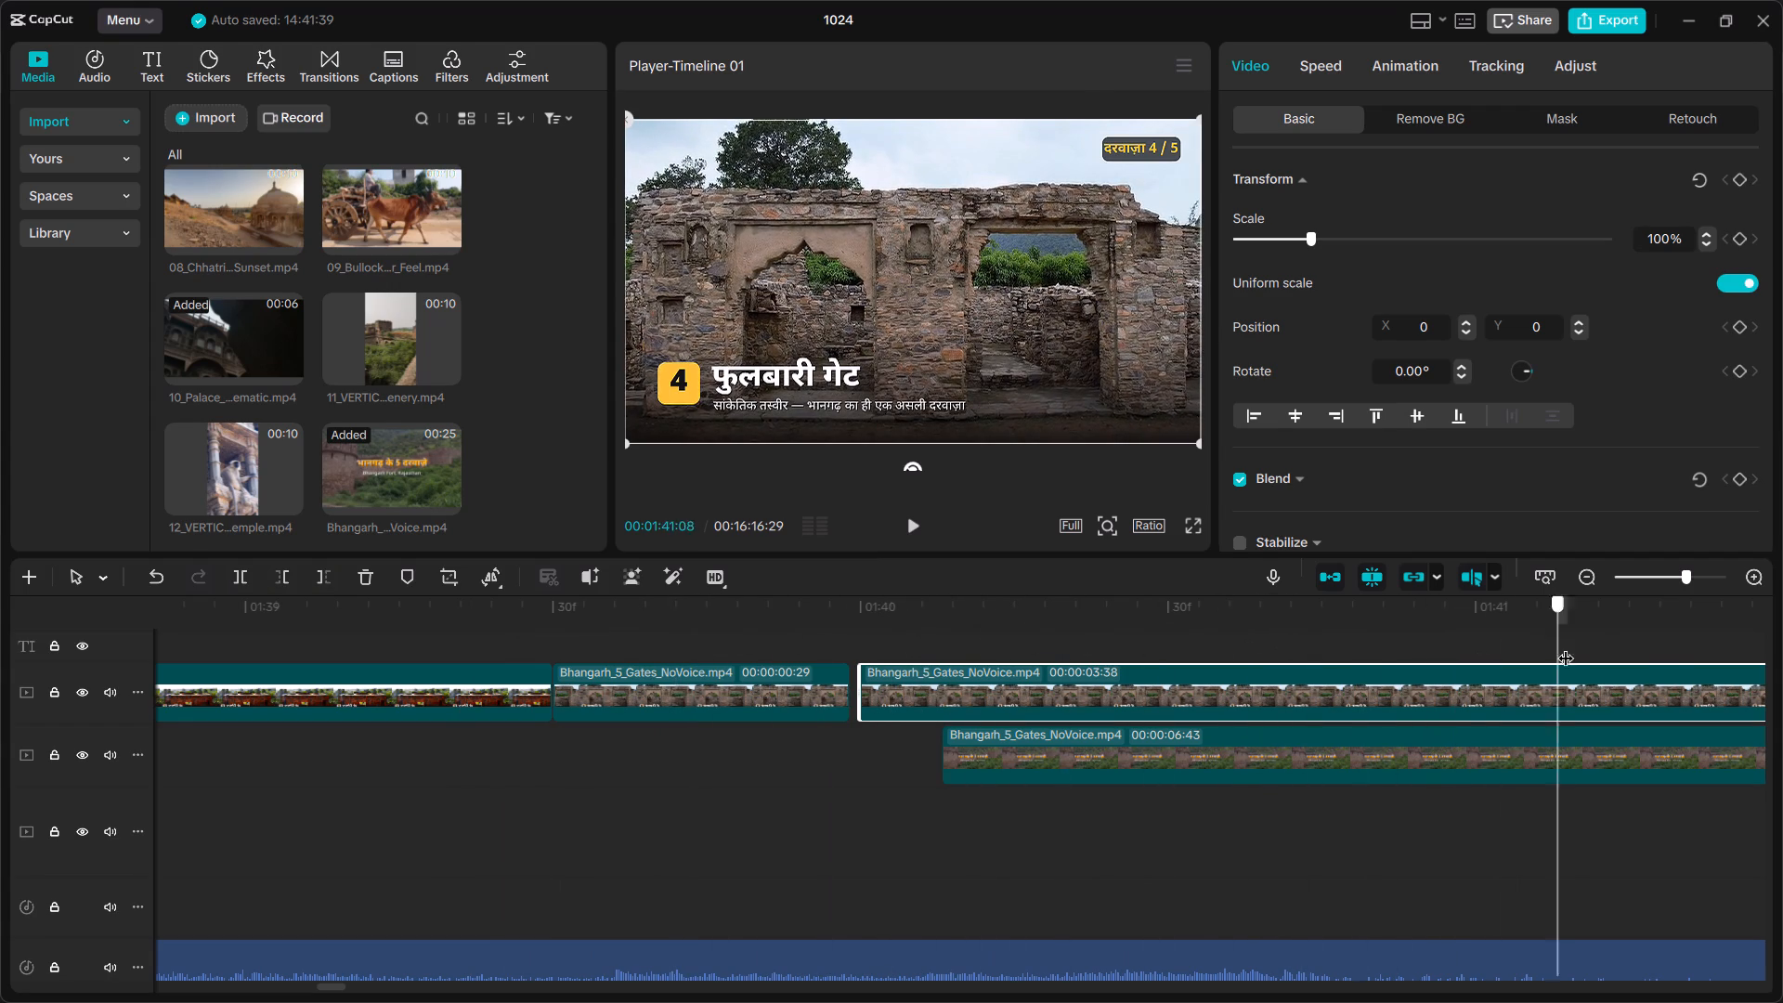
pyautogui.moveTo(1566, 646); pyautogui.dragTo(1670, 640)
pyautogui.moveTo(1746, 644); pyautogui.dragTo(1670, 640, button='right')
pyautogui.click(1338, 679)
pyautogui.click(1389, 687)
pyautogui.moveTo(1724, 615); pyautogui.dragTo(1641, 617)
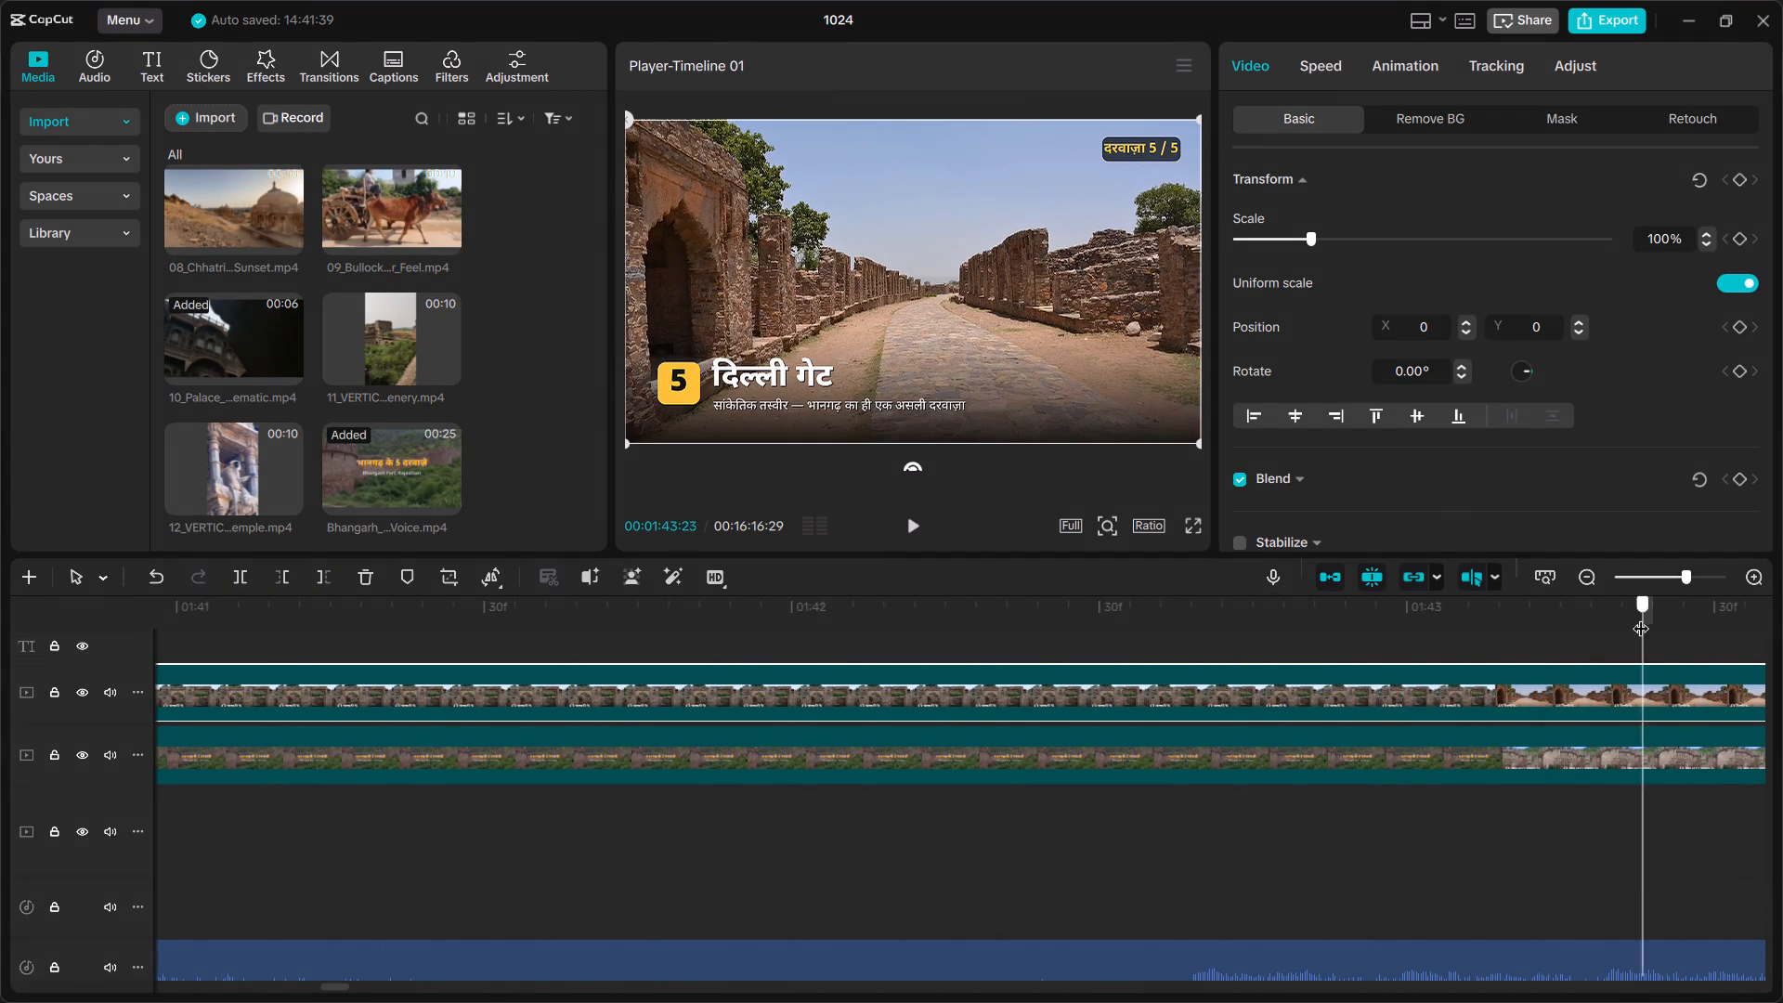
pyautogui.moveTo(1641, 617); pyautogui.dragTo(1302, 643)
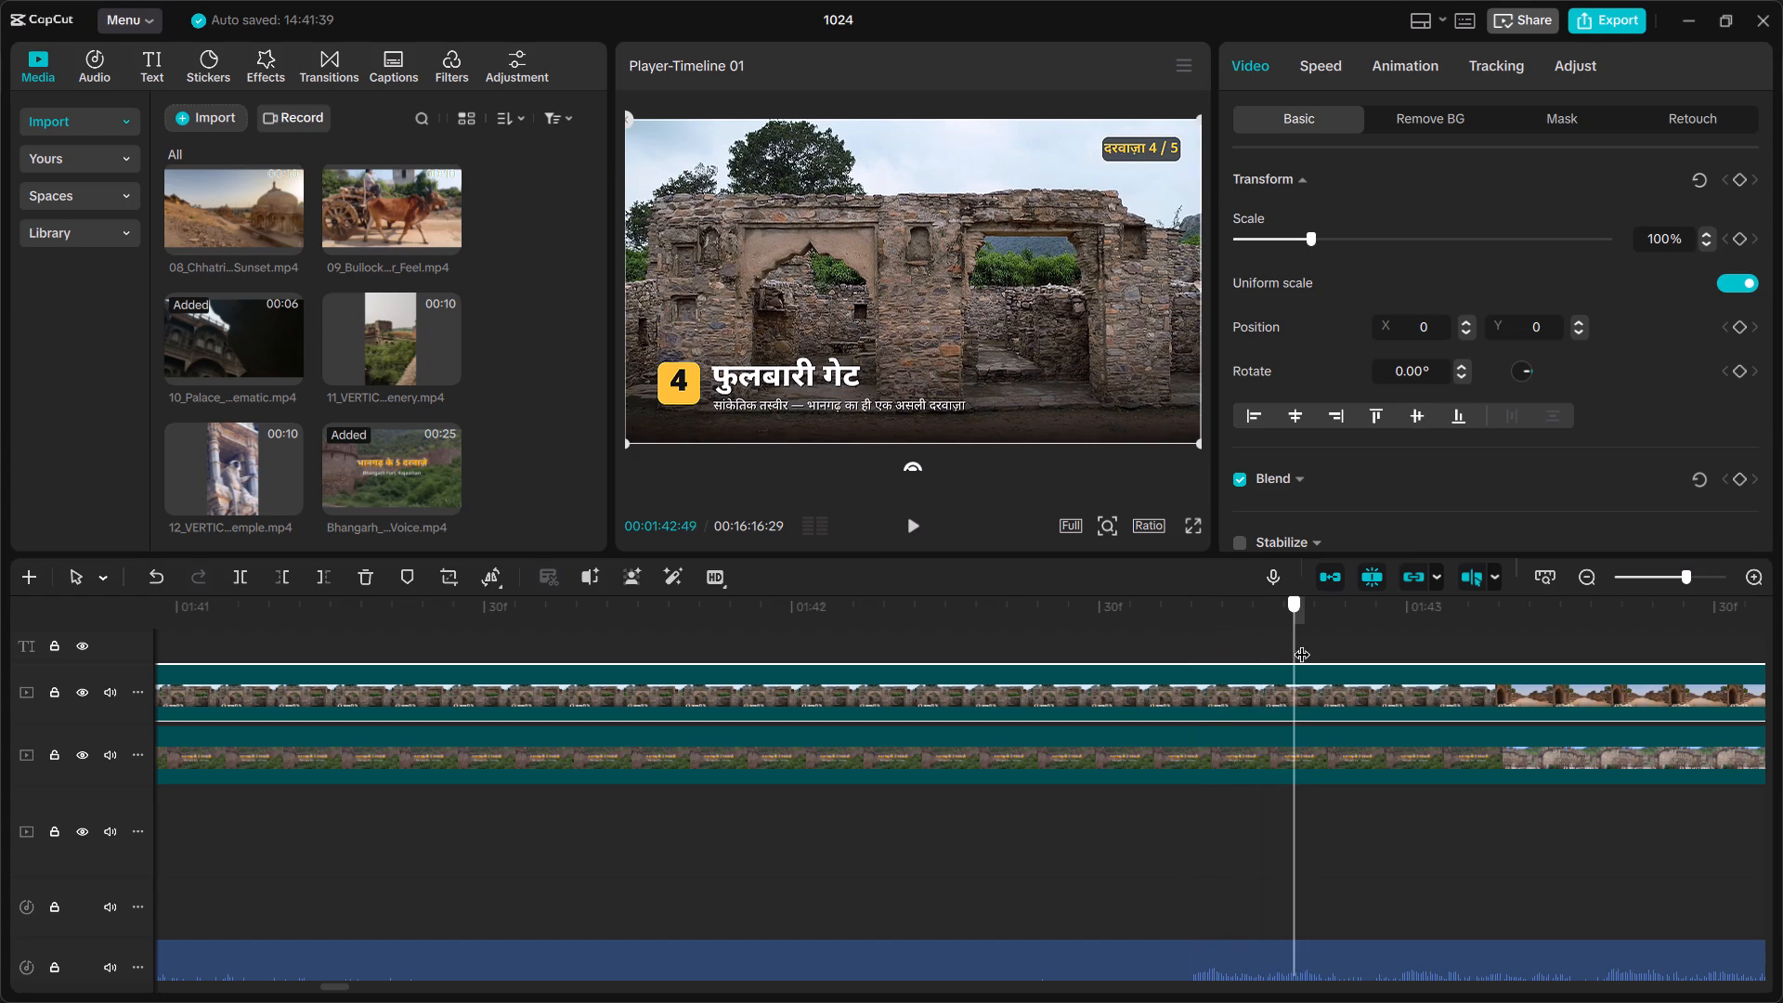
pyautogui.moveTo(1302, 643); pyautogui.dragTo(1397, 678)
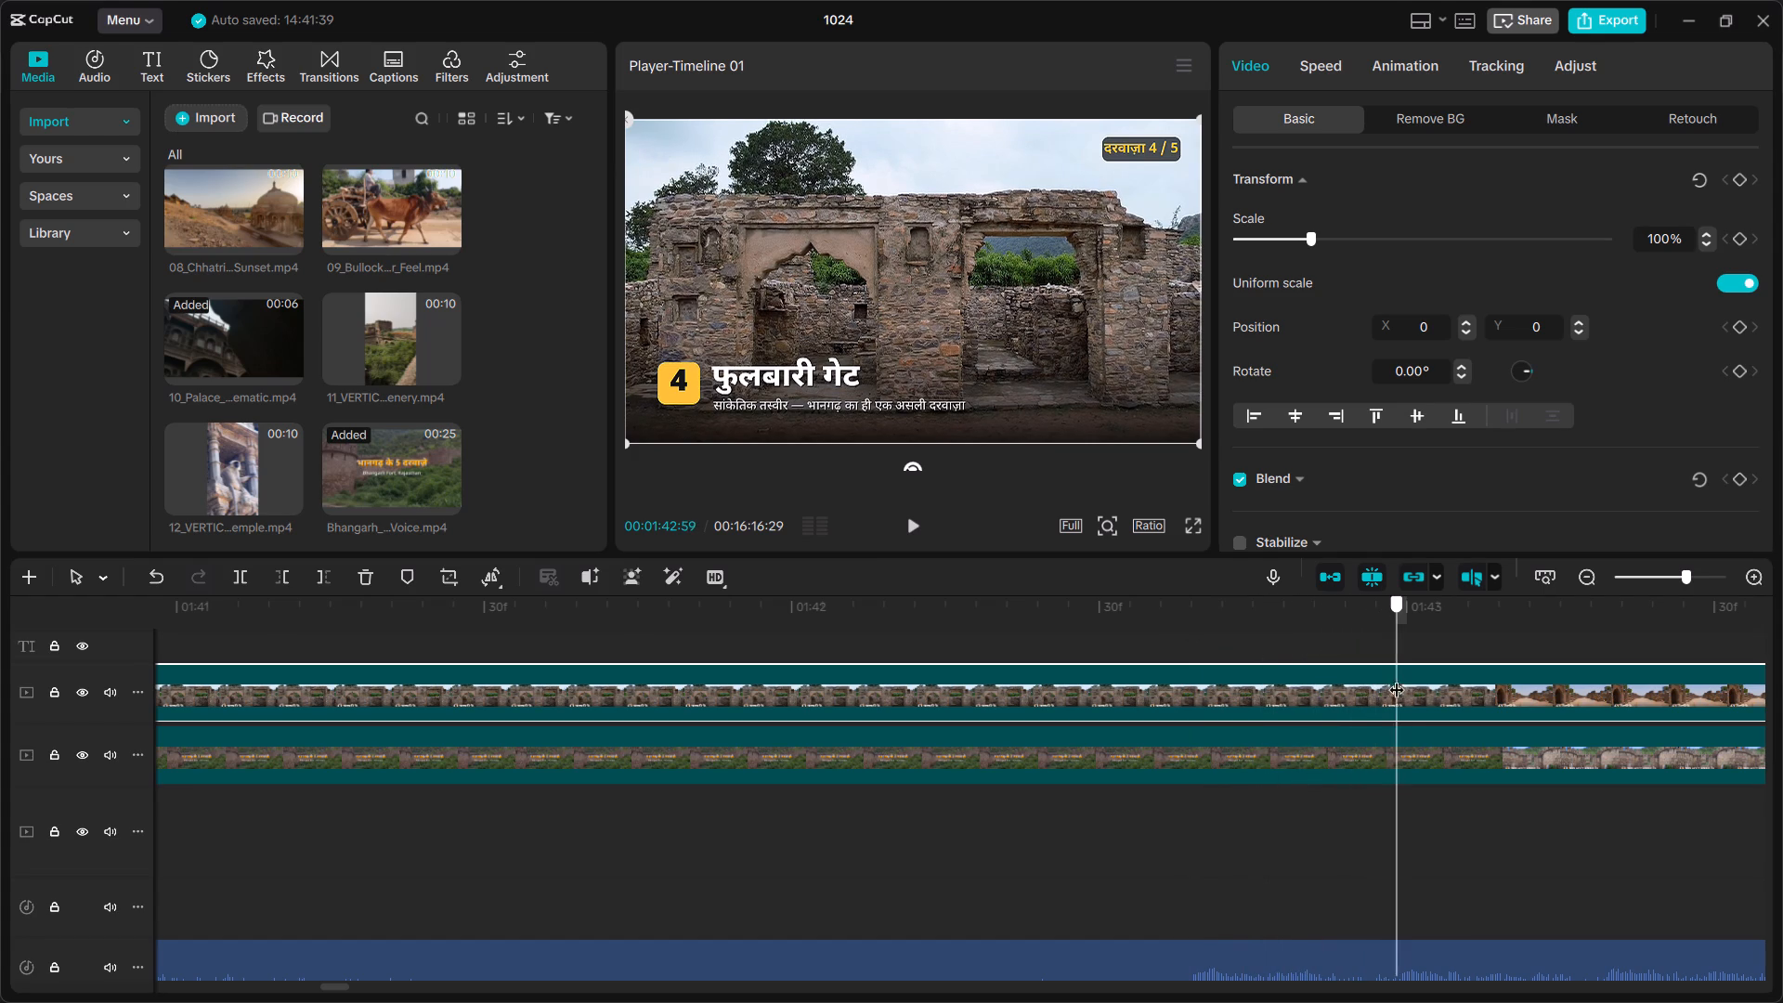
pyautogui.moveTo(1397, 678); pyautogui.dragTo(1461, 744)
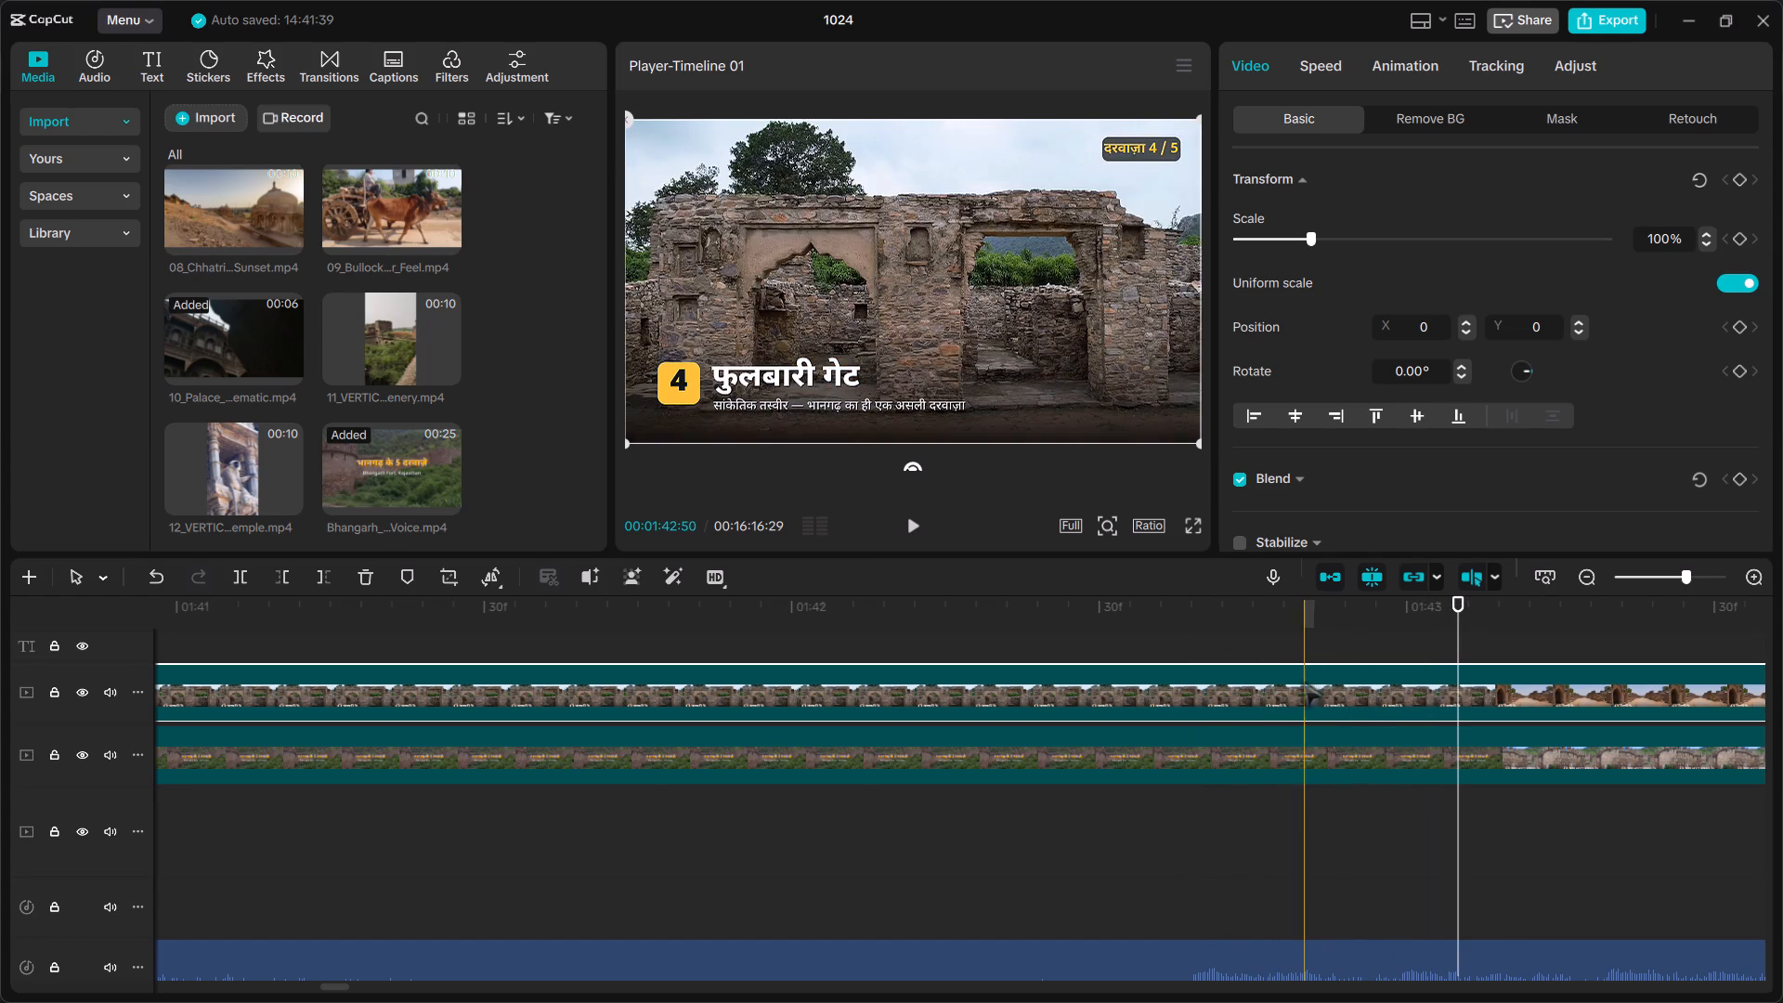
pyautogui.click(286, 574)
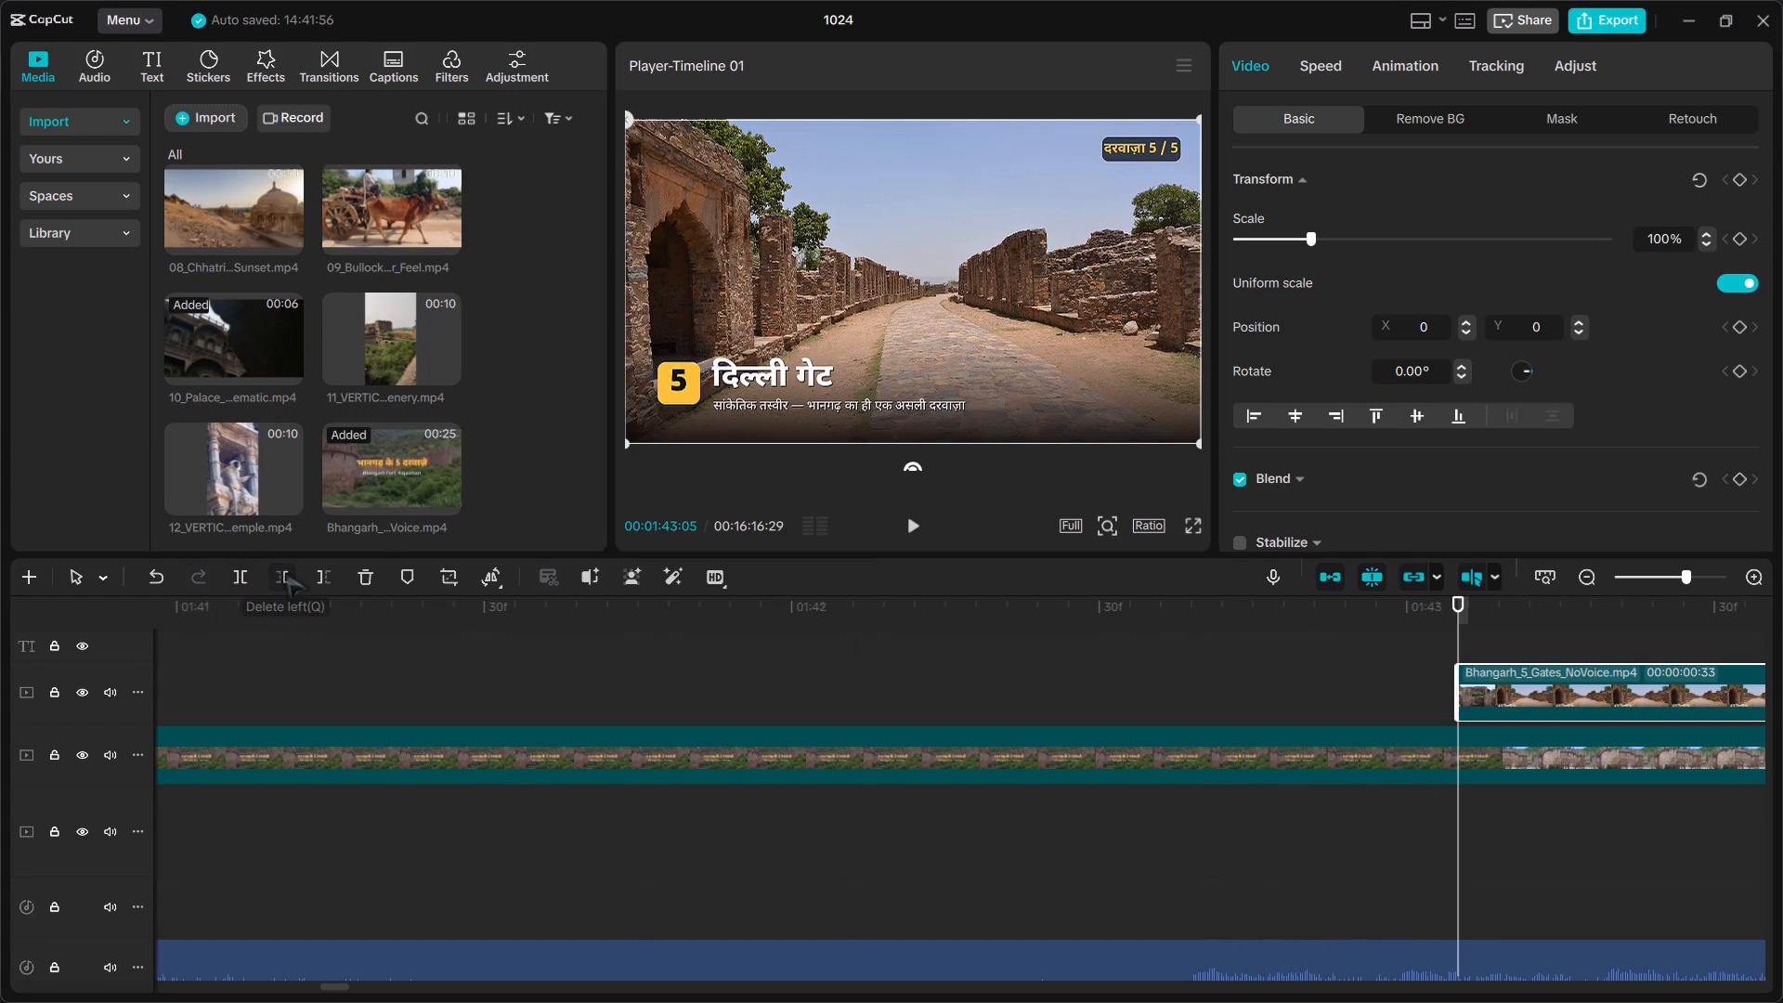
# Move the remaining 00:00:00:33 gate 5 piece back on the main track to meet the short gate 4 piece just before 01:40.
pyautogui.moveTo(1503, 662); pyautogui.dragTo(527, 662)
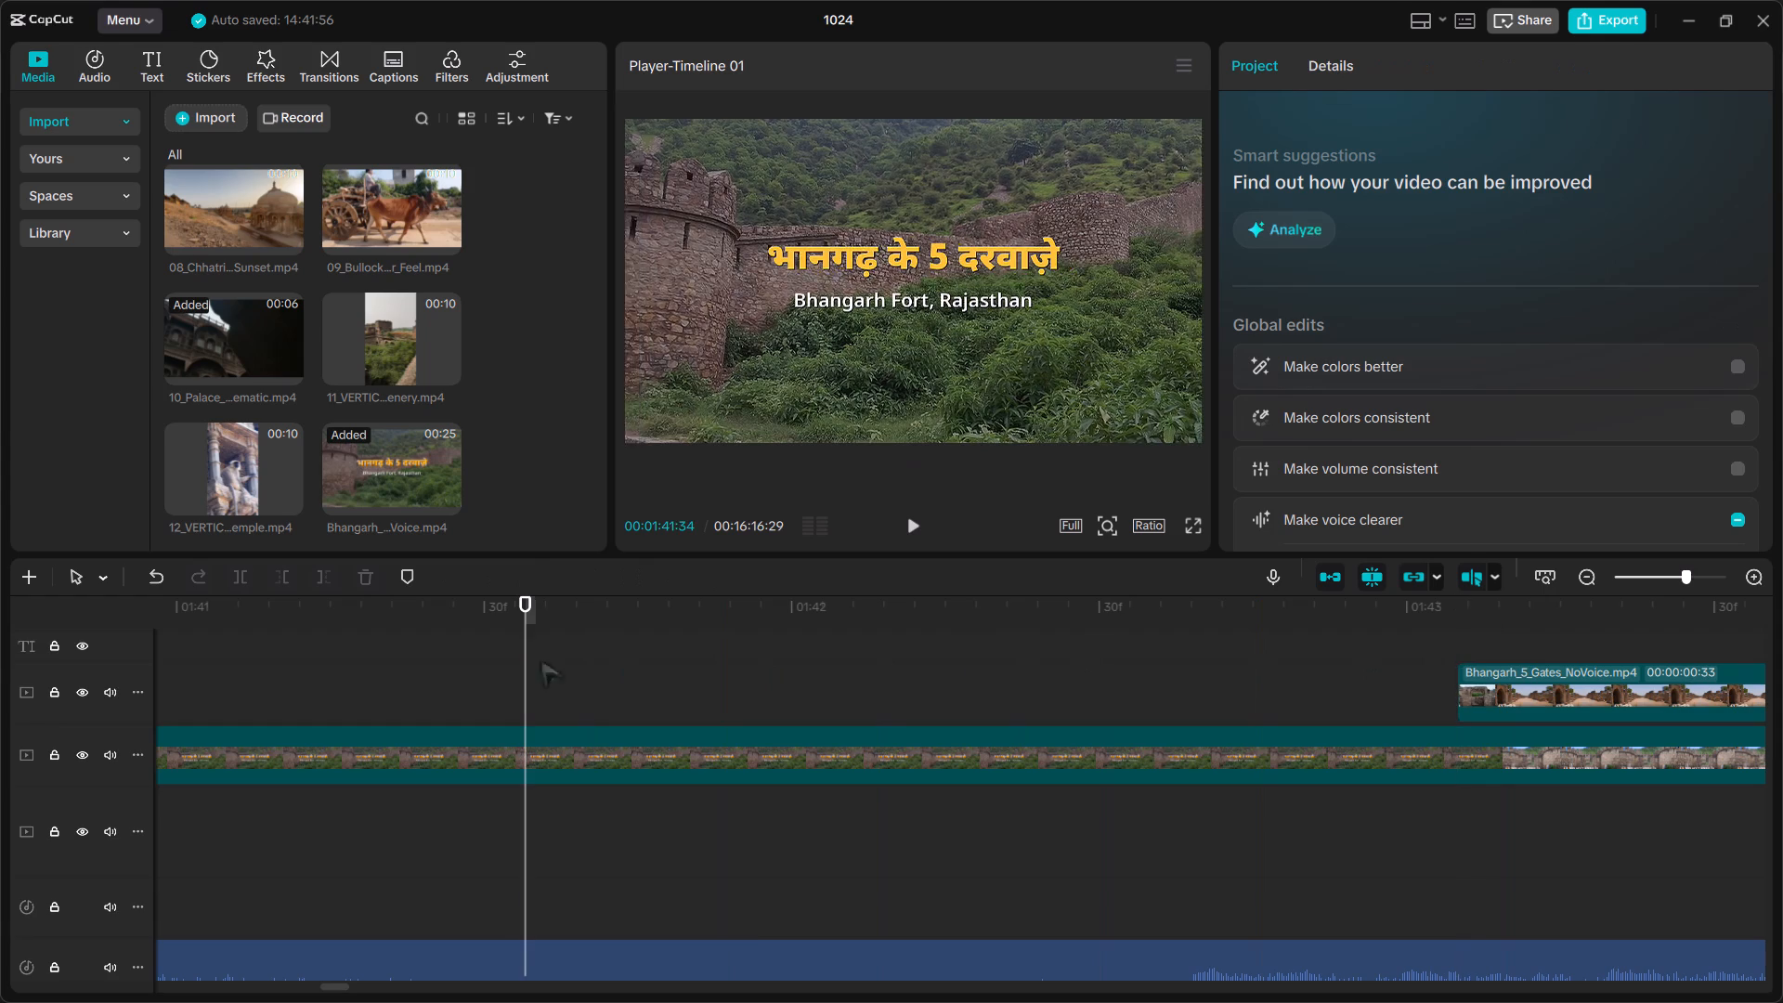
pyautogui.click(1522, 661)
pyautogui.moveTo(1523, 665); pyautogui.dragTo(1482, 665)
pyautogui.moveTo(1487, 665); pyautogui.dragTo(305, 665)
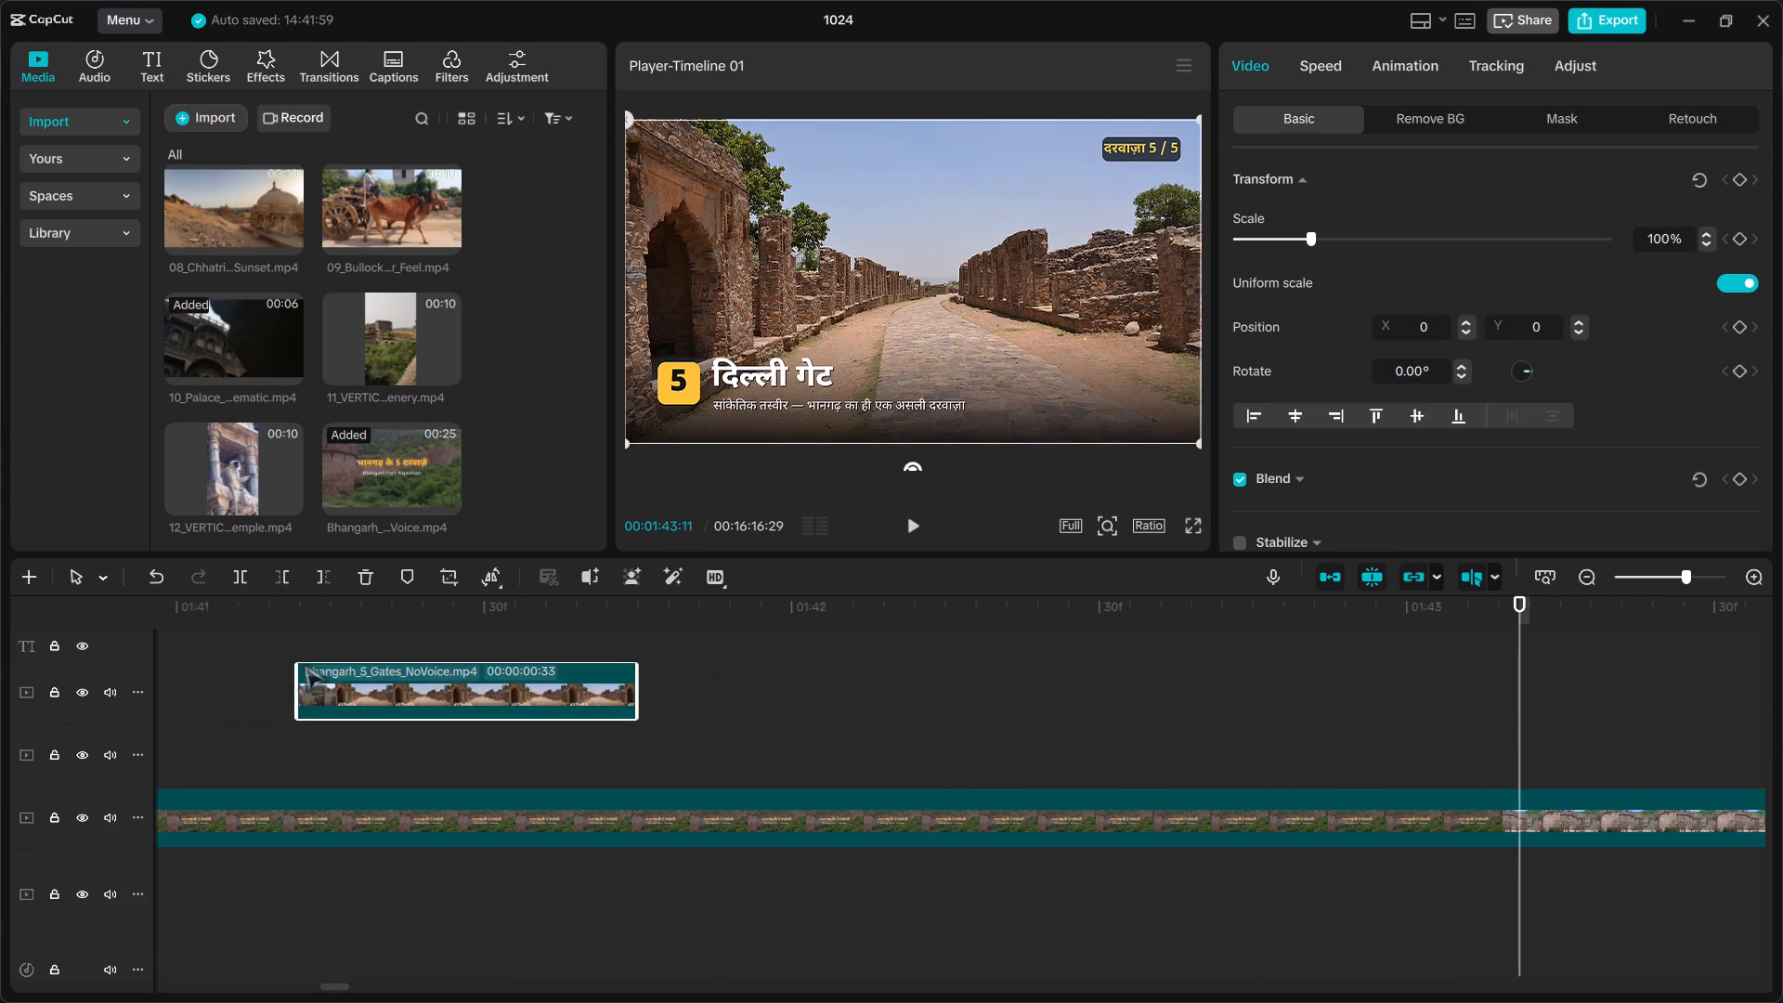
pyautogui.moveTo(305, 665); pyautogui.dragTo(72, 672)
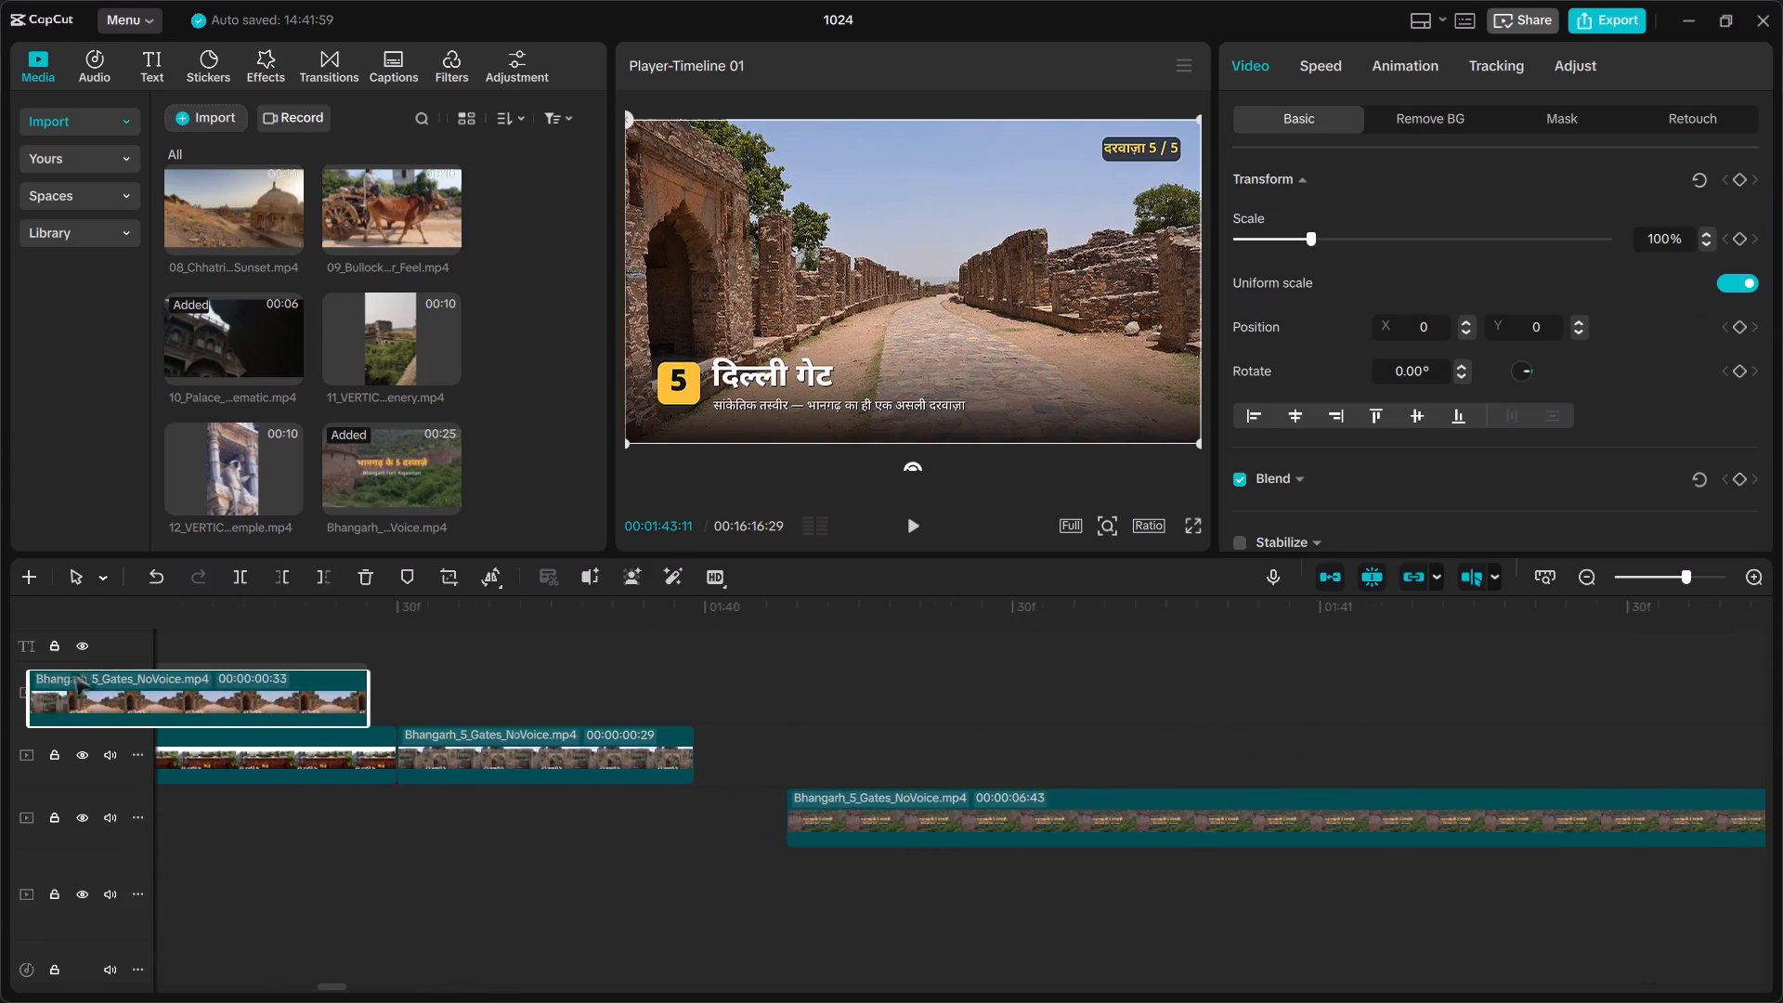
pyautogui.moveTo(72, 672); pyautogui.dragTo(1216, 721)
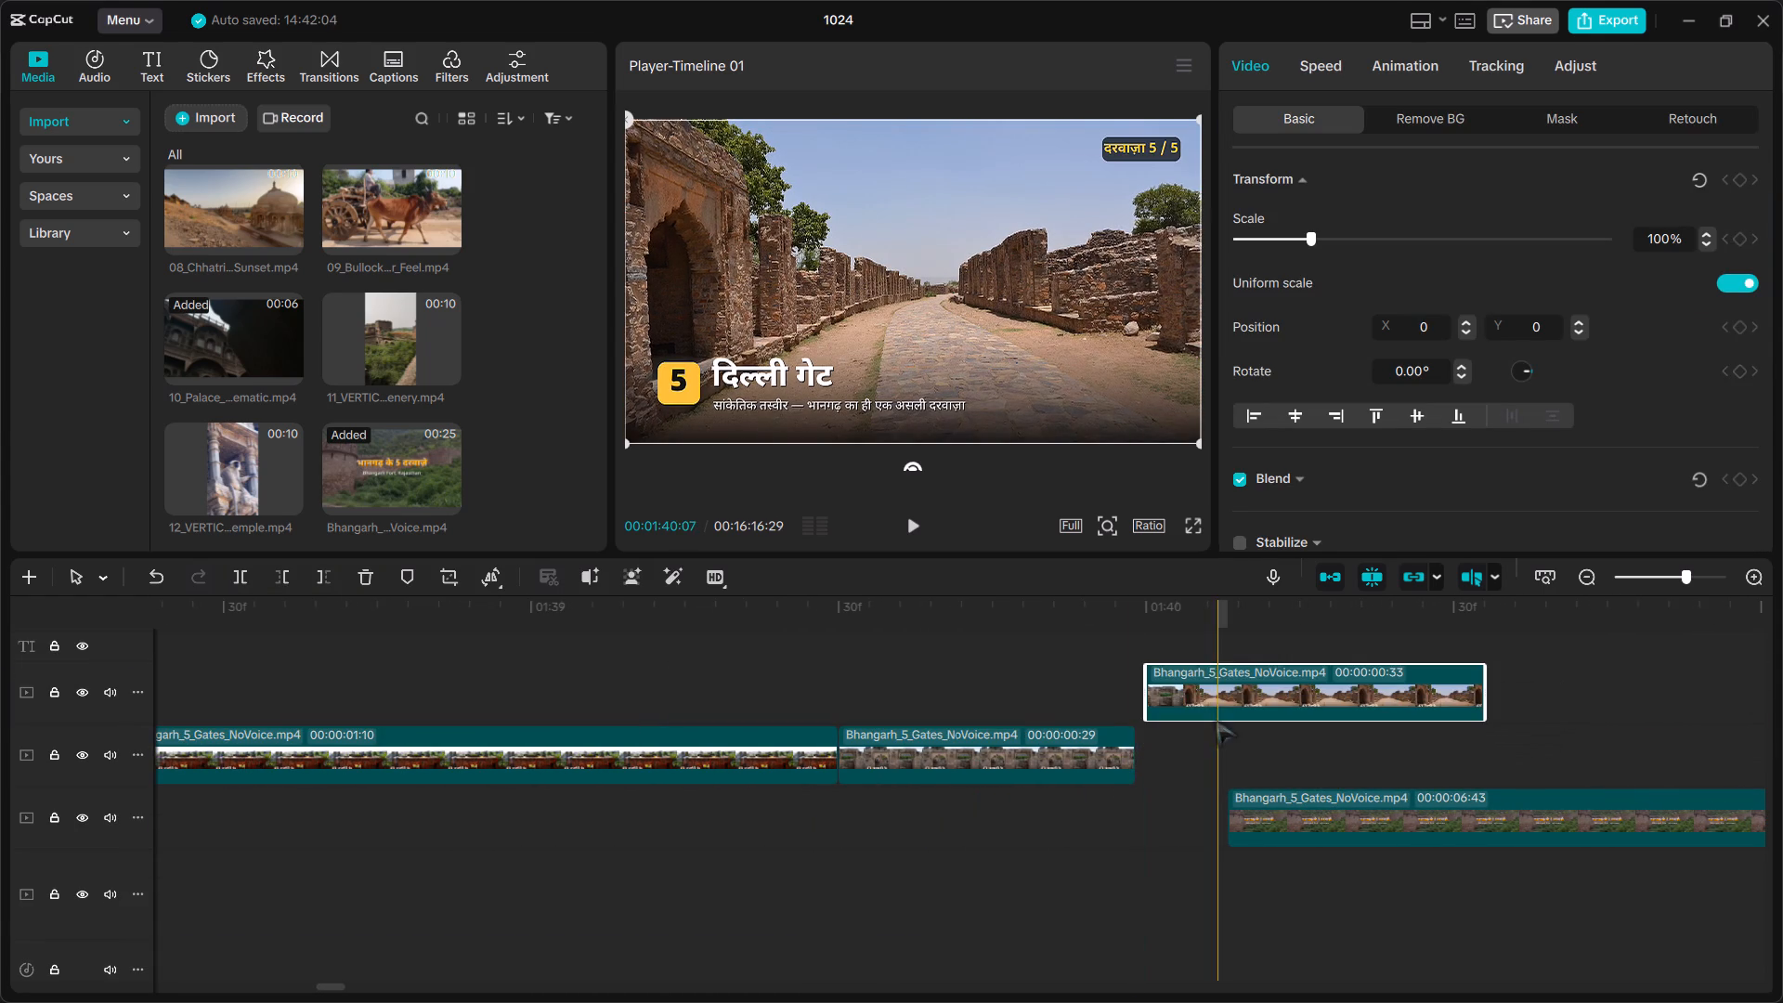
pyautogui.moveTo(1203, 703); pyautogui.dragTo(1197, 760)
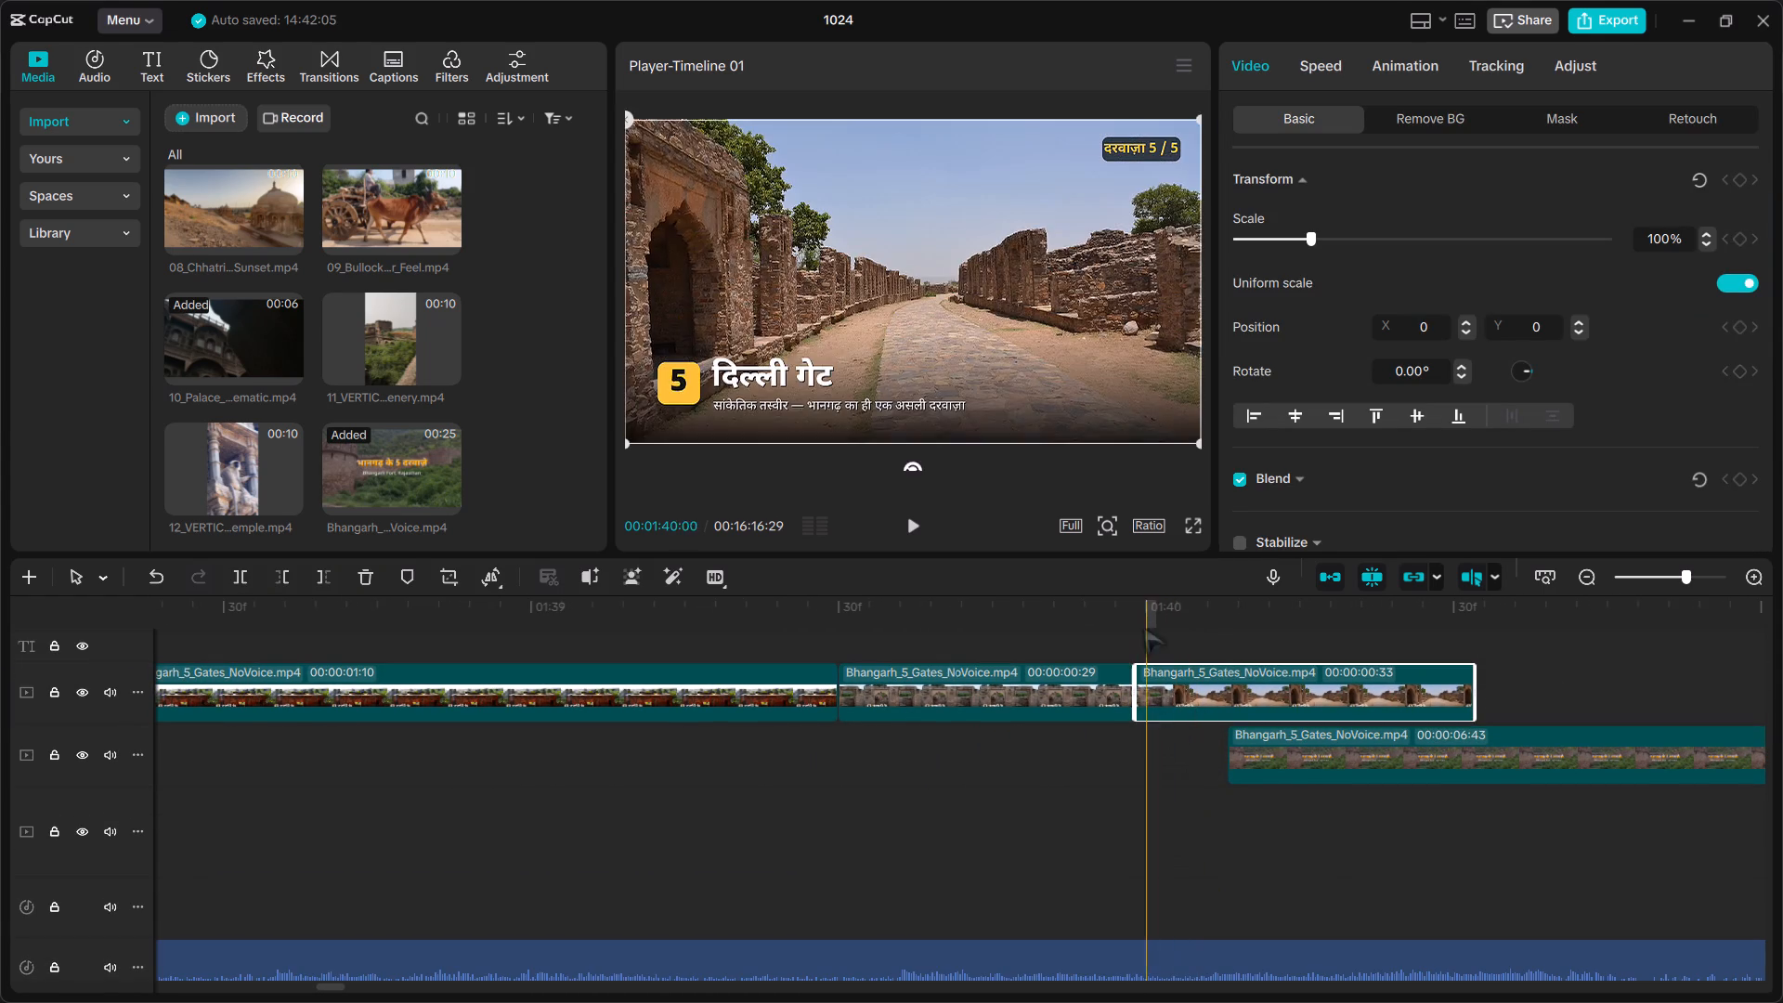
# Play across the gate 2 to gate 5 cuts from about 01:38 to check them against the narration.
pyautogui.click(444, 608)
pyautogui.moveTo(434, 606); pyautogui.dragTo(250, 615)
pyautogui.press('space')
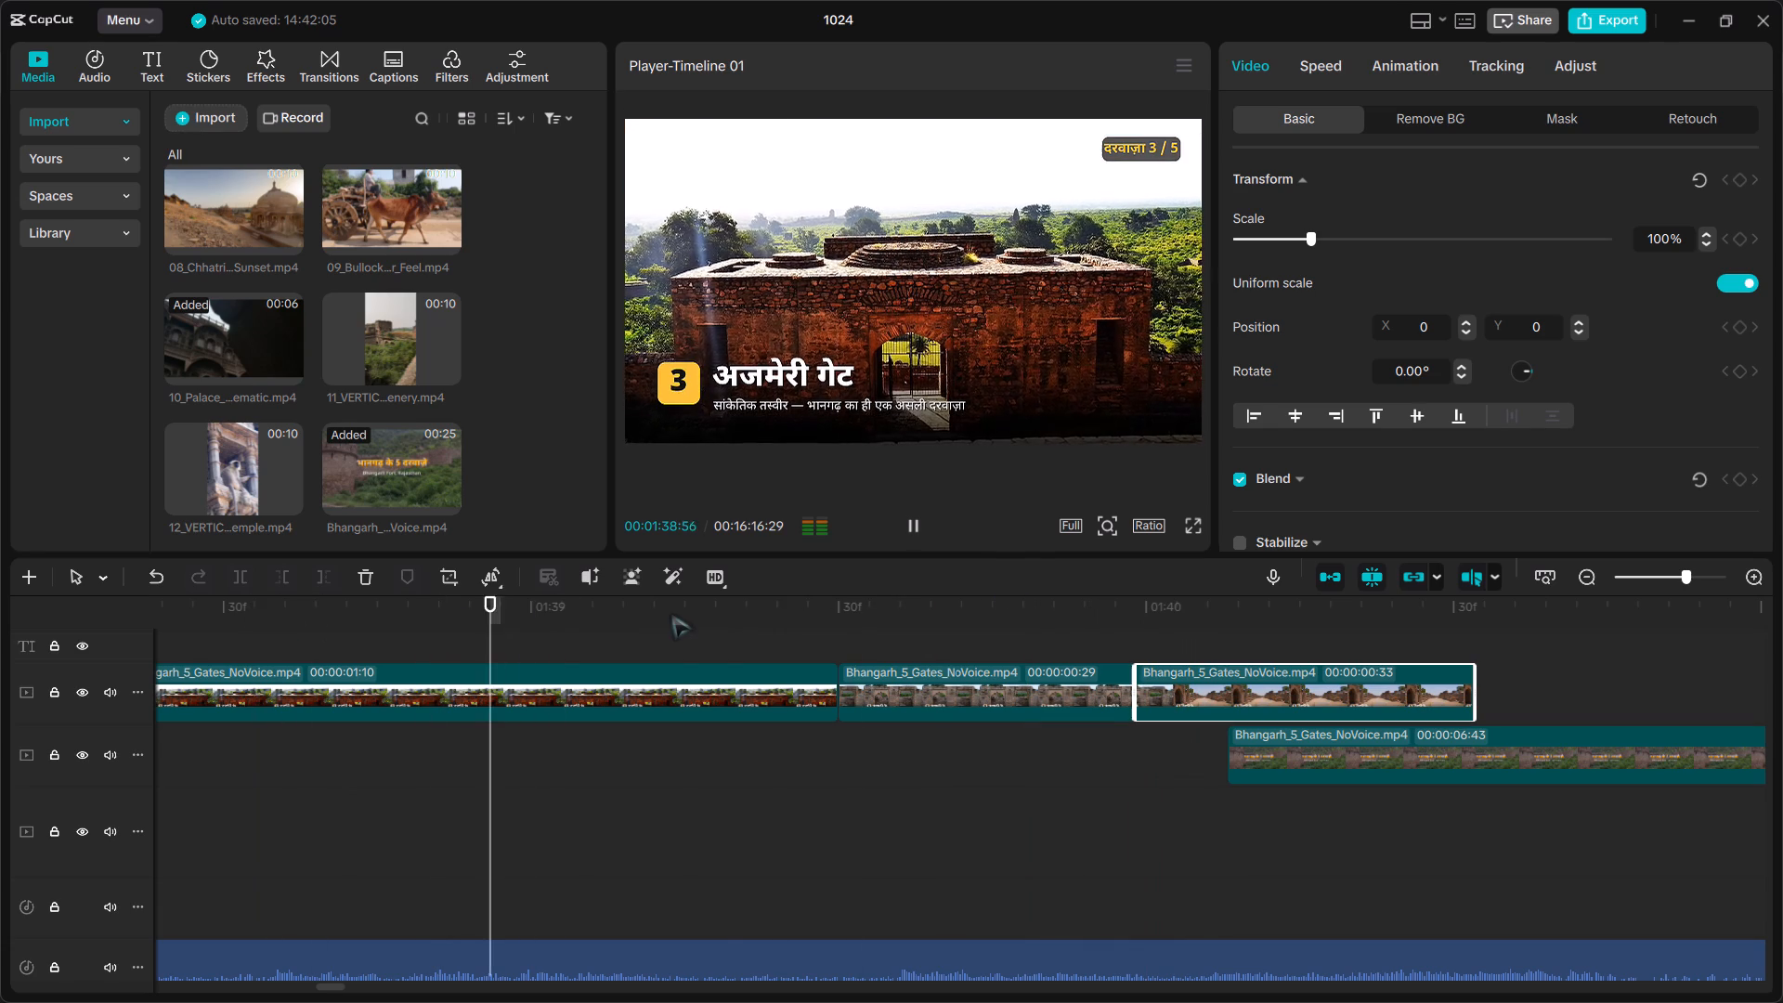
pyautogui.press('space')
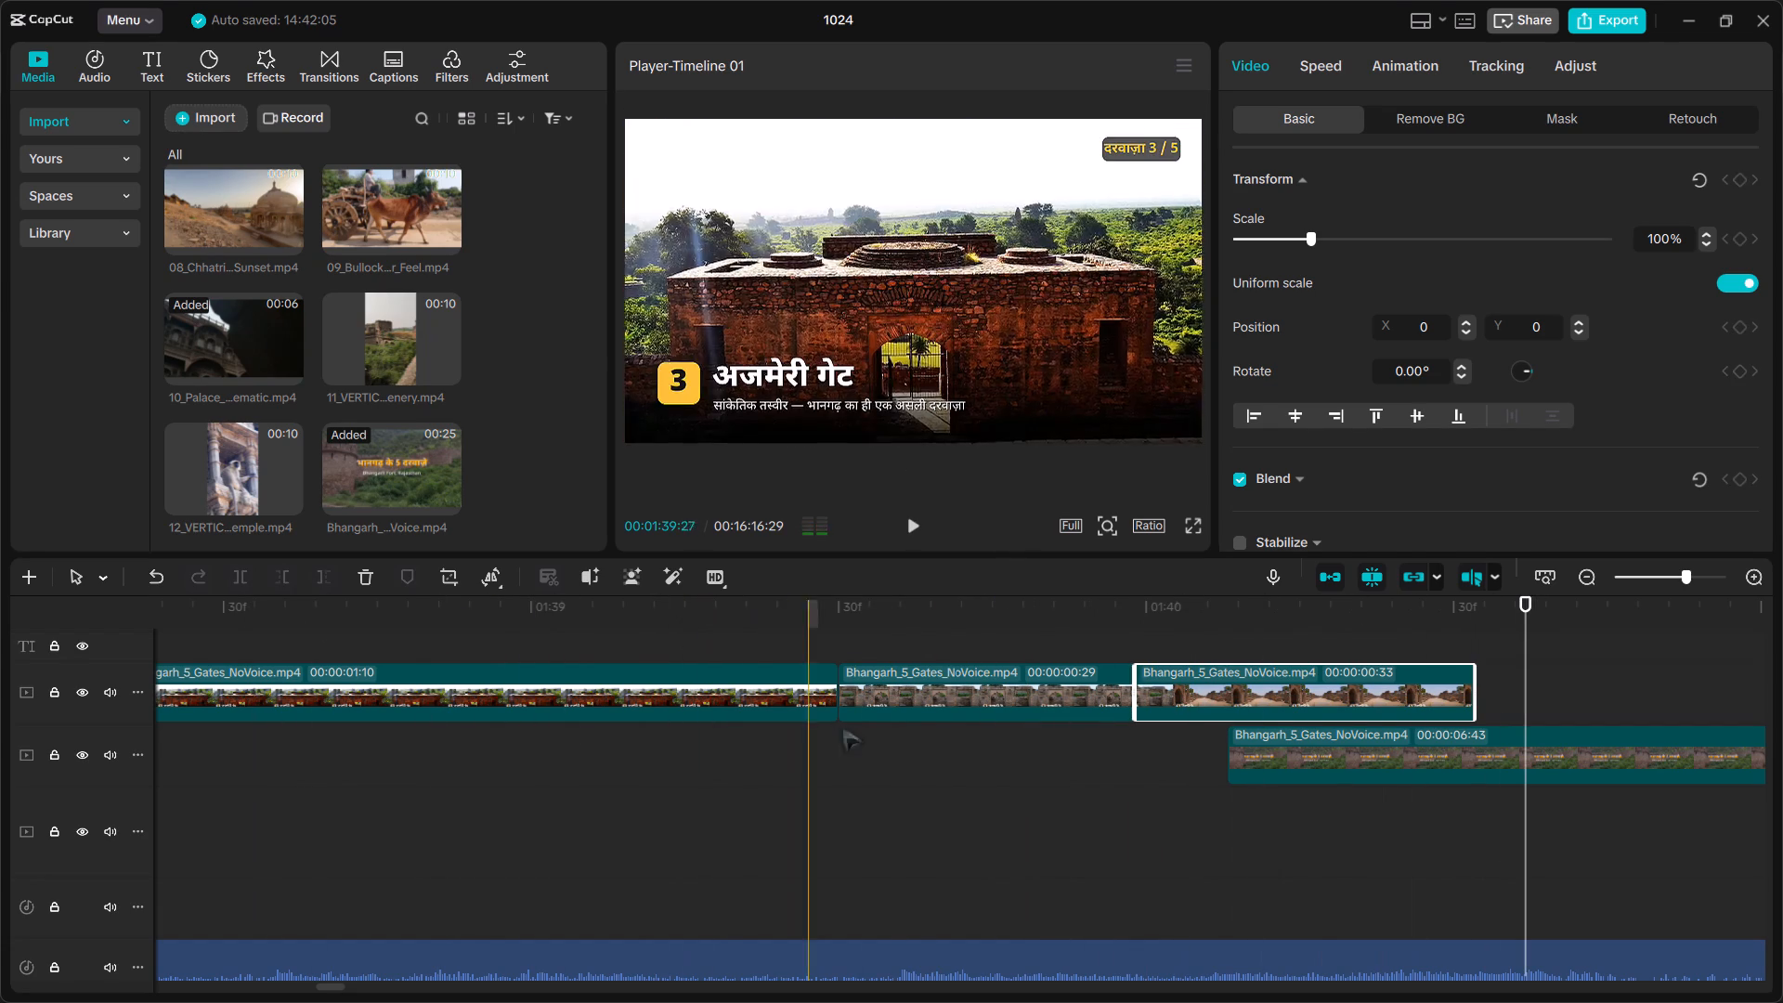
pyautogui.moveTo(831, 596); pyautogui.dragTo(124, 622)
pyautogui.click(452, 622)
pyautogui.click(409, 609)
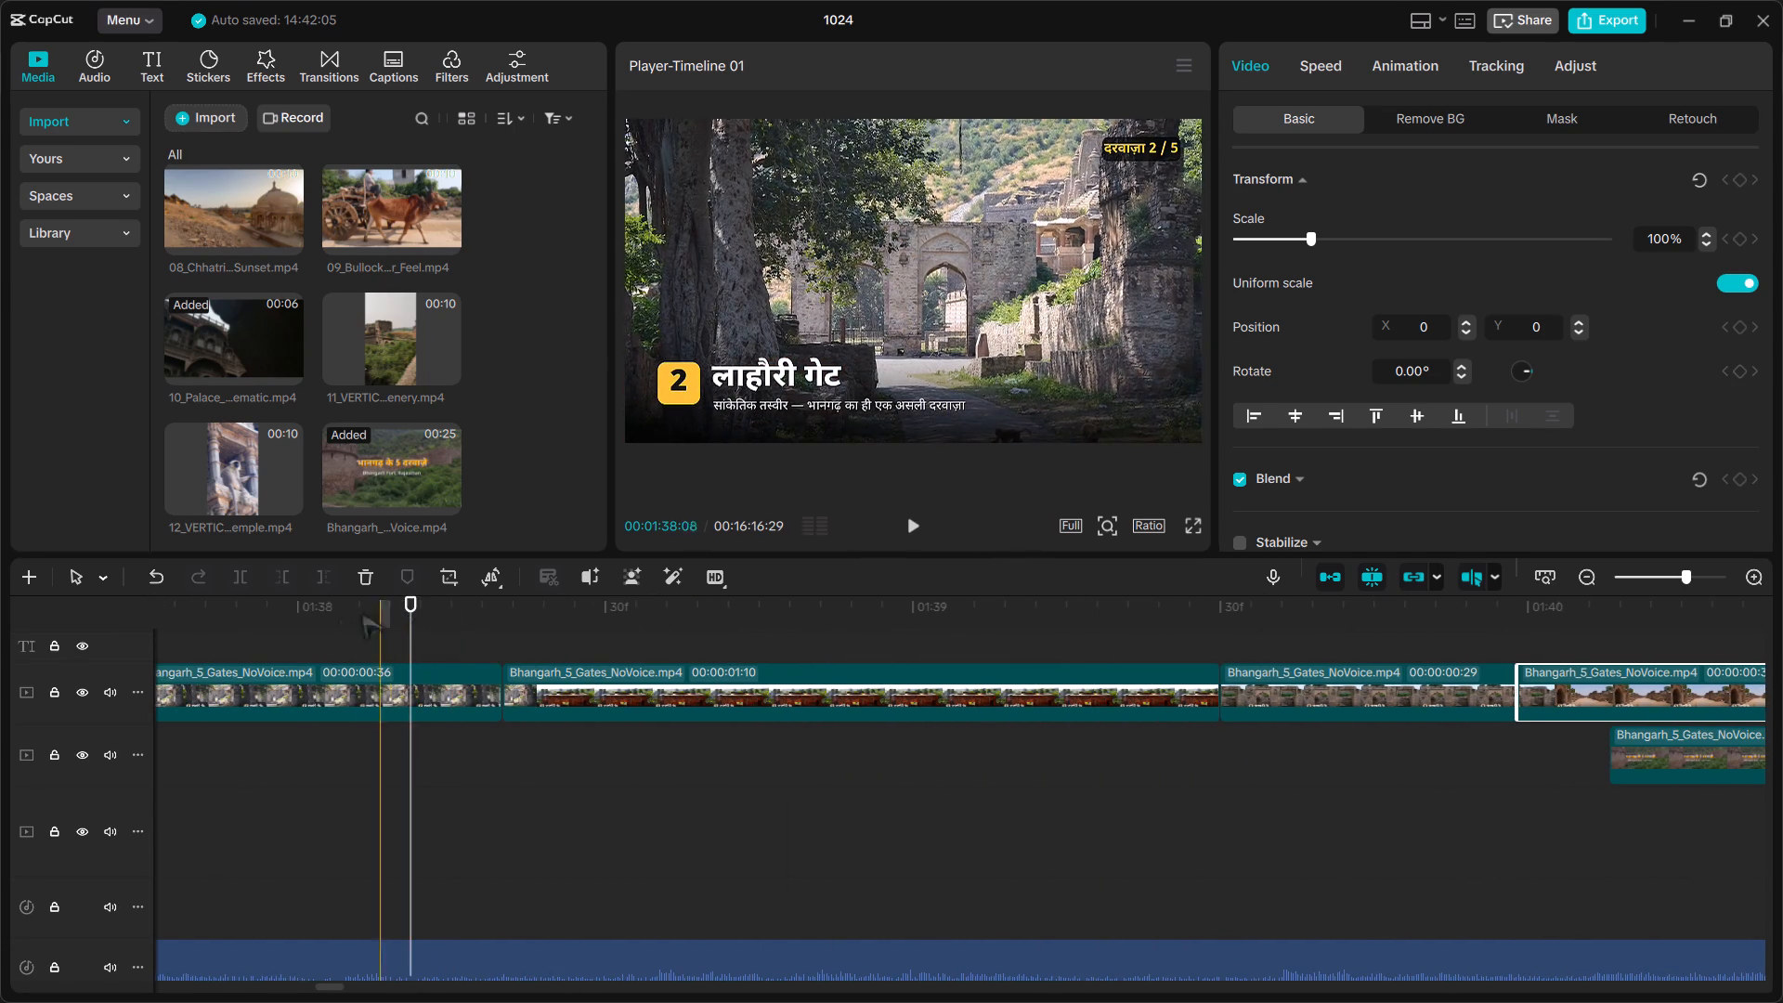
pyautogui.click(332, 619)
pyautogui.press('space')
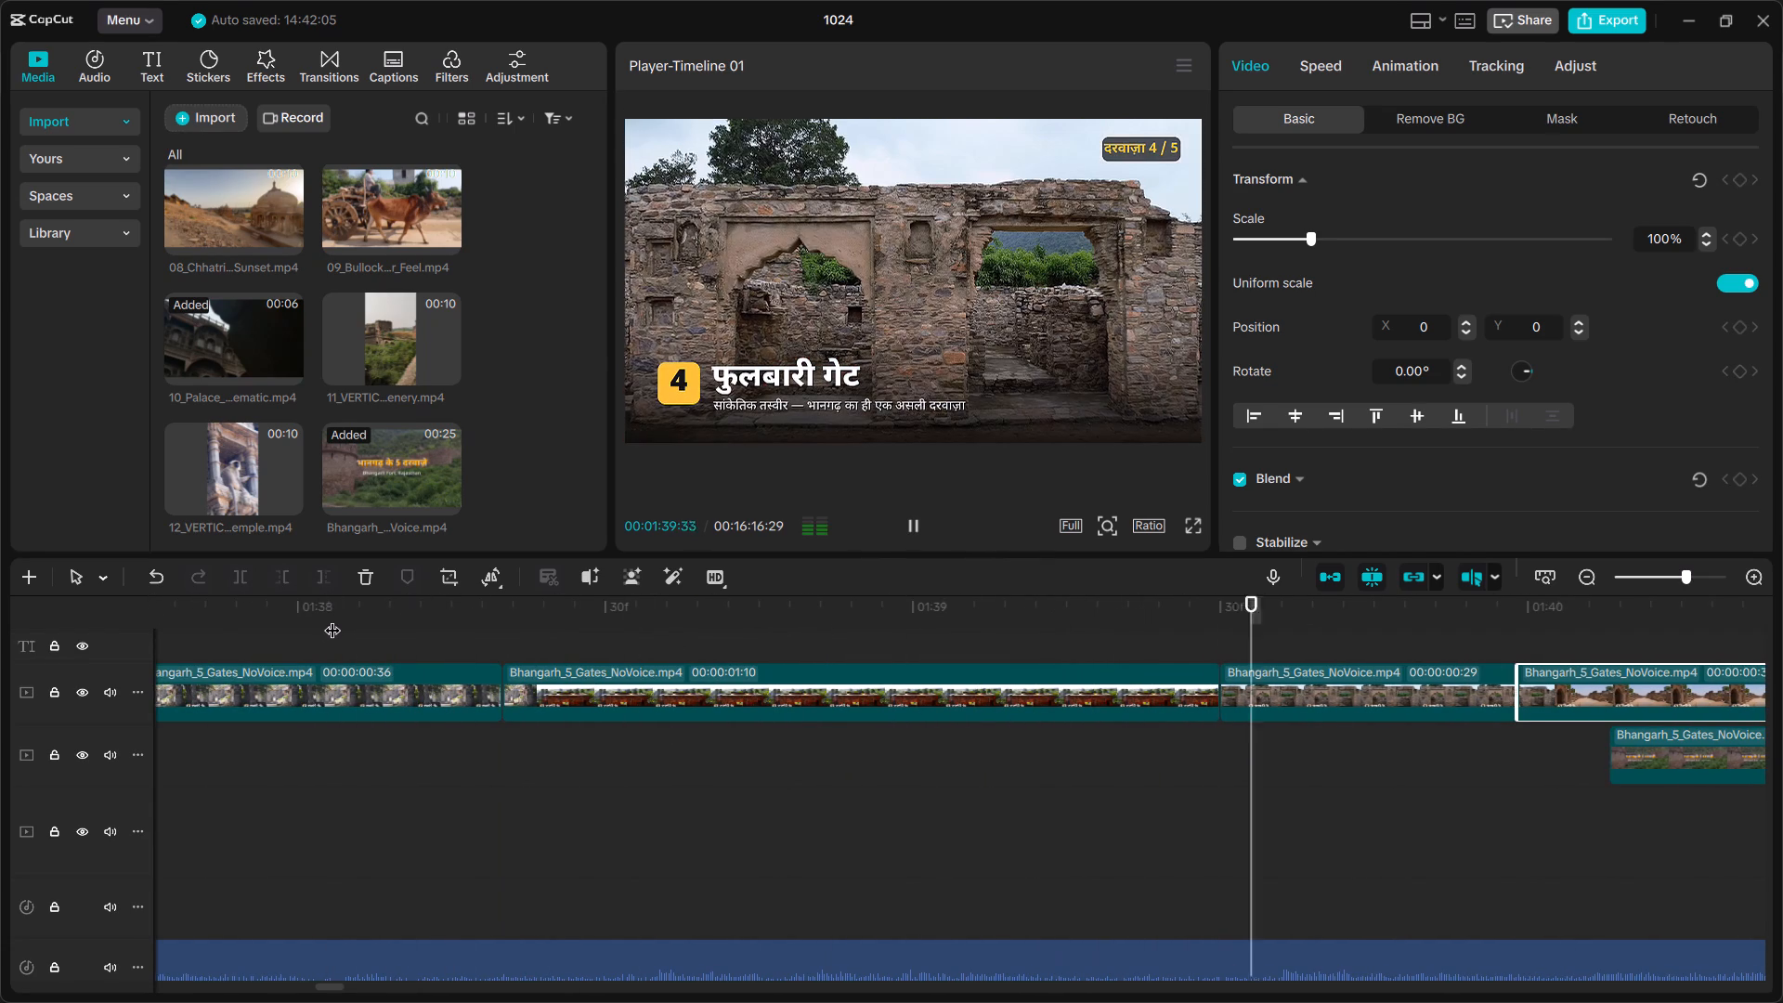
pyautogui.press('space')
pyautogui.press('space')
pyautogui.press('space')
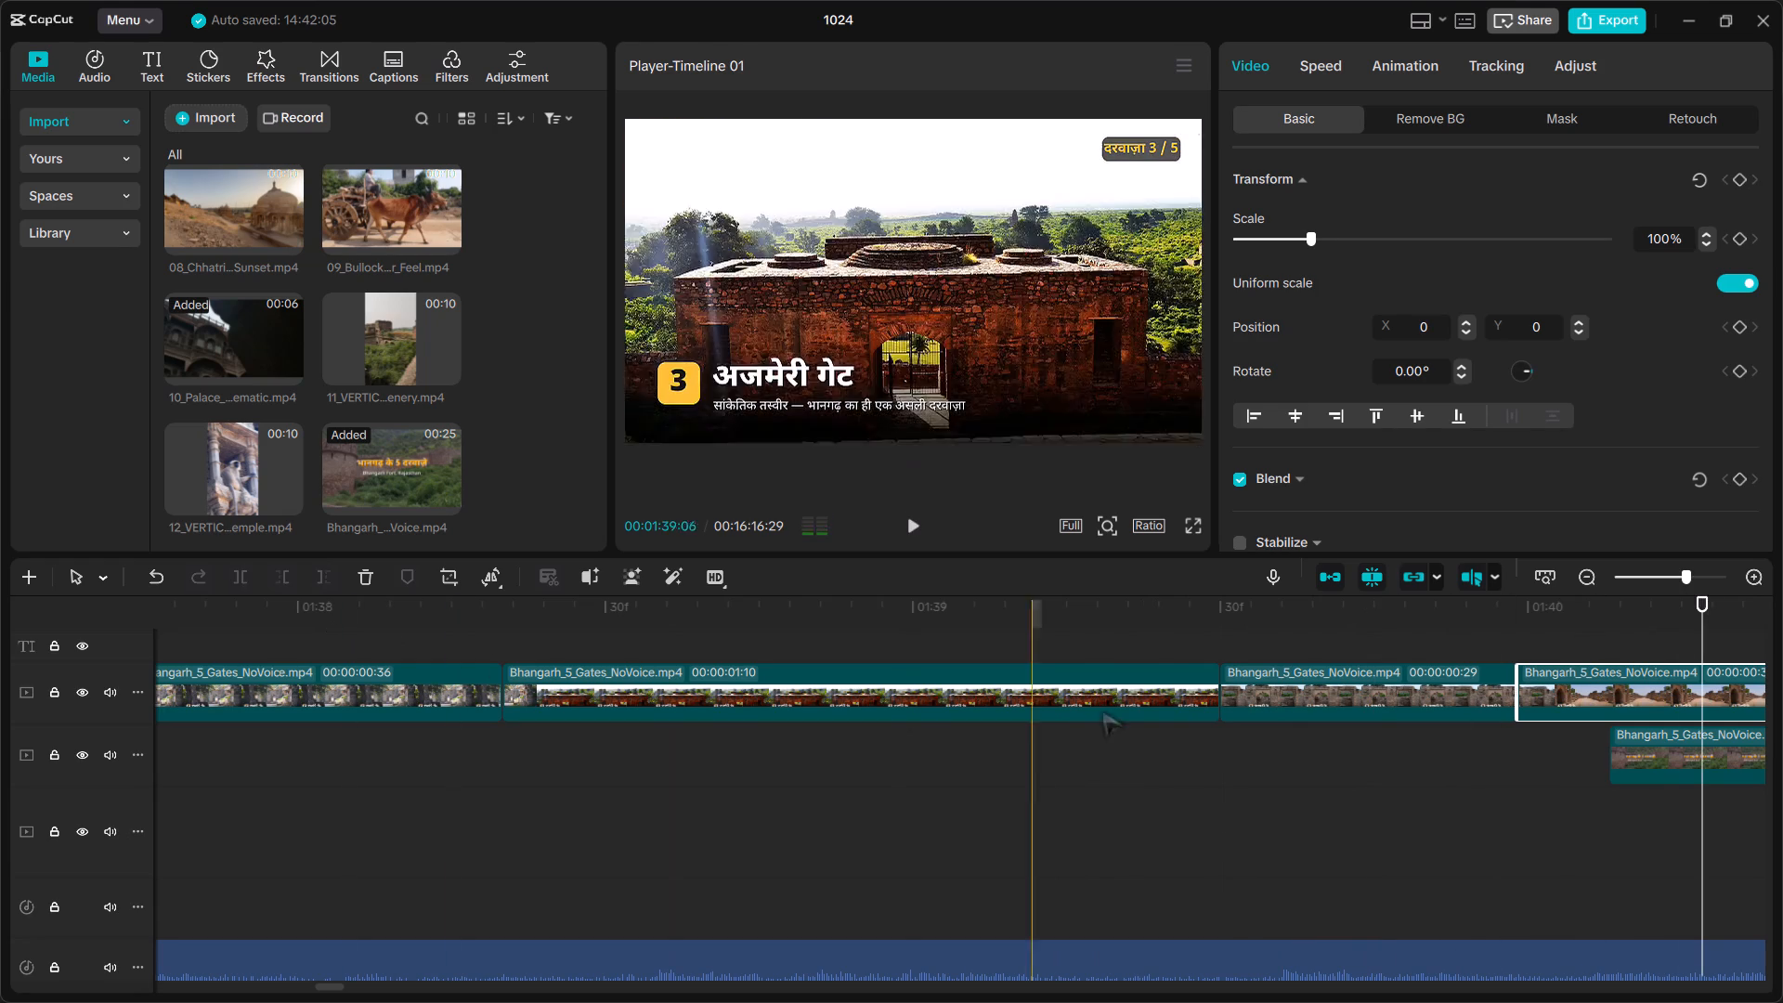
# Shift the gate 4/gate 5 cut slightly later, trimming the gate 5 piece's start to 00:00:00:27 and extending gate 4's end to meet it.
pyautogui.moveTo(1514, 693); pyautogui.dragTo(1536, 696)
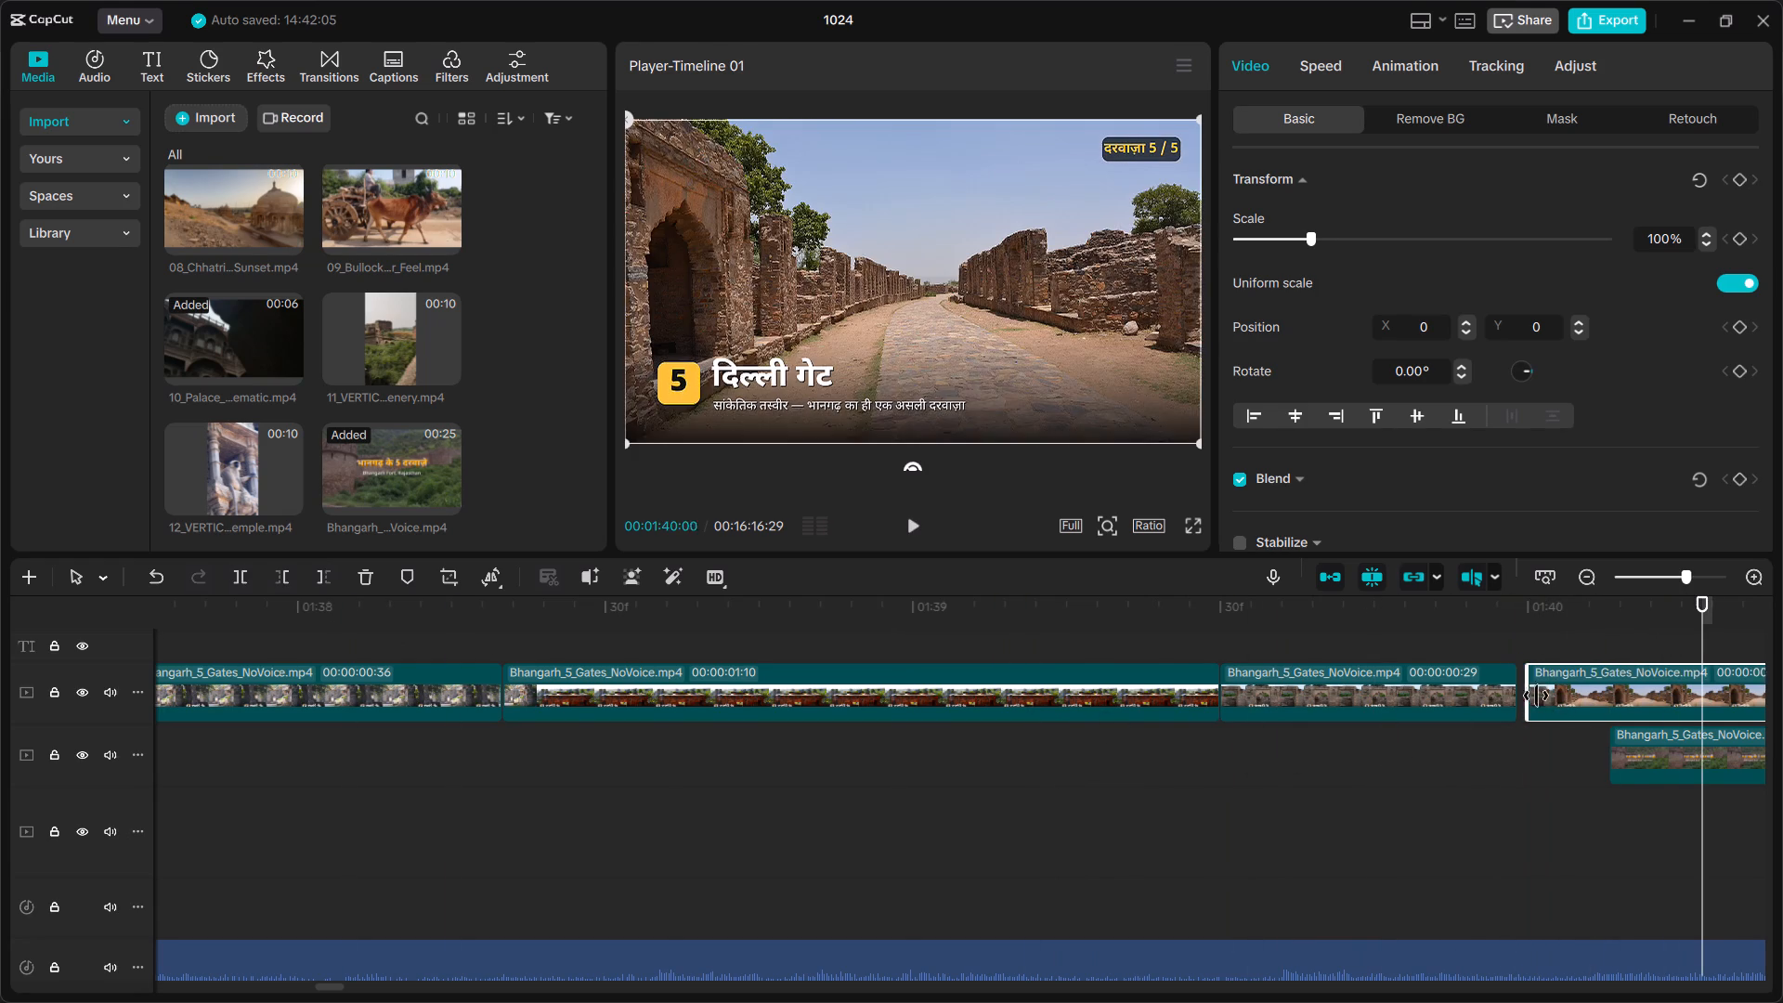
pyautogui.moveTo(1536, 696); pyautogui.dragTo(1581, 699)
pyautogui.click(1528, 699)
pyautogui.click(1514, 697)
pyautogui.moveTo(1522, 697); pyautogui.dragTo(1555, 701)
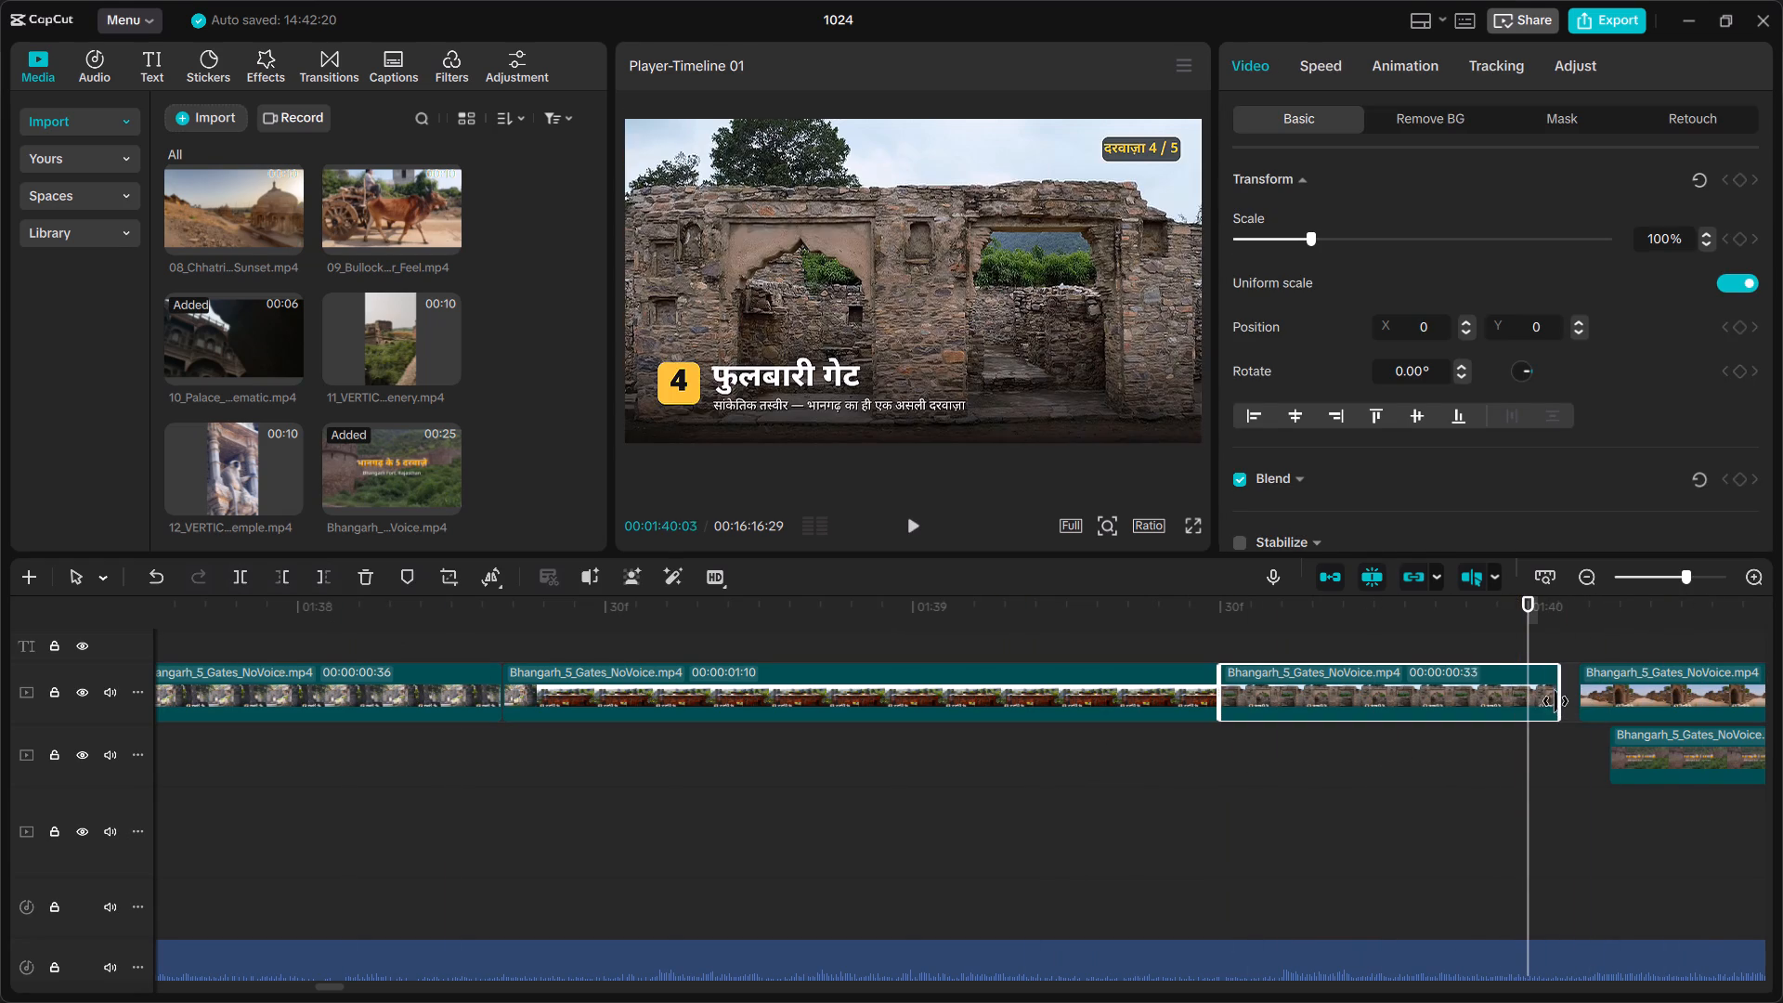
pyautogui.moveTo(1555, 701); pyautogui.dragTo(1584, 707)
# Play the gate 2 to gate 5 pieces up to about 01:41 to check the cuts against the narration.
pyautogui.press('space')
pyautogui.press('space')
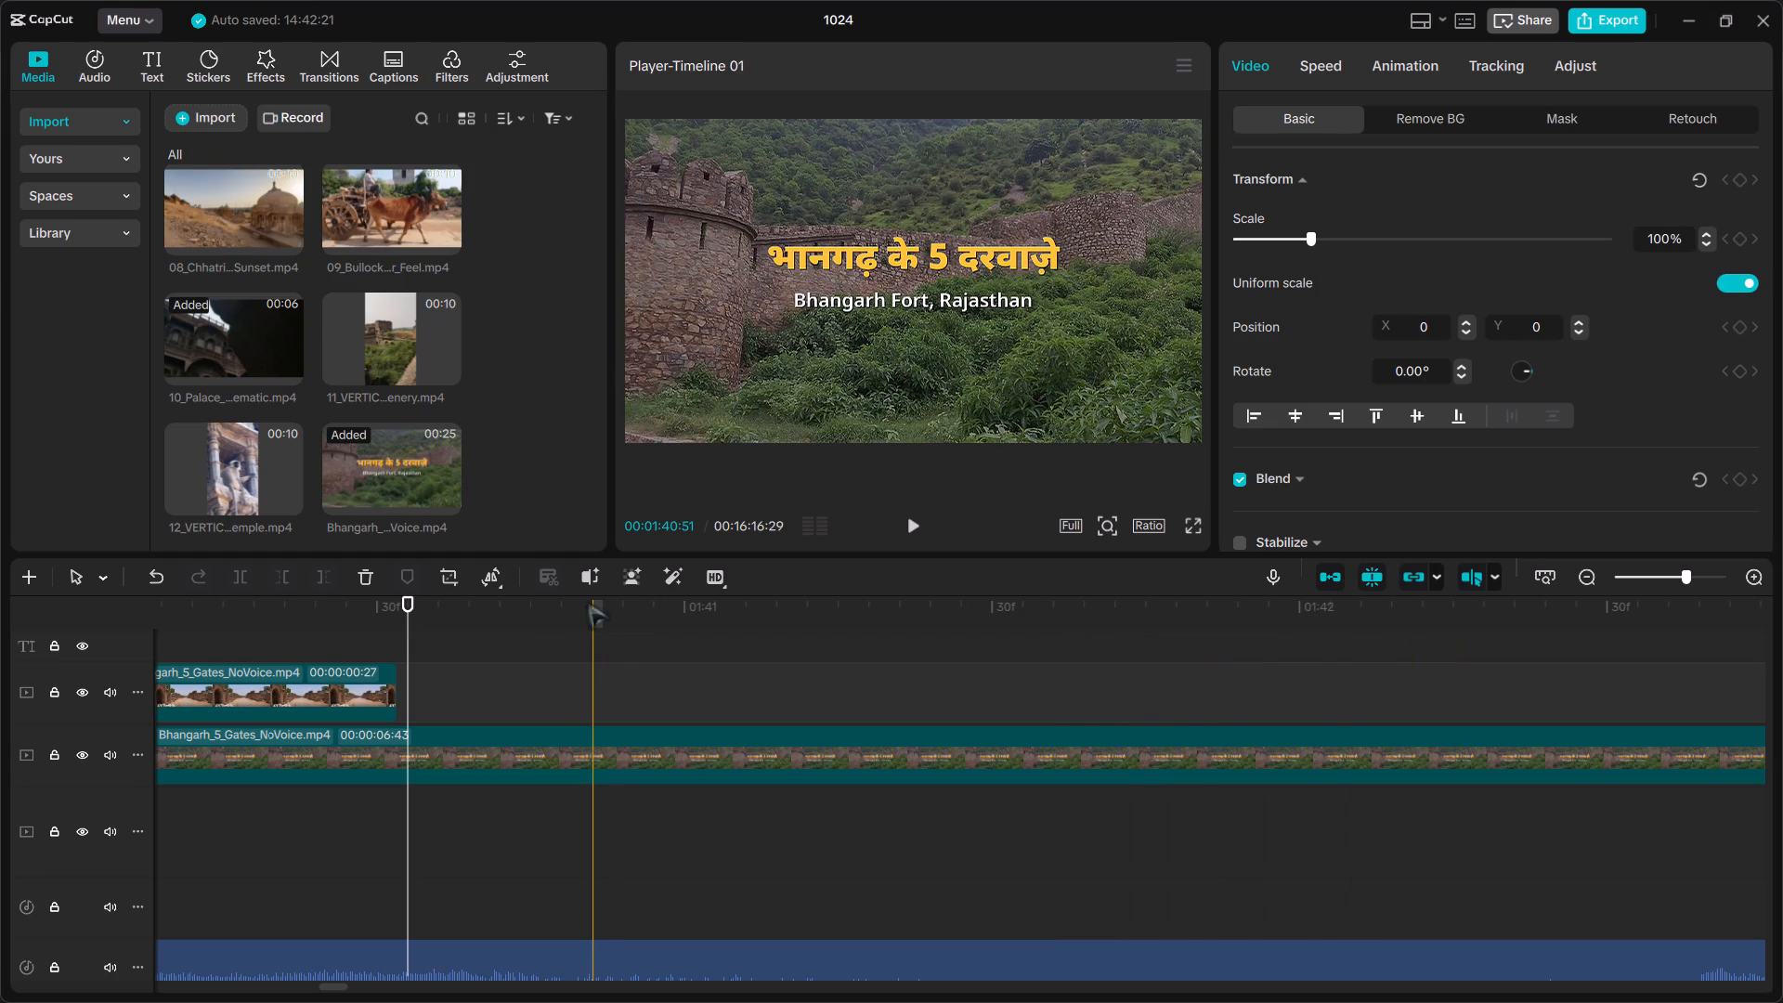
pyautogui.moveTo(653, 0); pyautogui.dragTo(1782, 0)
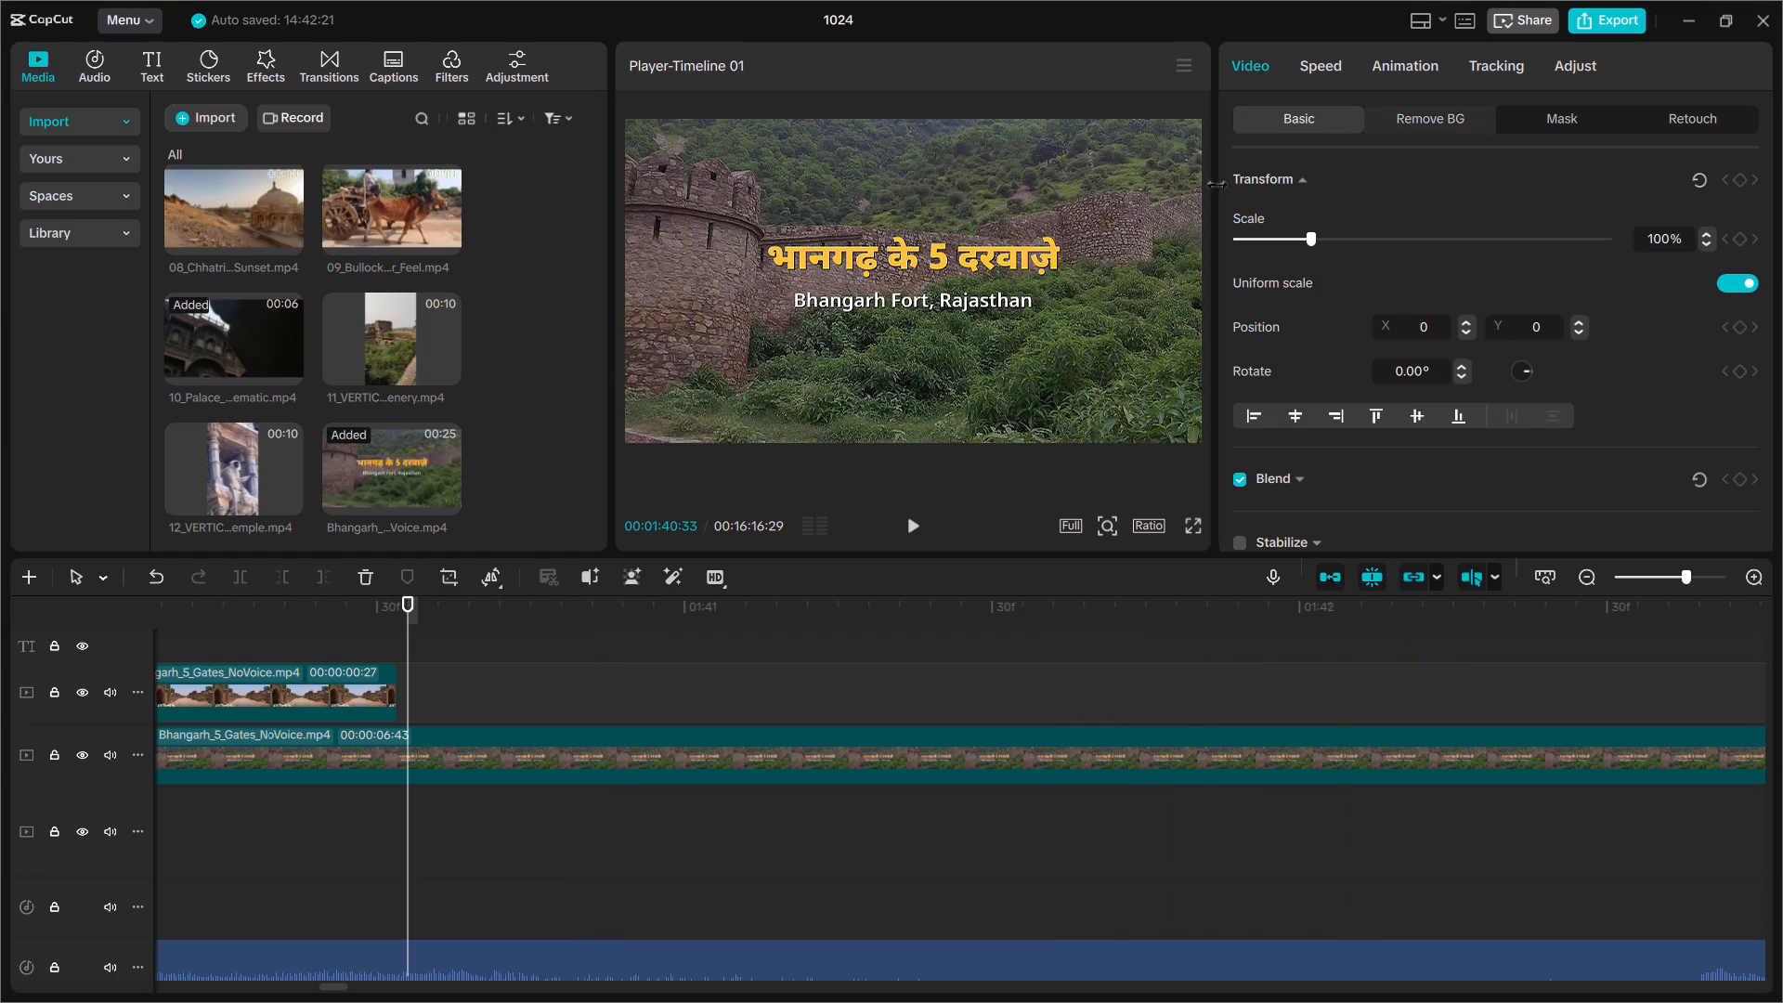
pyautogui.keyDown('ctrl'); pyautogui.scroll(-11, 558, 831); pyautogui.keyUp('ctrl')
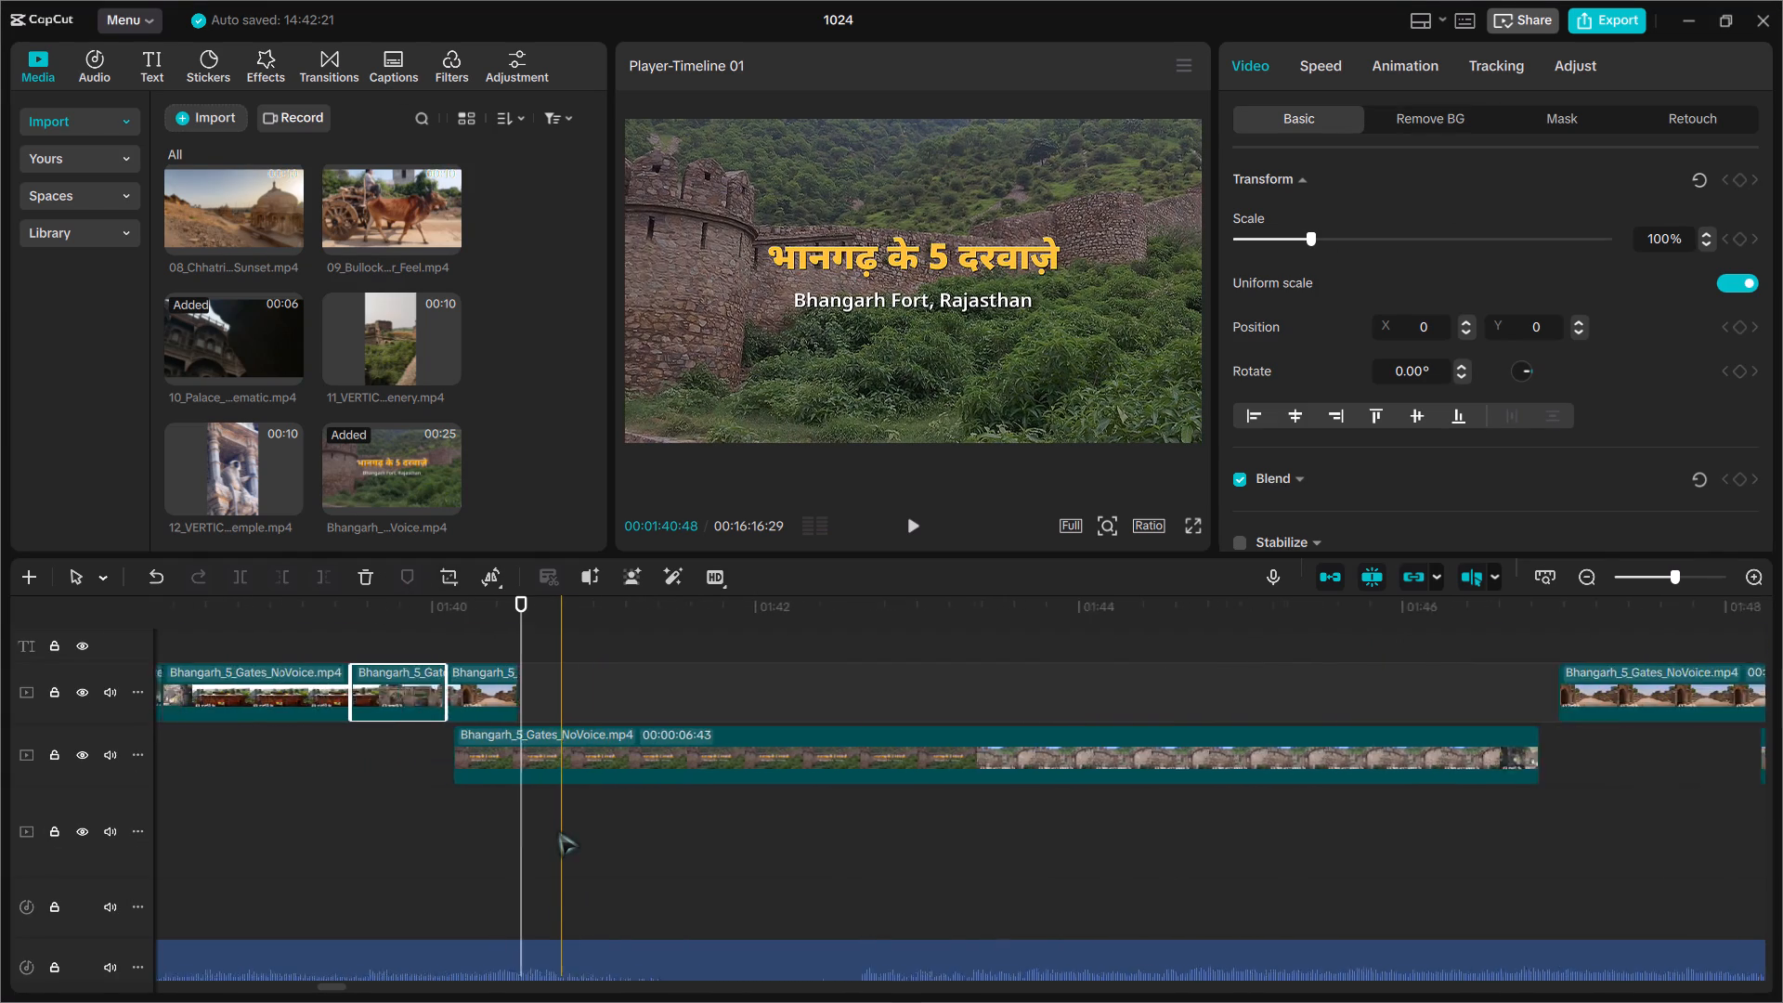
pyautogui.keyDown('ctrl'); pyautogui.scroll(-9, 558, 831); pyautogui.keyUp('ctrl')
pyautogui.scroll(3, 605, 1002)
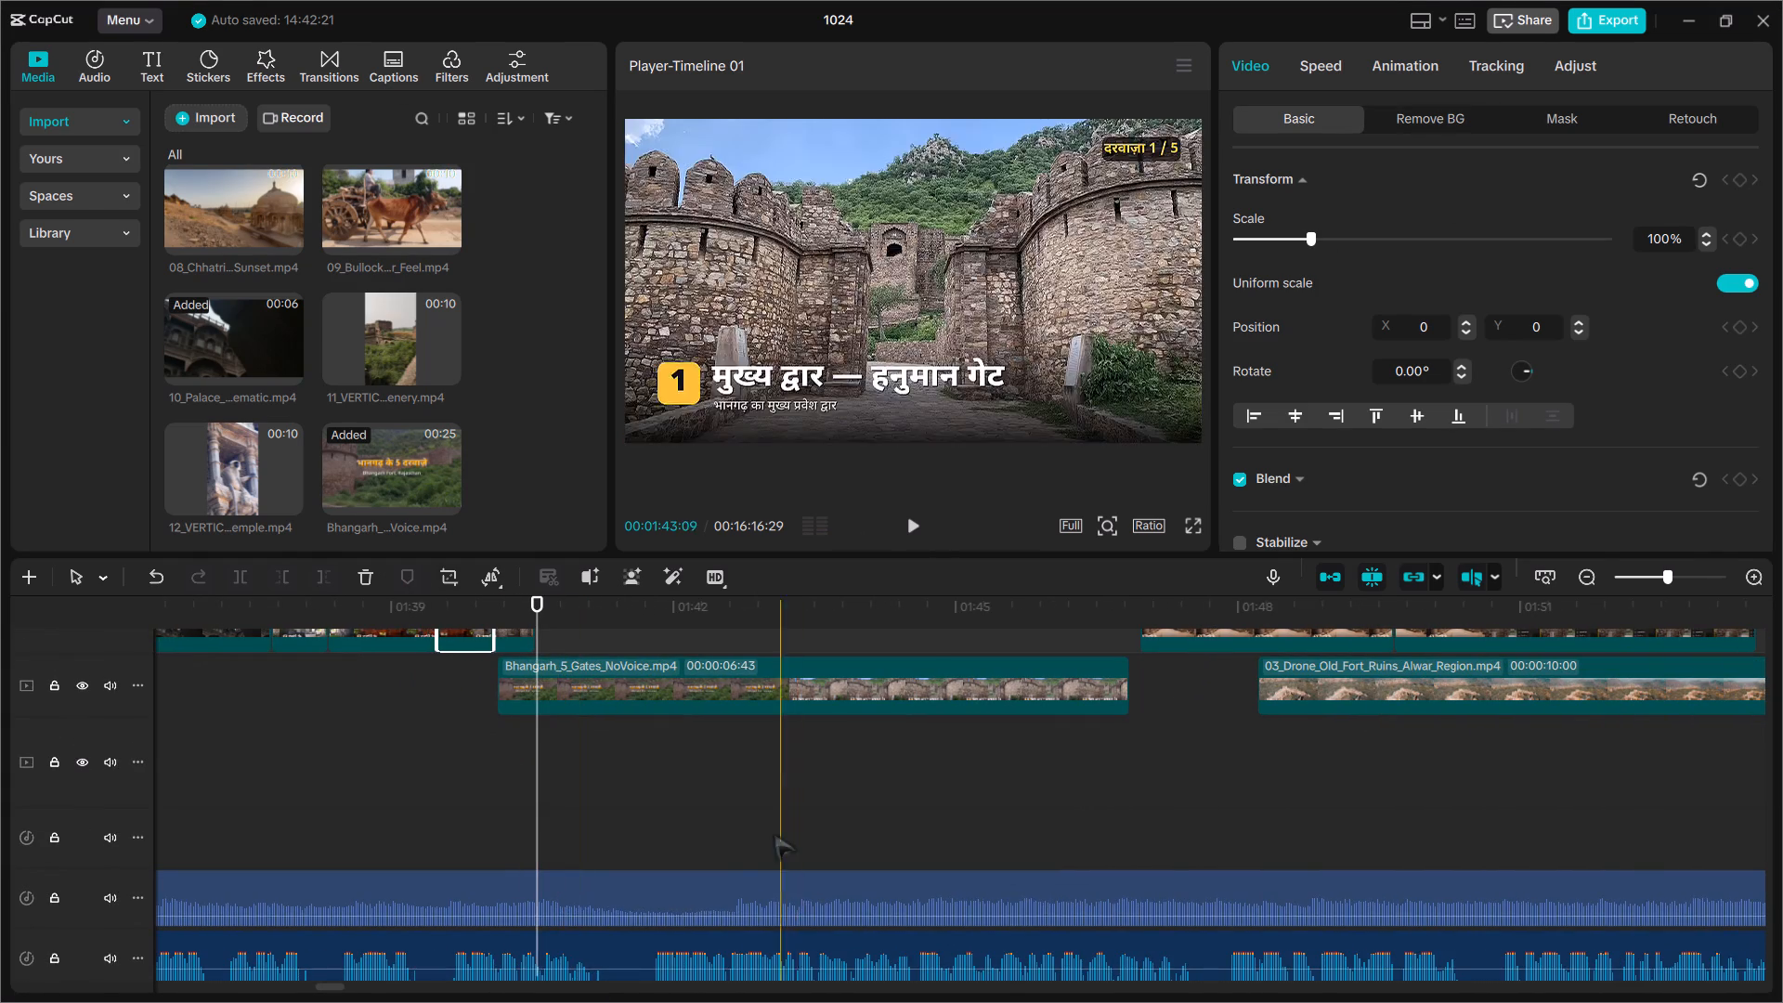
pyautogui.scroll(2, 773, 833)
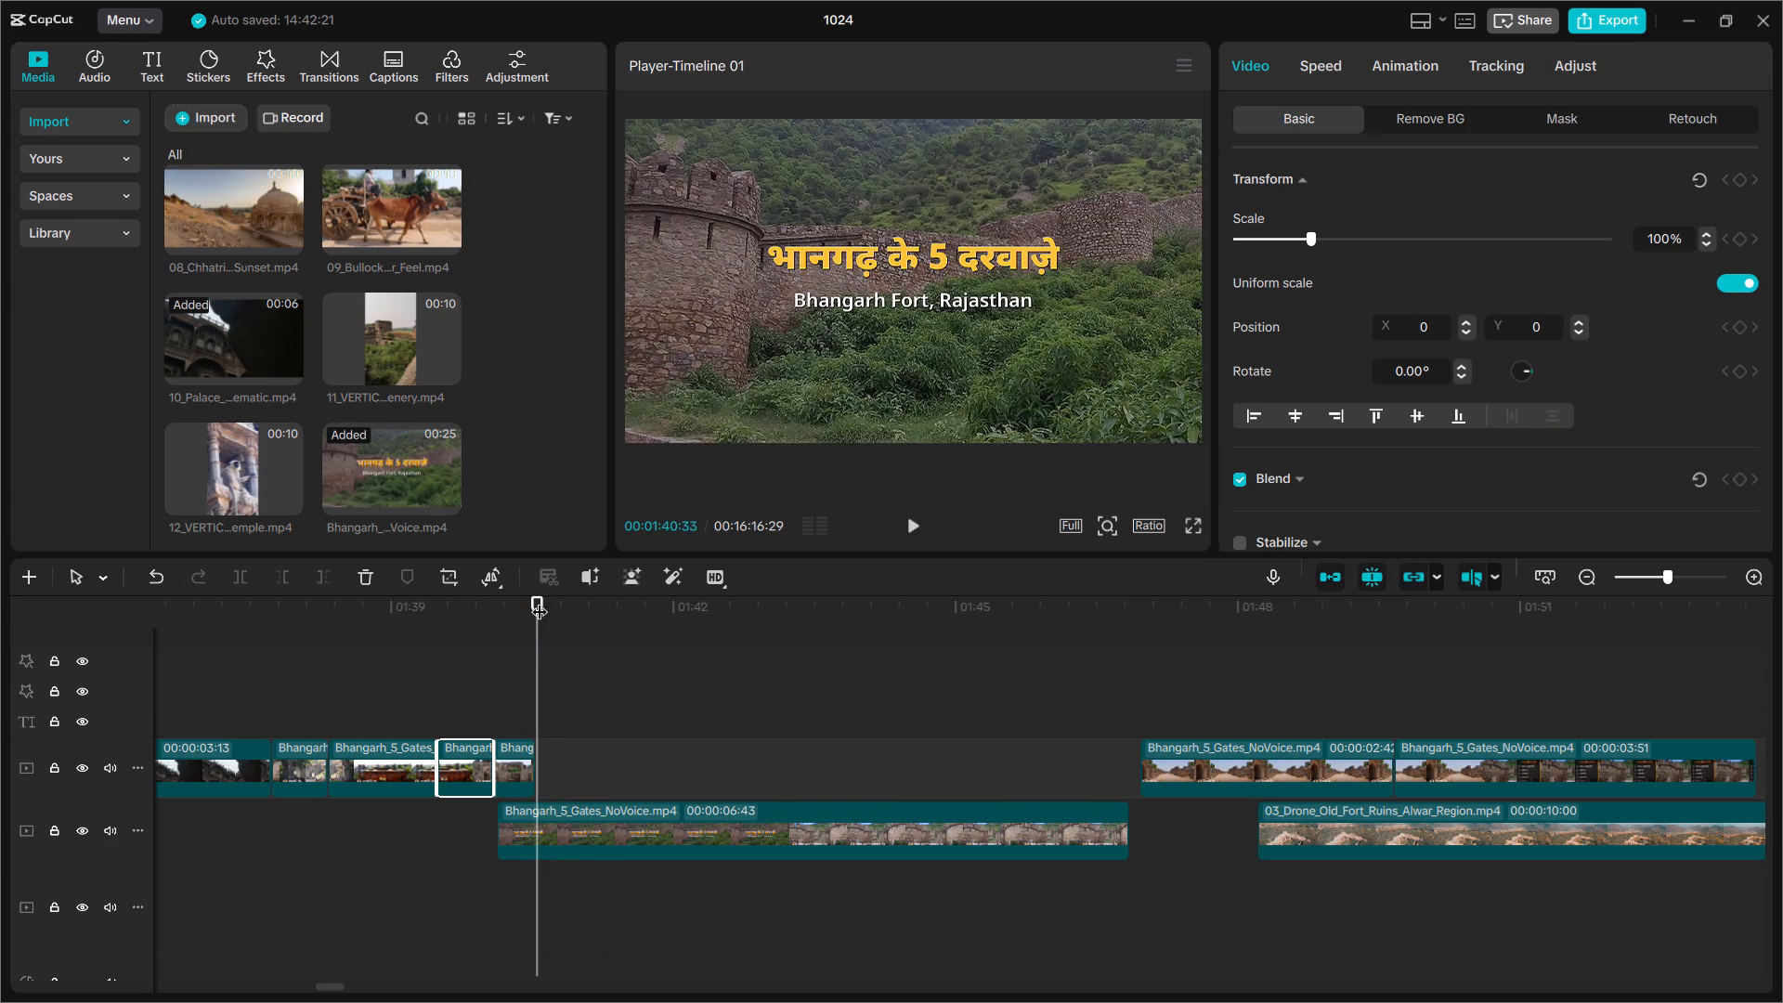
pyautogui.moveTo(540, 600); pyautogui.dragTo(162, 600)
pyautogui.press('space')
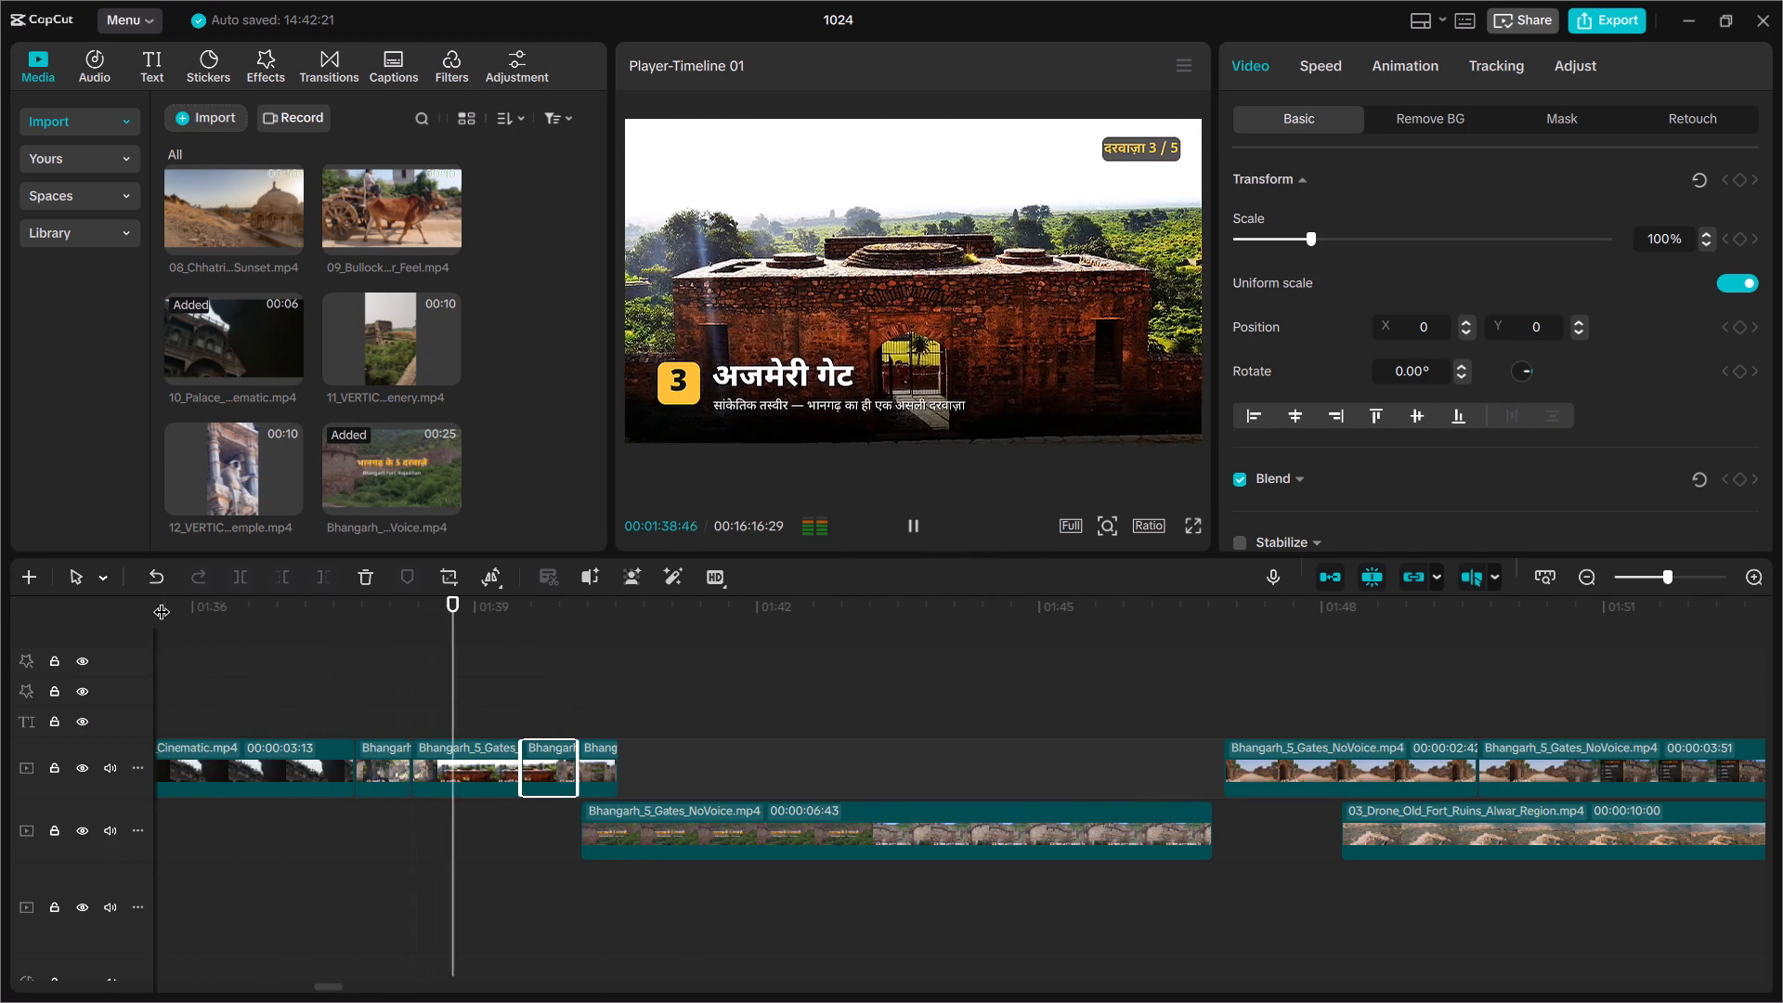
pyautogui.press('space')
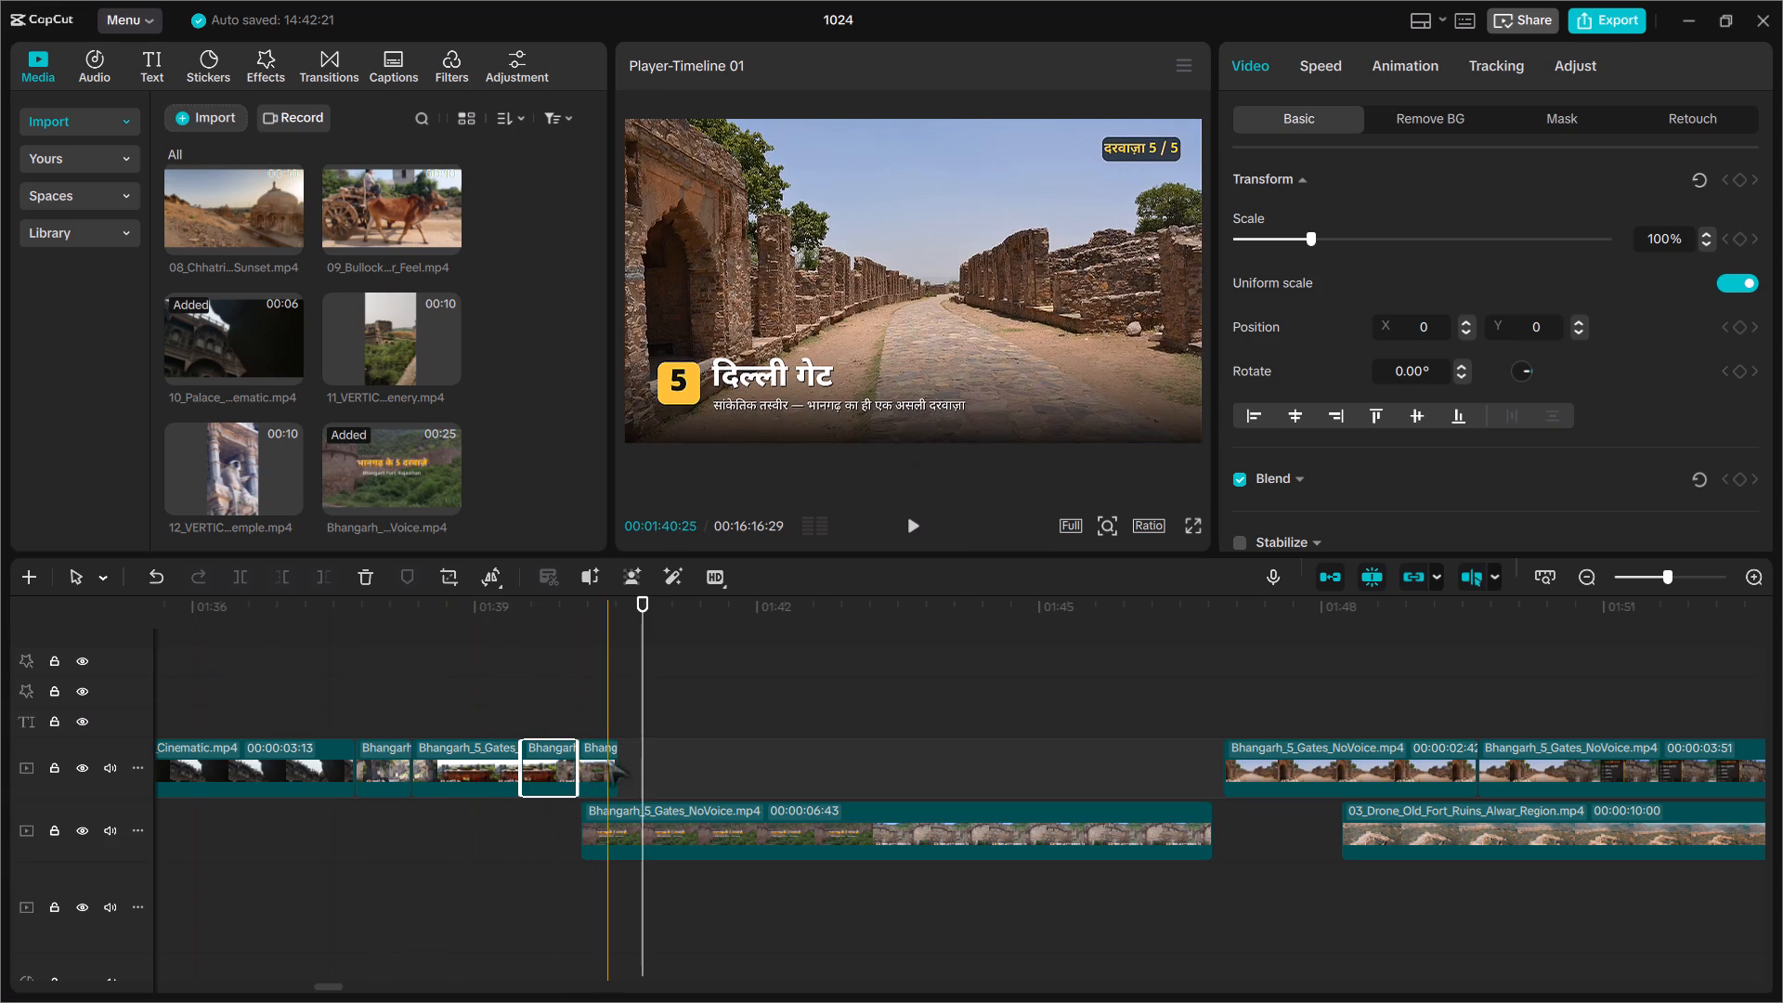
# Move the gate 5 piece later to start at about 01:40:20 and extend the gate 4 piece to 00:00:00:50 to meet it.
pyautogui.moveTo(594, 761); pyautogui.dragTo(613, 761)
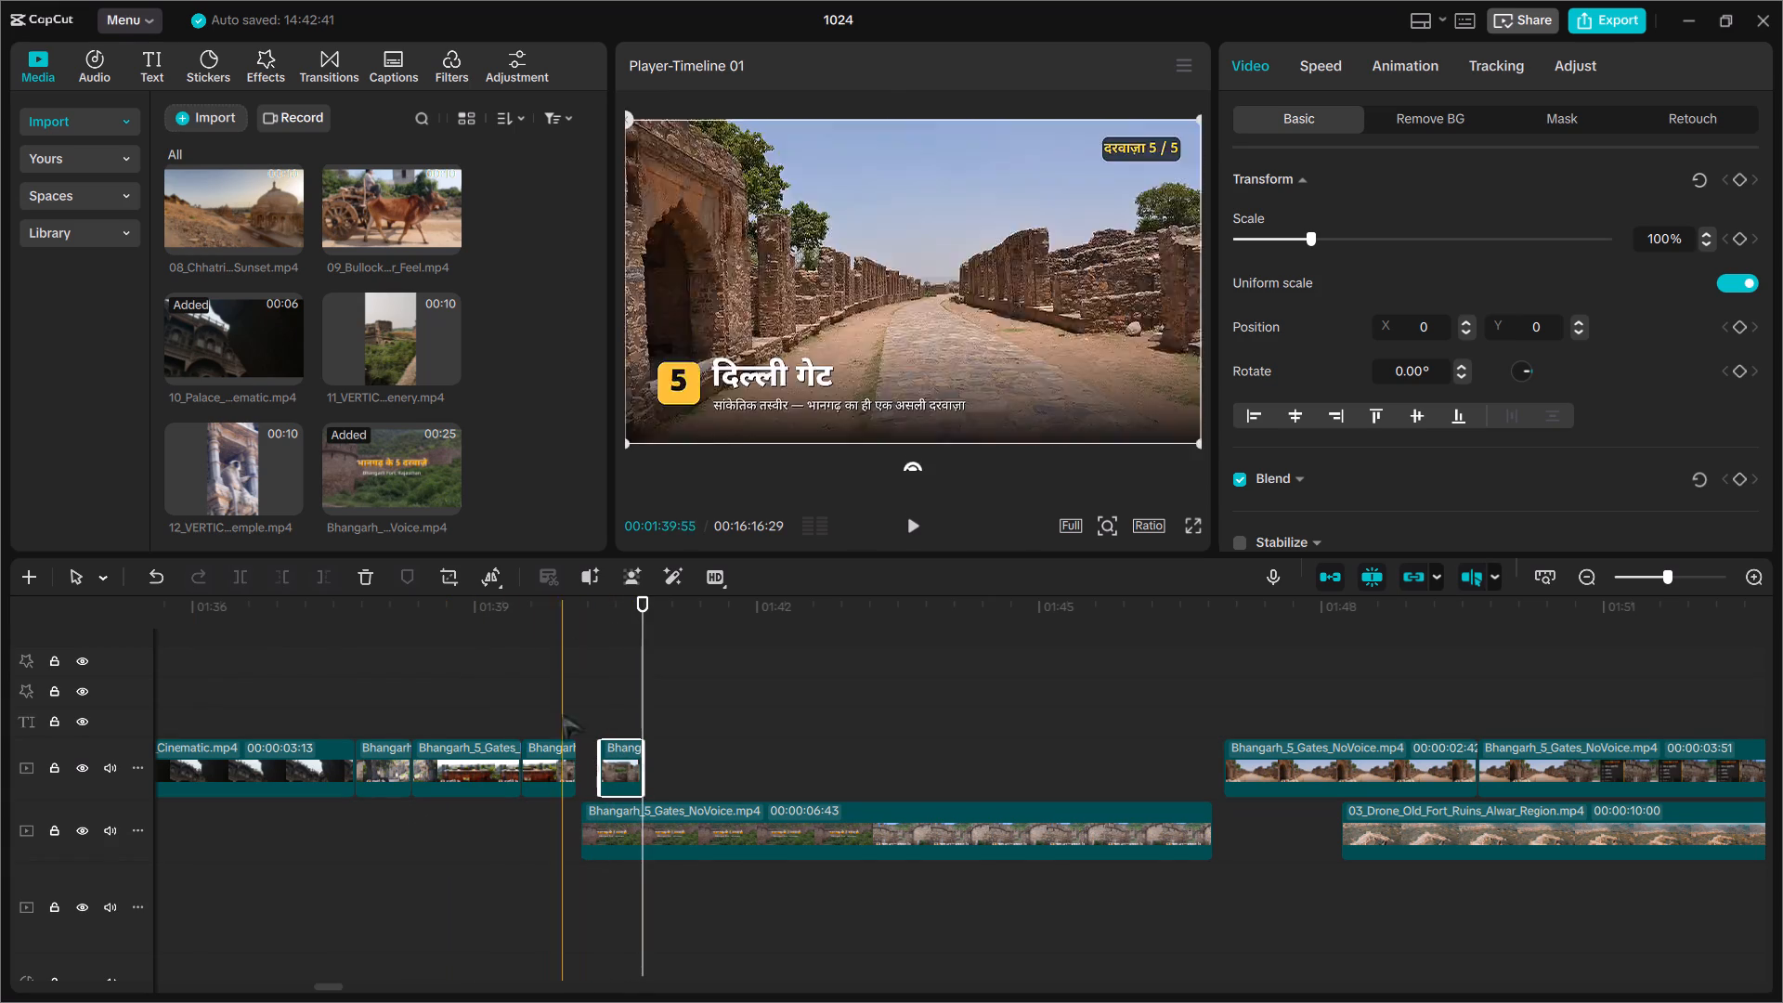
pyautogui.click(556, 751)
pyautogui.moveTo(574, 771); pyautogui.dragTo(605, 776)
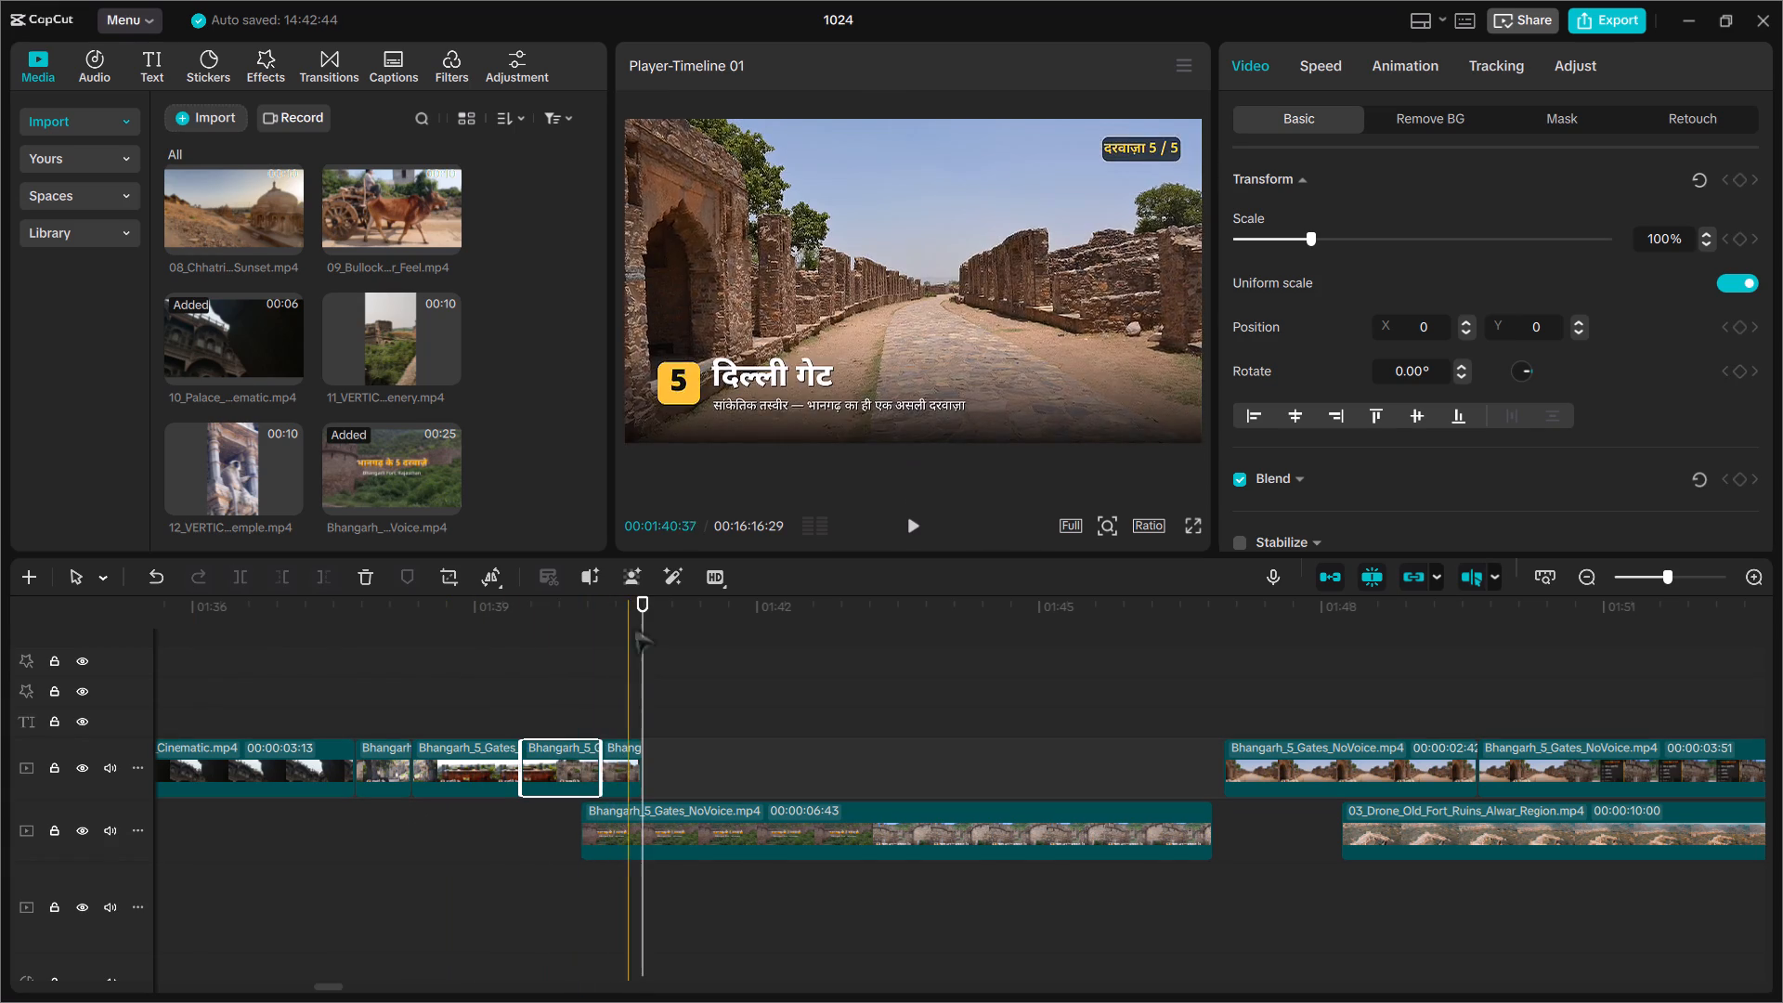
# Shift the gate 2/gate 3 cut to about 01:38:35, trimming gate 3's start to 00:00:00:54 and extending gate 2's end to meet it.
pyautogui.moveTo(639, 606); pyautogui.dragTo(293, 619)
pyautogui.press('space')
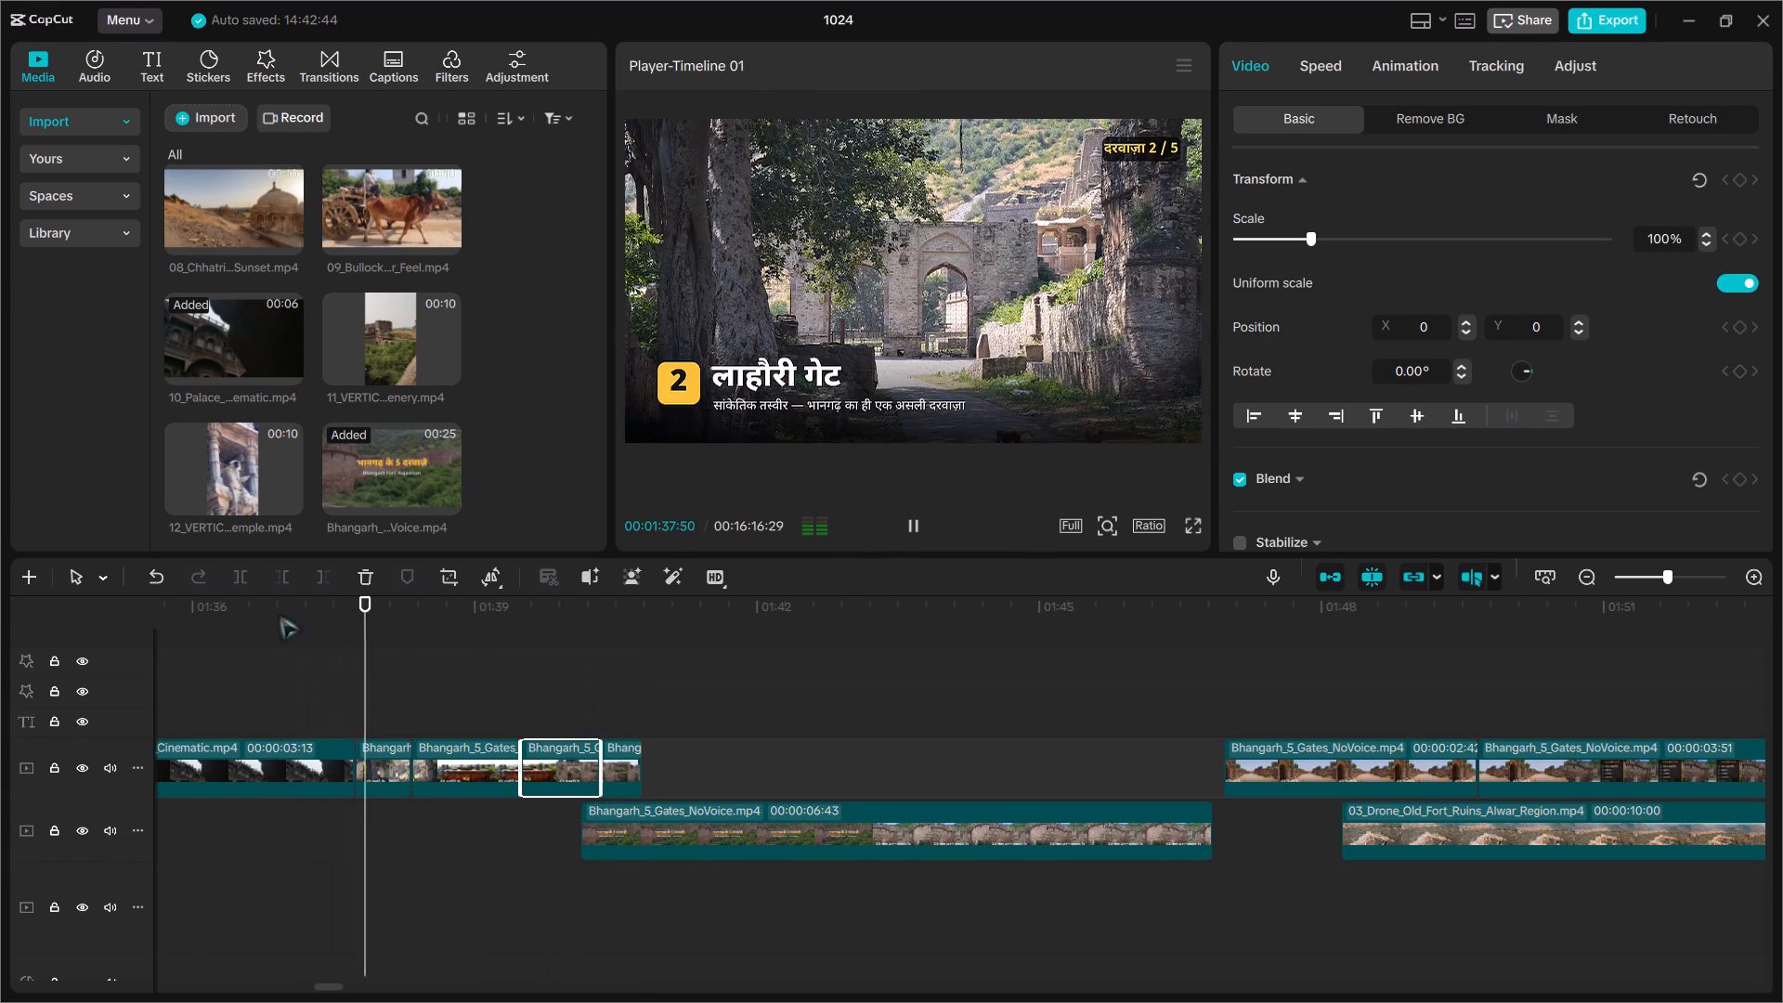
pyautogui.press('space')
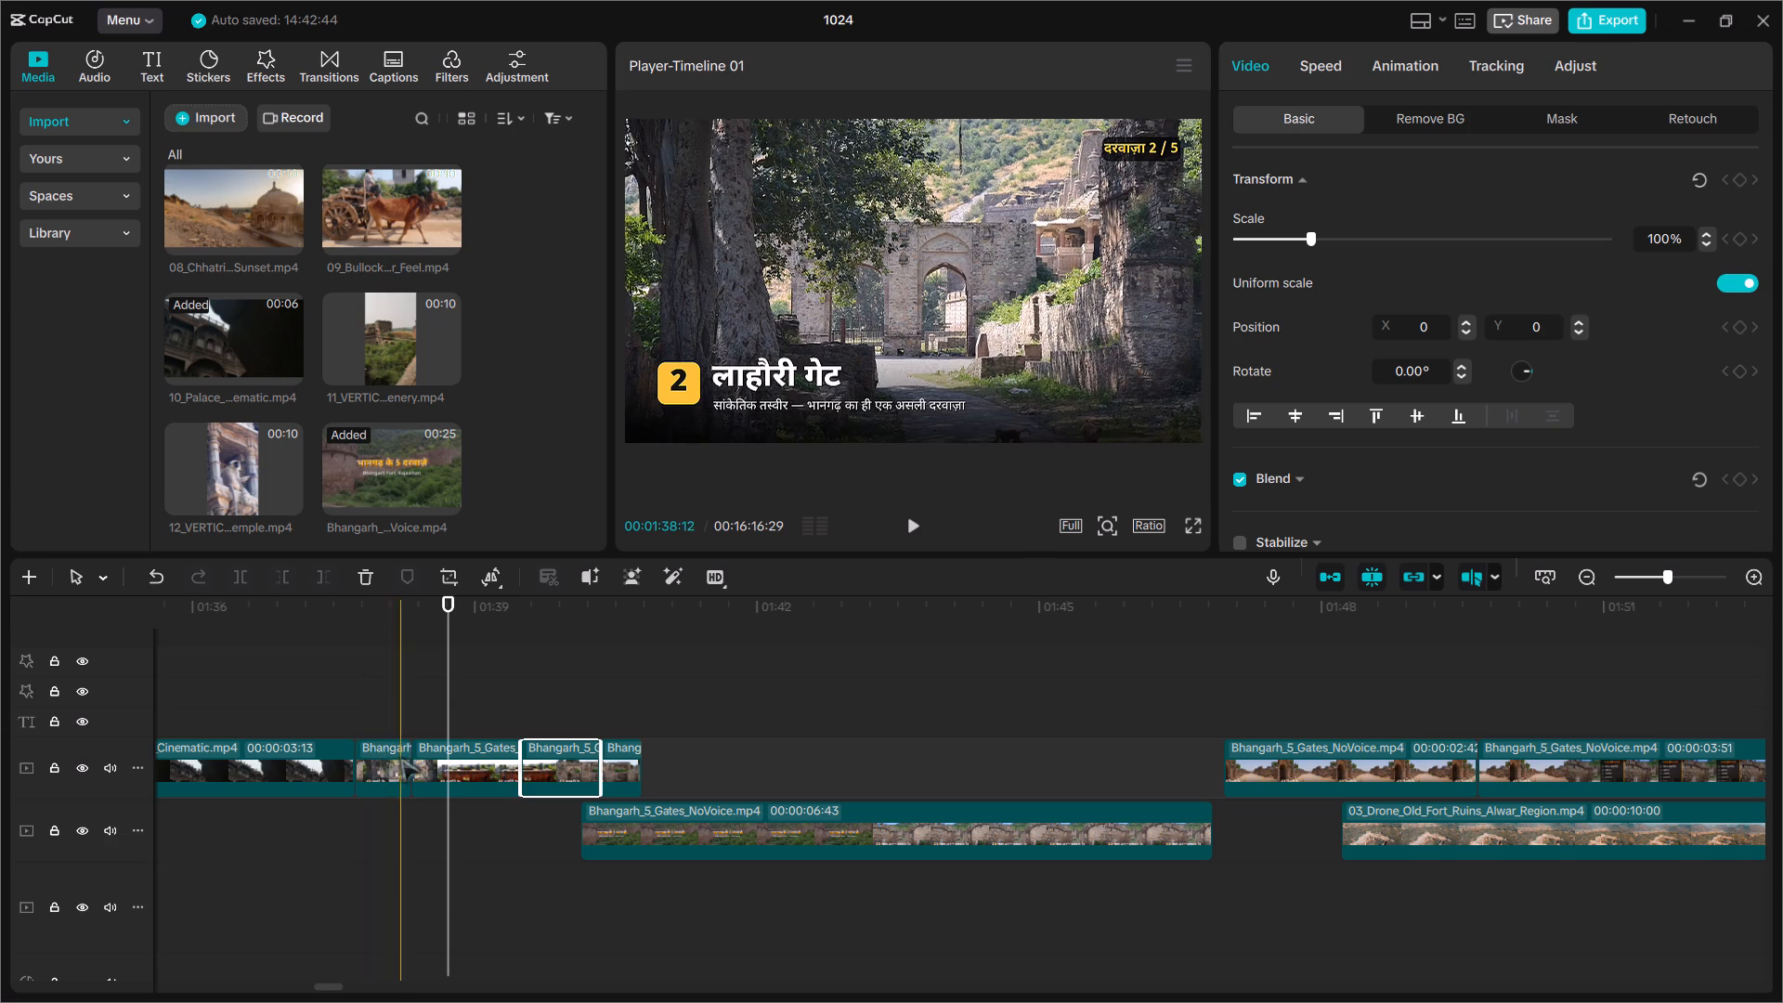
pyautogui.click(392, 758)
pyautogui.moveTo(412, 768); pyautogui.dragTo(427, 768)
pyautogui.click(410, 761)
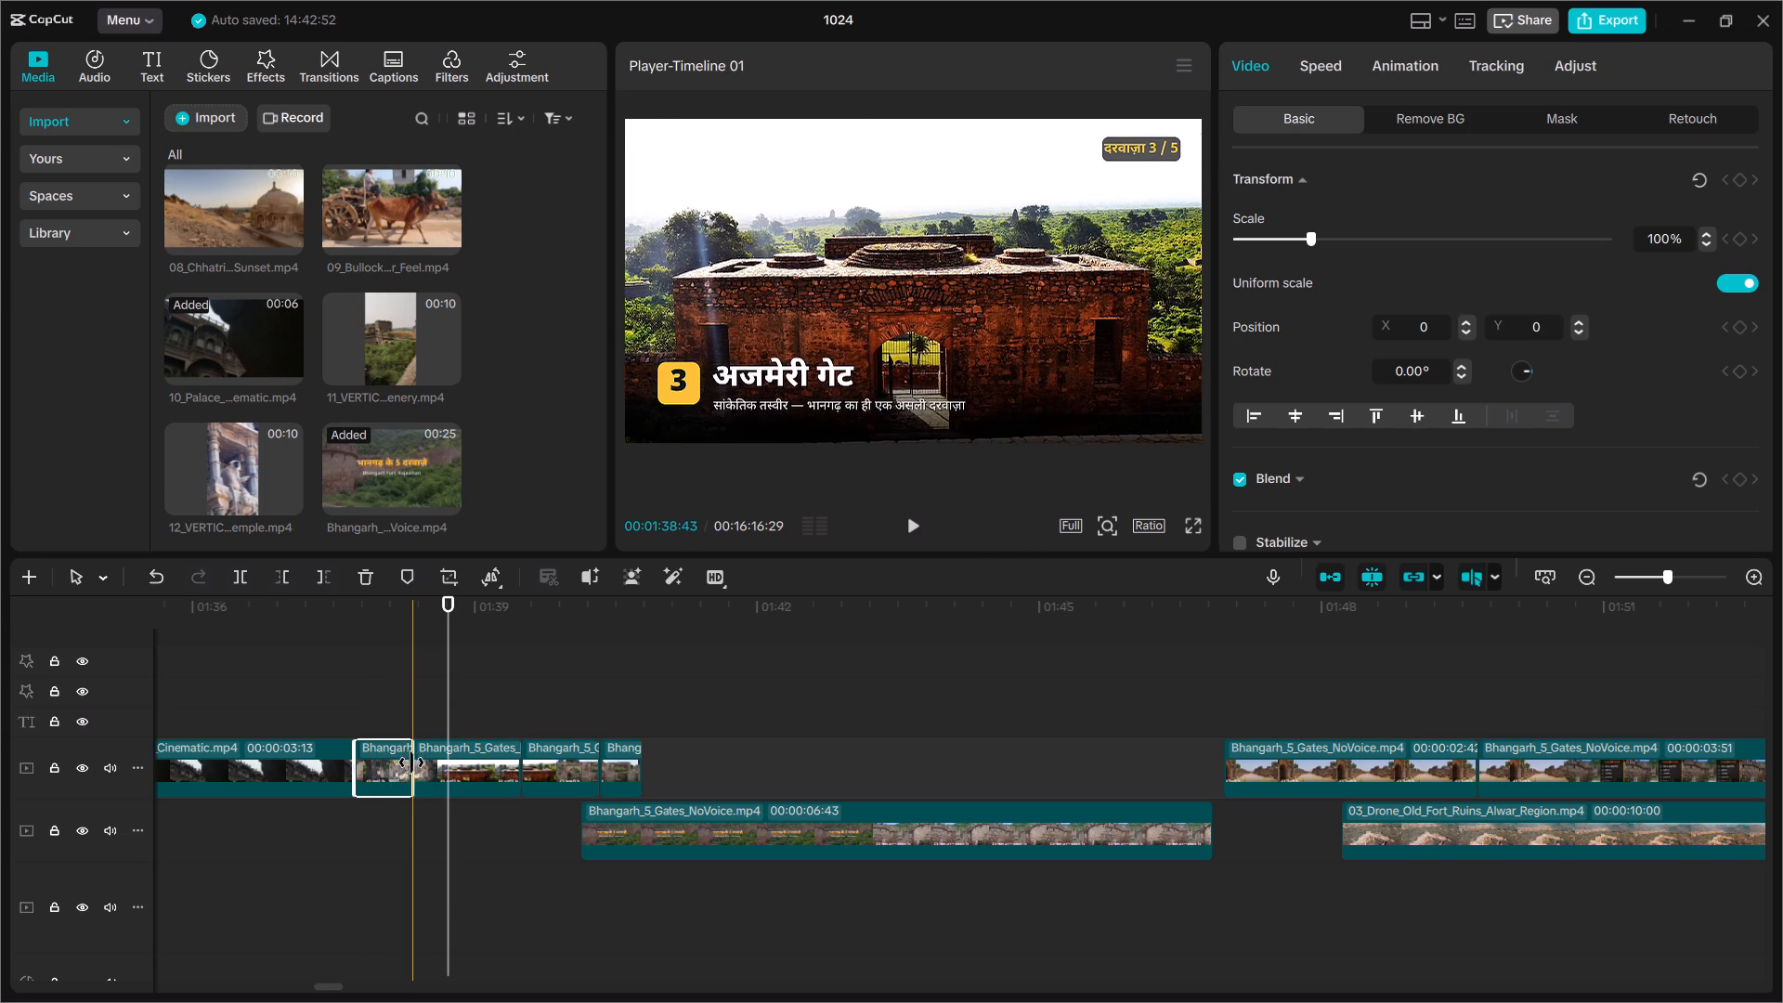
pyautogui.click(420, 765)
pyautogui.click(415, 764)
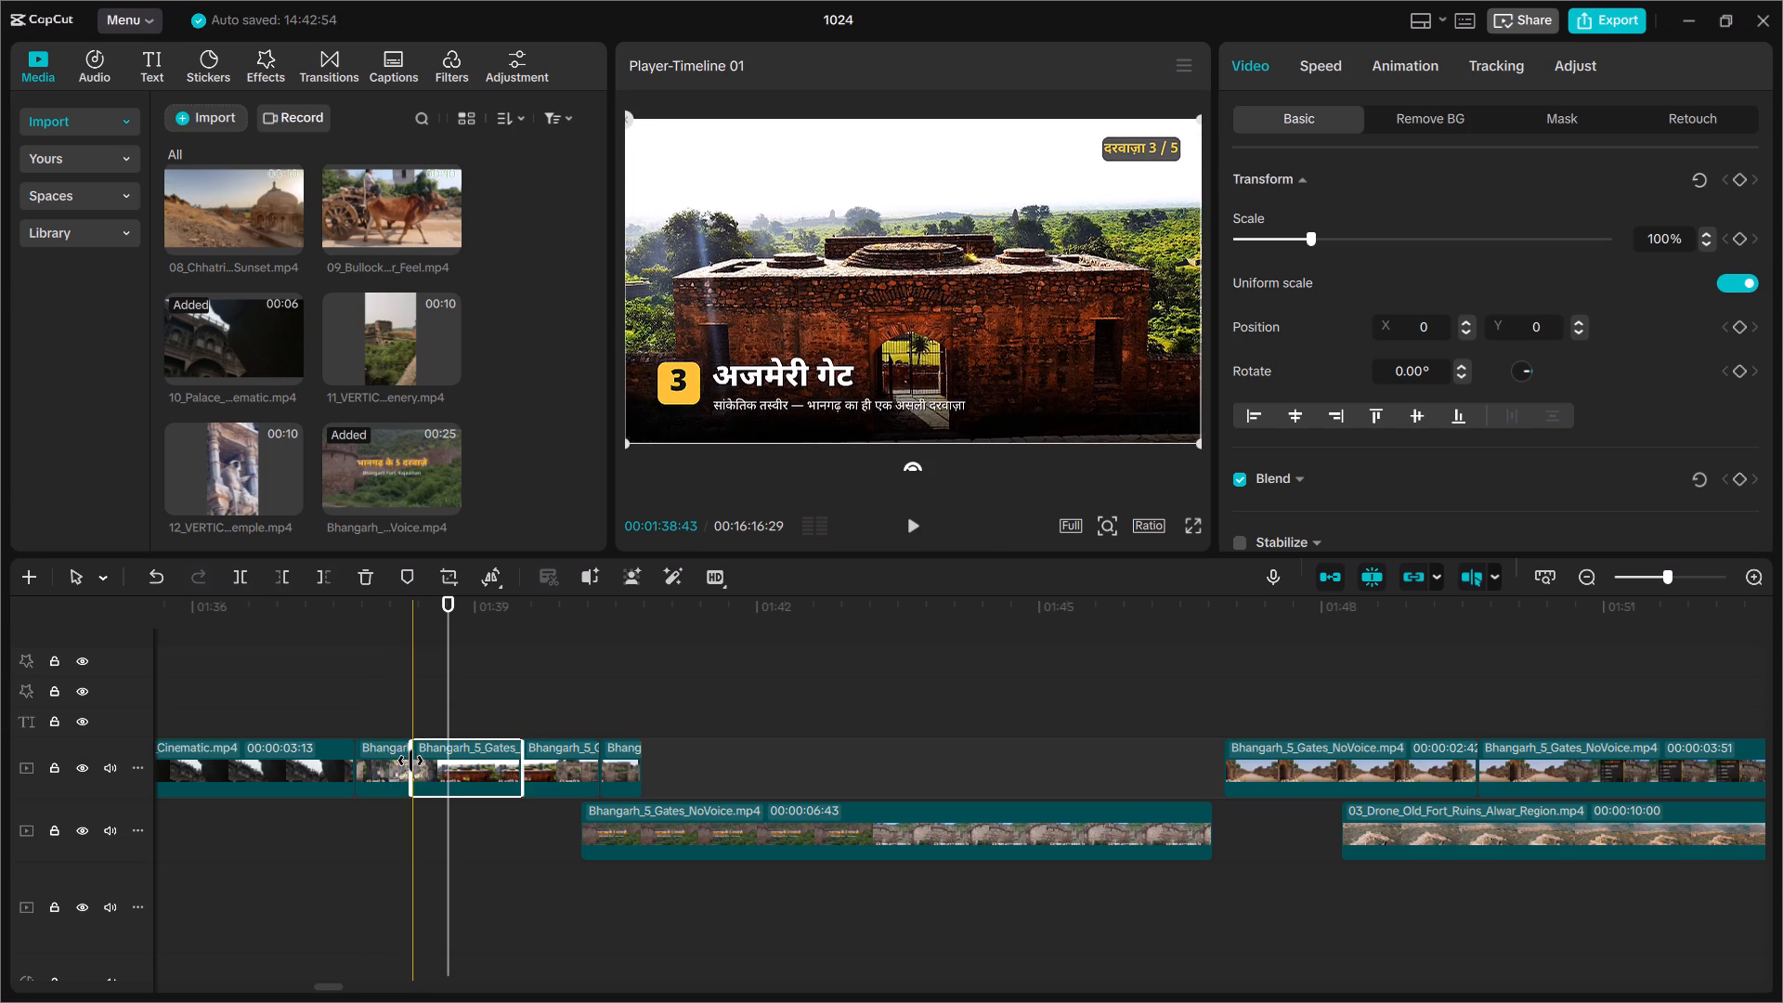
pyautogui.click(410, 761)
pyautogui.click(406, 759)
pyautogui.doubleClick(406, 759)
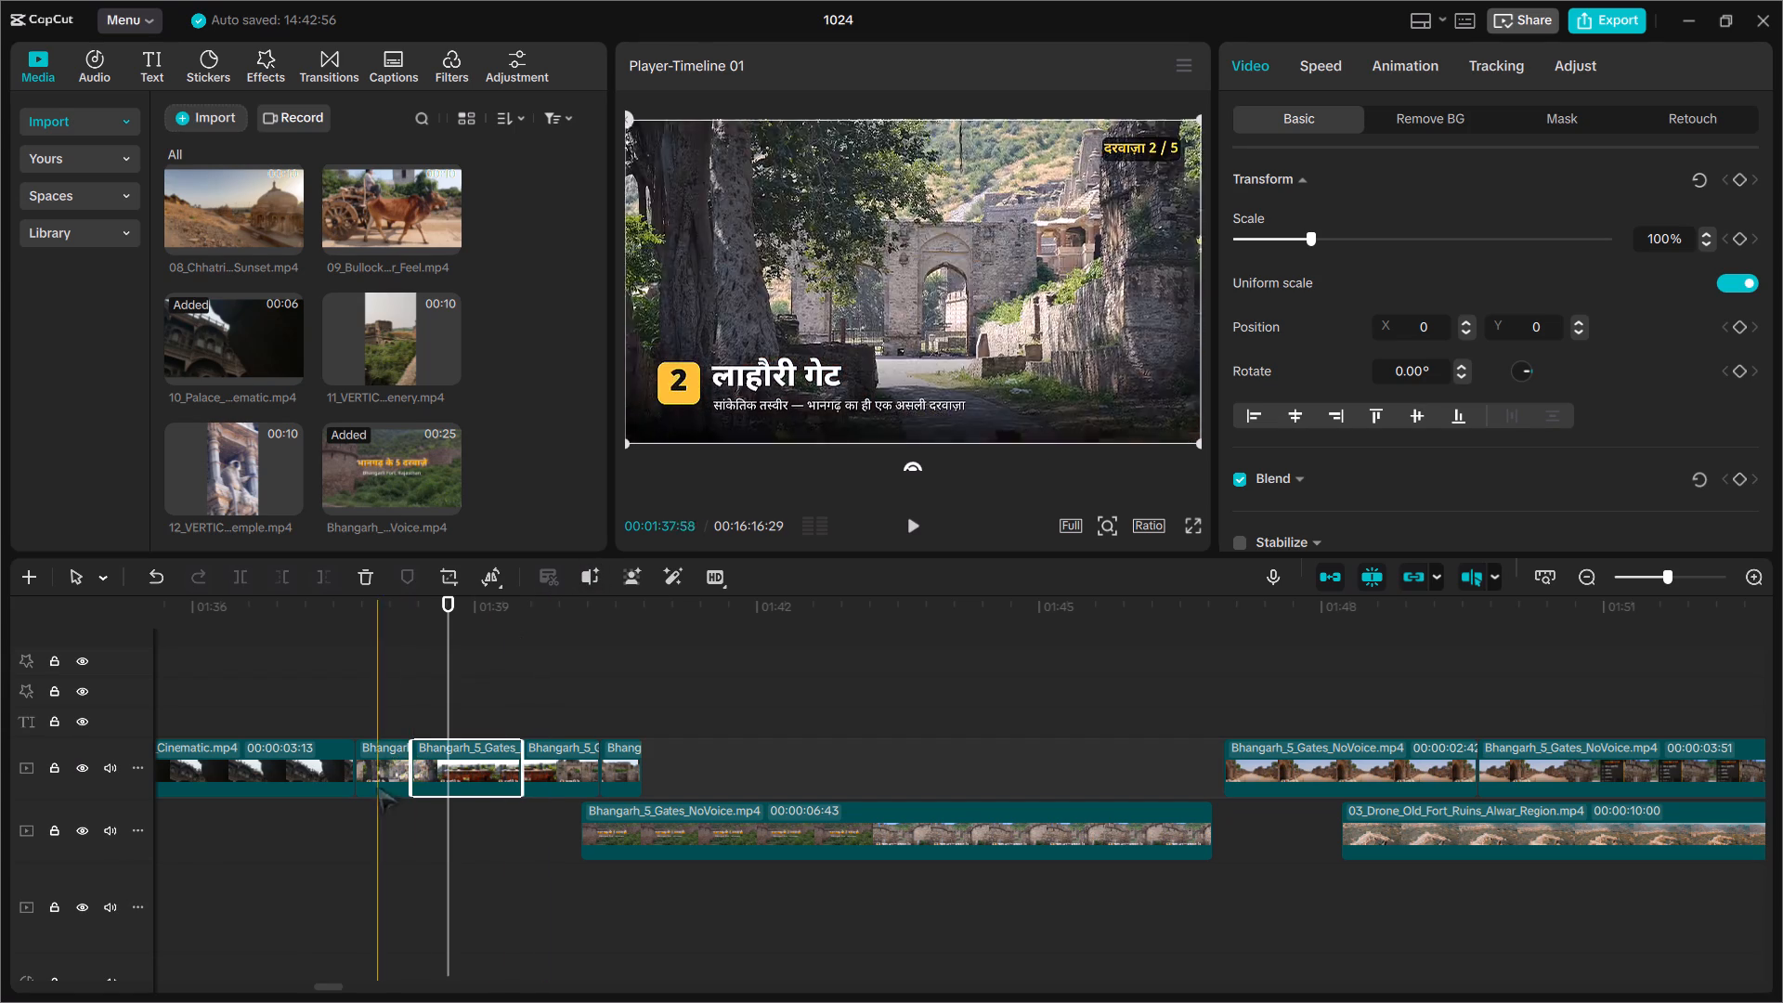
pyautogui.moveTo(409, 768); pyautogui.dragTo(436, 769)
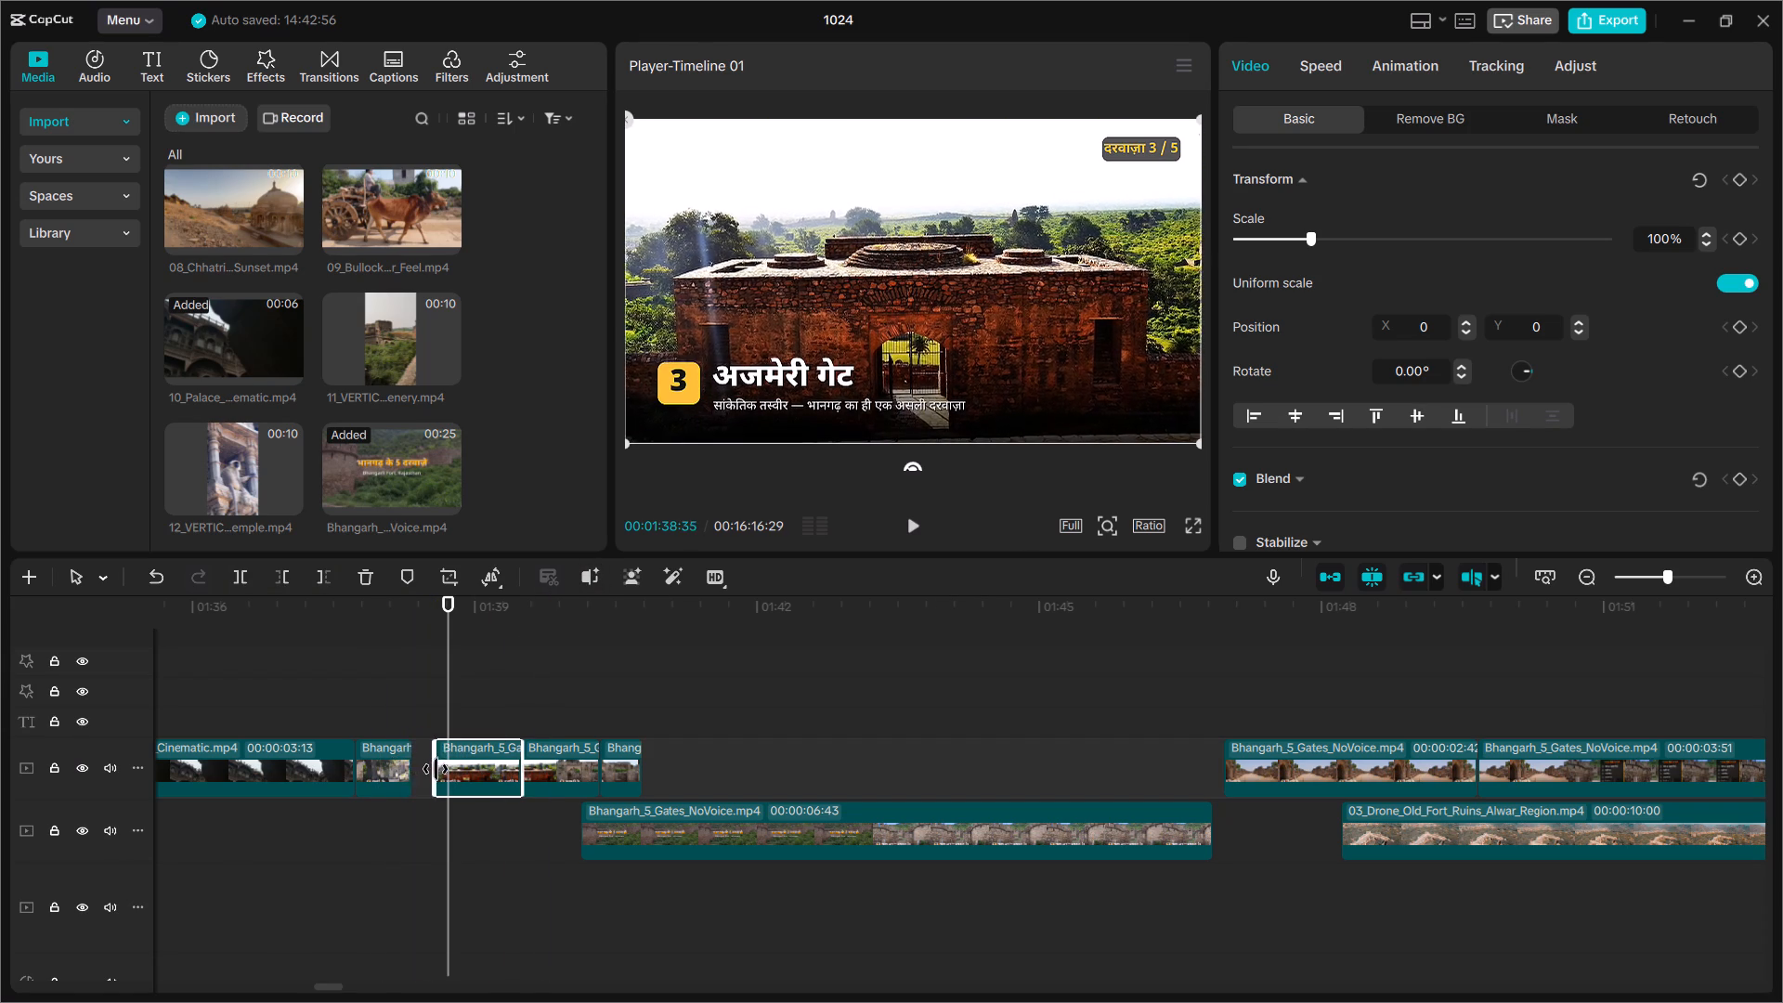
pyautogui.moveTo(436, 769); pyautogui.dragTo(436, 769)
pyautogui.click(405, 769)
pyautogui.moveTo(410, 772); pyautogui.dragTo(435, 775)
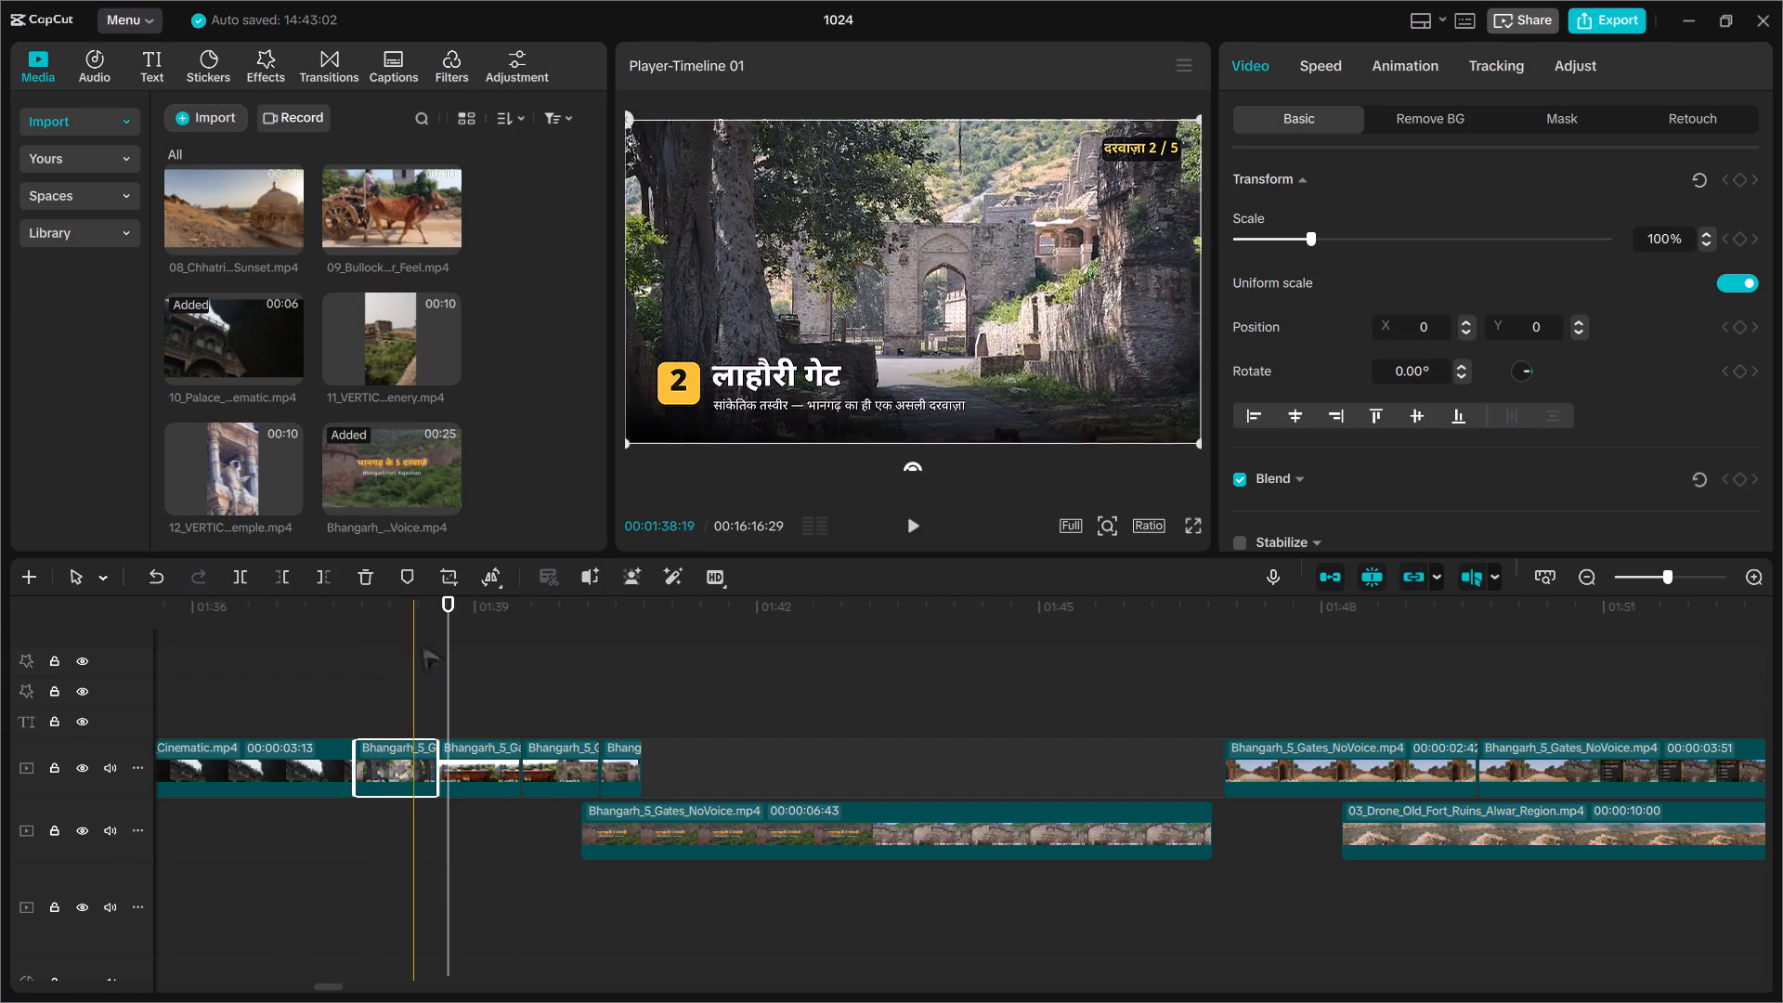
# Play the gate sequence from 01:37:27 against the narration and inspect the gate 4/gate 5 cut closely.
pyautogui.moveTo(435, 595); pyautogui.dragTo(330, 611)
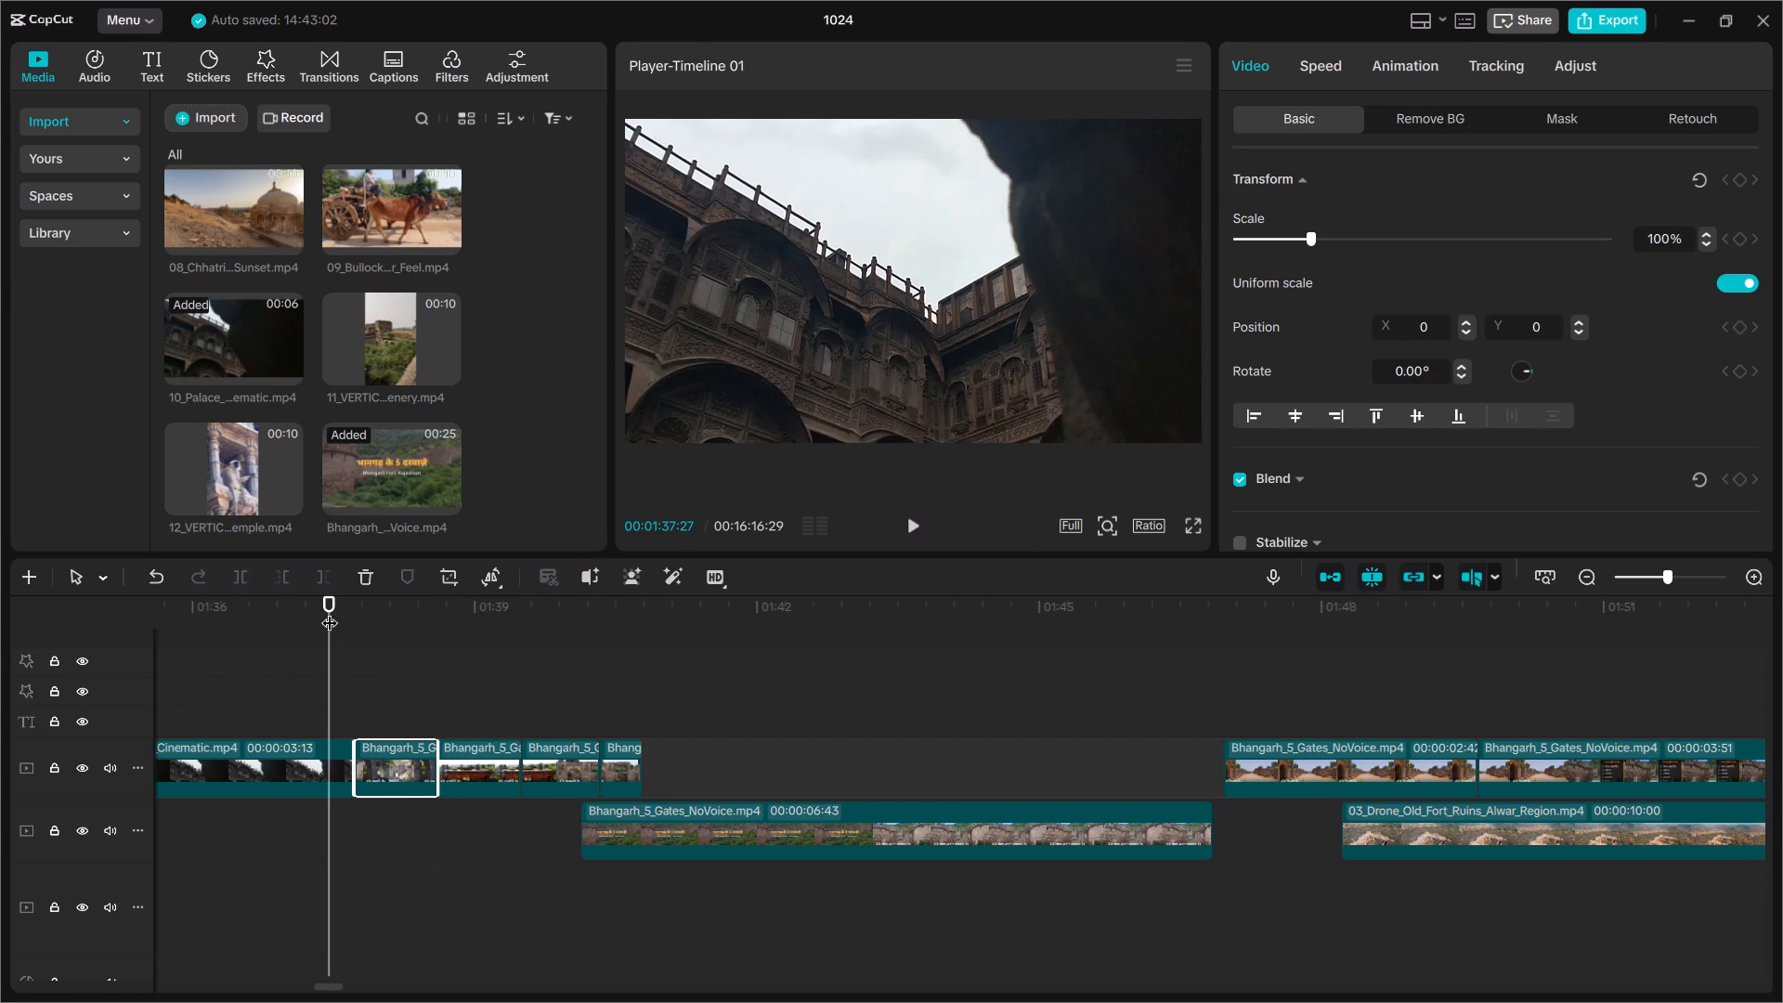
pyautogui.press('space')
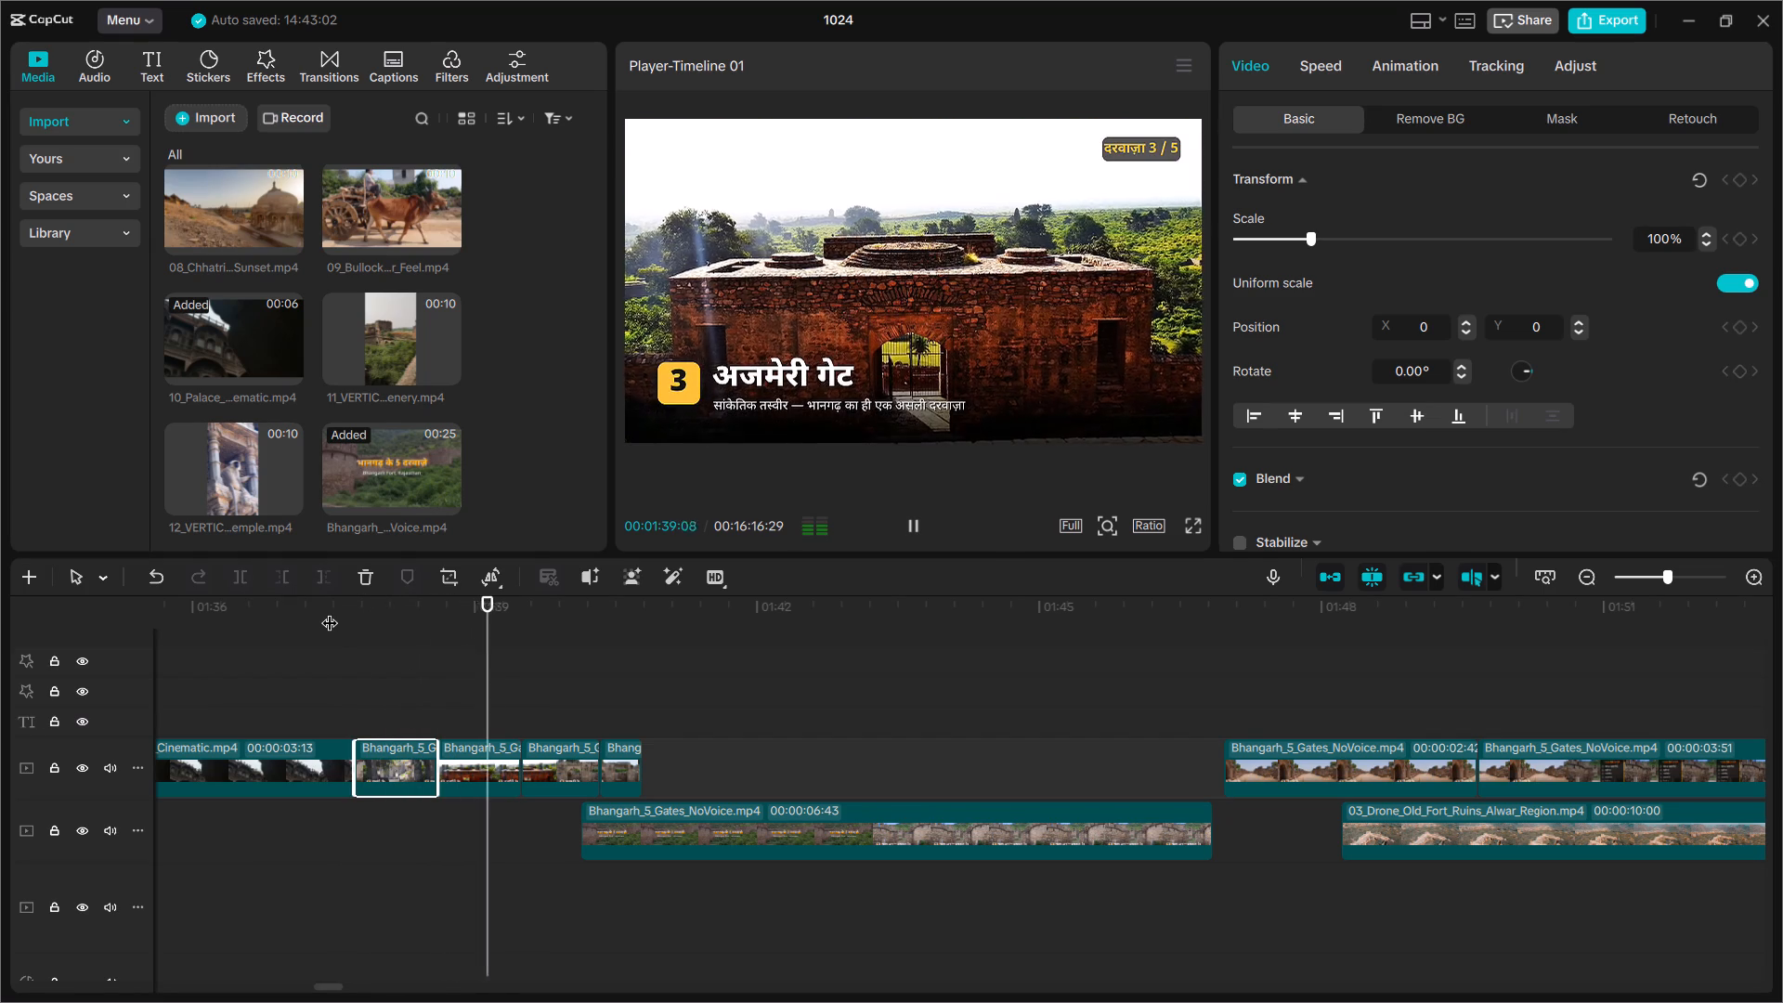
pyautogui.press('space')
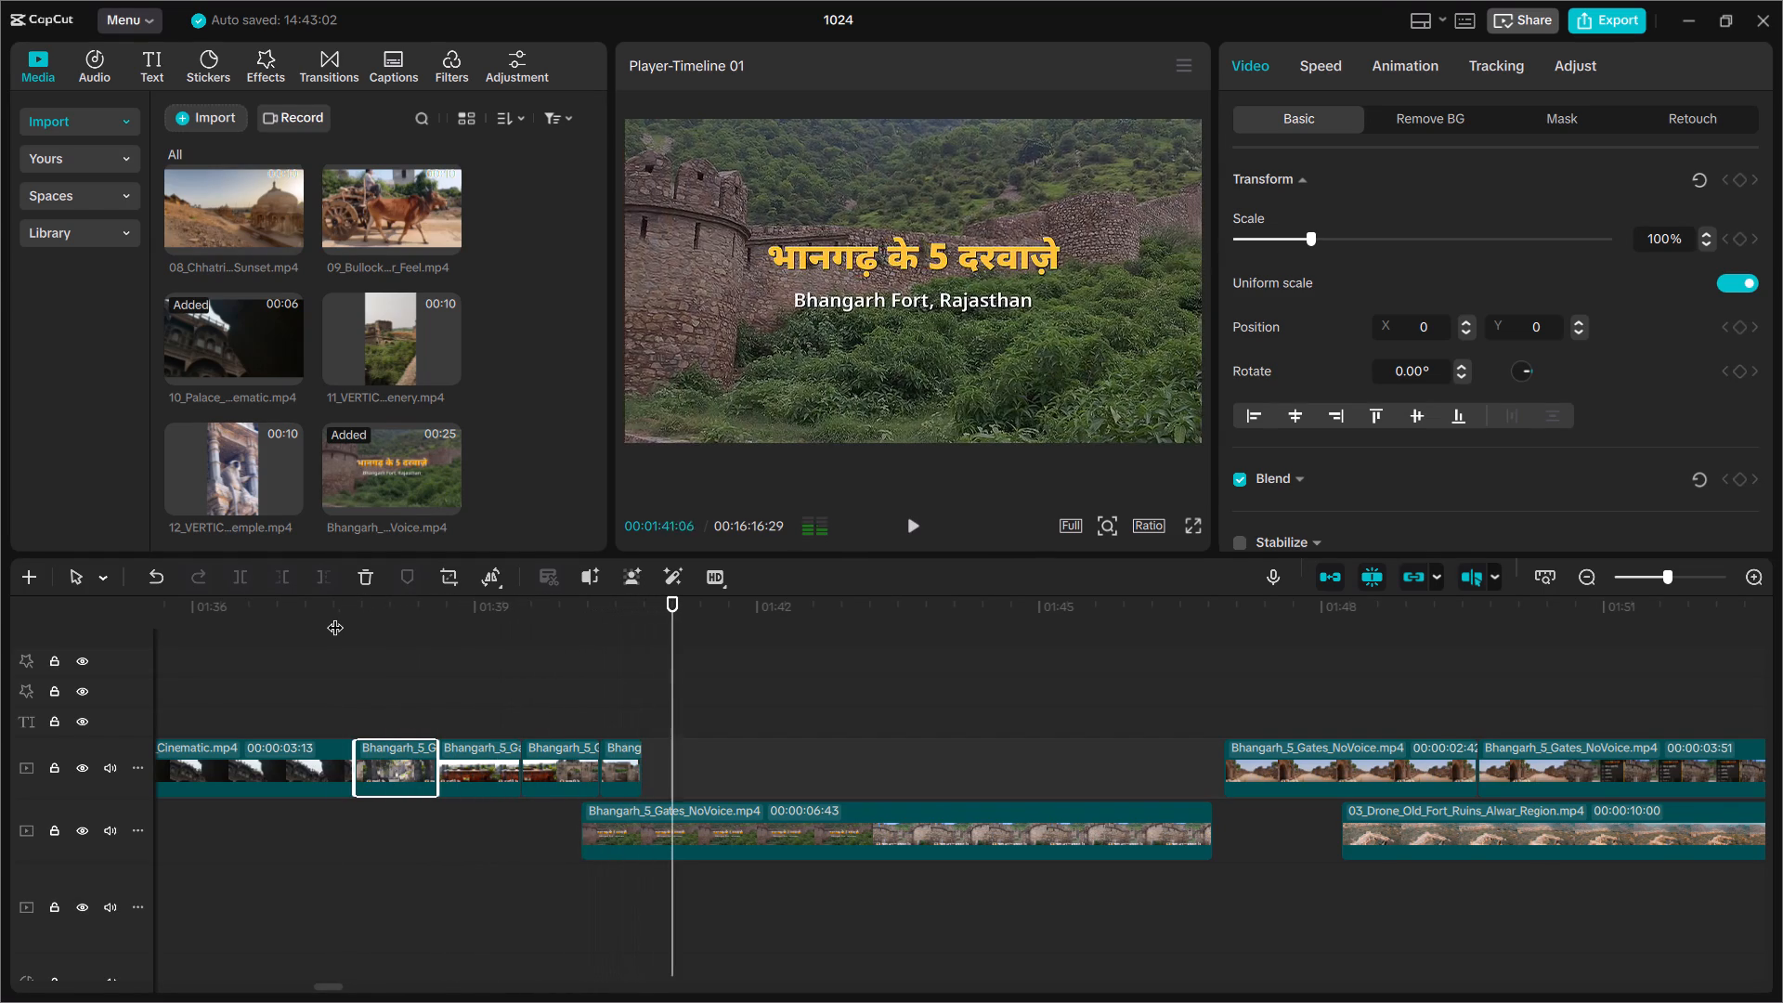
pyautogui.click(605, 773)
pyautogui.click(558, 785)
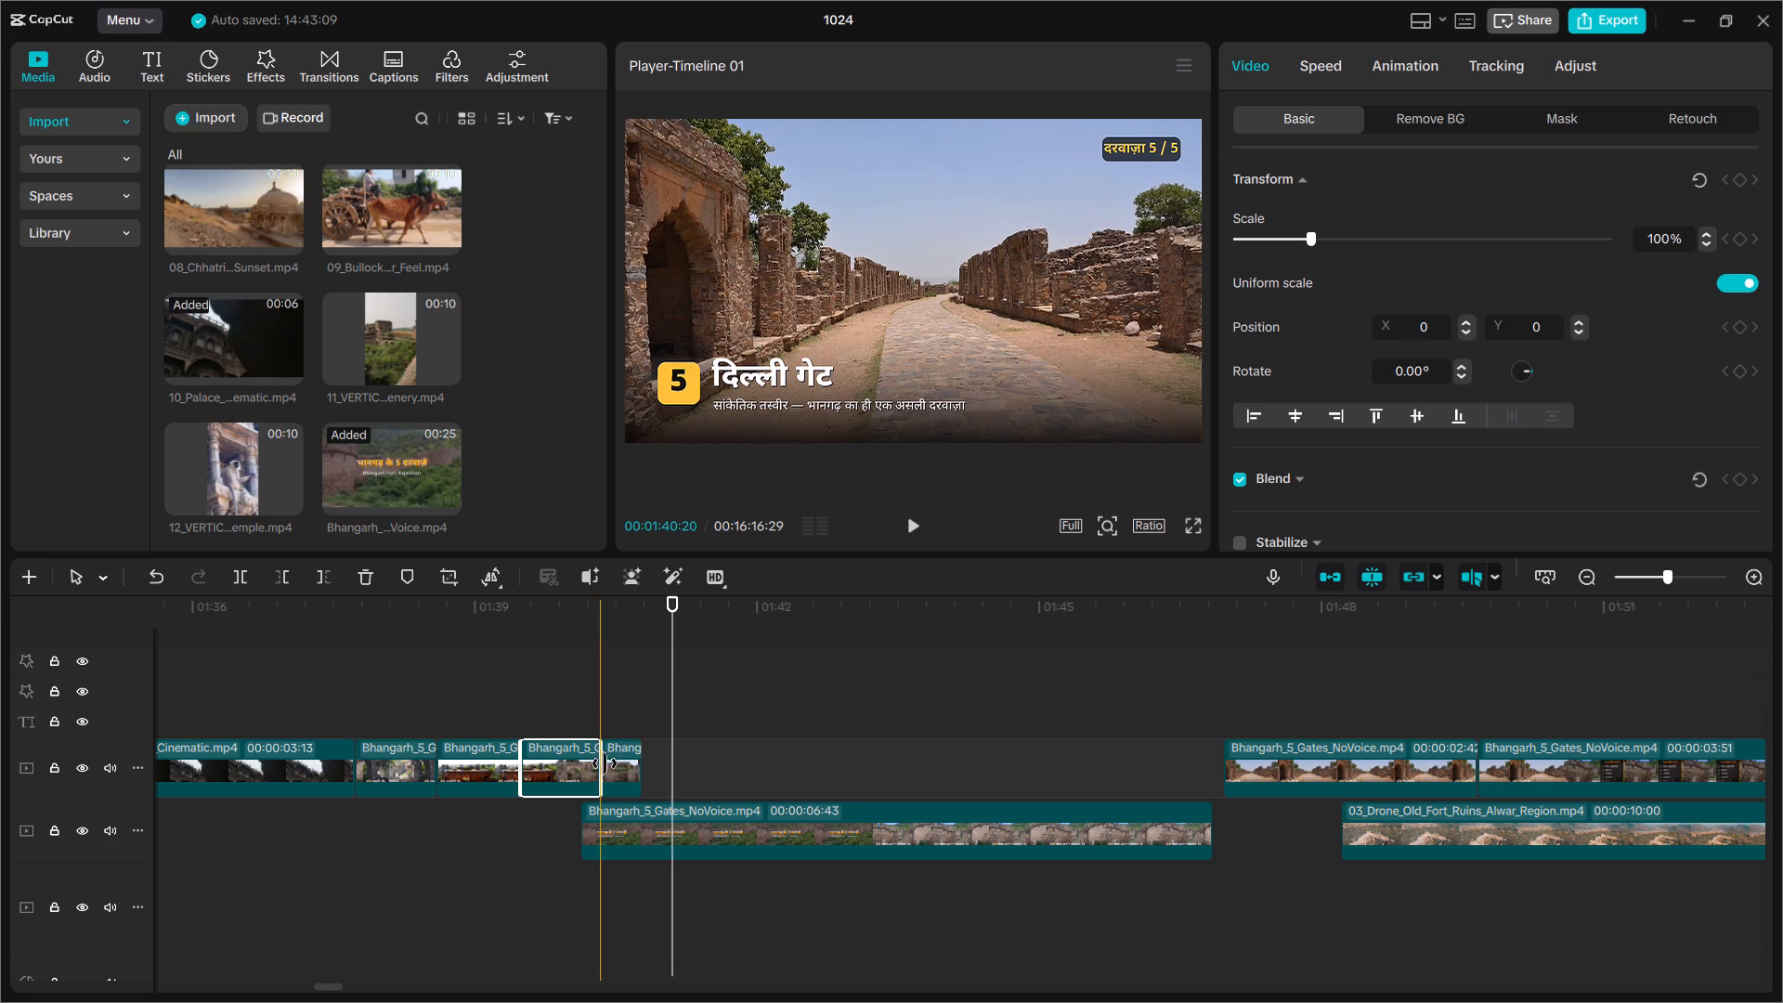
pyautogui.keyDown('ctrl'); pyautogui.scroll(4, 674, 756); pyautogui.keyUp('ctrl')
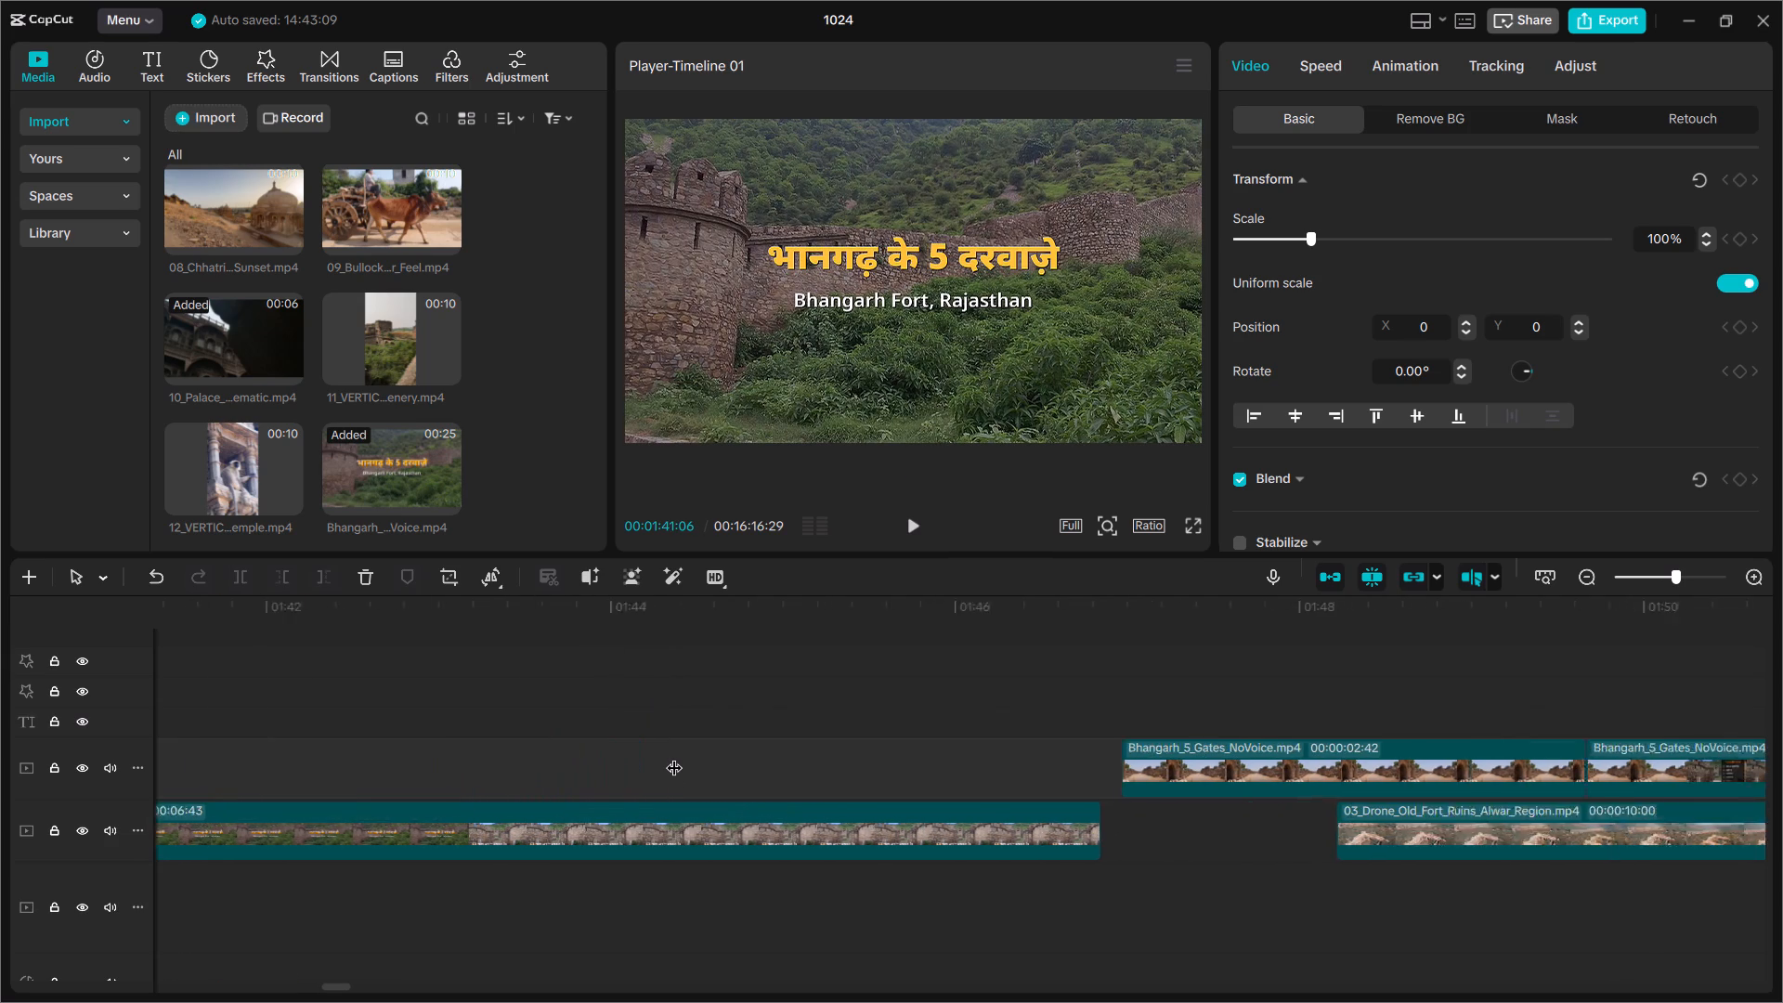
pyautogui.keyDown('ctrl'); pyautogui.scroll(8, 674, 756); pyautogui.keyUp('ctrl')
pyautogui.hscroll(5, 674, 756)
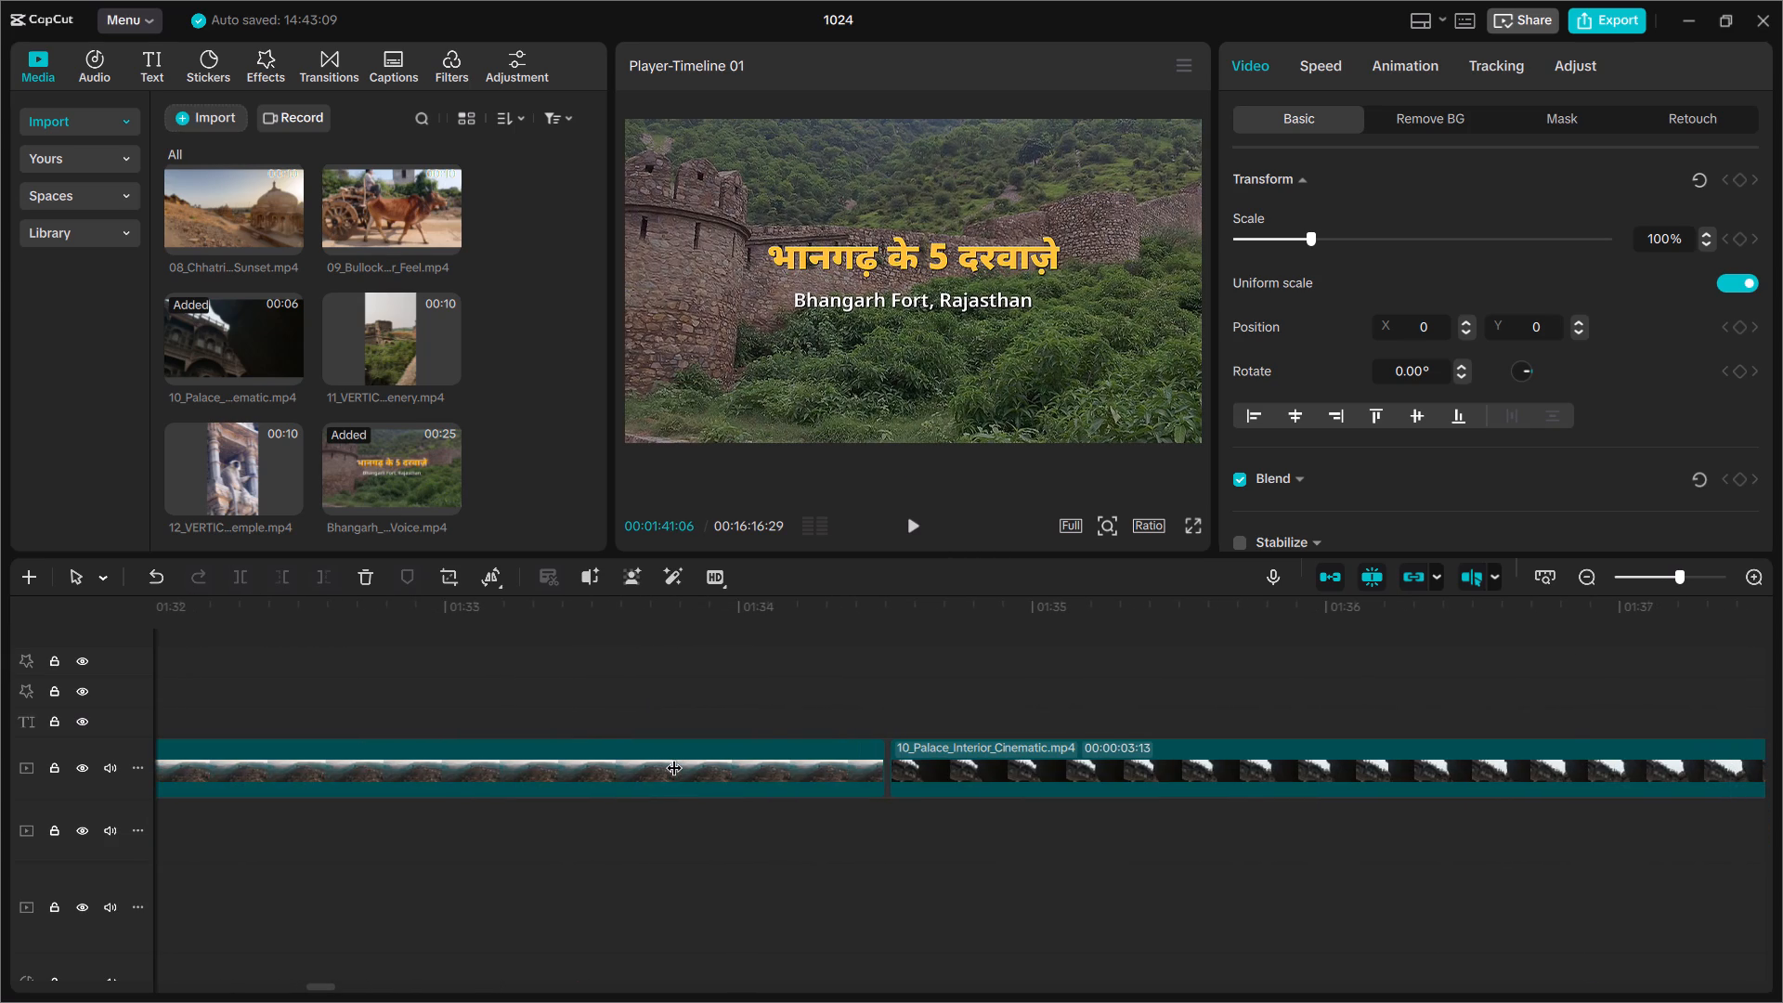
pyautogui.hscroll(-5, 674, 756)
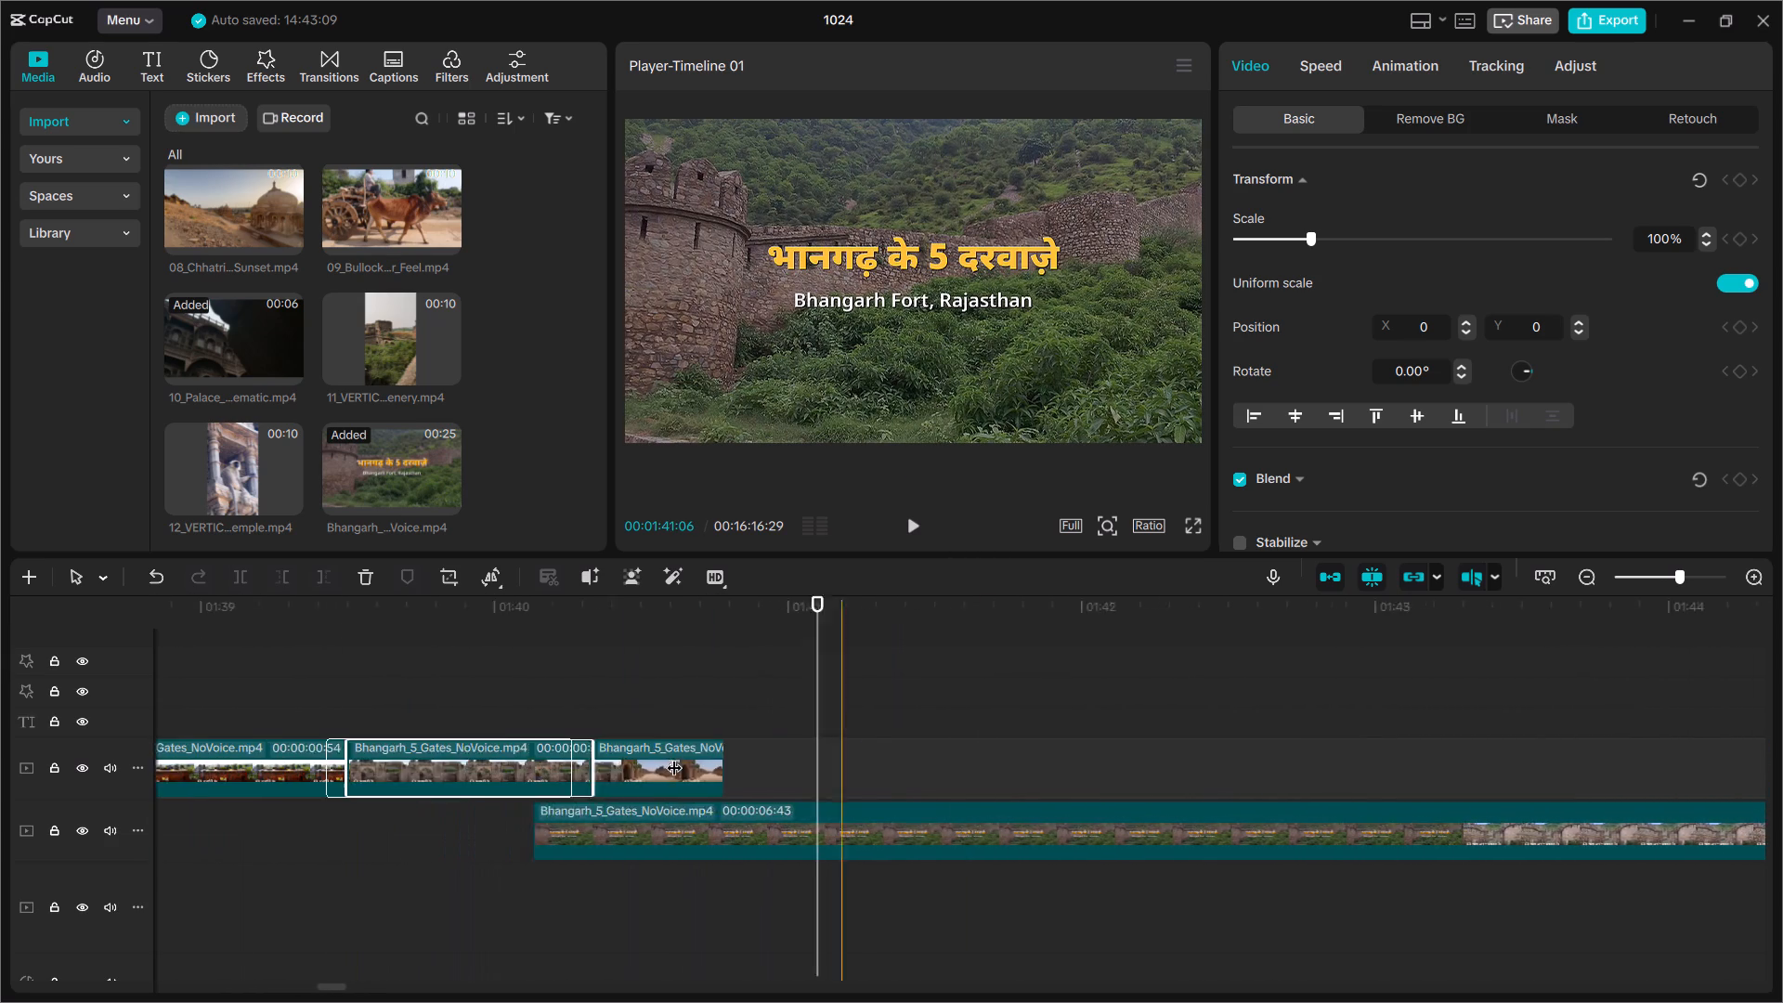
pyautogui.hscroll(-1, 674, 756)
pyautogui.keyDown('ctrl'); pyautogui.scroll(5, 738, 759); pyautogui.keyUp('ctrl')
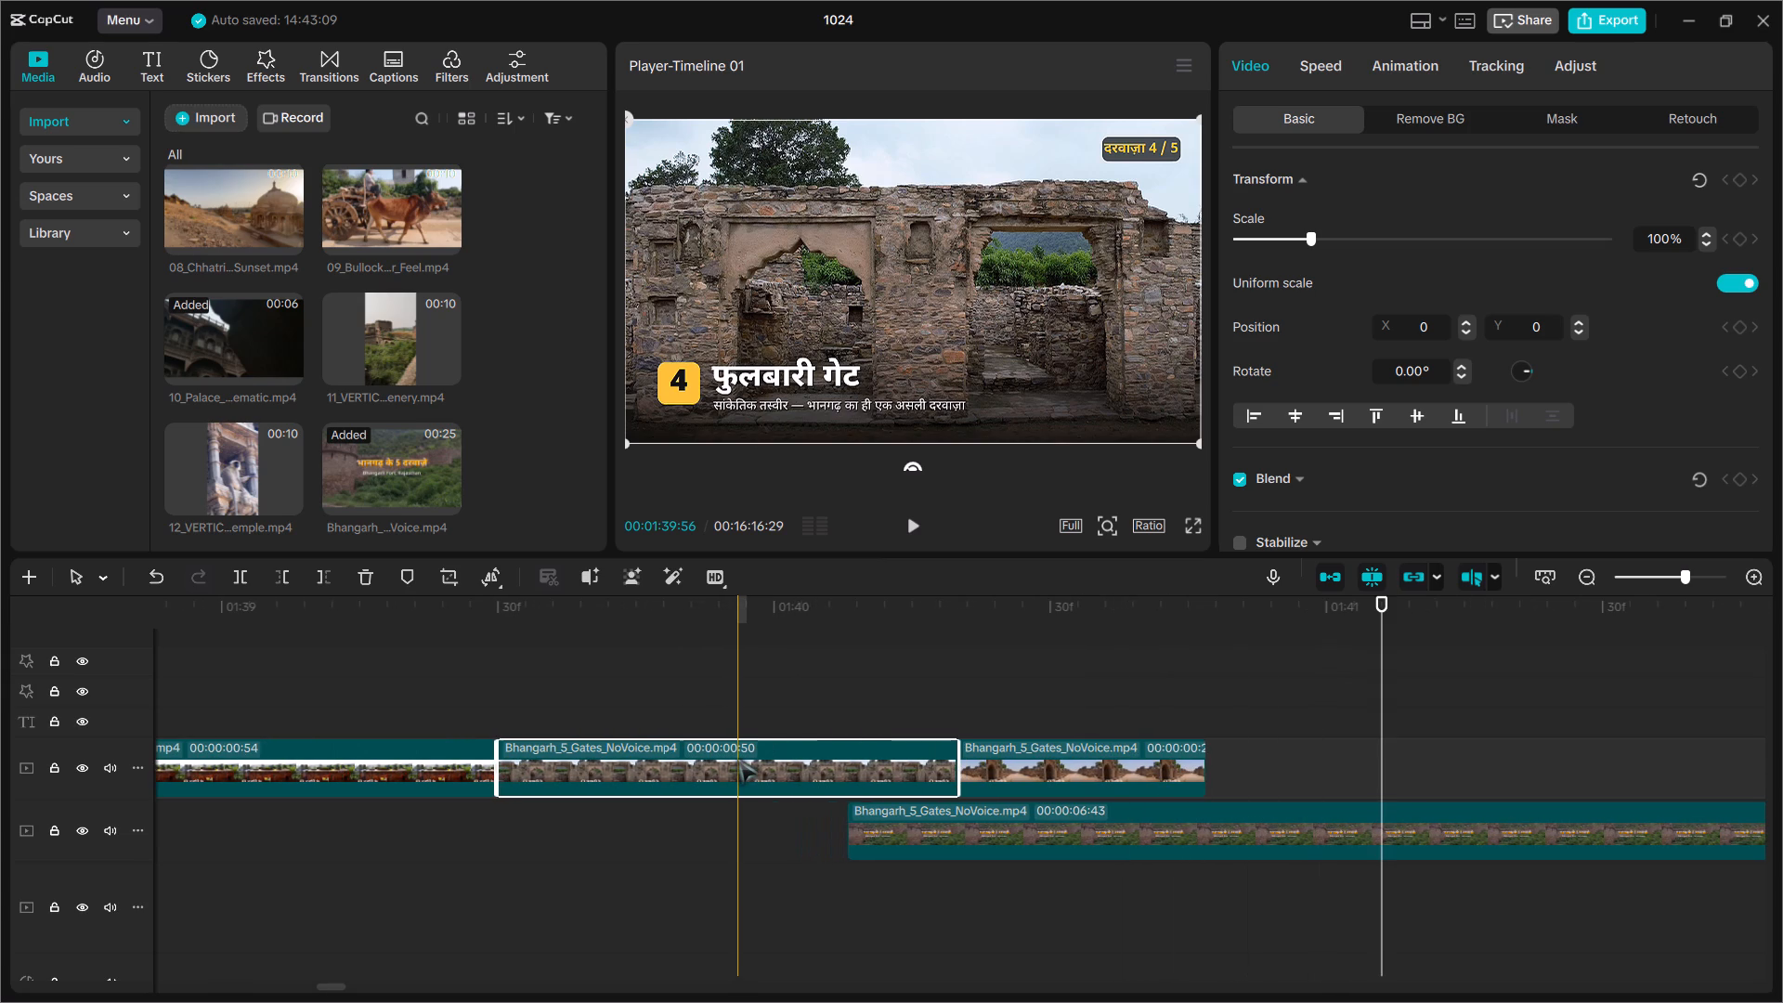
# Find the last clean gate 4 frame before gate 5 and trim away the rest of the gate 4 piece after 01:40:18.
pyautogui.moveTo(749, 626); pyautogui.dragTo(508, 626)
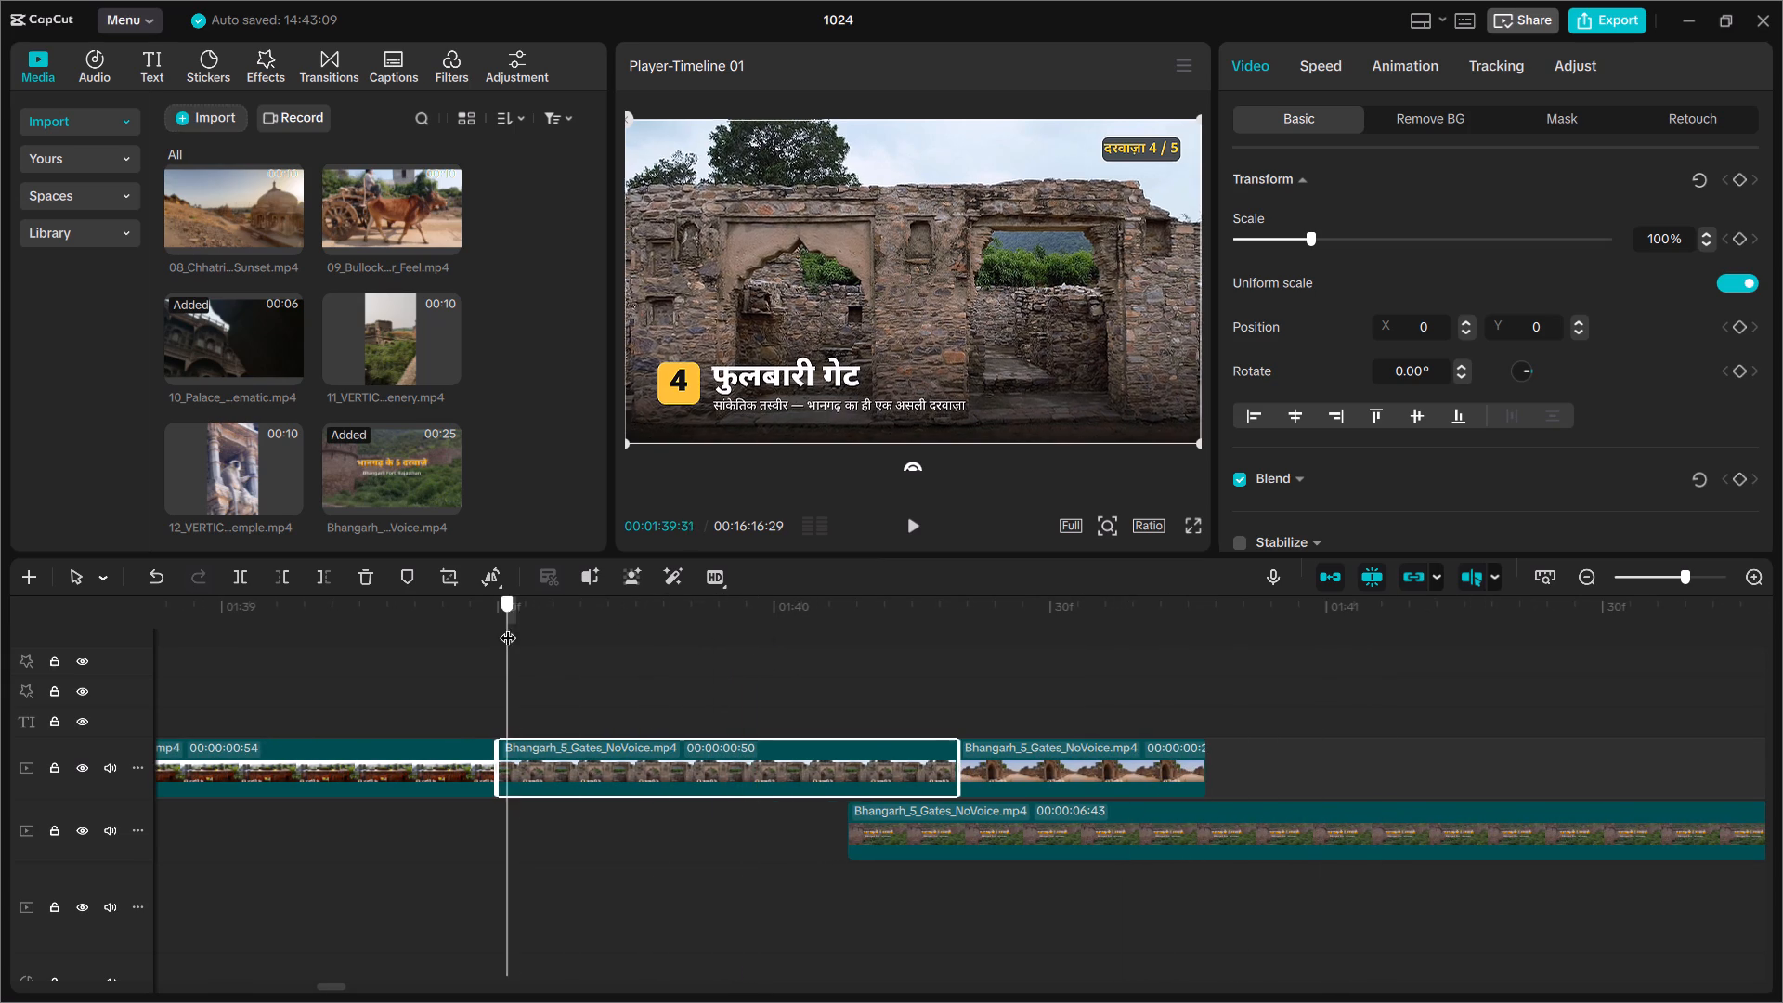
pyautogui.moveTo(508, 626); pyautogui.dragTo(428, 624)
pyautogui.moveTo(423, 597); pyautogui.dragTo(561, 637)
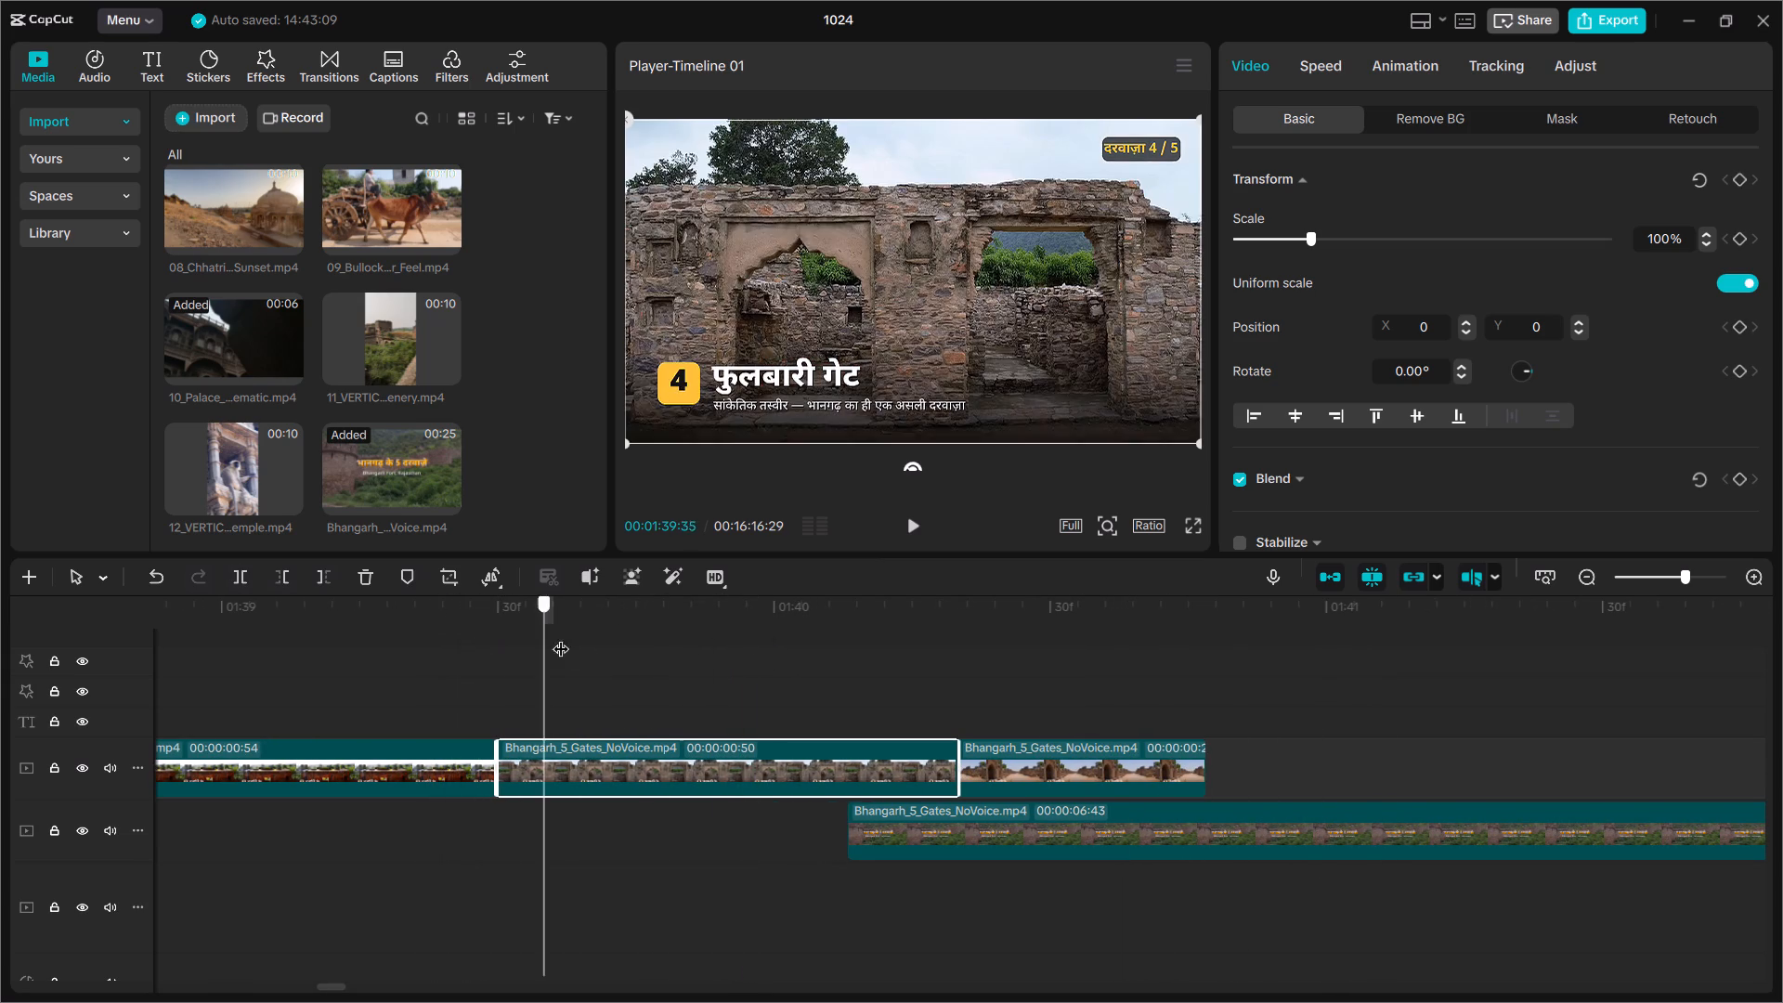
pyautogui.moveTo(561, 637); pyautogui.dragTo(938, 712)
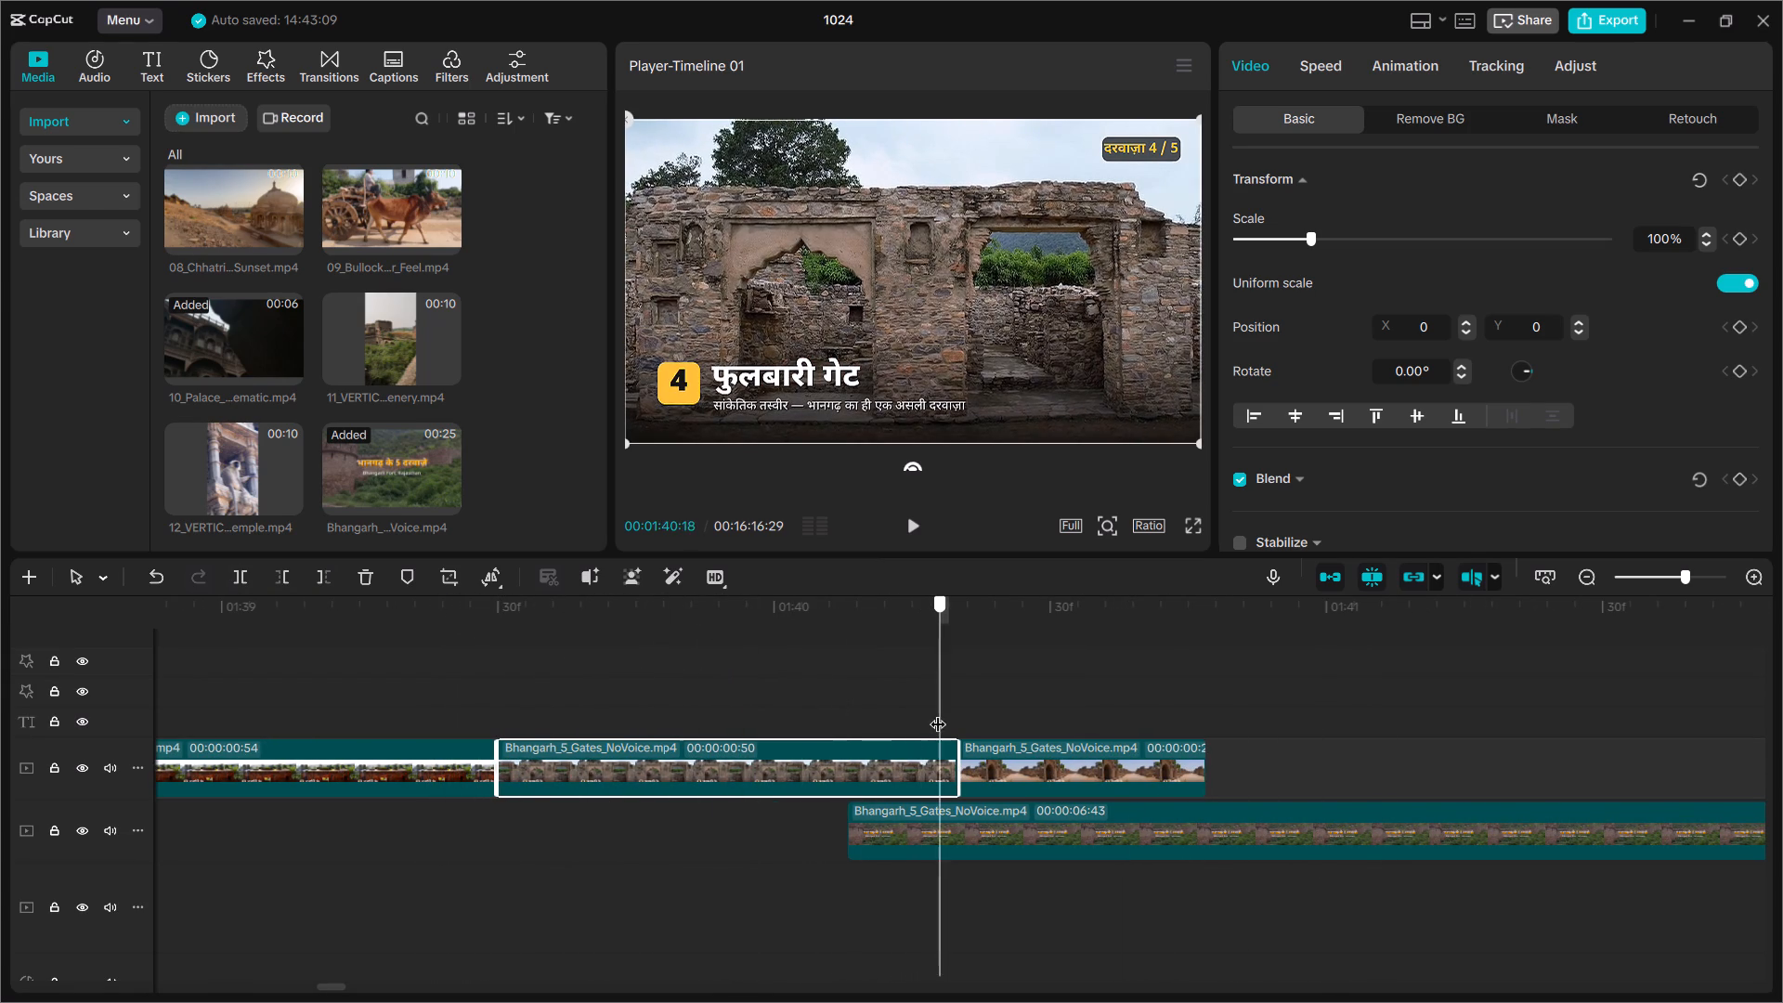
pyautogui.moveTo(938, 712); pyautogui.dragTo(955, 726)
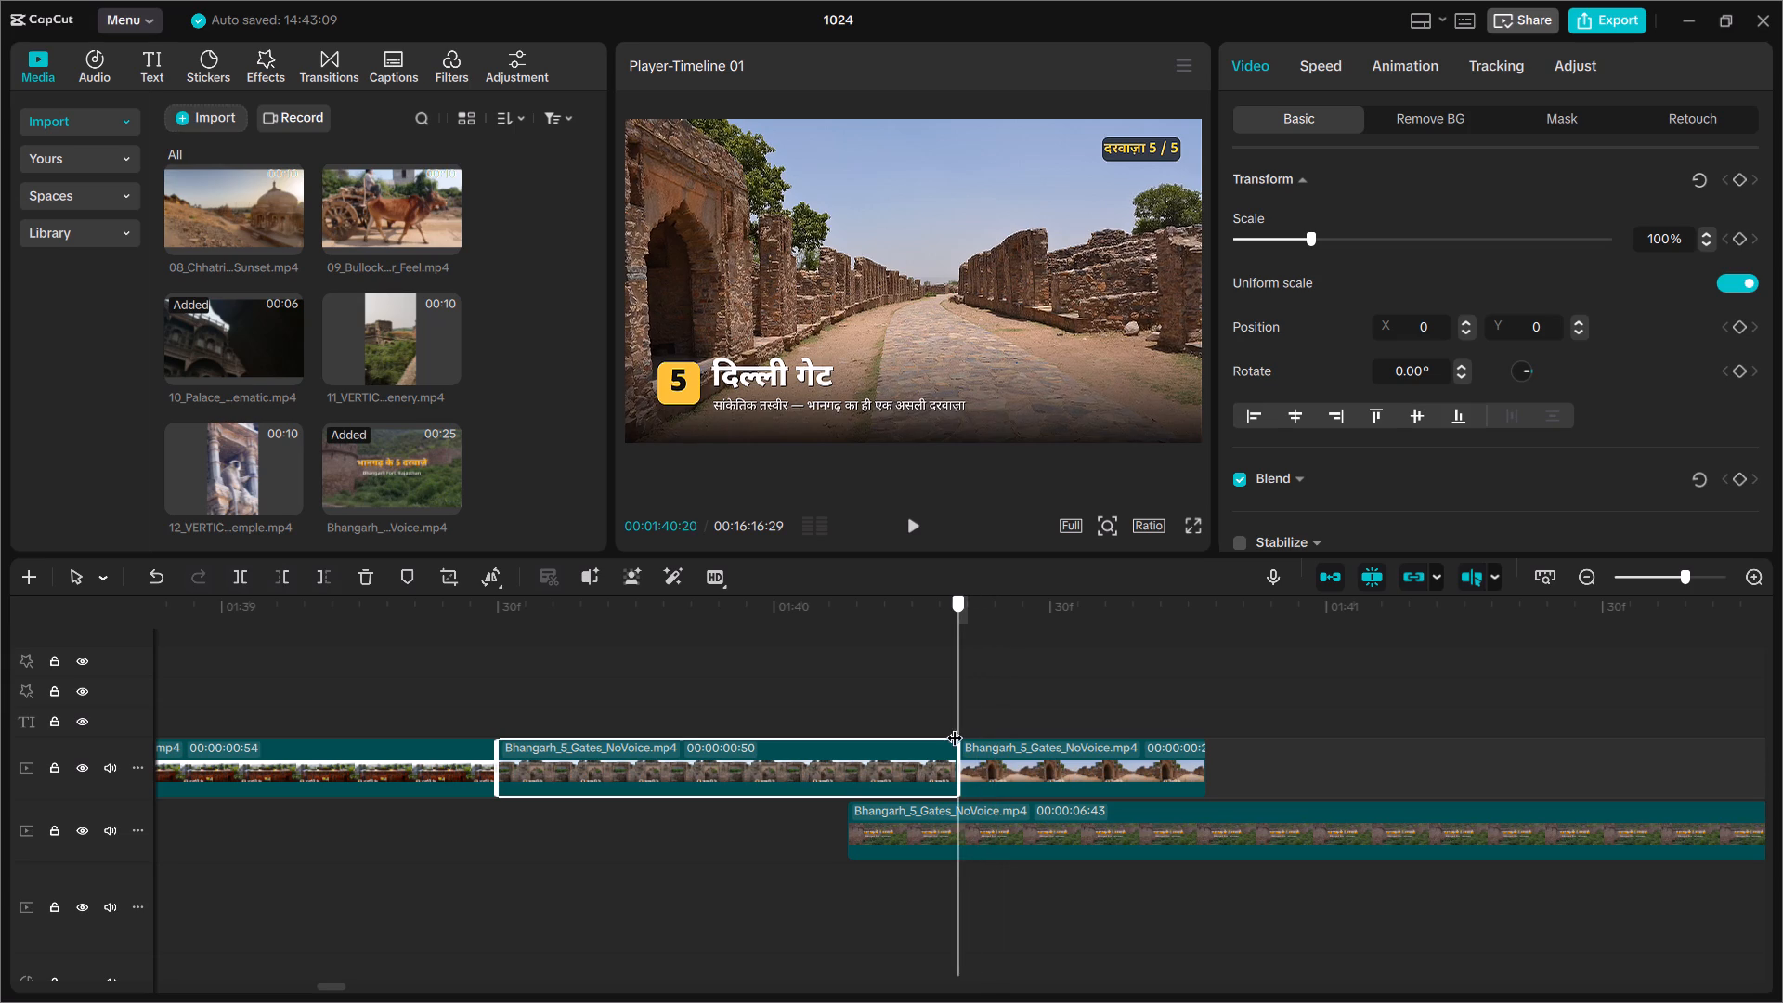
pyautogui.moveTo(955, 726); pyautogui.dragTo(942, 729)
pyautogui.click(931, 754)
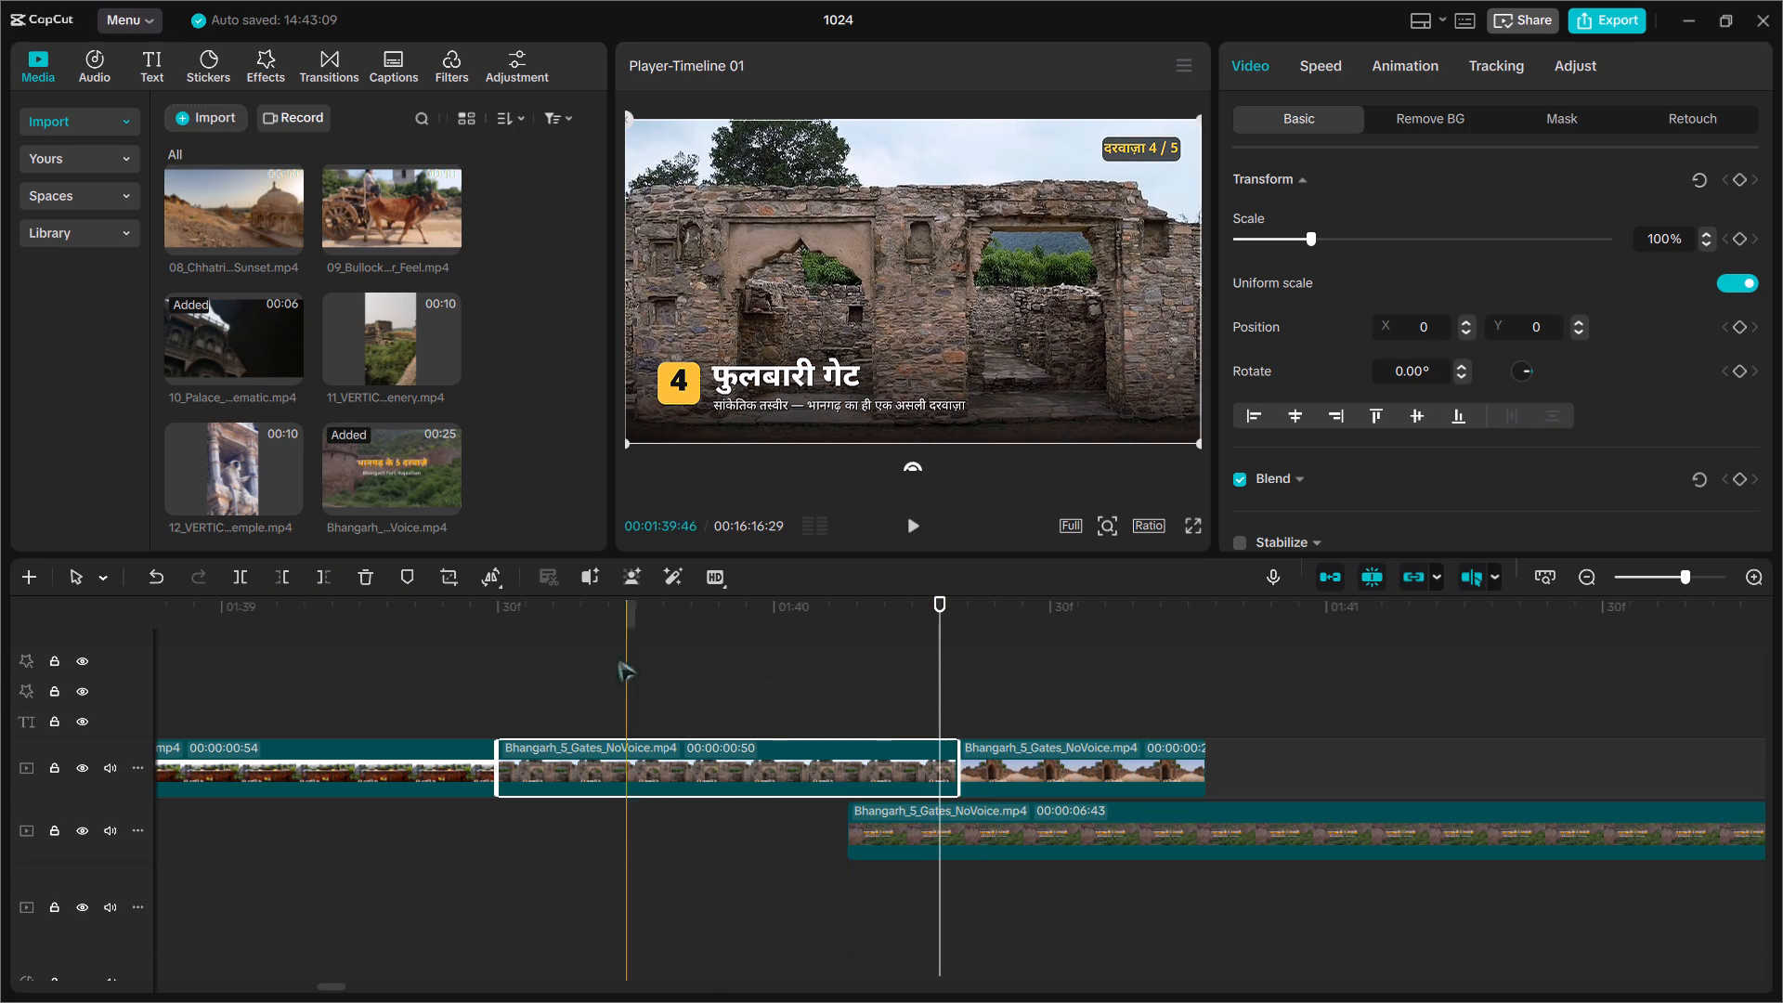
pyautogui.click(321, 580)
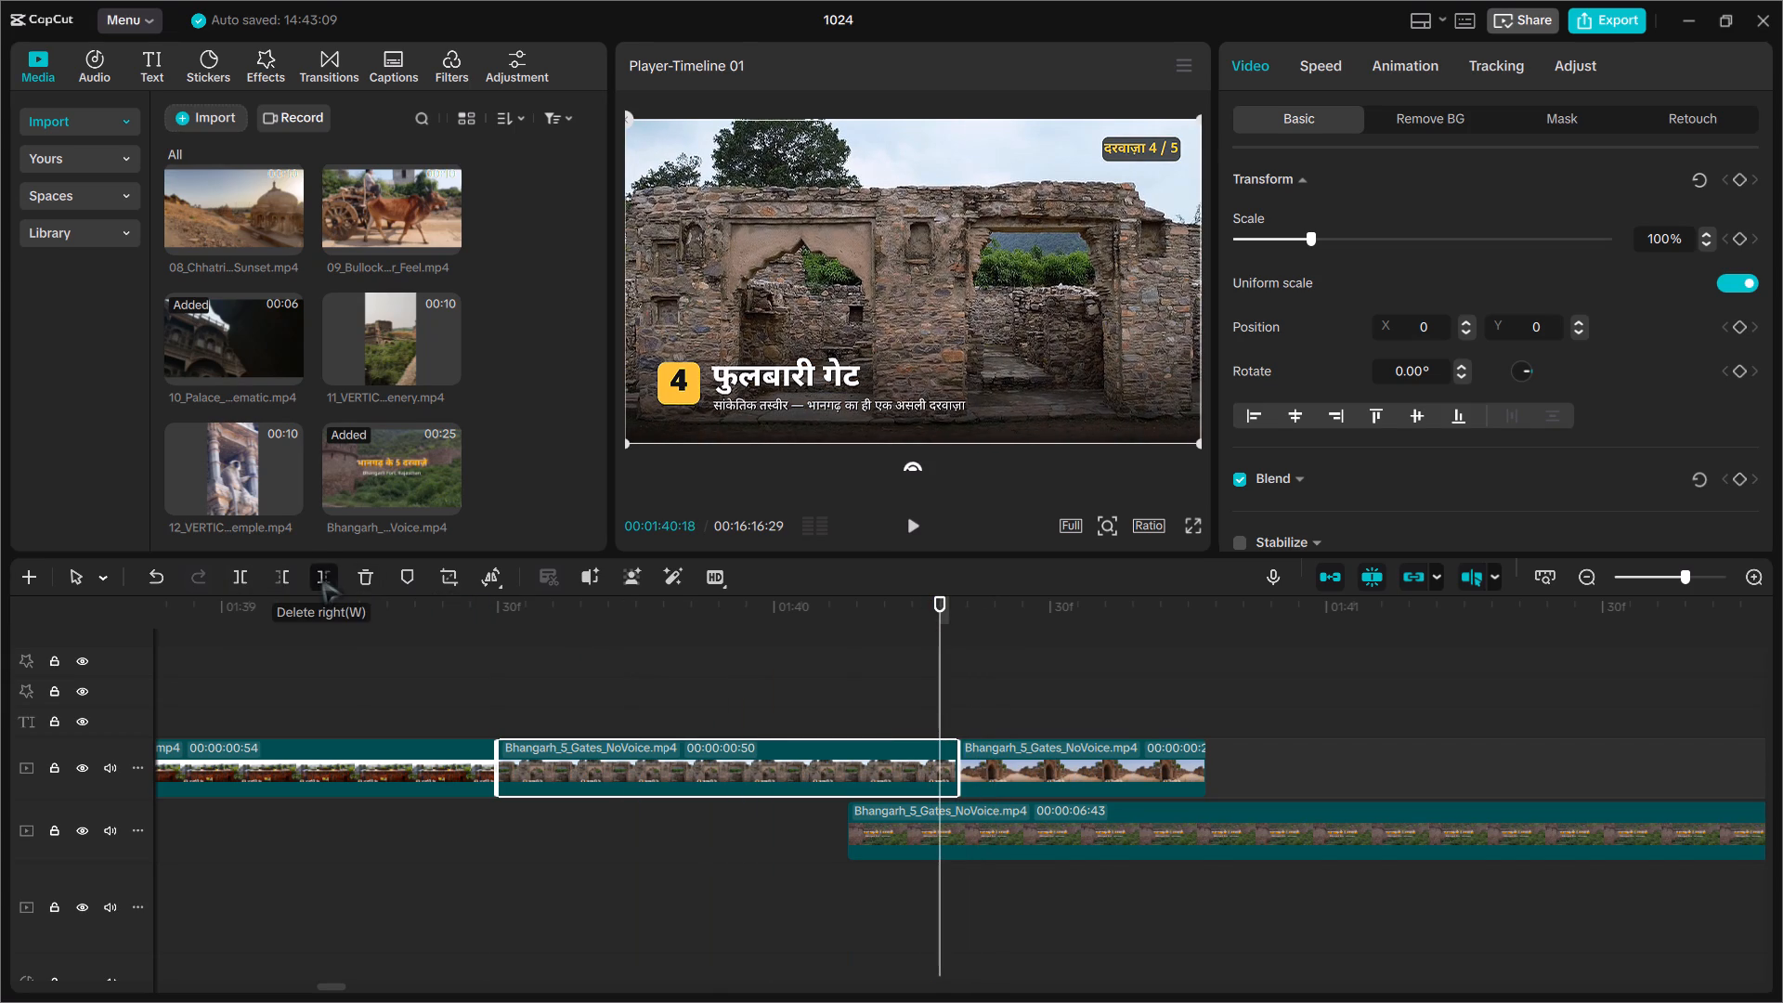
# Move the gate 5 piece slightly earlier on the main track to meet the gate 4 piece at 01:40:18.
pyautogui.moveTo(1029, 739); pyautogui.dragTo(1009, 739)
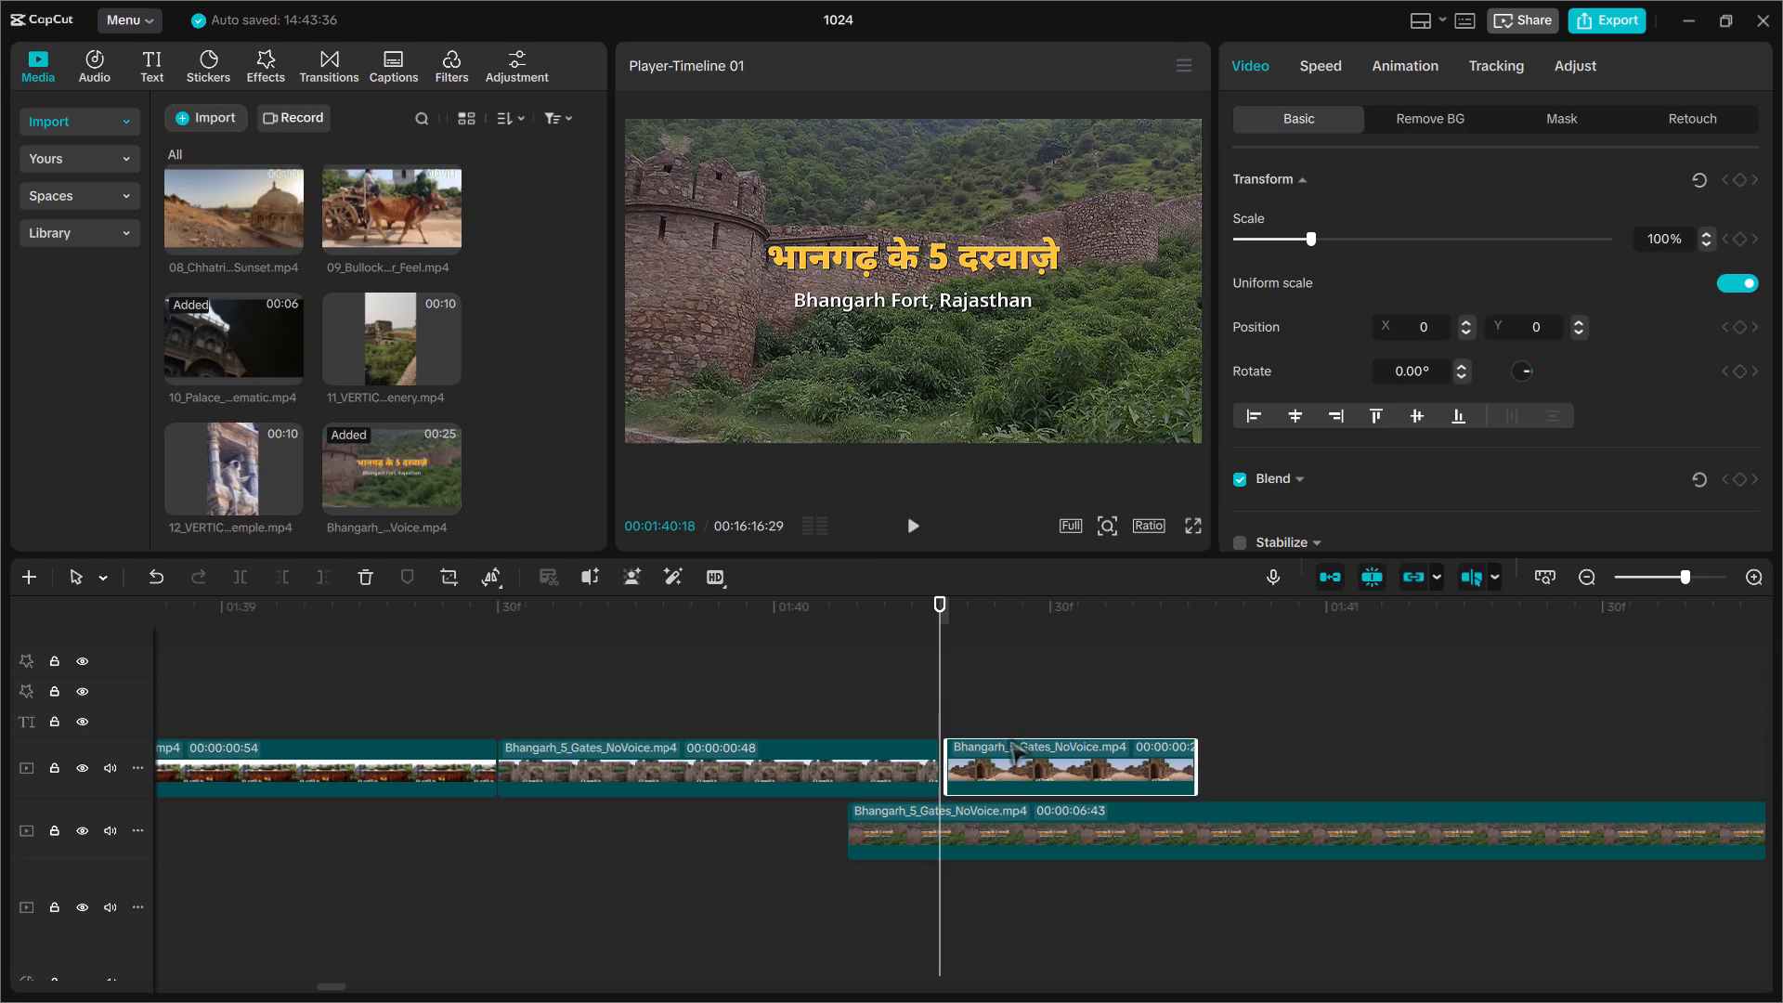
pyautogui.moveTo(1009, 739); pyautogui.dragTo(1021, 742)
pyautogui.moveTo(1021, 742); pyautogui.dragTo(1010, 746)
# Play from just before 01:40 to about 01:46:19 to check the gate 5 cut and the gate 1 footage that follows.
pyautogui.click(701, 644)
pyautogui.press('space')
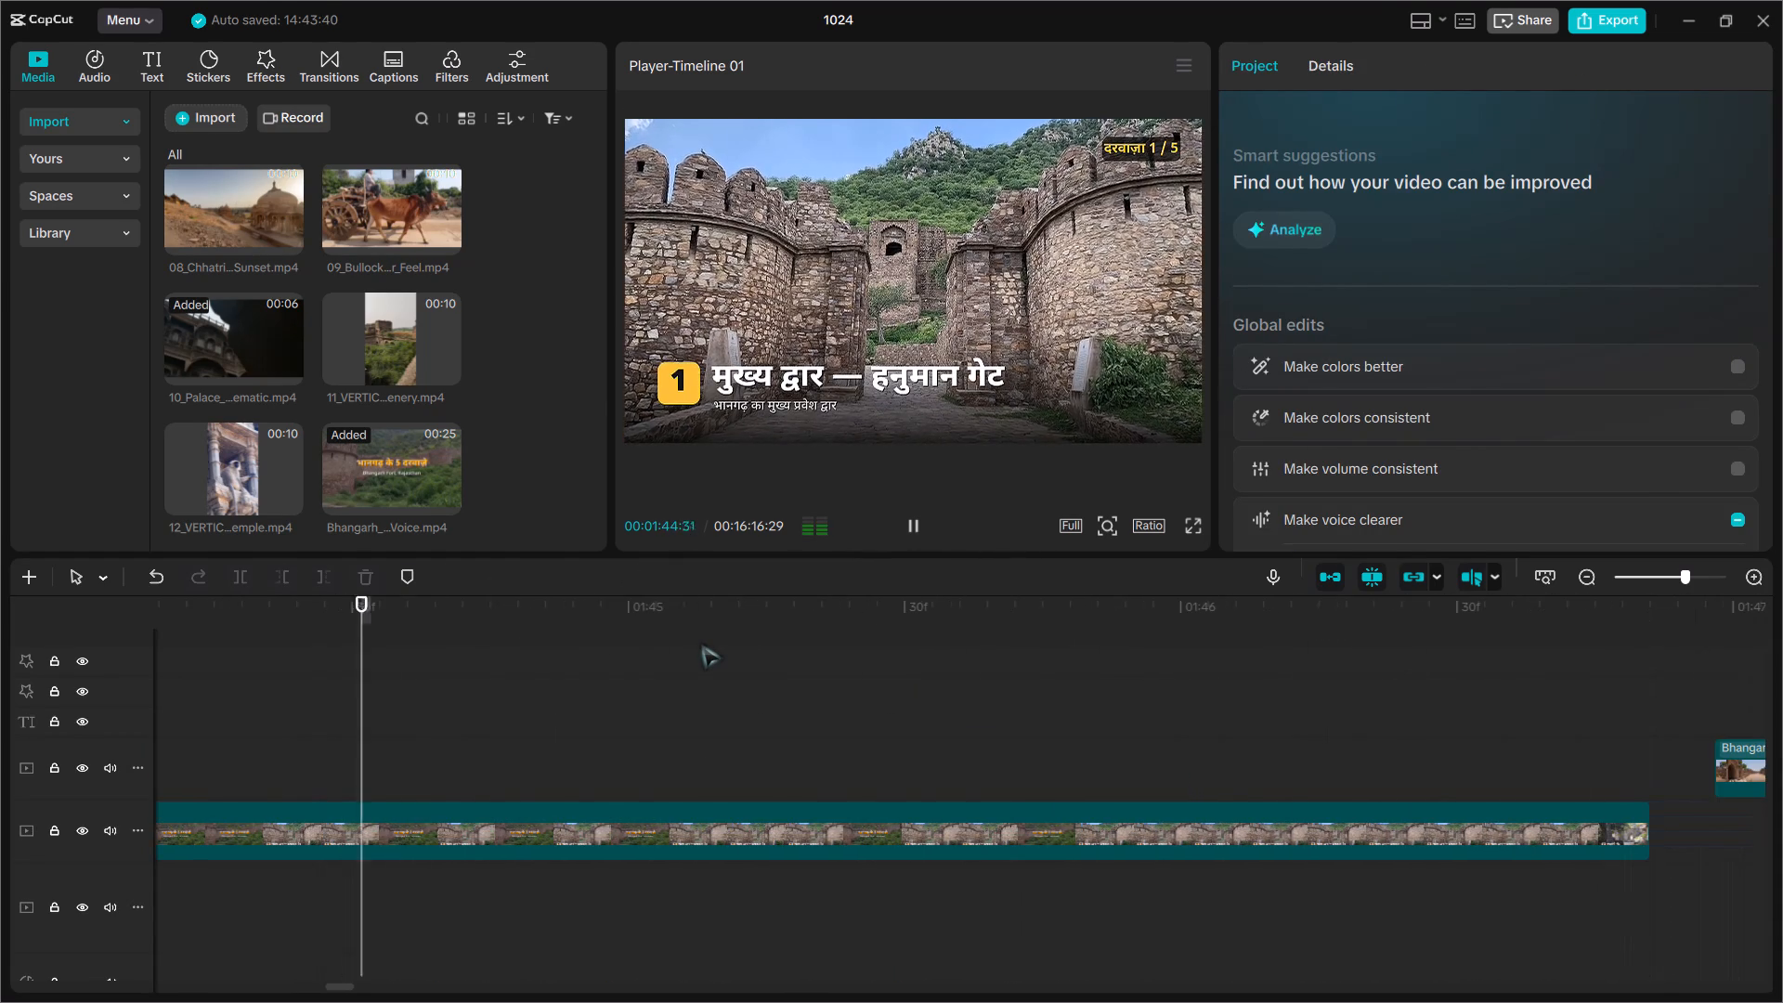
pyautogui.press('space')
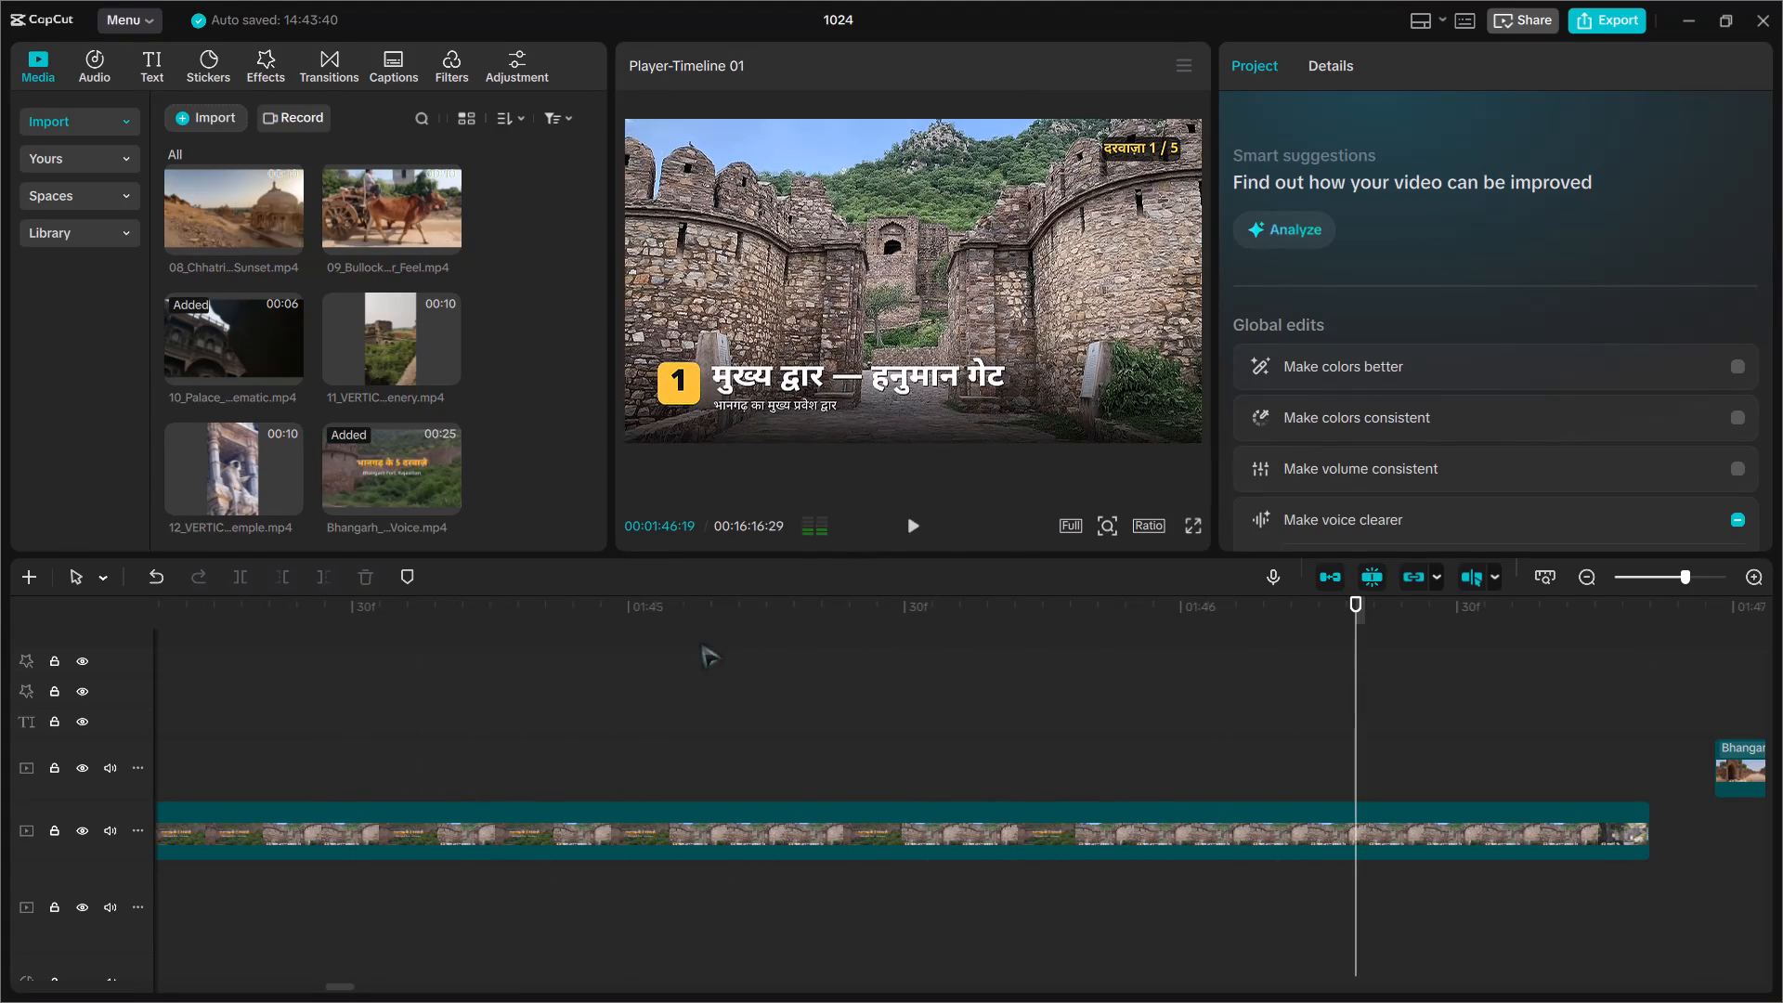
# Scrub through the leftover title and gate 1 piece below the main track, between about 01:40 and 01:46, to judge whether it is needed.
pyautogui.moveTo(1347, 596); pyautogui.dragTo(1069, 622)
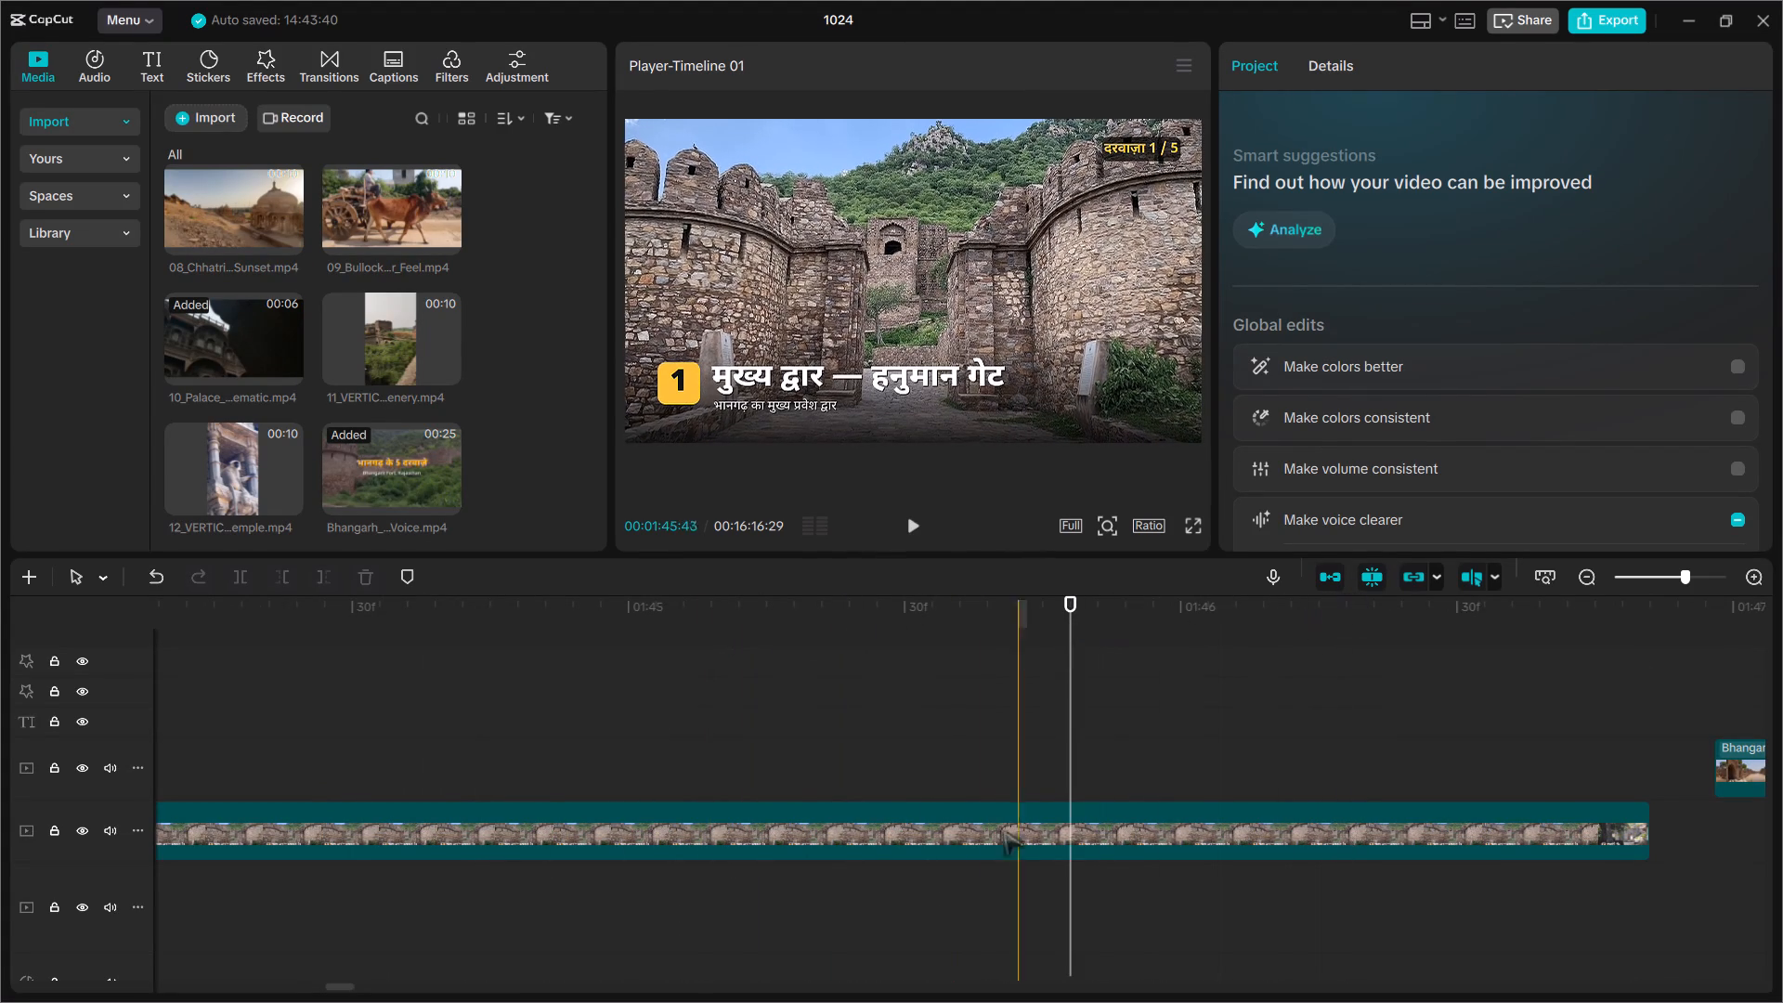
pyautogui.click(932, 853)
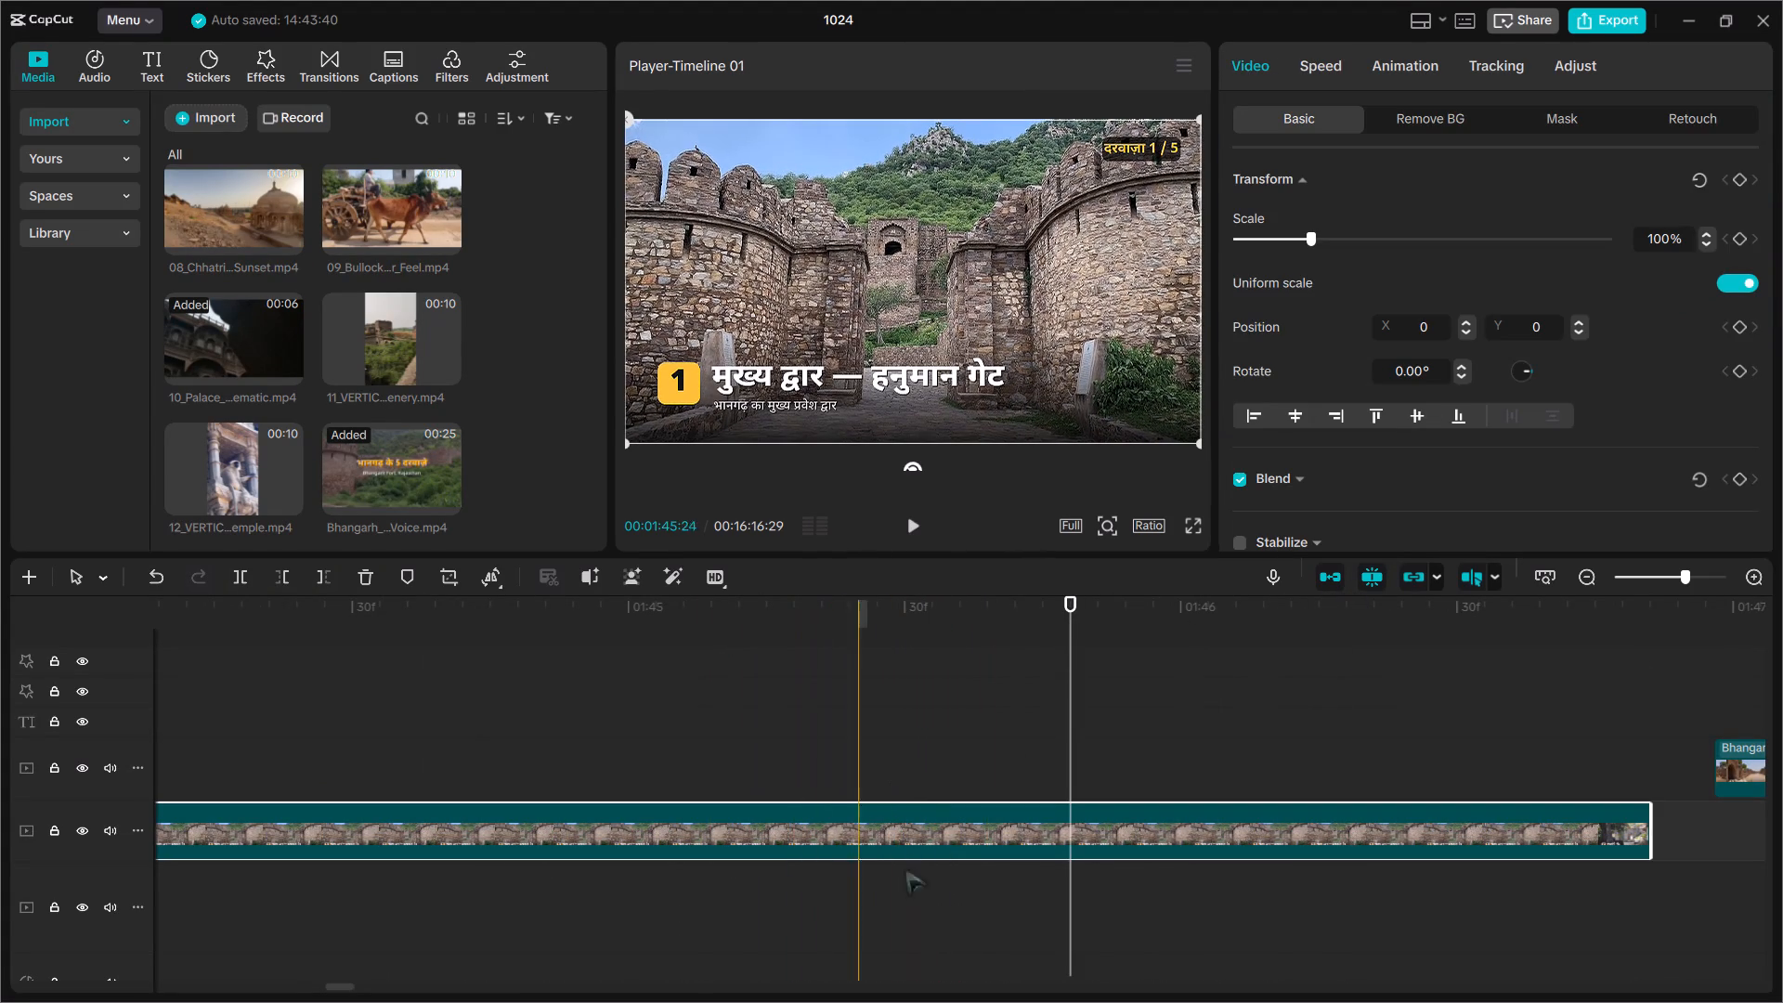
pyautogui.scroll(-17, 1016, 851)
pyautogui.scroll(20, 1016, 851)
pyautogui.scroll(-20, 1040, 733)
pyautogui.scroll(-20, 1040, 733)
pyautogui.scroll(-11, 1040, 733)
pyautogui.scroll(20, 1023, 780)
pyautogui.scroll(20, 1023, 780)
pyautogui.scroll(20, 1023, 780)
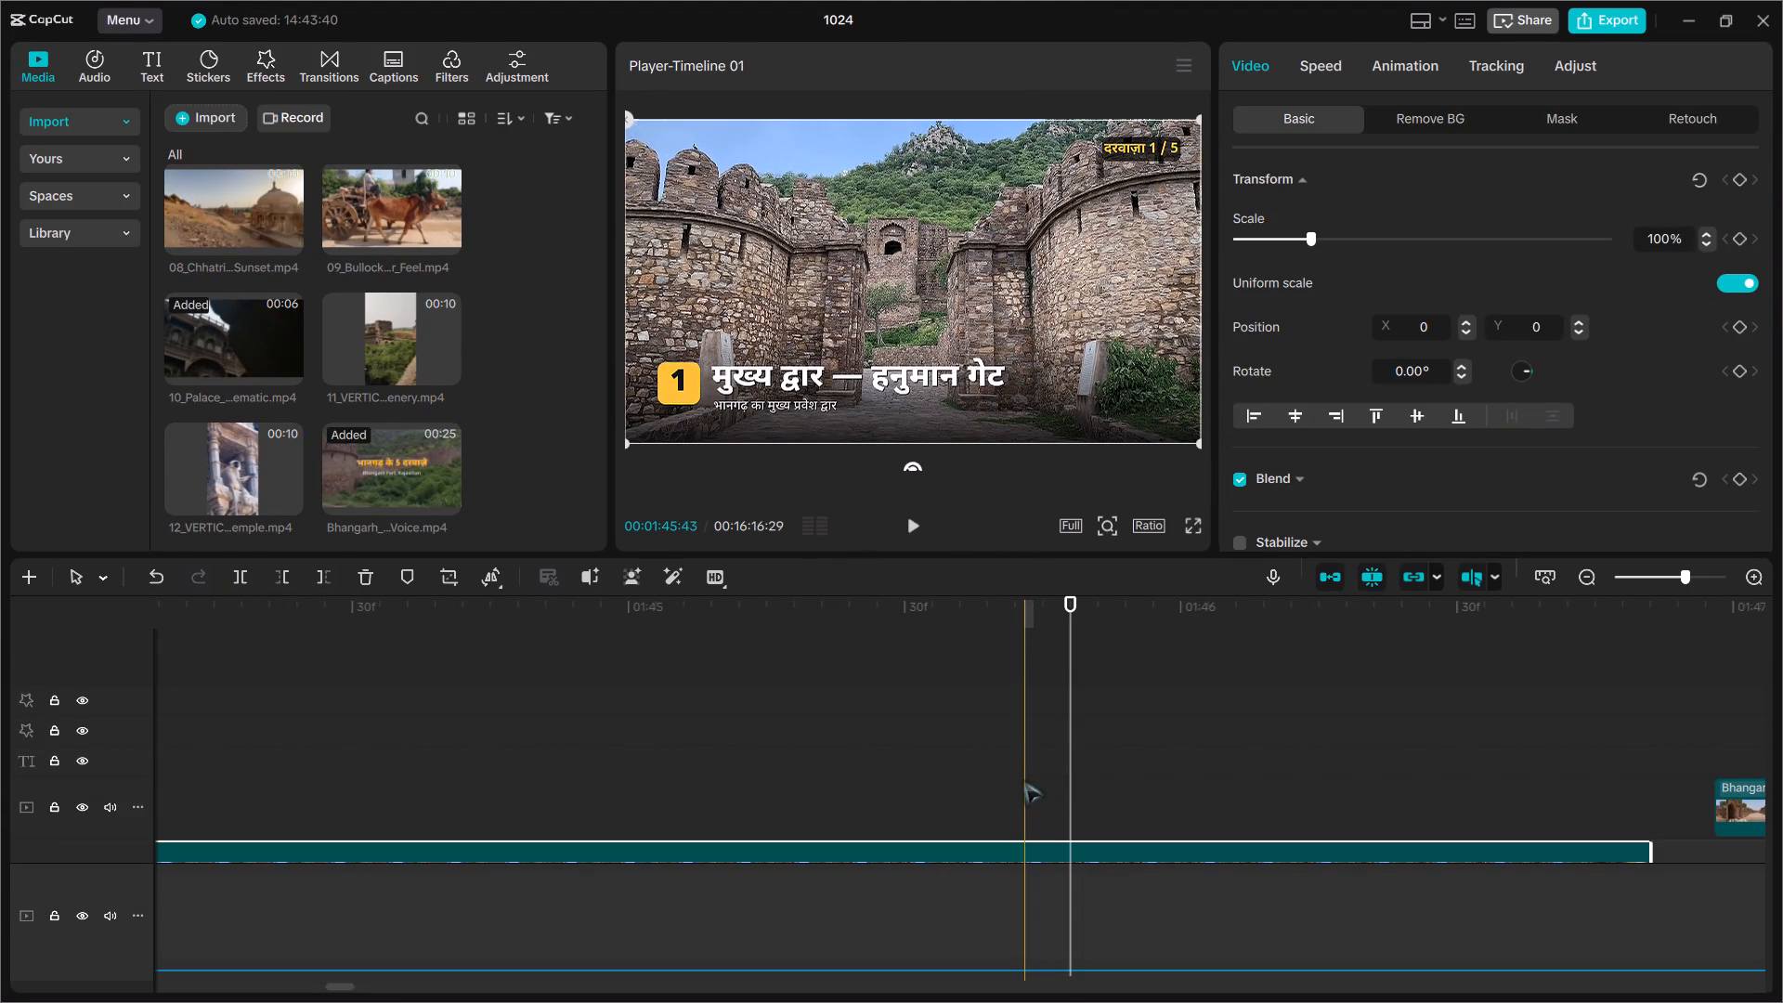
pyautogui.scroll(4, 1023, 780)
pyautogui.keyDown('ctrl'); pyautogui.scroll(-14, 961, 758); pyautogui.keyUp('ctrl')
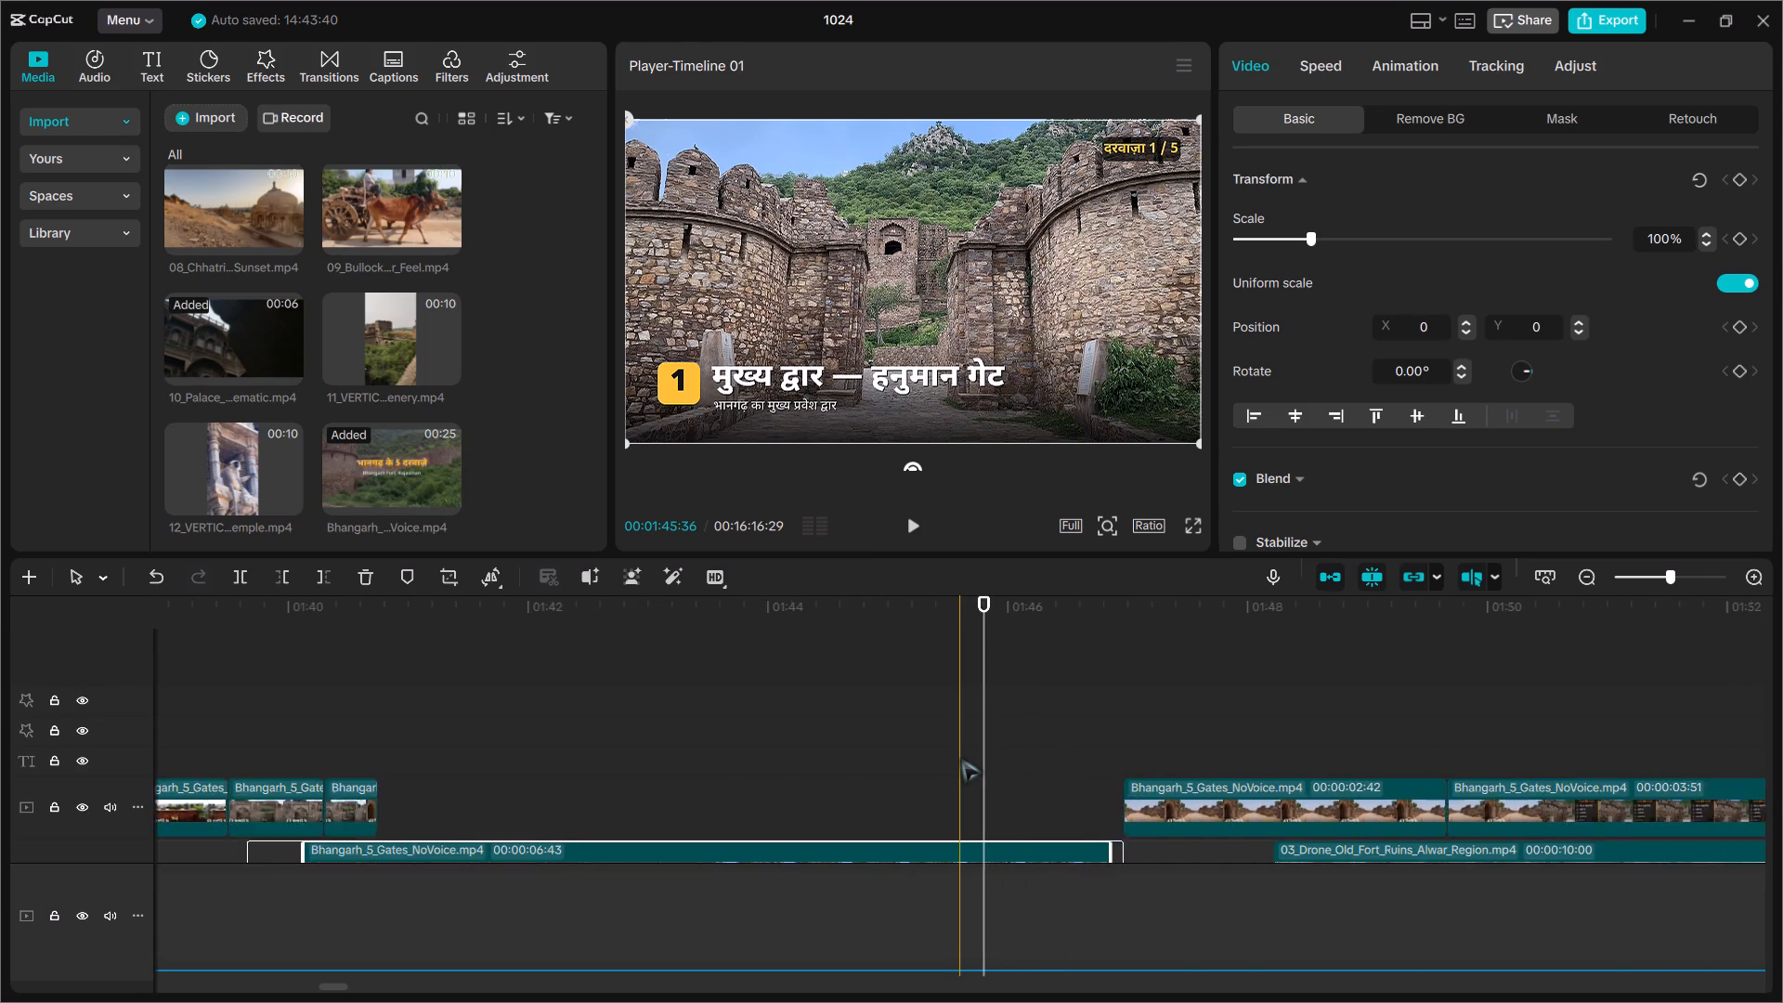
pyautogui.keyDown('ctrl'); pyautogui.scroll(-8, 961, 758); pyautogui.keyUp('ctrl')
pyautogui.scroll(-2, 961, 758)
pyautogui.hscroll(1, 961, 758)
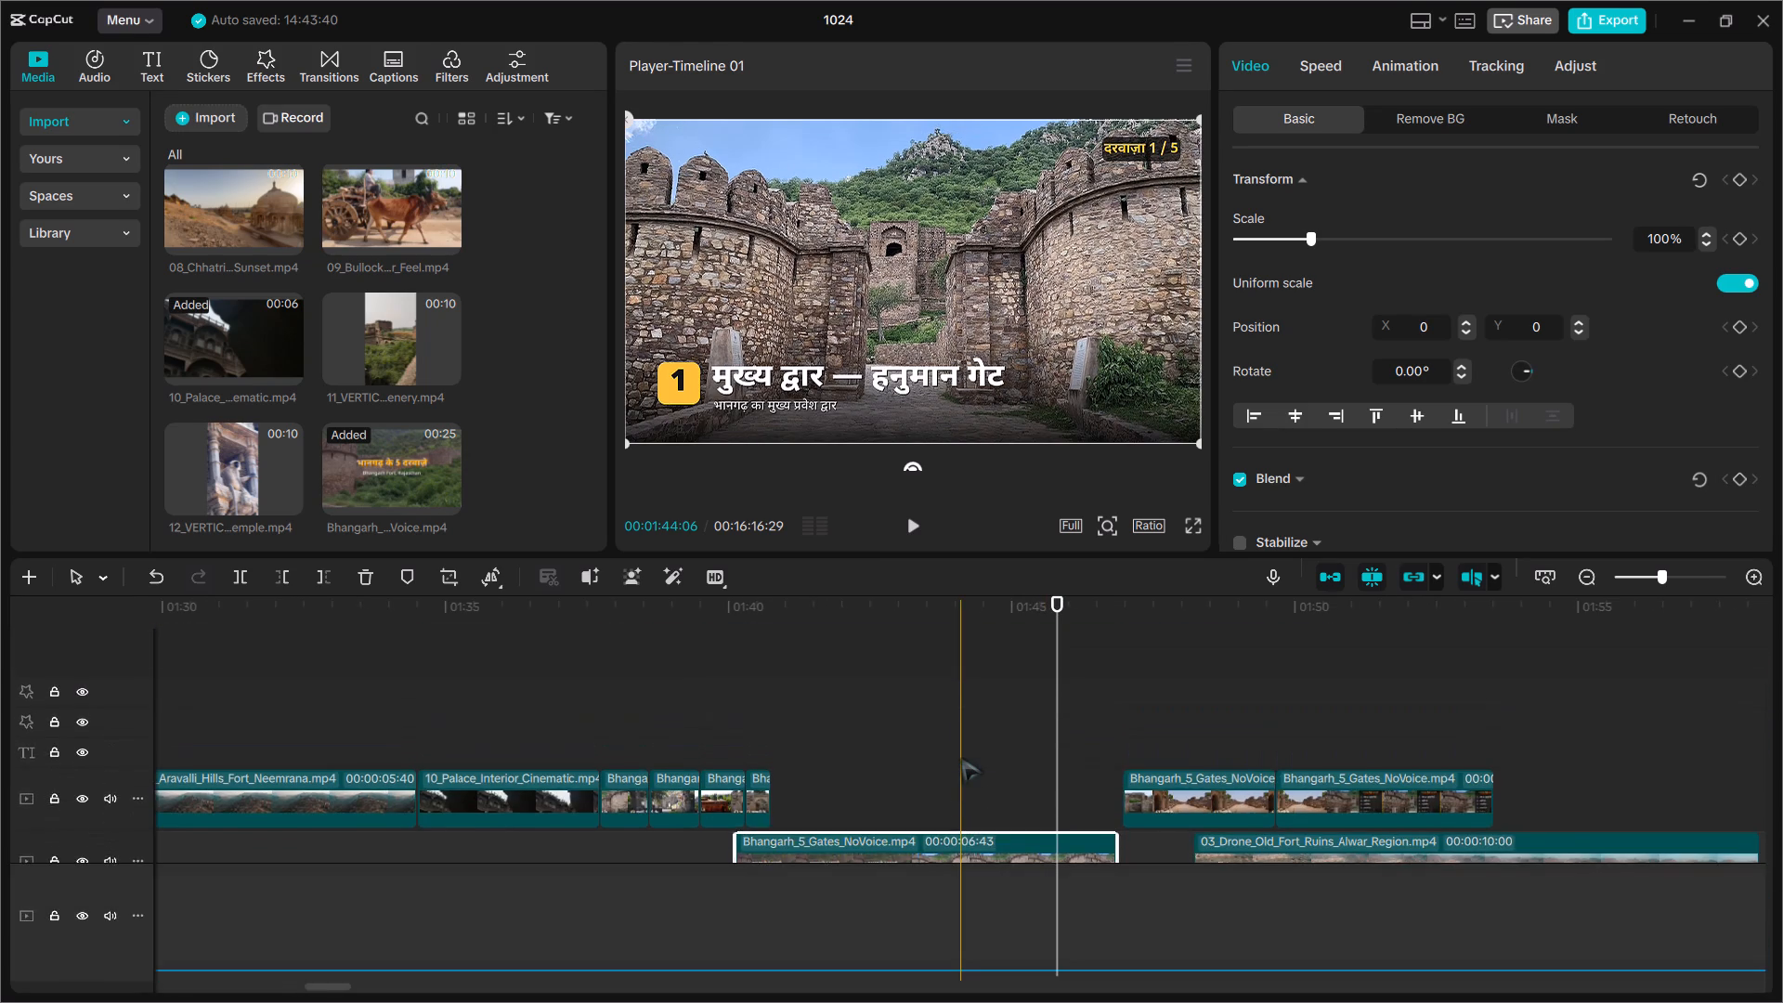
pyautogui.hscroll(1, 961, 758)
pyautogui.click(879, 826)
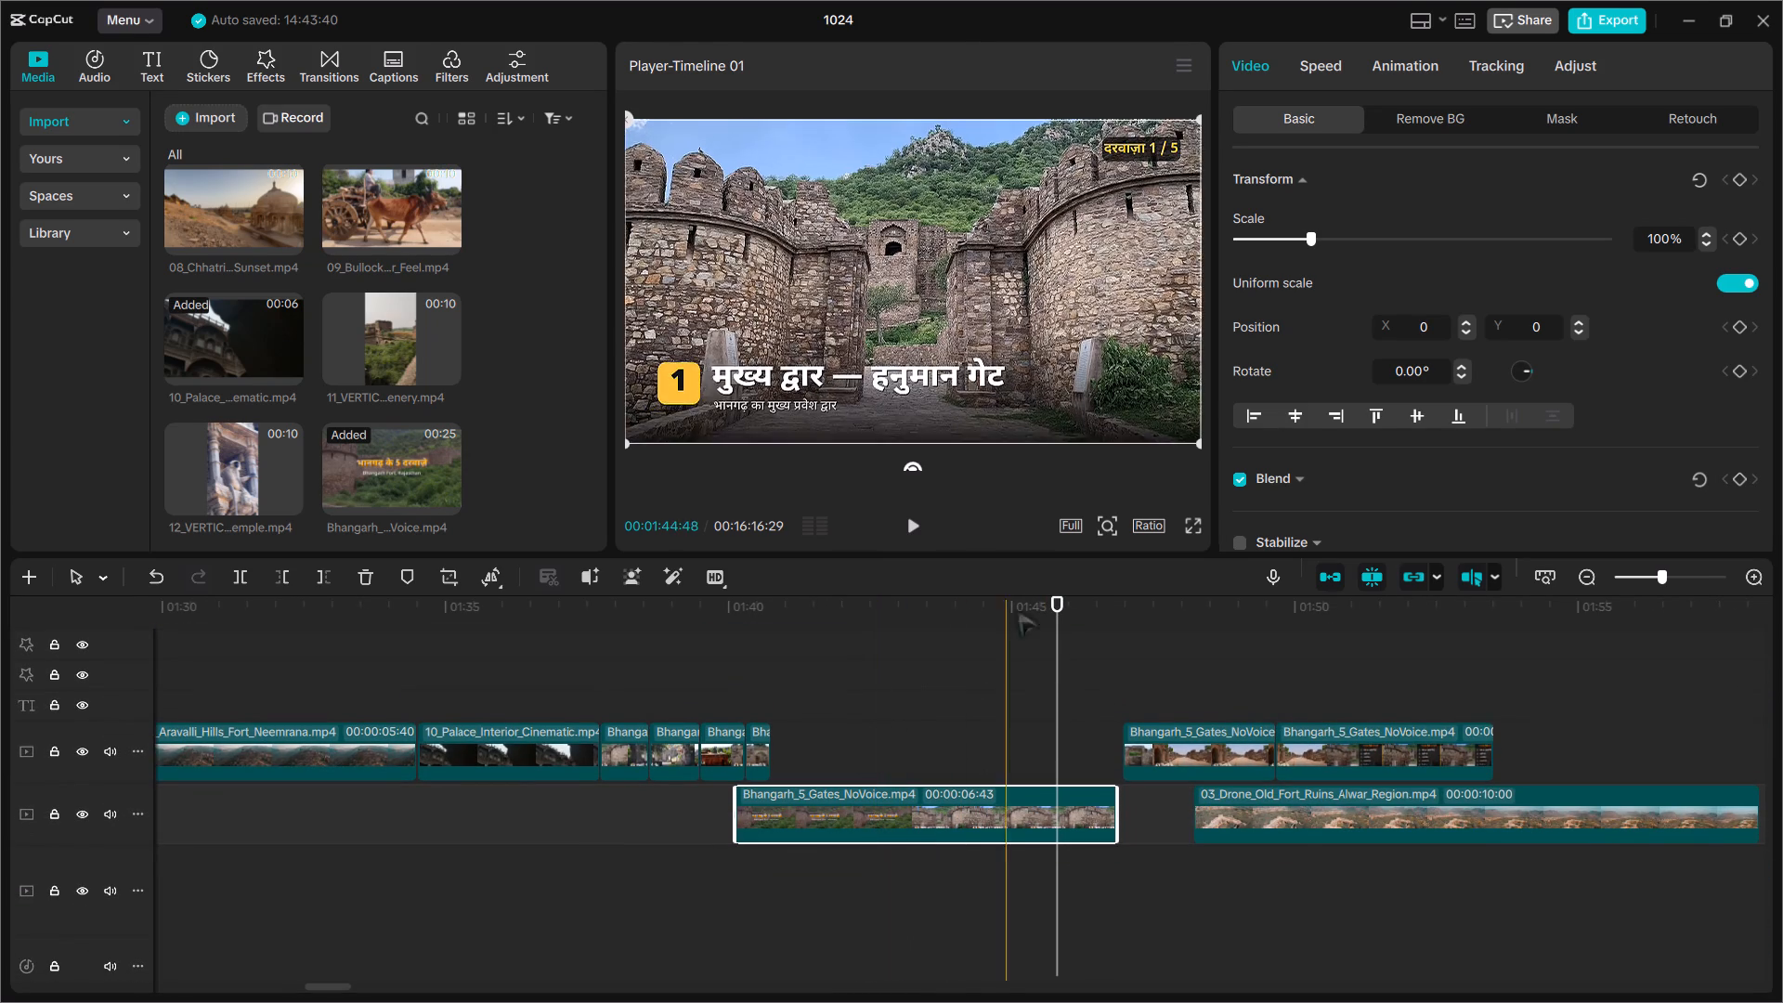
pyautogui.moveTo(1055, 605); pyautogui.dragTo(772, 670)
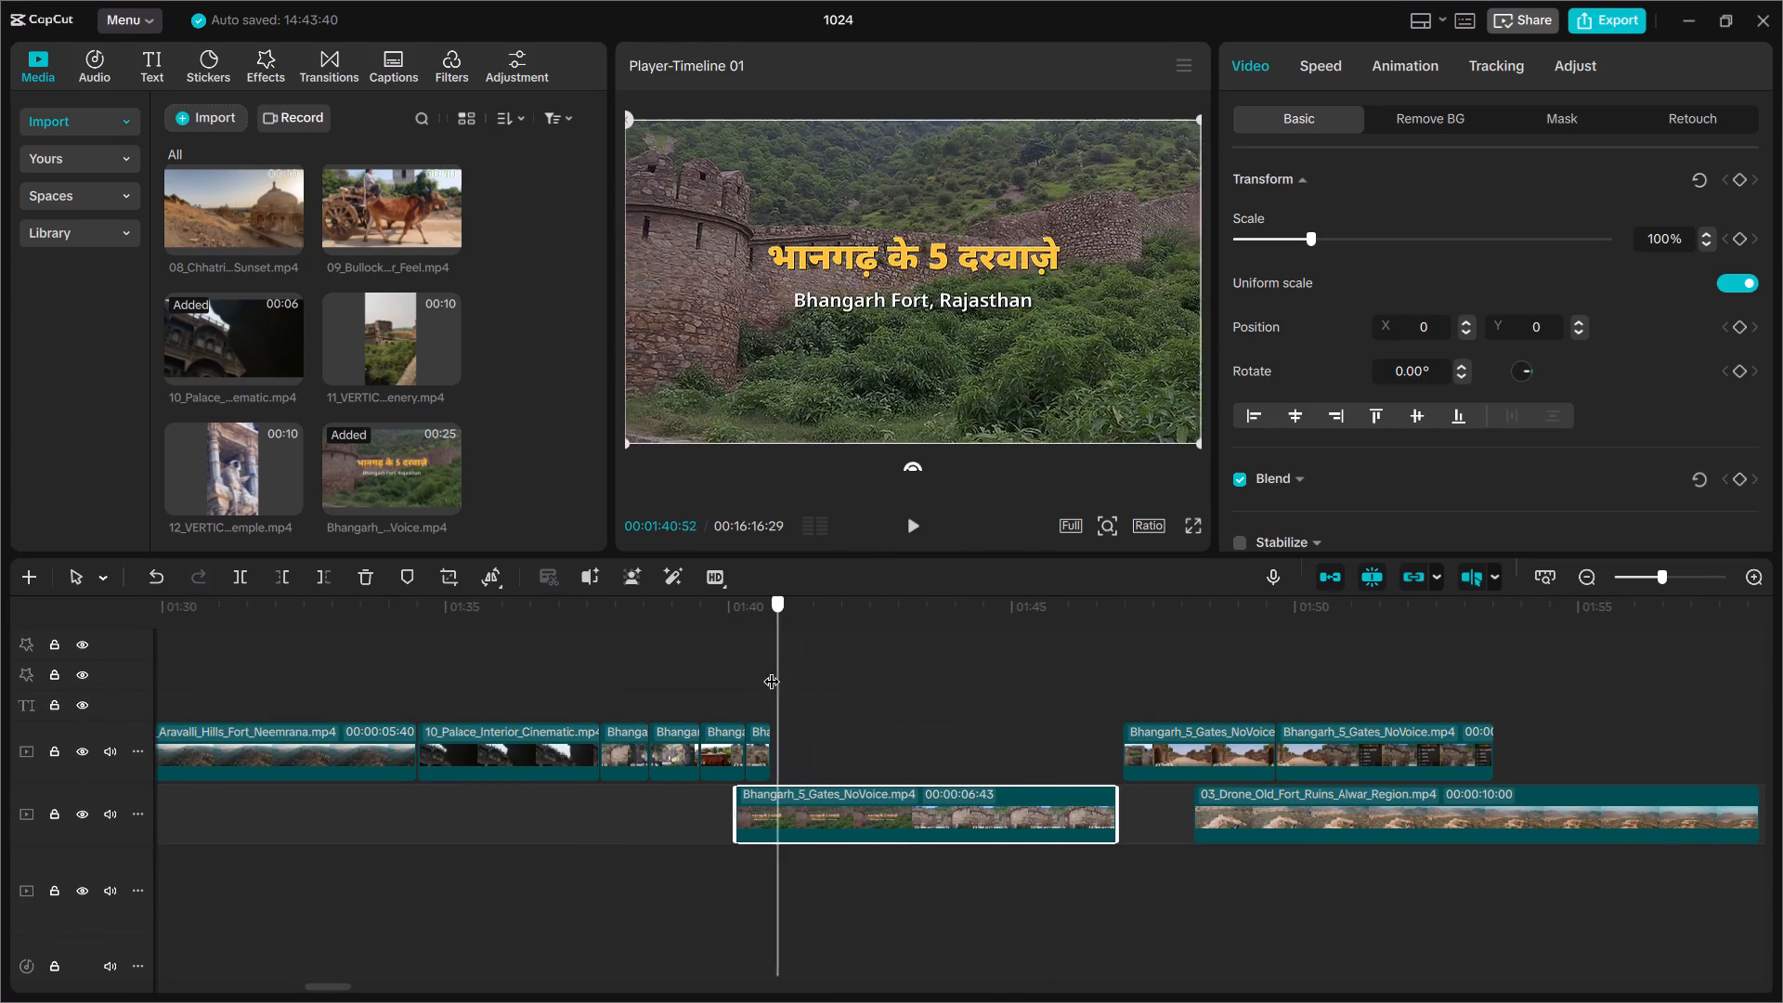
pyautogui.moveTo(772, 670); pyautogui.dragTo(996, 676)
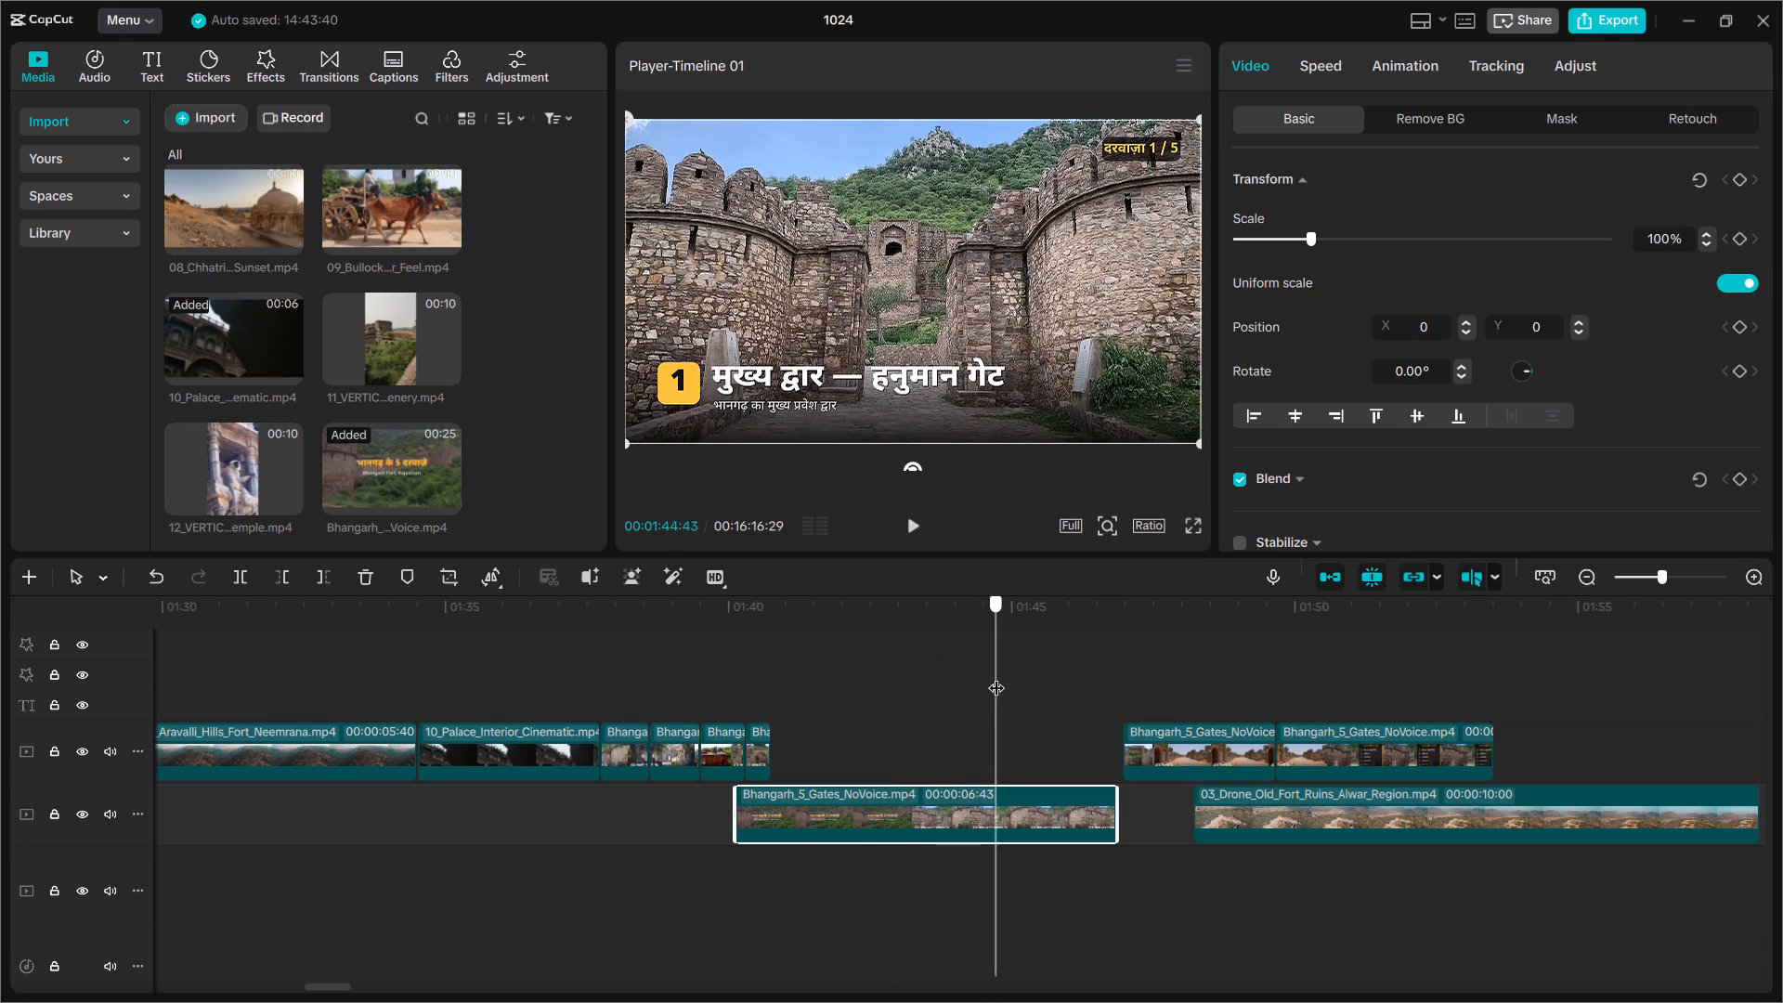
pyautogui.moveTo(996, 676); pyautogui.dragTo(809, 690)
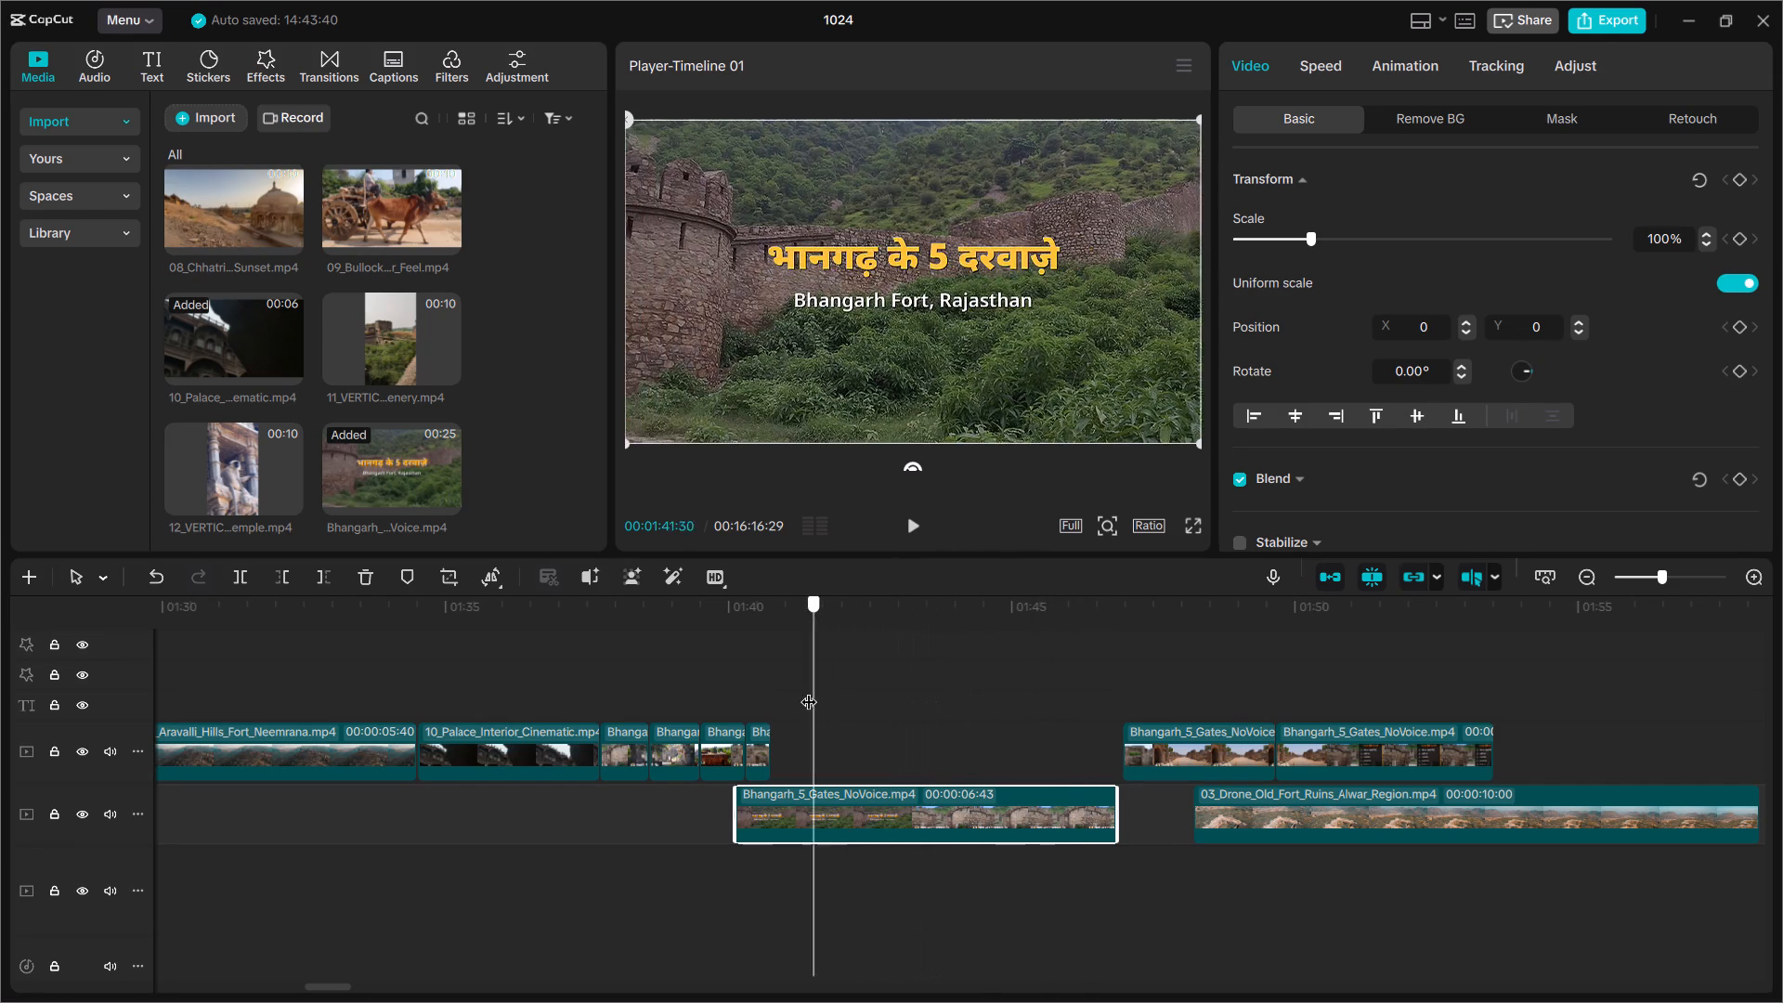
pyautogui.moveTo(809, 690); pyautogui.dragTo(991, 691)
# Delete the 6:43 Bhangarh_5_Gates_NoVoice.mp4 piece holding the title and gate 1 footage from the track below the gate pieces.
pyautogui.click(955, 808)
pyautogui.click(955, 808)
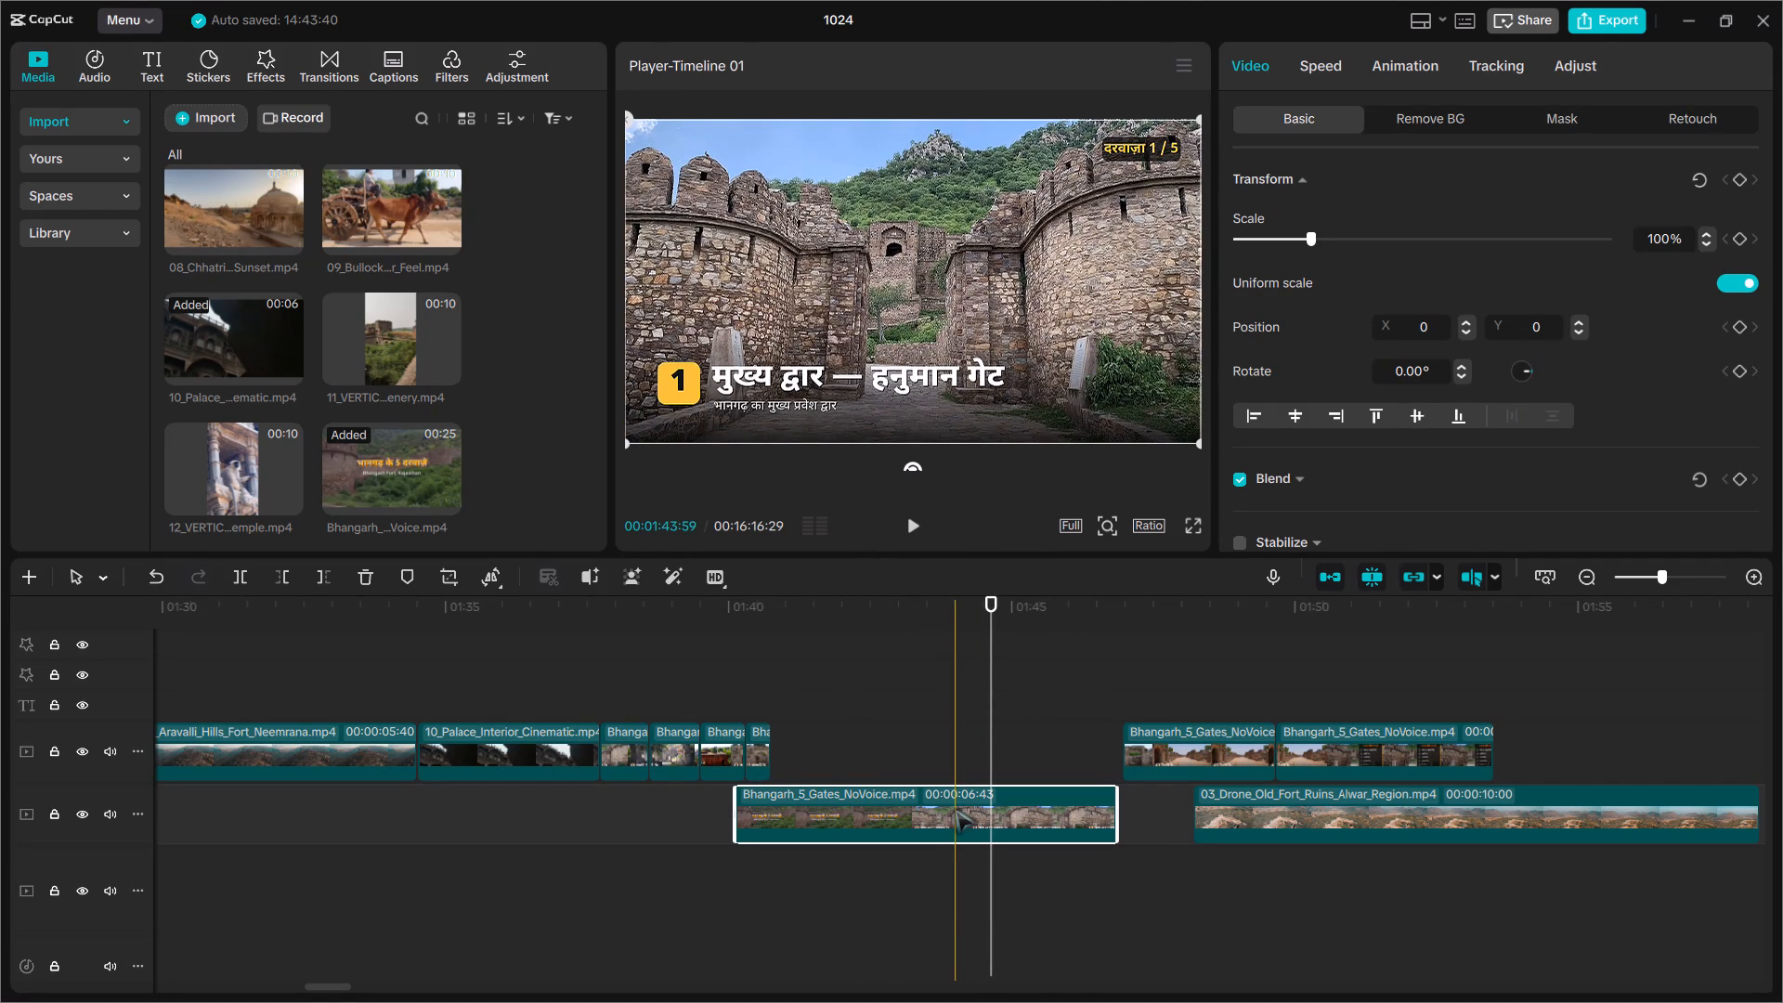
pyautogui.press('Delete')
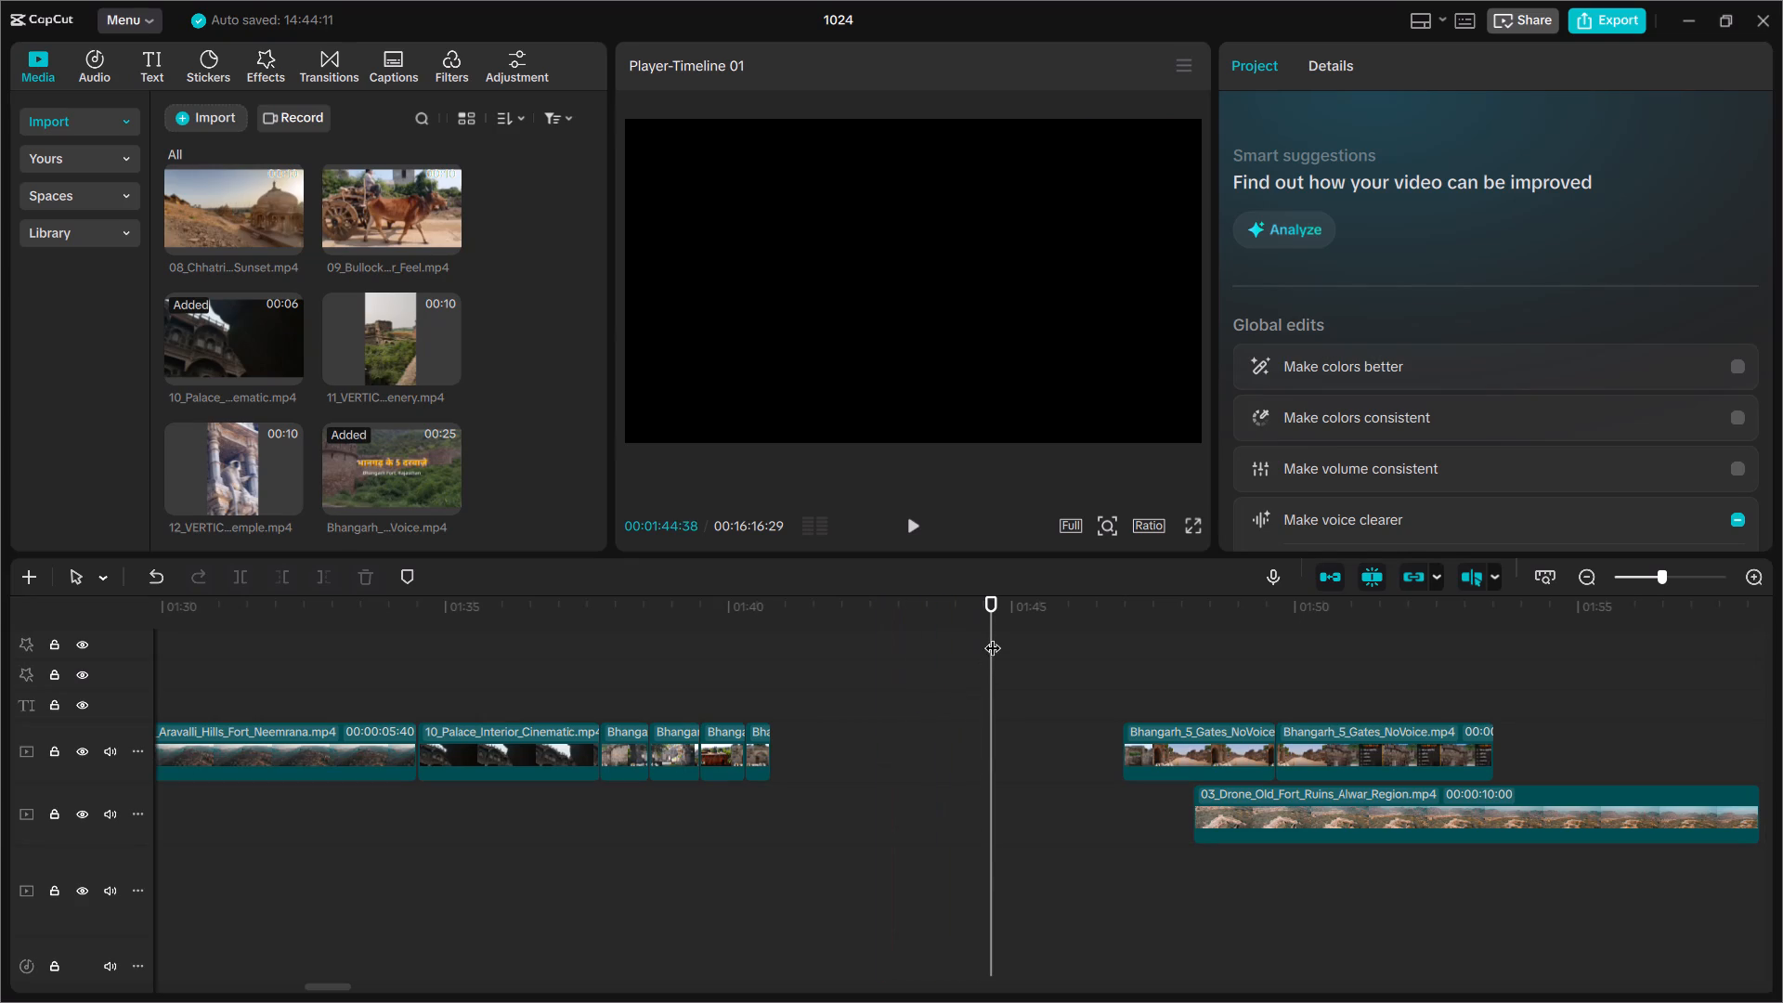
# Play from about 01:32 through the gate sequence and the gap to check the narration against the remaining gate pieces.
pyautogui.moveTo(1001, 603); pyautogui.dragTo(277, 690)
pyautogui.press('space')
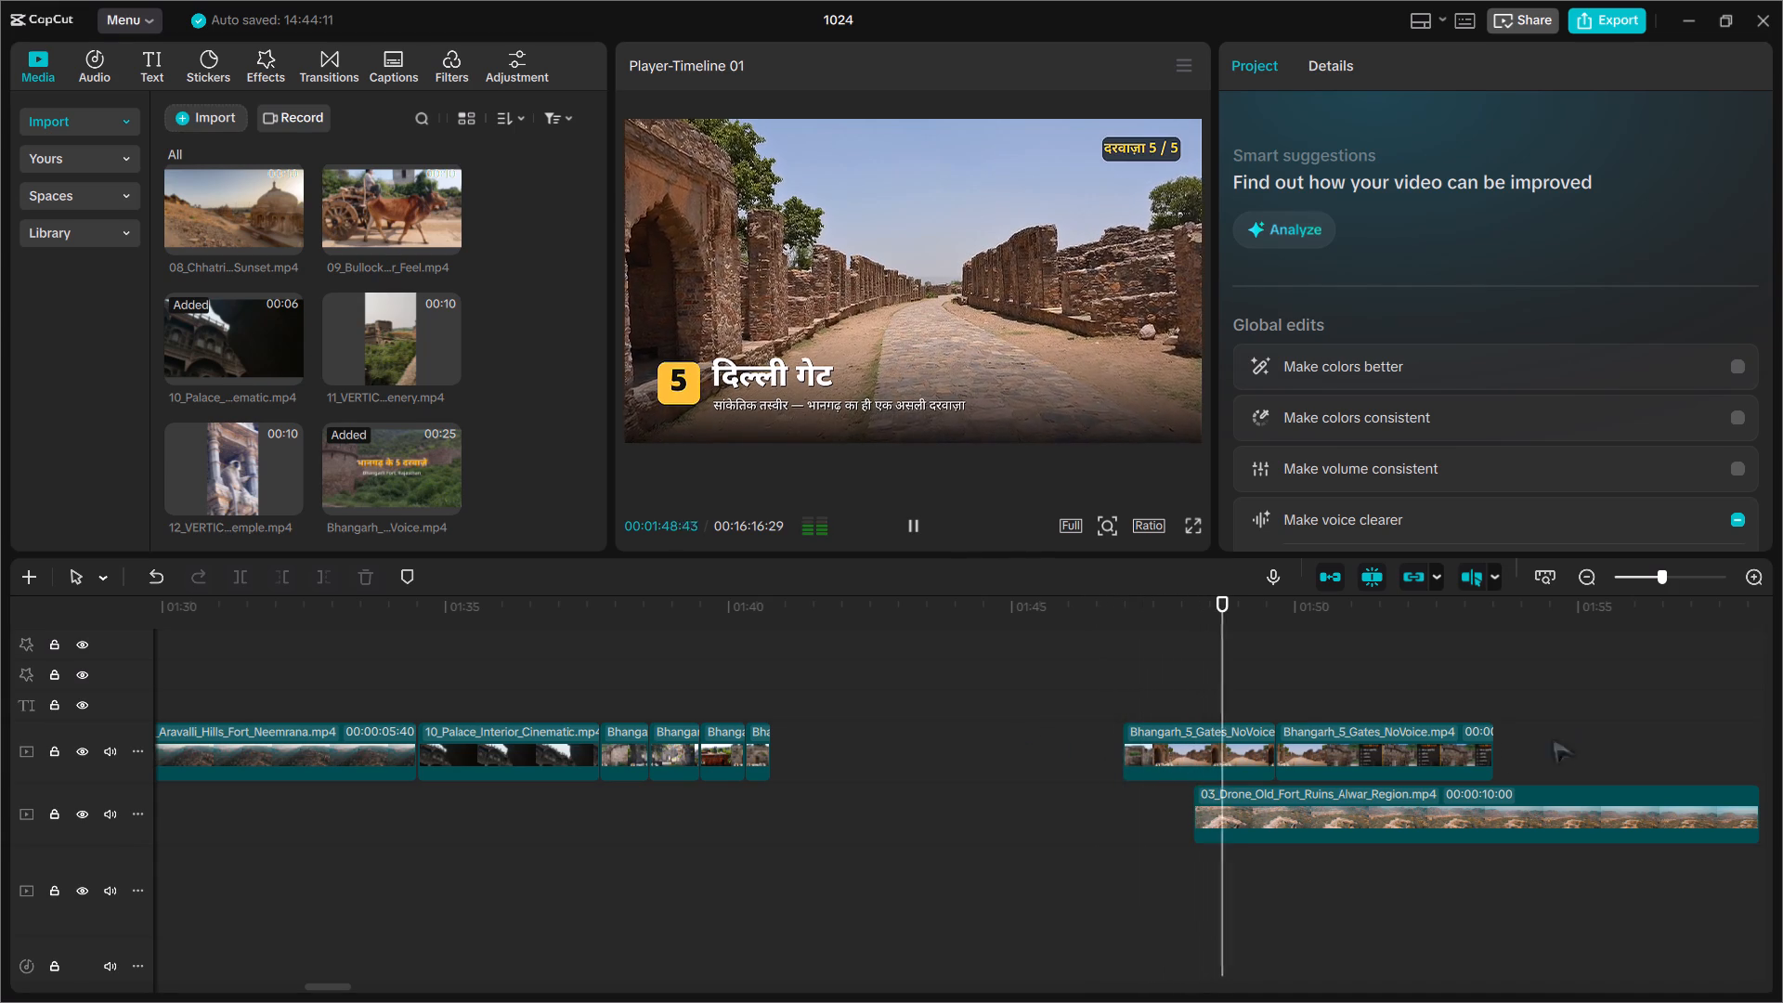
pyautogui.click(1615, 749)
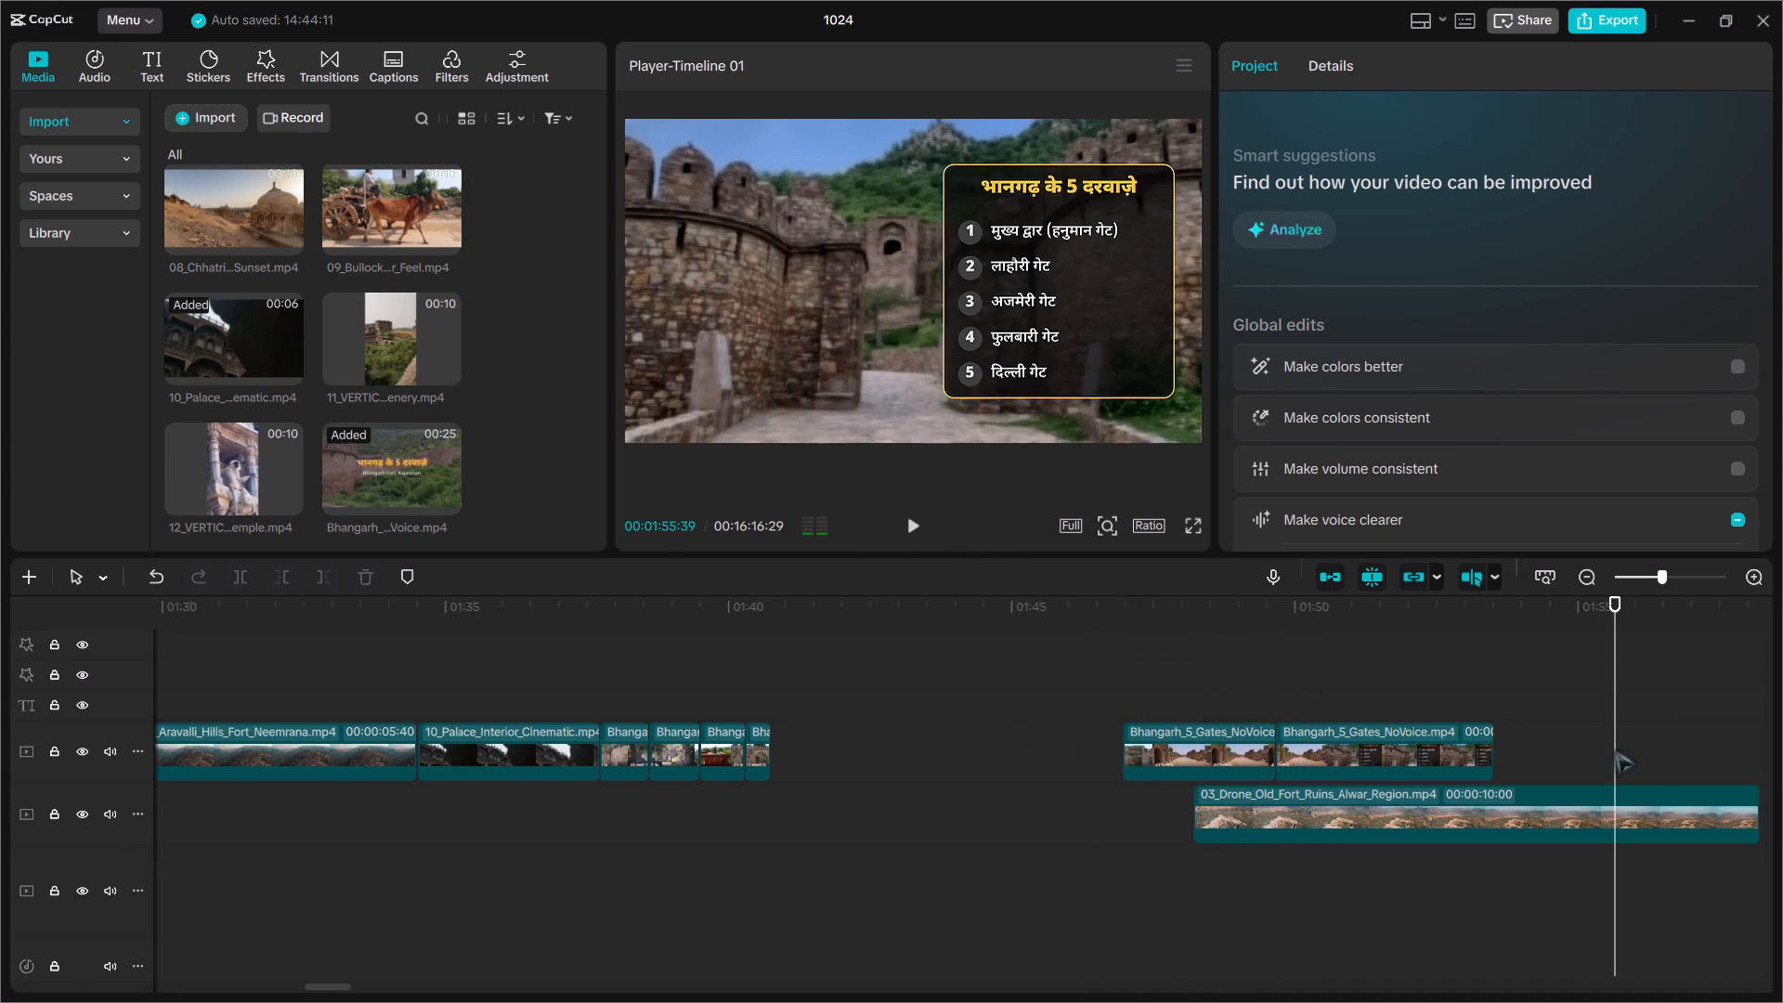
# Delete the leftover Bhangarh_5_Gates_NoVoice.mp4 pieces on the main track after 01:46.
pyautogui.moveTo(1613, 749); pyautogui.dragTo(1014, 827)
pyautogui.click(1077, 736)
pyautogui.moveTo(1047, 650); pyautogui.dragTo(1535, 755)
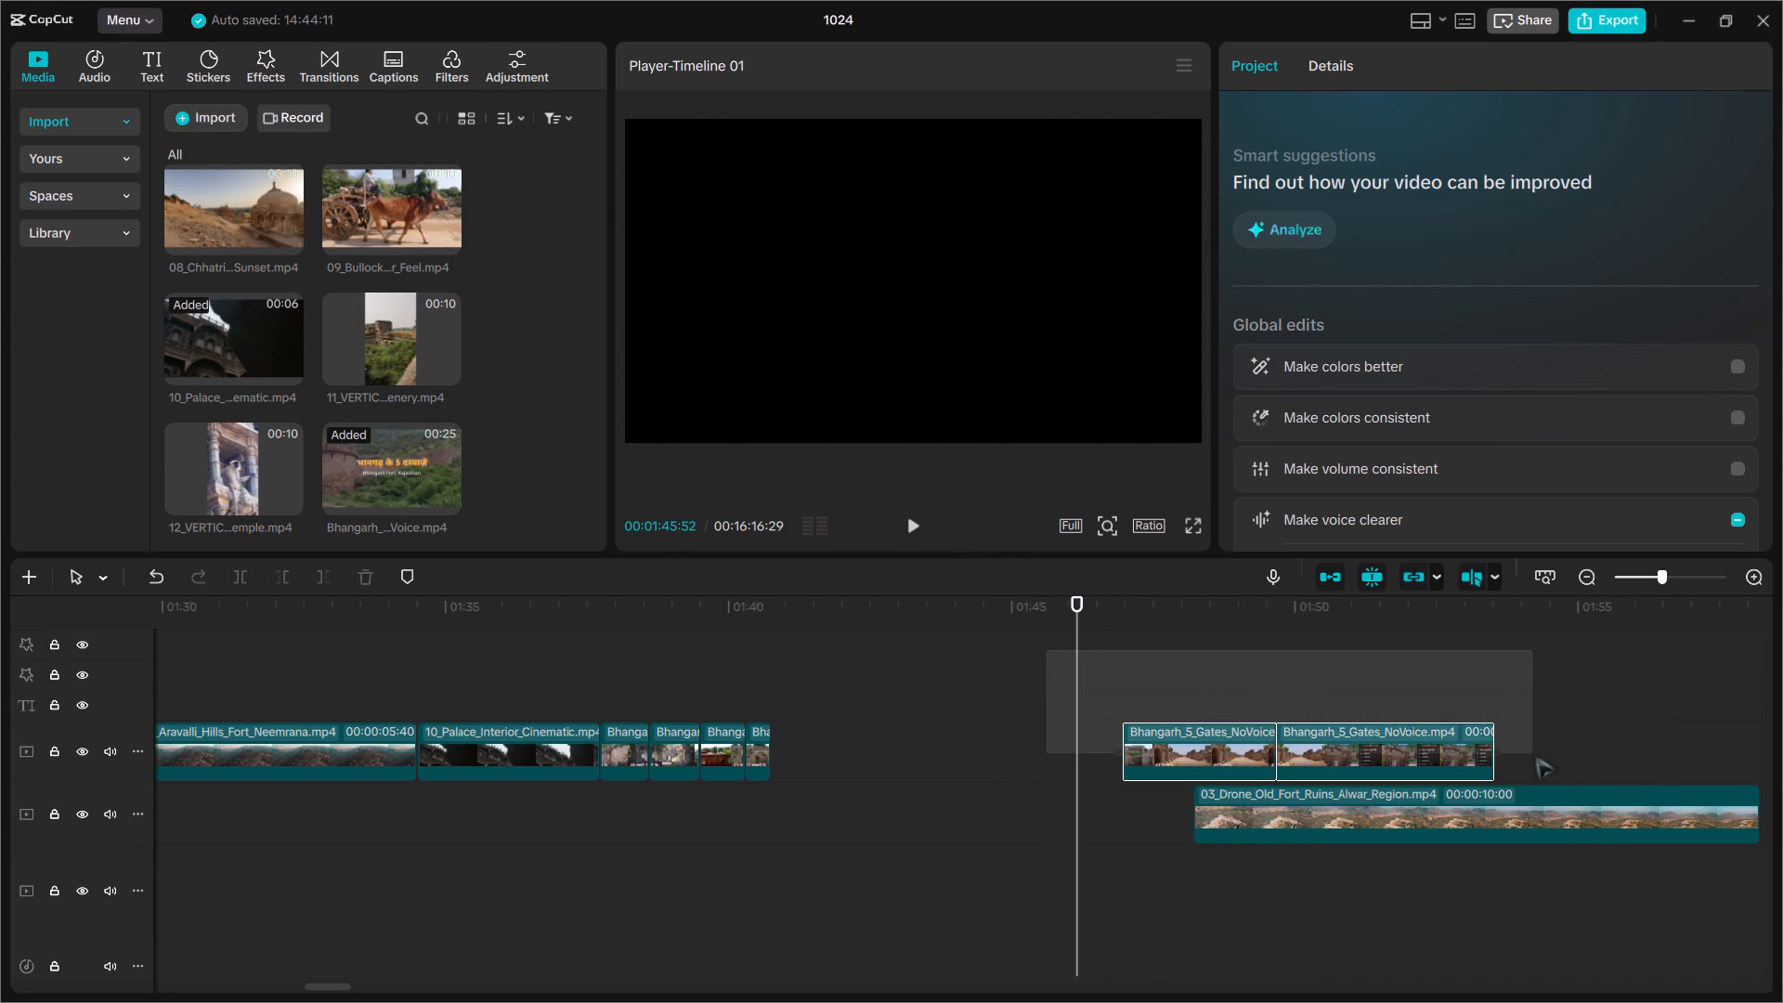
pyautogui.moveTo(1535, 755); pyautogui.dragTo(1545, 757)
pyautogui.press('BackSpace')
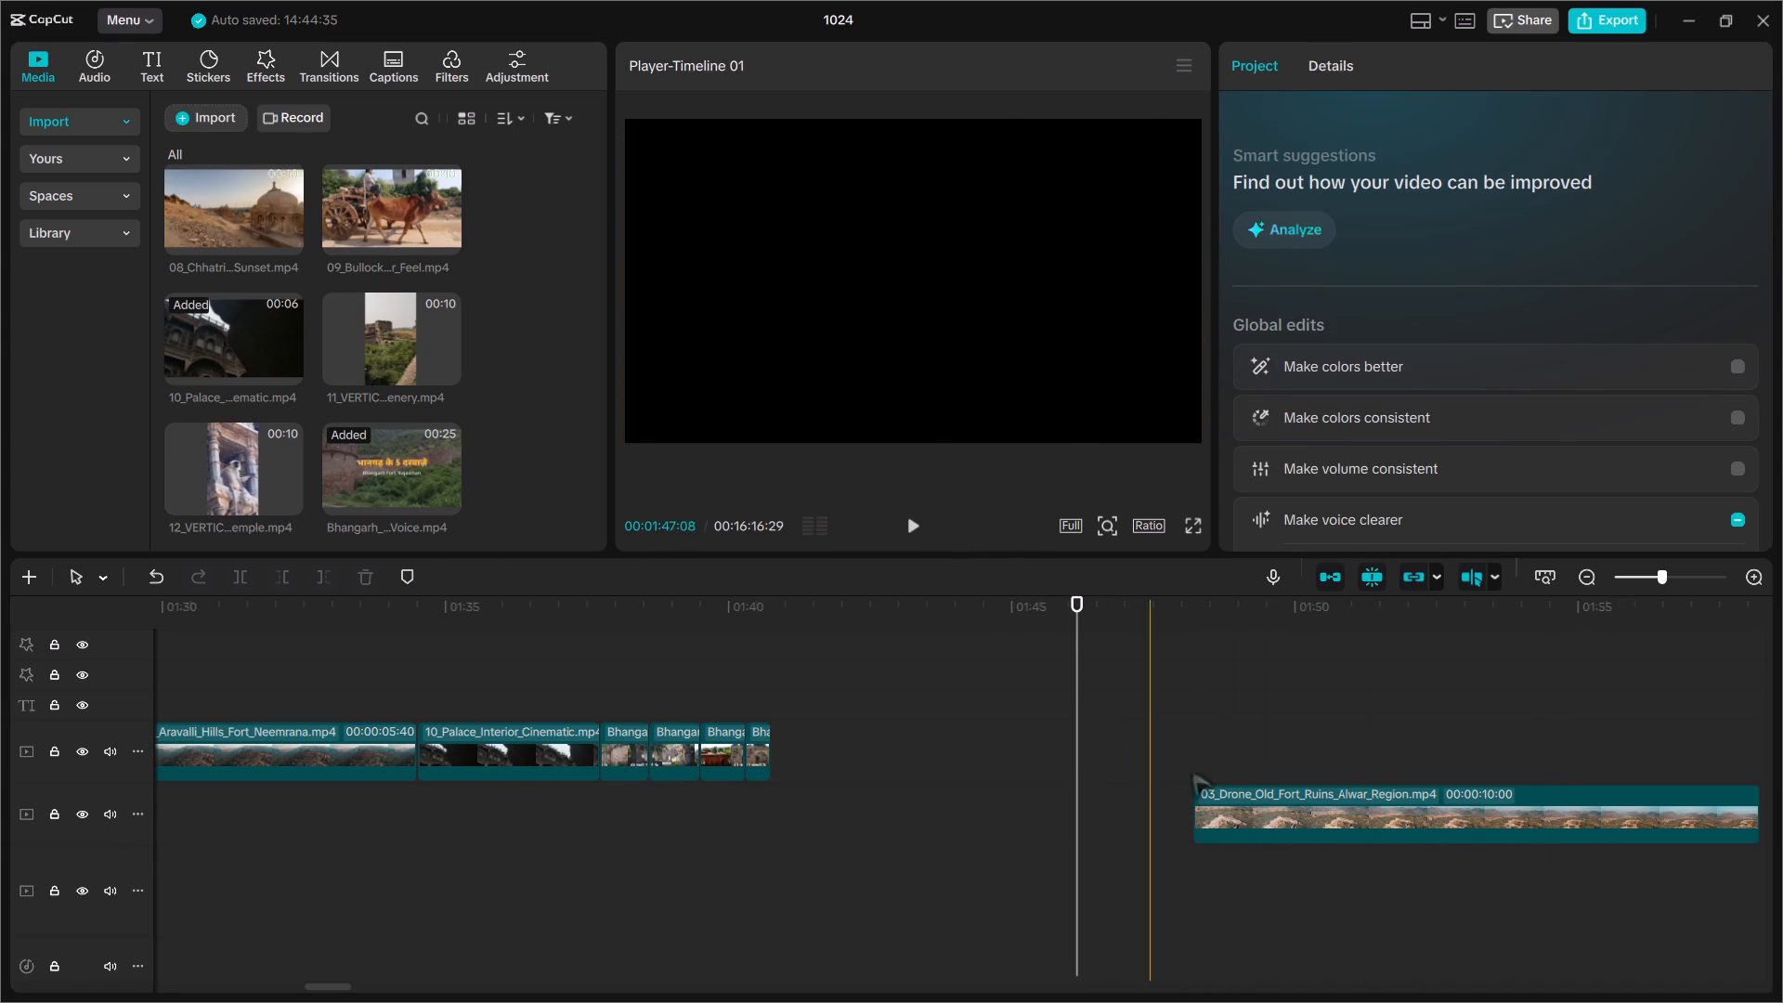
# Move the 03_Drone_Old_Fort_Ruins_Alwar_Region.mp4 clip onto the main track directly after the gate 5 piece, at about 01:40:45.
pyautogui.moveTo(1238, 782); pyautogui.dragTo(980, 748)
pyautogui.click(1275, 817)
pyautogui.moveTo(1269, 799); pyautogui.dragTo(1201, 779)
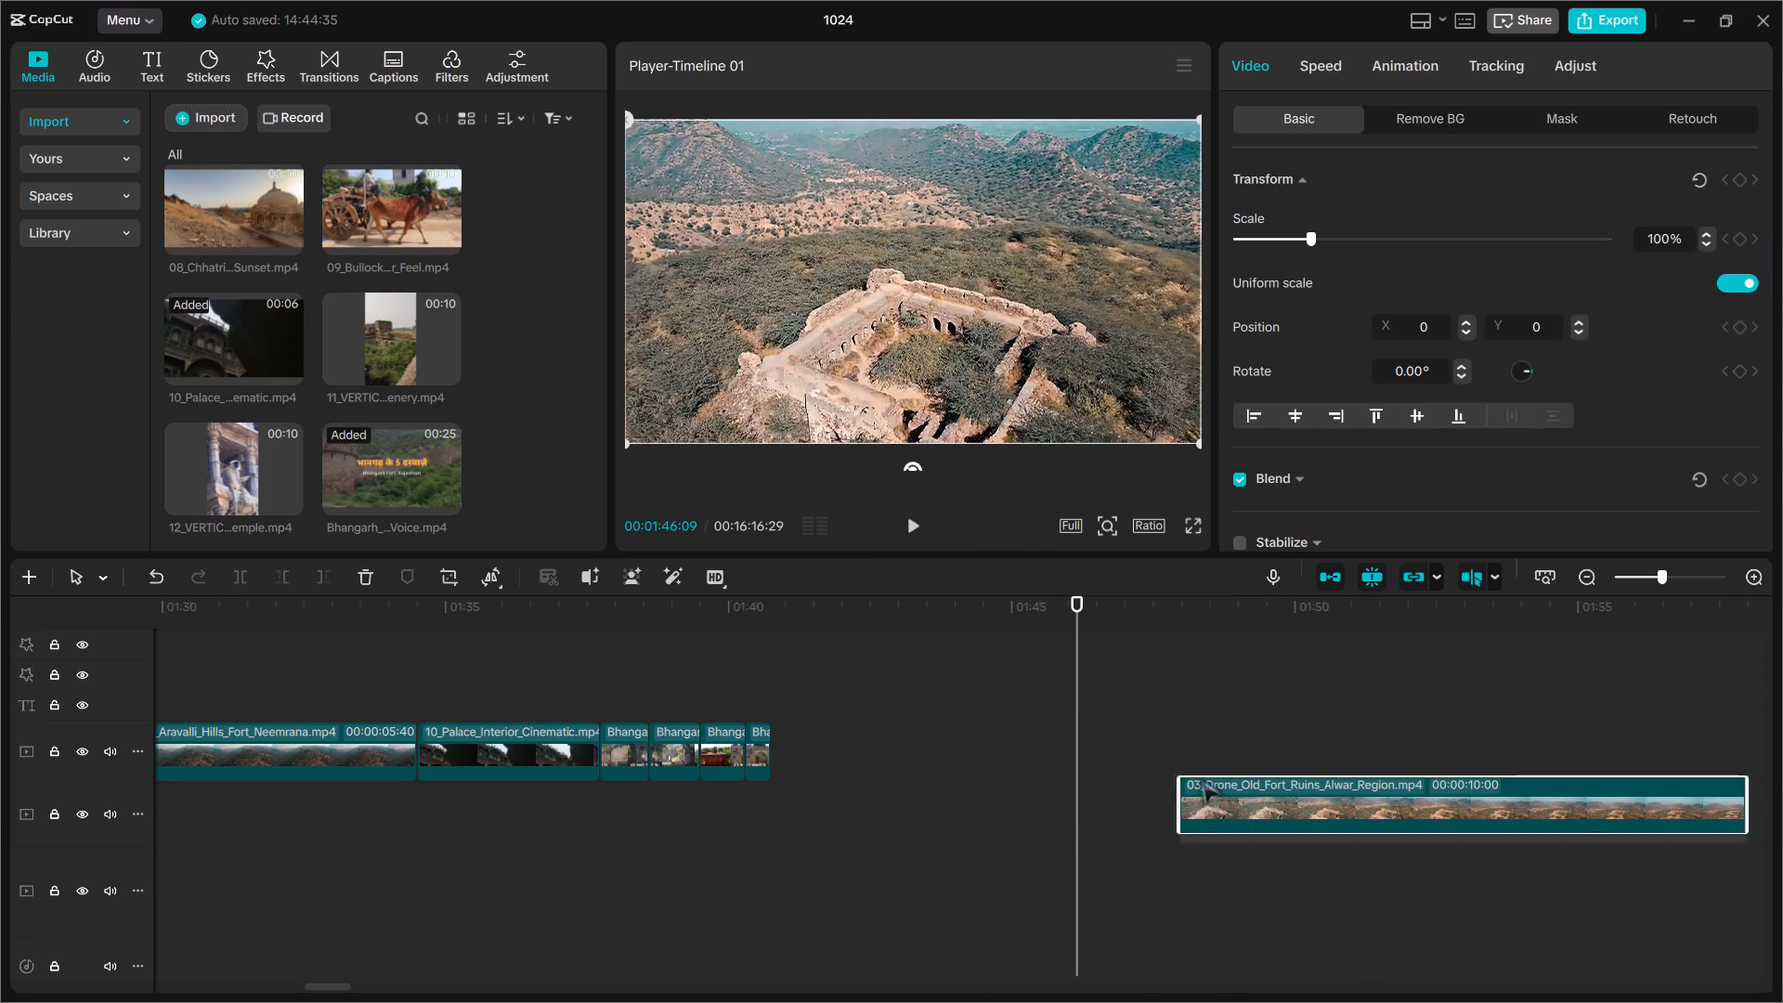
pyautogui.moveTo(1201, 779); pyautogui.dragTo(849, 738)
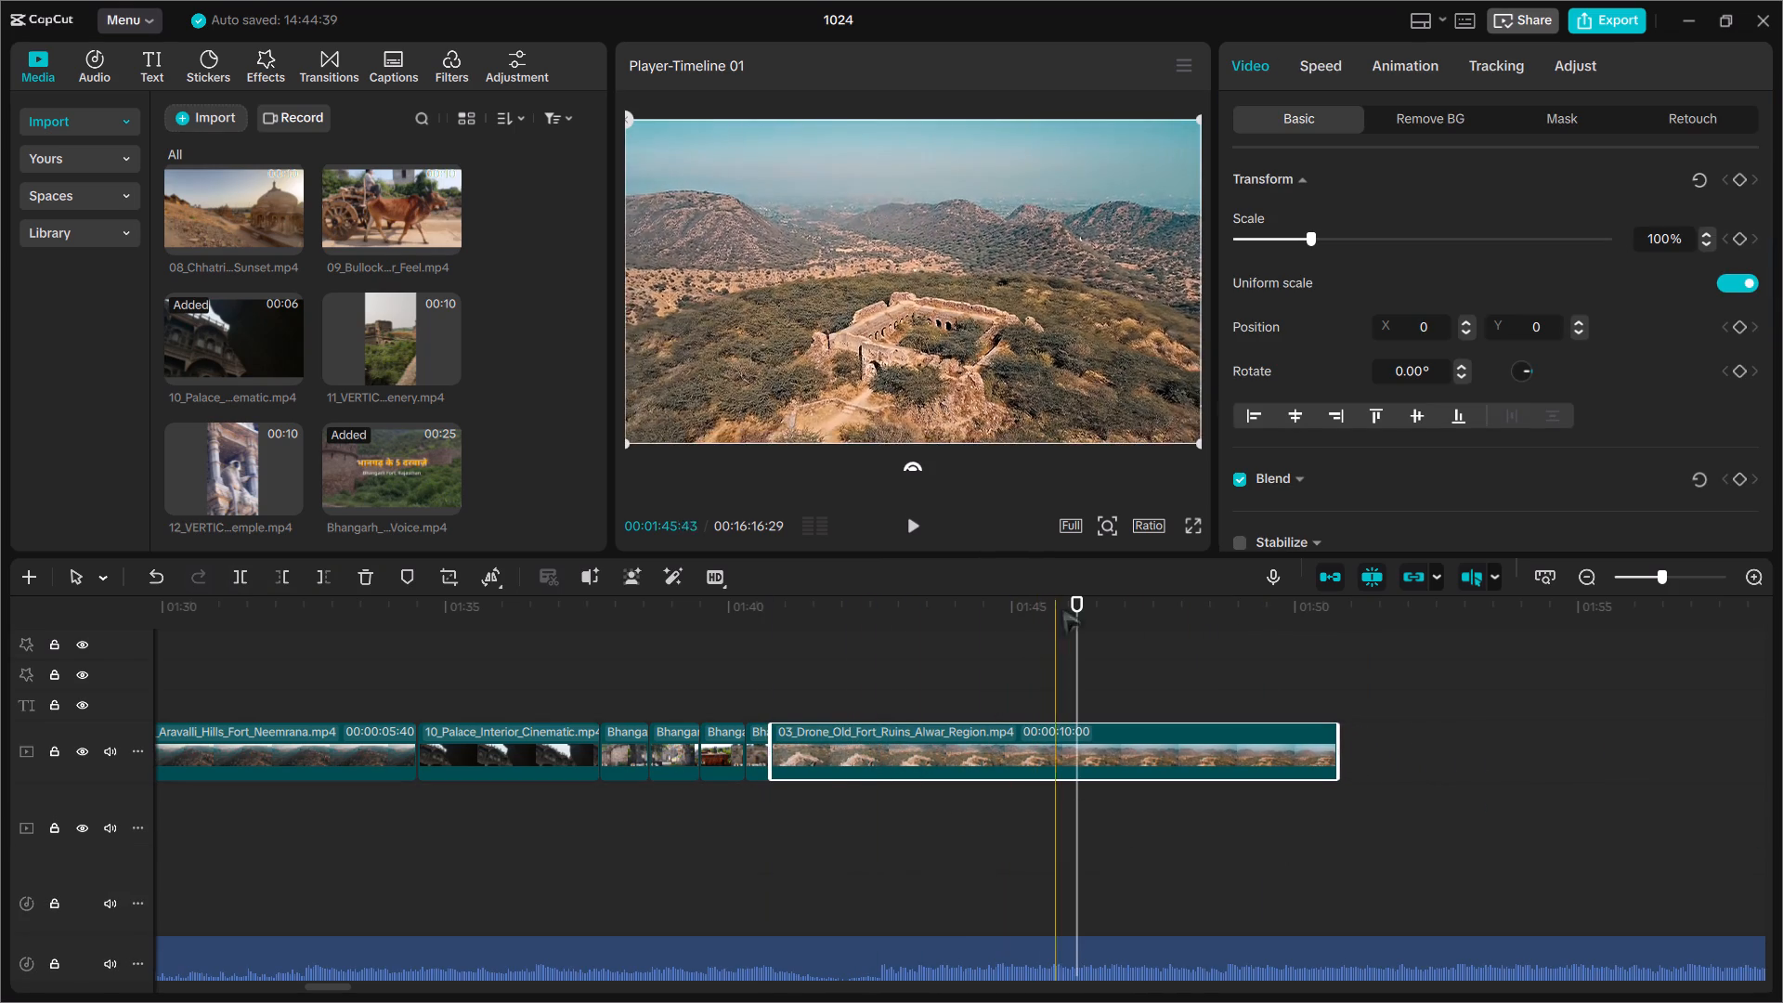
# Play from about 01:33 to the end of the drone clip to check the sequence against the narration.
pyautogui.moveTo(1081, 600); pyautogui.dragTo(345, 614)
pyautogui.press('space')
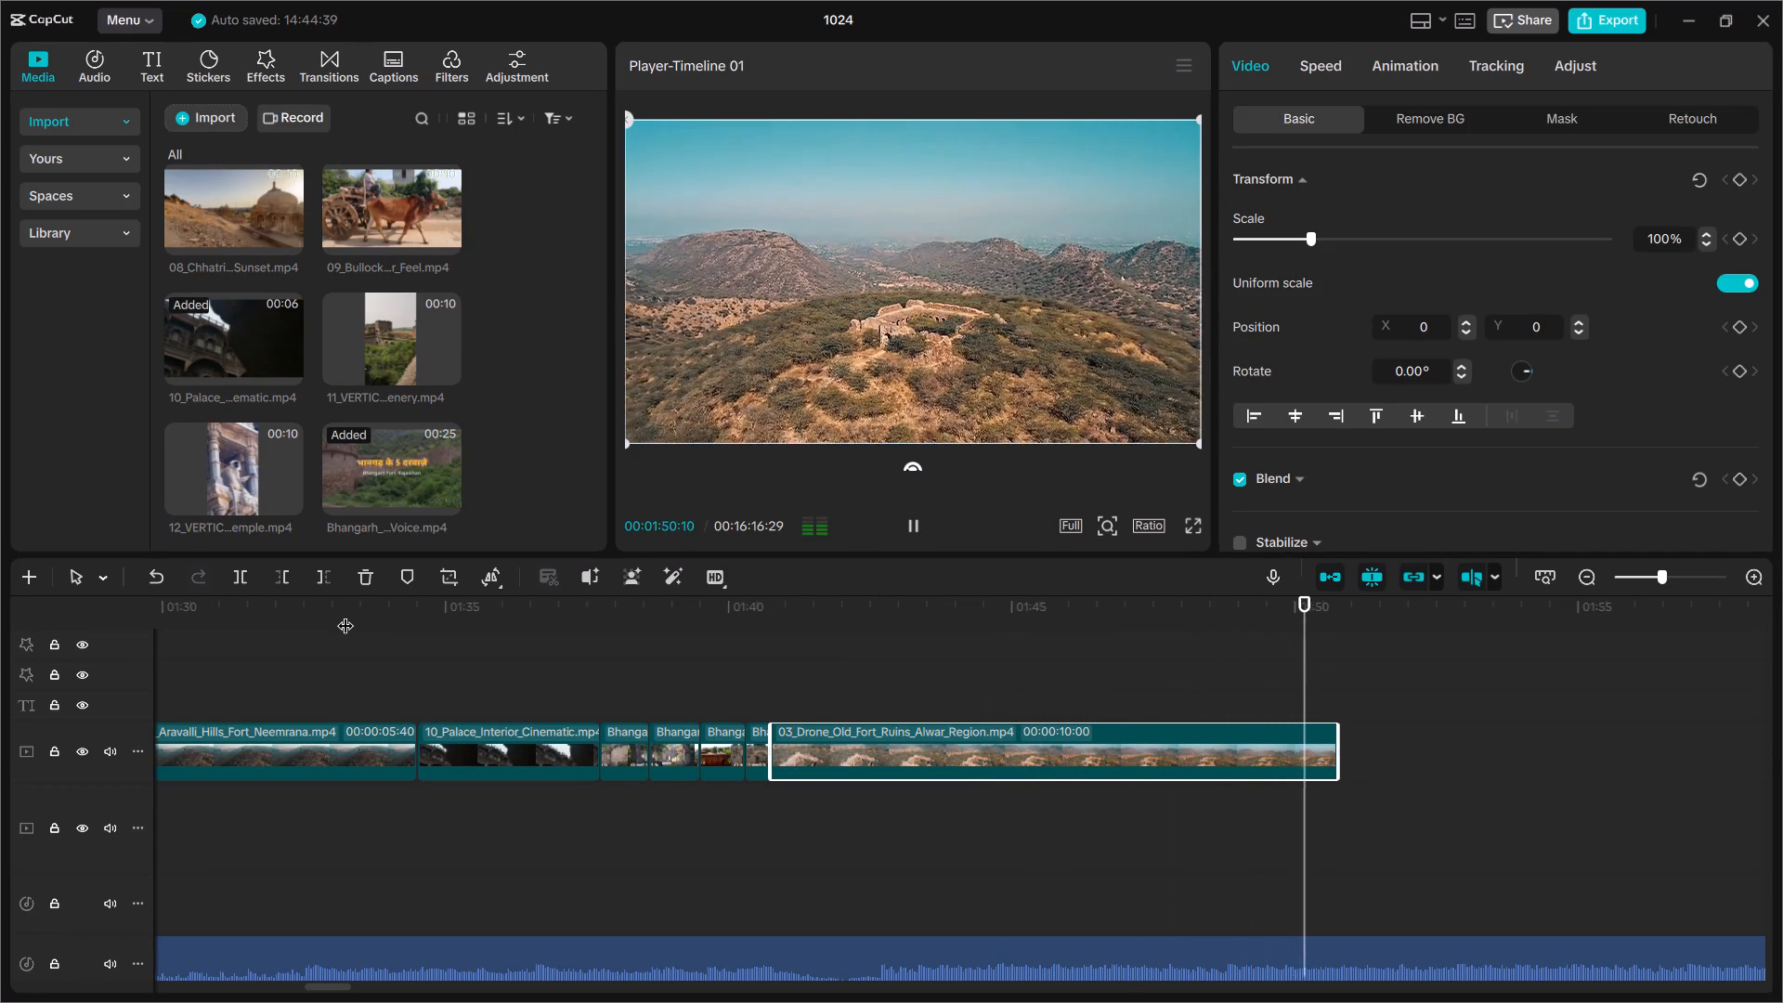
pyautogui.press('space')
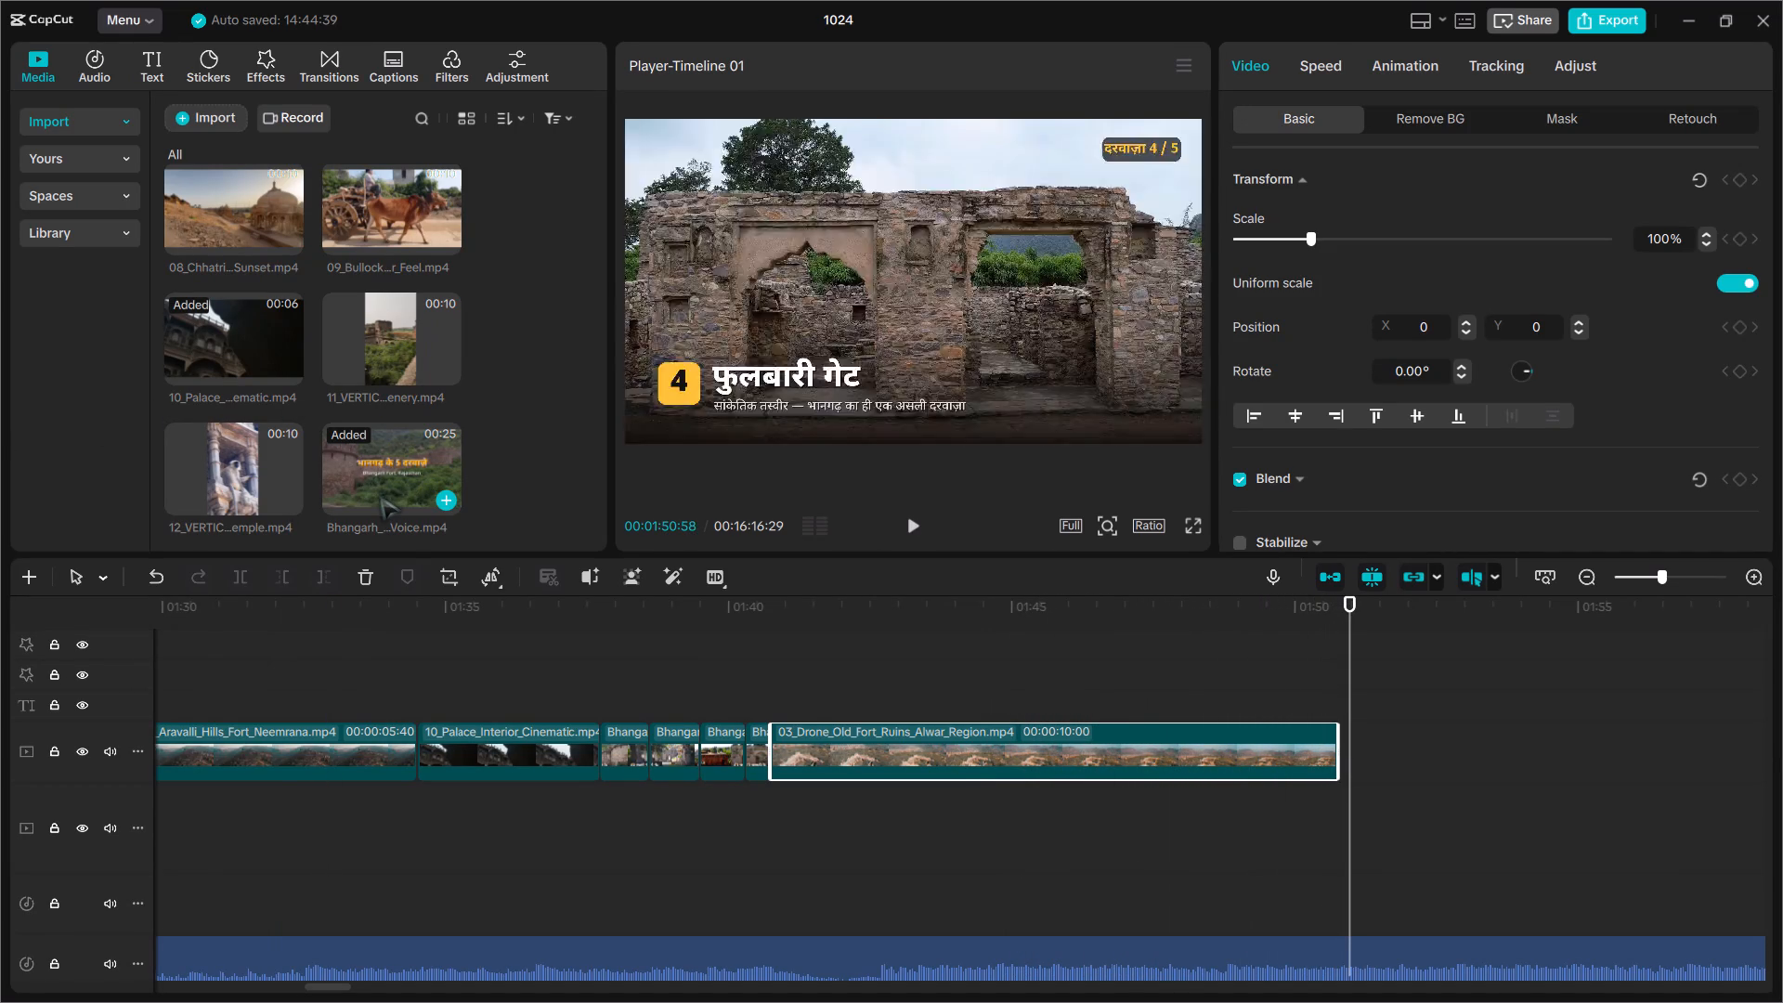
# Browse the imported media and preview several clips and photos for footage to follow the drone shot.
pyautogui.click(379, 477)
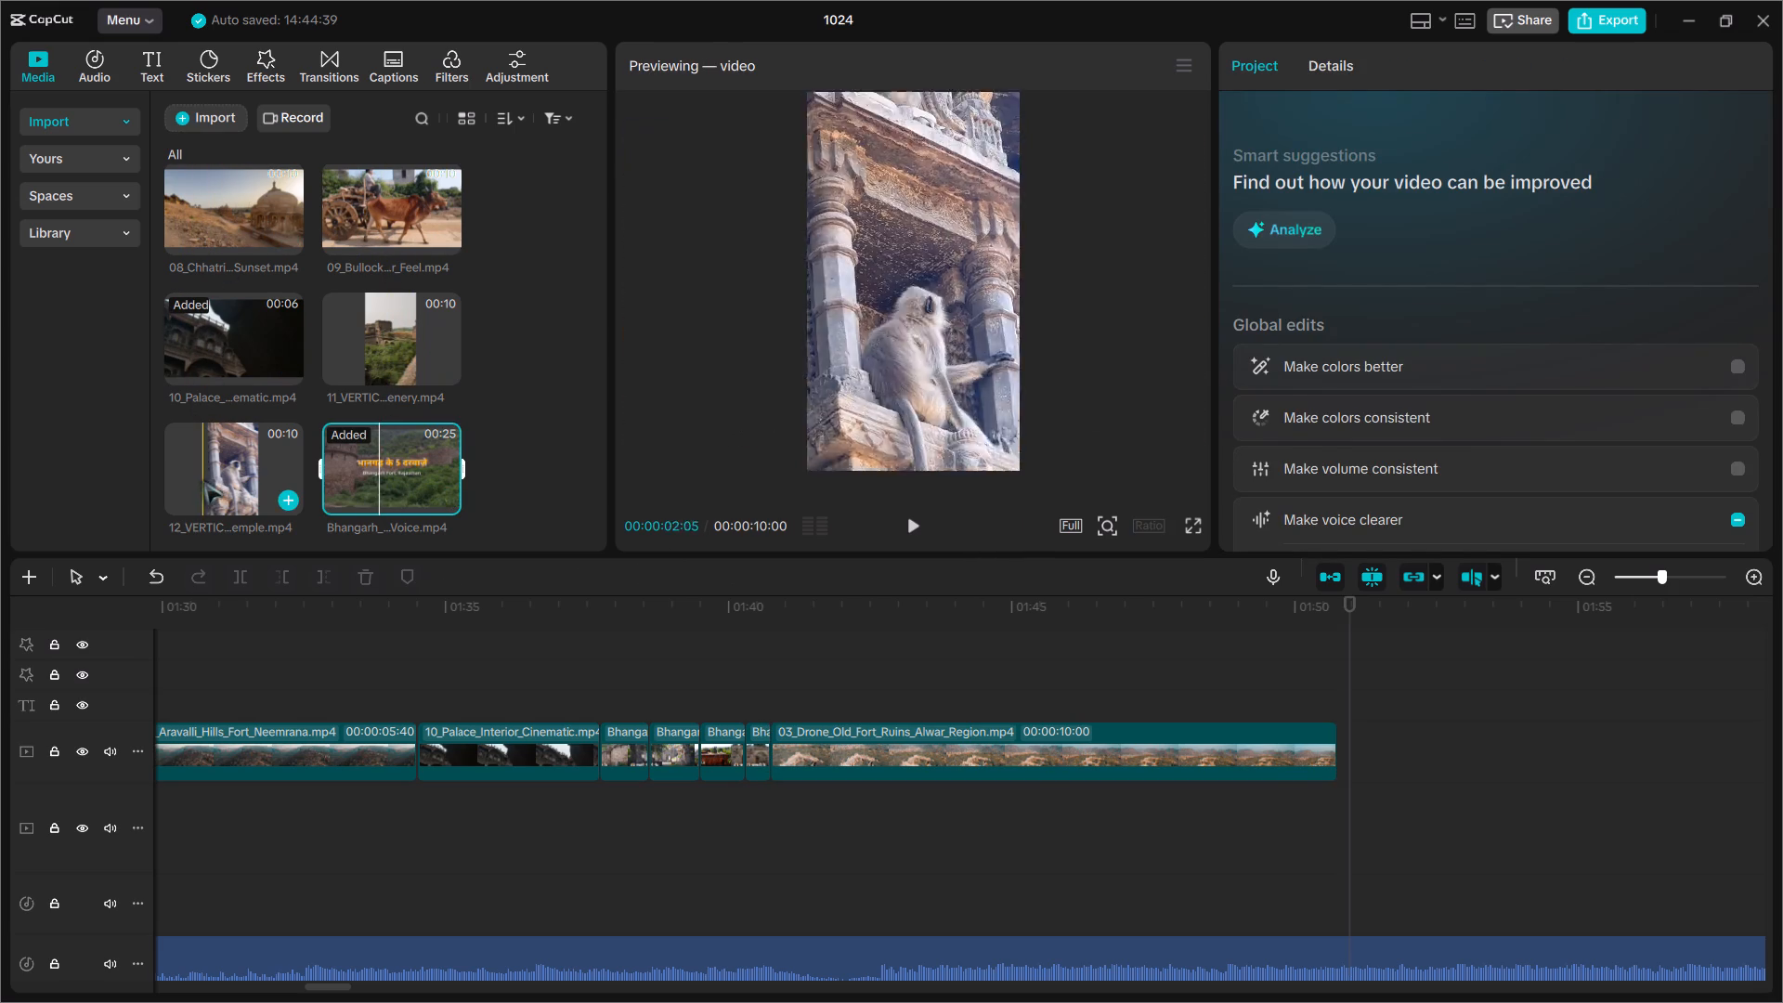
pyautogui.scroll(-8, 284, 416)
pyautogui.scroll(5, 284, 416)
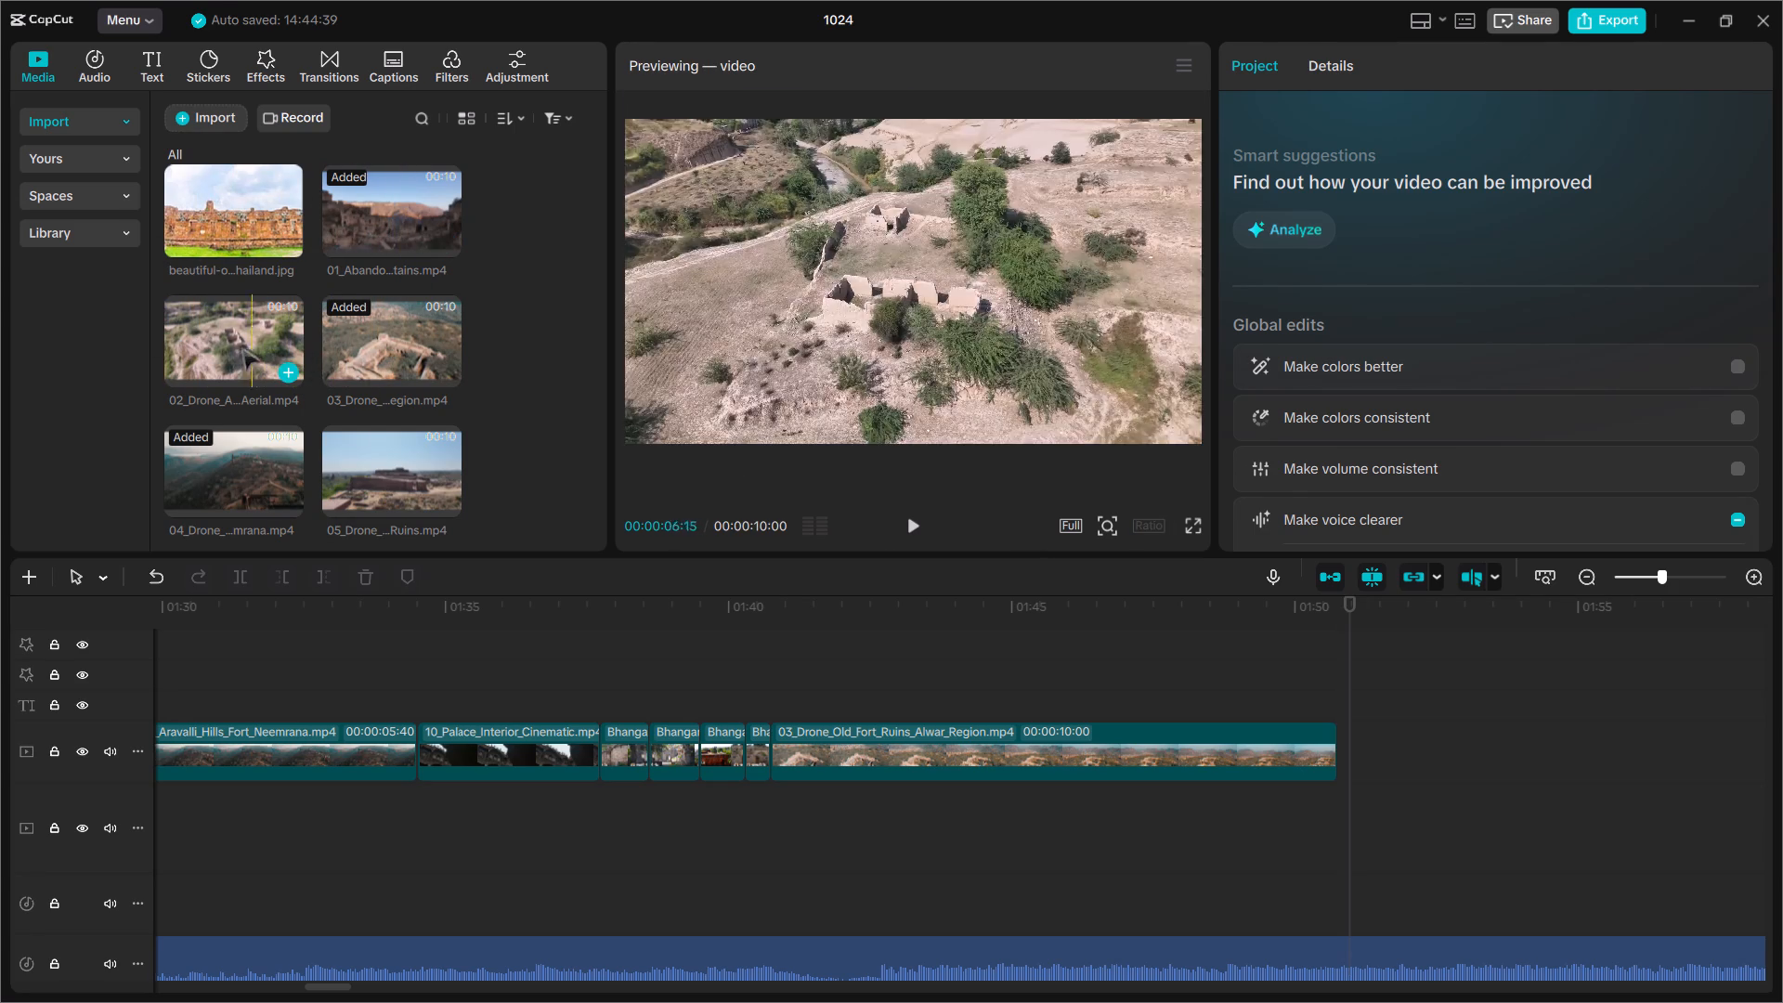
pyautogui.scroll(1, 266, 293)
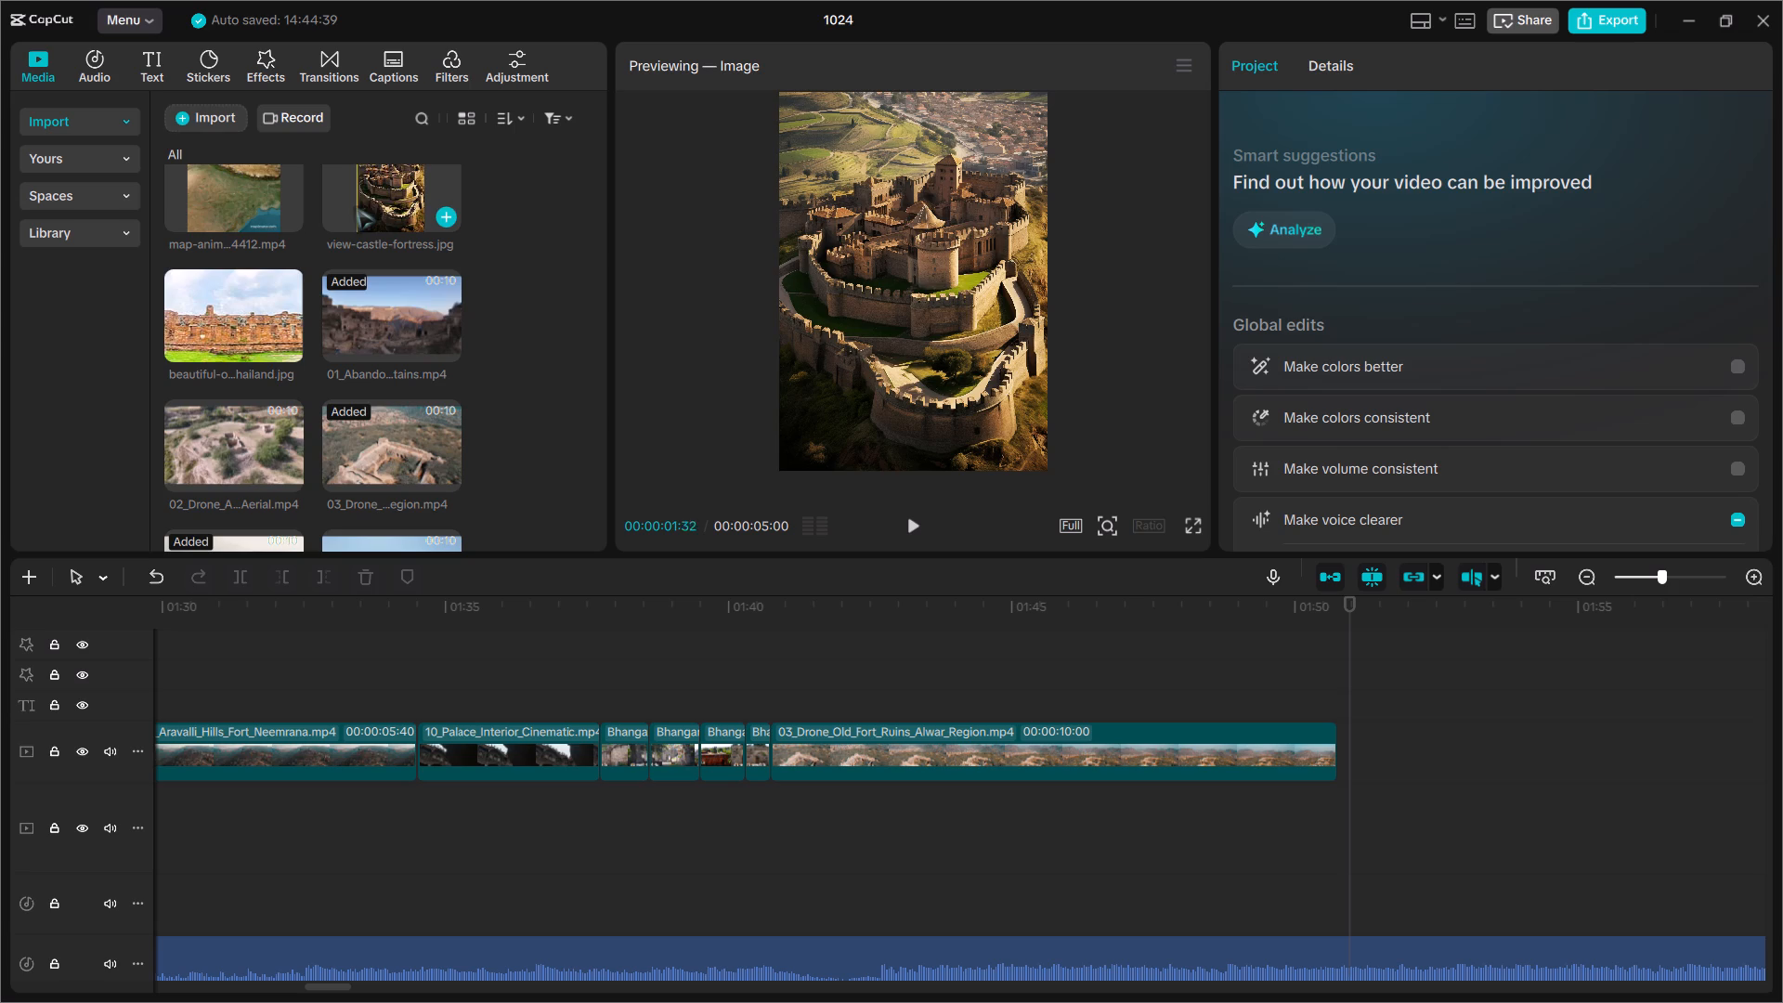
pyautogui.scroll(1, 356, 206)
pyautogui.scroll(1, 232, 300)
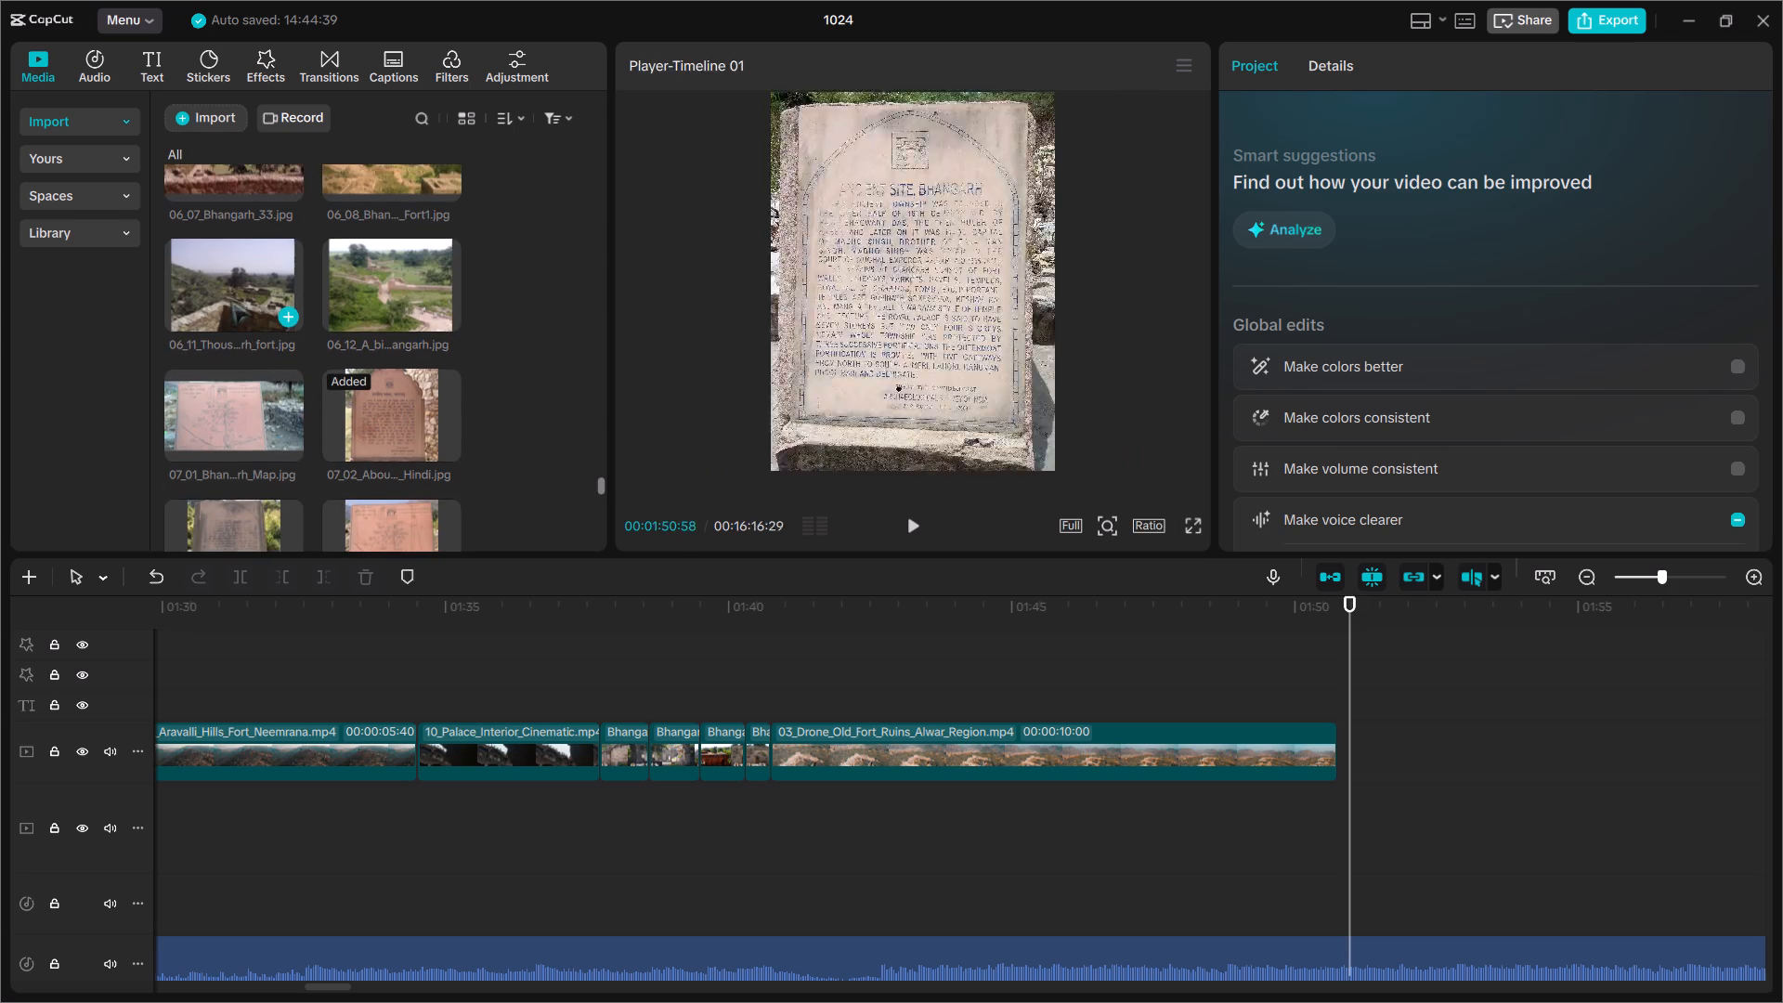
pyautogui.scroll(1, 231, 300)
# Inspect the gate pieces closely against the narration waveform and play from about 01:39:17 across the gate 4/gate 5 cut.
pyautogui.scroll(-3, 334, 431)
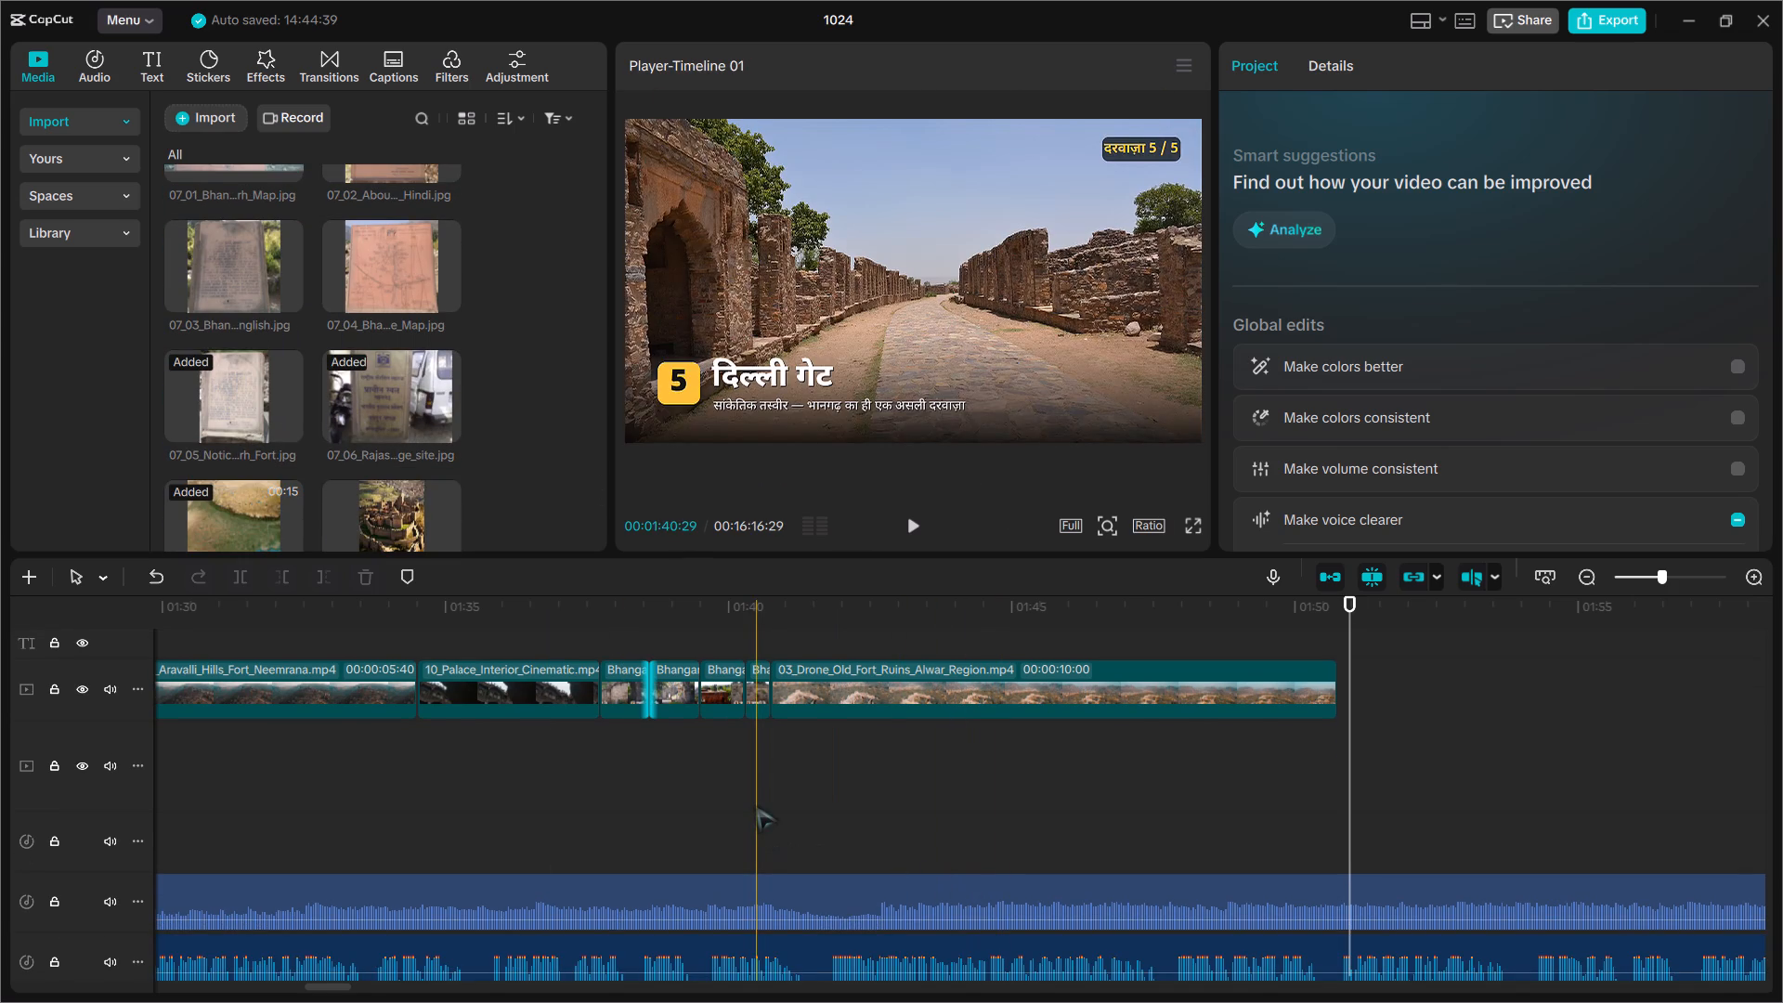
pyautogui.keyDown('ctrl'); pyautogui.scroll(7, 756, 806); pyautogui.keyUp('ctrl')
pyautogui.hscroll(1, 756, 806)
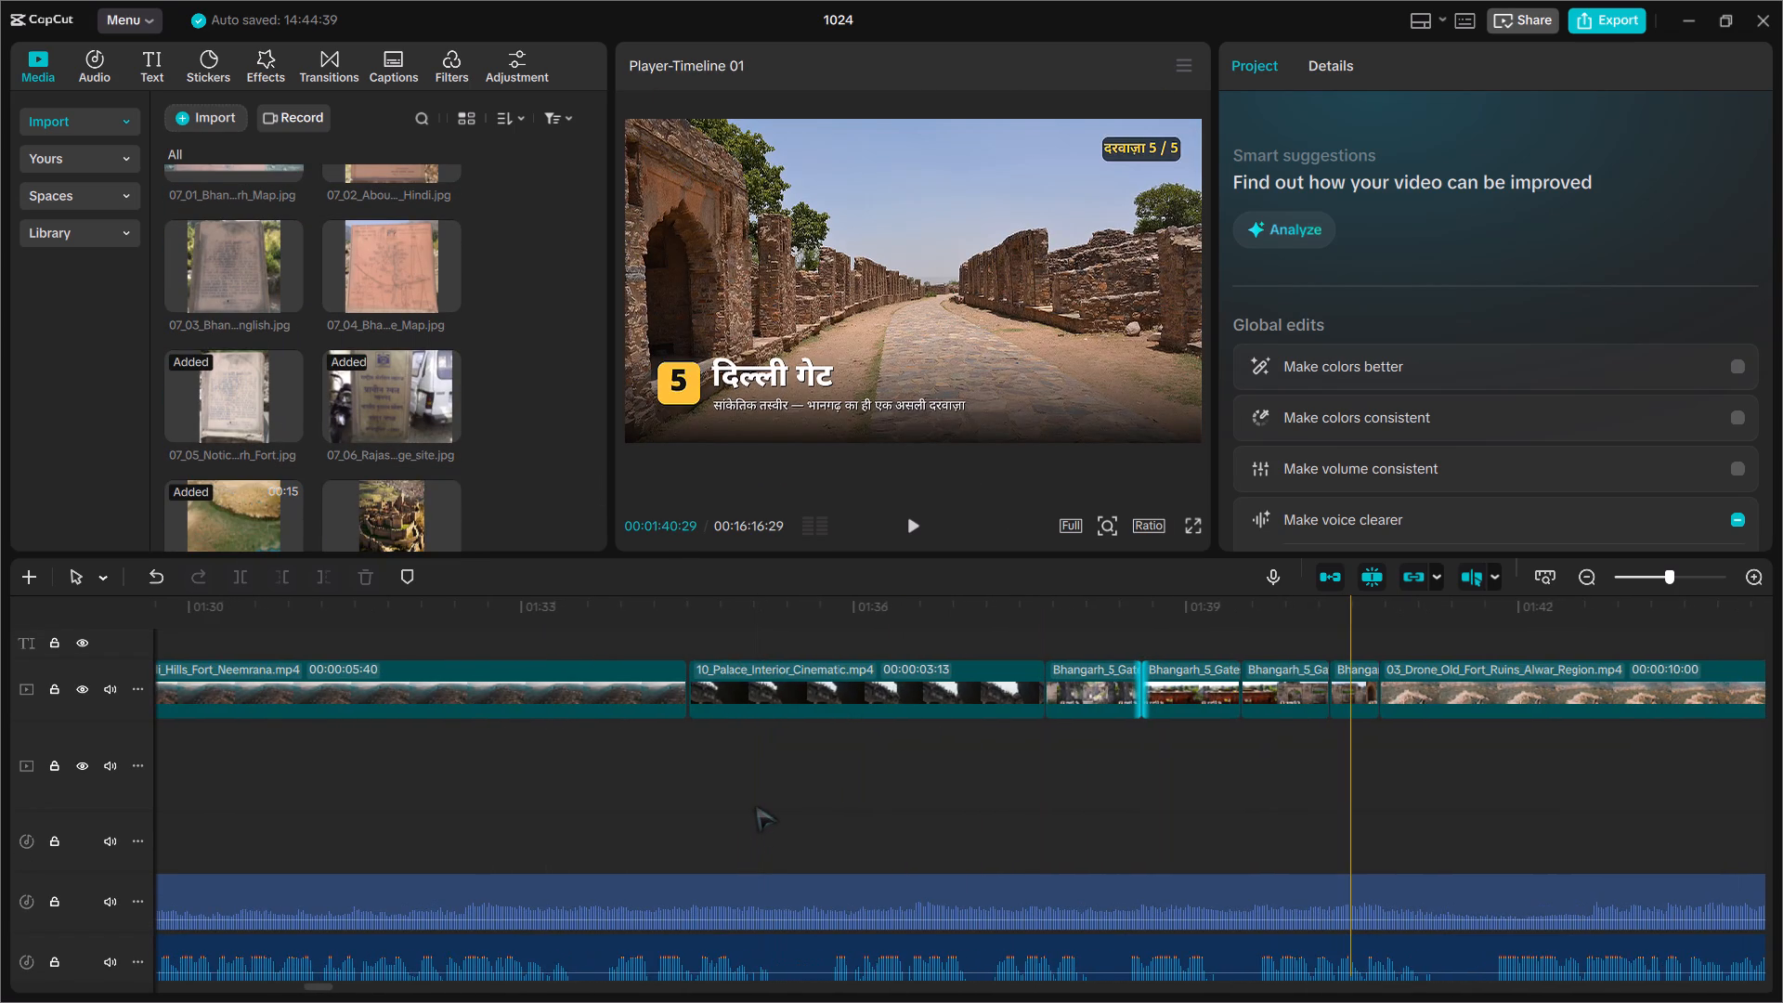
pyautogui.keyDown('ctrl'); pyautogui.scroll(4, 756, 806); pyautogui.keyUp('ctrl')
pyautogui.hscroll(-1, 1039, 772)
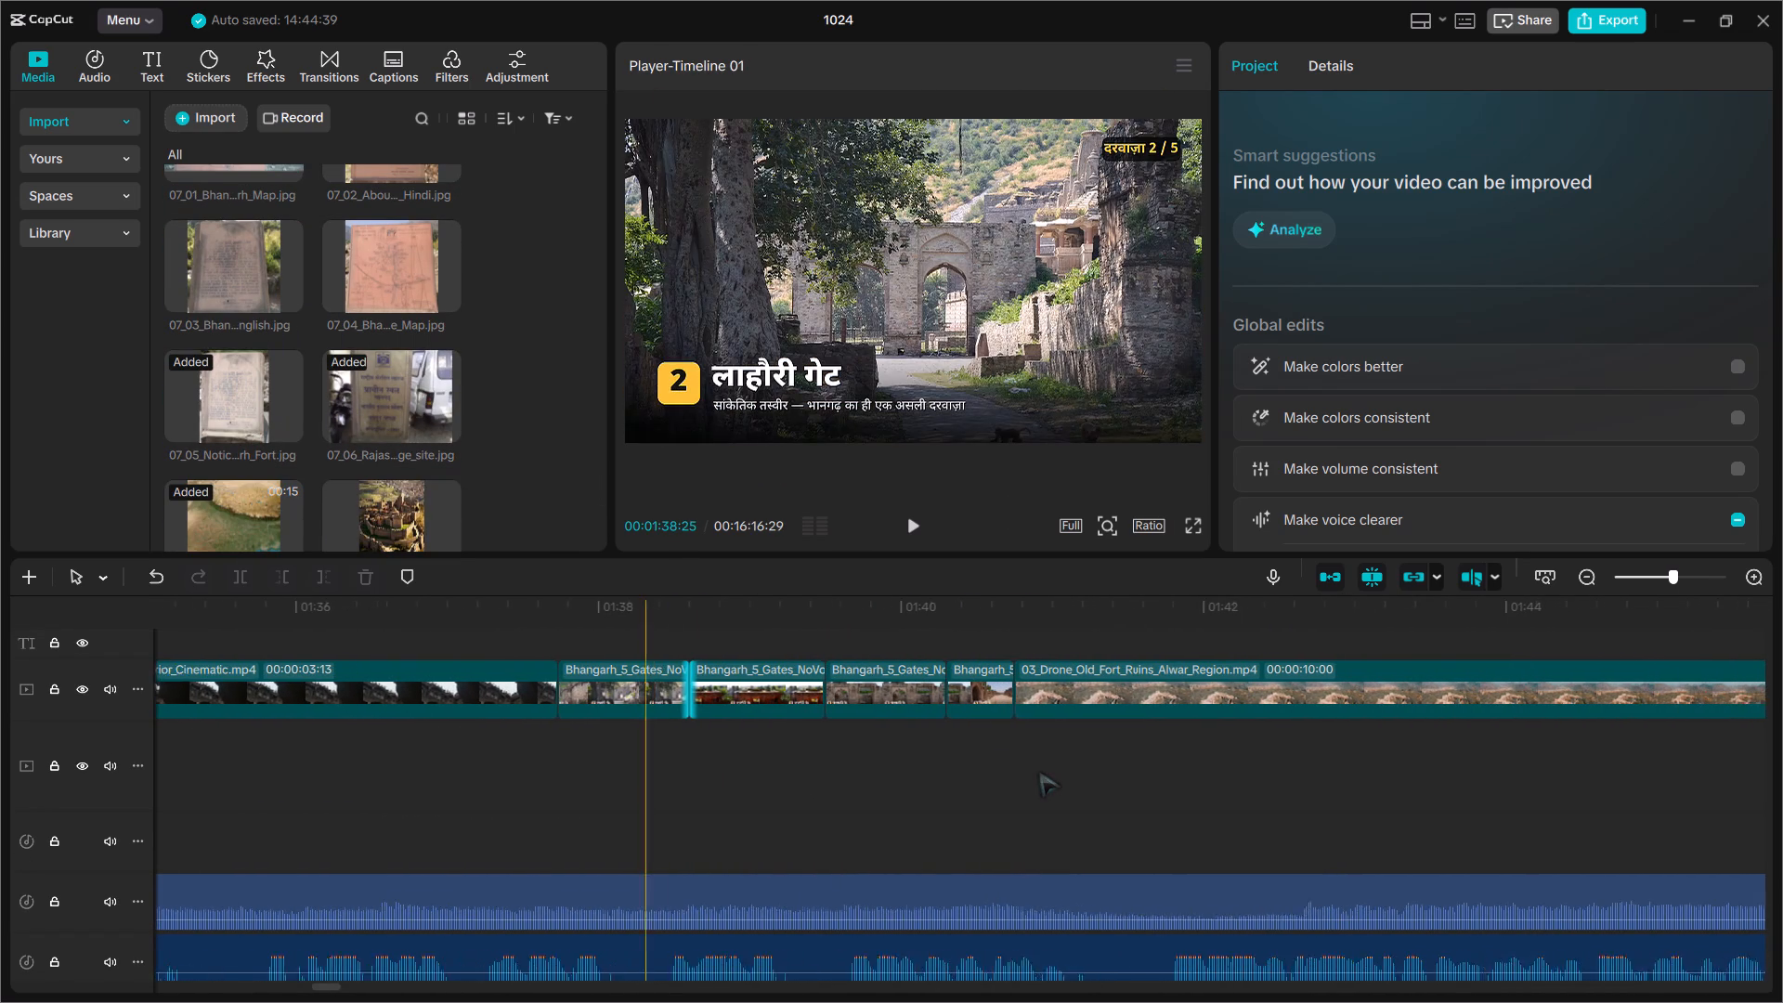
pyautogui.hscroll(-1, 1039, 772)
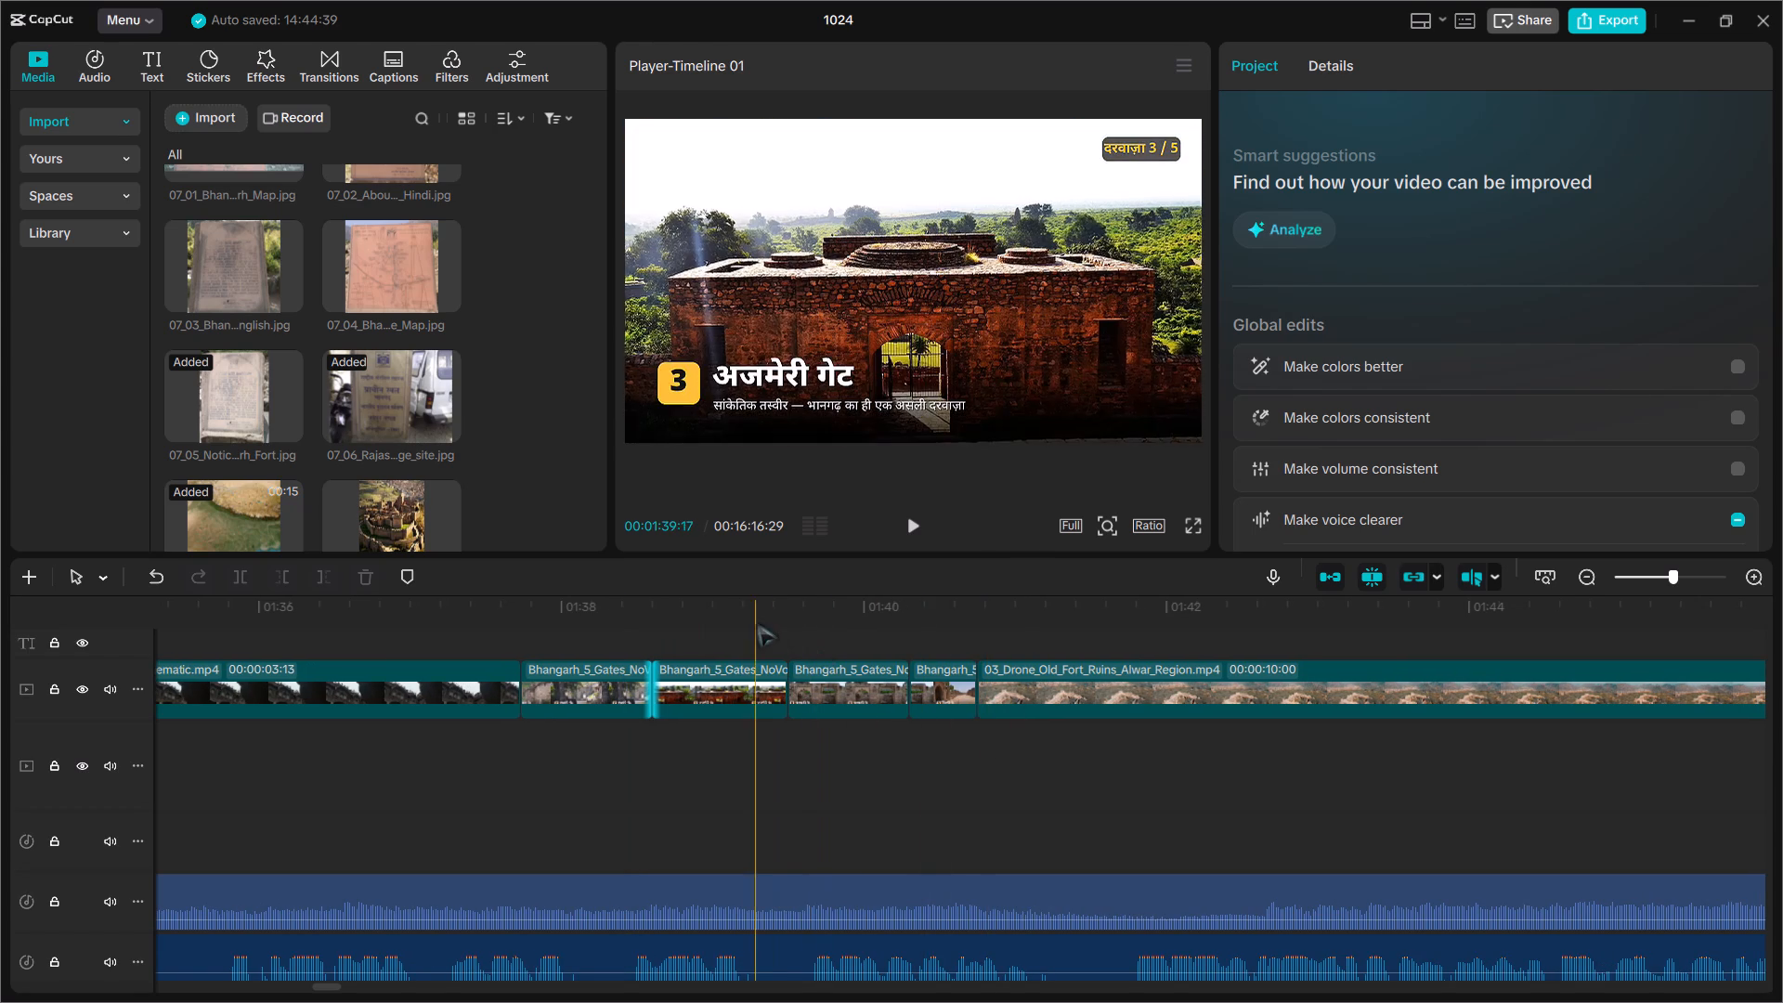
pyautogui.click(757, 623)
pyautogui.press('space')
pyautogui.press('space')
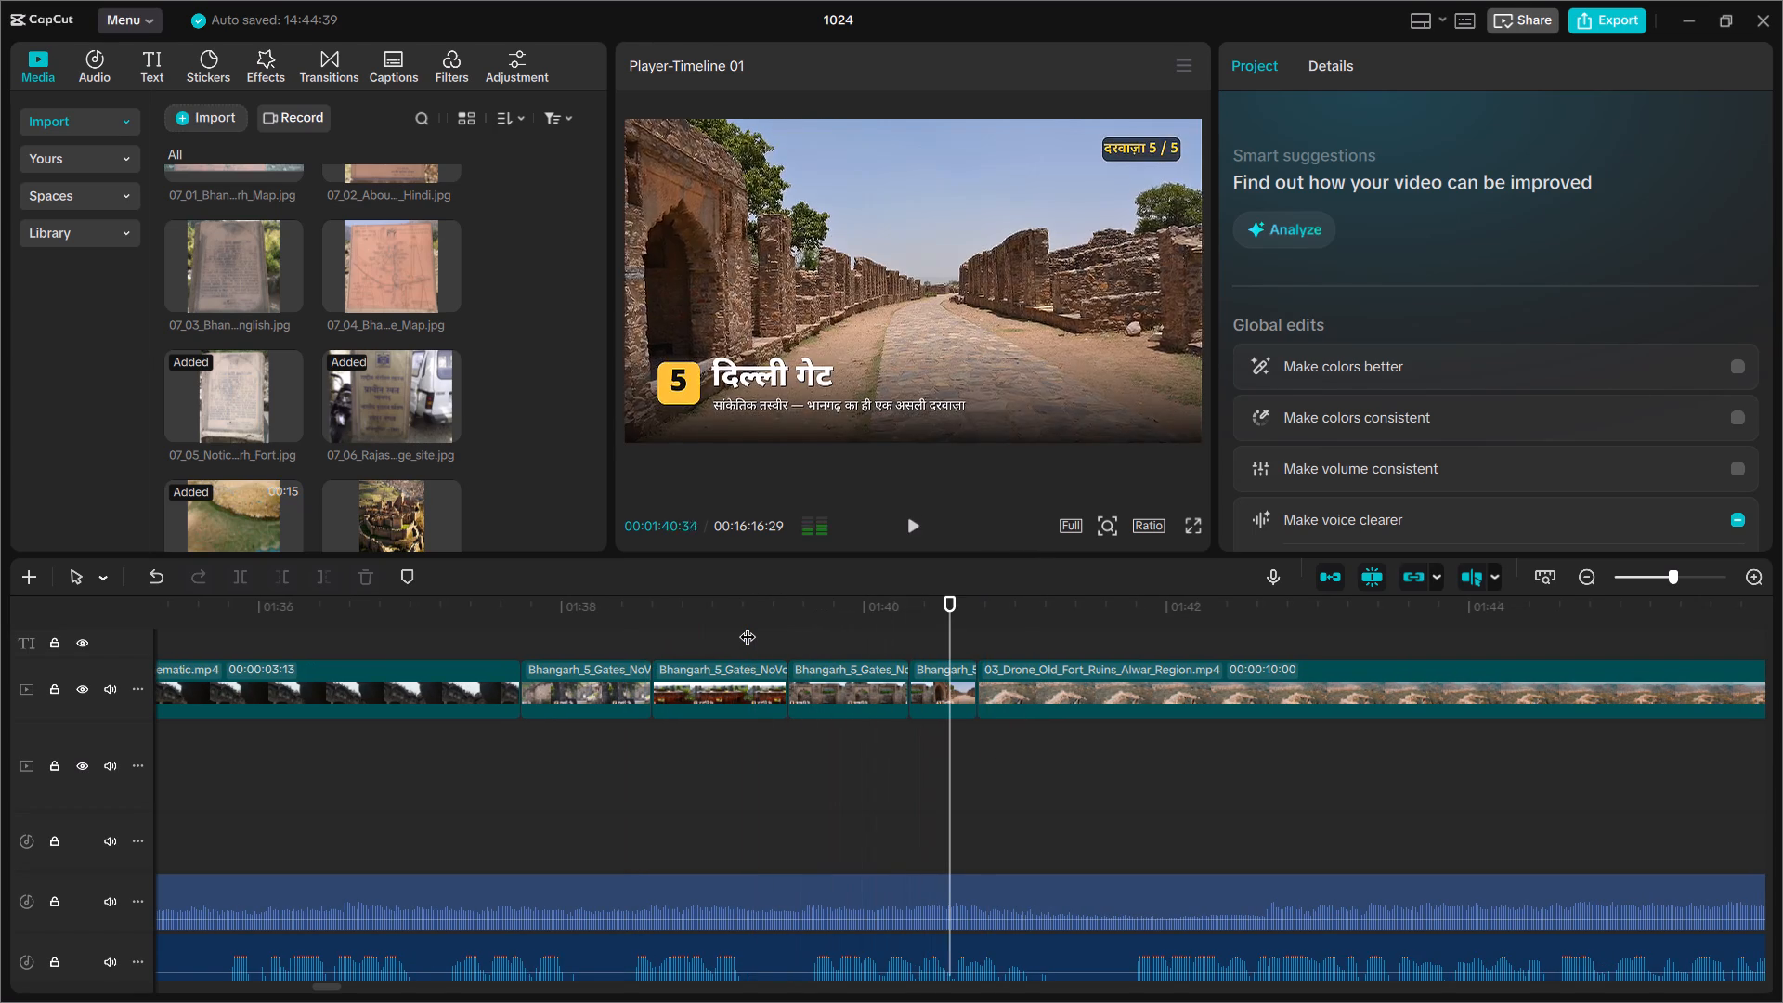
# Roll the cut between the gate 4 and gate 5 pieces later to about 01:40:28 and play across it.
pyautogui.moveTo(905, 691); pyautogui.dragTo(923, 692)
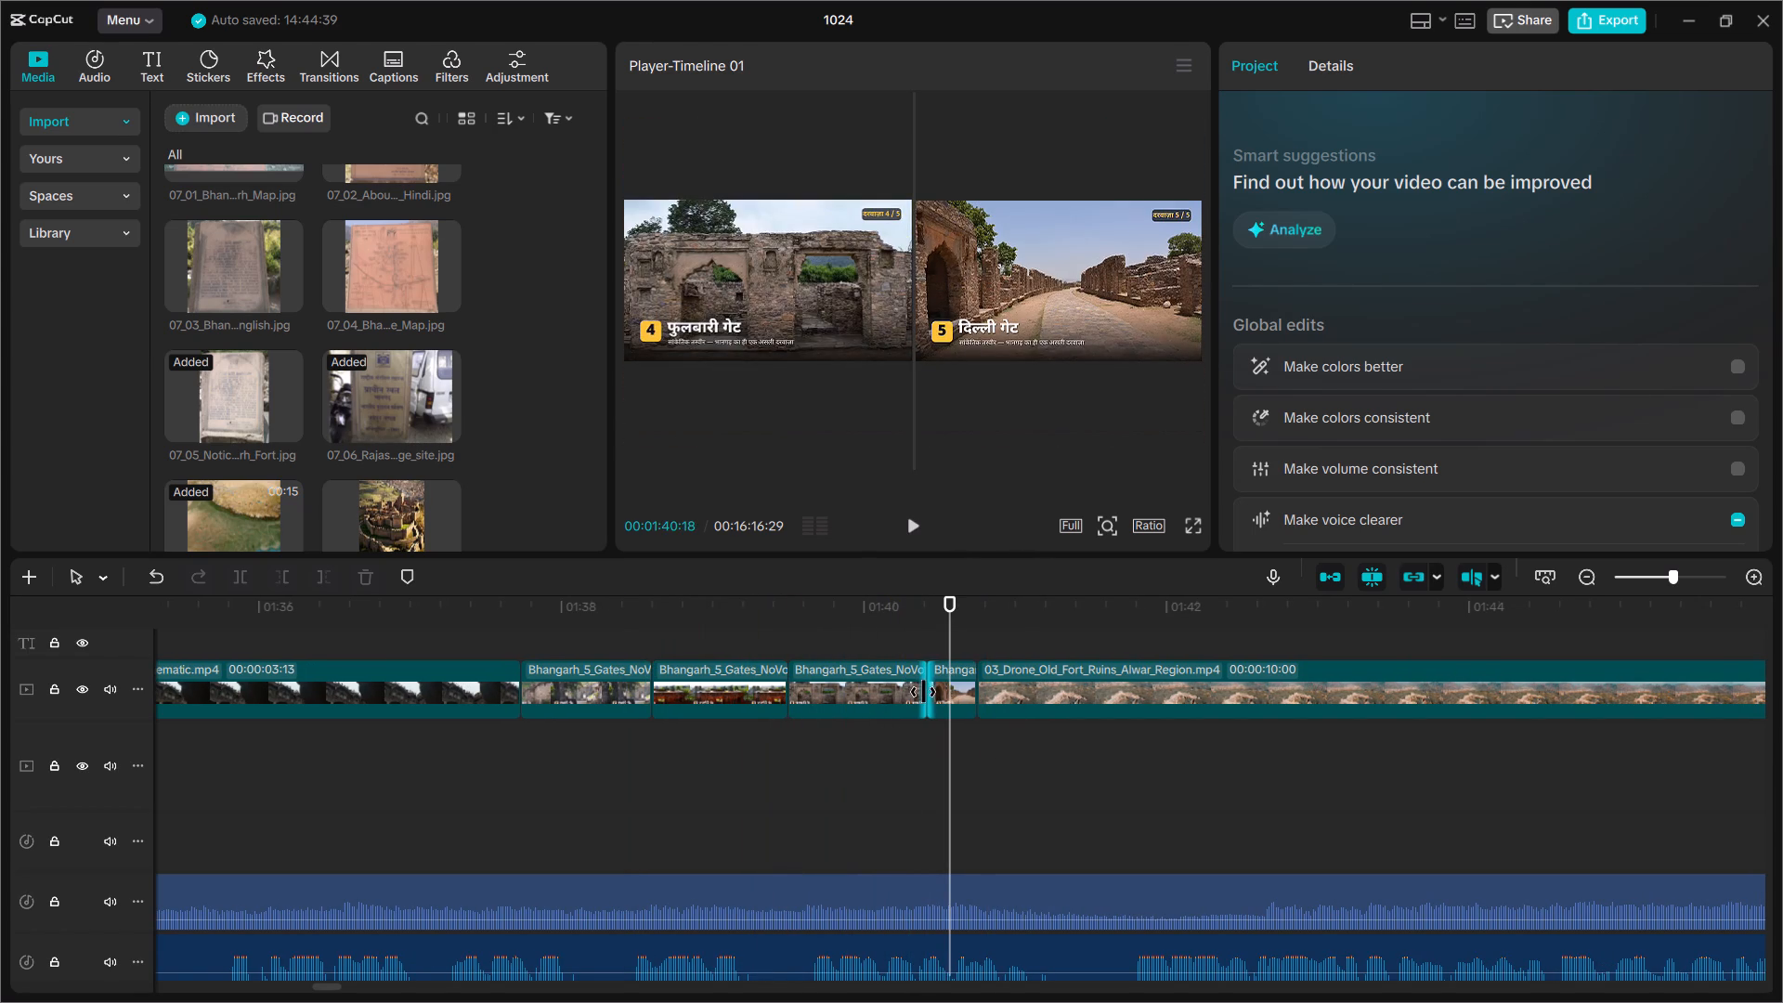
pyautogui.moveTo(923, 692); pyautogui.dragTo(930, 692)
pyautogui.click(852, 640)
pyautogui.press('space')
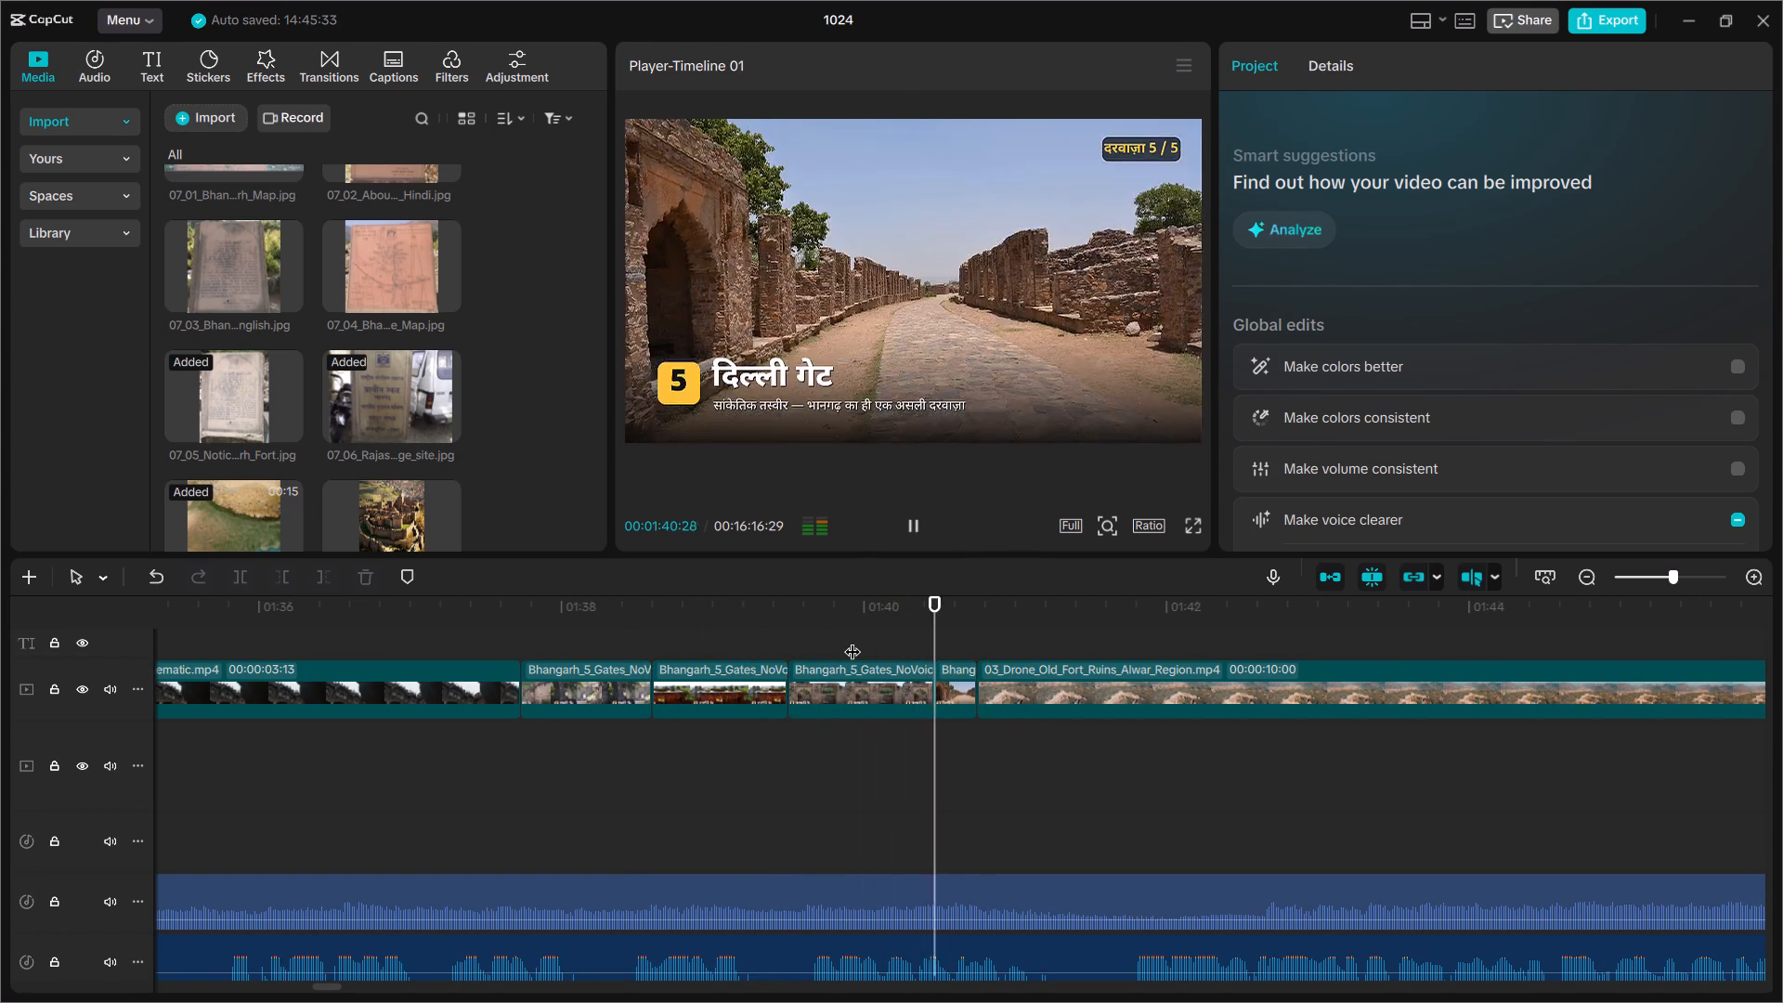
pyautogui.press('space')
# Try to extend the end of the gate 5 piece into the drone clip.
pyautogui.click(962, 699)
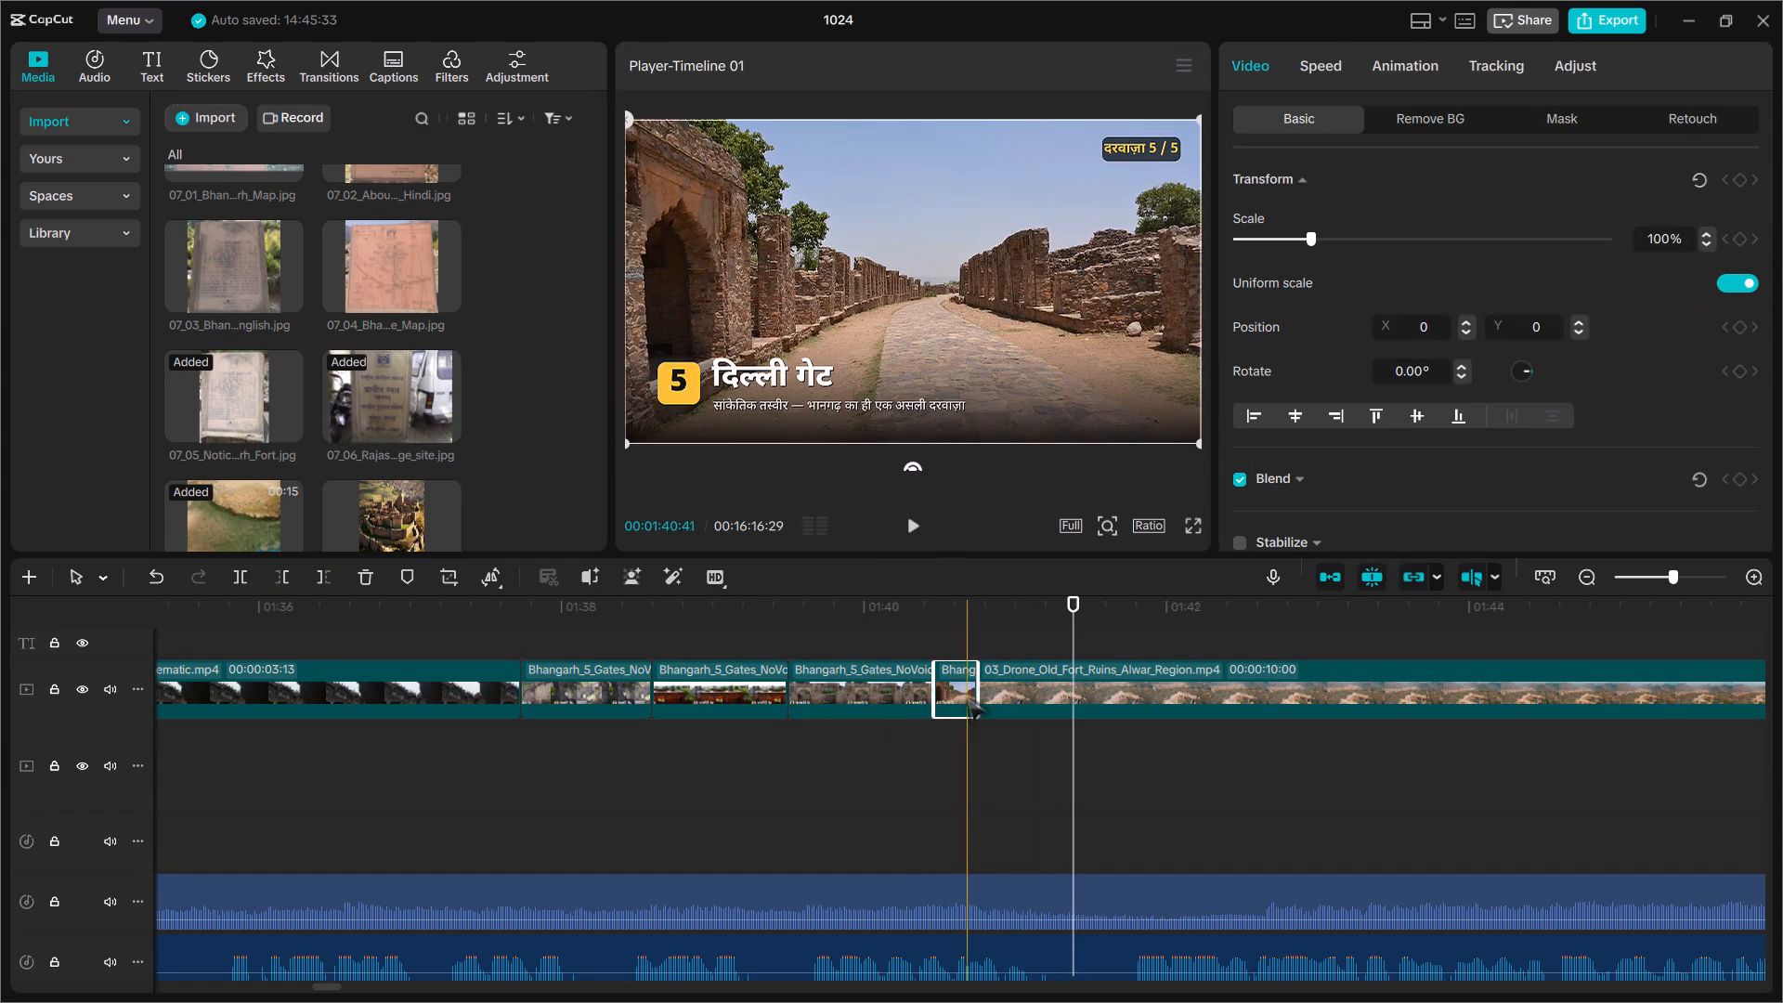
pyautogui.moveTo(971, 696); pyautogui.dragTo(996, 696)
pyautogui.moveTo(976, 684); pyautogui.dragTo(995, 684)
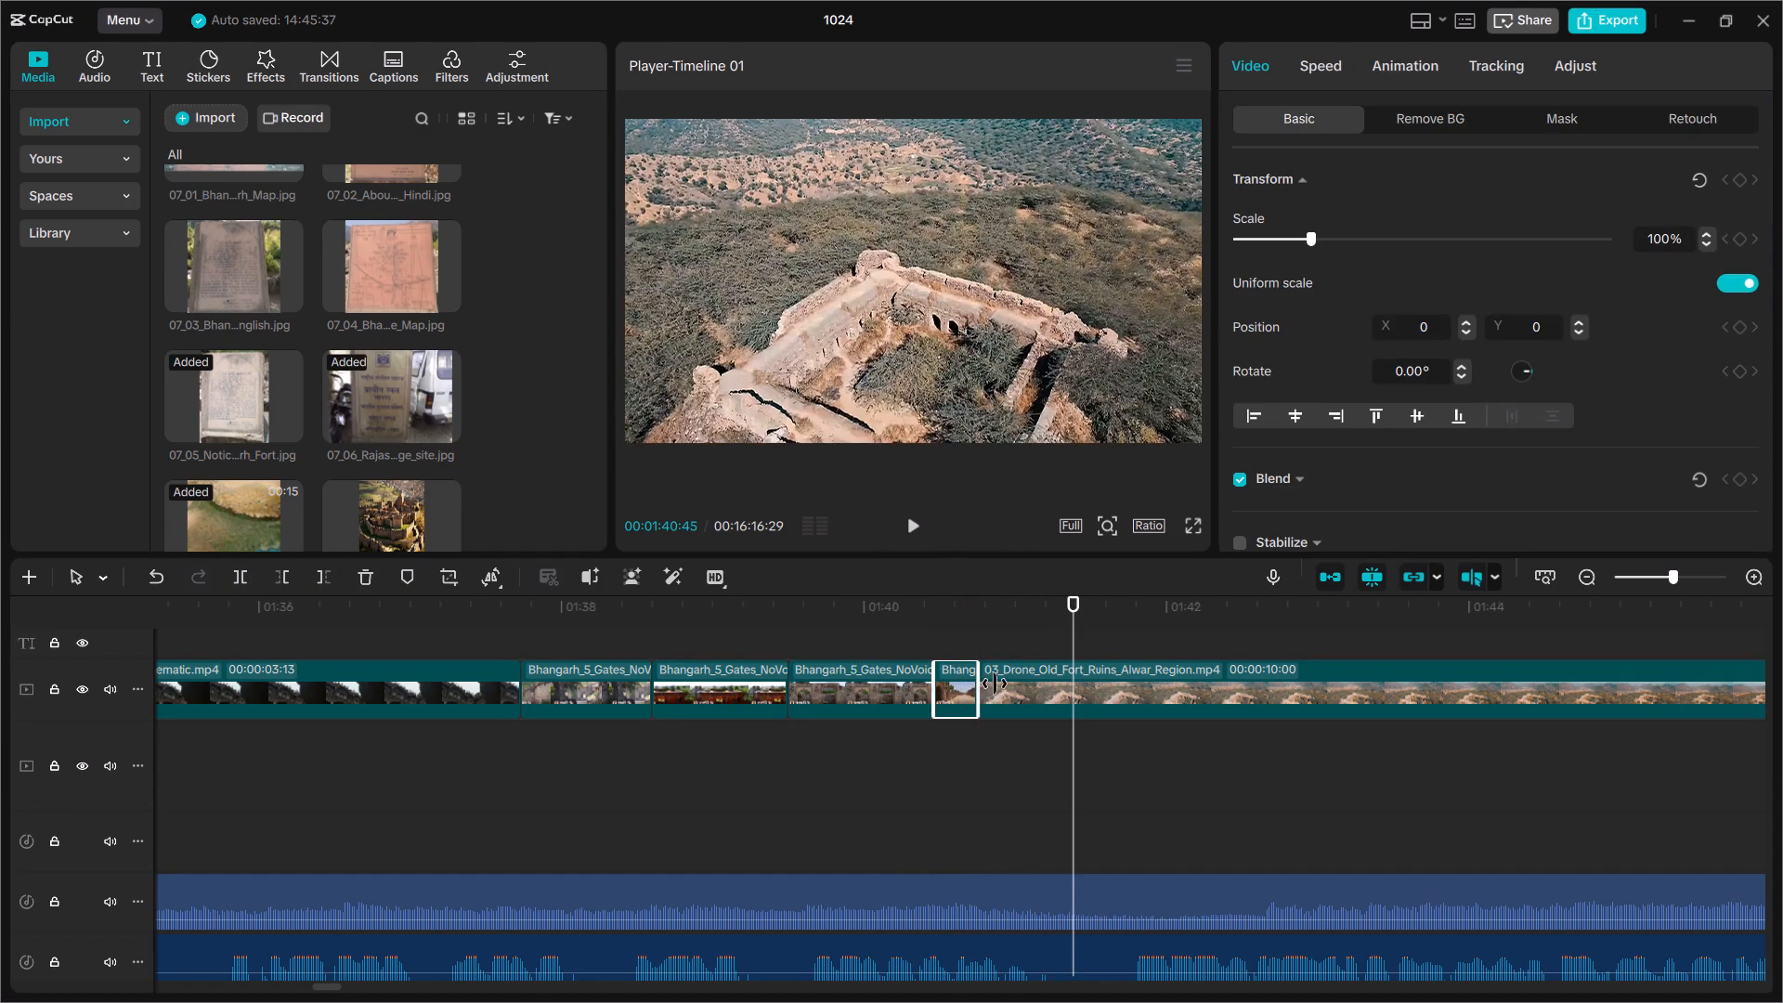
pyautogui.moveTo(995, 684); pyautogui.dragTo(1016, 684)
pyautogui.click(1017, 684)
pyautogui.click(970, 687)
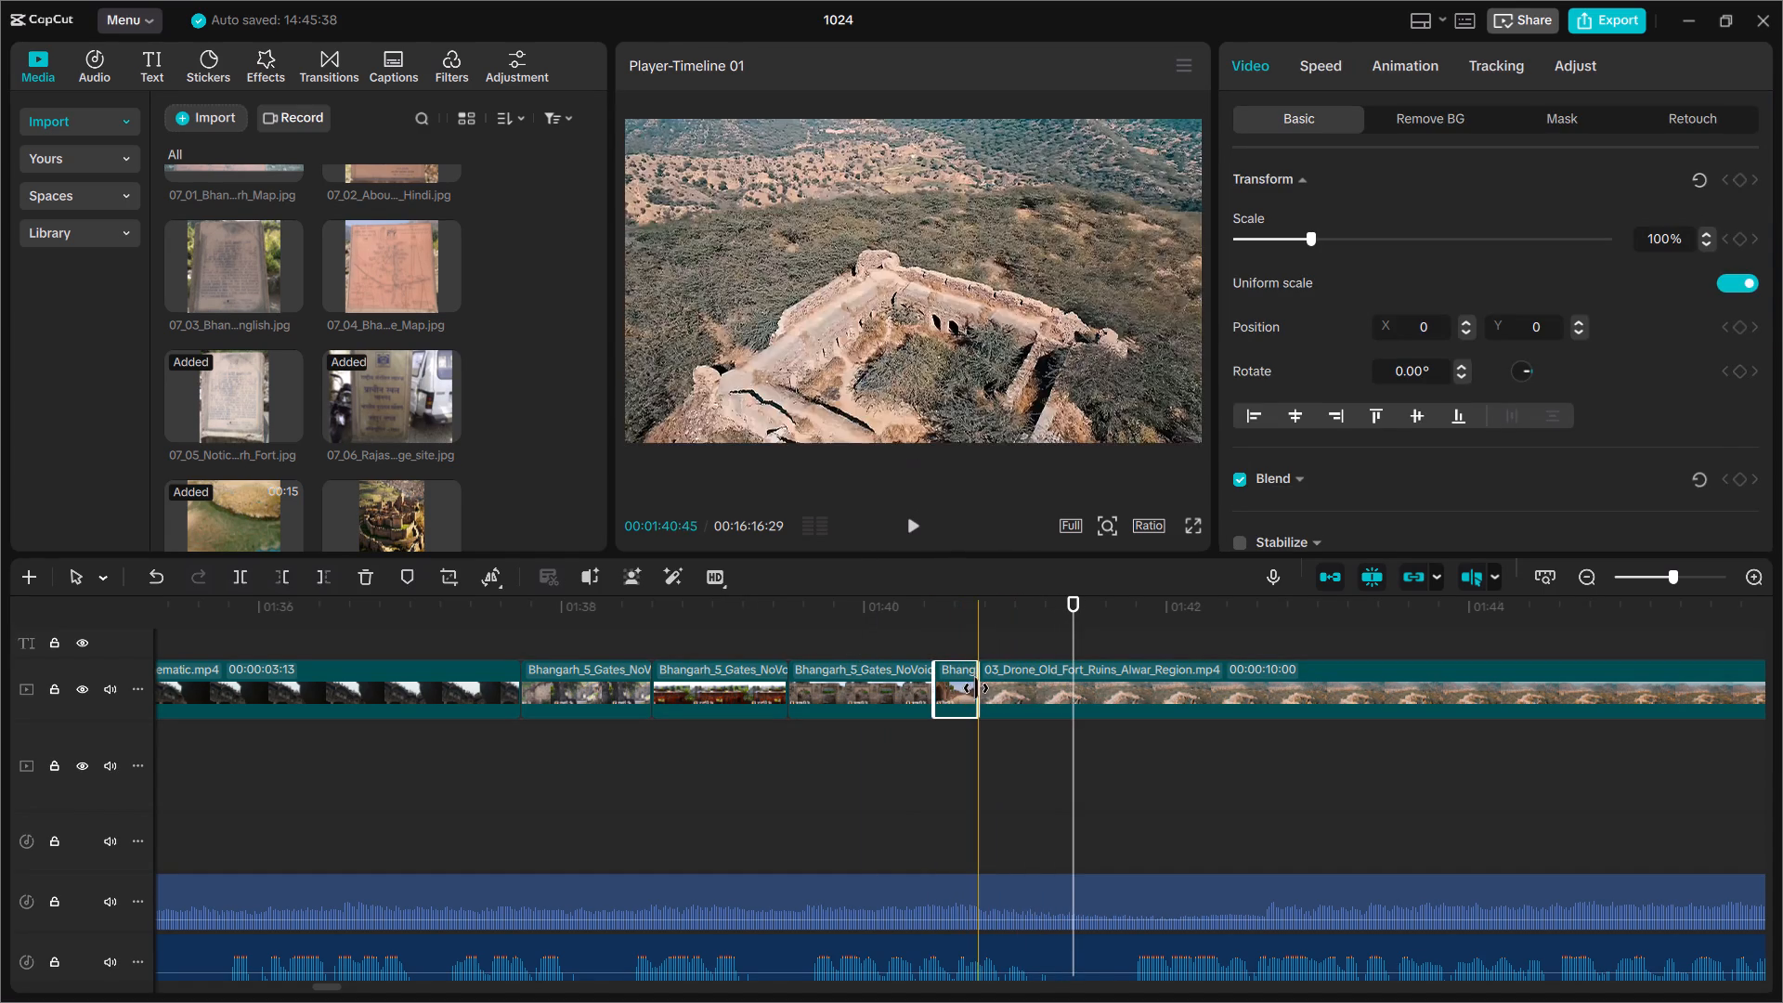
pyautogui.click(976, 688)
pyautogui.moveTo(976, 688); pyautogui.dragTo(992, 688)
# Trim about 10 frames off the start of the 03_Drone_Old_Fort_Ruins_Alwar_Region.mp4 clip, leaving it 9:50 long.
pyautogui.click(994, 675)
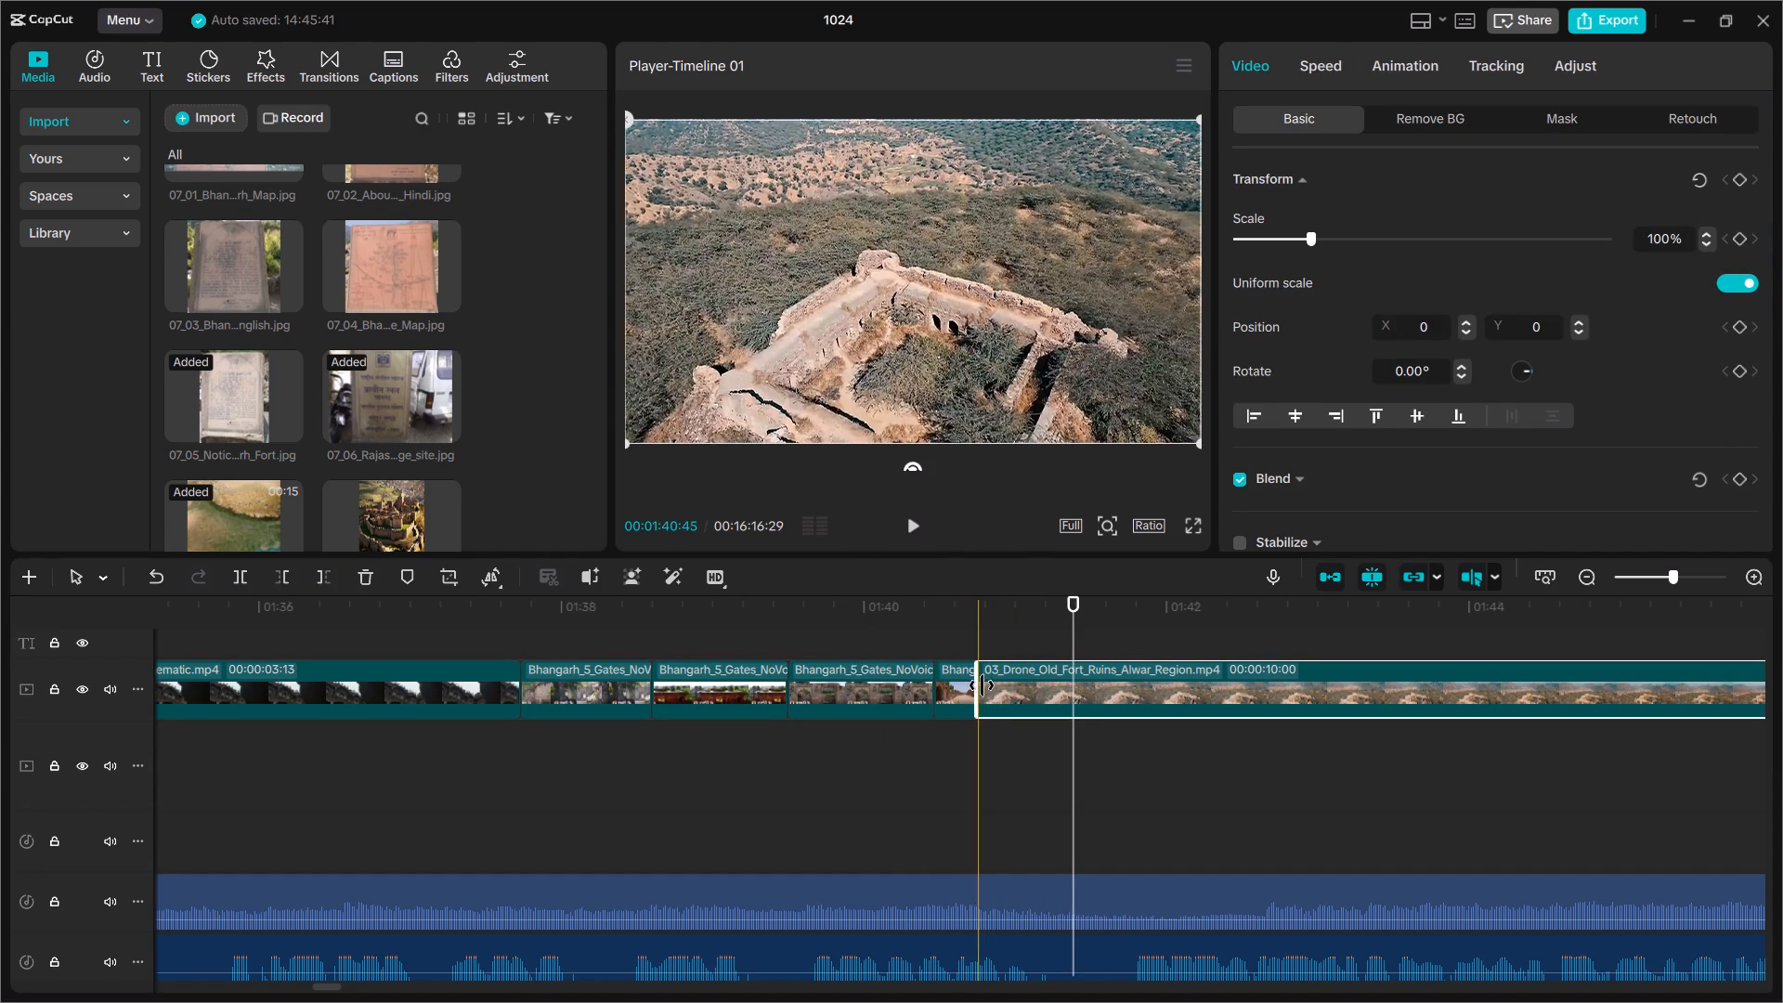
pyautogui.moveTo(982, 685); pyautogui.dragTo(1008, 692)
# Extend the end of the gate 5 piece to meet the trimmed start of the drone clip, keeping its start against gate 4.
pyautogui.click(959, 684)
pyautogui.moveTo(970, 689); pyautogui.dragTo(992, 702)
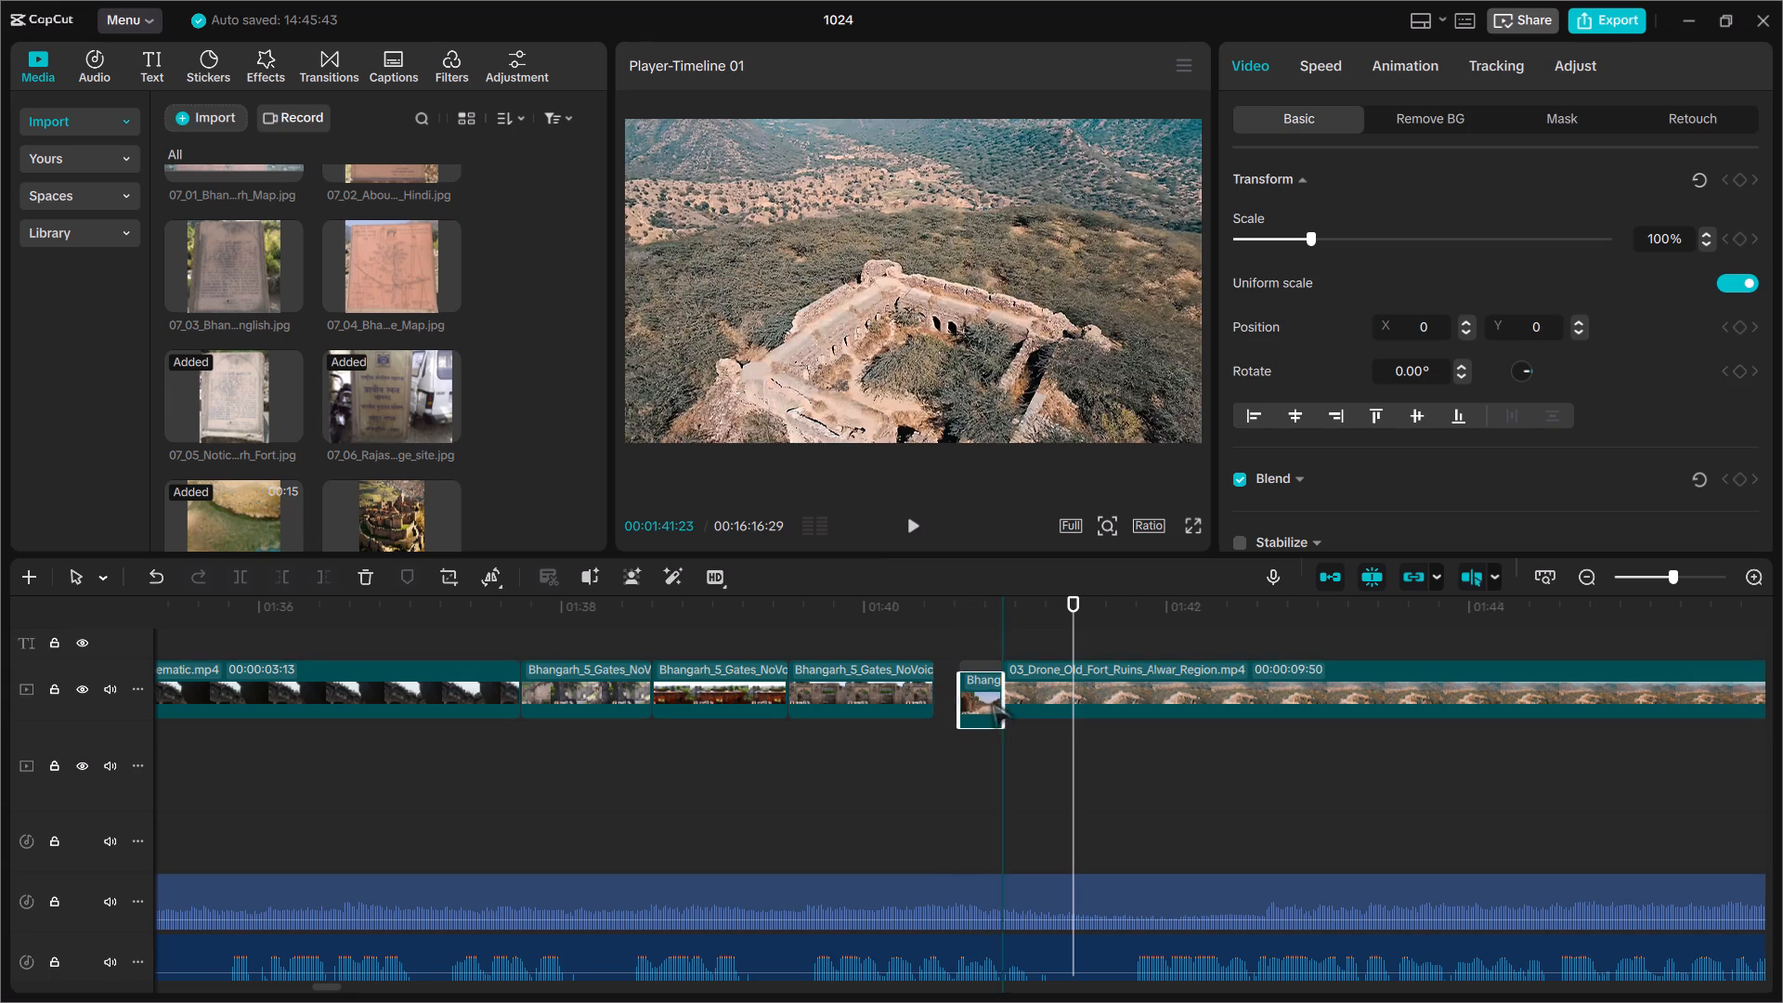
pyautogui.moveTo(992, 702); pyautogui.dragTo(982, 695)
pyautogui.moveTo(971, 693); pyautogui.dragTo(959, 693)
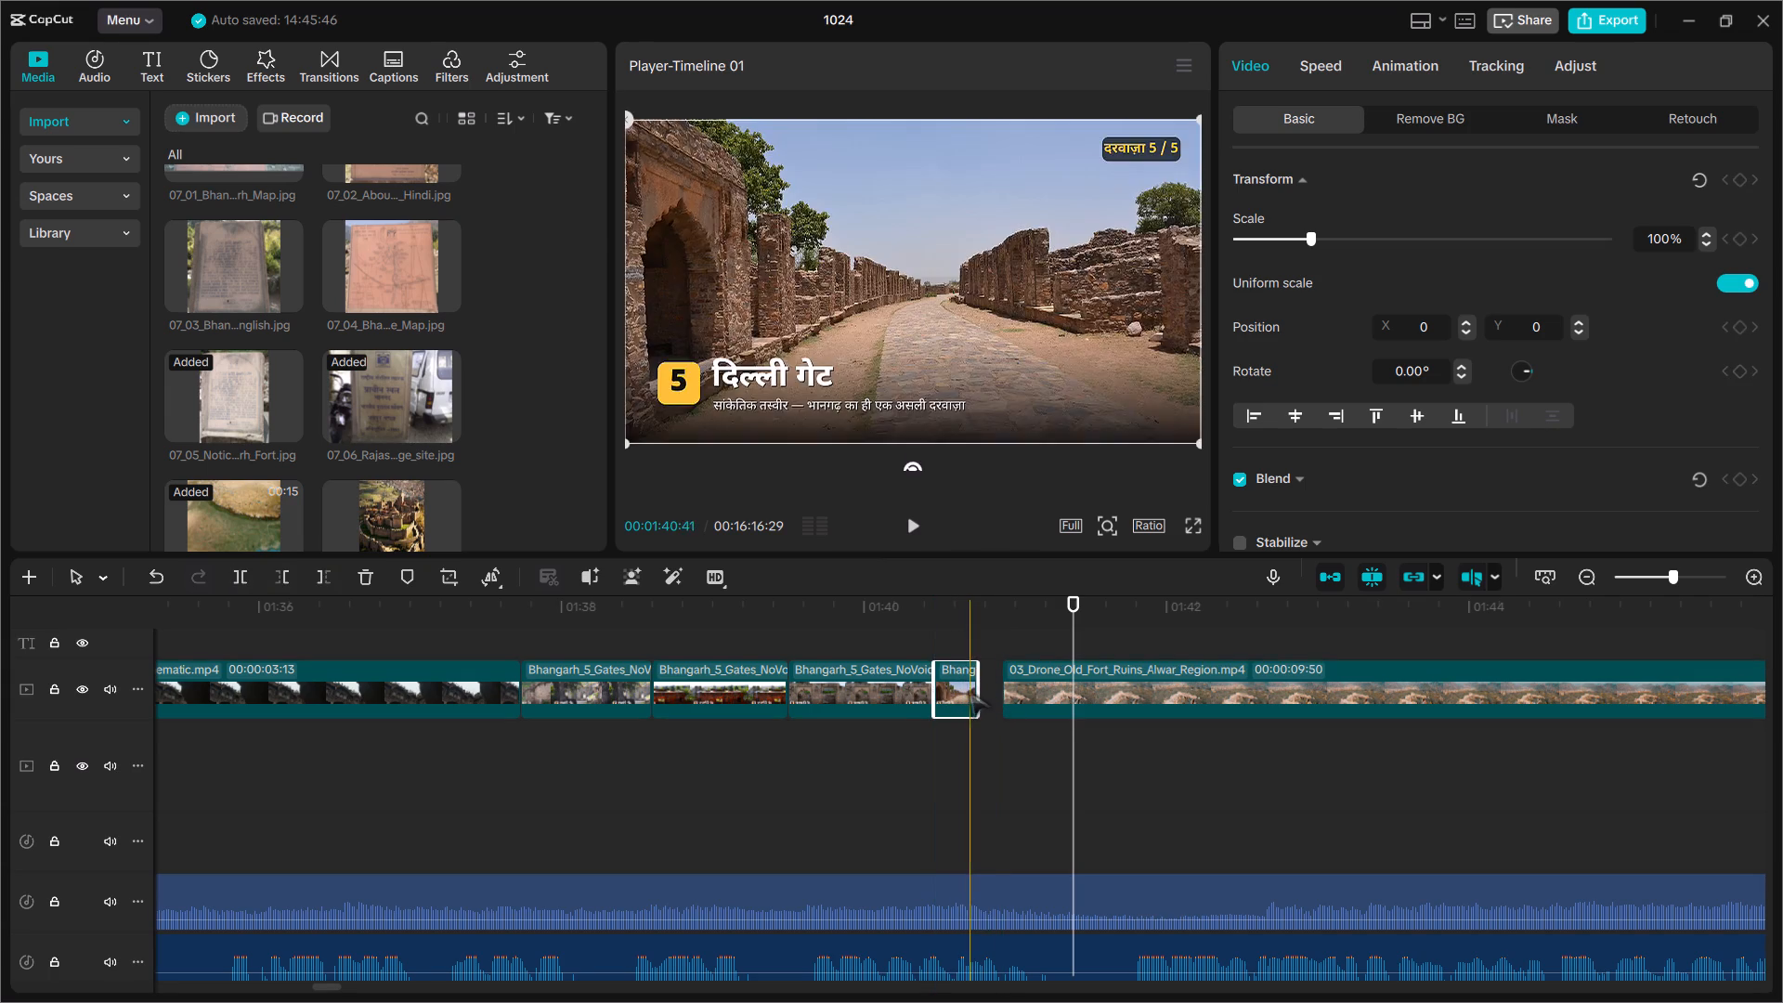
pyautogui.moveTo(979, 692); pyautogui.dragTo(1007, 697)
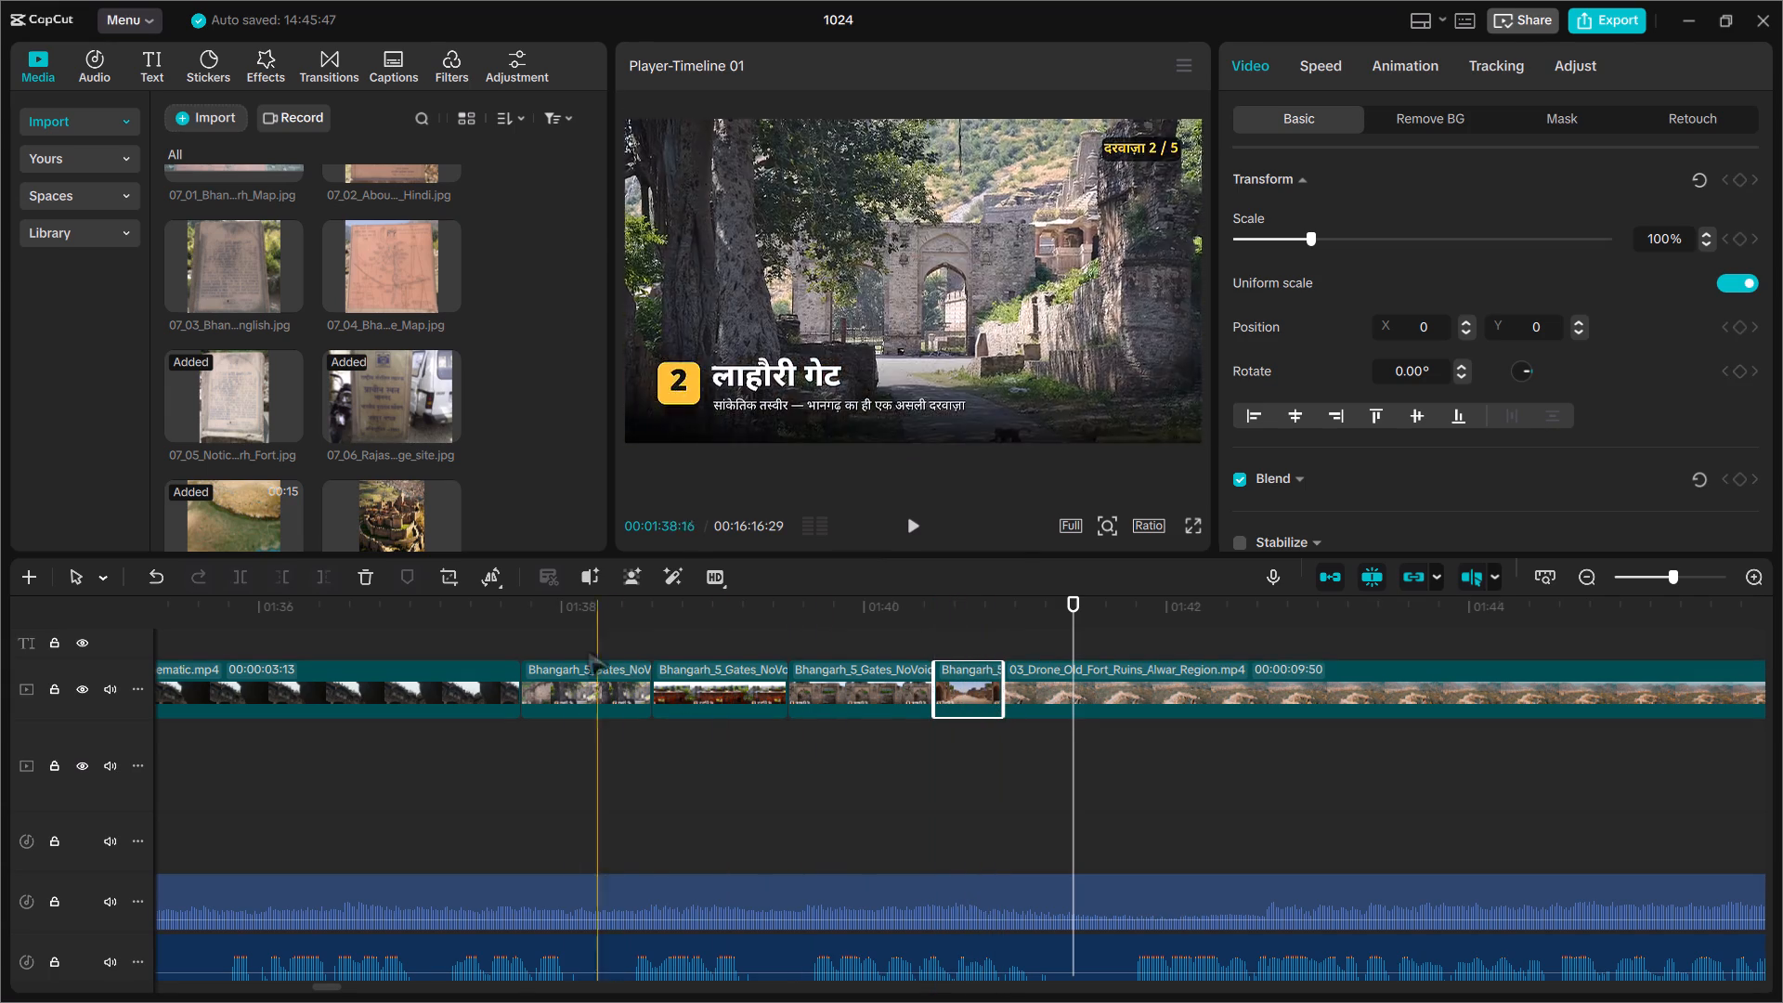
# Play from about 01:37:28 through the gate pieces into the drone clip to check the adjusted cuts.
pyautogui.click(482, 621)
pyautogui.press('space')
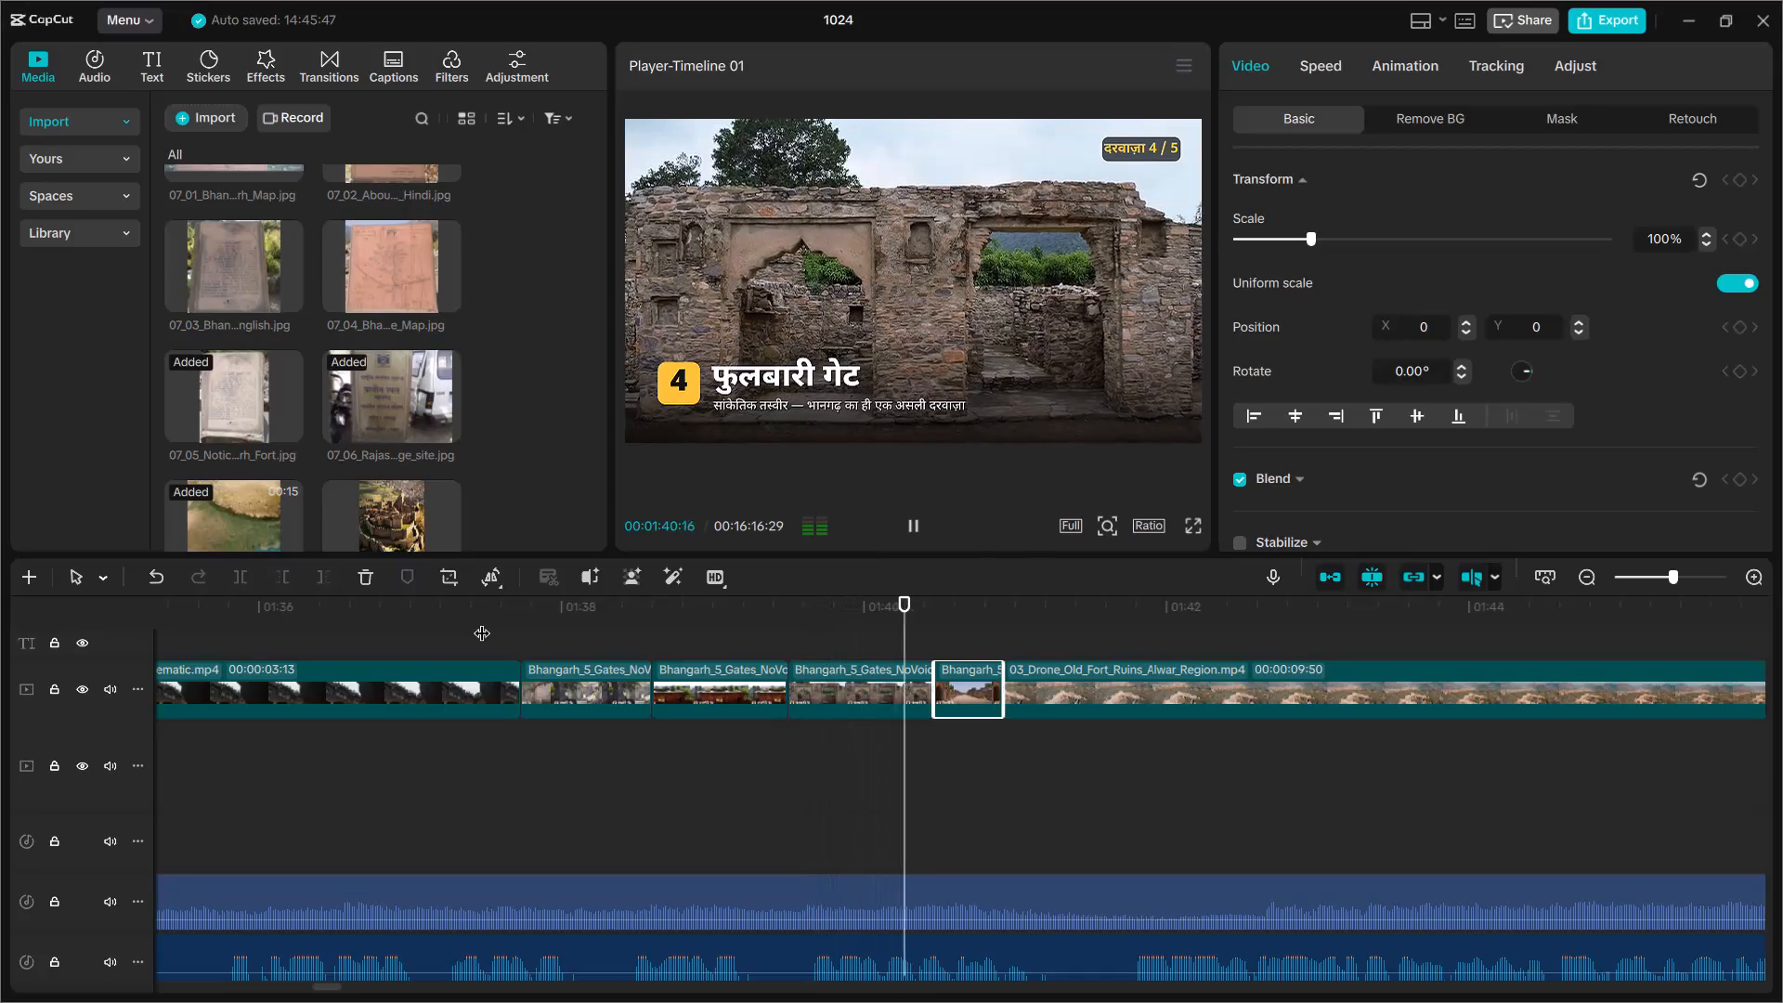
pyautogui.press('space')
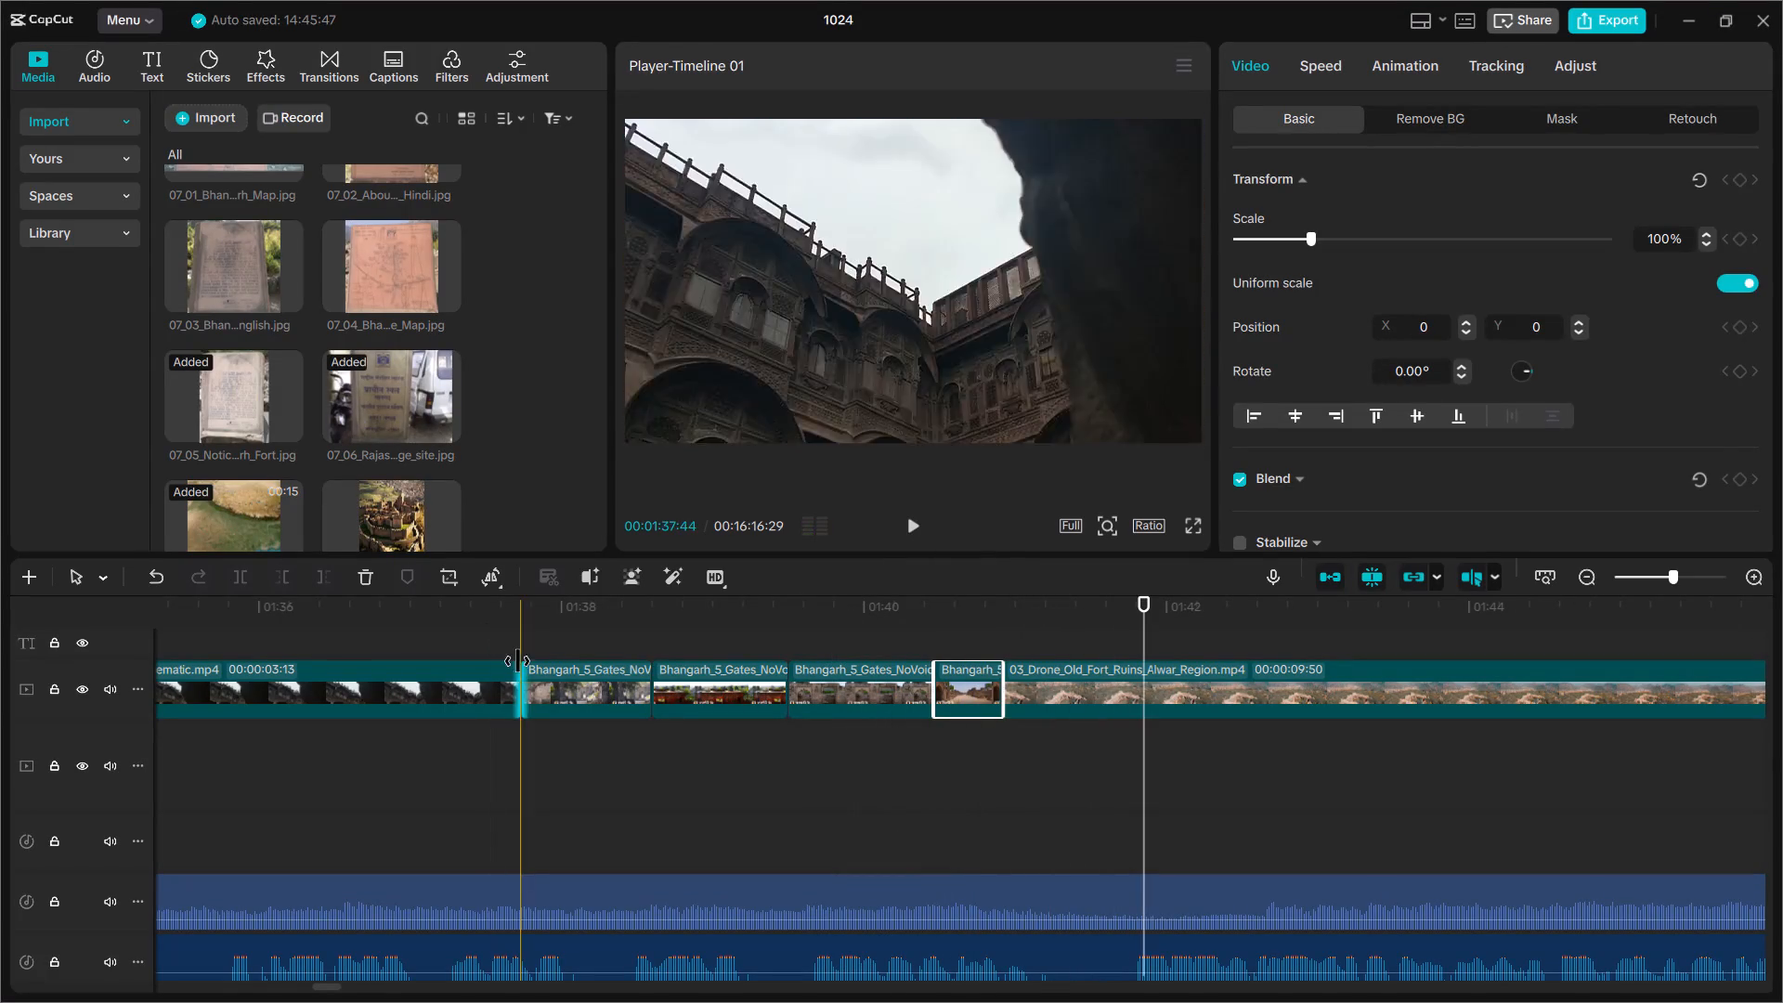
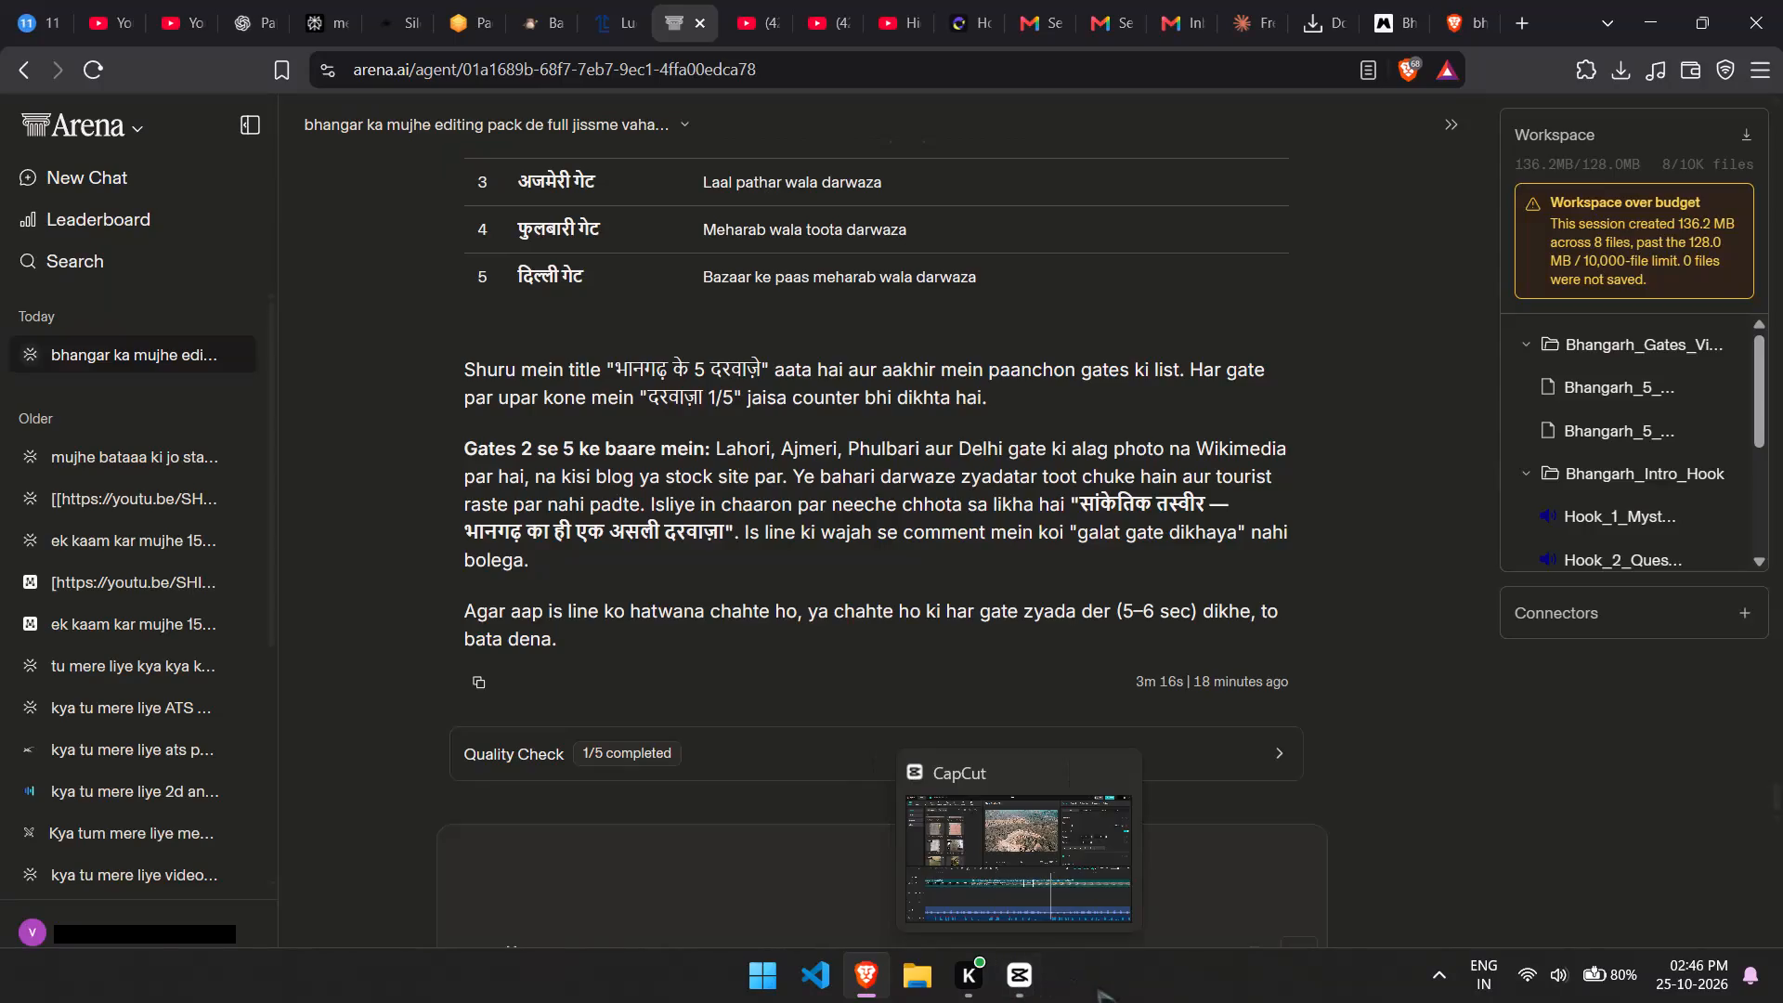
# Switch to CapCut and play from the palace interior clip through the gate pieces to the end of the drone ruins clip.
pyautogui.click(1036, 1000)
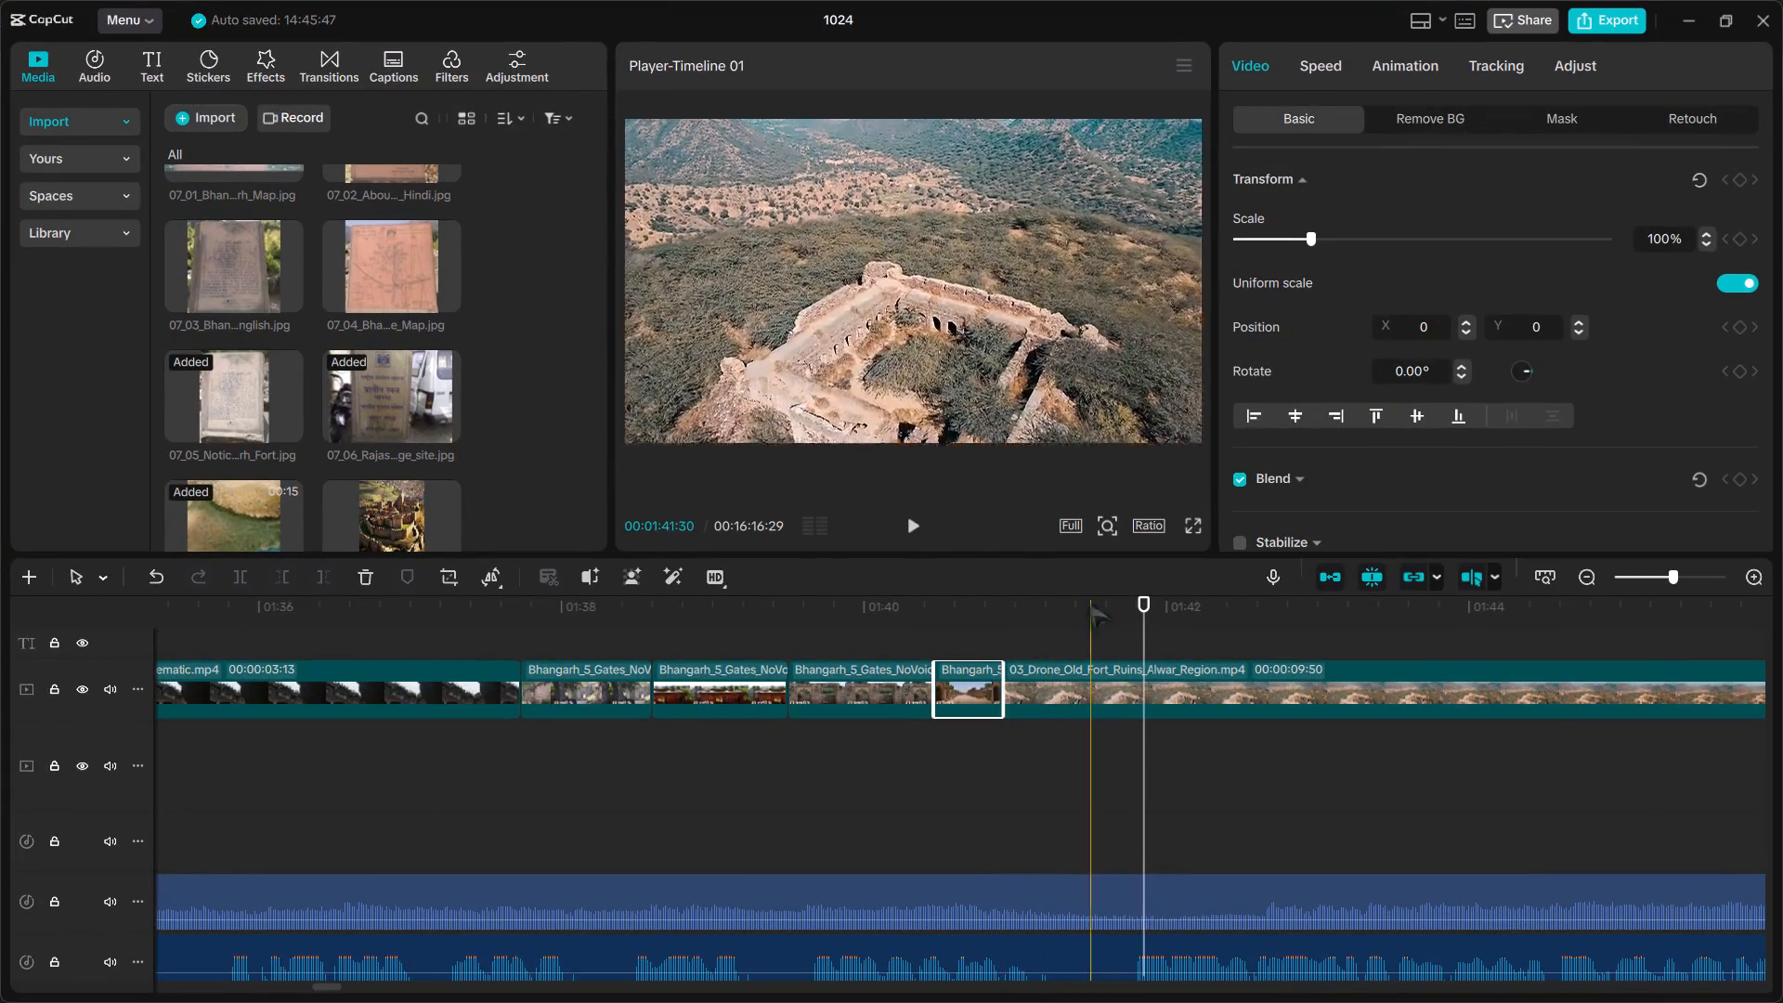
pyautogui.moveTo(1137, 608); pyautogui.dragTo(481, 633)
pyautogui.press('space')
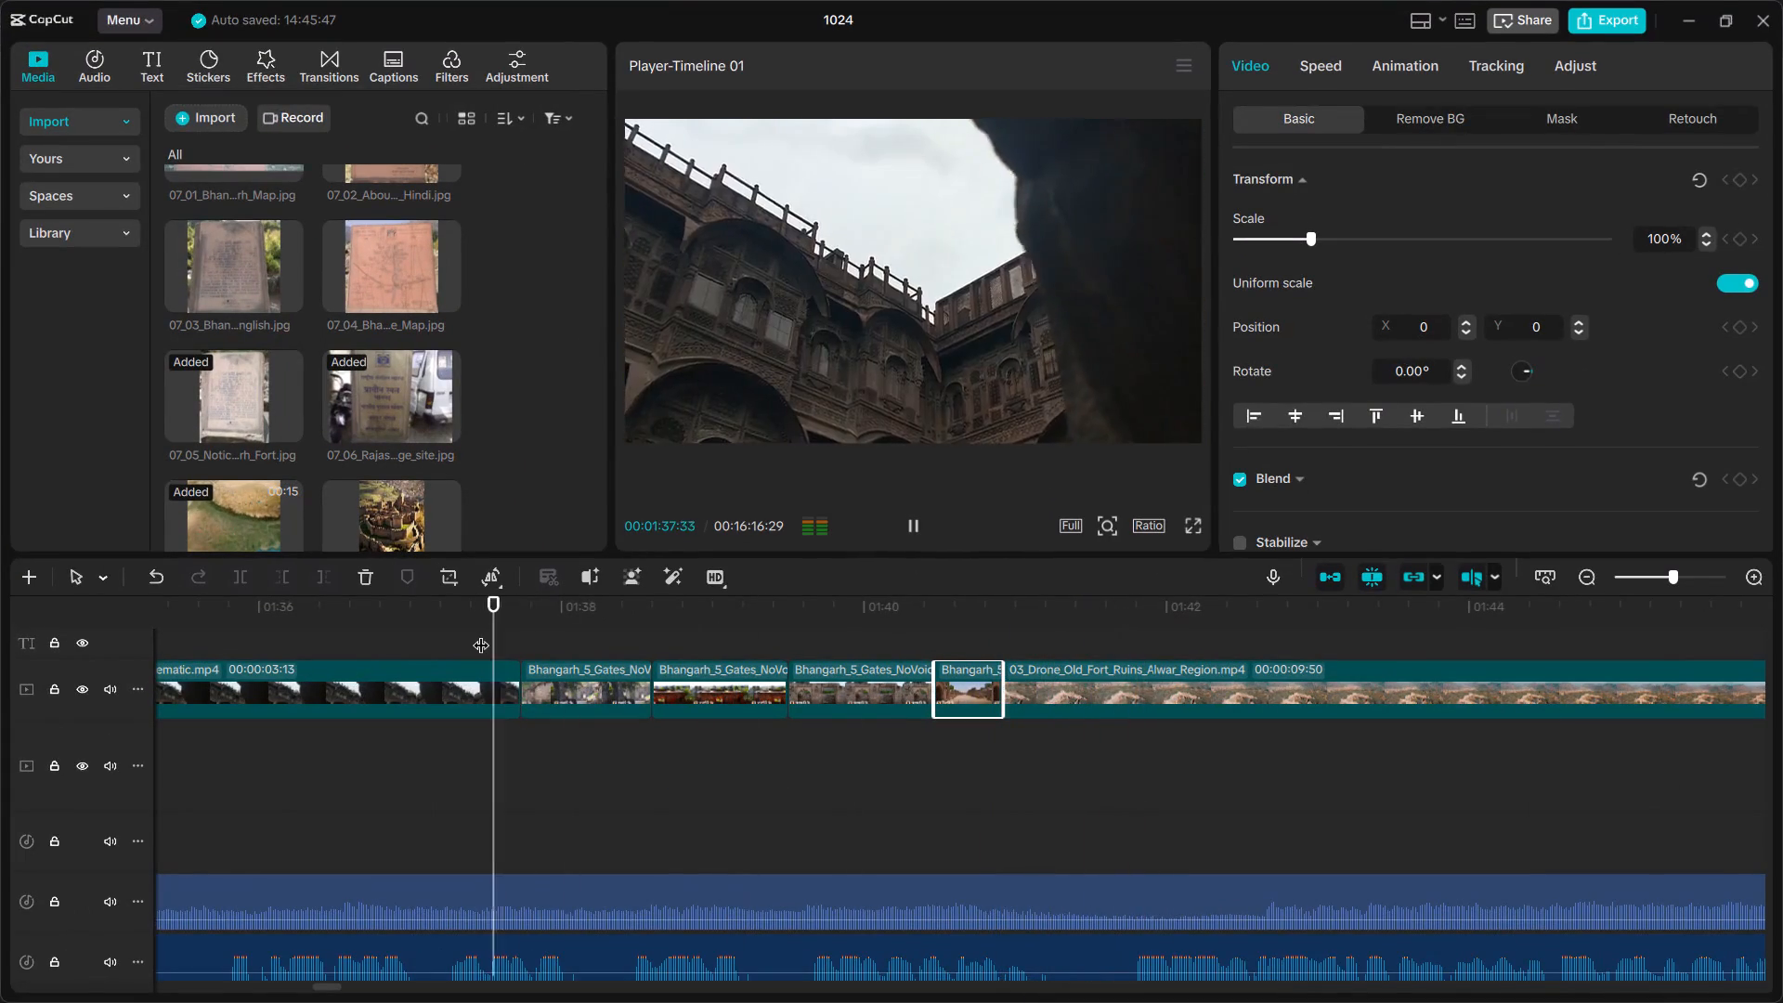
pyautogui.press('space')
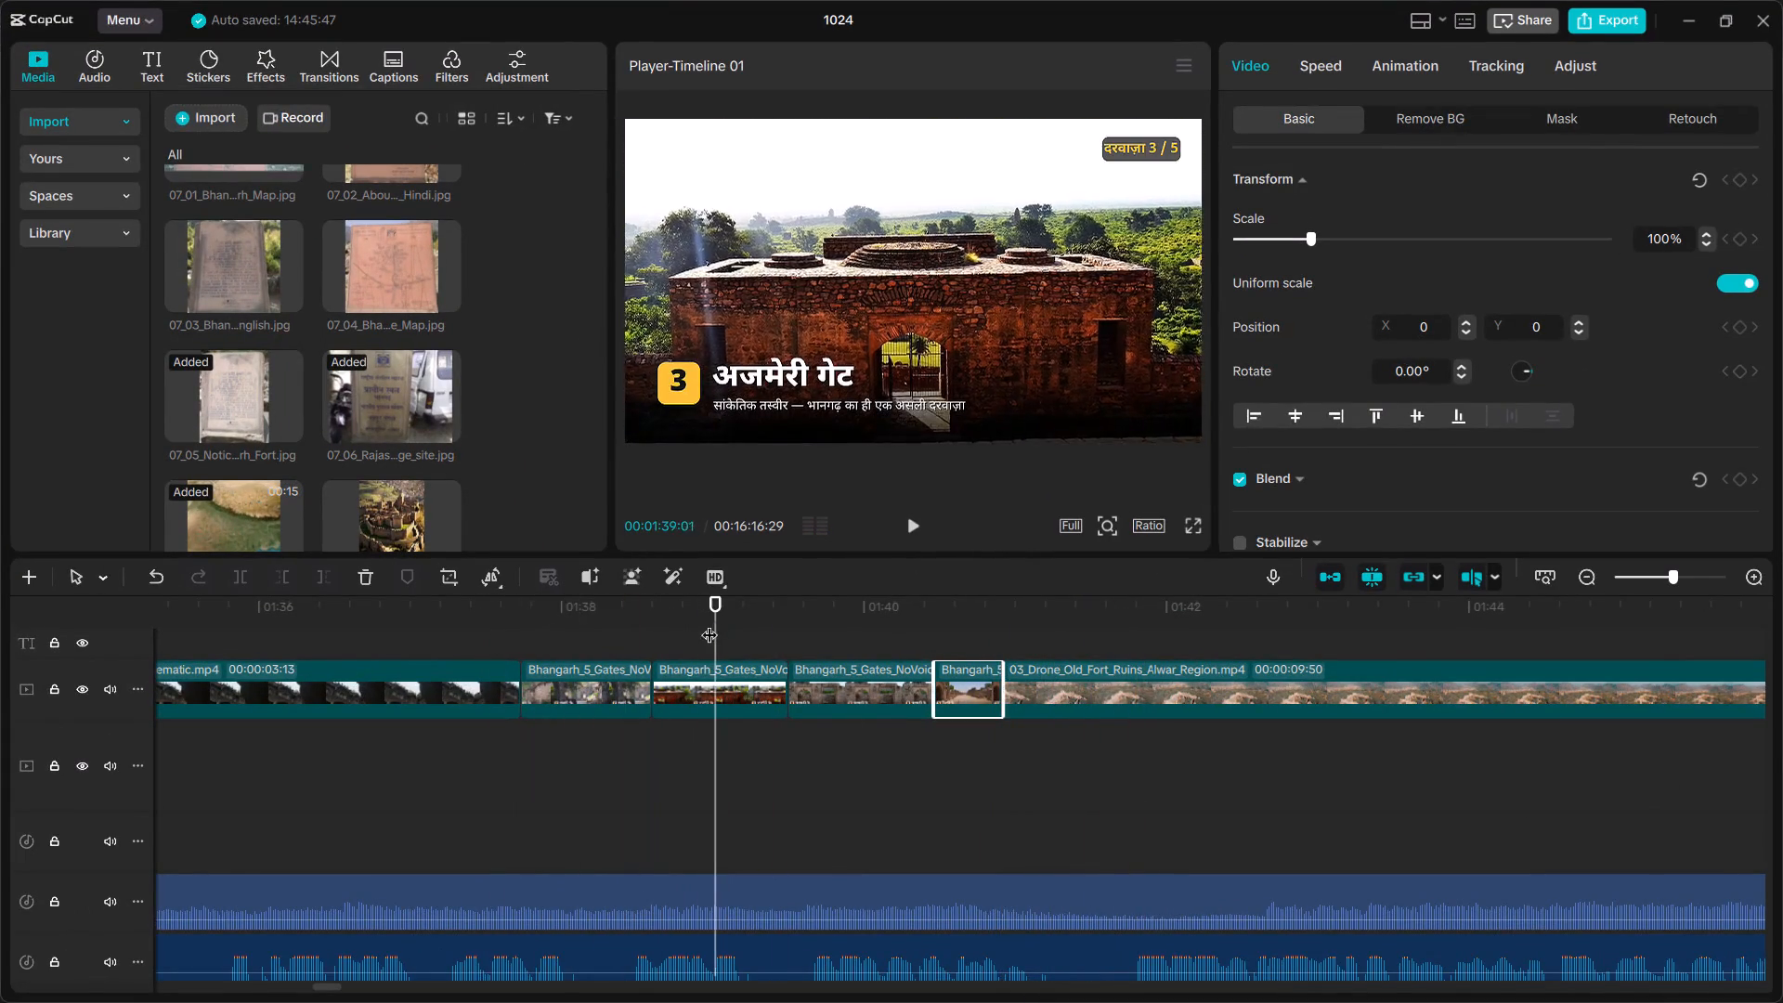
pyautogui.moveTo(708, 594); pyautogui.dragTo(54, 602)
pyautogui.press('space')
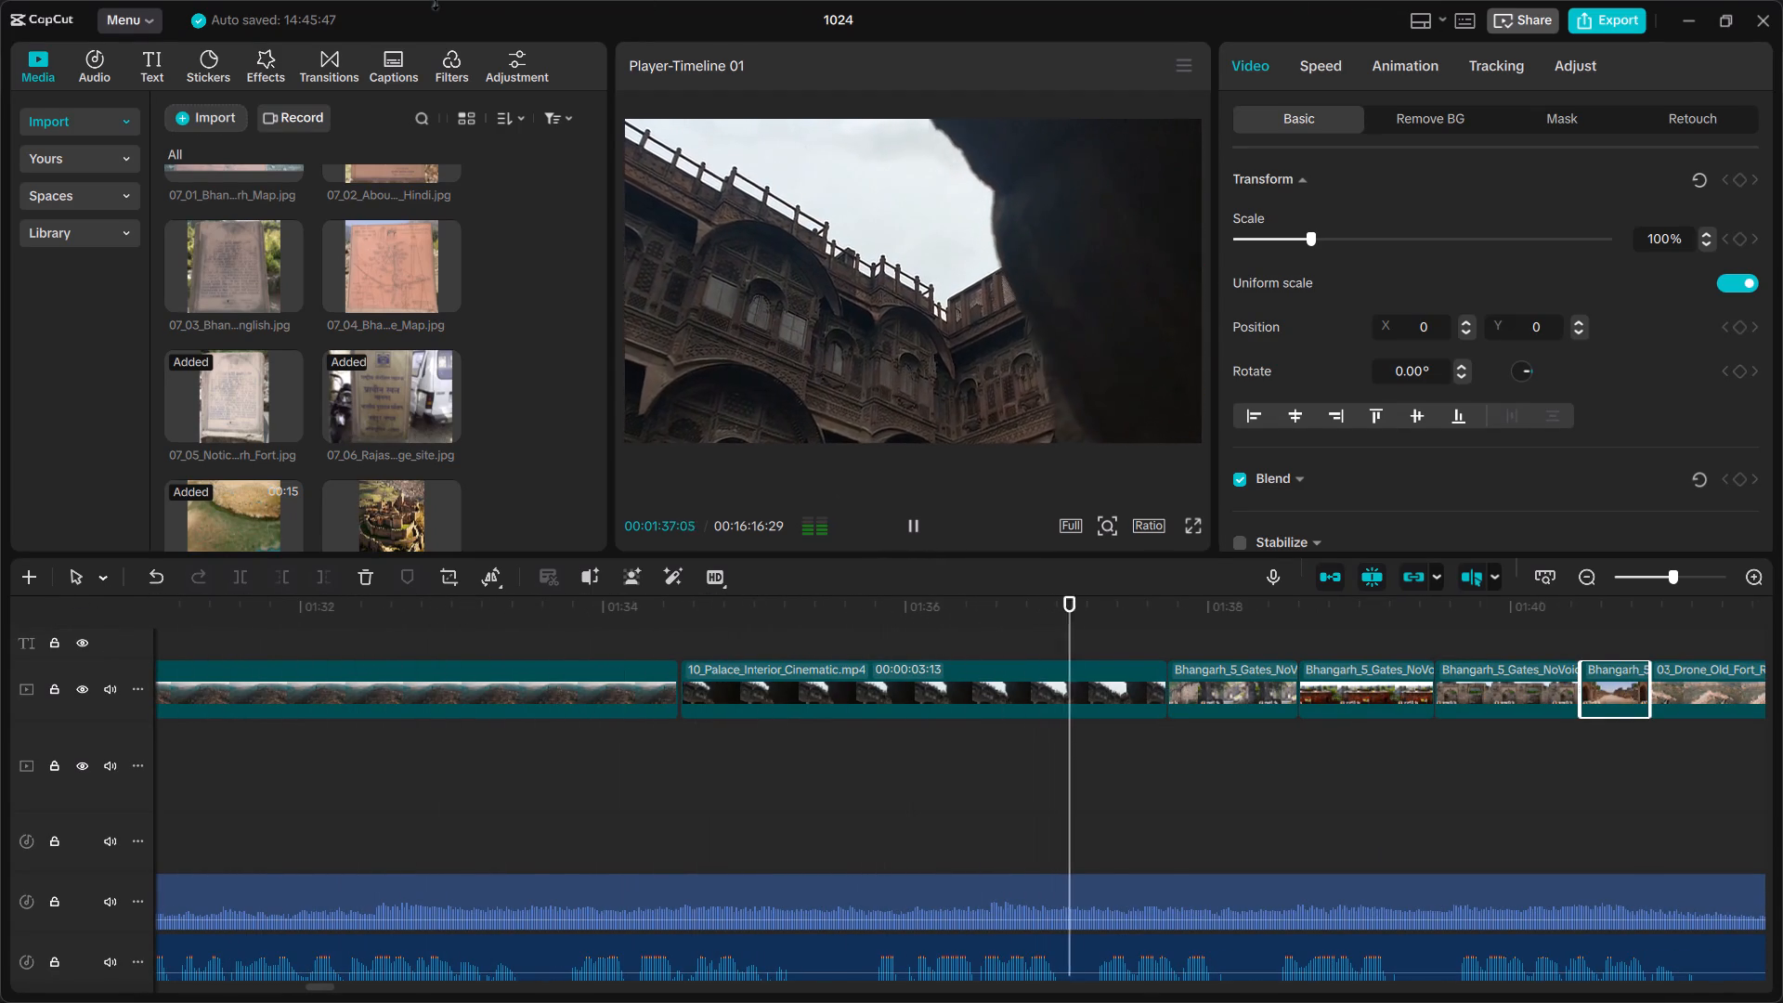
pyautogui.press('space')
pyautogui.press('space')
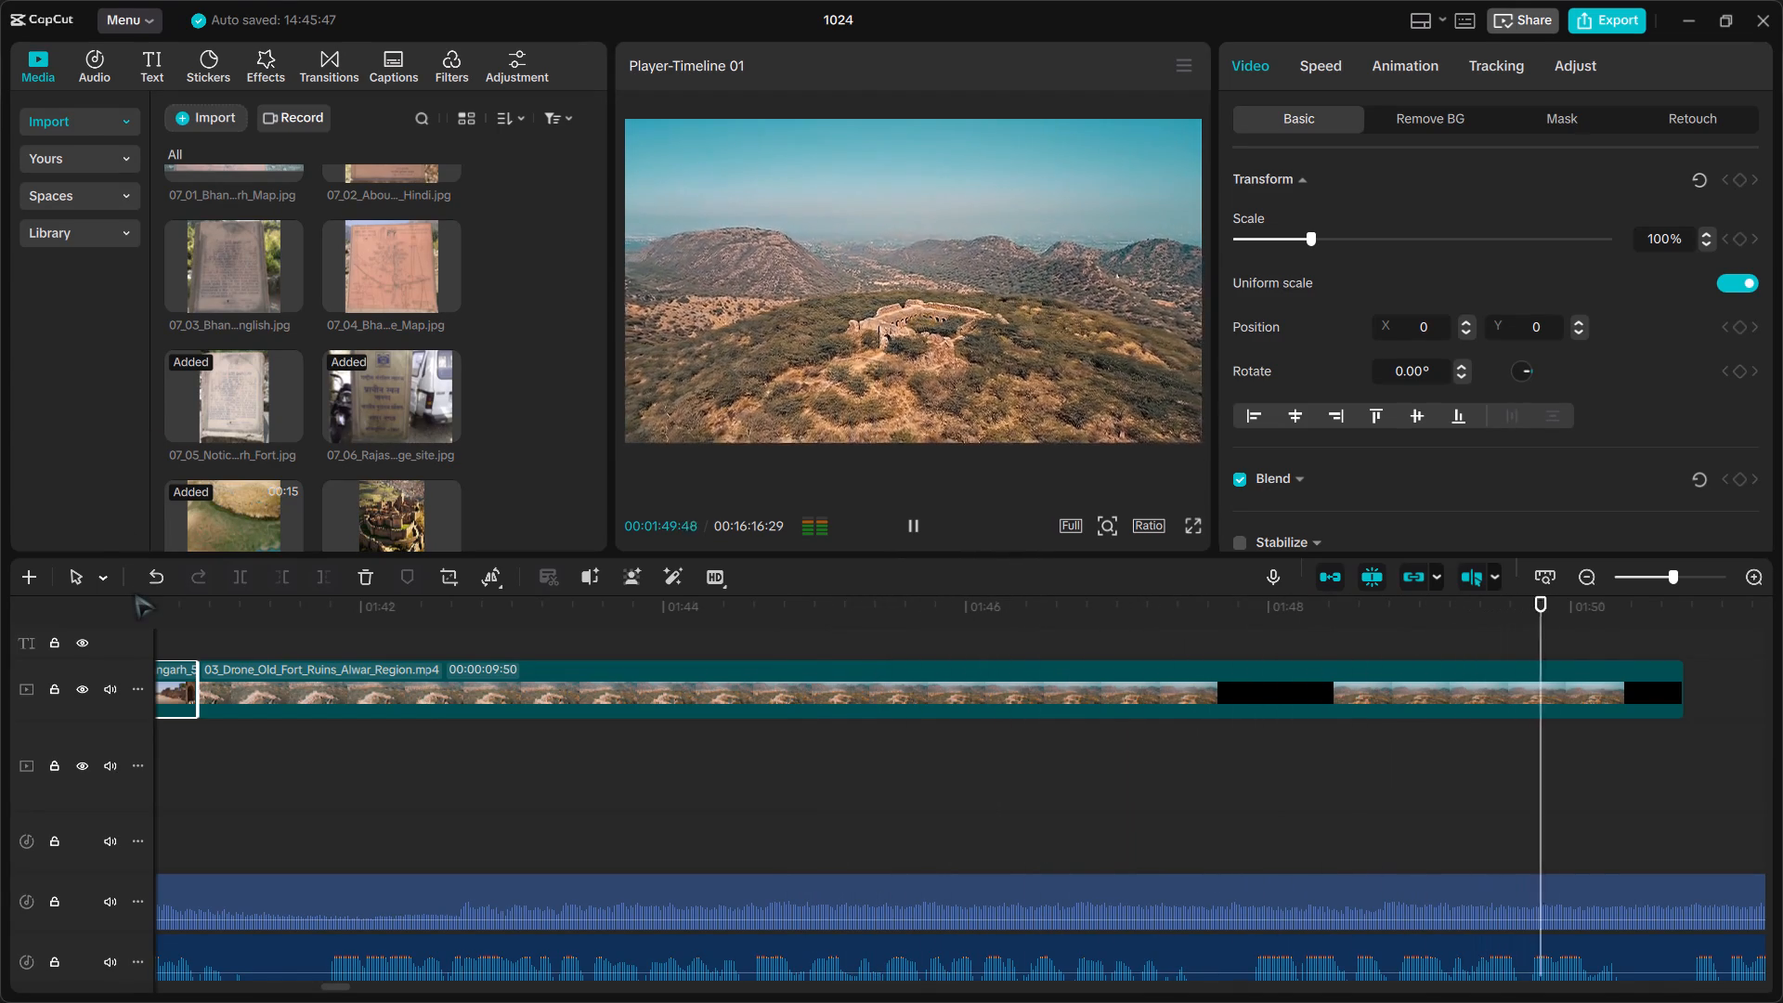
pyautogui.press('space')
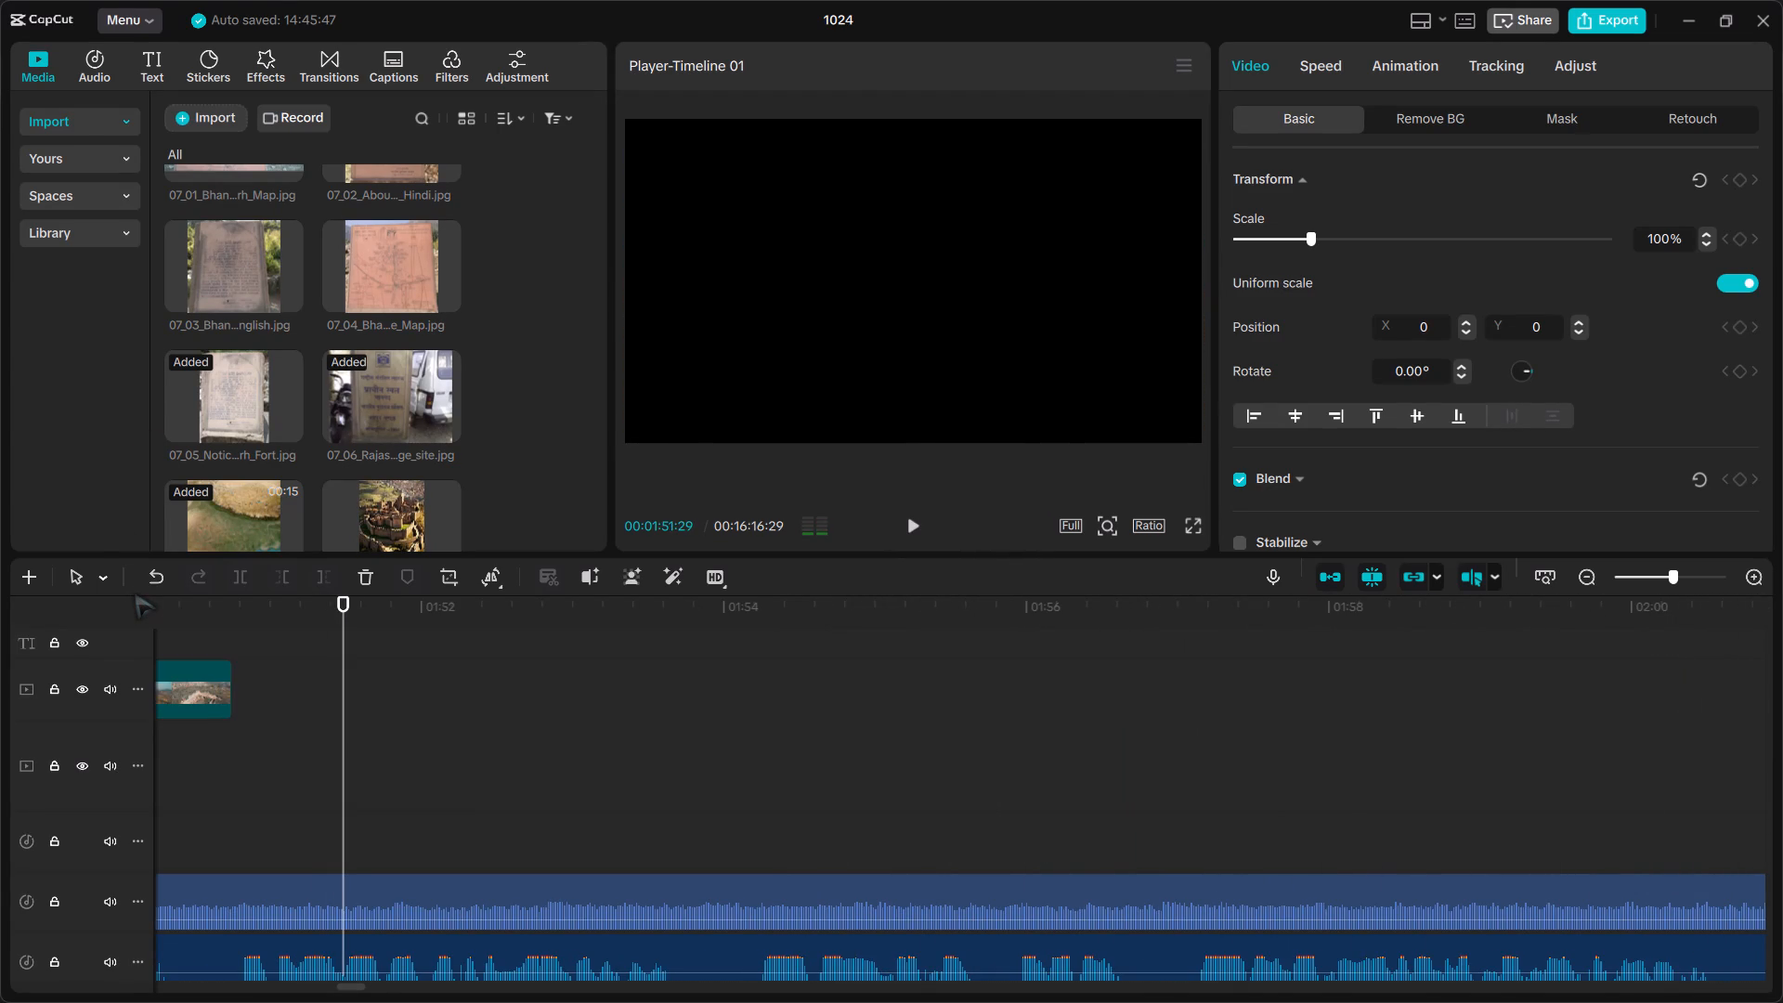
# Play the narration over the empty stretch after the drone clip, from about 01:51 to 02:00.
pyautogui.hscroll(1, 135, 593)
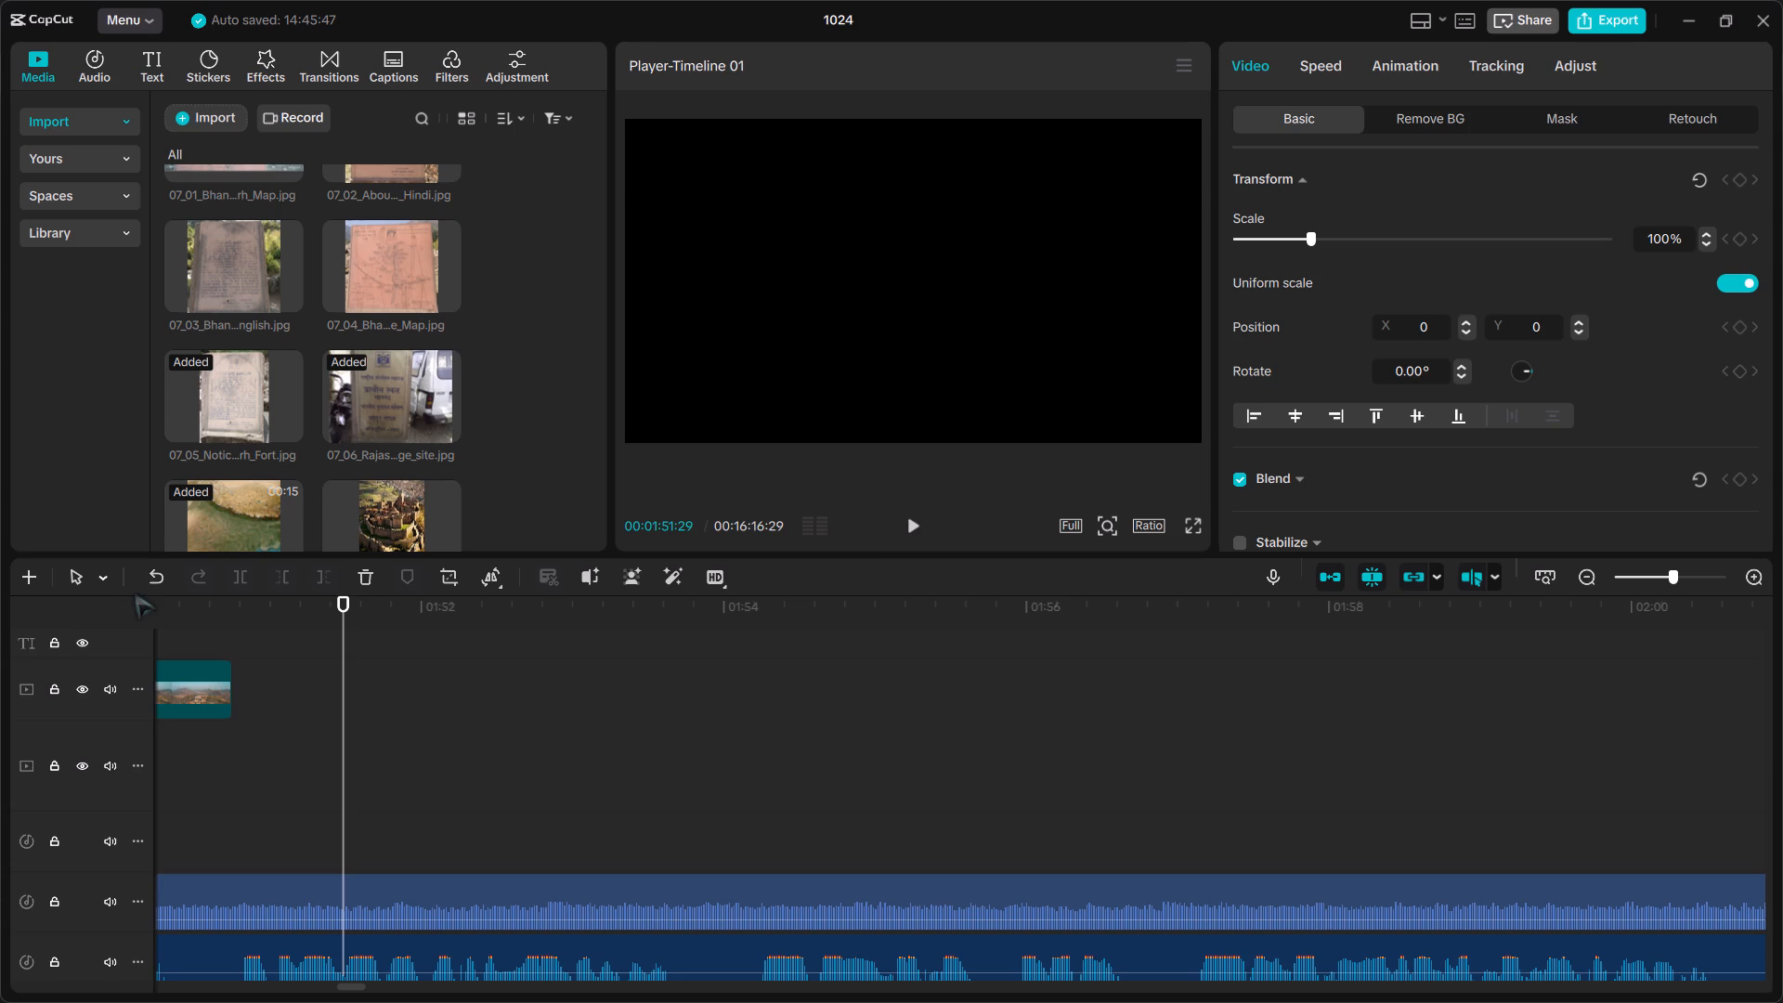
pyautogui.hscroll(1, 135, 593)
pyautogui.press('space')
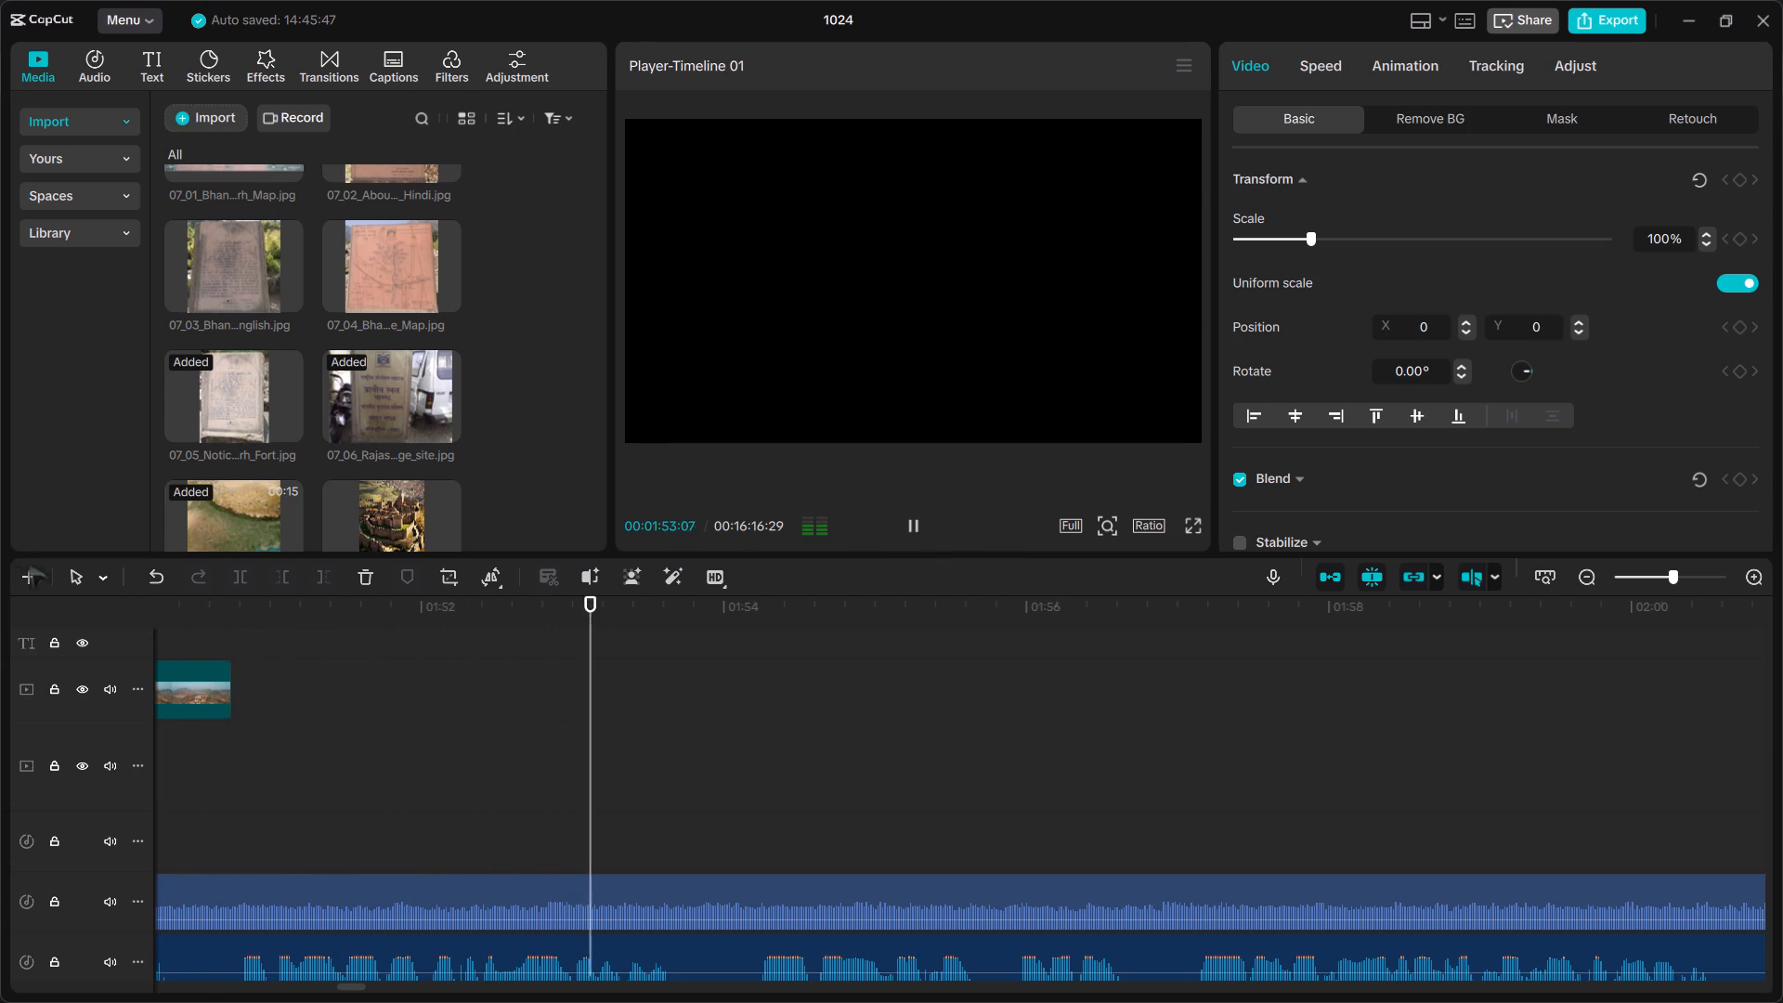
pyautogui.press('space')
pyautogui.press('space')
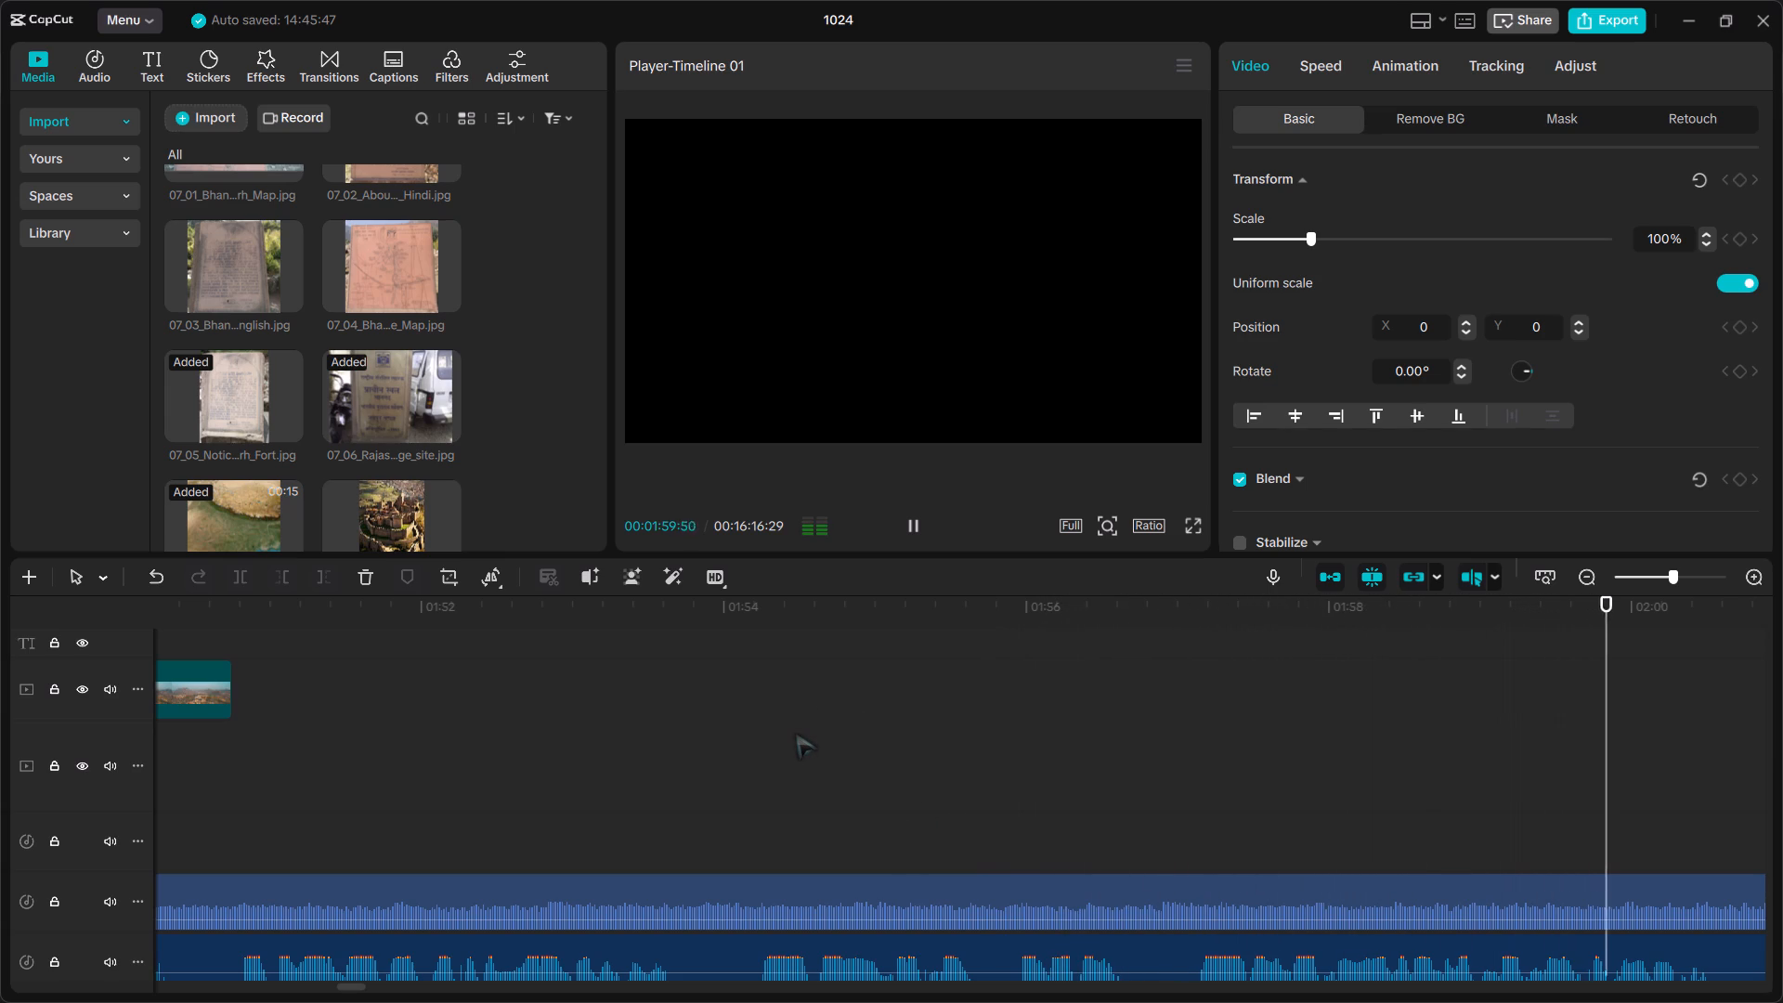
pyautogui.press('space')
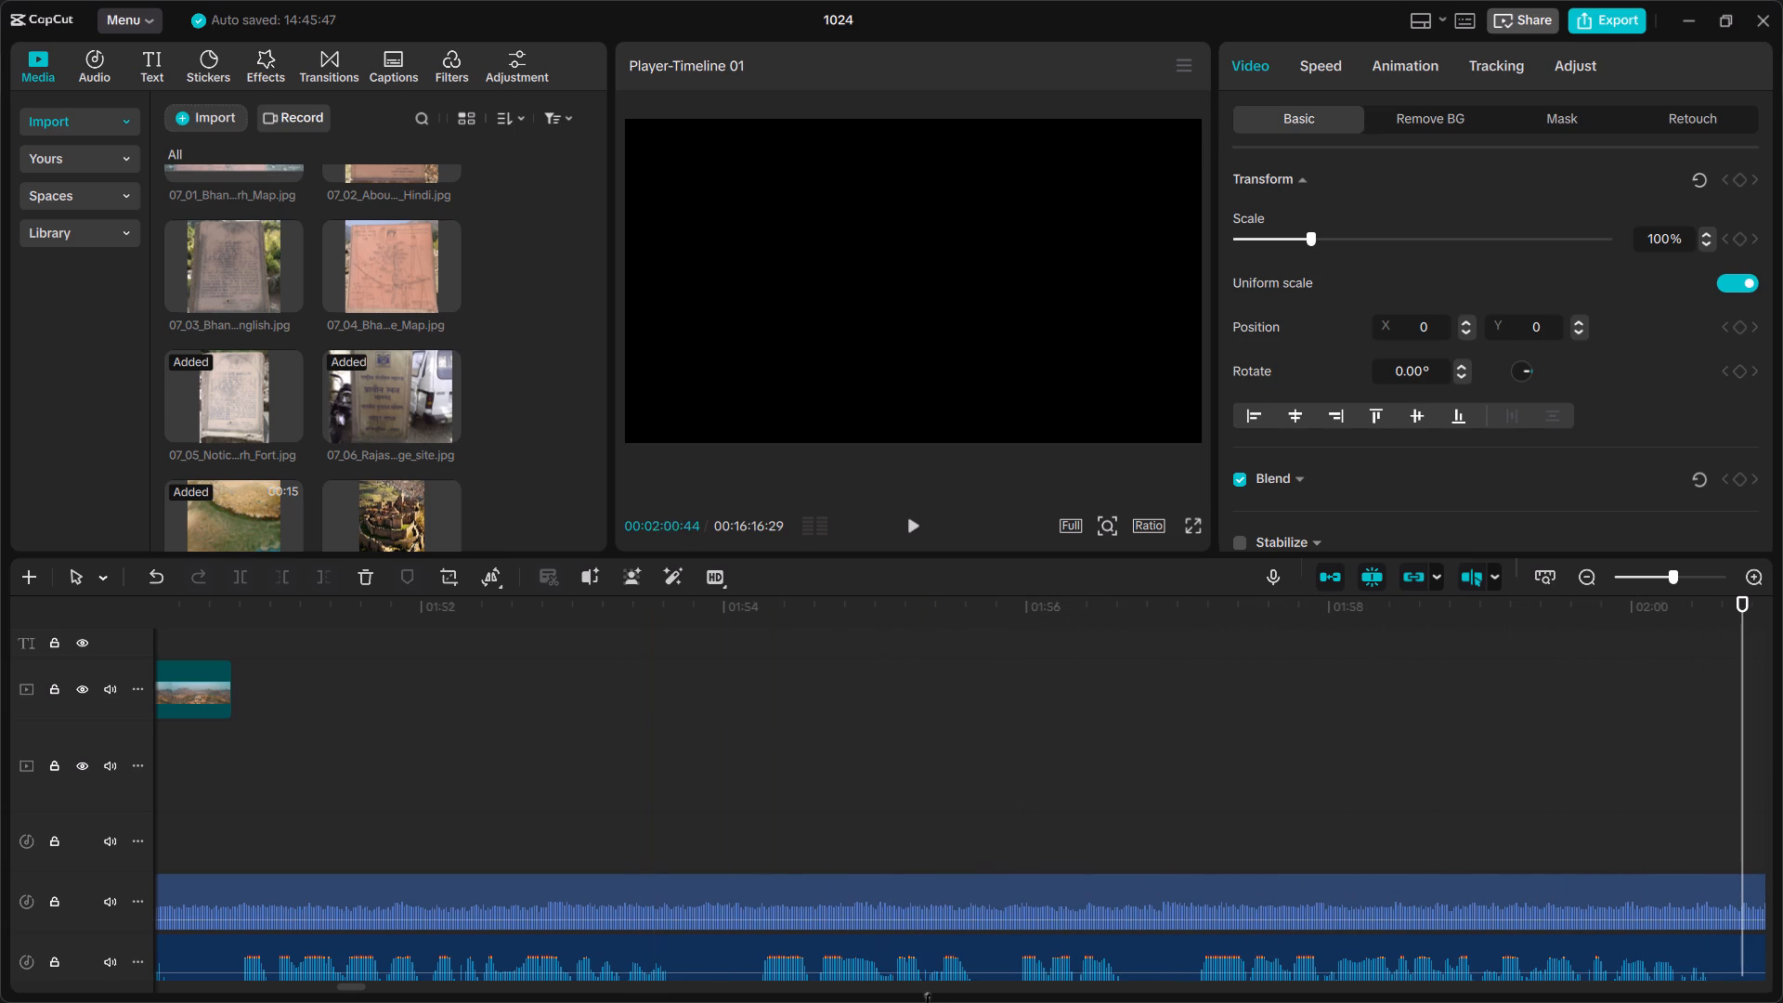
# Switch to Brave and run an image search for "bhangar river images" in a new tab.
pyautogui.click(1699, 29)
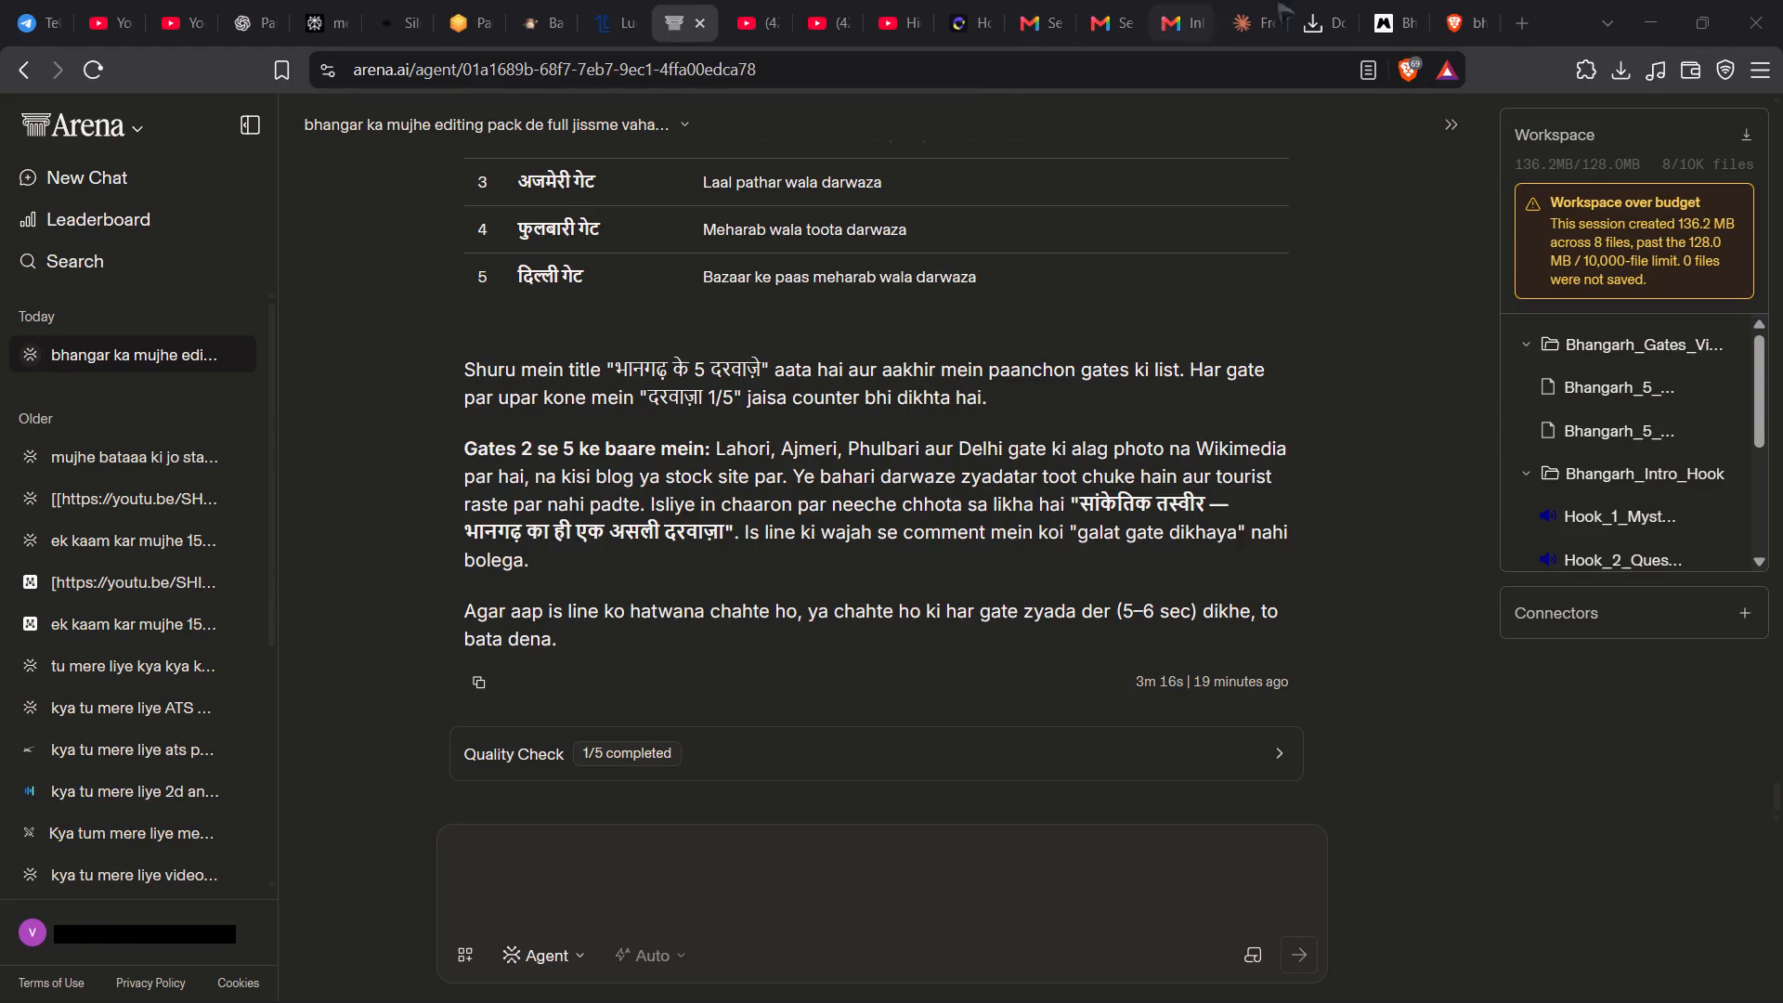
pyautogui.click(1509, 20)
pyautogui.write('bhanga')
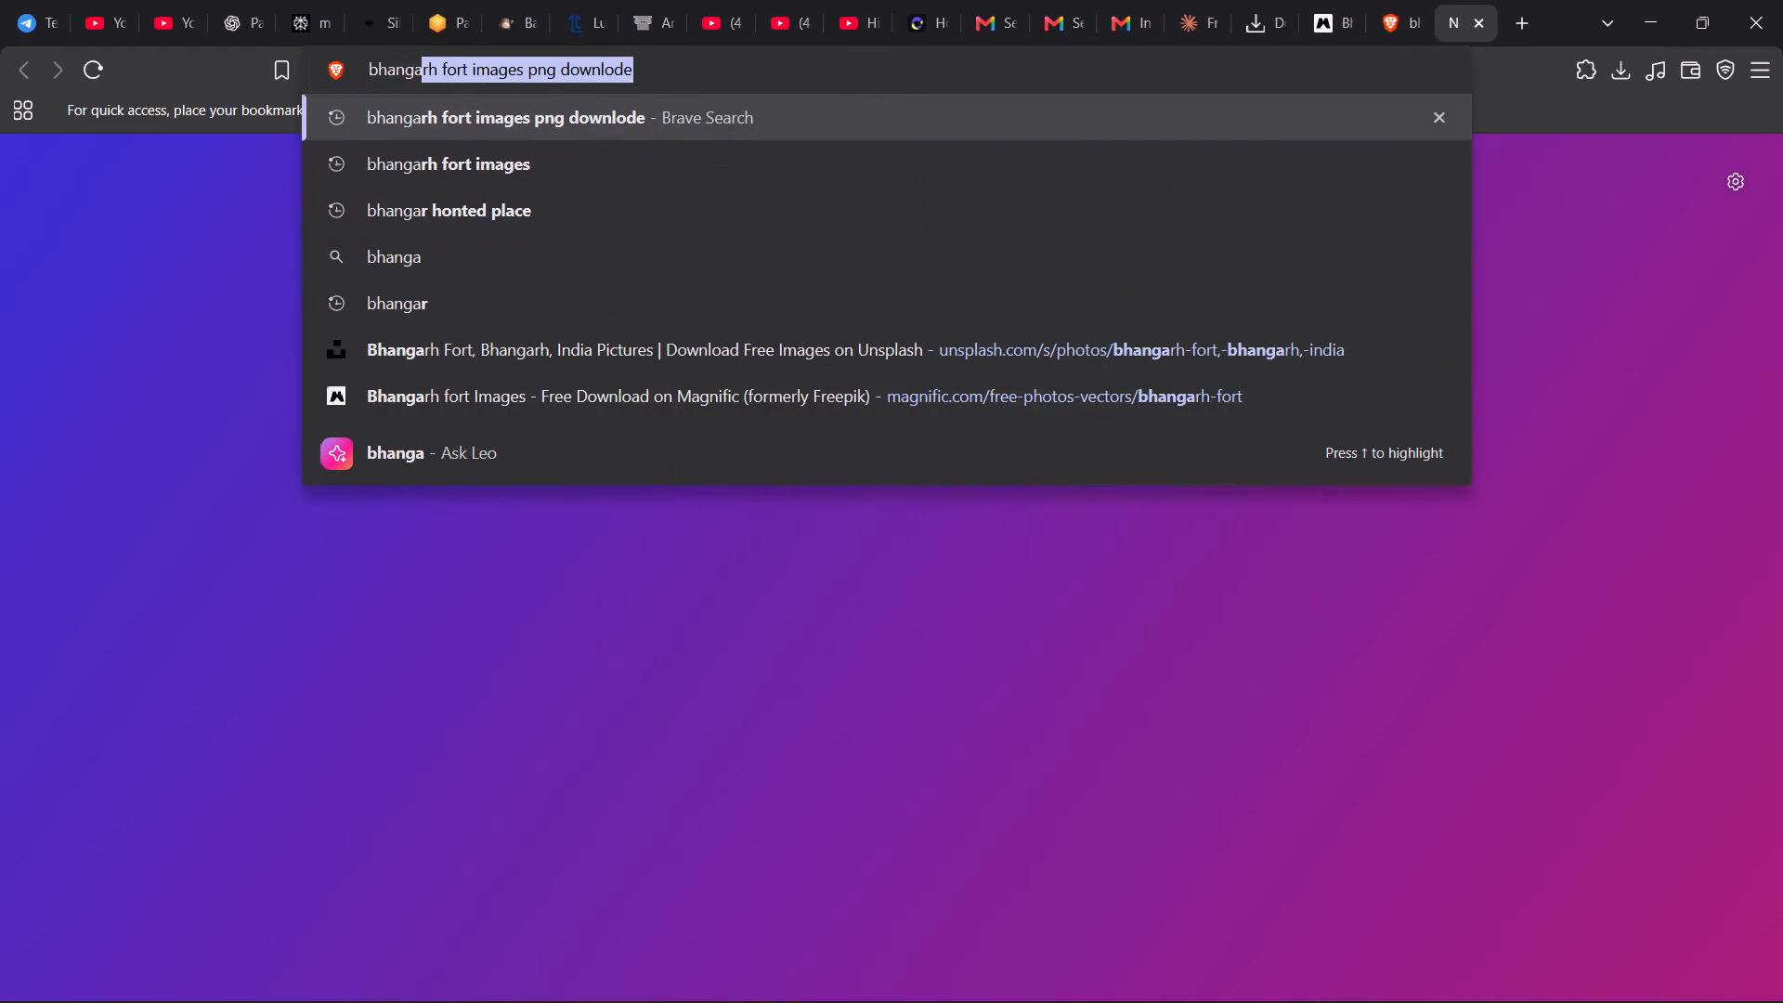
pyautogui.write('r')
pyautogui.press('space')
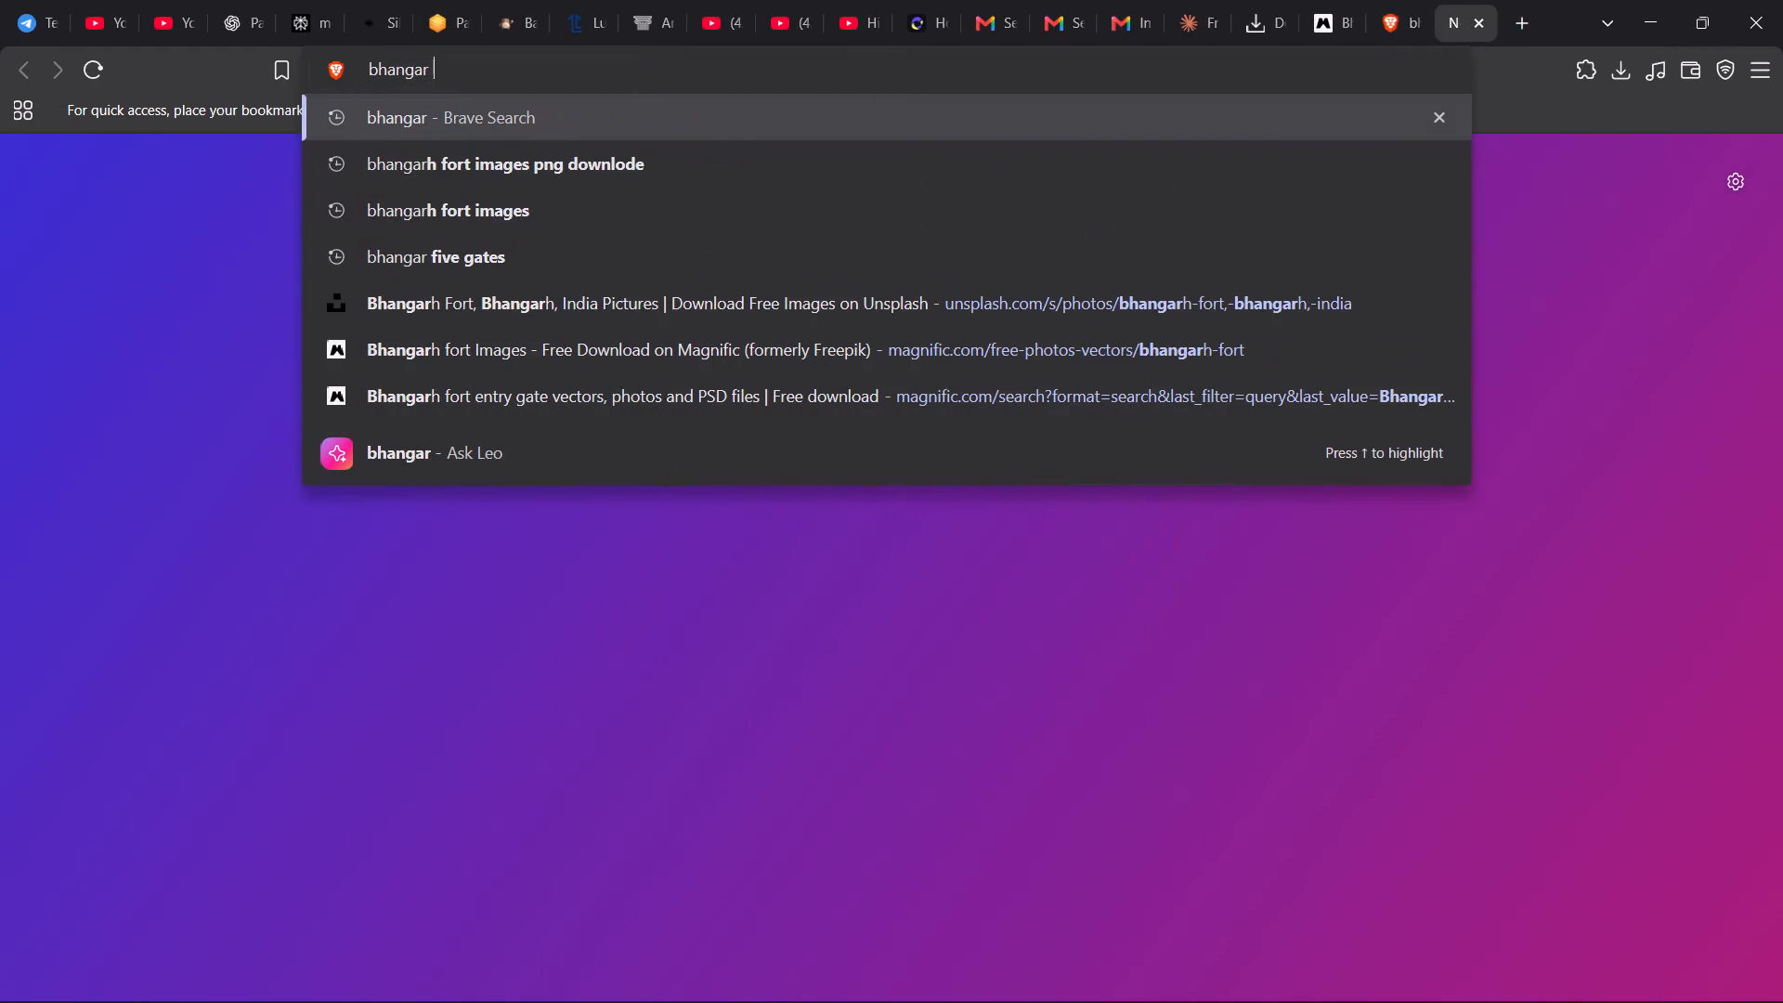
pyautogui.write('river')
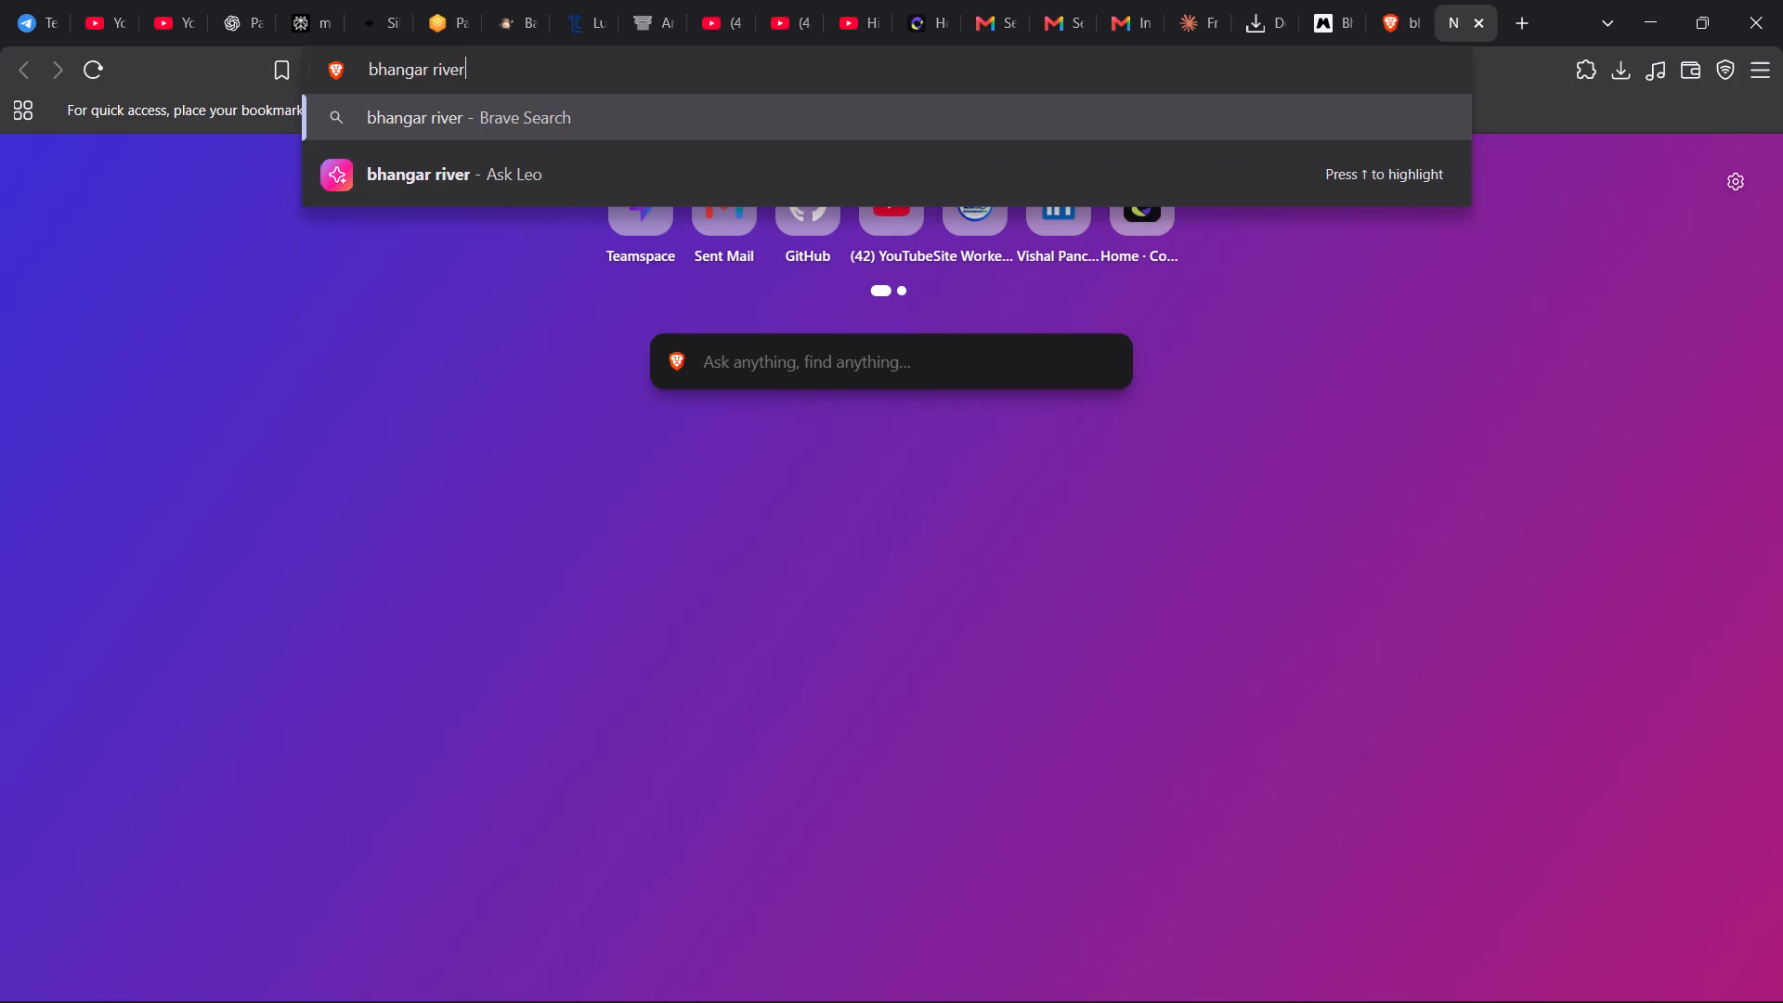
pyautogui.press('space')
pyautogui.write('images')
pyautogui.press('Return')
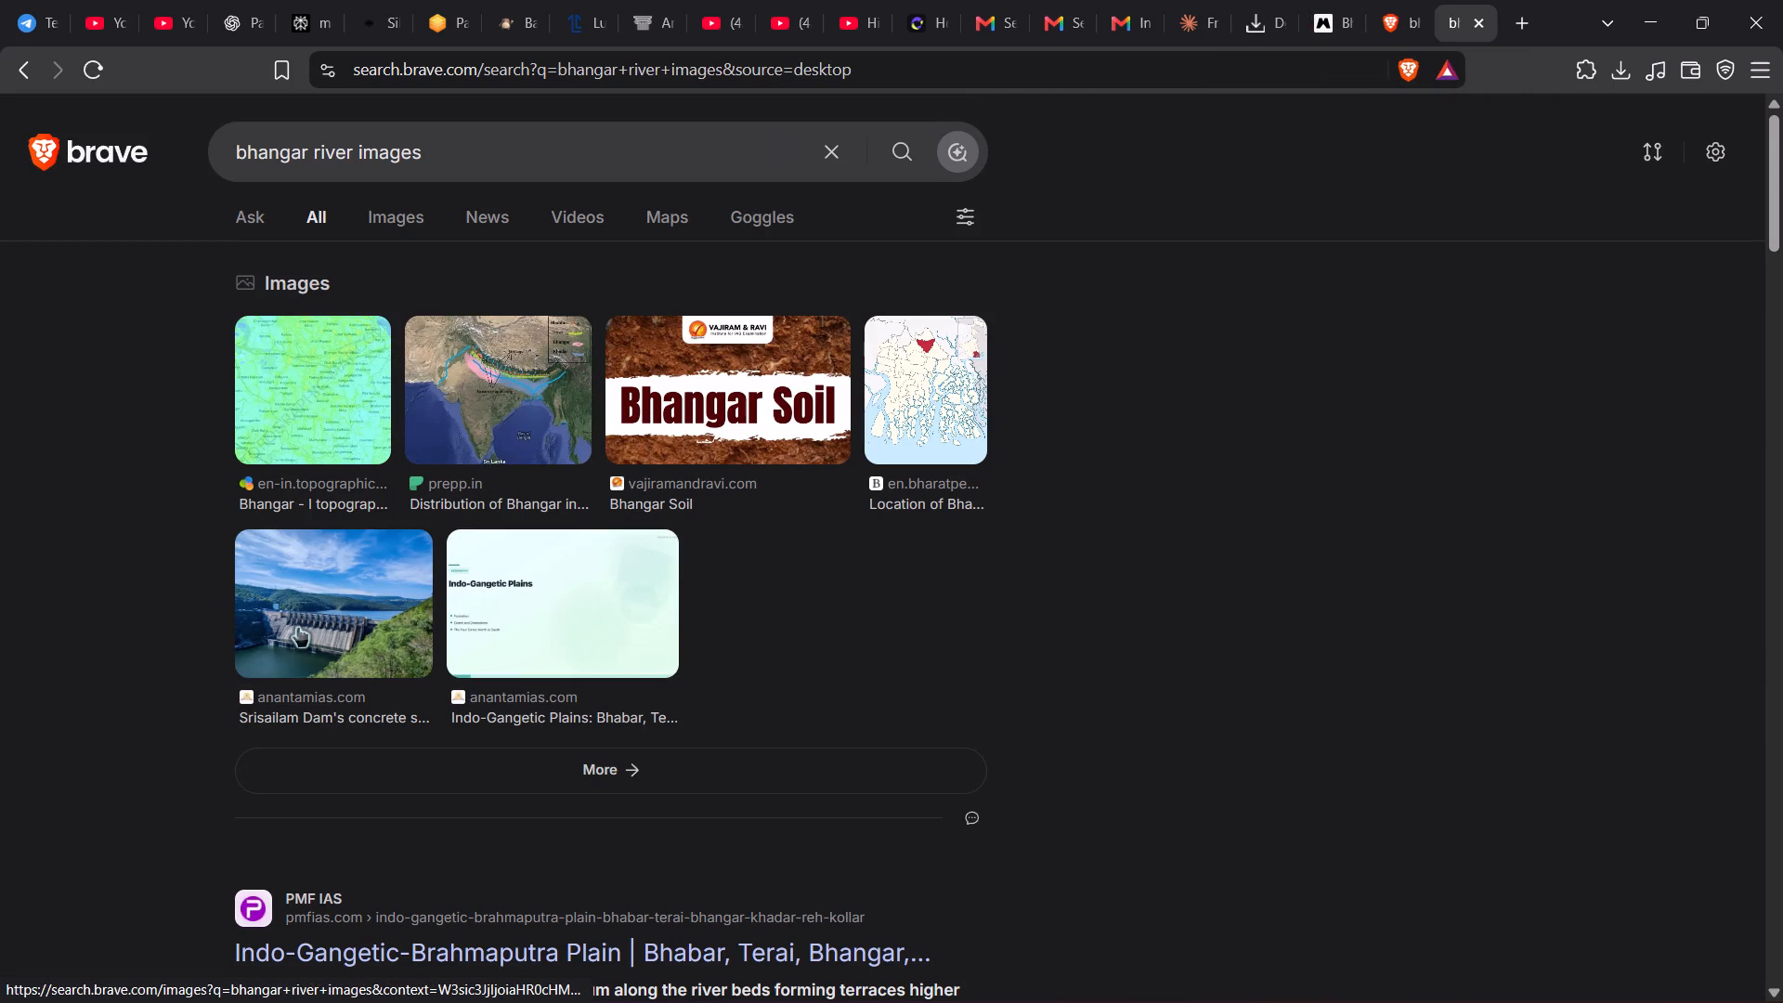
pyautogui.click(402, 220)
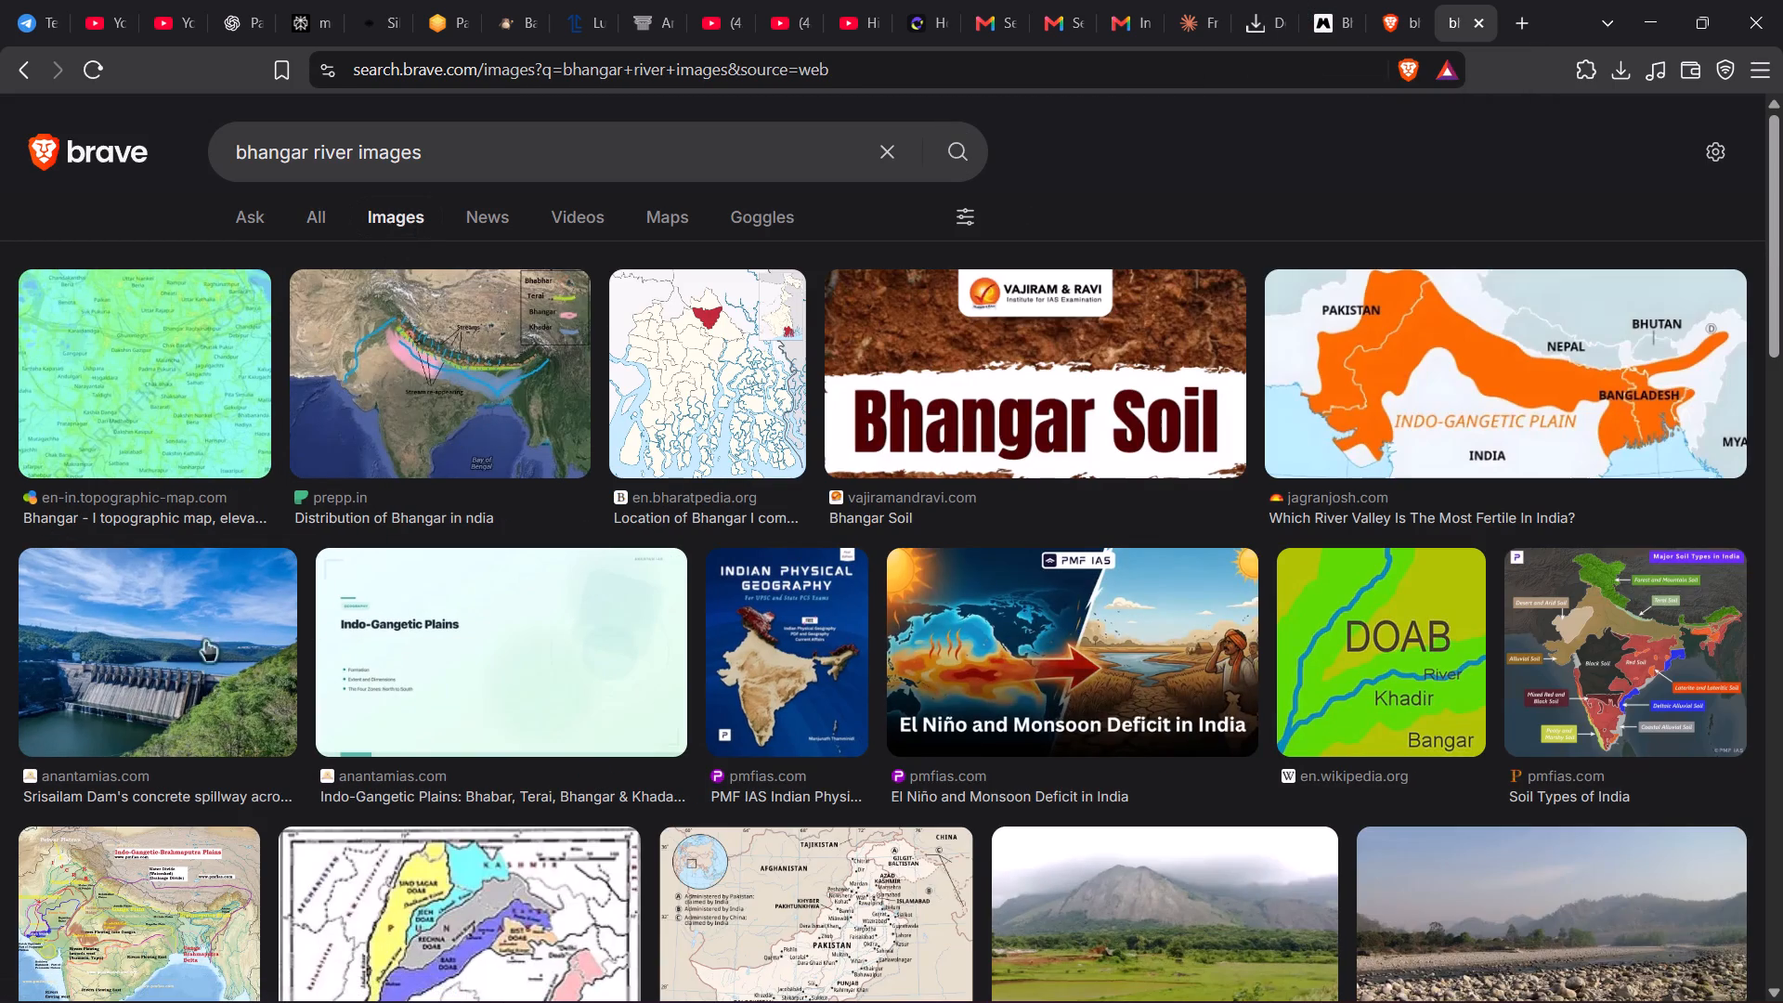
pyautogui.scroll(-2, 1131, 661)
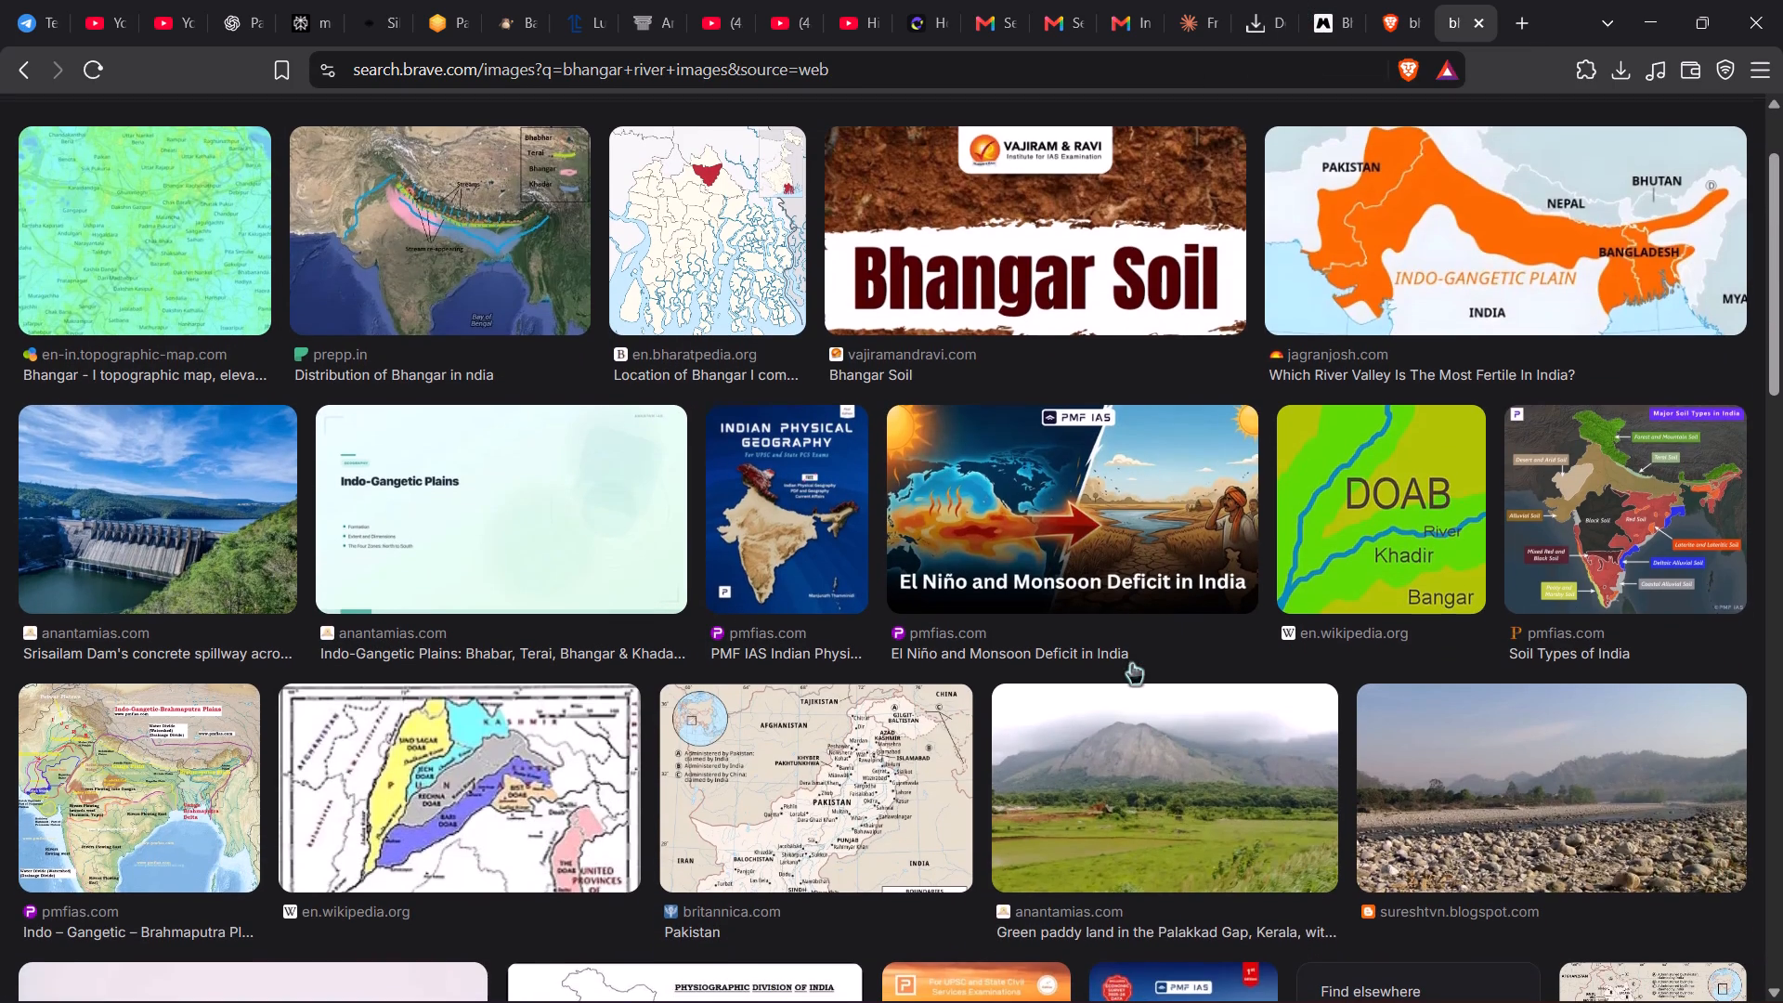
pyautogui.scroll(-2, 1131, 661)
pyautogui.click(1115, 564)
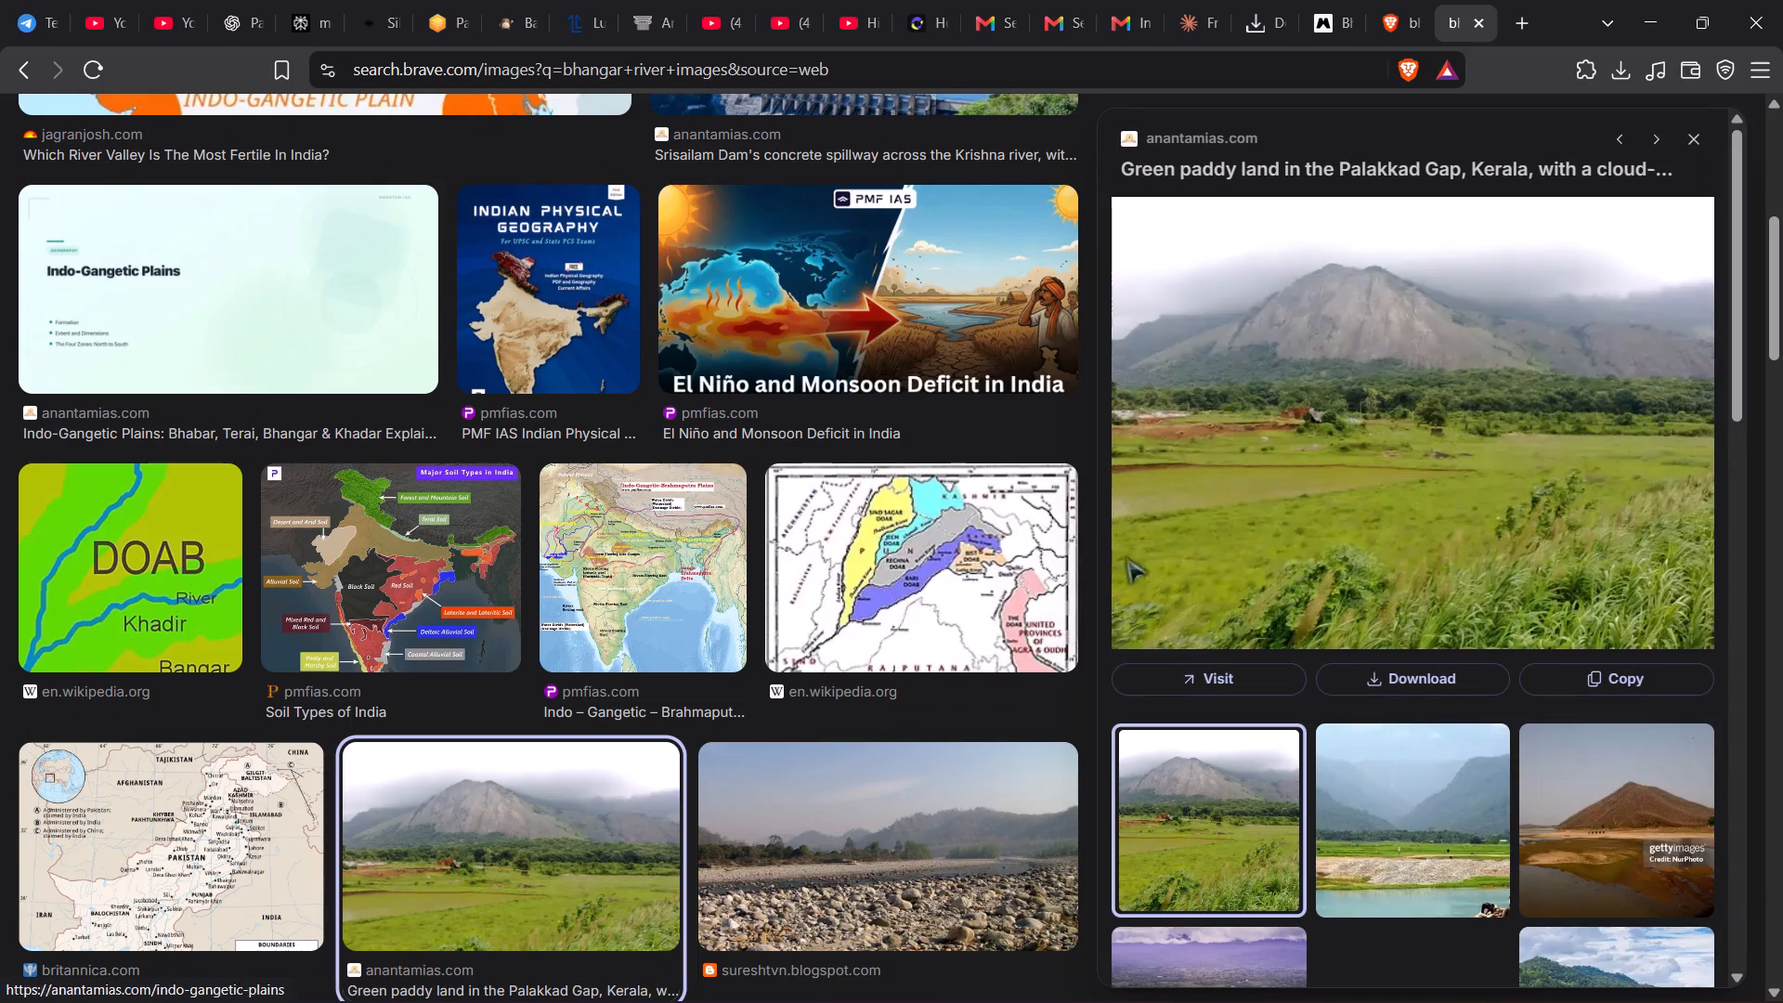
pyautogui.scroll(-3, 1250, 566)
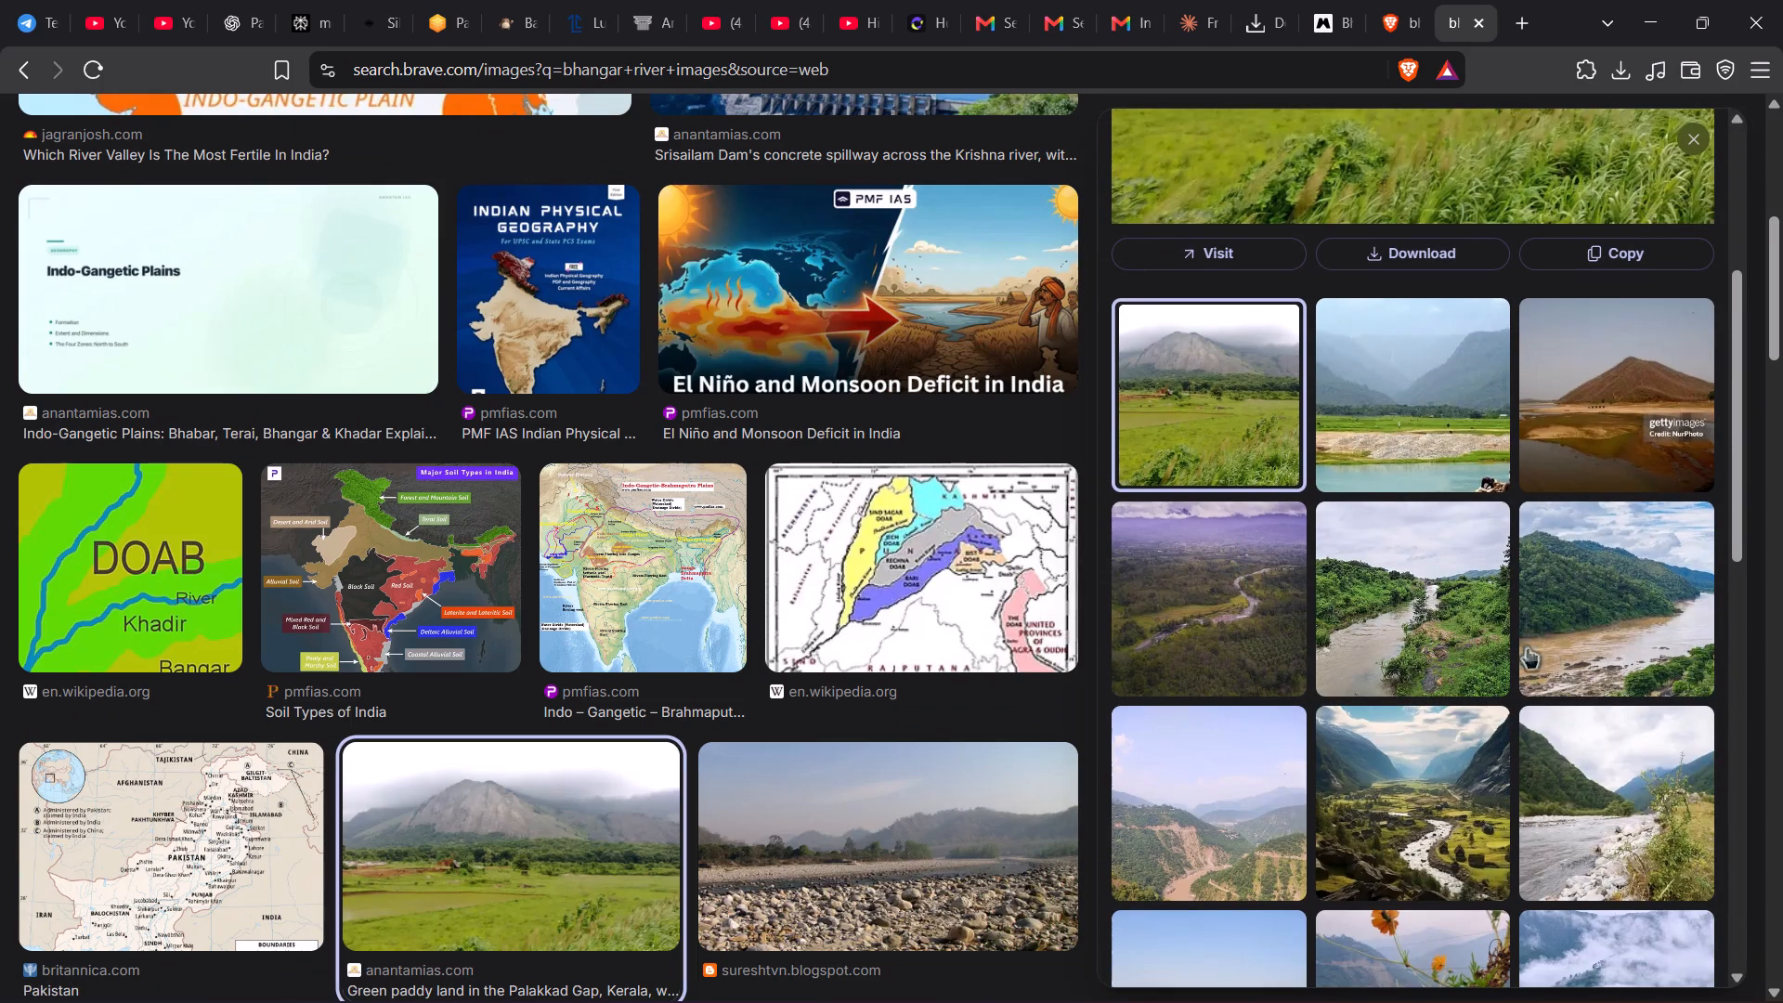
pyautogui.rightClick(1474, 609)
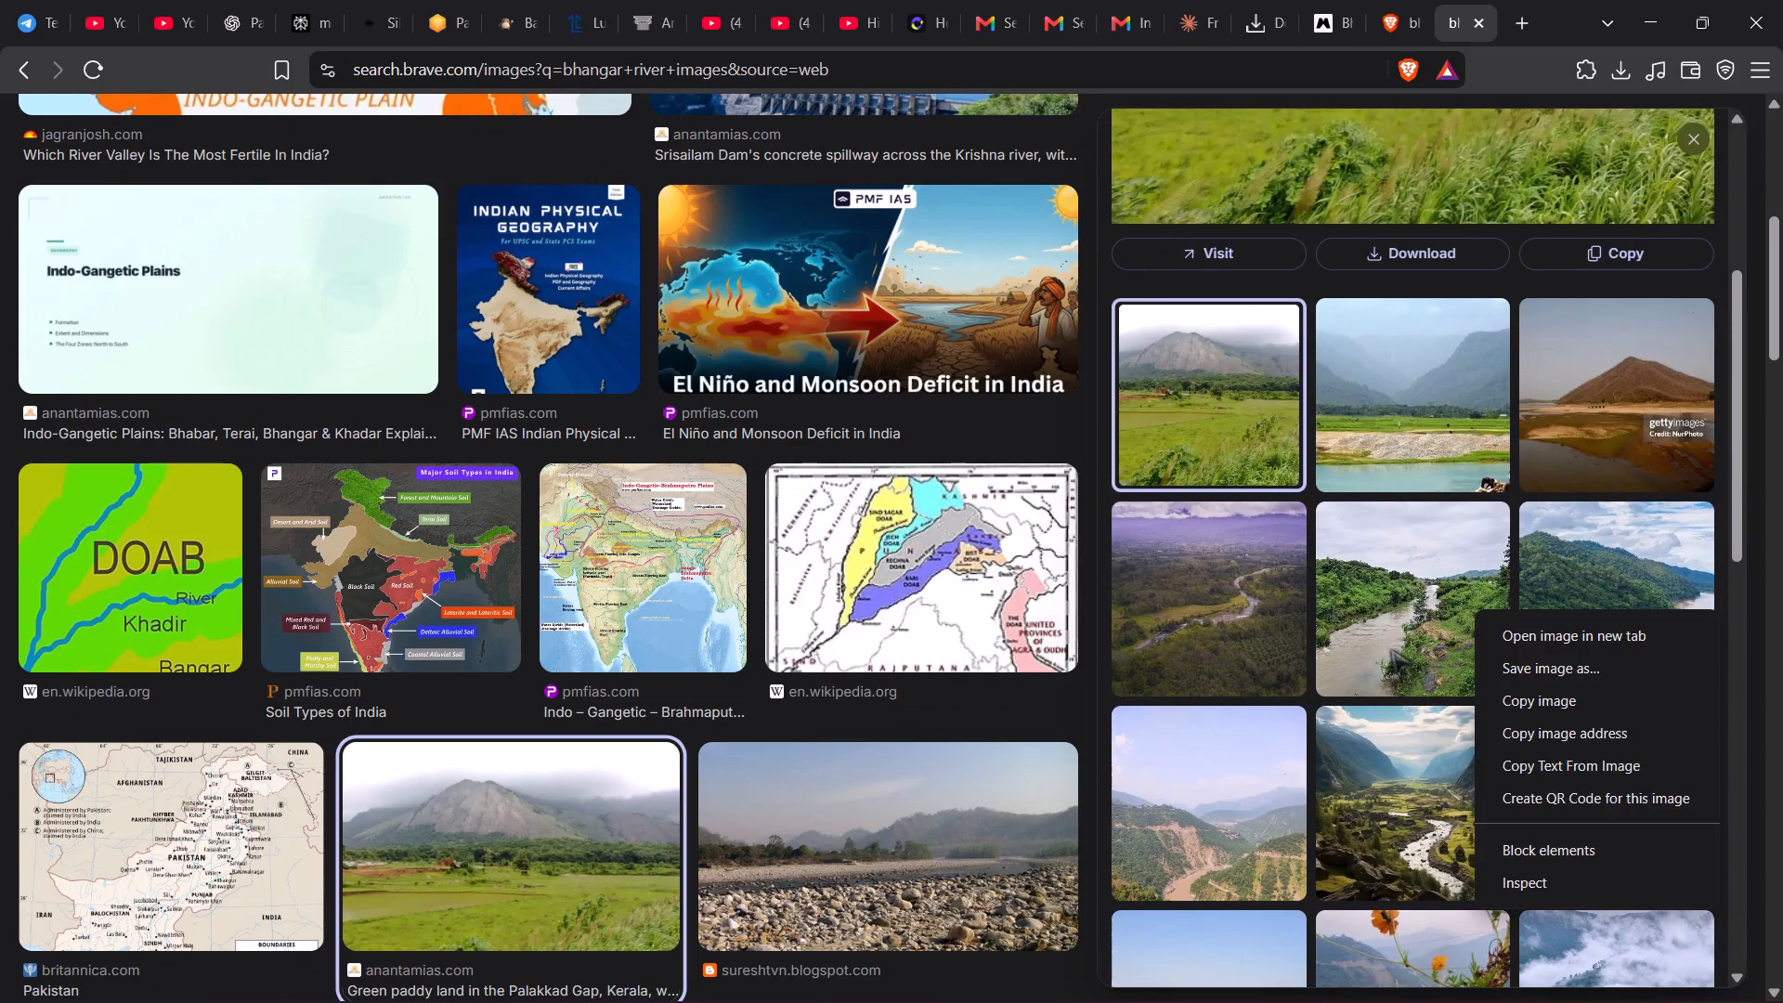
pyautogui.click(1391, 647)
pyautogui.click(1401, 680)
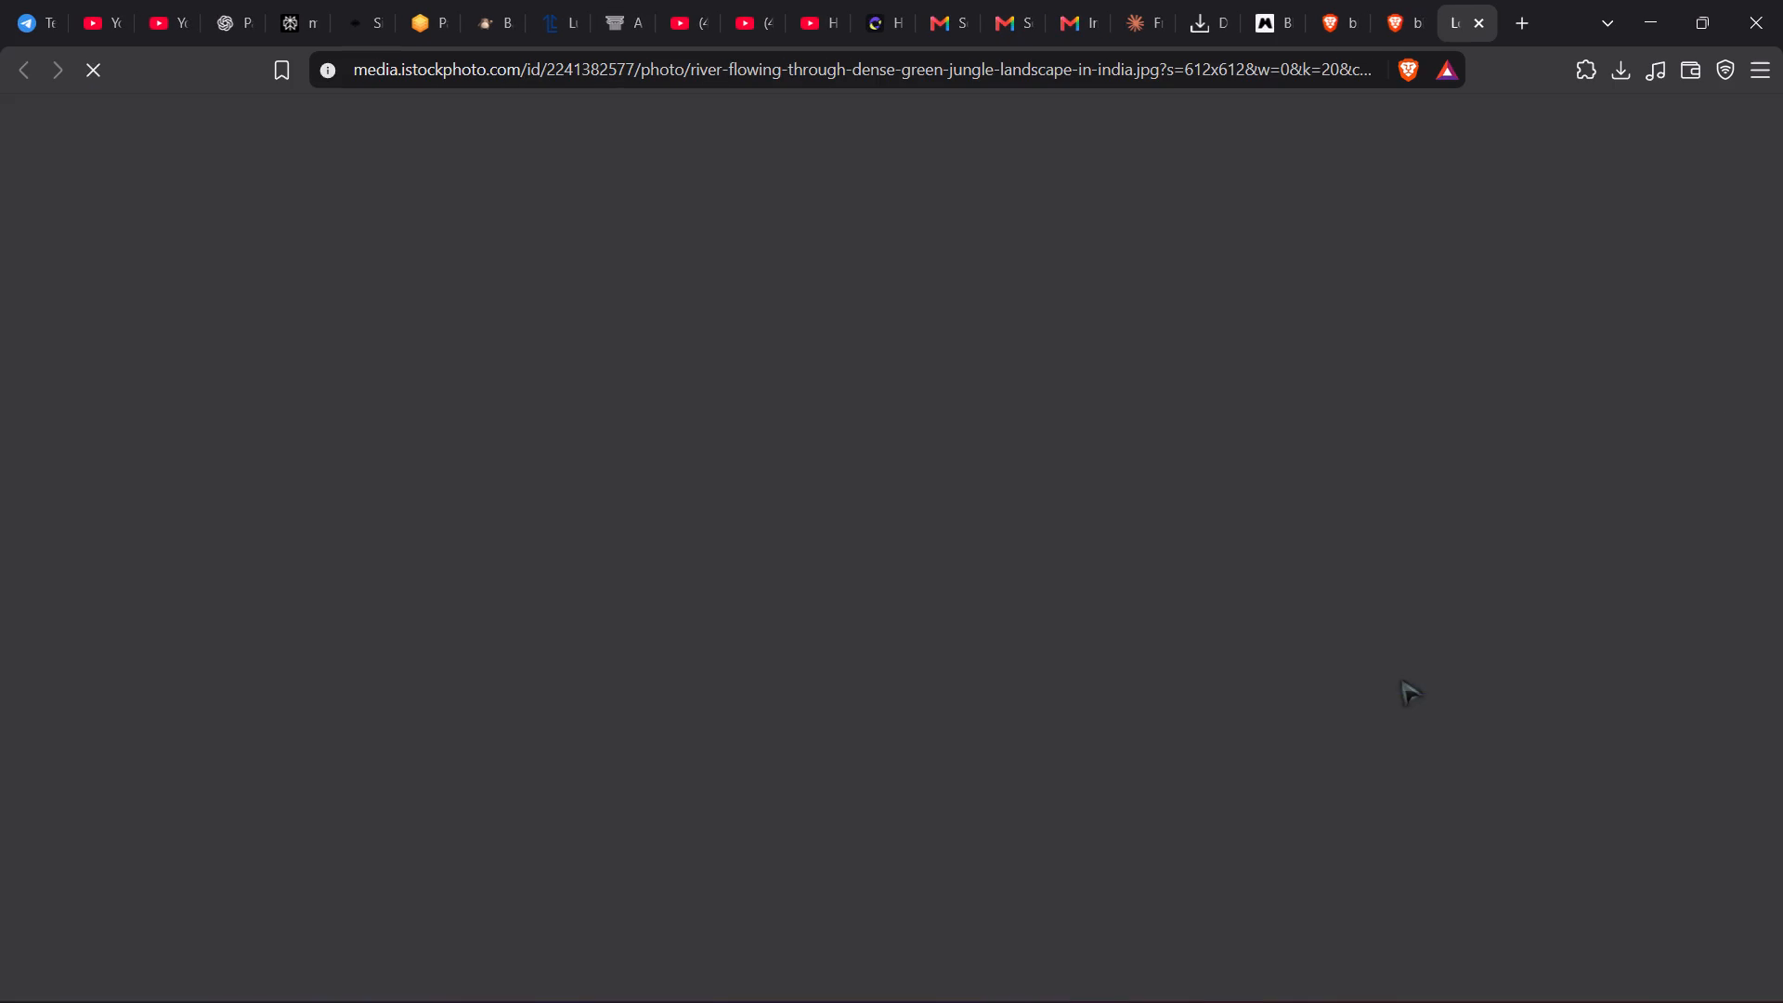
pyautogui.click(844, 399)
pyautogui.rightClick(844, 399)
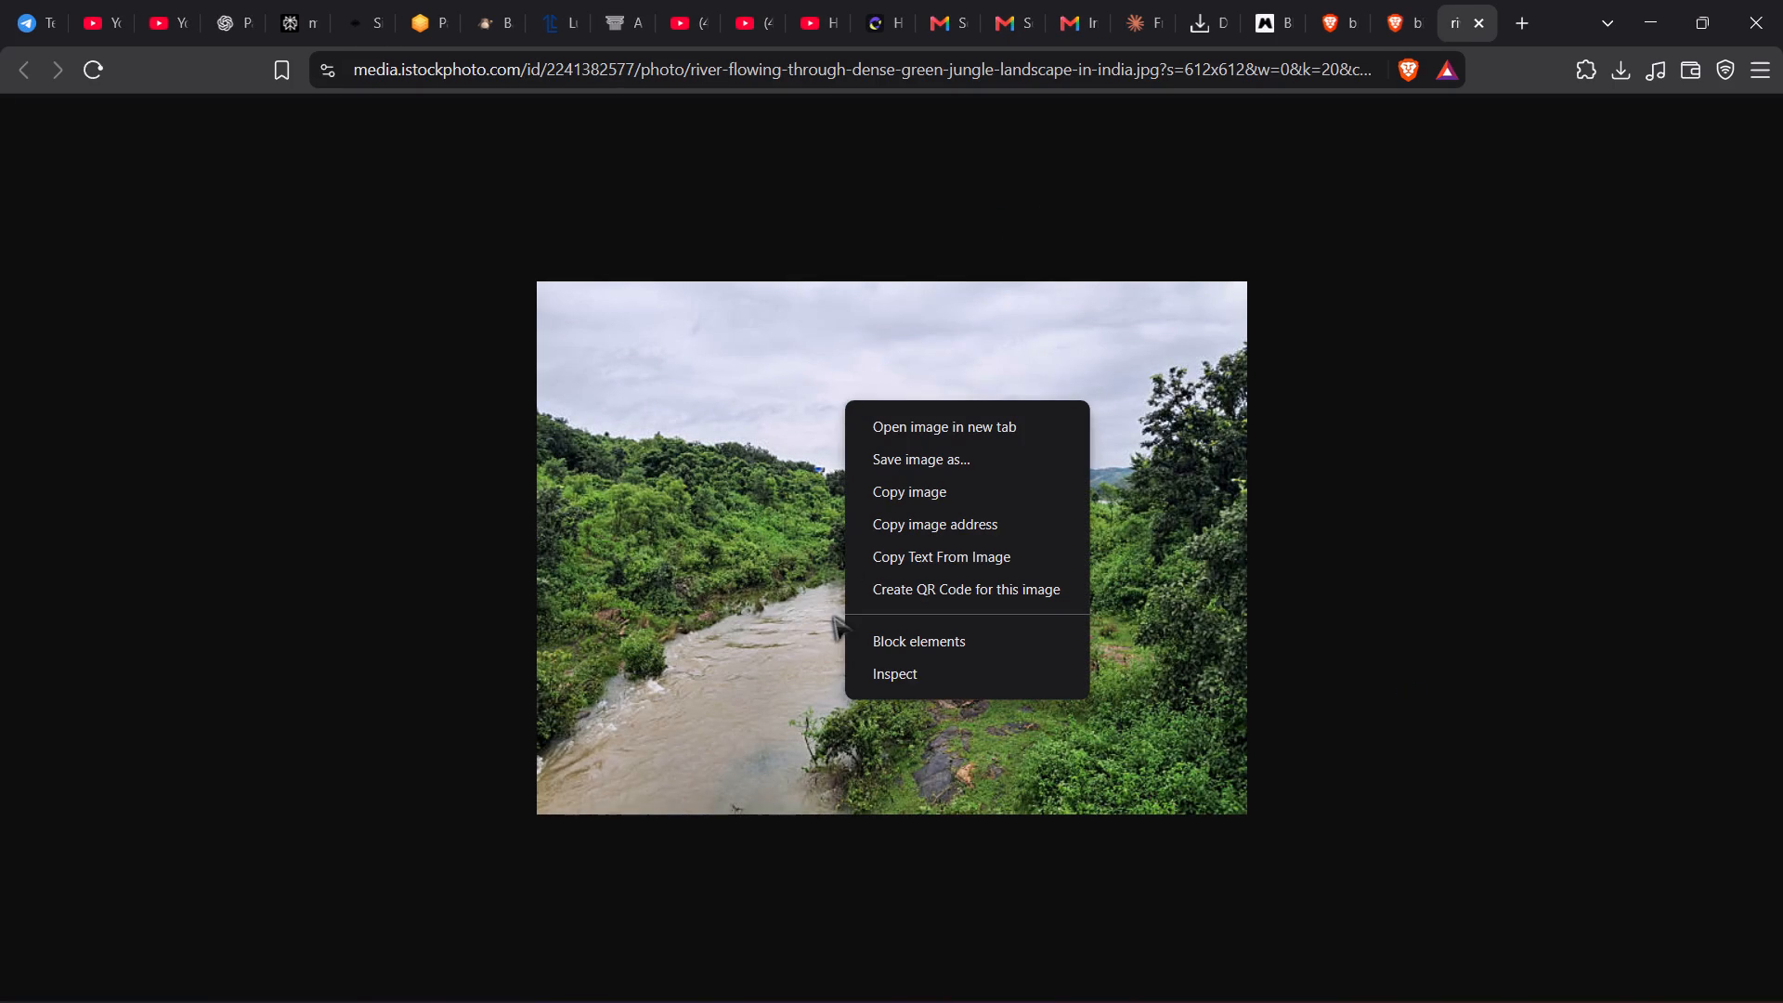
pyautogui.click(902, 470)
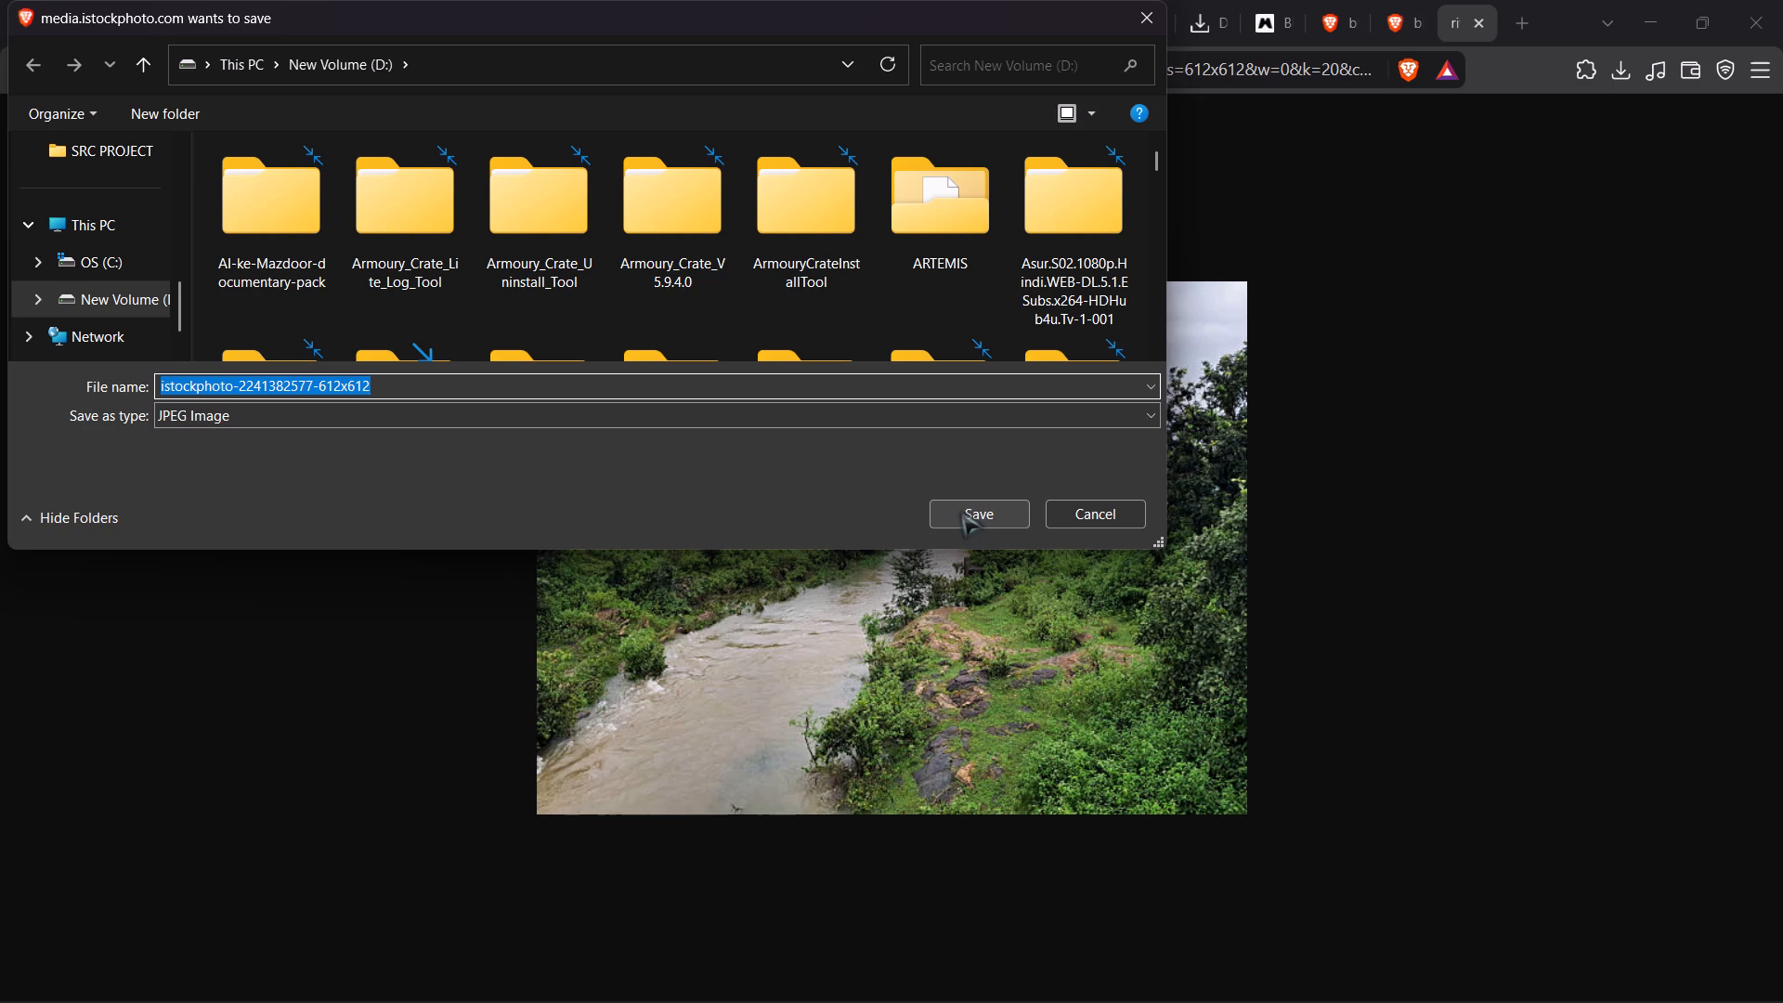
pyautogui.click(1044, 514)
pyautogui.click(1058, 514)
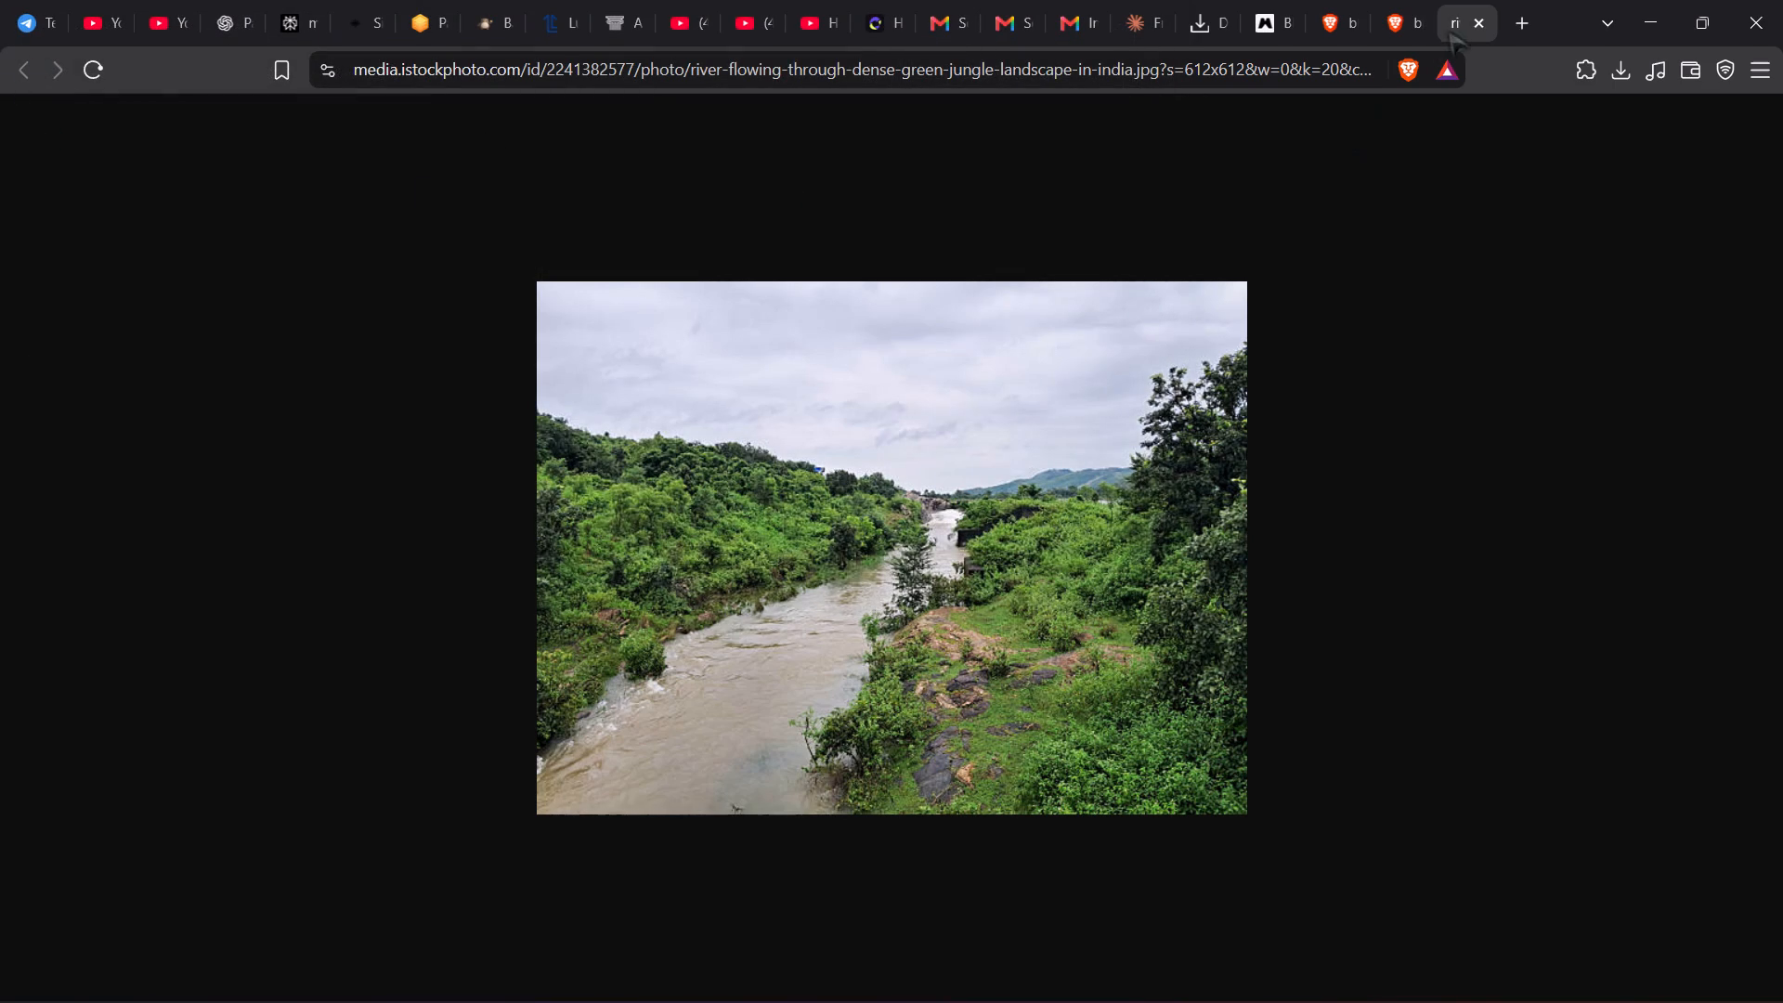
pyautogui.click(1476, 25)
# Refine the image search to "bhangar river images 4k 16.9 ratio".
pyautogui.scroll(-20, 548, 308)
pyautogui.scroll(-10, 548, 308)
pyautogui.scroll(2, 547, 308)
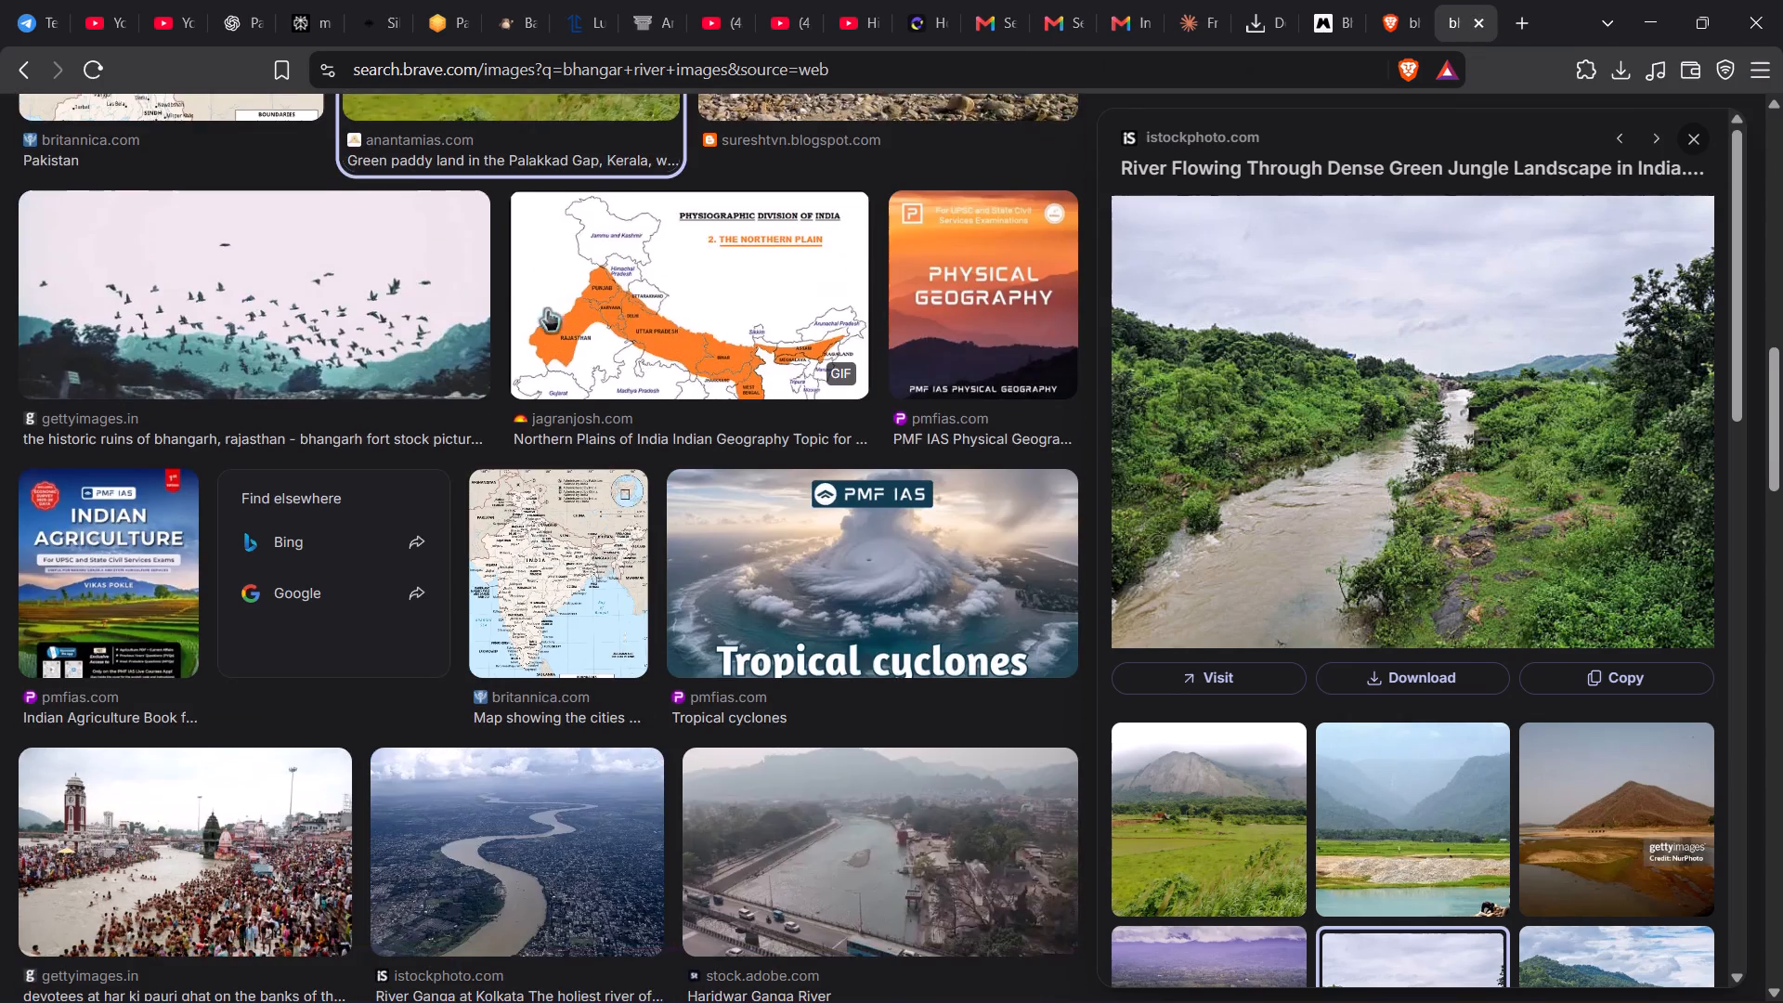
pyautogui.scroll(-16, 404, 216)
pyautogui.scroll(20, 403, 216)
pyautogui.scroll(14, 403, 216)
pyautogui.scroll(-20, 403, 216)
pyautogui.scroll(-18, 403, 216)
pyautogui.scroll(20, 403, 216)
pyautogui.scroll(20, 403, 216)
pyautogui.scroll(20, 403, 216)
pyautogui.click(448, 163)
pyautogui.press('space')
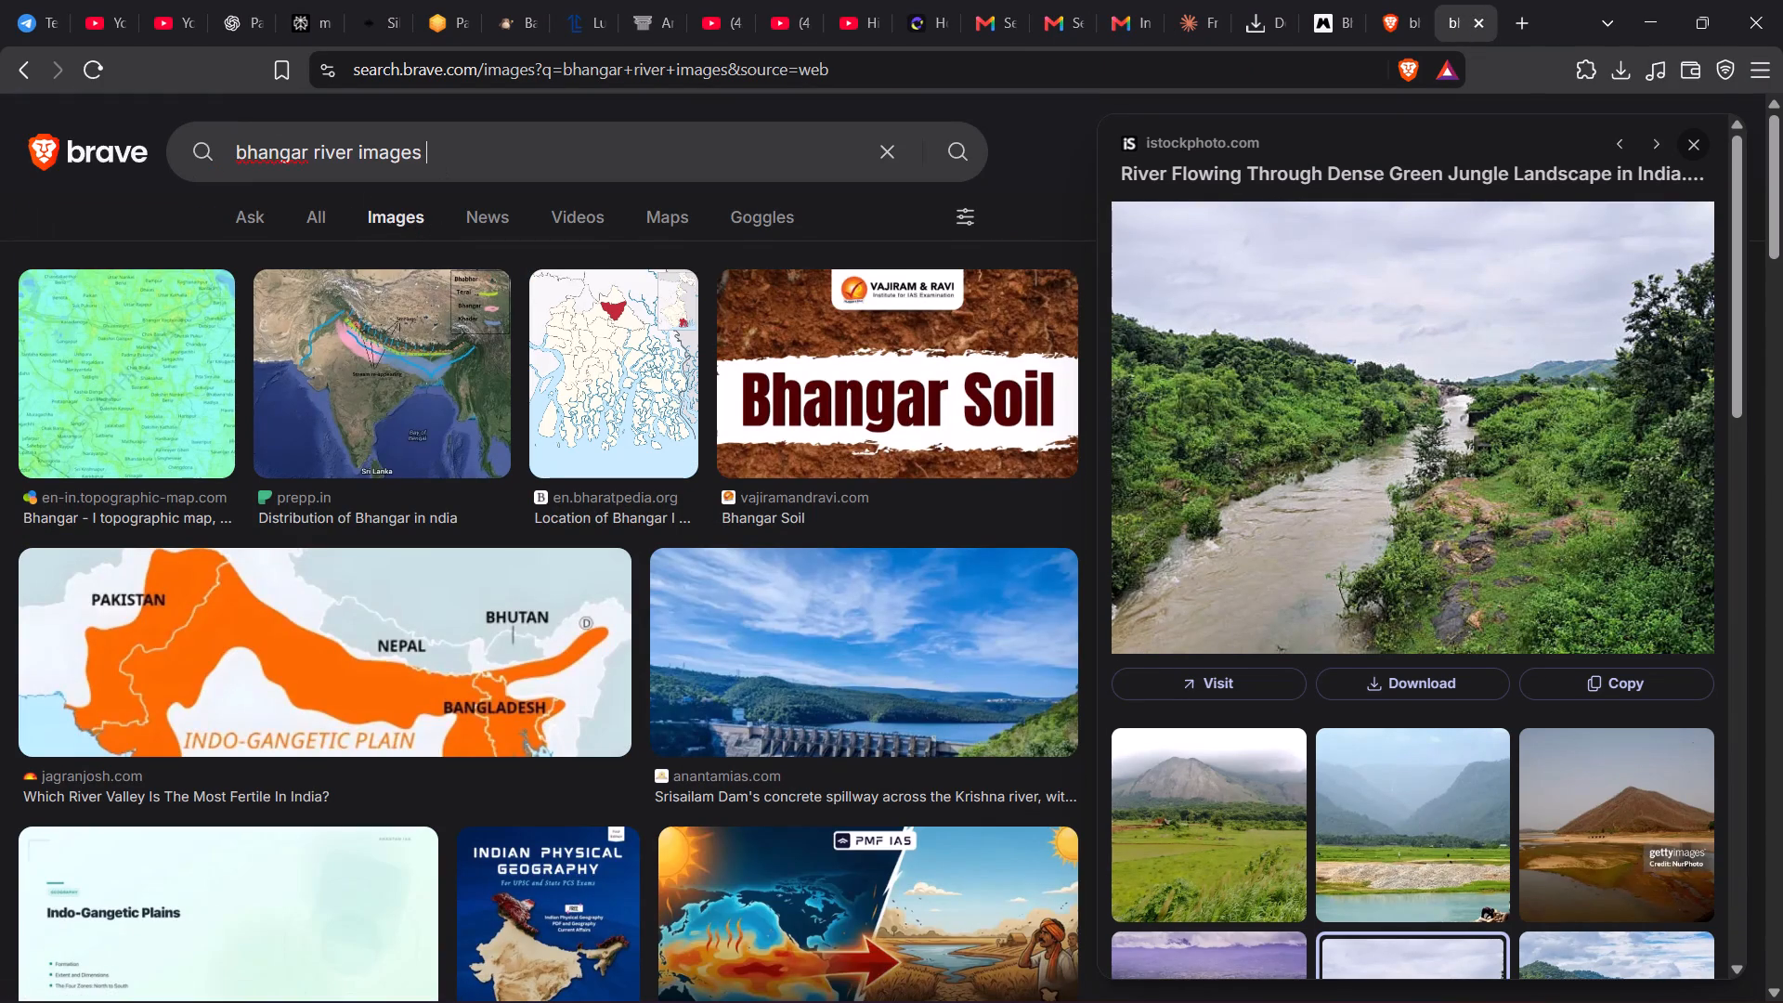
pyautogui.write('4k')
pyautogui.press('space')
pyautogui.write('1')
pyautogui.write('6.')
pyautogui.write('9 ratio')
pyautogui.press('Return')
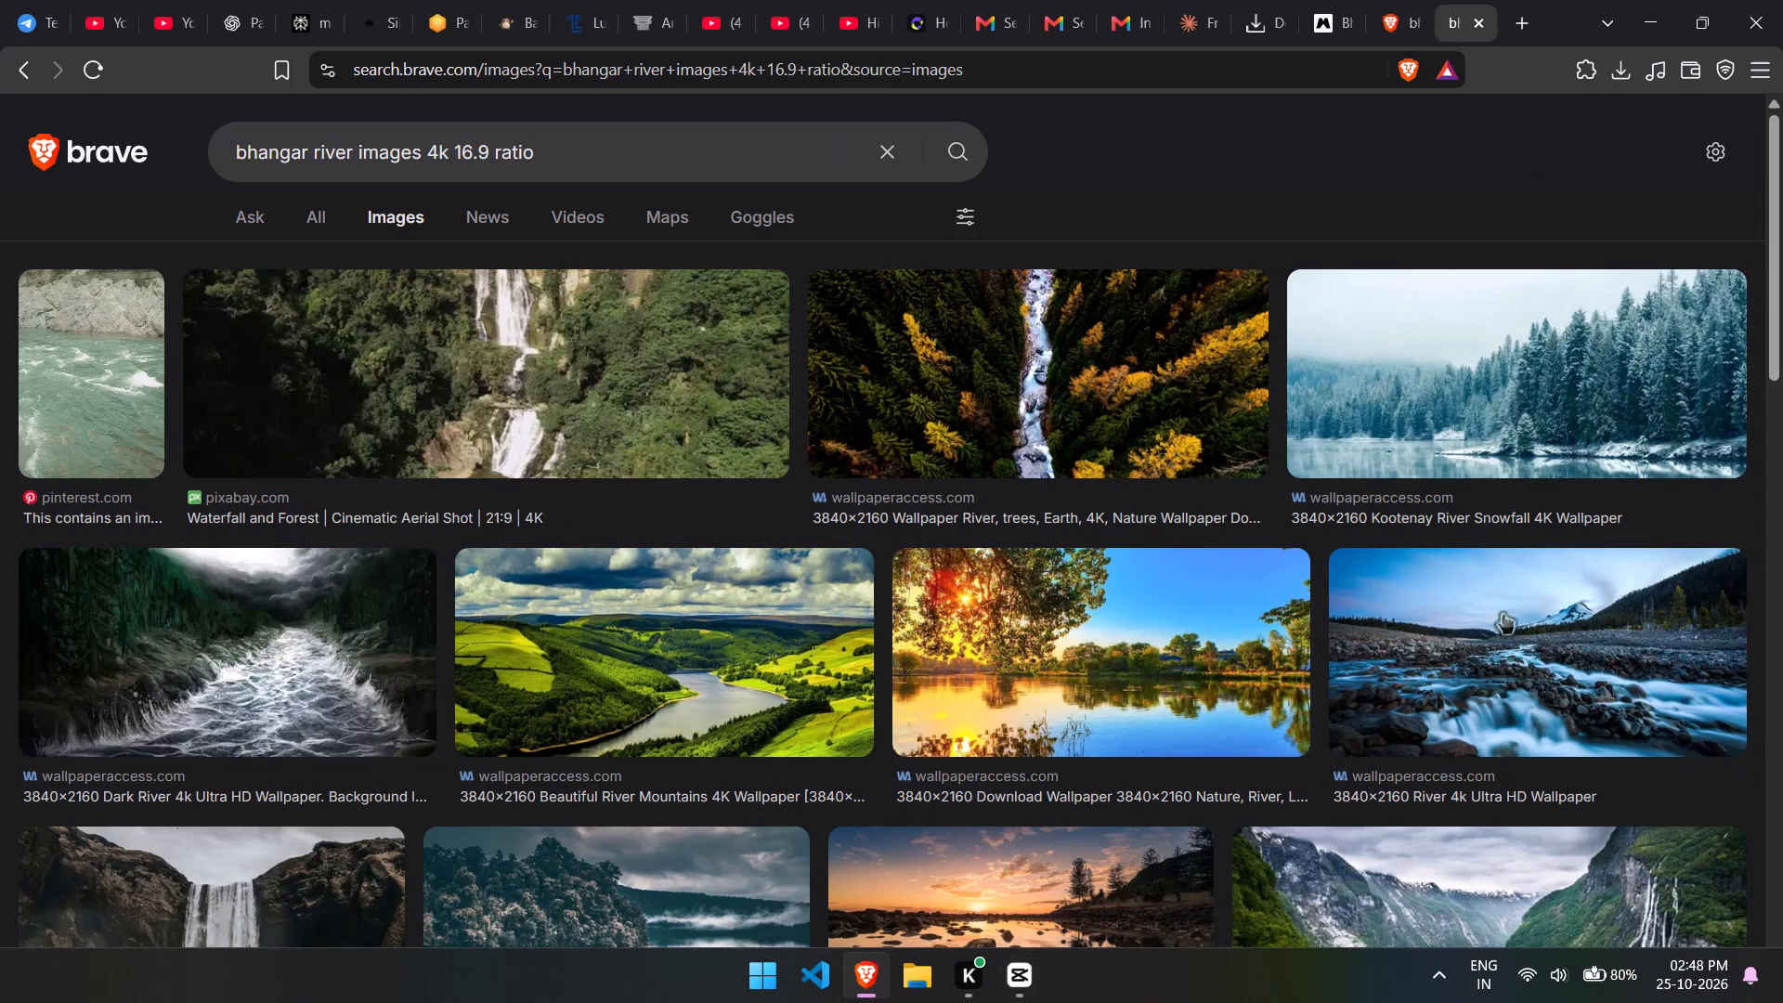
# Open the pixabay "Waterfall and Forest" aerial image at full size and save it as 312057_tiny (JPEG) on New Volume (D:).
pyautogui.hscroll(1, 1493, 558)
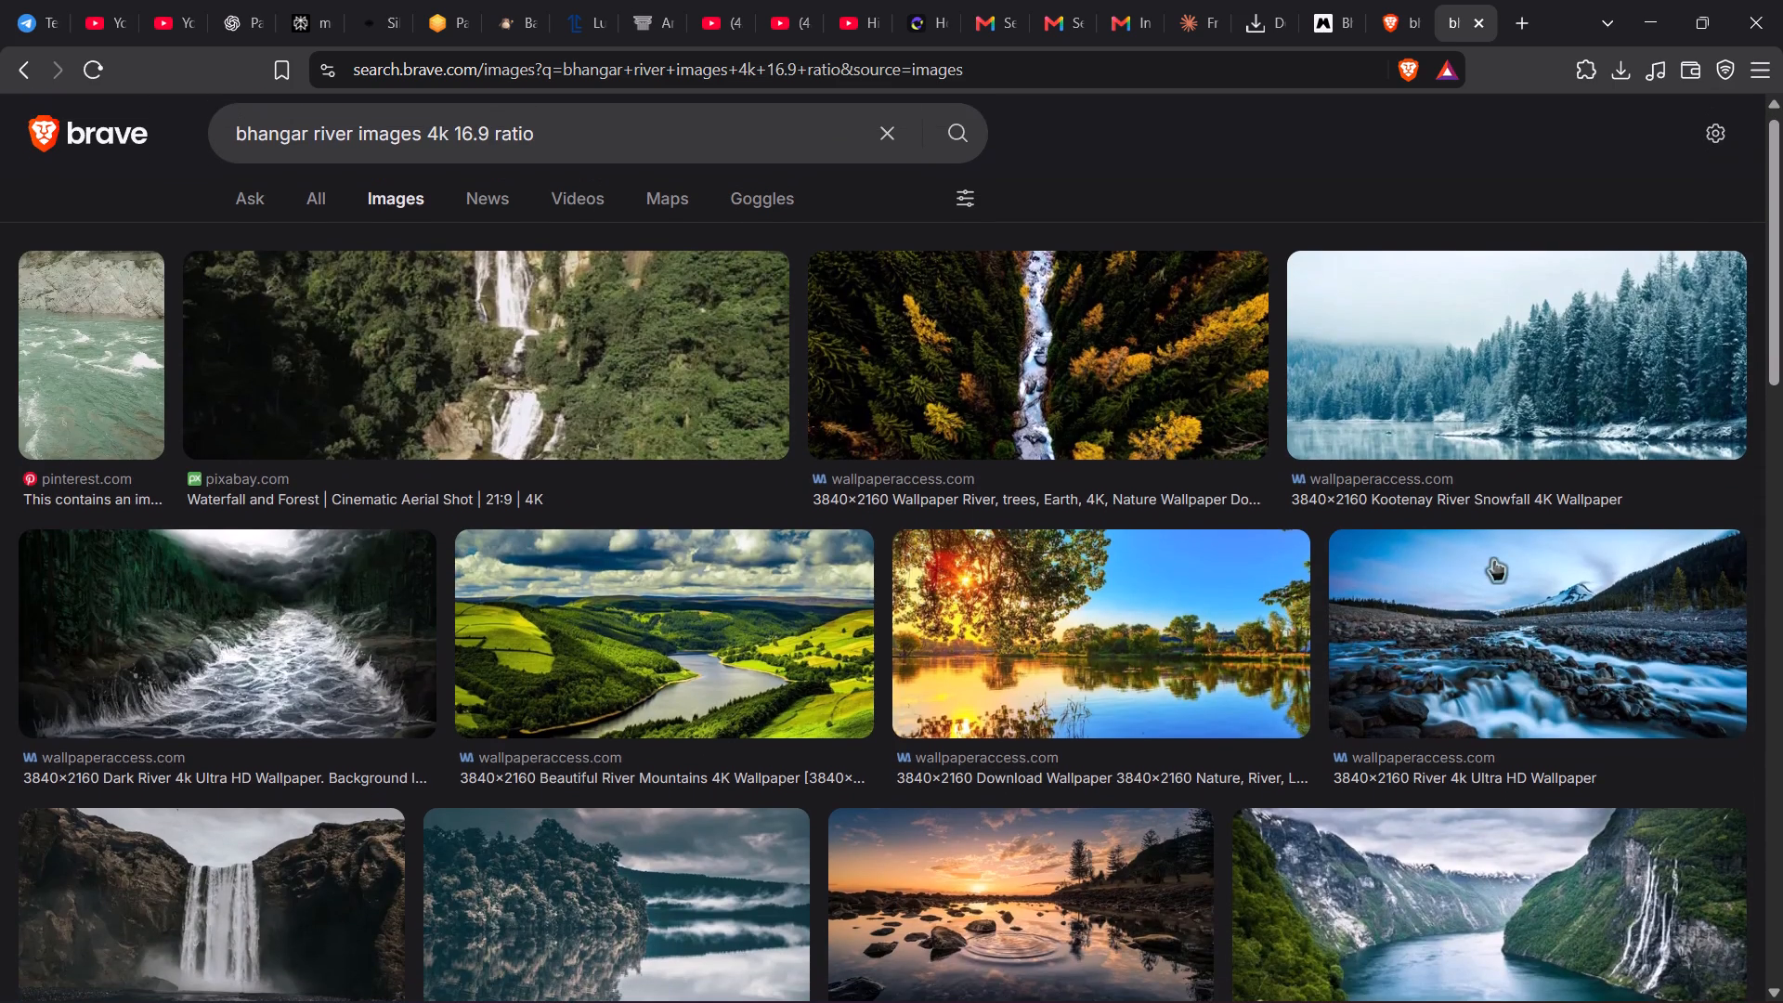
pyautogui.hscroll(1, 1493, 558)
pyautogui.click(709, 391)
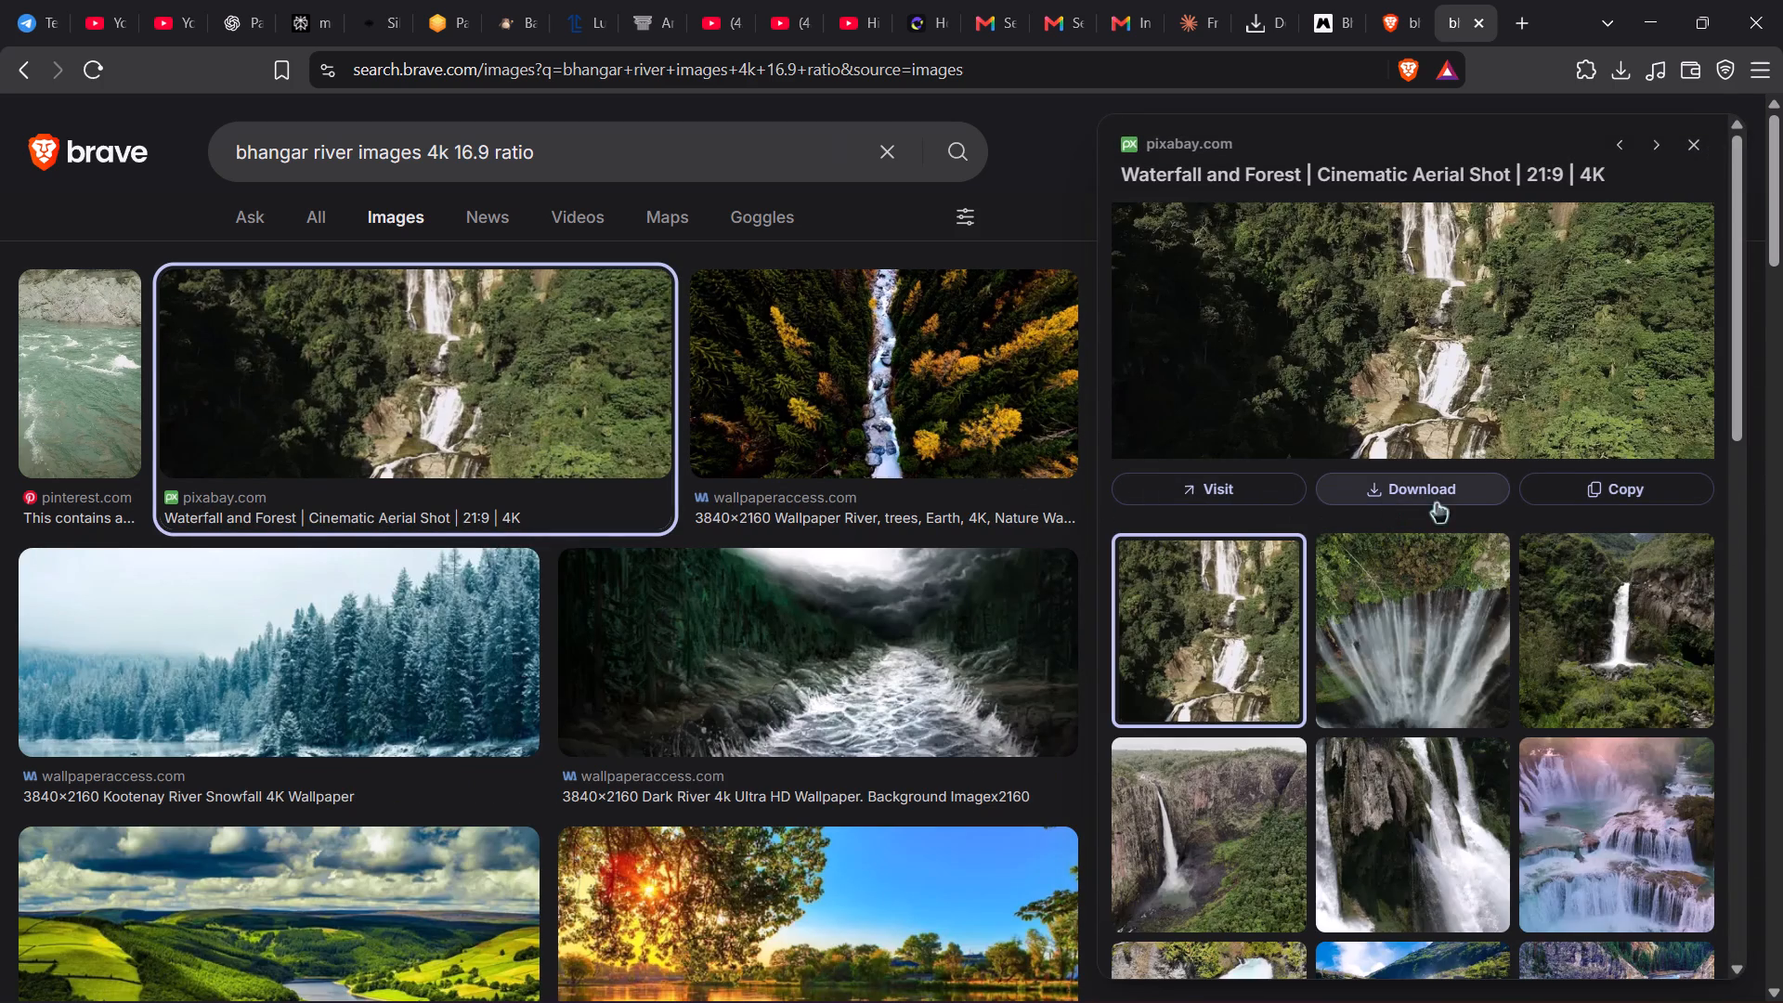
pyautogui.click(1436, 501)
pyautogui.rightClick(935, 442)
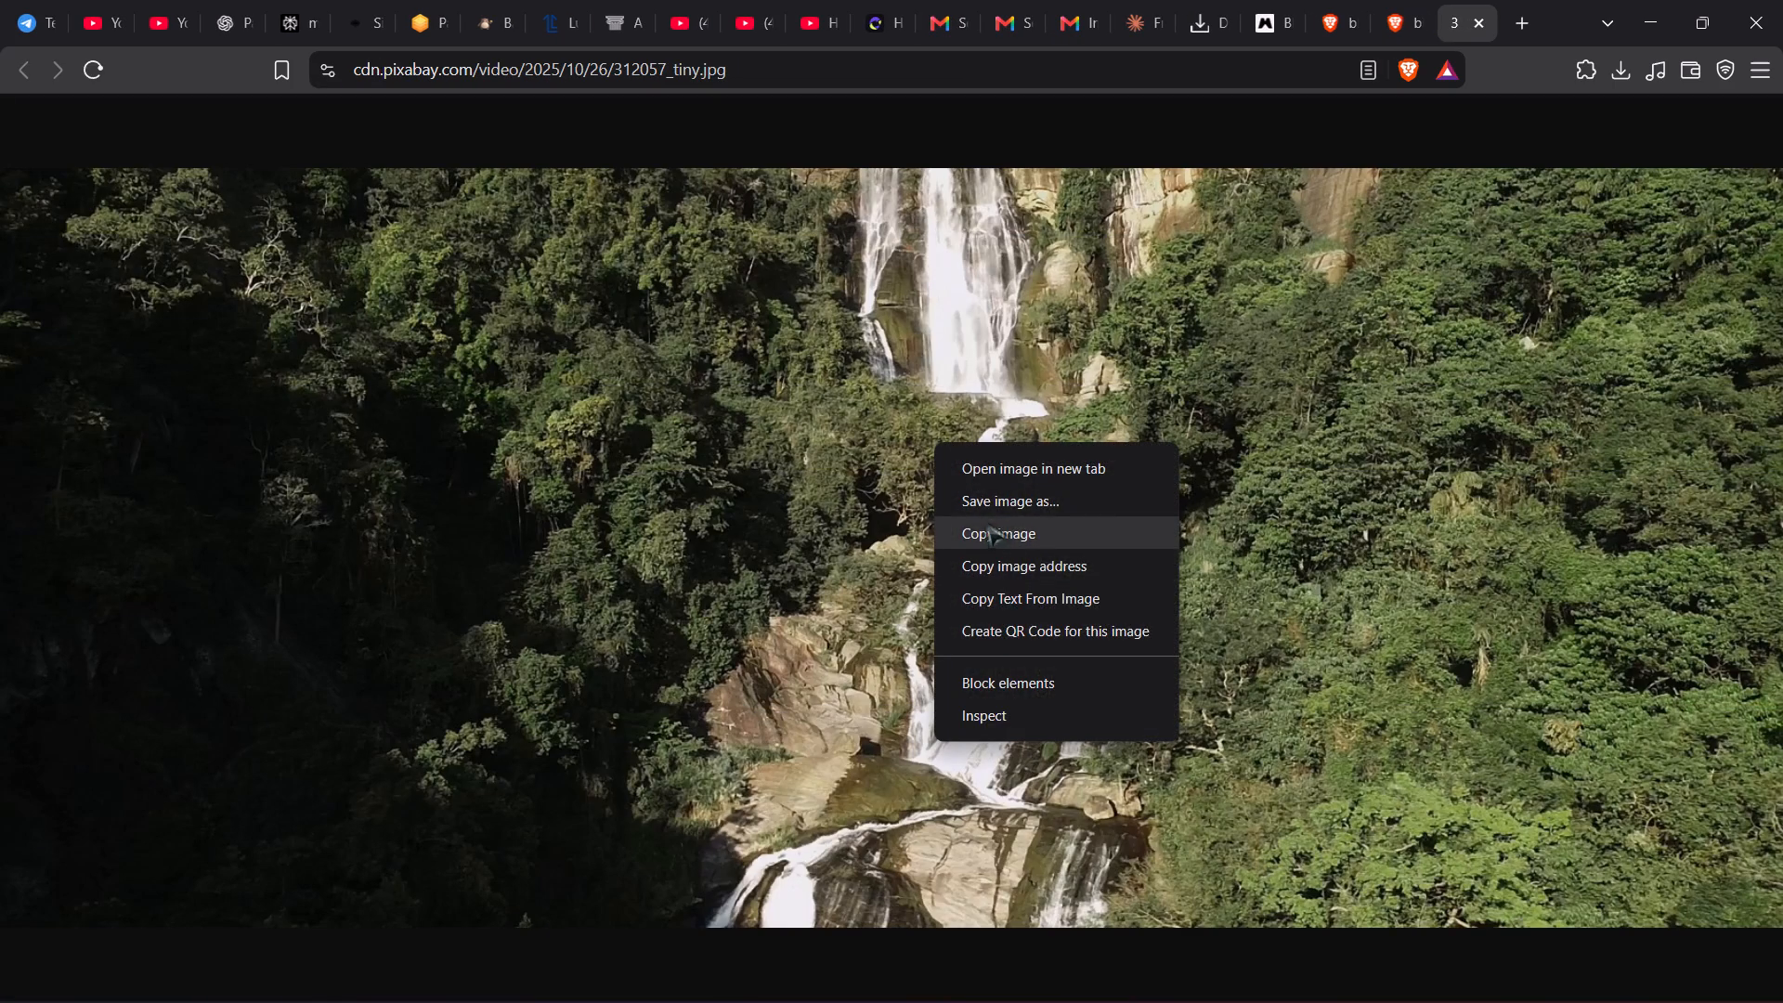
pyautogui.click(986, 506)
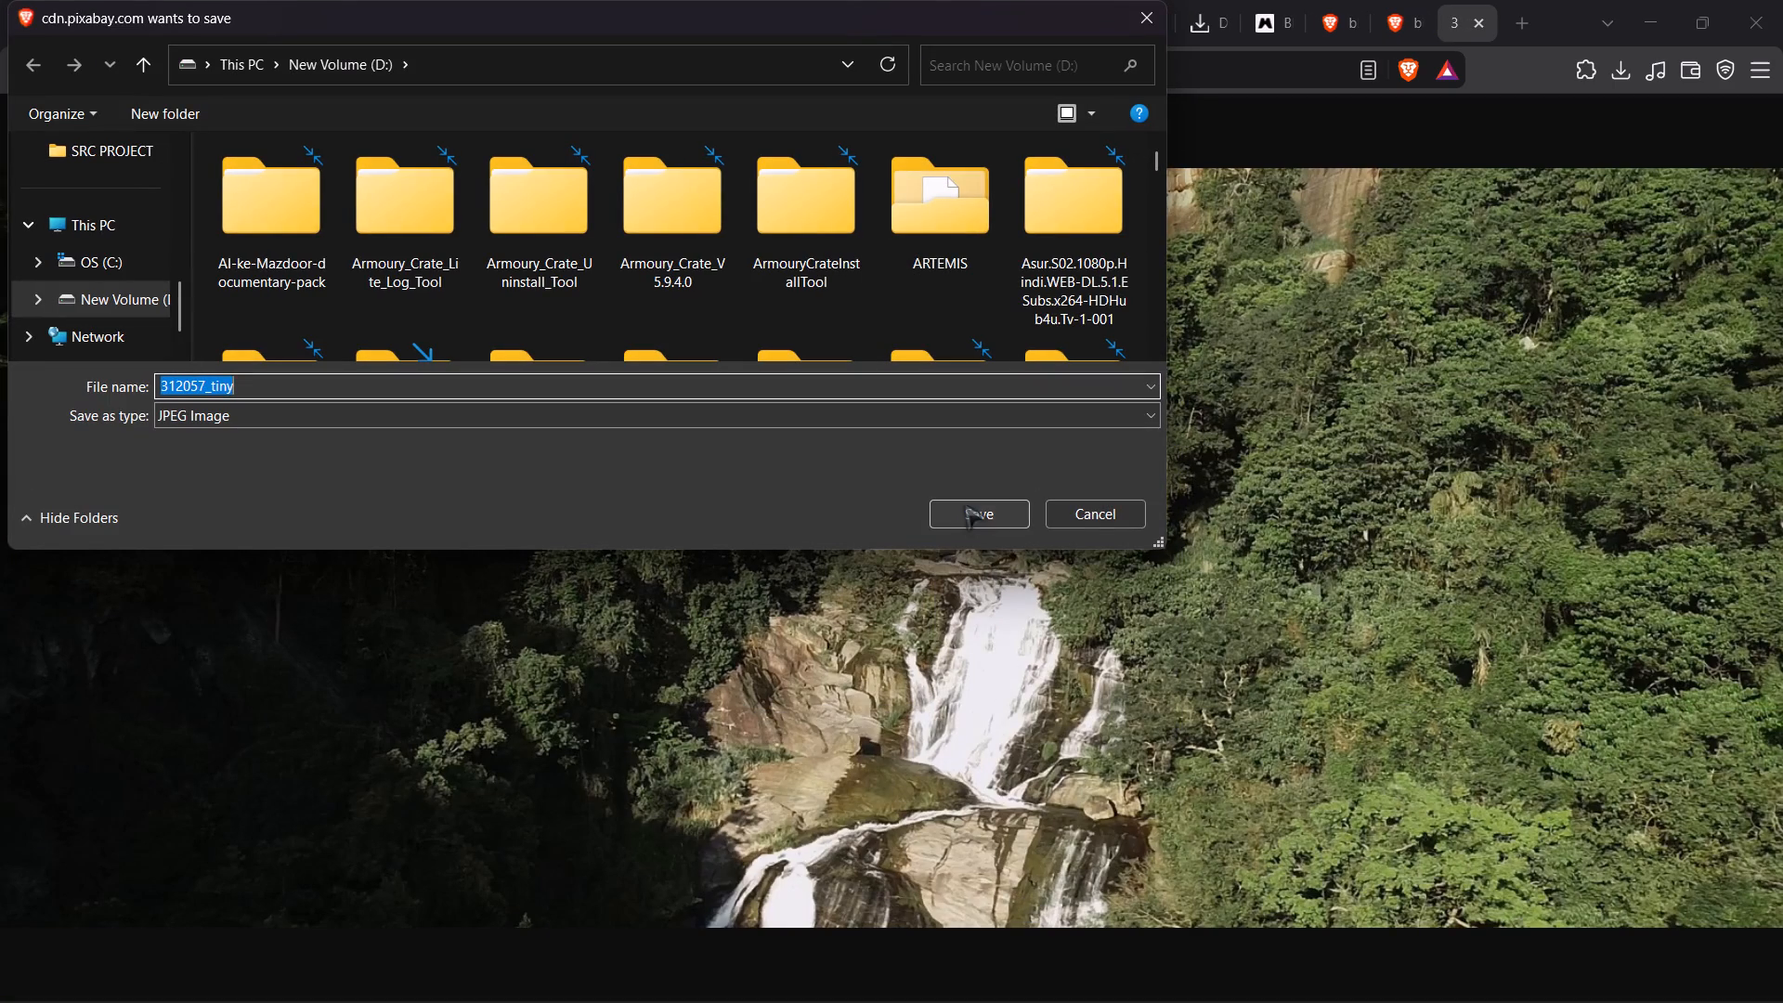
pyautogui.click(965, 504)
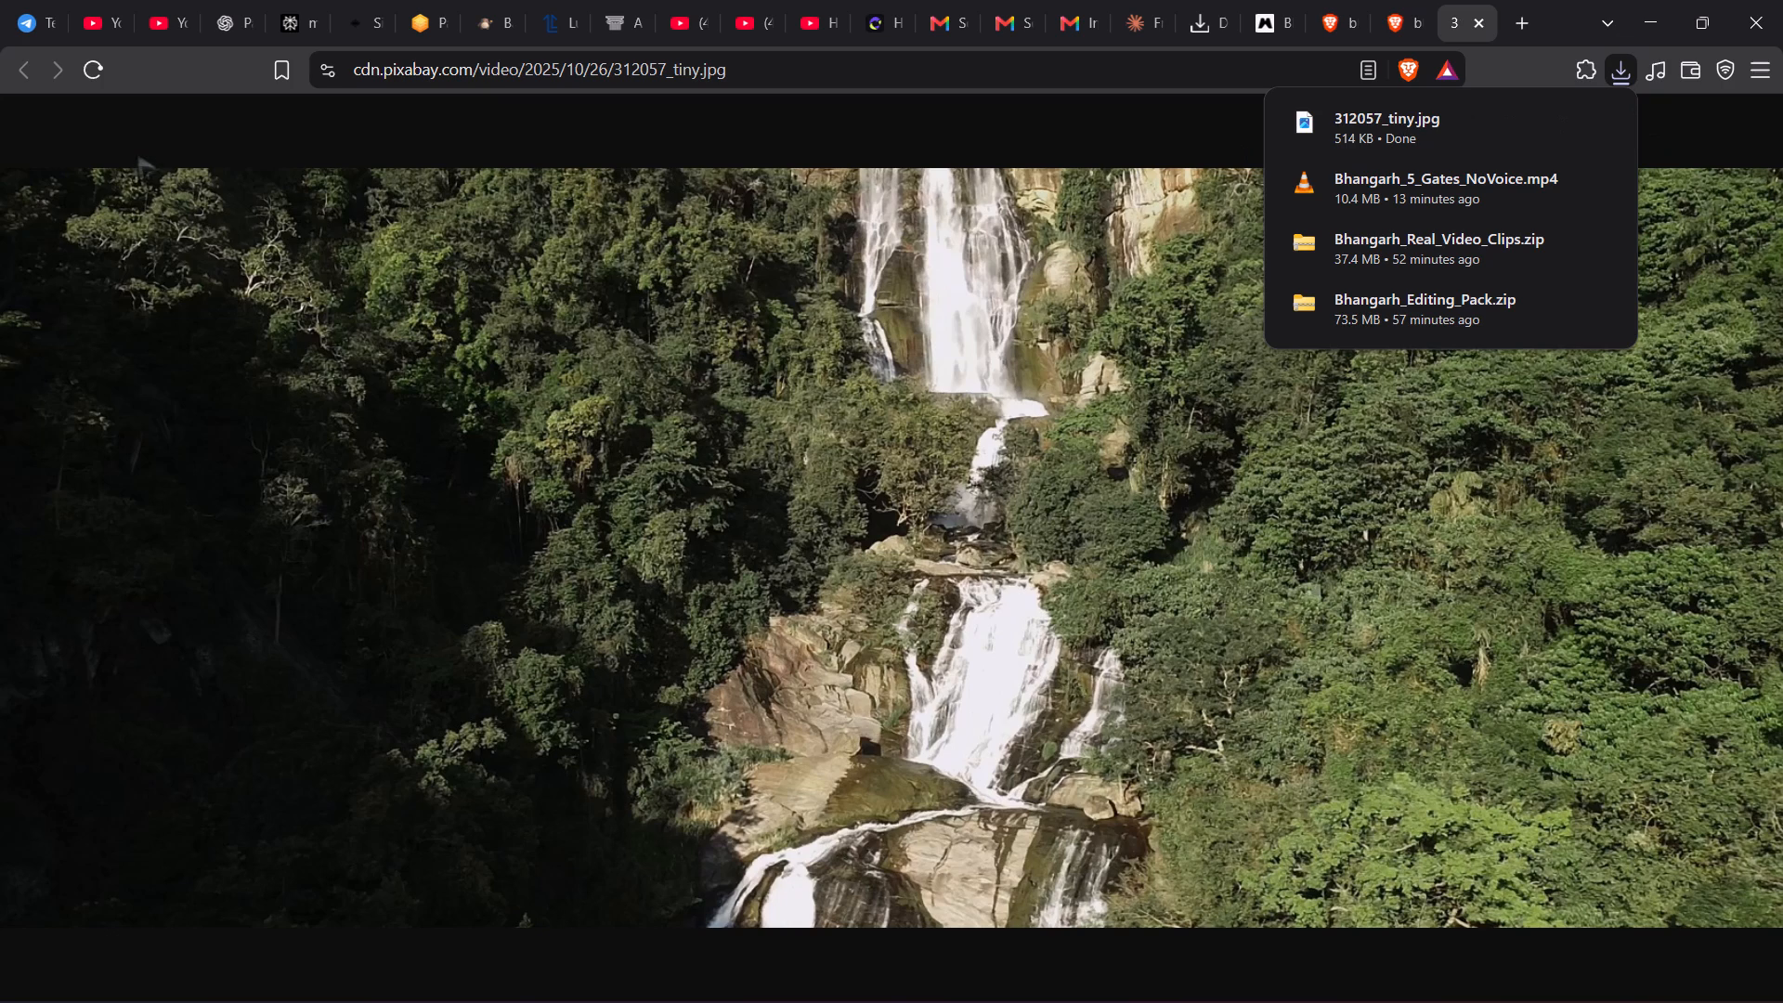
# Close the full-size waterfall image and look through the "bhangar river images 4k 16.9 ratio" results for more suitable river pictures.
pyautogui.scroll(-1, 1557, 40)
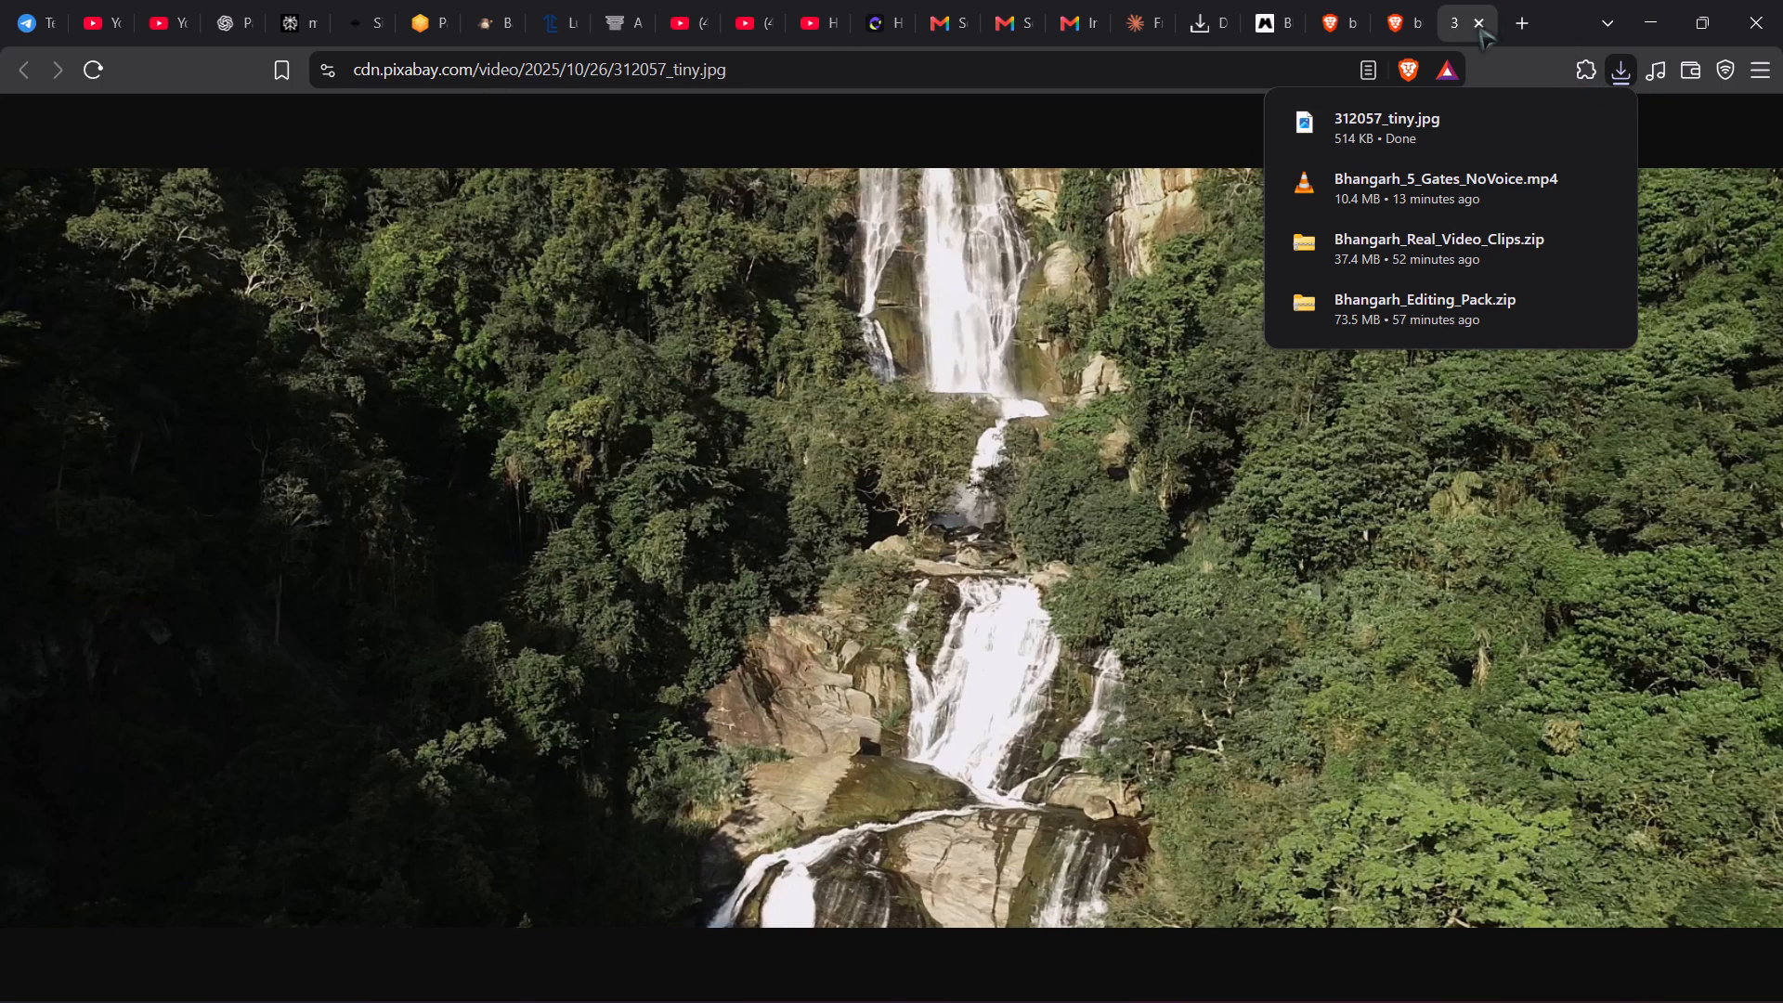
pyautogui.click(1478, 26)
pyautogui.scroll(-2, 1306, 546)
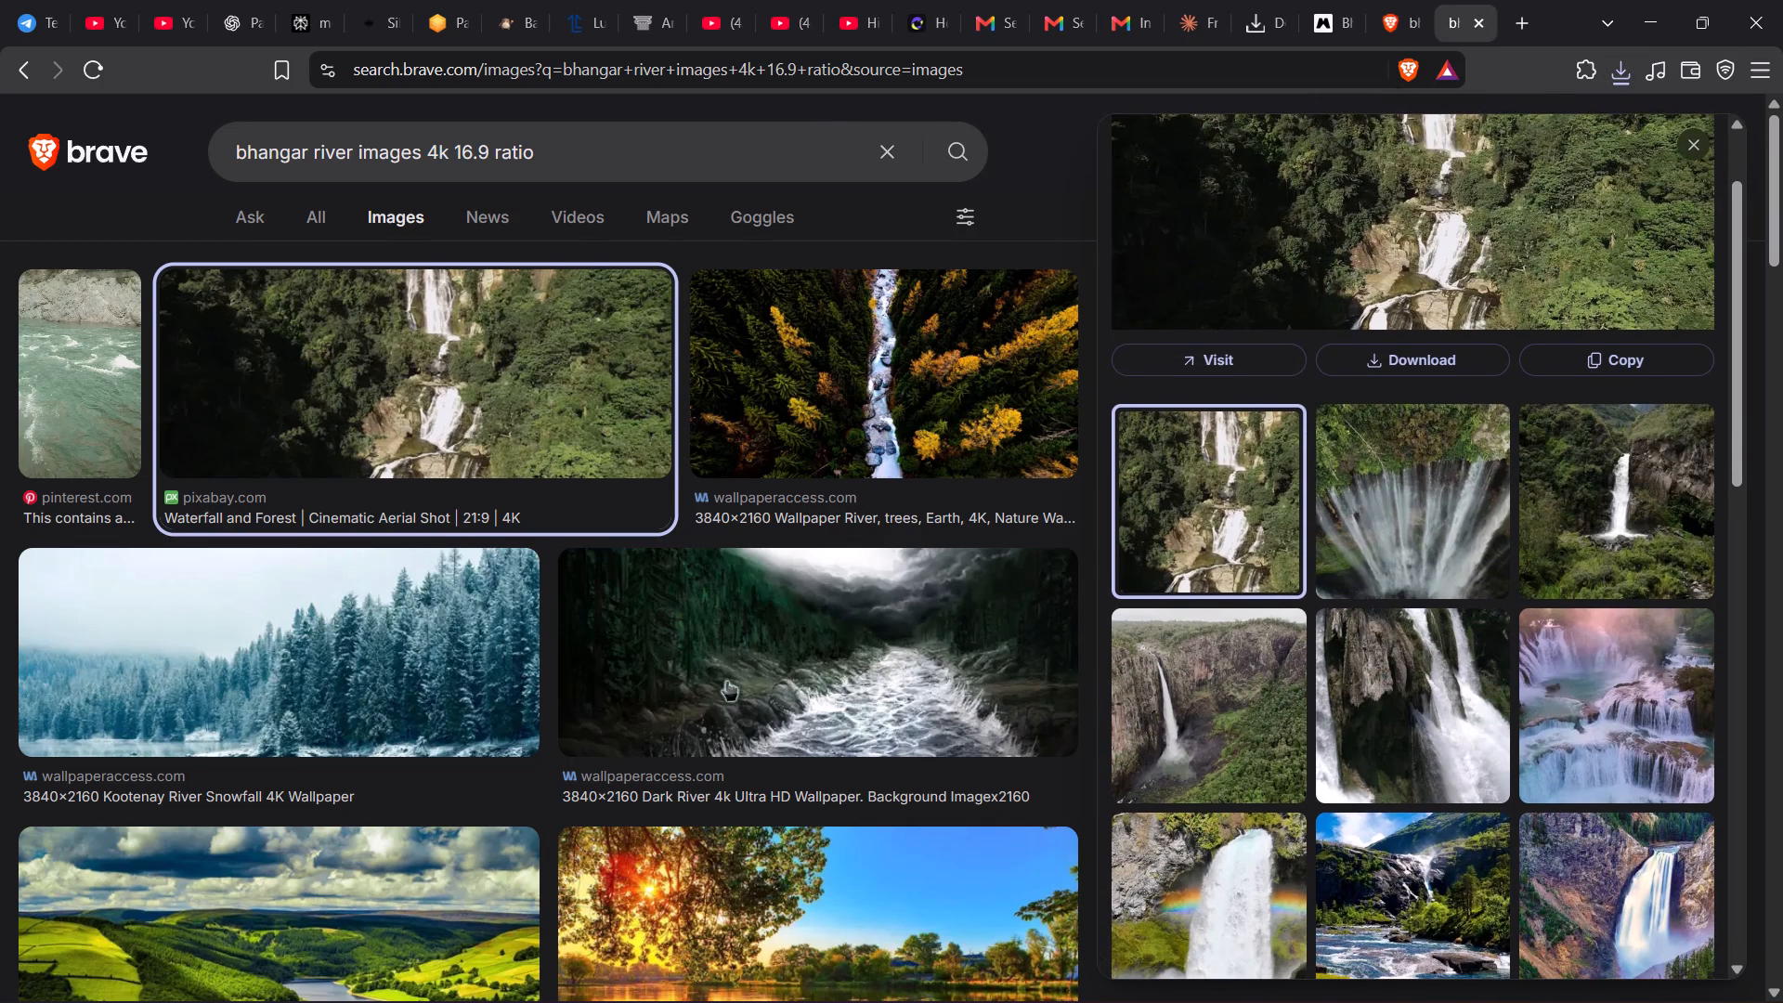
pyautogui.scroll(-4, 294, 629)
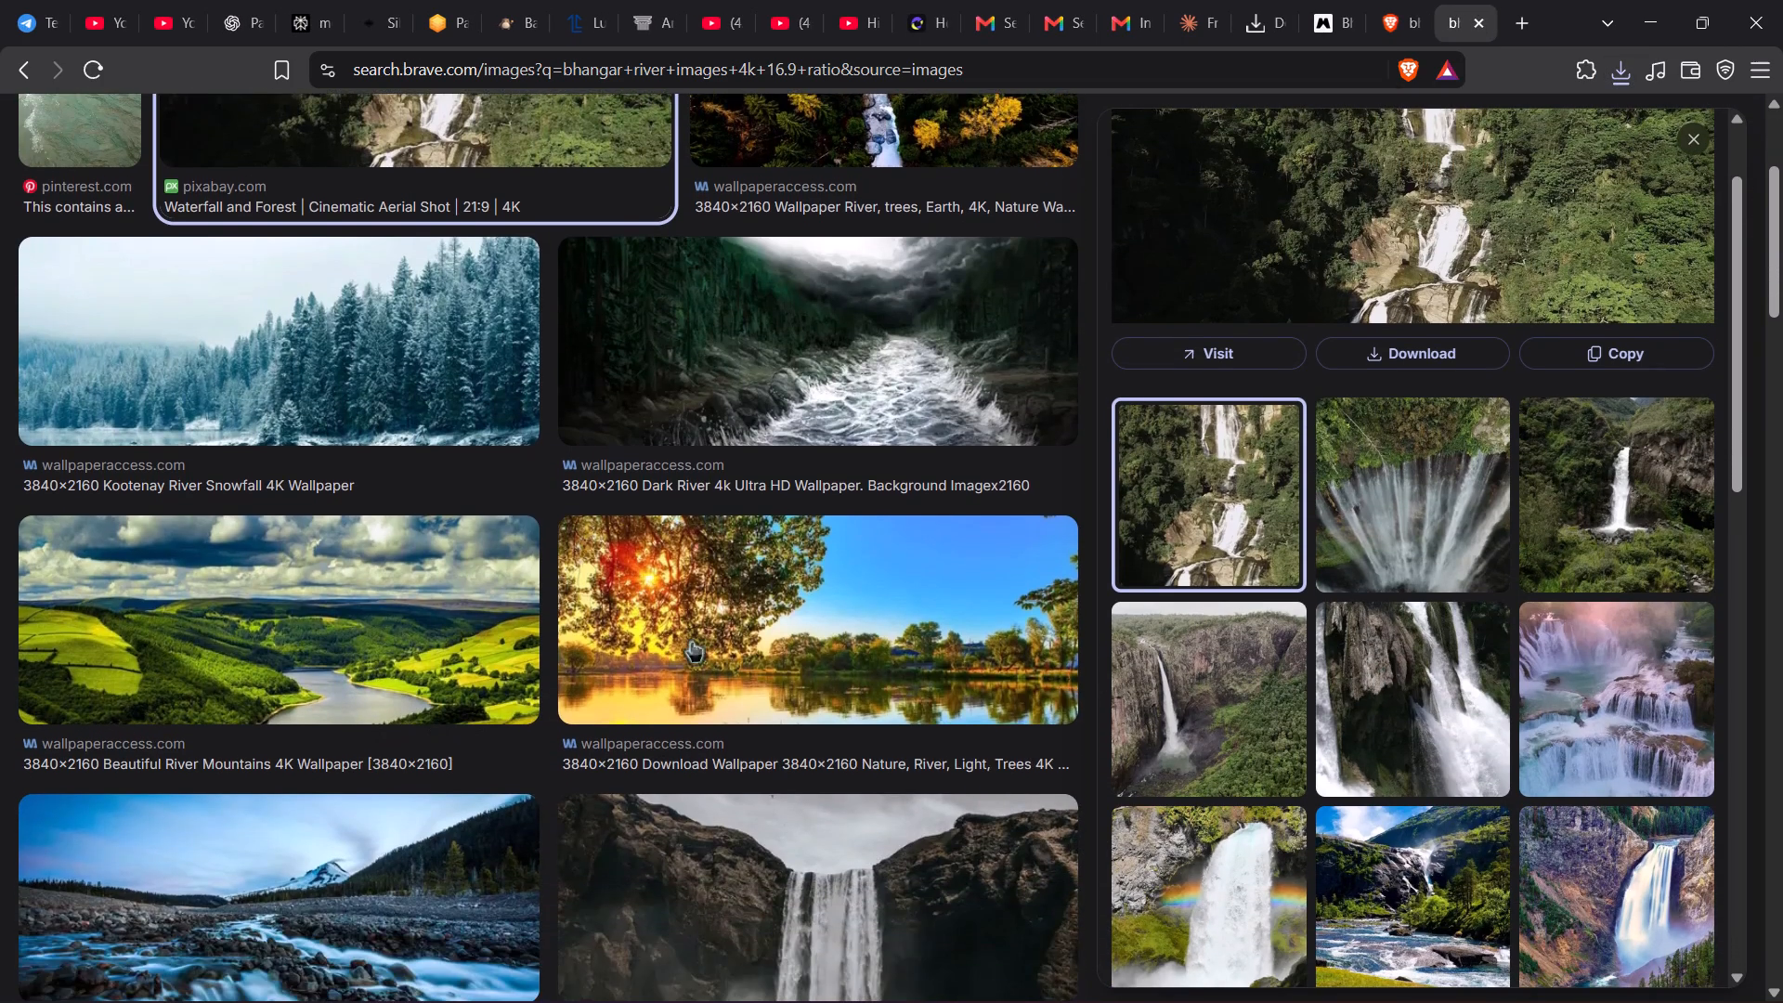
pyautogui.scroll(-2, 691, 640)
pyautogui.scroll(-1, 731, 491)
pyautogui.scroll(-1, 564, 589)
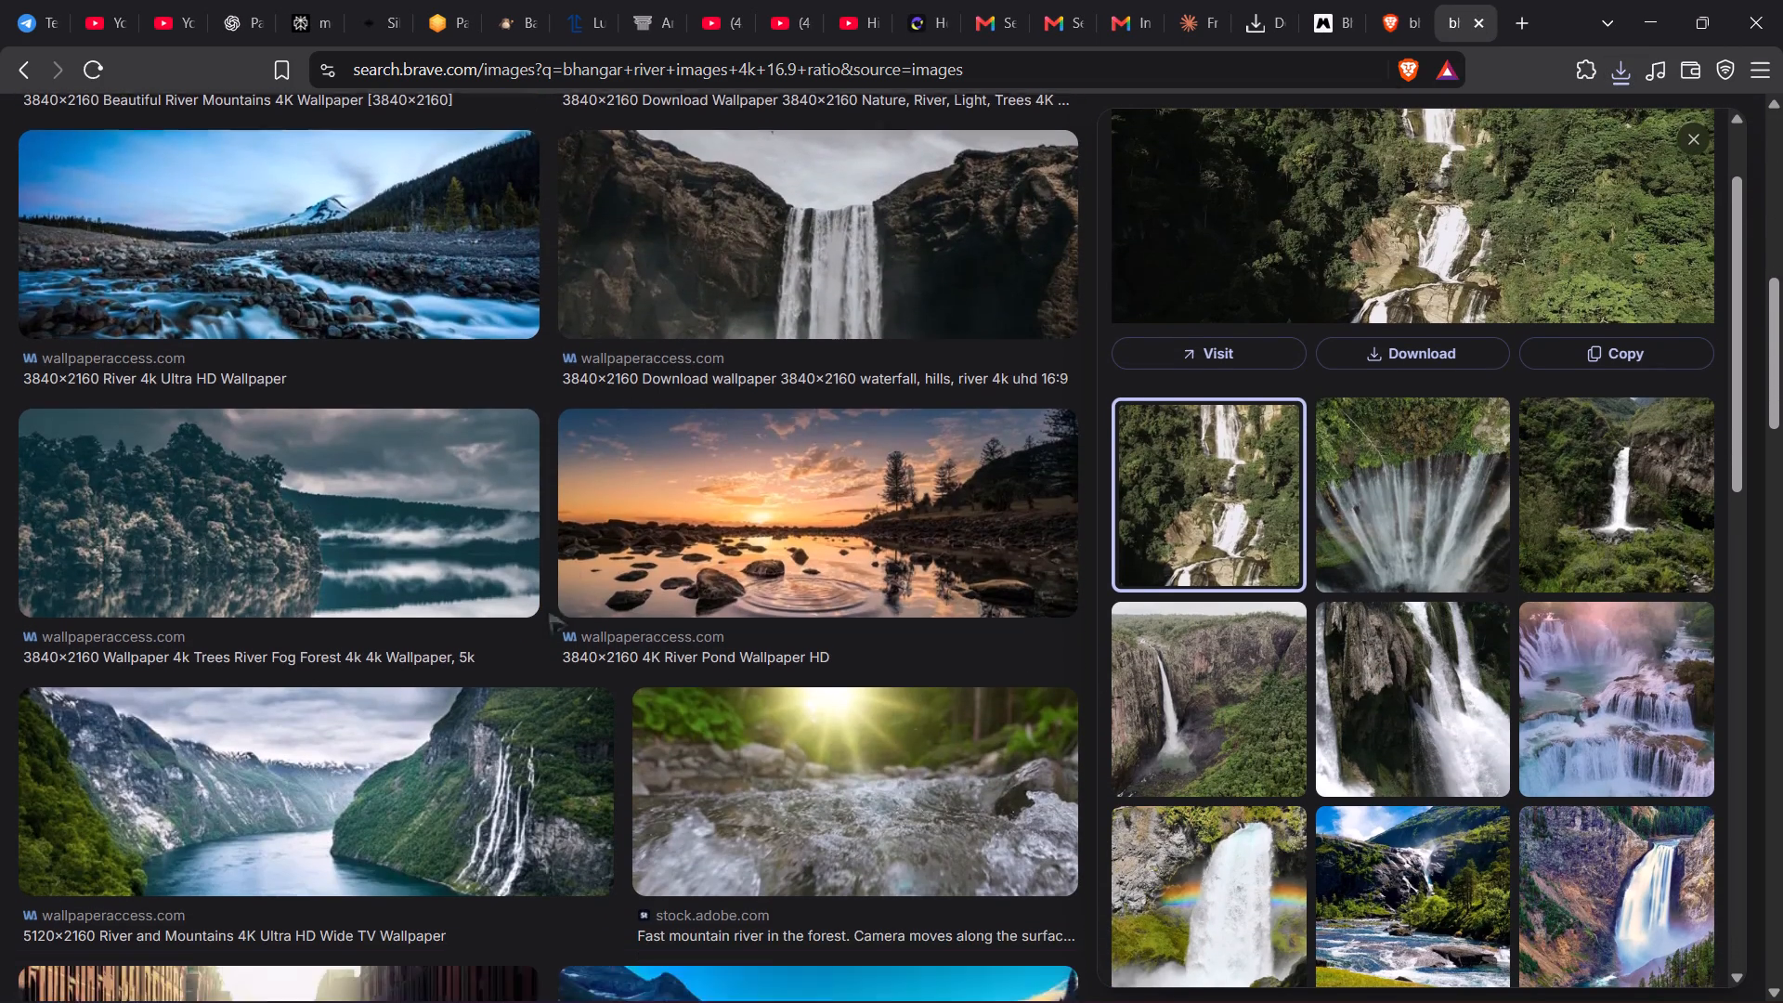
pyautogui.scroll(-3, 548, 611)
pyautogui.scroll(-4, 545, 698)
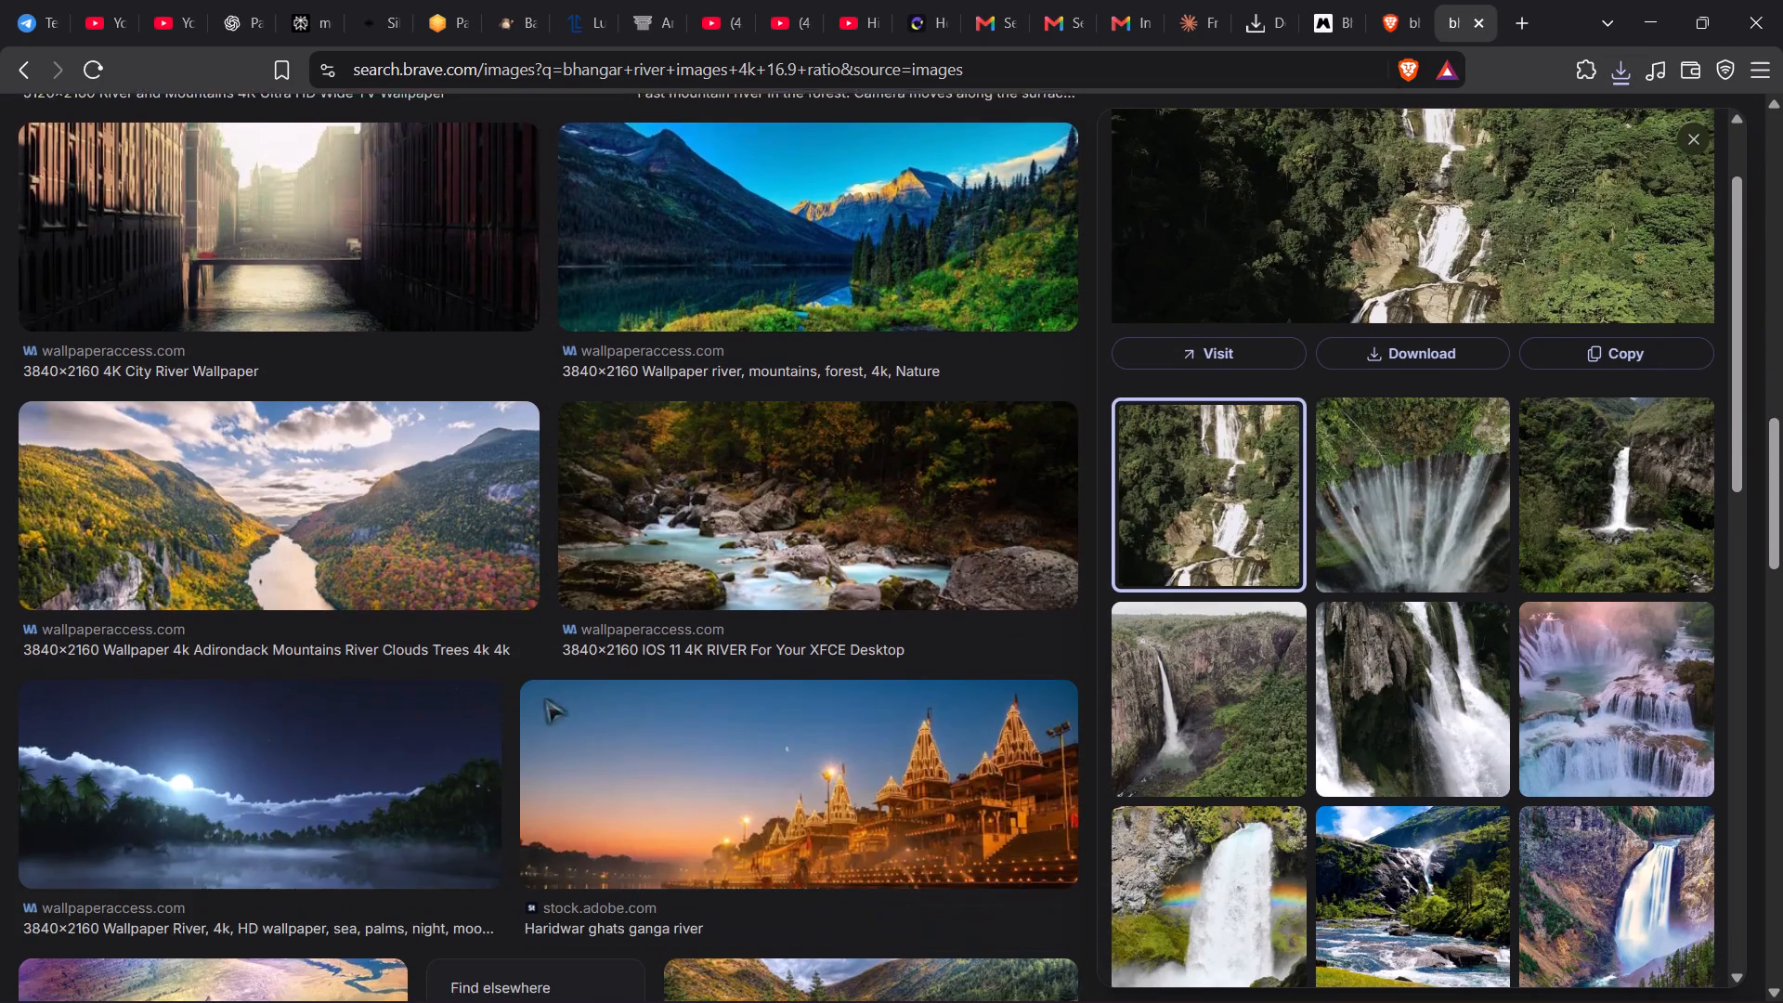
pyautogui.scroll(-1, 545, 698)
pyautogui.scroll(-3, 683, 707)
pyautogui.scroll(-3, 1000, 681)
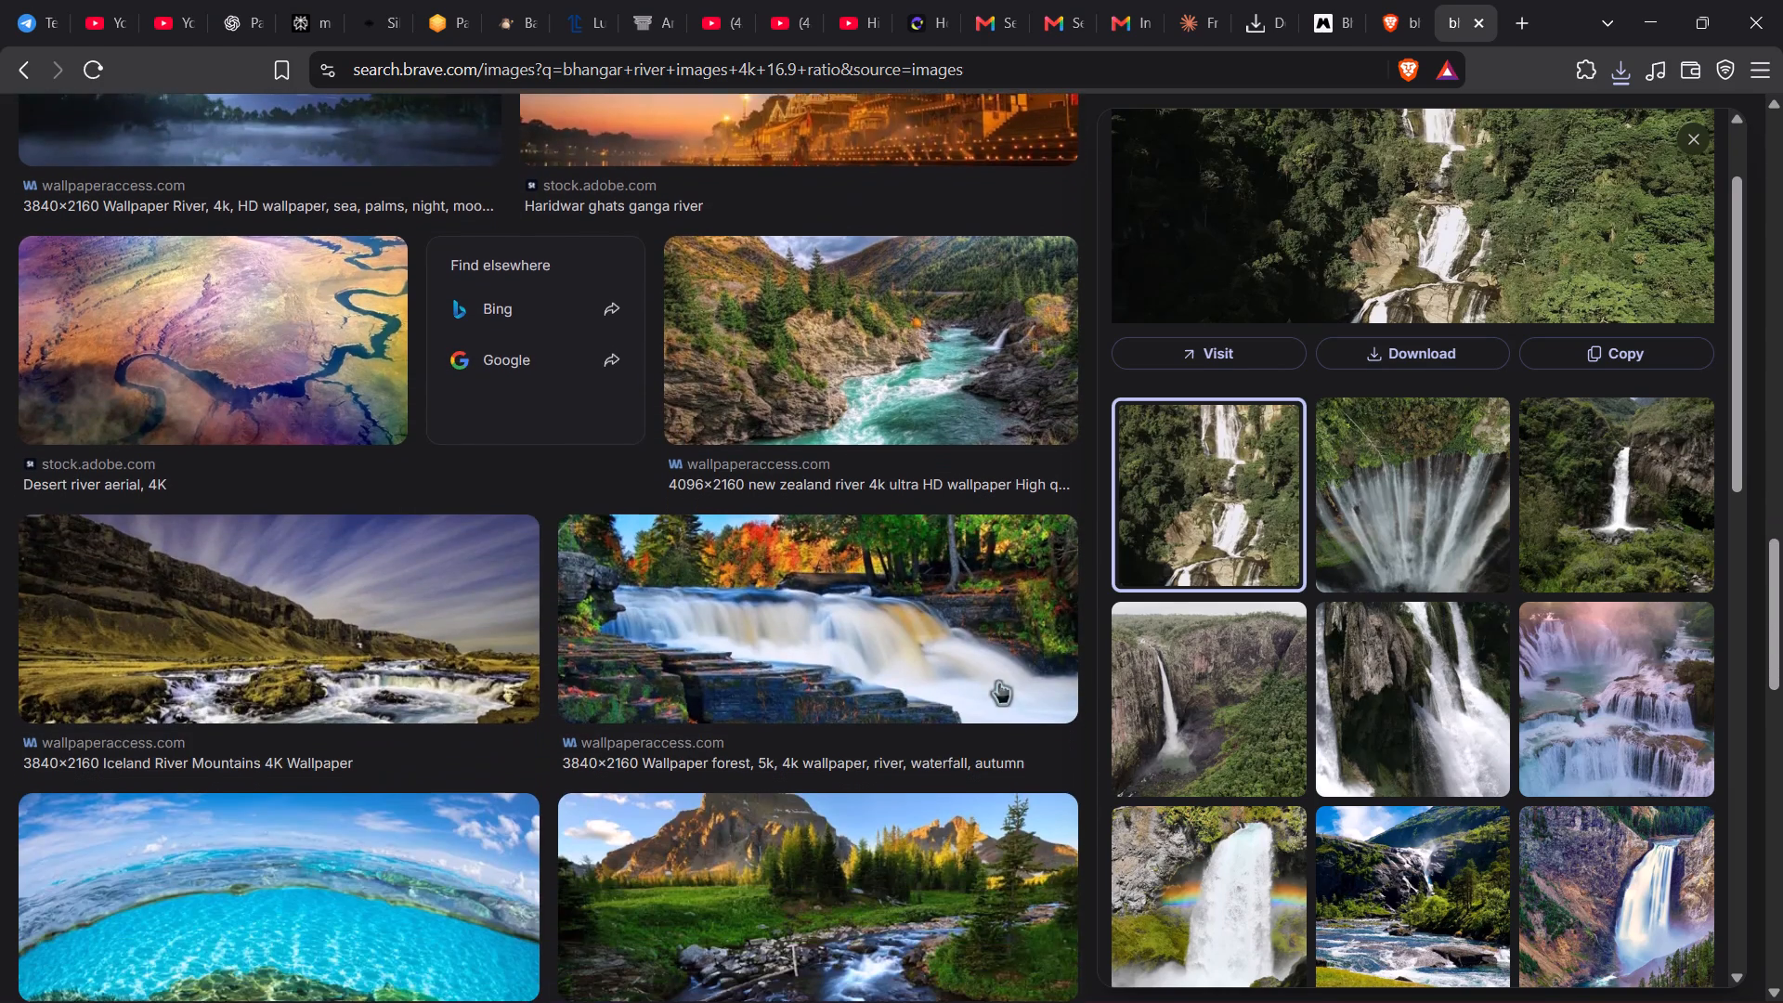
pyautogui.scroll(-7, 560, 681)
pyautogui.scroll(1, 554, 681)
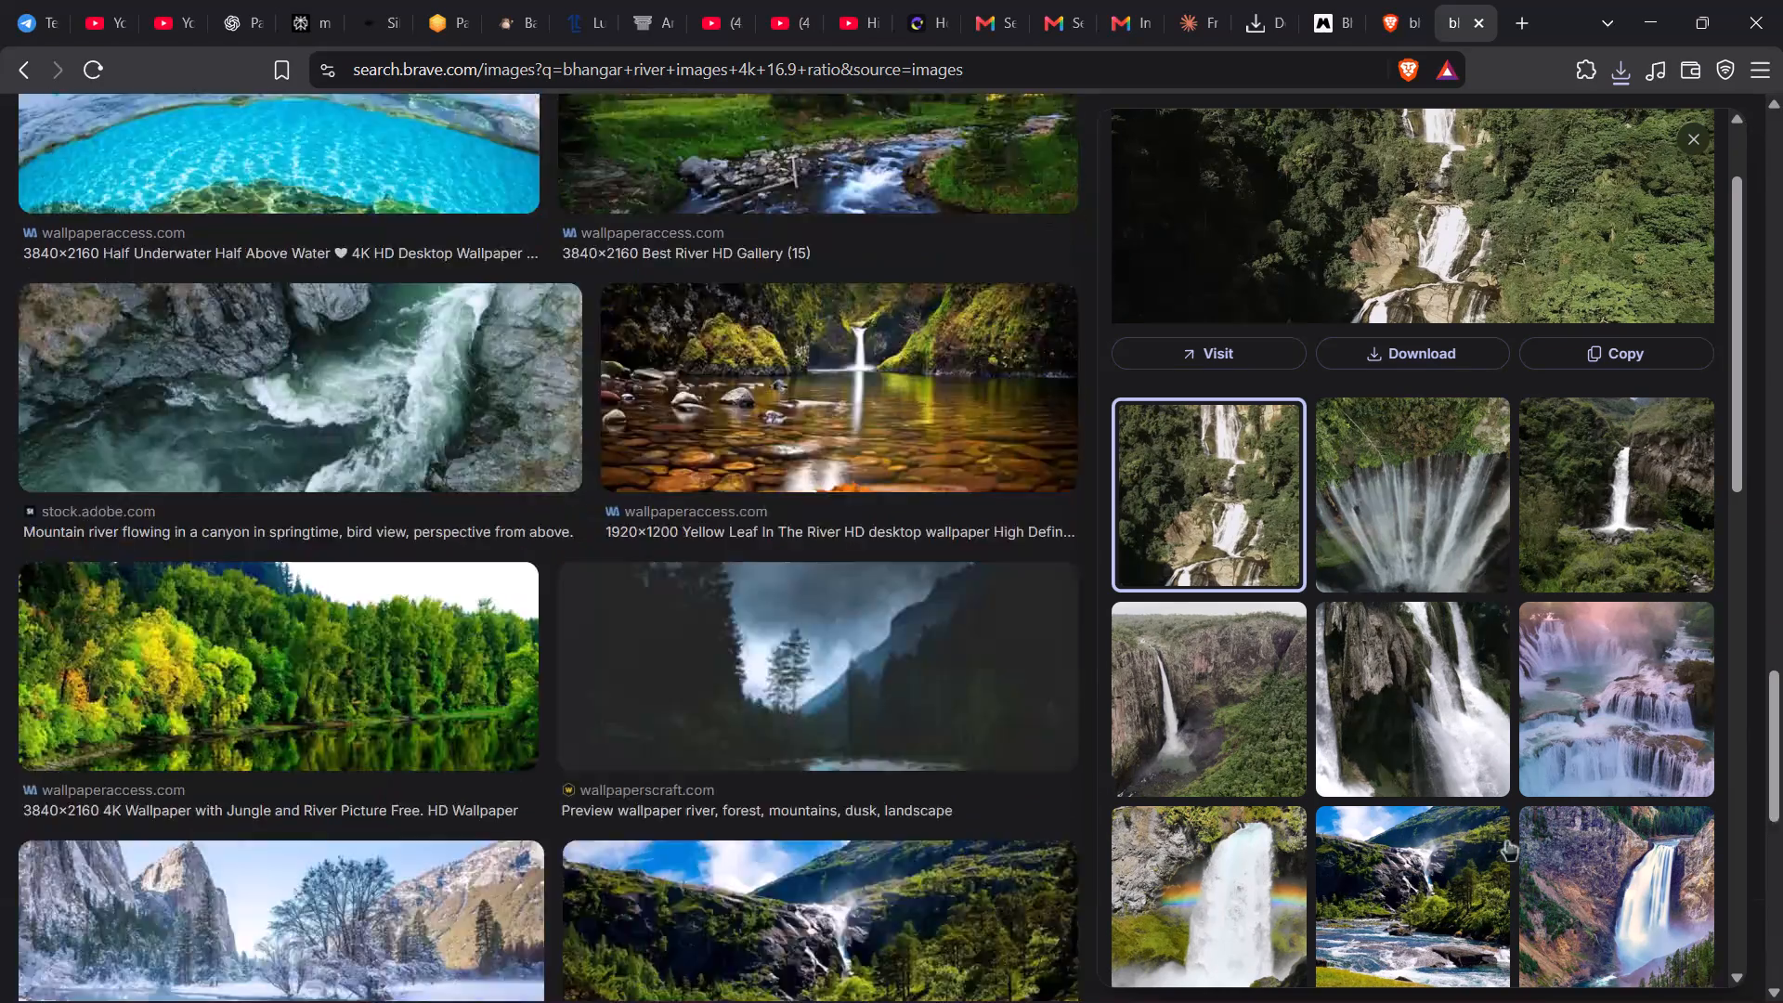
pyautogui.scroll(3, 1506, 839)
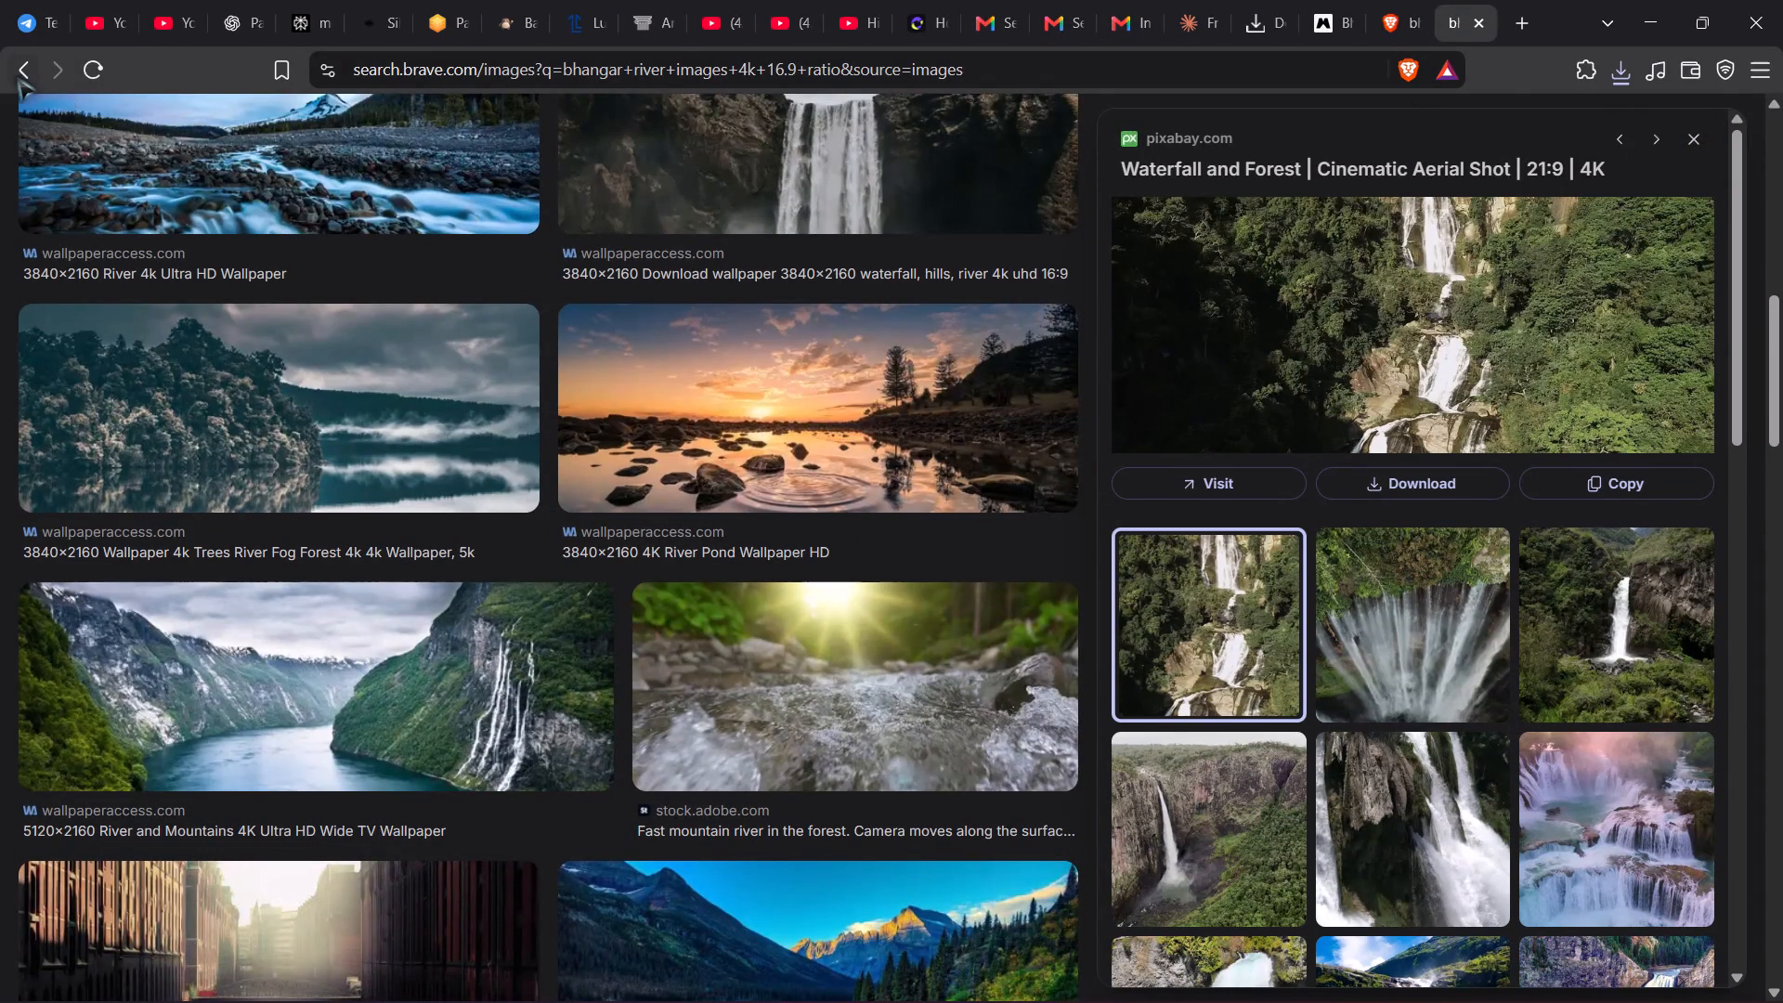
# Close the waterfall preview and examine the full-width river image results again.
pyautogui.click(17, 76)
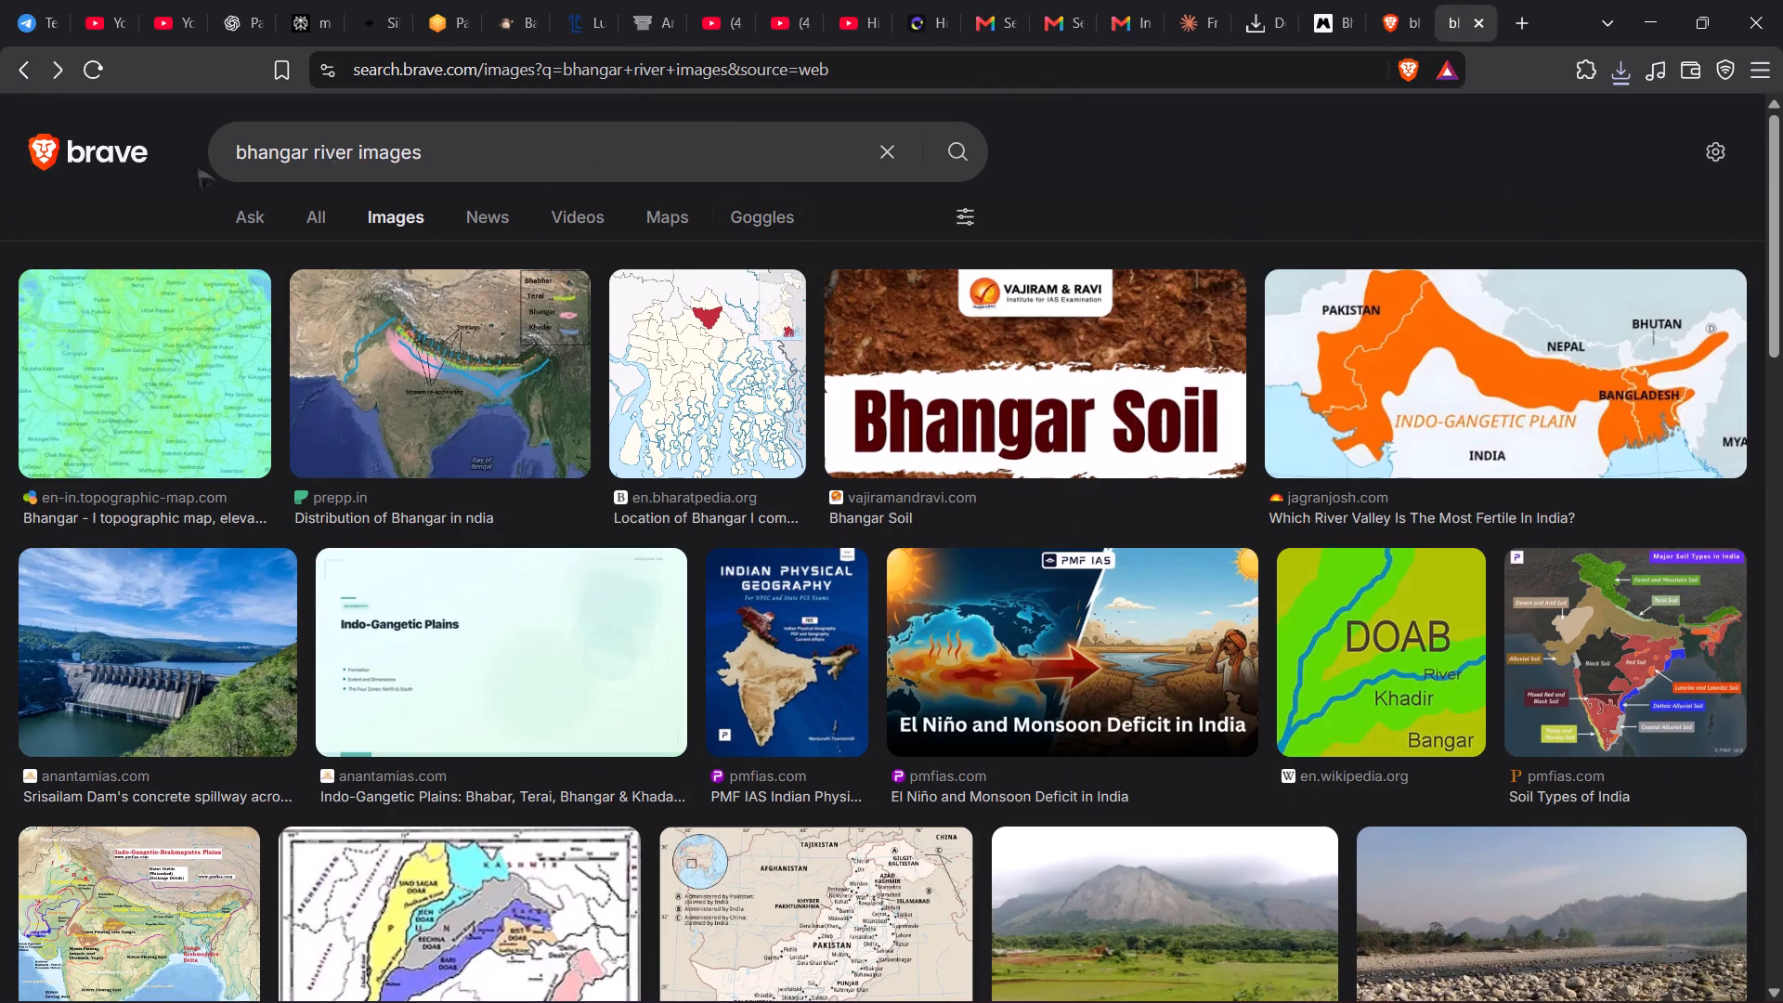
pyautogui.click(59, 69)
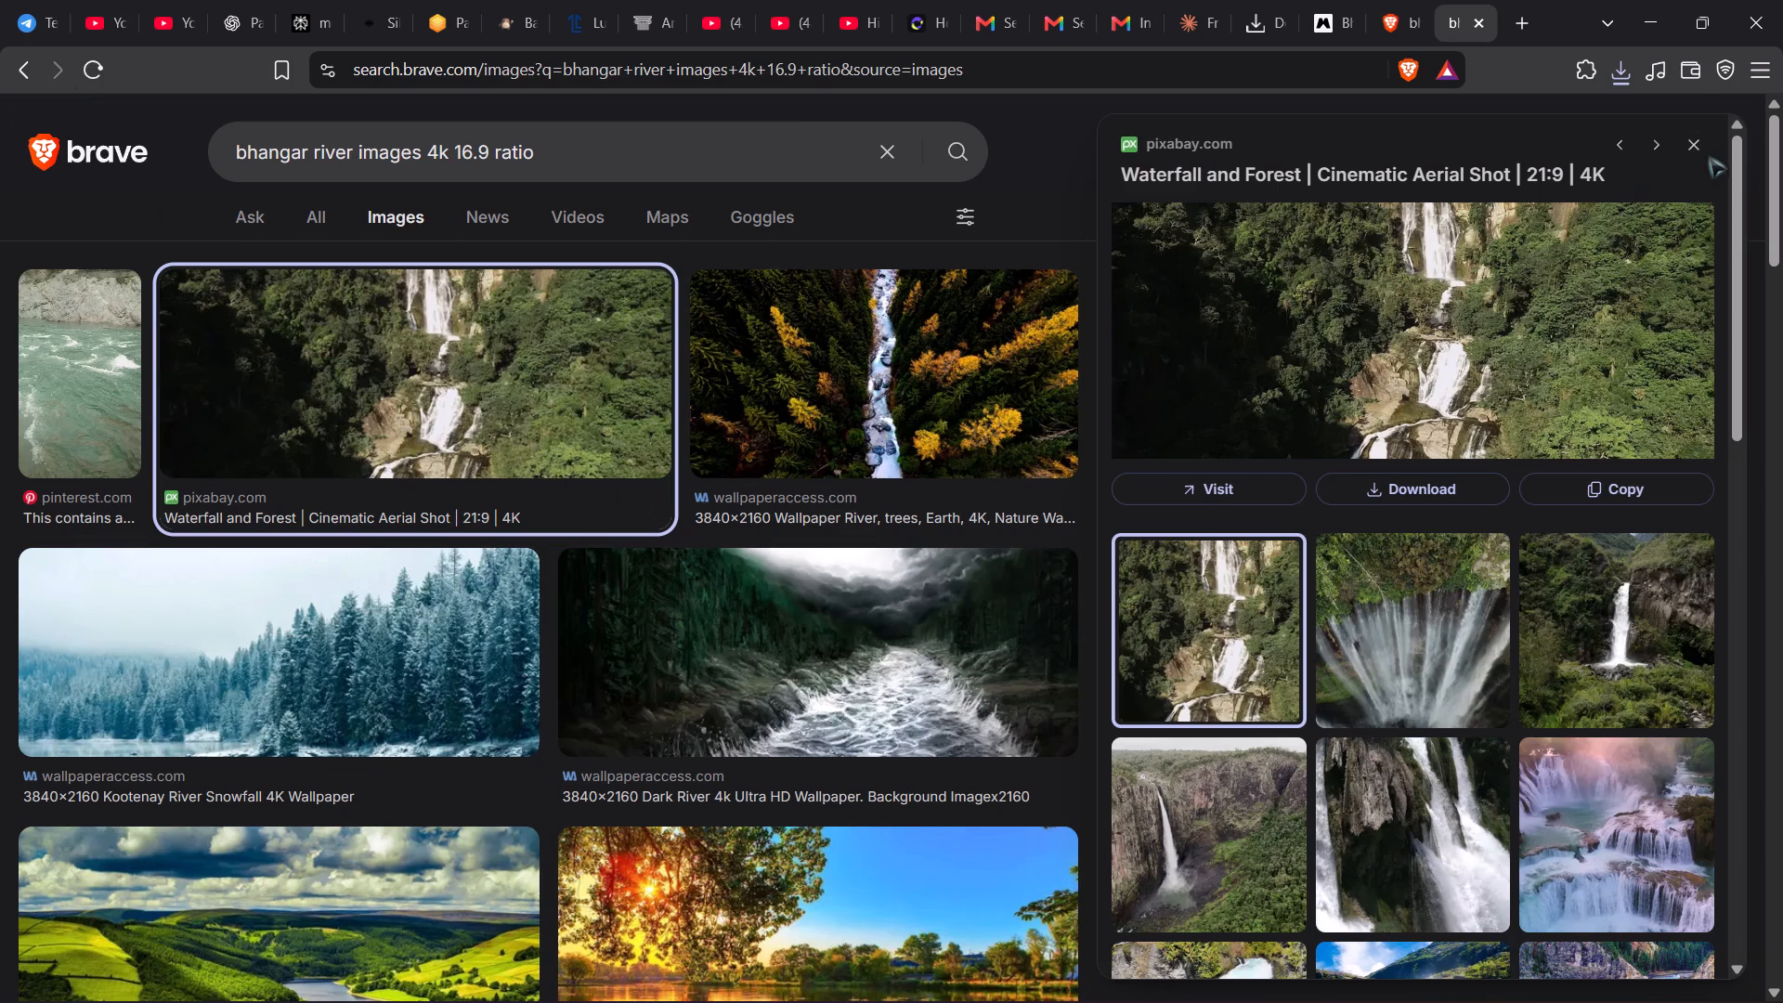
pyautogui.click(1699, 143)
pyautogui.scroll(-3, 1507, 637)
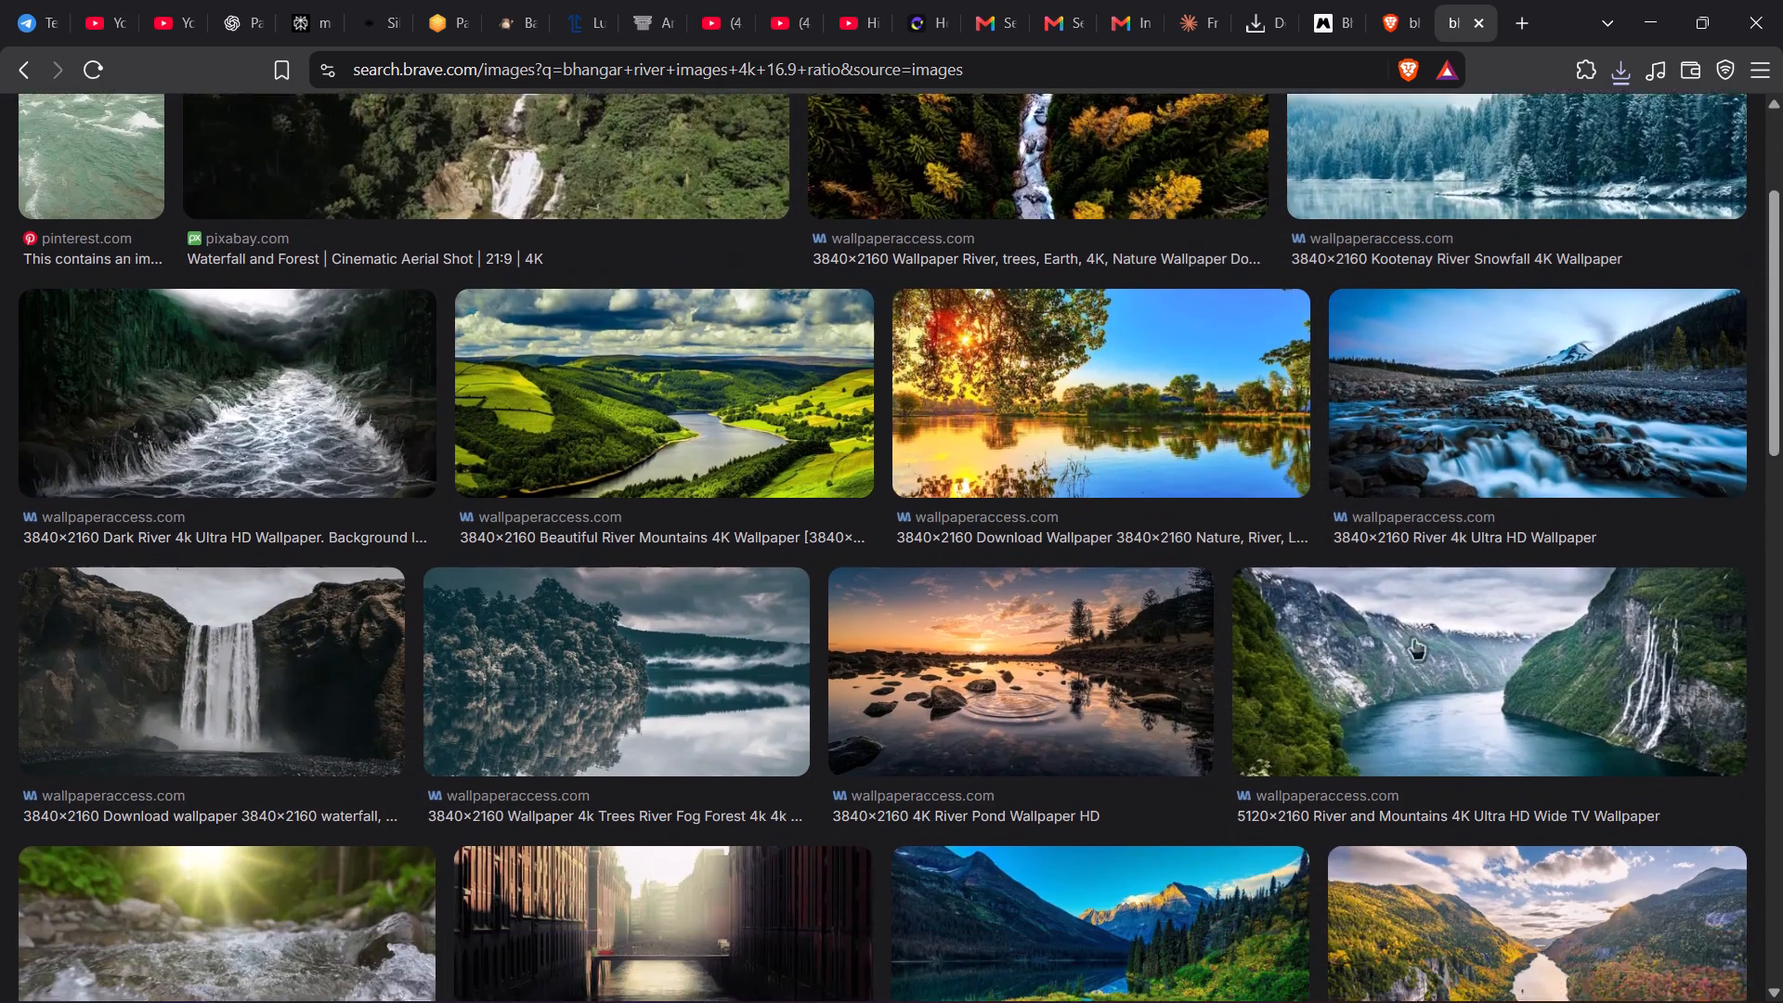
pyautogui.scroll(-1, 1413, 637)
pyautogui.scroll(-2, 1290, 710)
pyautogui.scroll(-3, 805, 543)
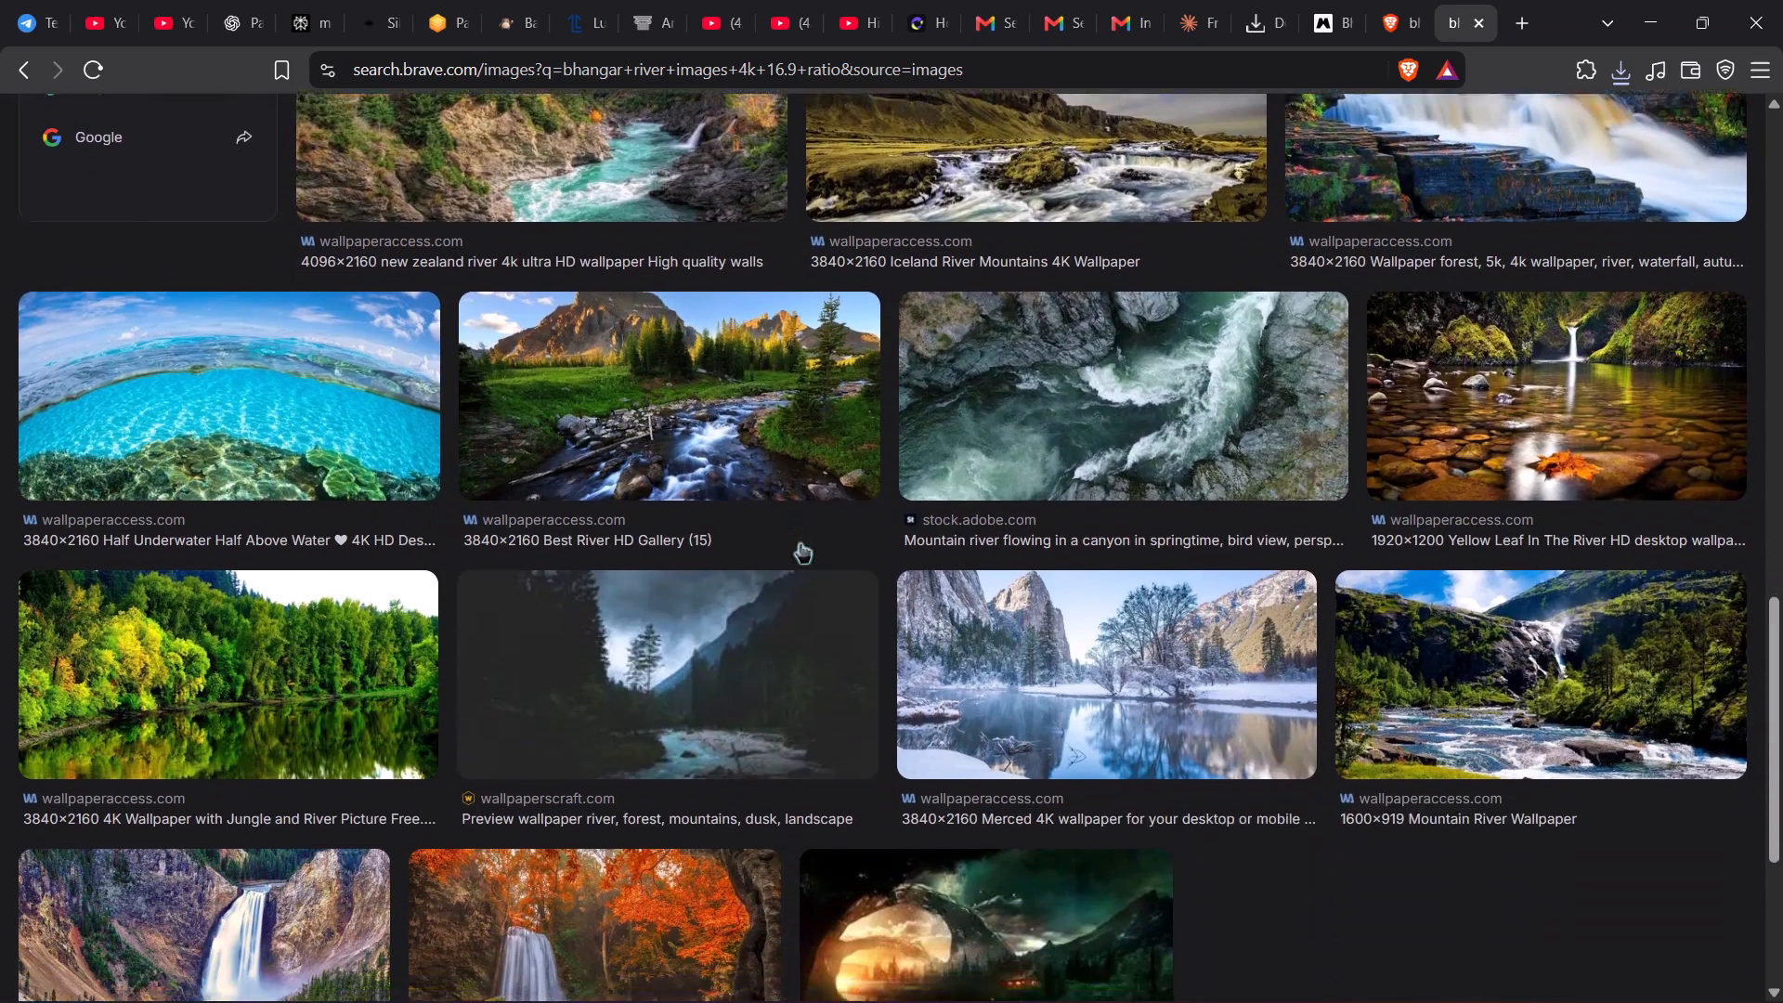
pyautogui.scroll(-2, 800, 541)
pyautogui.scroll(4, 800, 541)
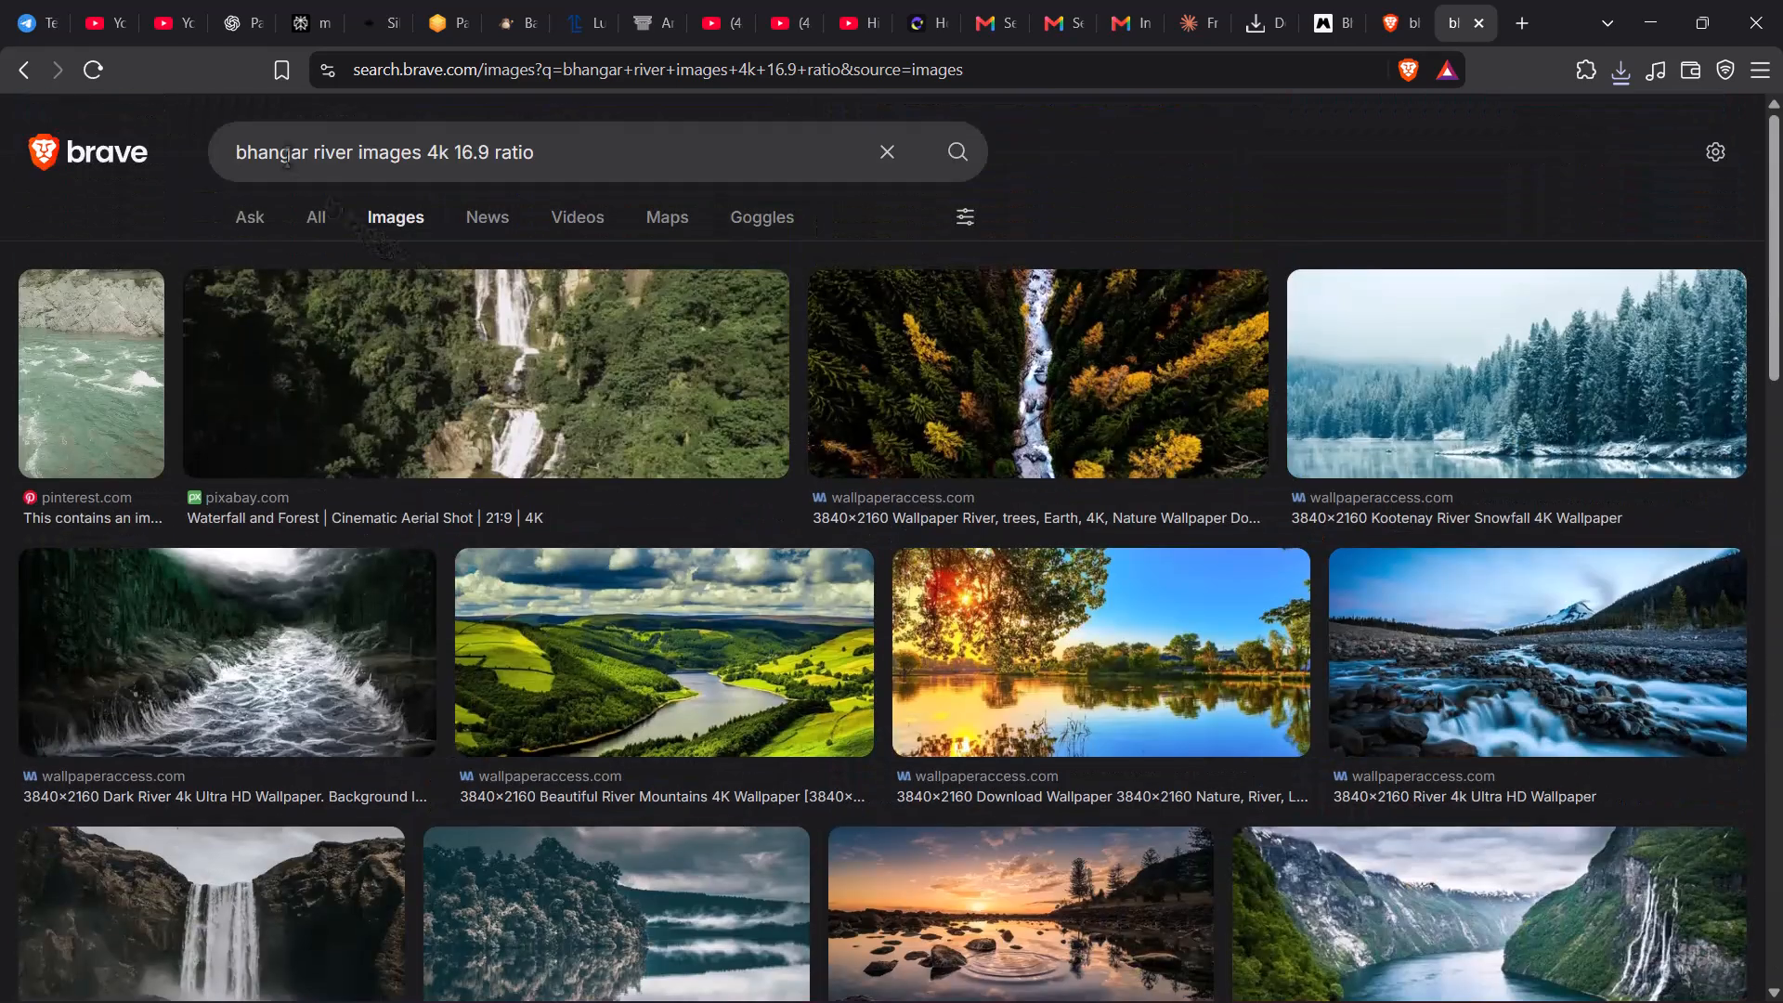
# Search images for "bhangar with forrt river images 4k 16.9 ratio" and look through the results.
pyautogui.click(287, 156)
pyautogui.click(304, 154)
pyautogui.press('Right')
pyautogui.press('space')
pyautogui.write('with form')
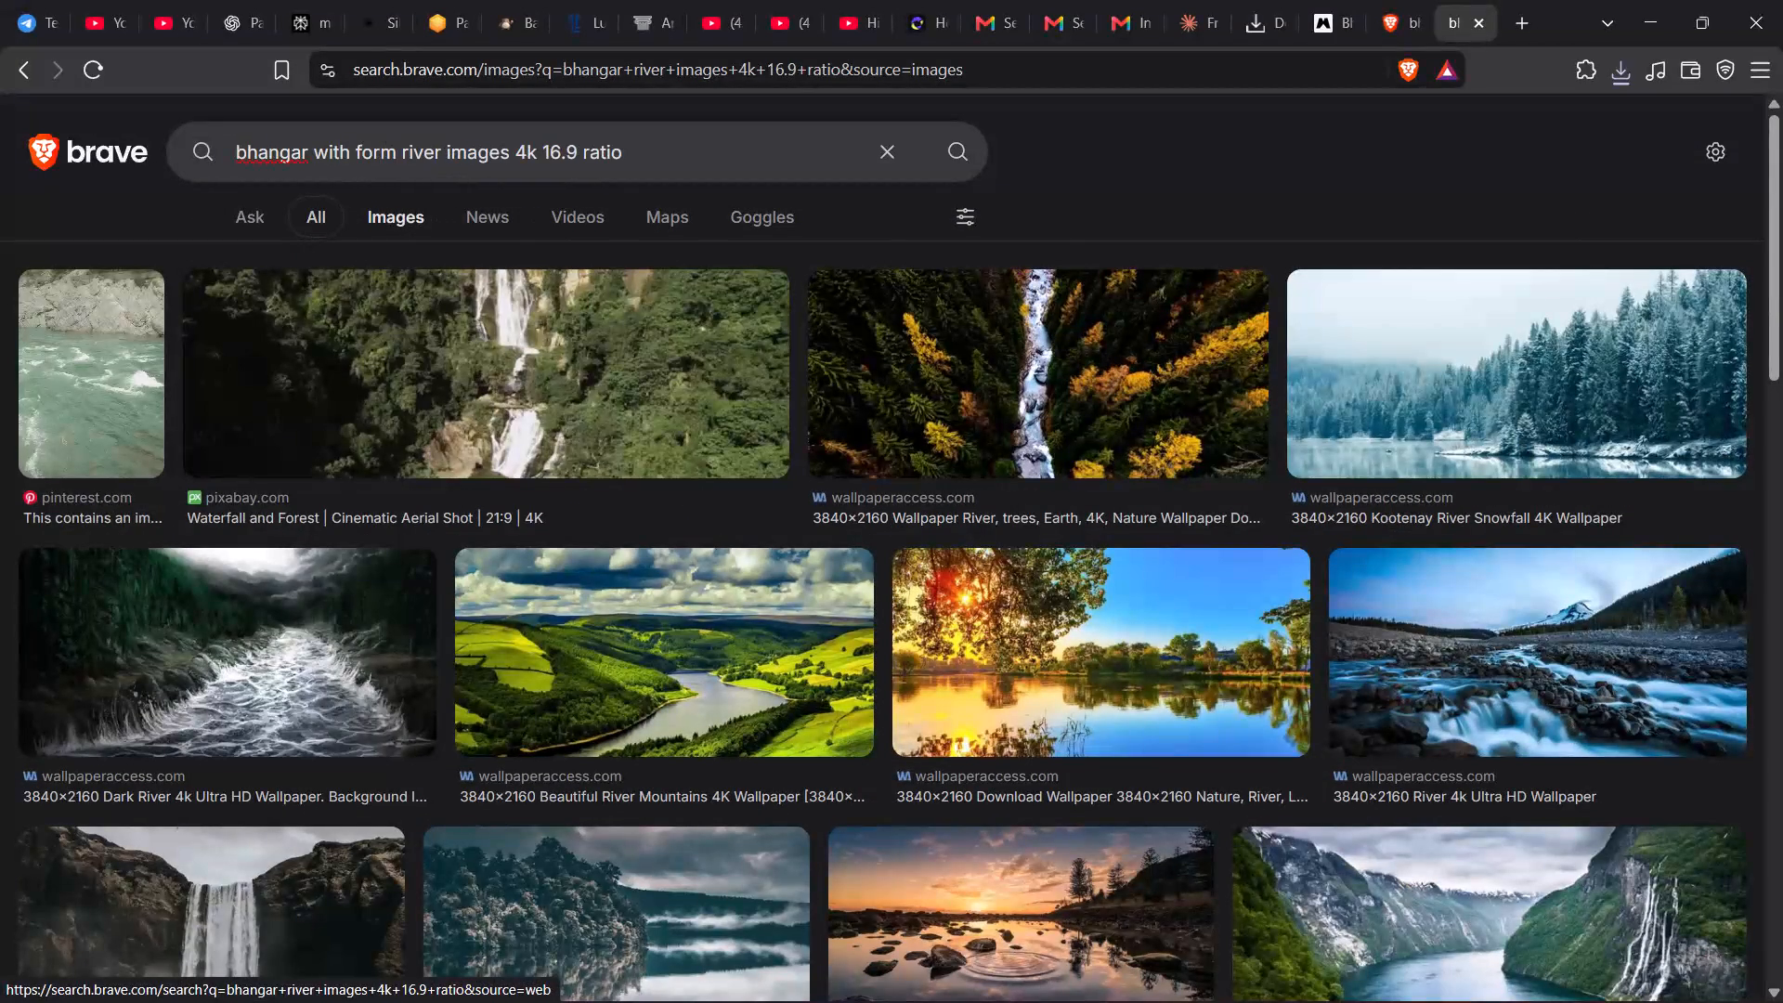
pyautogui.press('BackSpace')
pyautogui.write('rt')
pyautogui.press('Return')
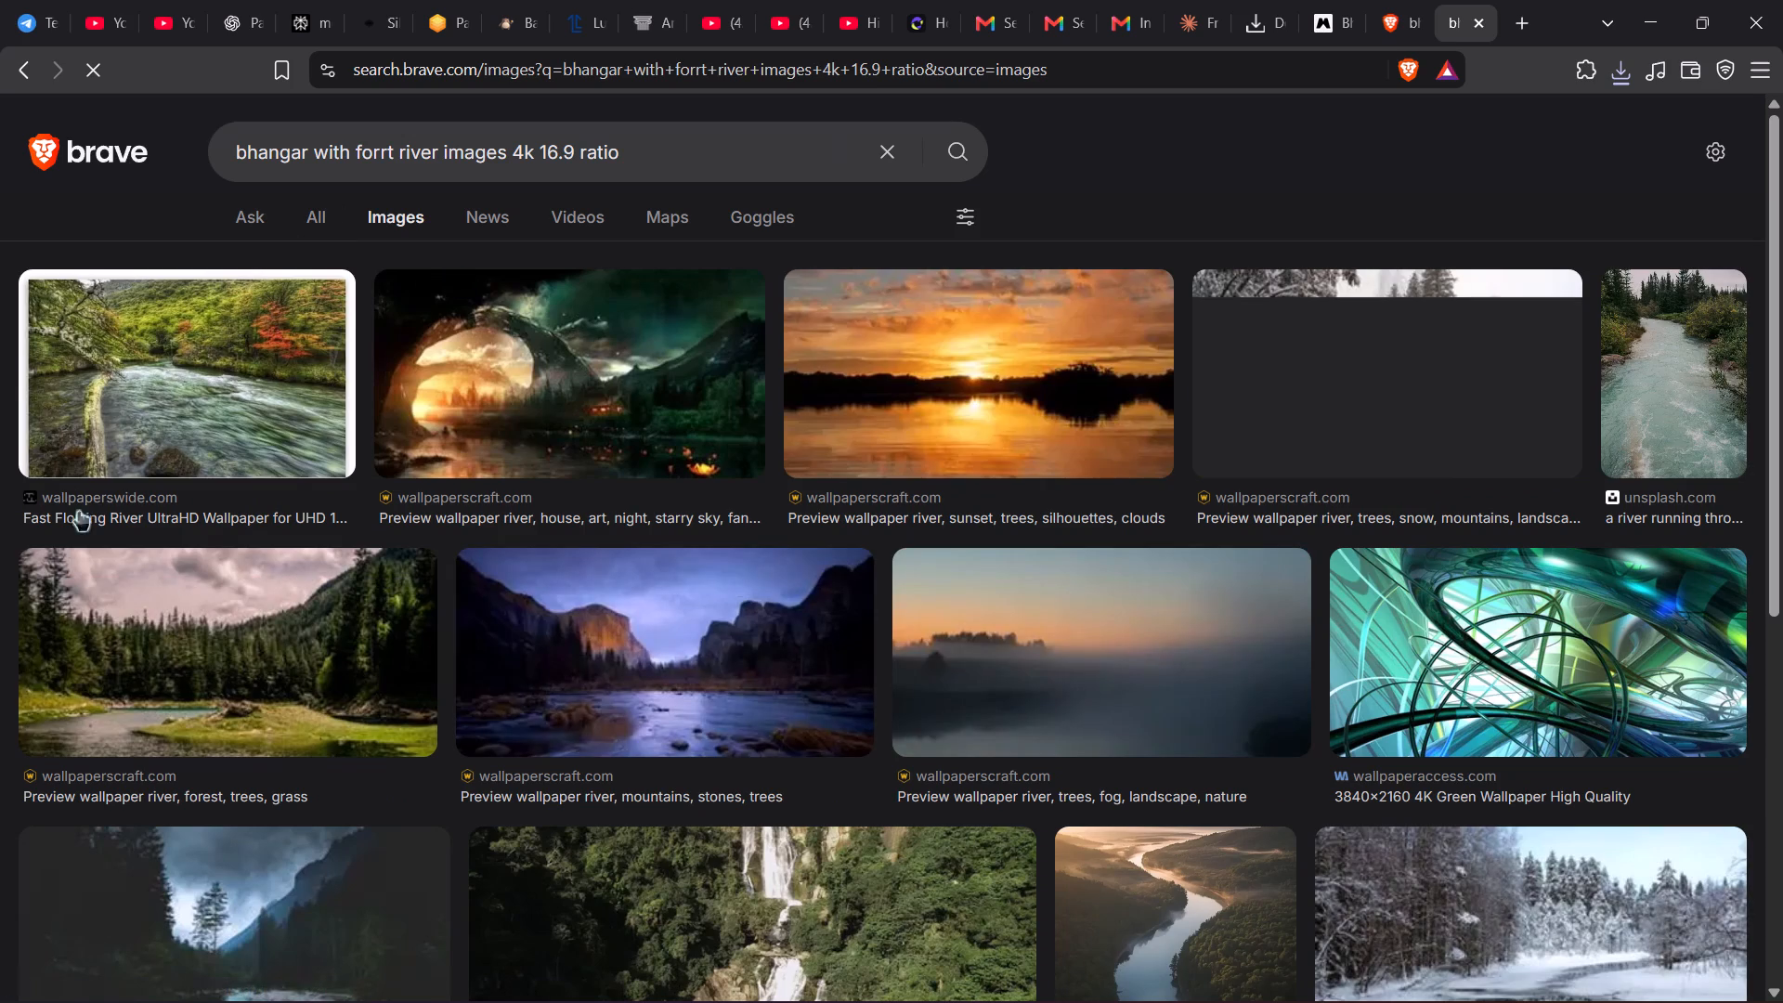
pyautogui.scroll(-3, 825, 638)
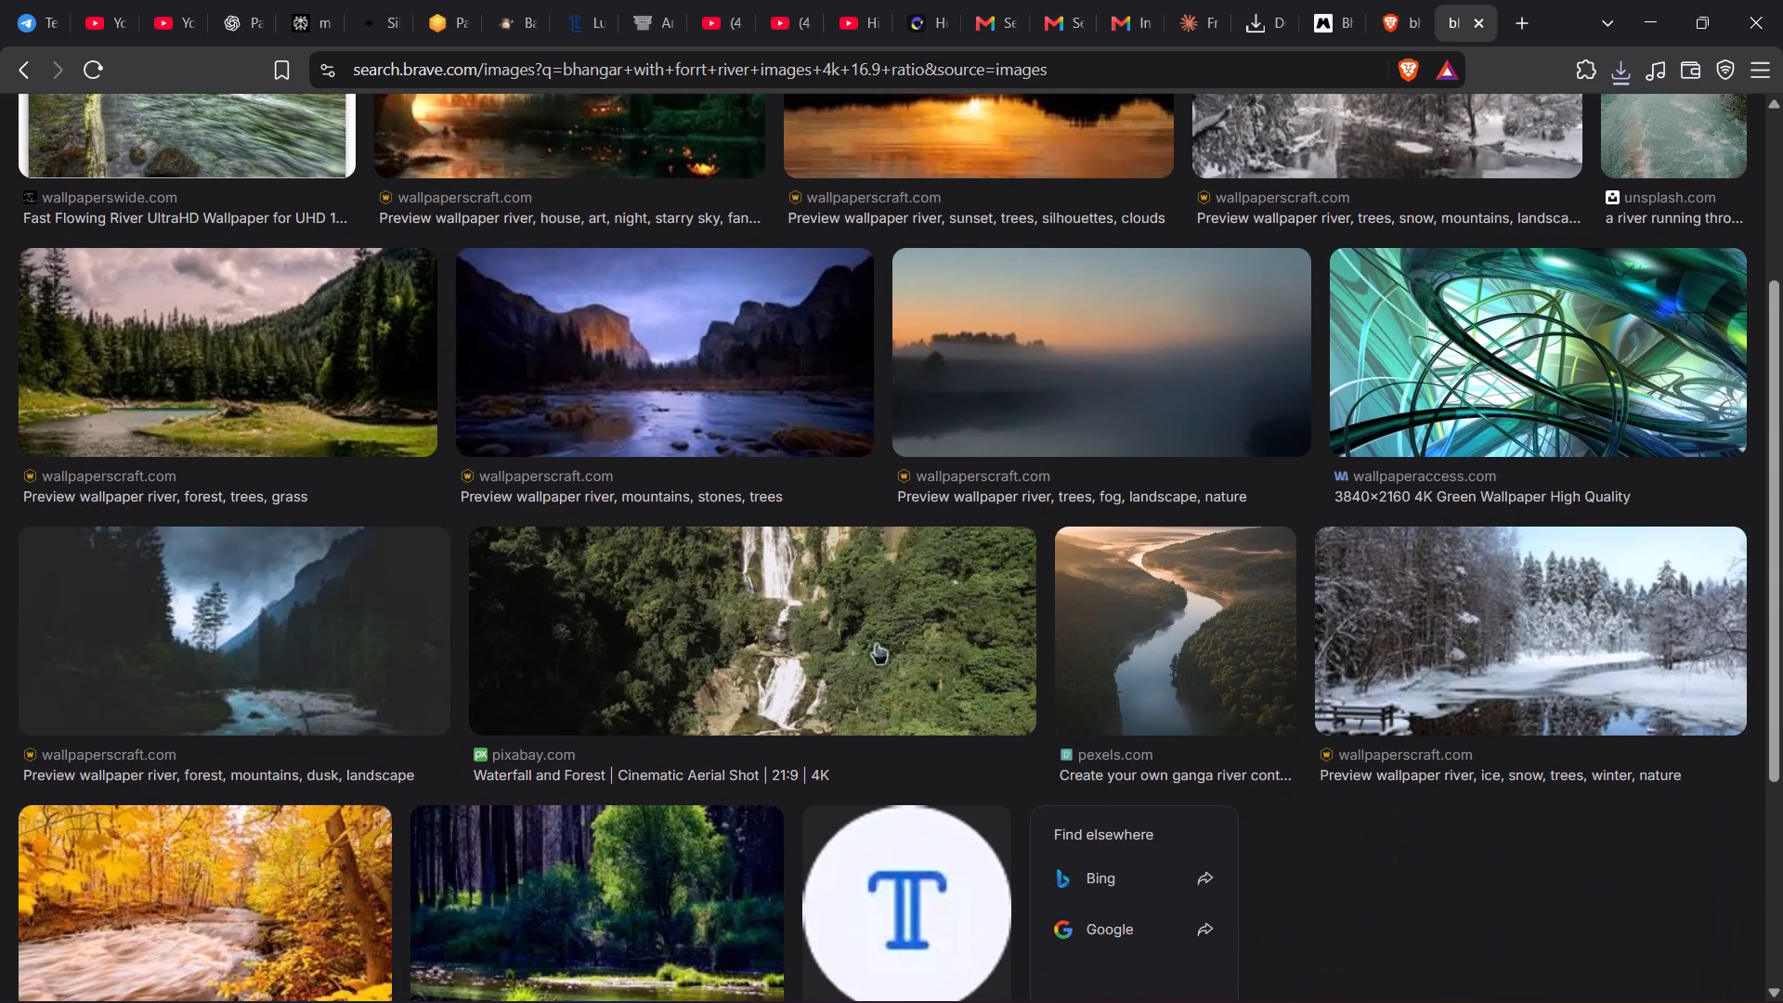
pyautogui.scroll(-11, 869, 642)
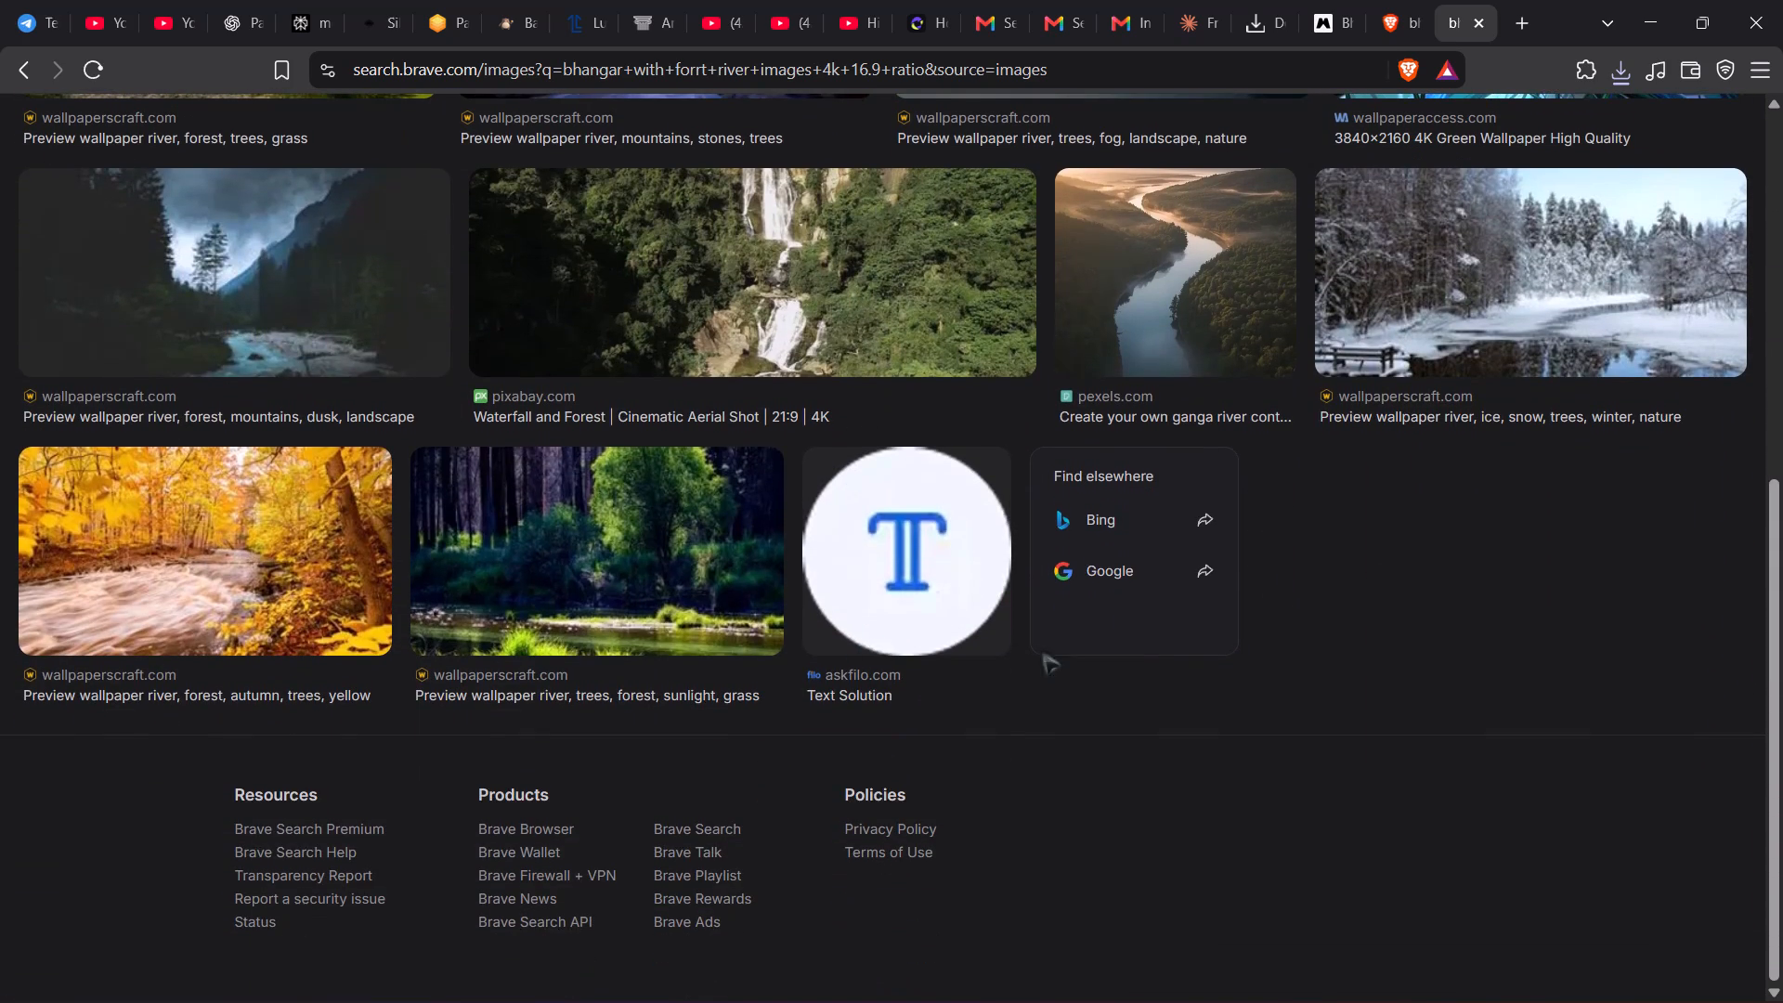
pyautogui.scroll(-1, 1042, 651)
pyautogui.scroll(6, 1139, 651)
pyautogui.scroll(5, 978, 487)
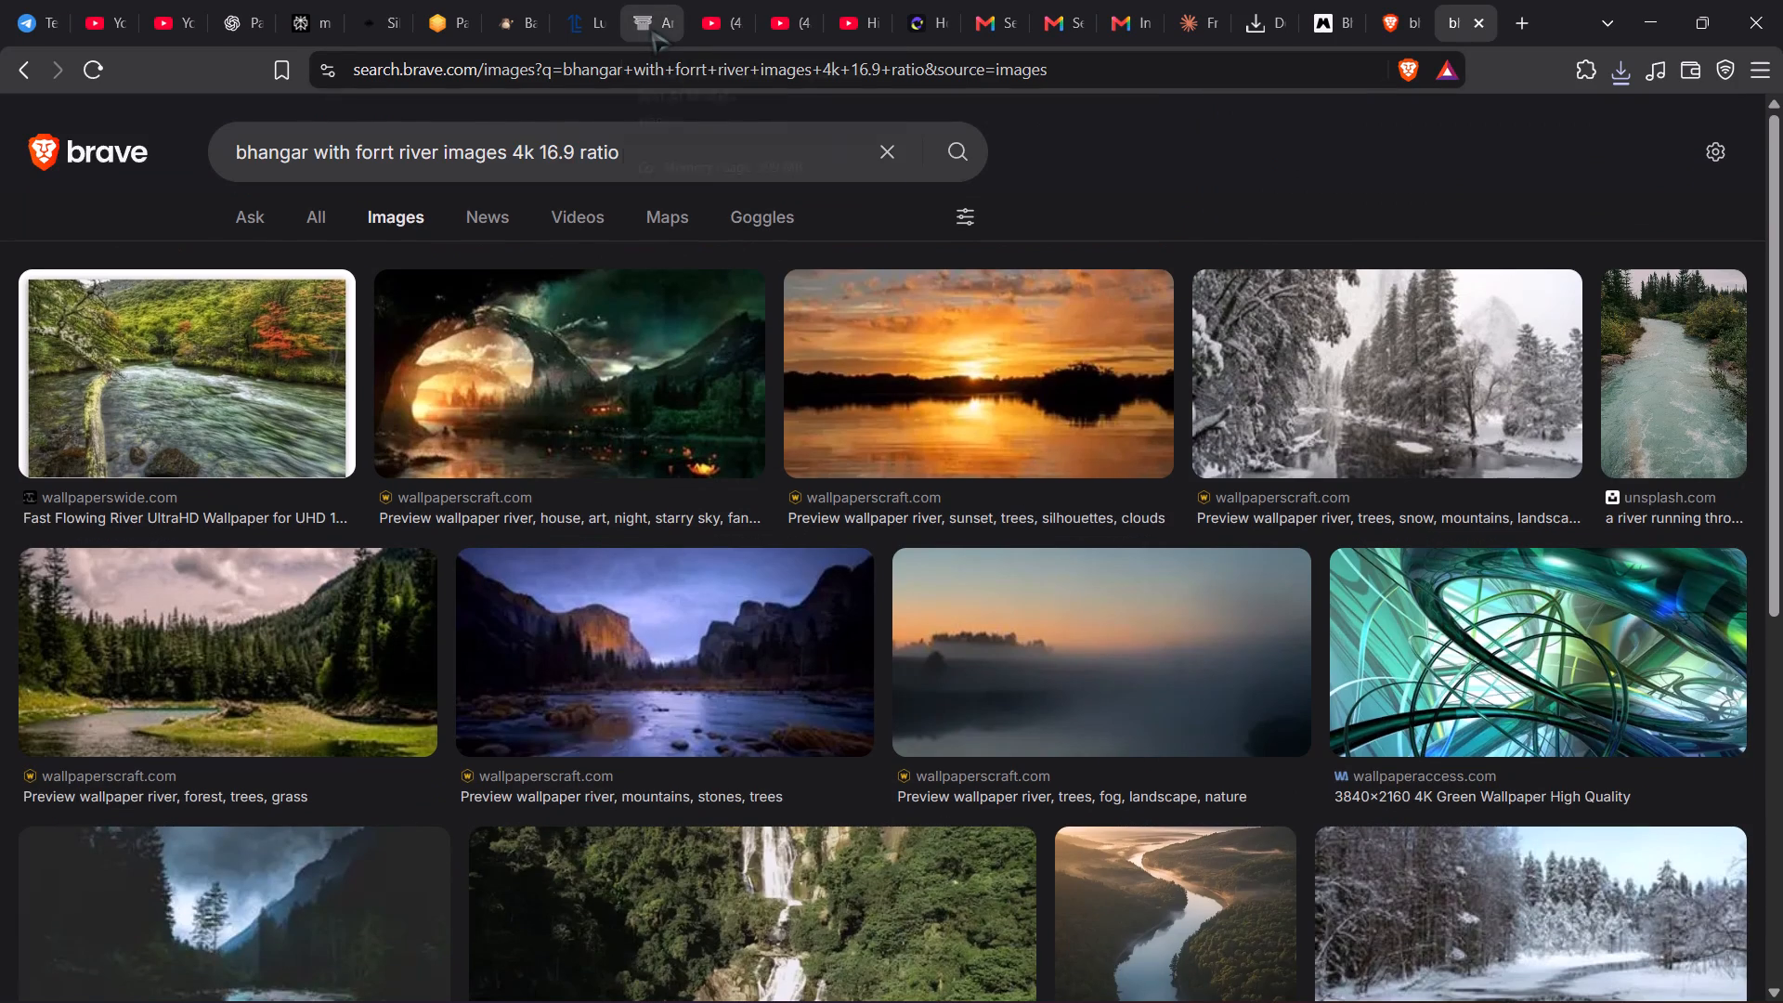
# Switch to the Arena agent chat about the Bhangarh editing pack.
pyautogui.click(651, 30)
pyautogui.click(584, 888)
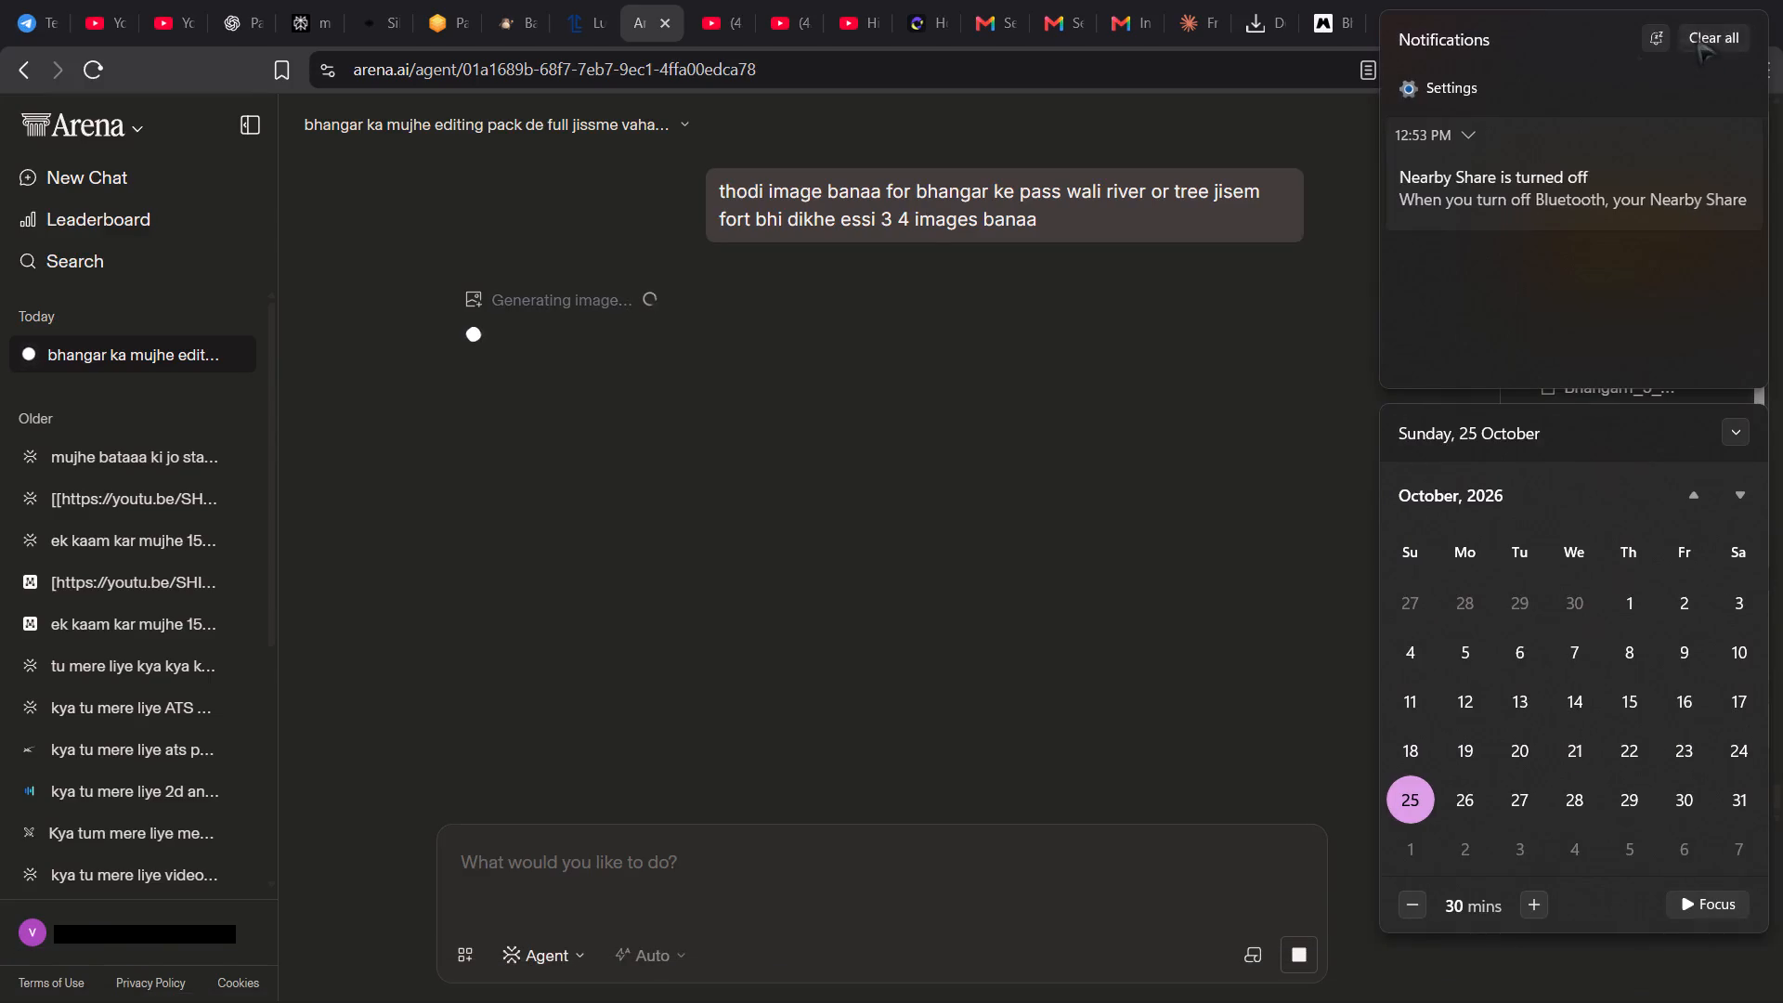
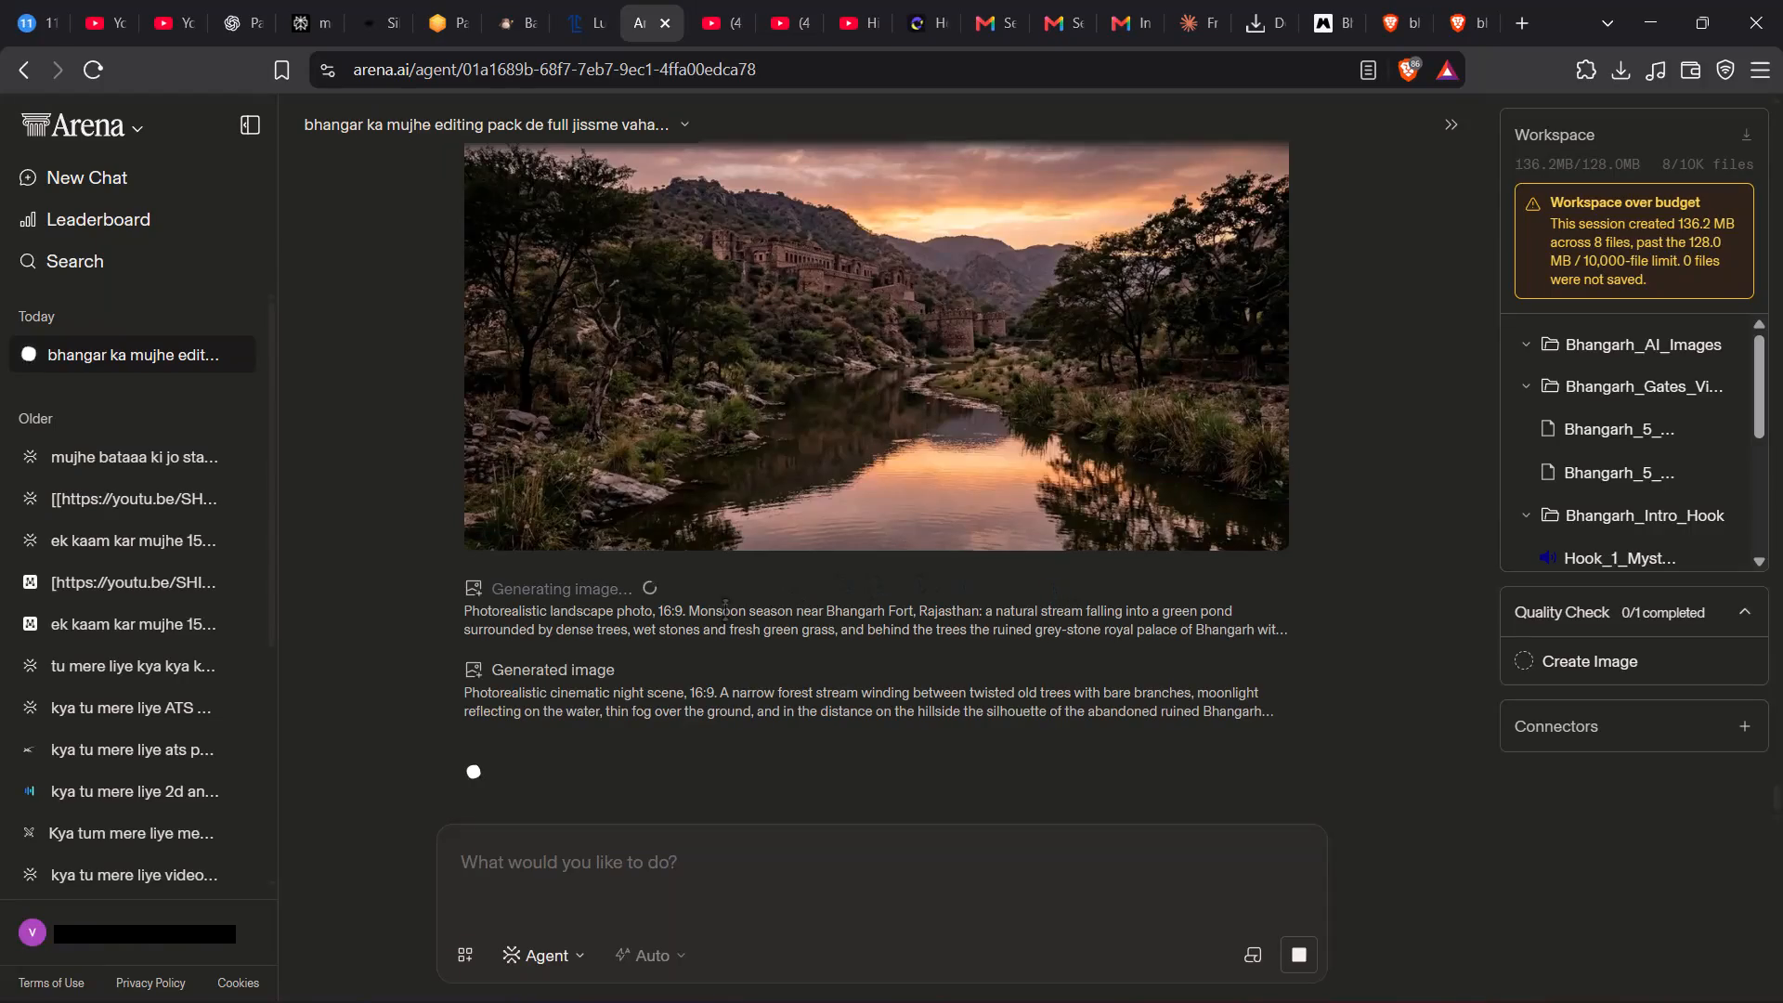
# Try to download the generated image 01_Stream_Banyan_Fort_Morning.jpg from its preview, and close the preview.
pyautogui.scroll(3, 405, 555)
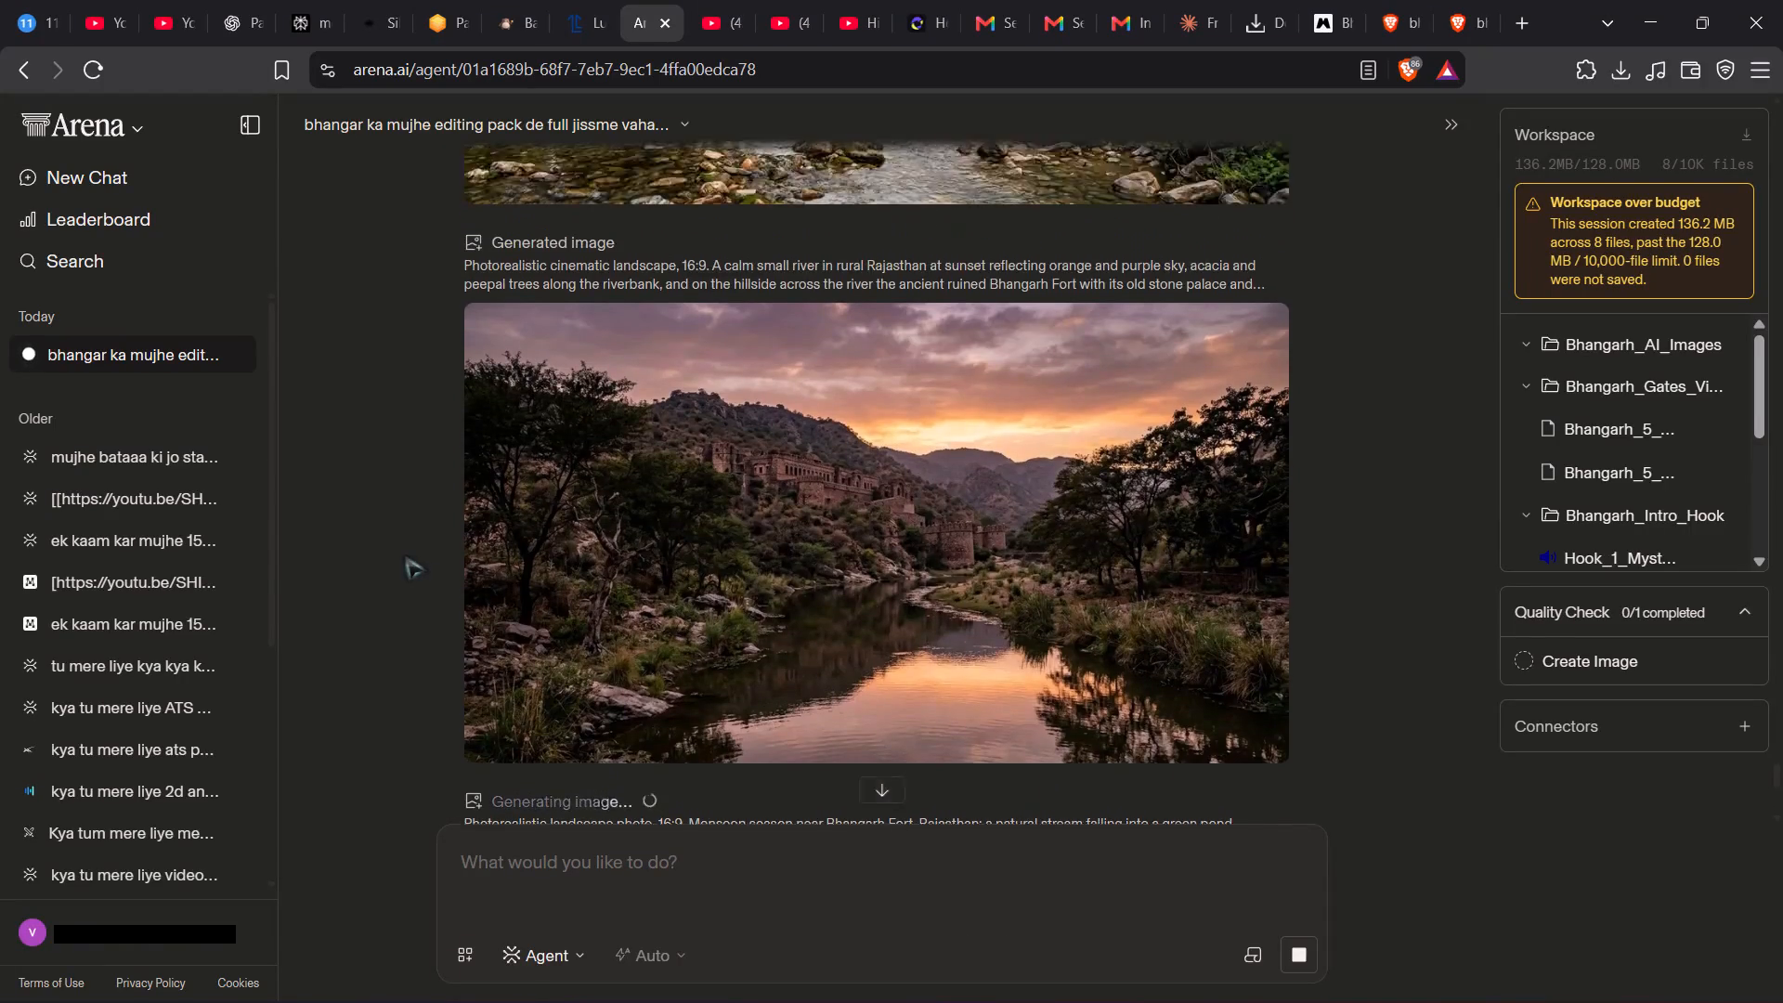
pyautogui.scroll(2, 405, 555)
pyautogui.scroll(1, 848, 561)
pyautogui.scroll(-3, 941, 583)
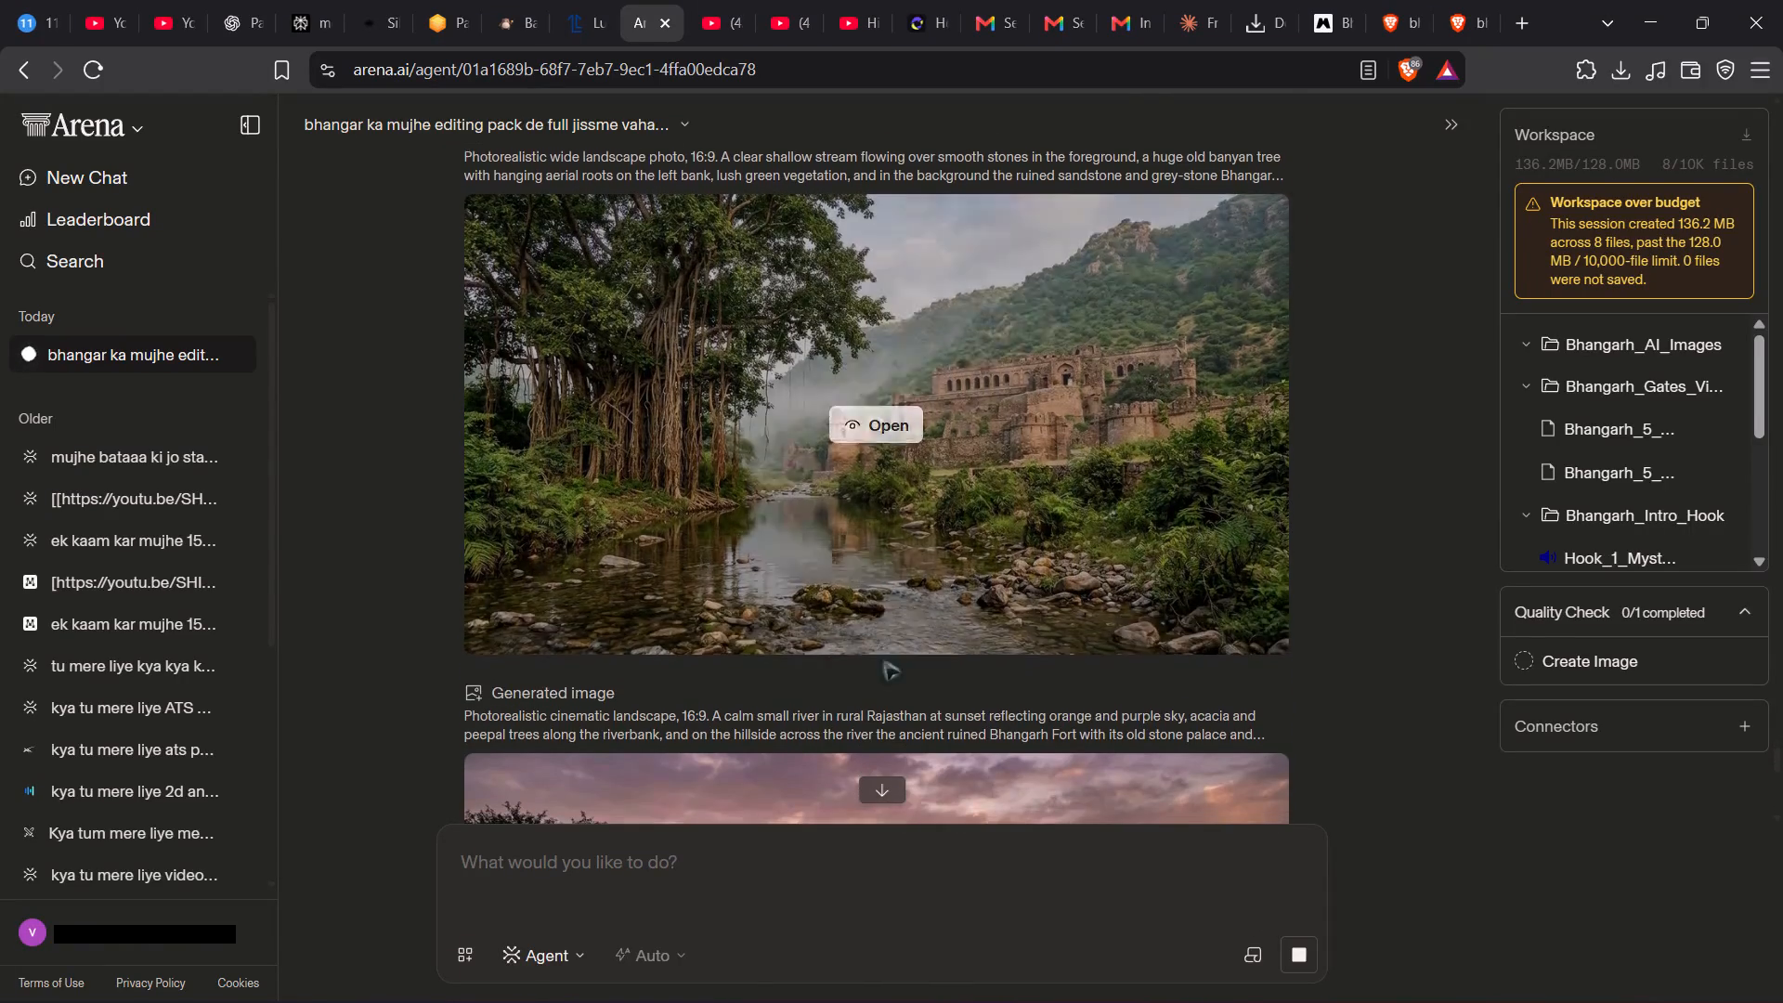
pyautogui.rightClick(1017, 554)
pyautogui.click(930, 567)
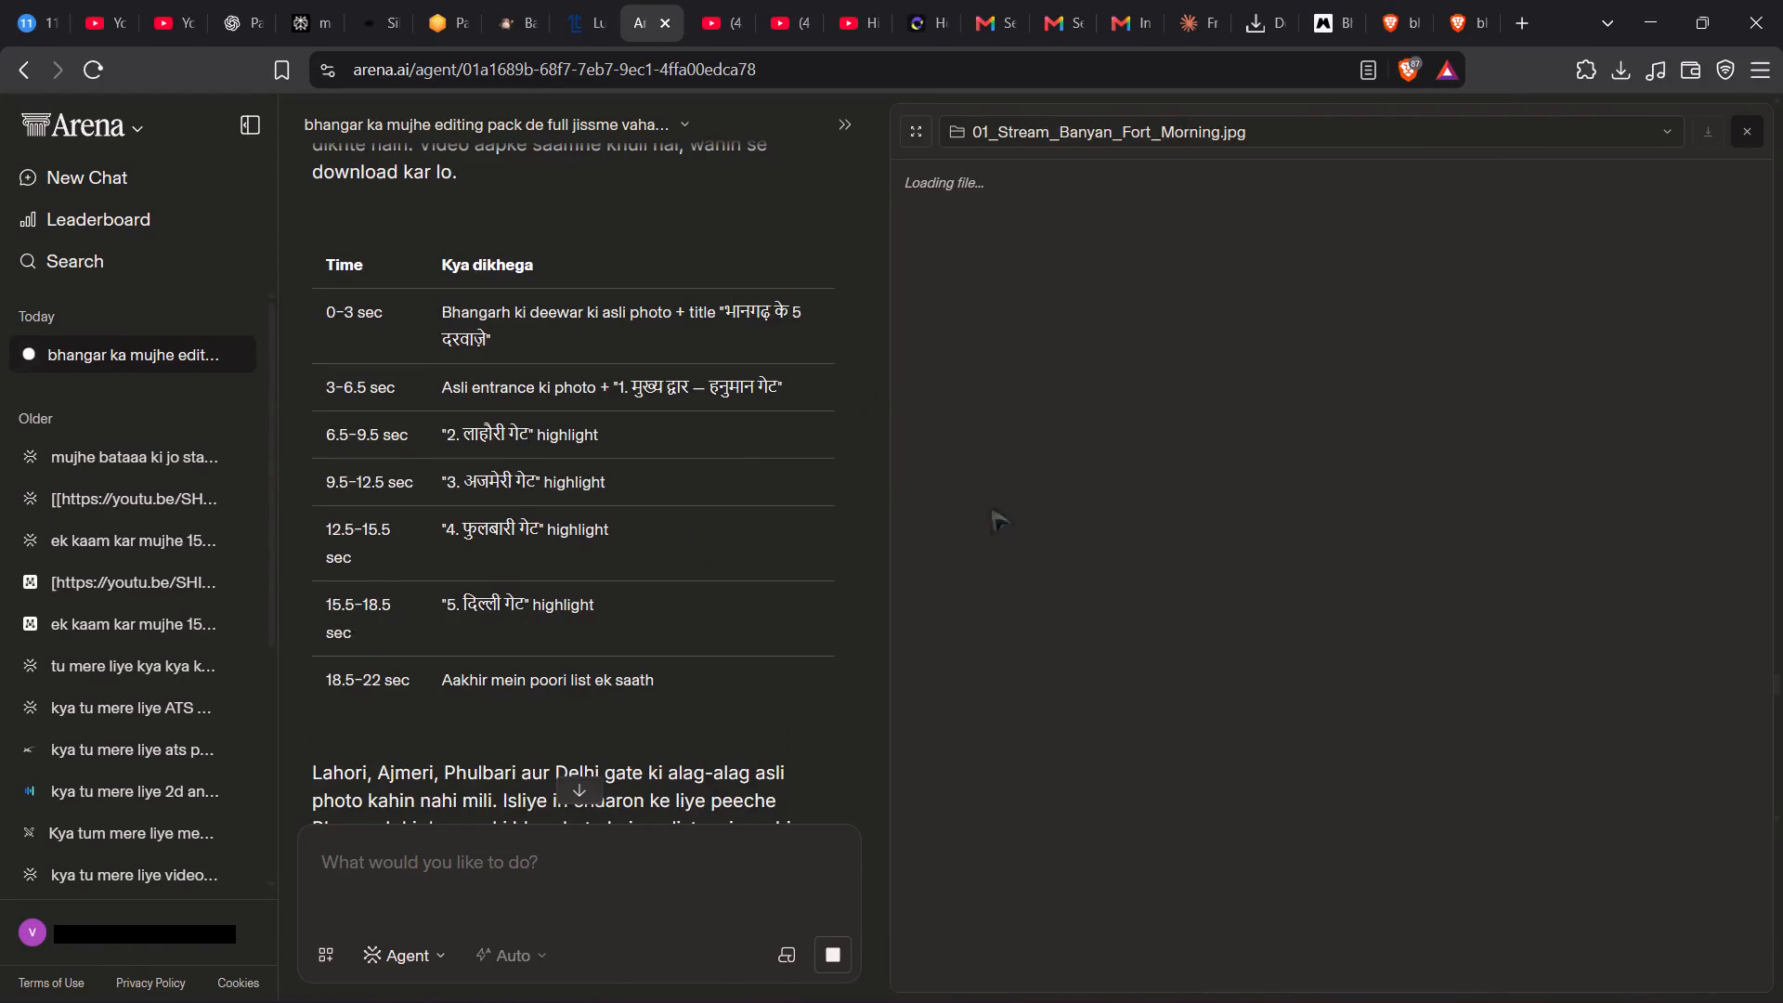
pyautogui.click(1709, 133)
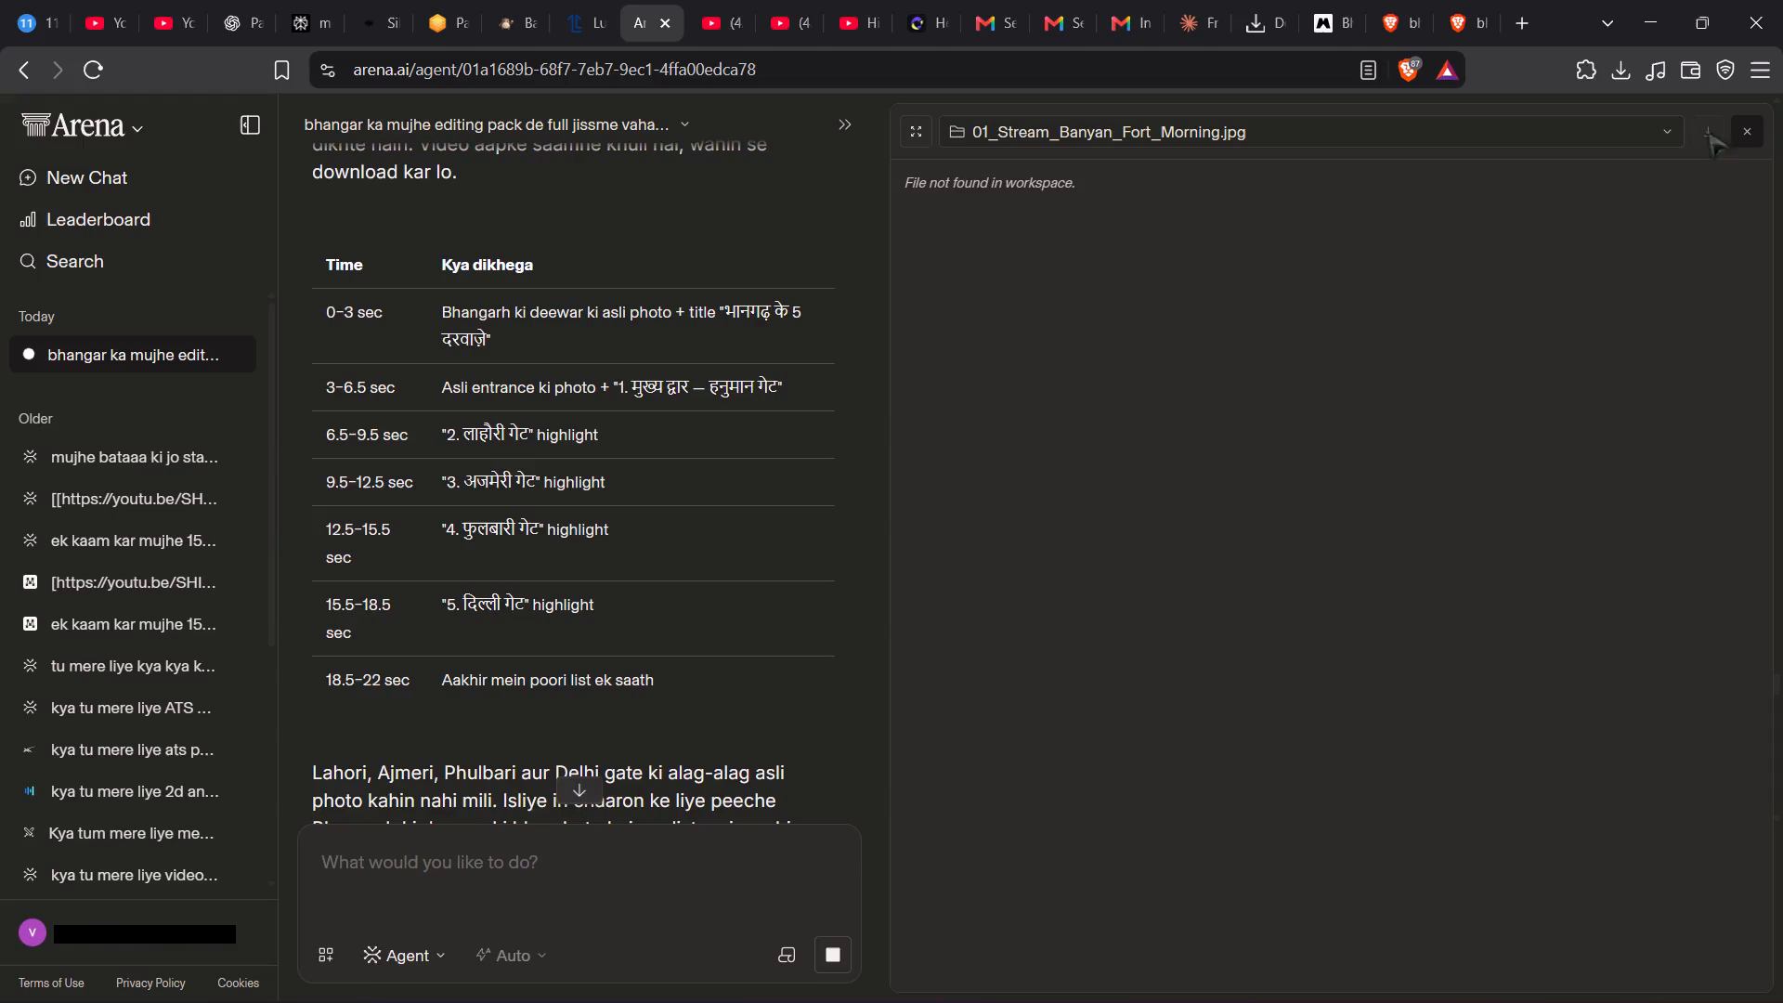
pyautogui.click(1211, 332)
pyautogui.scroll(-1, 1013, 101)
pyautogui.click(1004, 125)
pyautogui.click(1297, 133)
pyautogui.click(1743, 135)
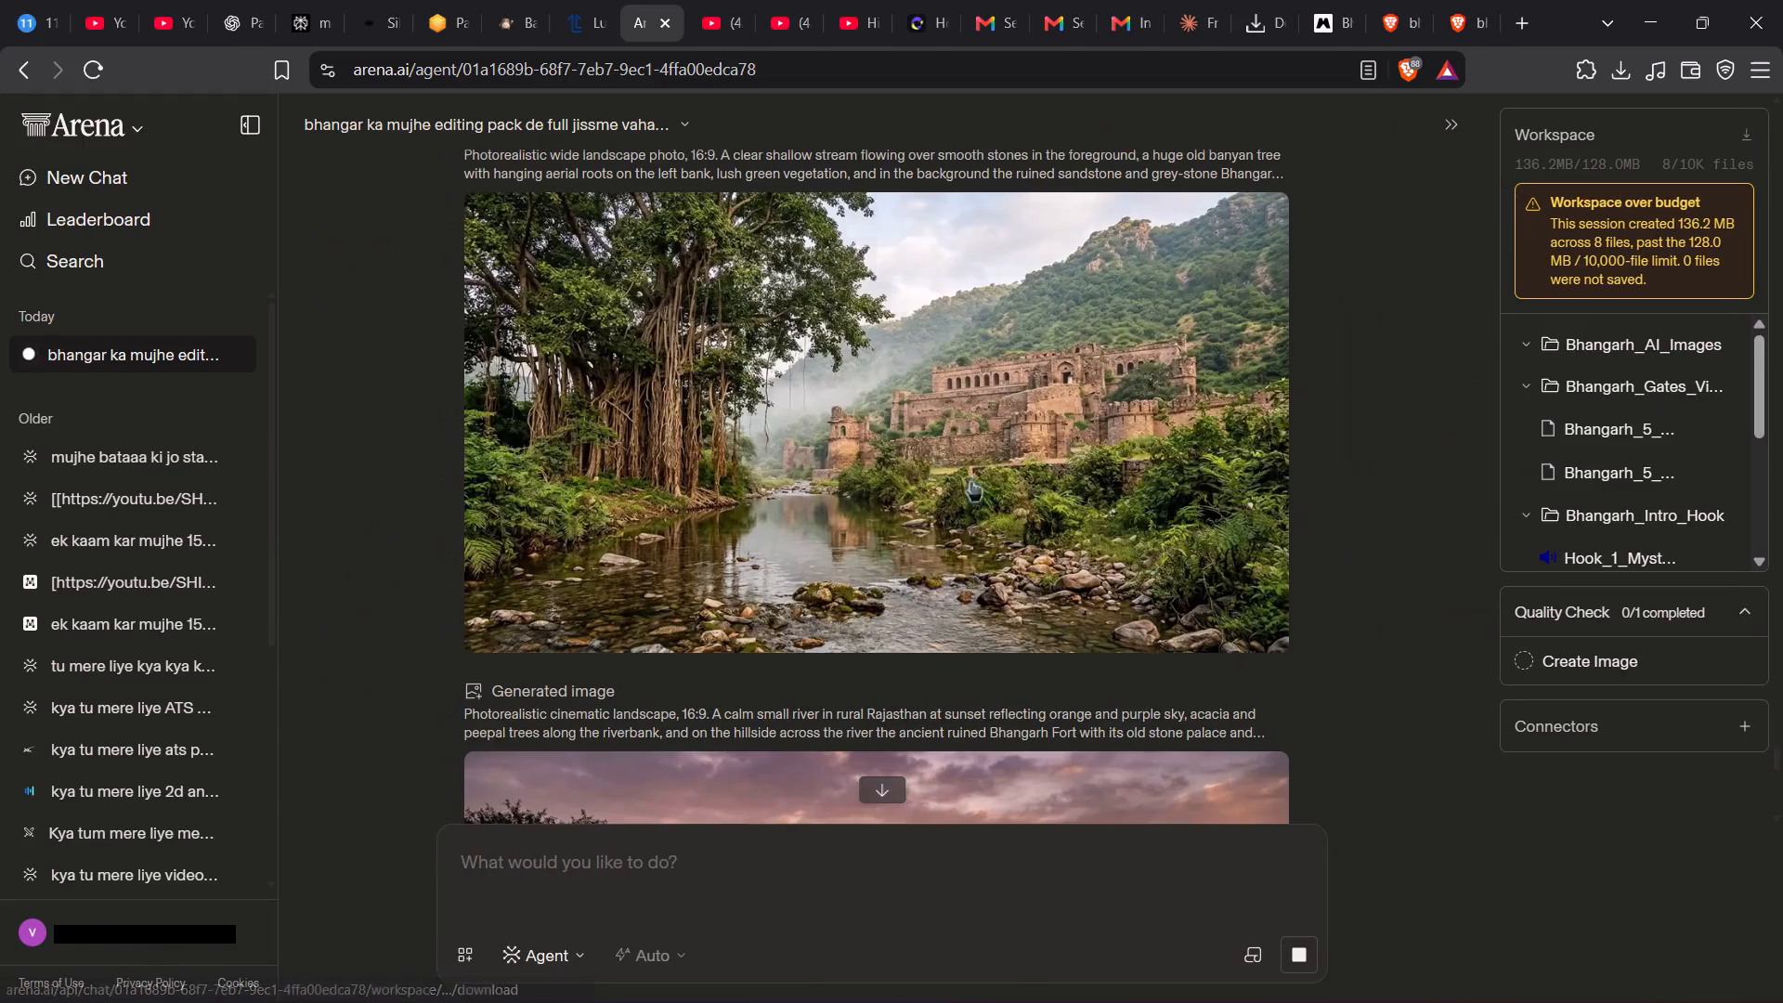
# Look over the remaining generated images of the sunset river, monsoon pond and foggy night stream near the fort.
pyautogui.scroll(-11, 830, 587)
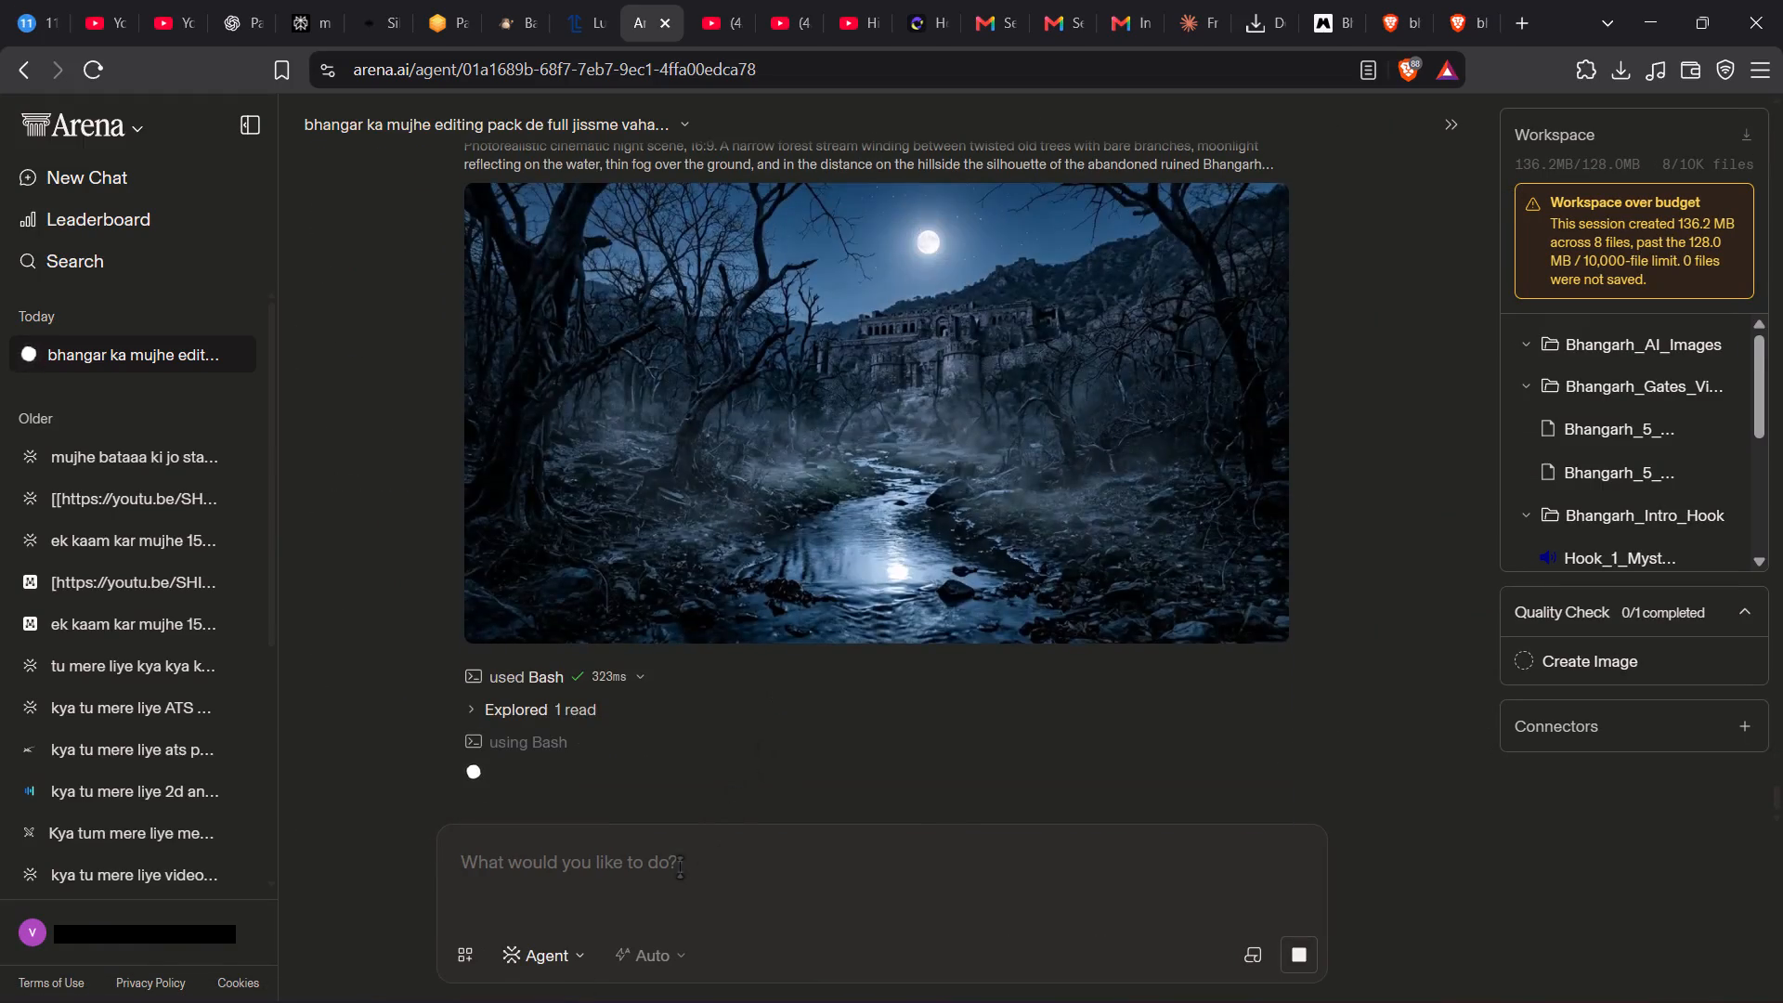
pyautogui.scroll(-9, 680, 866)
pyautogui.scroll(-4, 822, 684)
pyautogui.scroll(2, 815, 678)
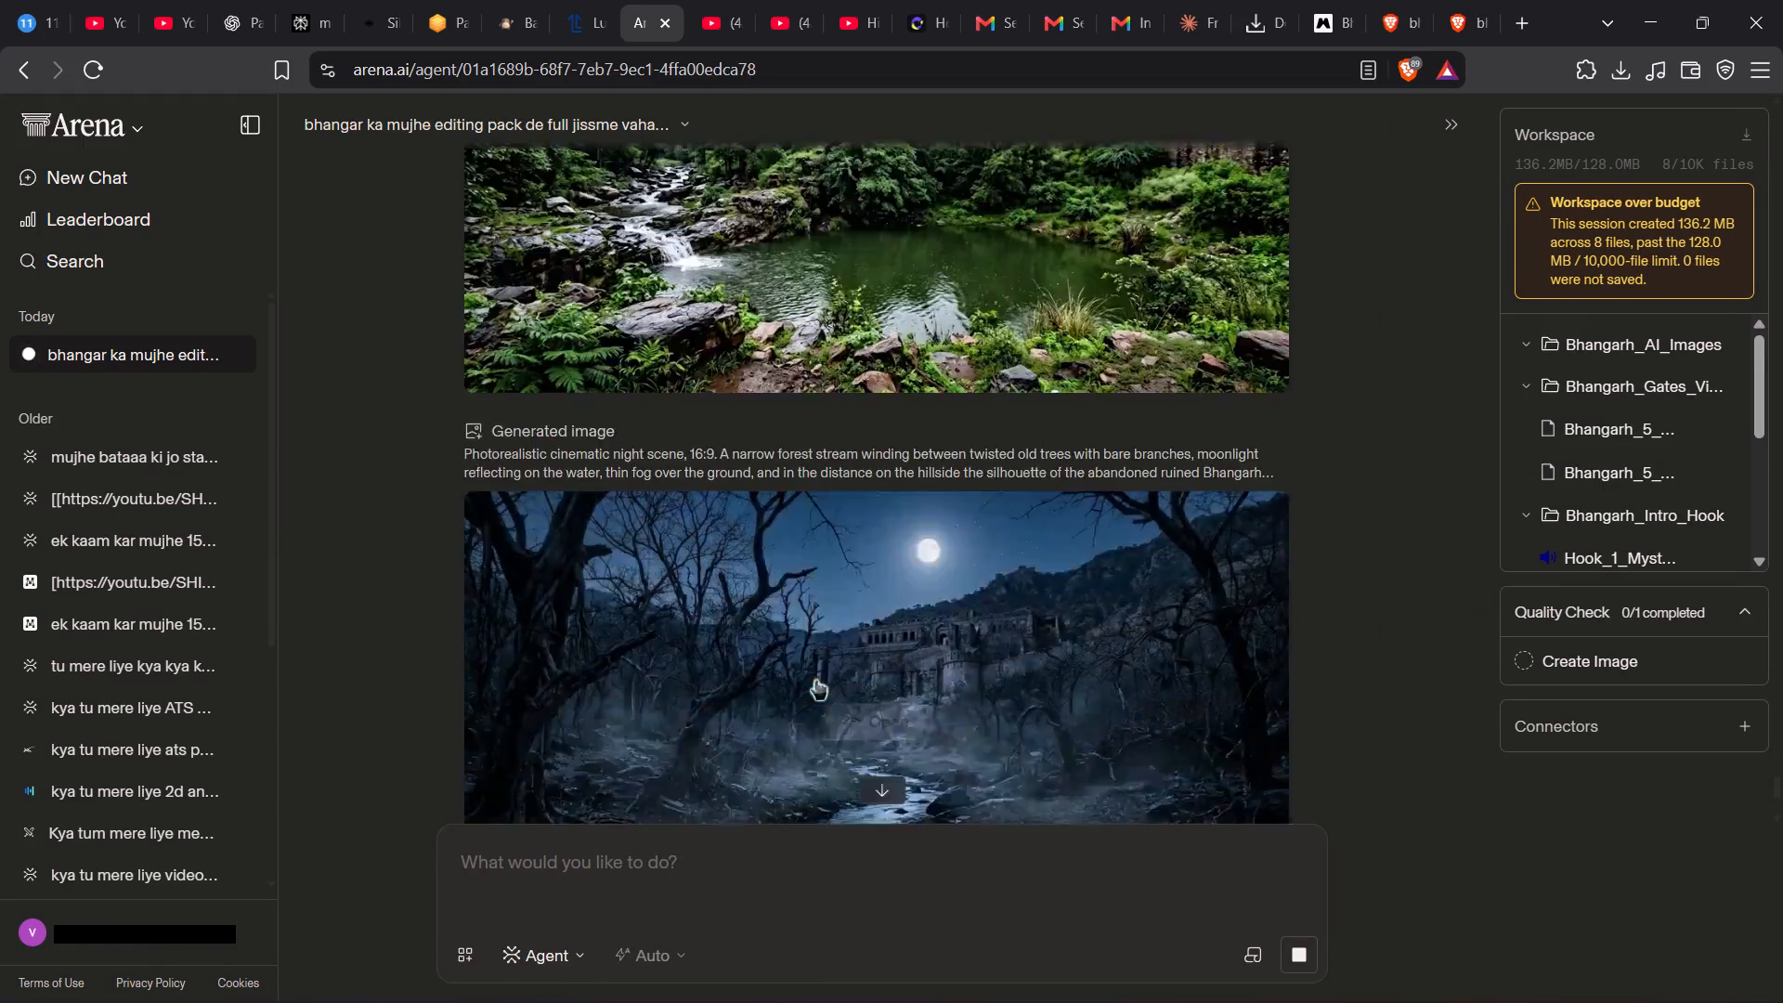
pyautogui.scroll(-1, 815, 678)
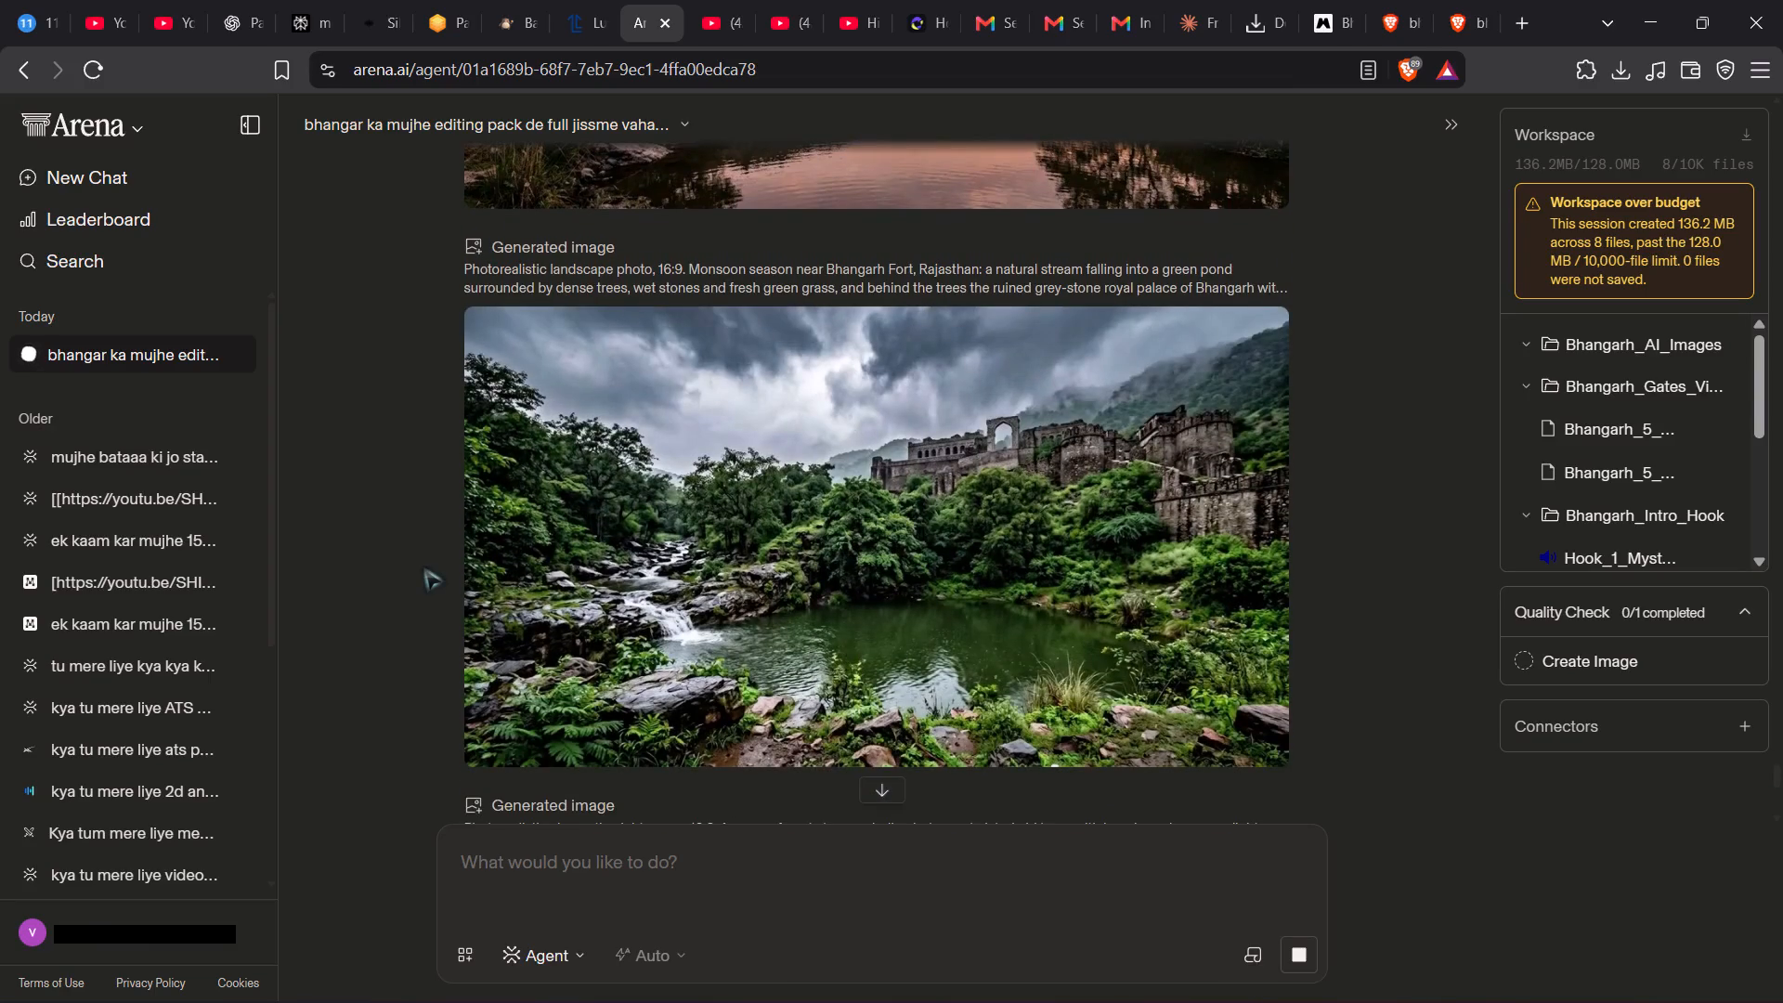
pyautogui.scroll(-10, 423, 561)
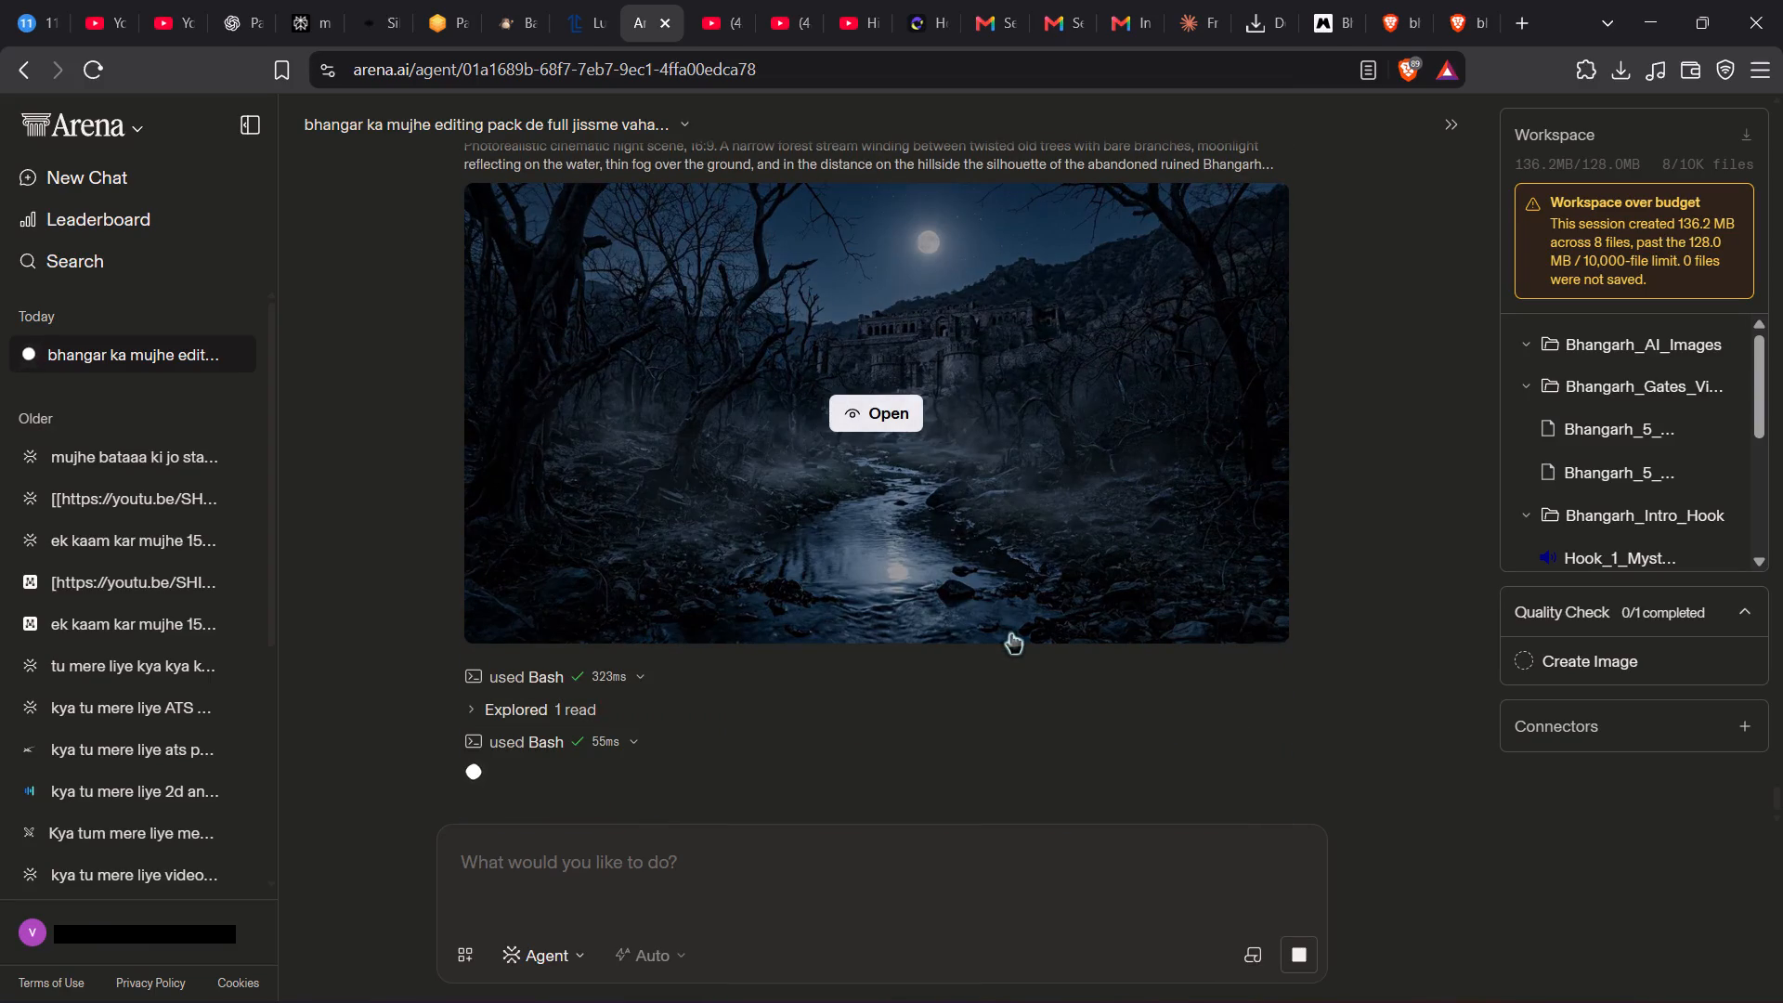
# Close the reopened image preview, go through the agent's finished reply to its end and dismiss the task feedback question.
pyautogui.click(1579, 664)
pyautogui.click(1579, 664)
pyautogui.click(1579, 664)
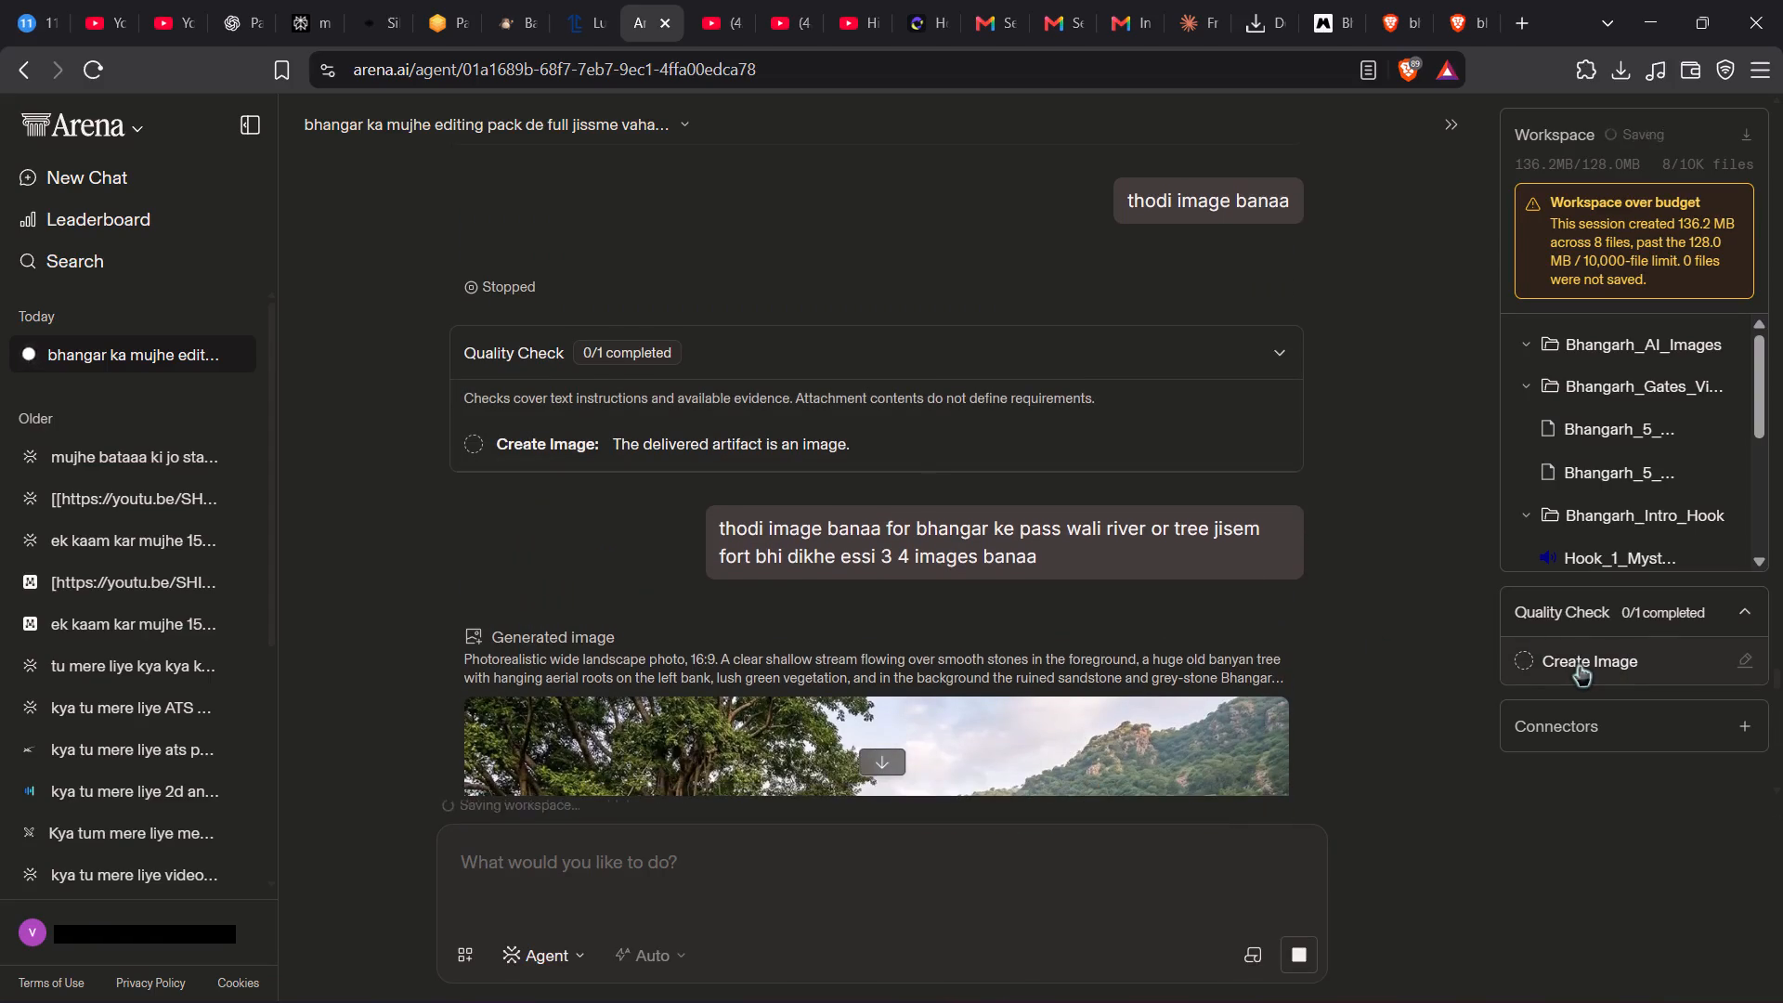
pyautogui.scroll(1, 1118, 686)
pyautogui.scroll(-1, 891, 698)
pyautogui.scroll(20, 839, 698)
pyautogui.scroll(20, 839, 698)
pyautogui.scroll(20, 839, 698)
pyautogui.scroll(-20, 829, 698)
pyautogui.scroll(-20, 829, 698)
pyautogui.scroll(-20, 829, 698)
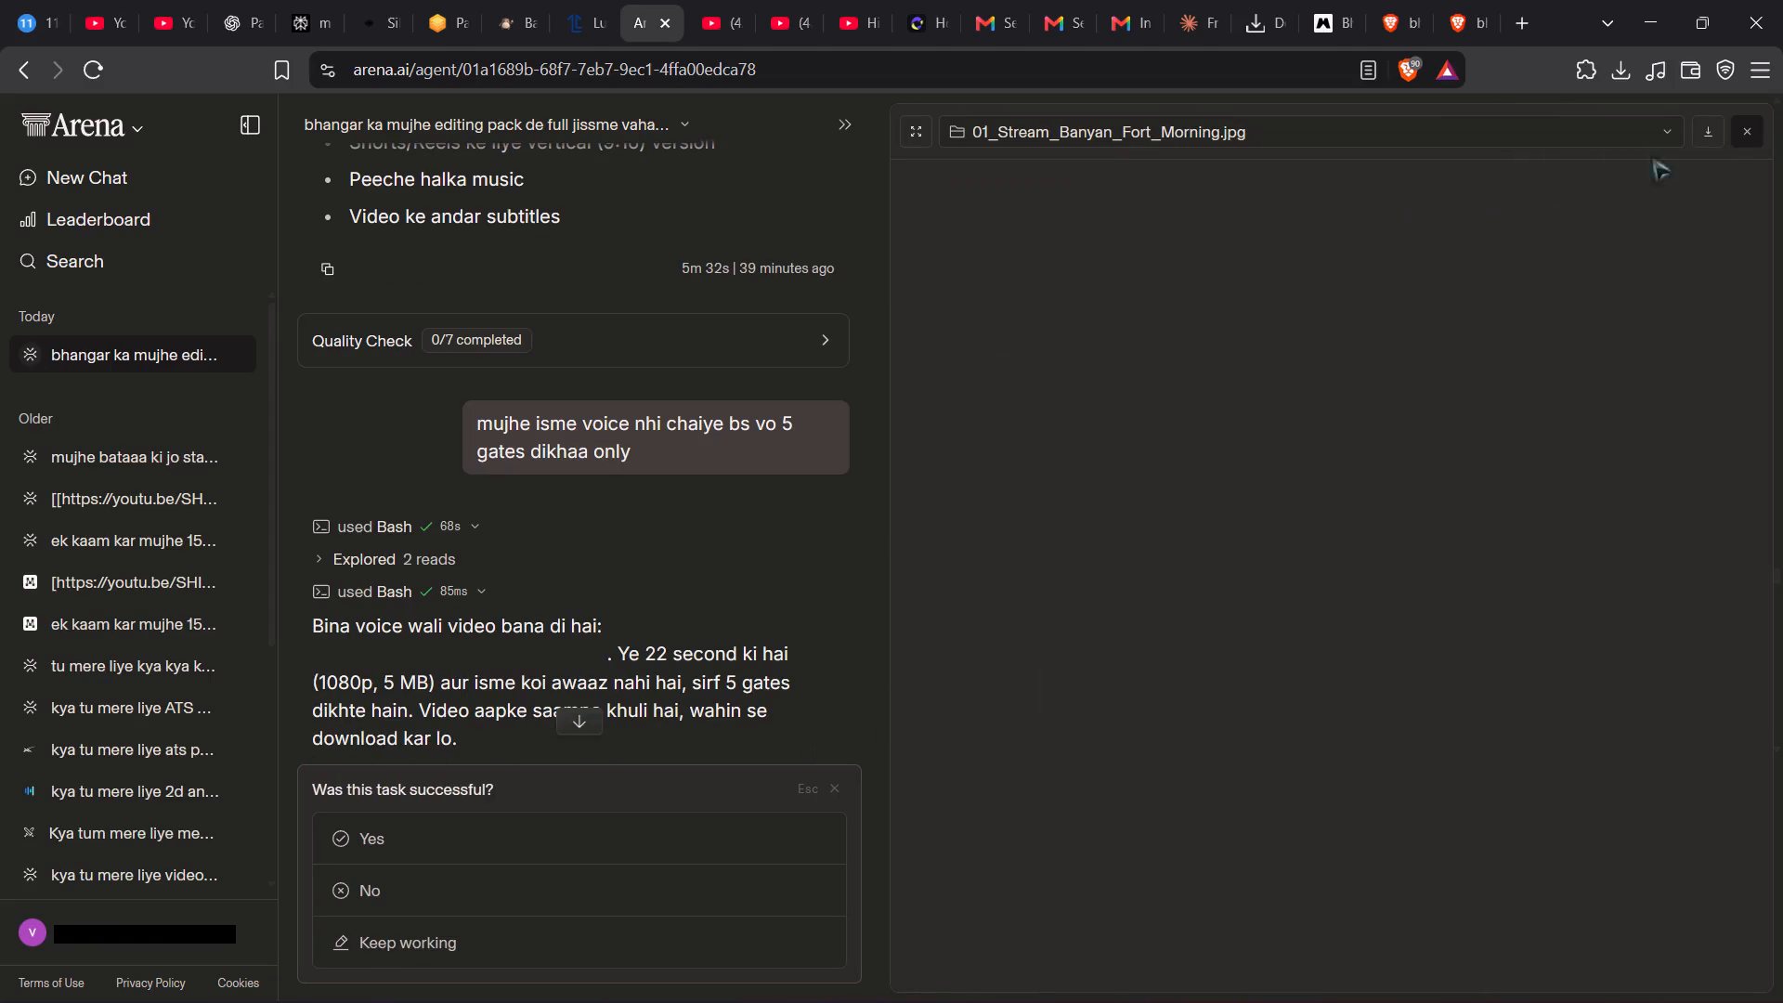
pyautogui.scroll(-20, 1456, 417)
pyautogui.scroll(-20, 1456, 417)
pyautogui.scroll(-20, 1456, 417)
pyautogui.scroll(20, 1456, 418)
pyautogui.scroll(20, 1456, 418)
pyautogui.scroll(13, 1456, 418)
pyautogui.scroll(-20, 1456, 418)
pyautogui.scroll(-20, 1456, 418)
pyautogui.scroll(-10, 1456, 418)
pyautogui.click(1754, 134)
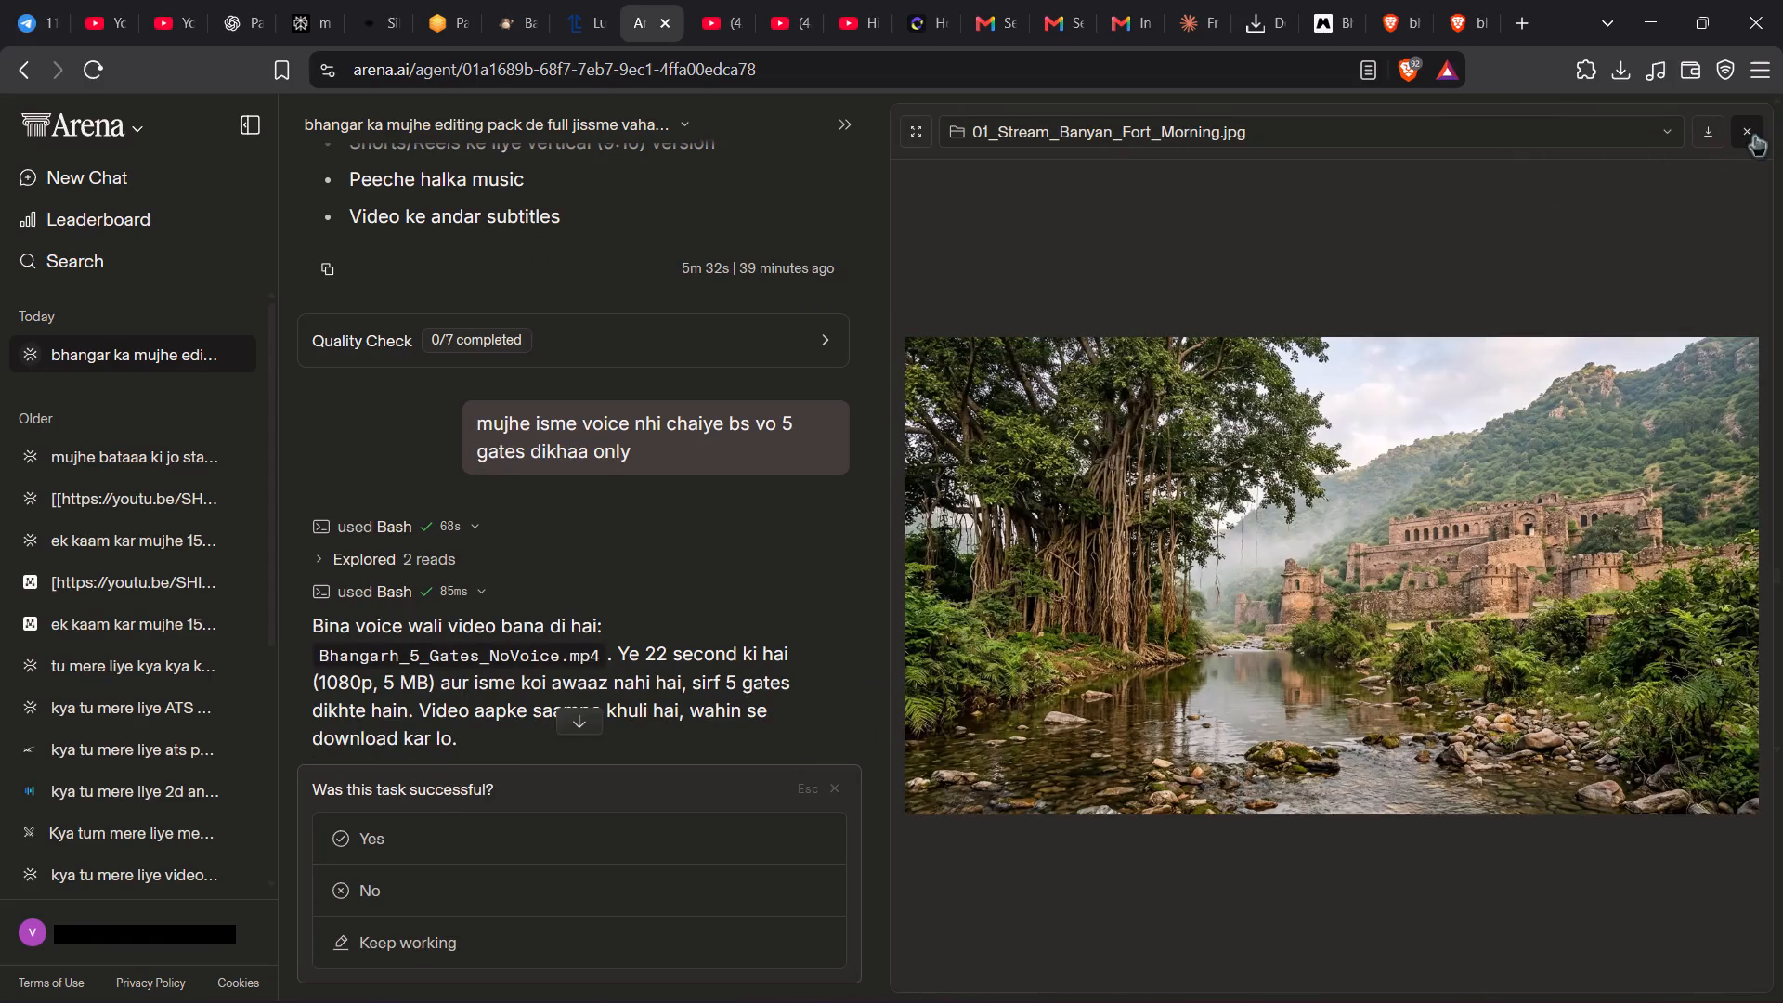
pyautogui.scroll(-14, 820, 655)
pyautogui.scroll(20, 778, 690)
pyautogui.scroll(20, 778, 690)
pyautogui.scroll(20, 778, 690)
pyautogui.scroll(-20, 776, 691)
pyautogui.scroll(-20, 776, 691)
pyautogui.scroll(-20, 776, 691)
pyautogui.scroll(-20, 789, 687)
pyautogui.scroll(-20, 789, 687)
pyautogui.scroll(-20, 789, 687)
pyautogui.click(874, 729)
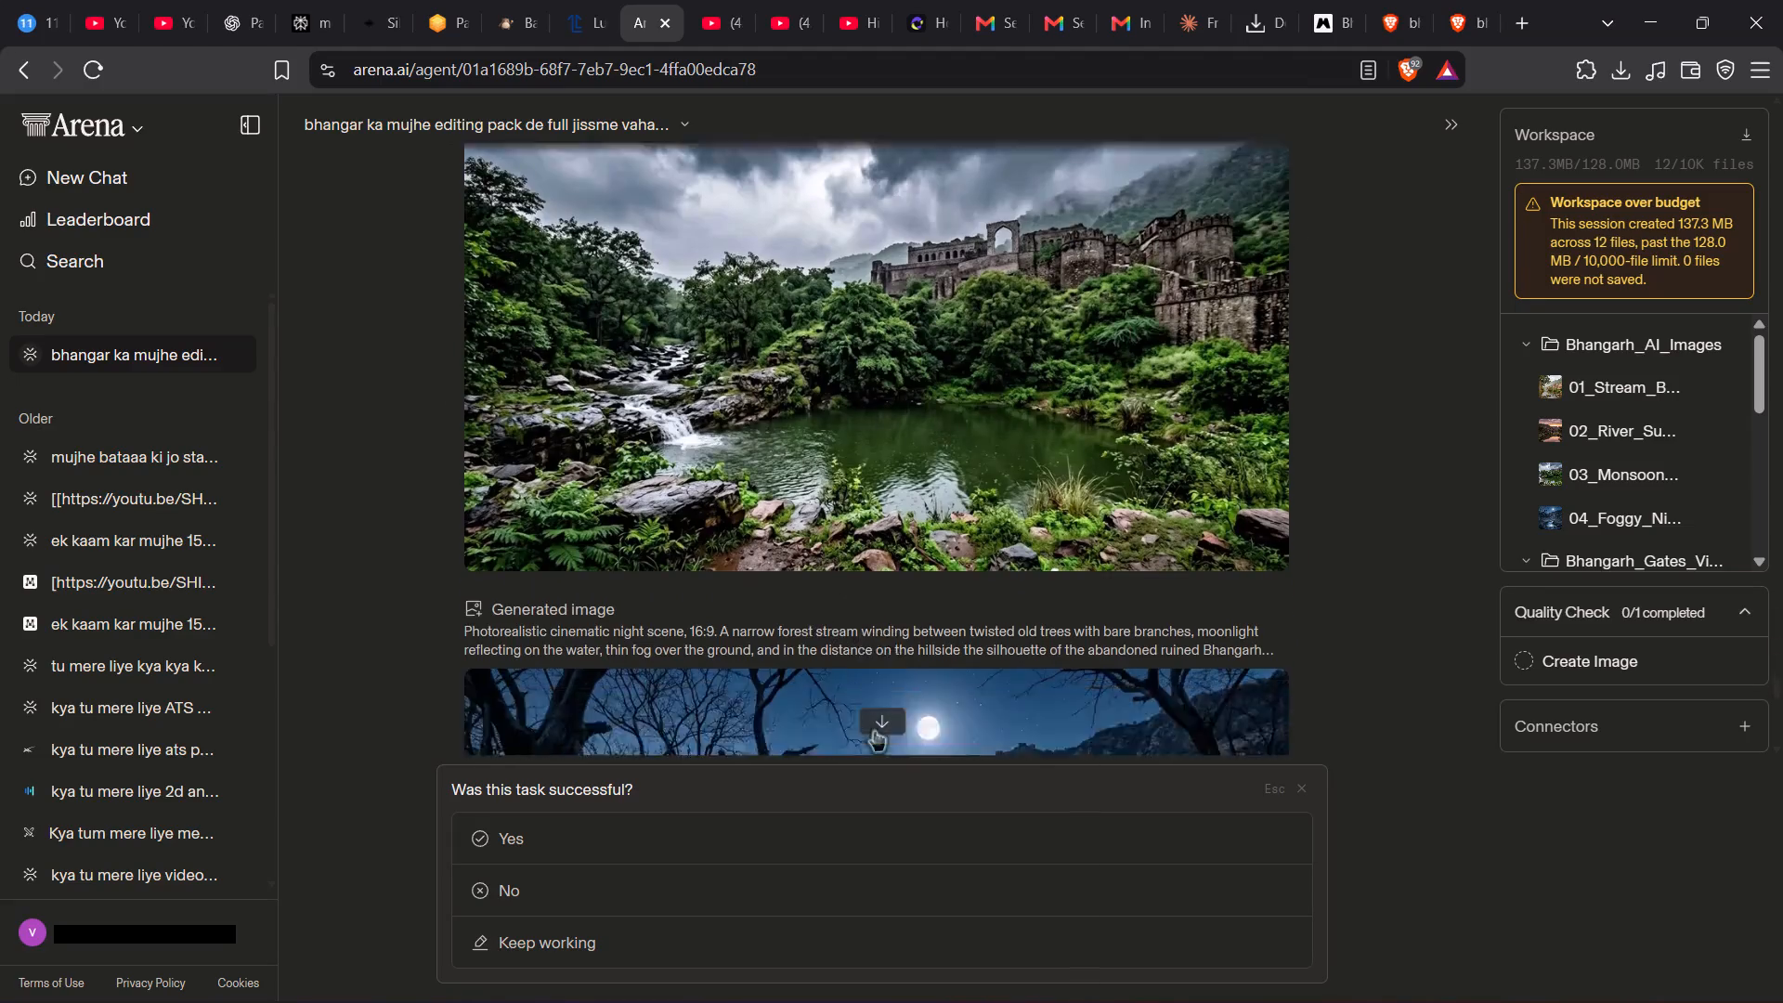
pyautogui.scroll(-3, 874, 715)
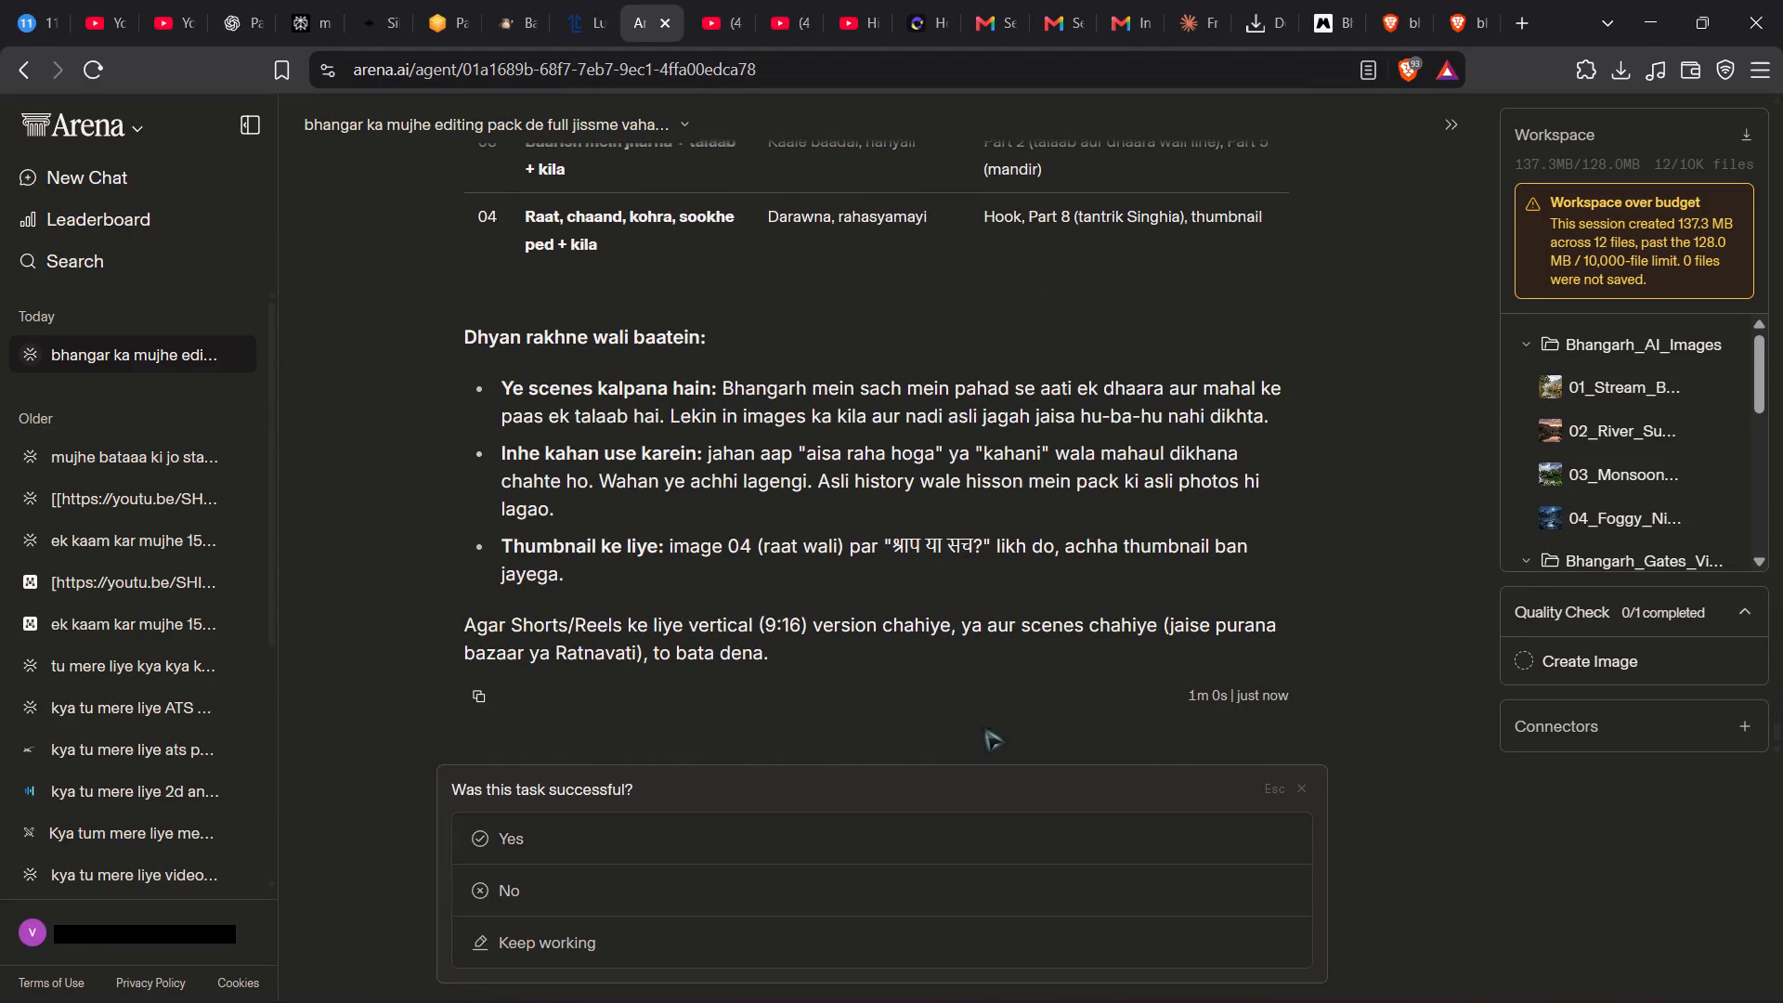
pyautogui.press('Escape')
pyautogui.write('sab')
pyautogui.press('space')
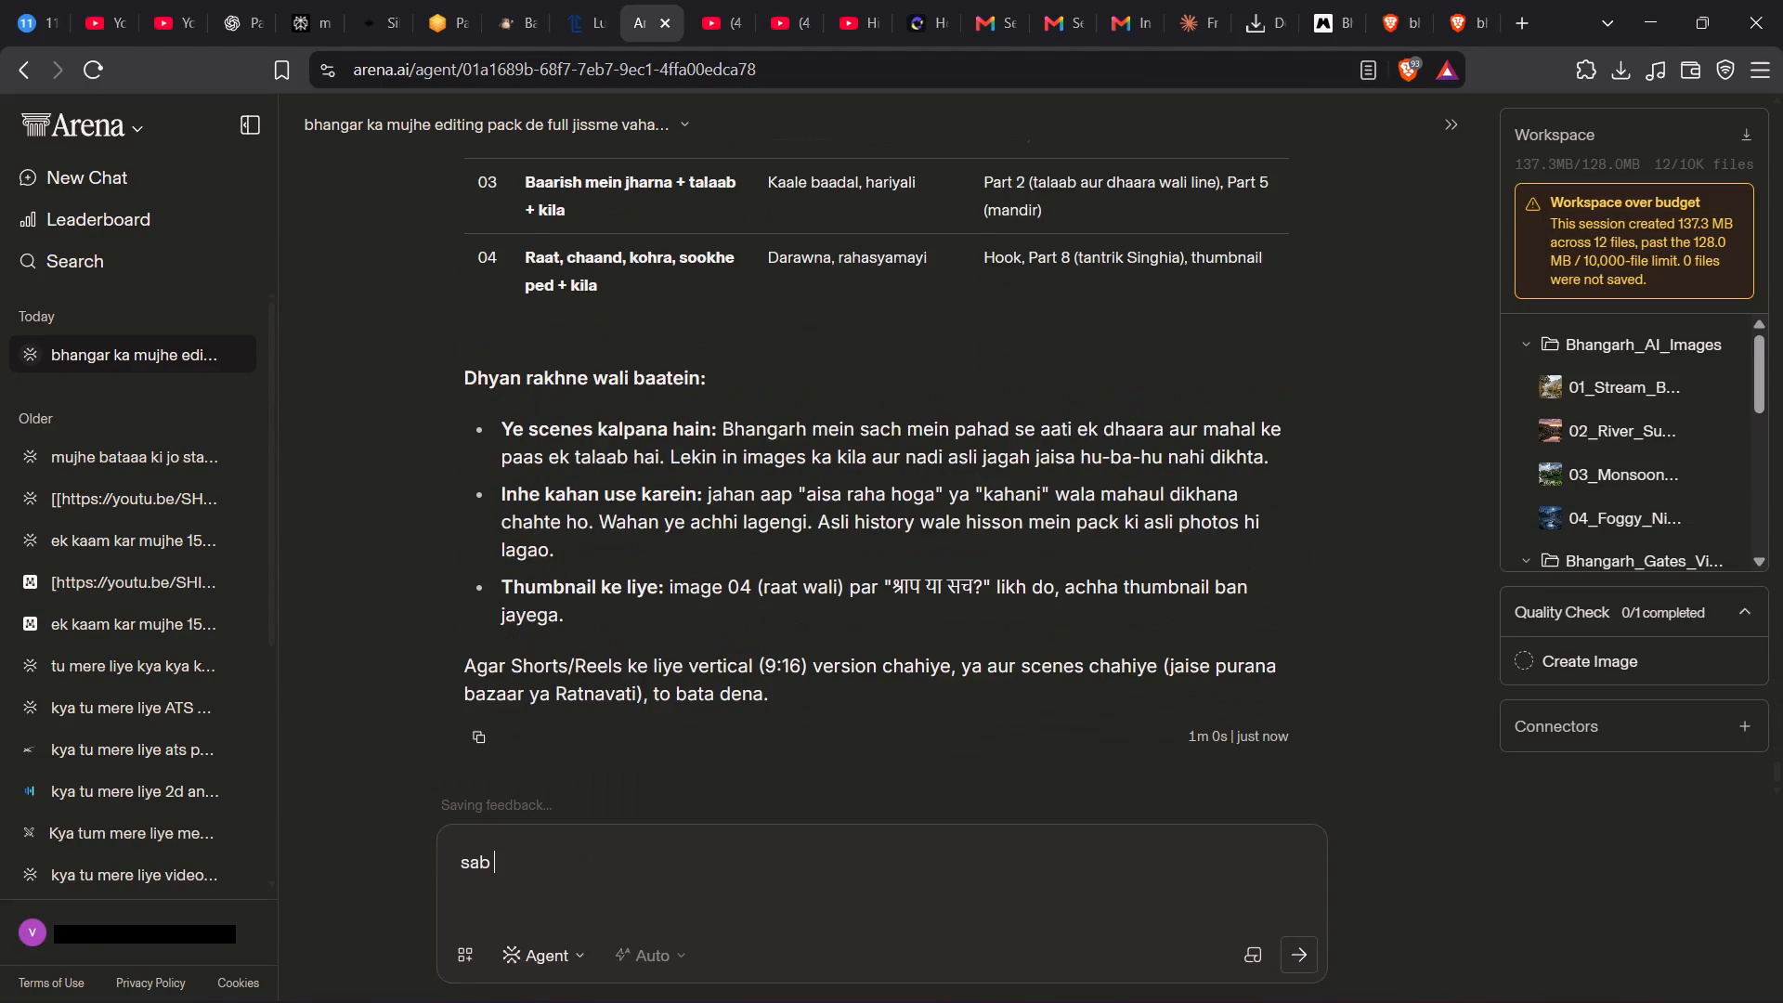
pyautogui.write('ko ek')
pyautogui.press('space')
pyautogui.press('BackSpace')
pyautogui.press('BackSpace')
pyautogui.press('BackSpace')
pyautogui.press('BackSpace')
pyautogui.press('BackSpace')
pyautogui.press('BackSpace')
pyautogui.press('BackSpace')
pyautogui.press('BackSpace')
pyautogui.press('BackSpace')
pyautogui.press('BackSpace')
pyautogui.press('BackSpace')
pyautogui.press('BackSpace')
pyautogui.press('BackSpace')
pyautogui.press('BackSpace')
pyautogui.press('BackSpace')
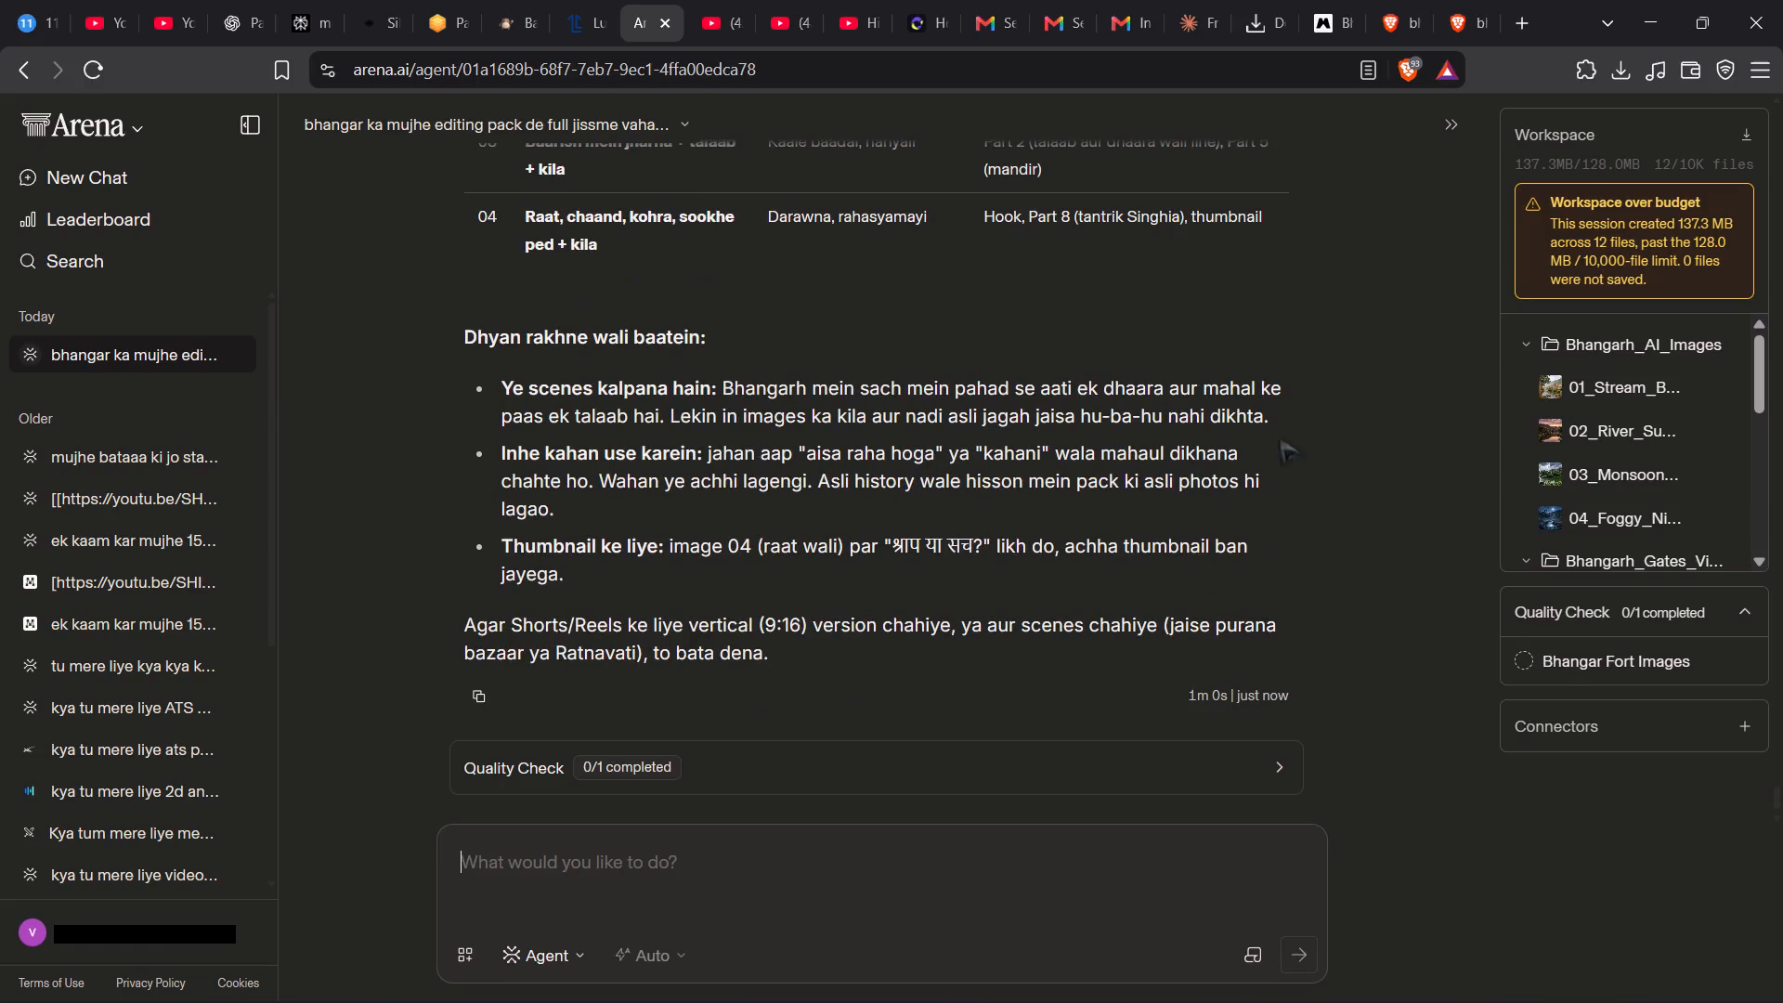
# Download the generated monsoon image 03_Monsoon_Pond_Trees_Fort.jpg and close its preview.
pyautogui.scroll(-20, 1145, 714)
pyautogui.scroll(-20, 1145, 714)
pyautogui.scroll(-20, 1145, 714)
pyautogui.scroll(3, 1142, 710)
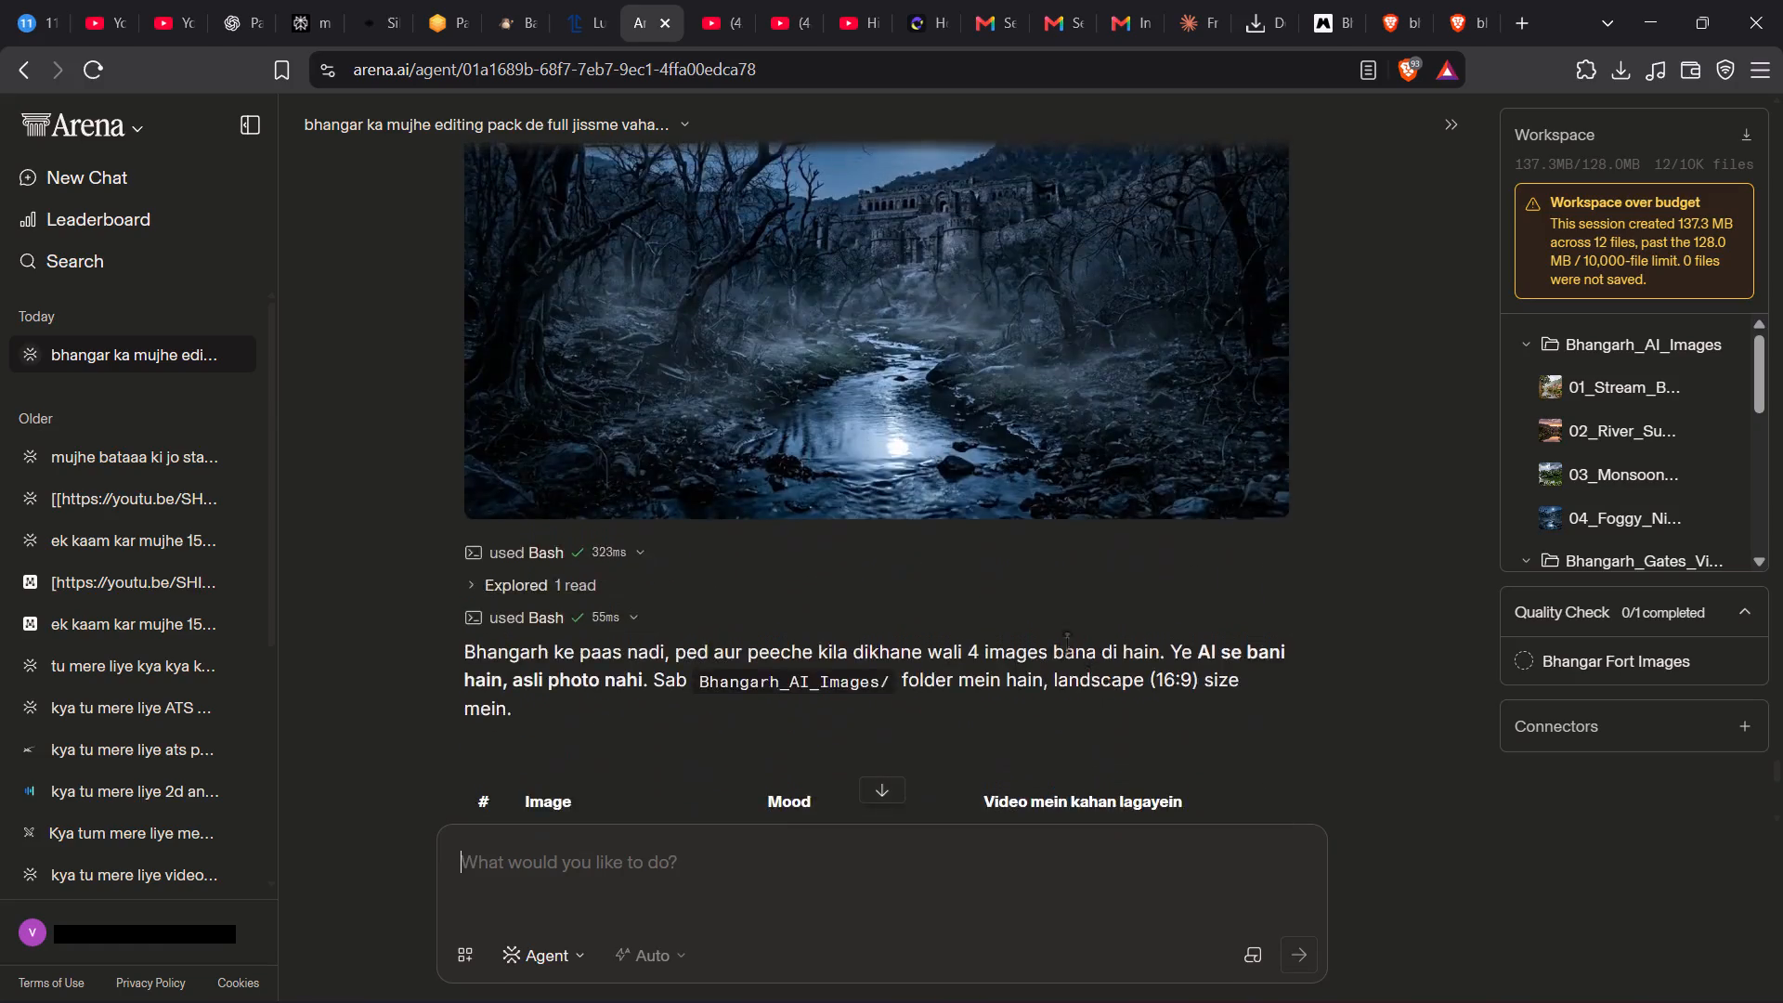
pyautogui.scroll(2, 1049, 613)
pyautogui.click(1122, 434)
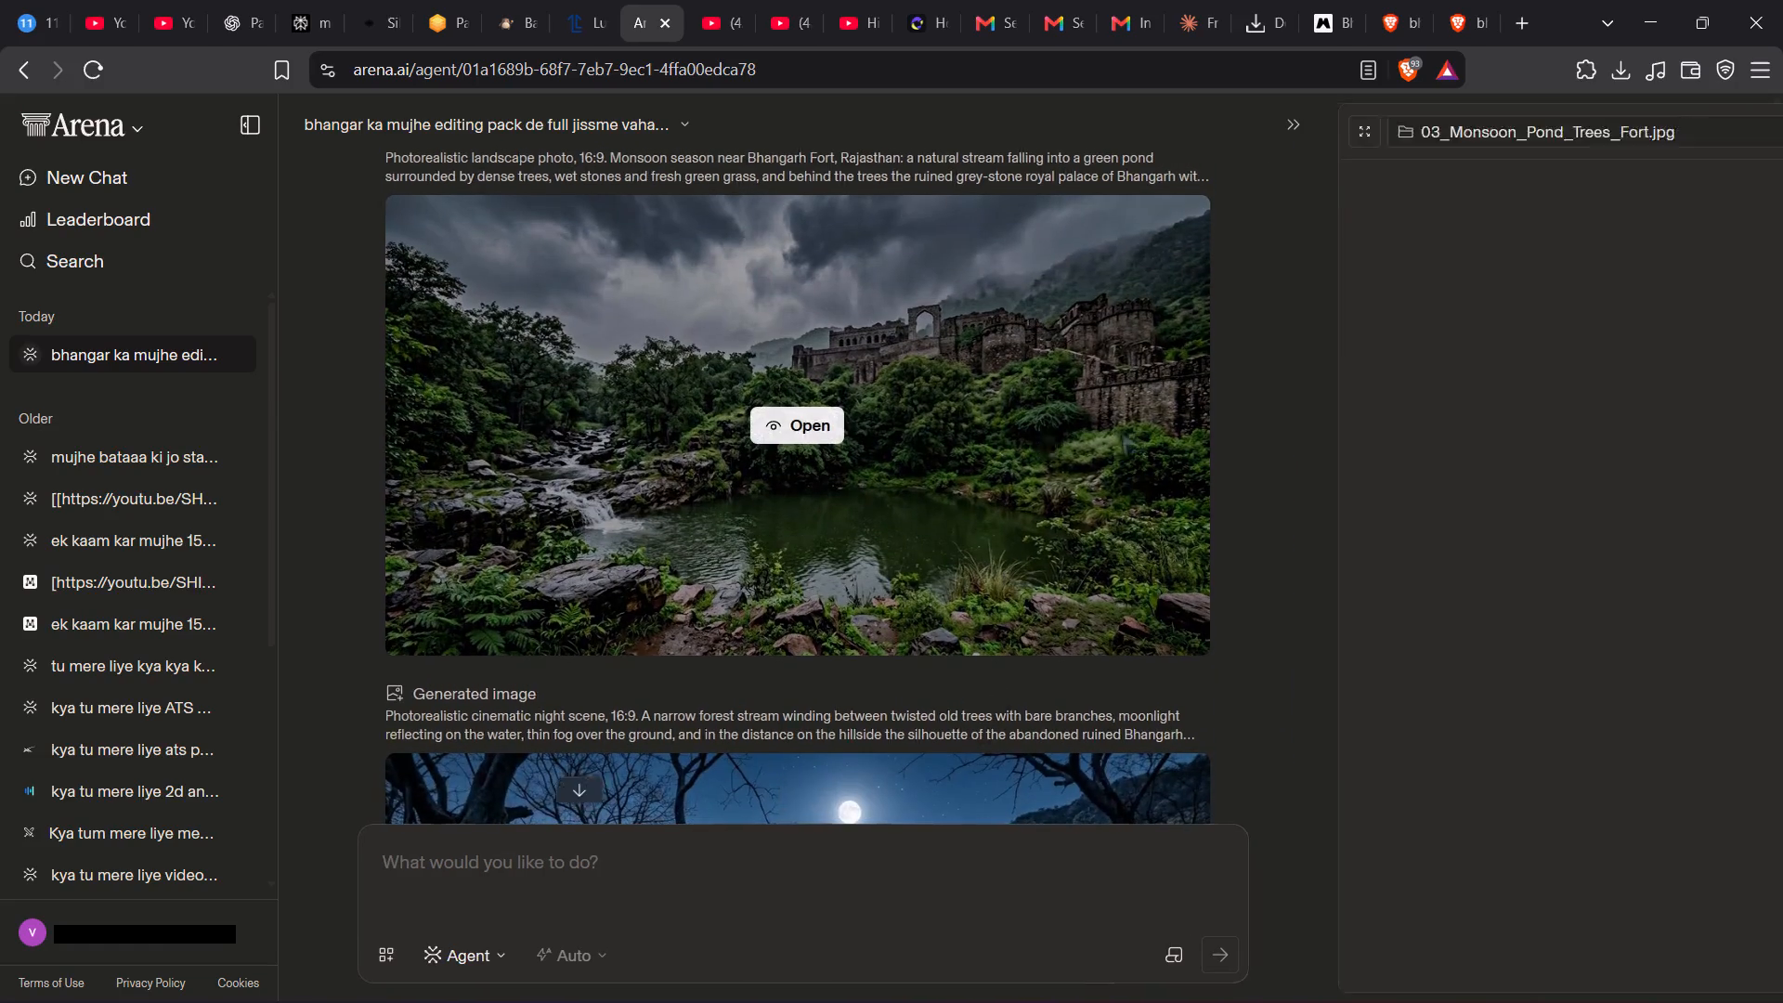
pyautogui.click(1718, 129)
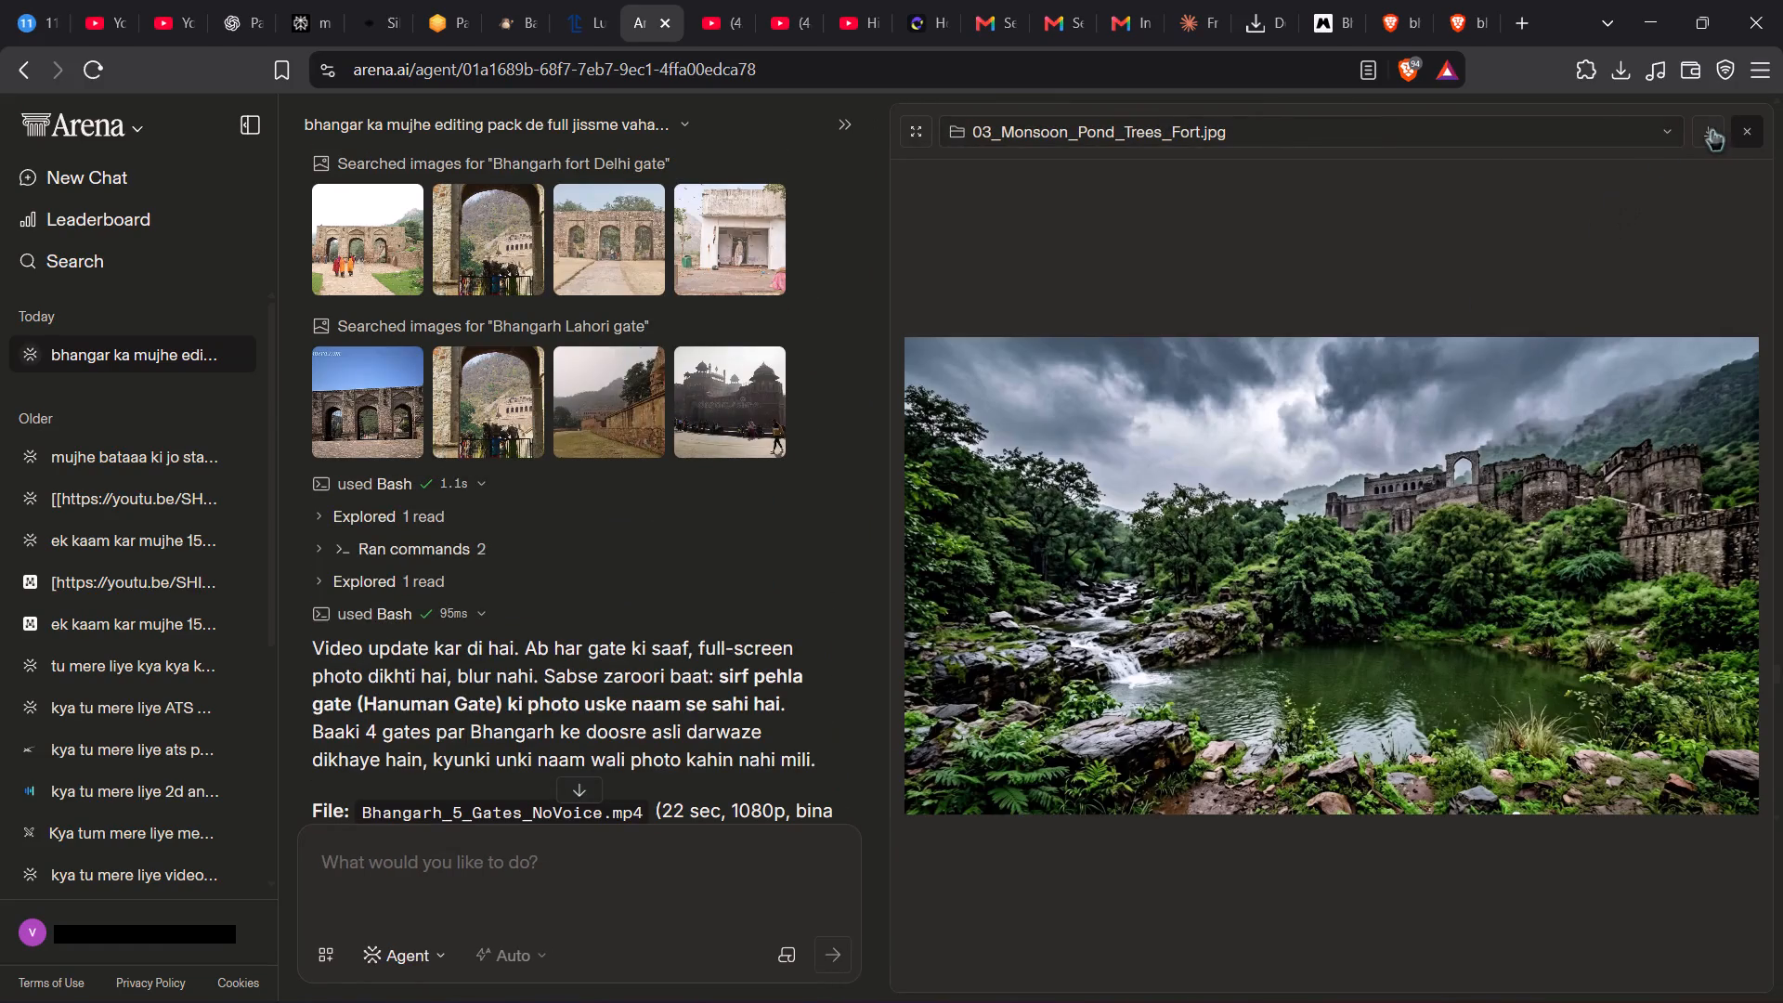
pyautogui.scroll(-4, 663, 512)
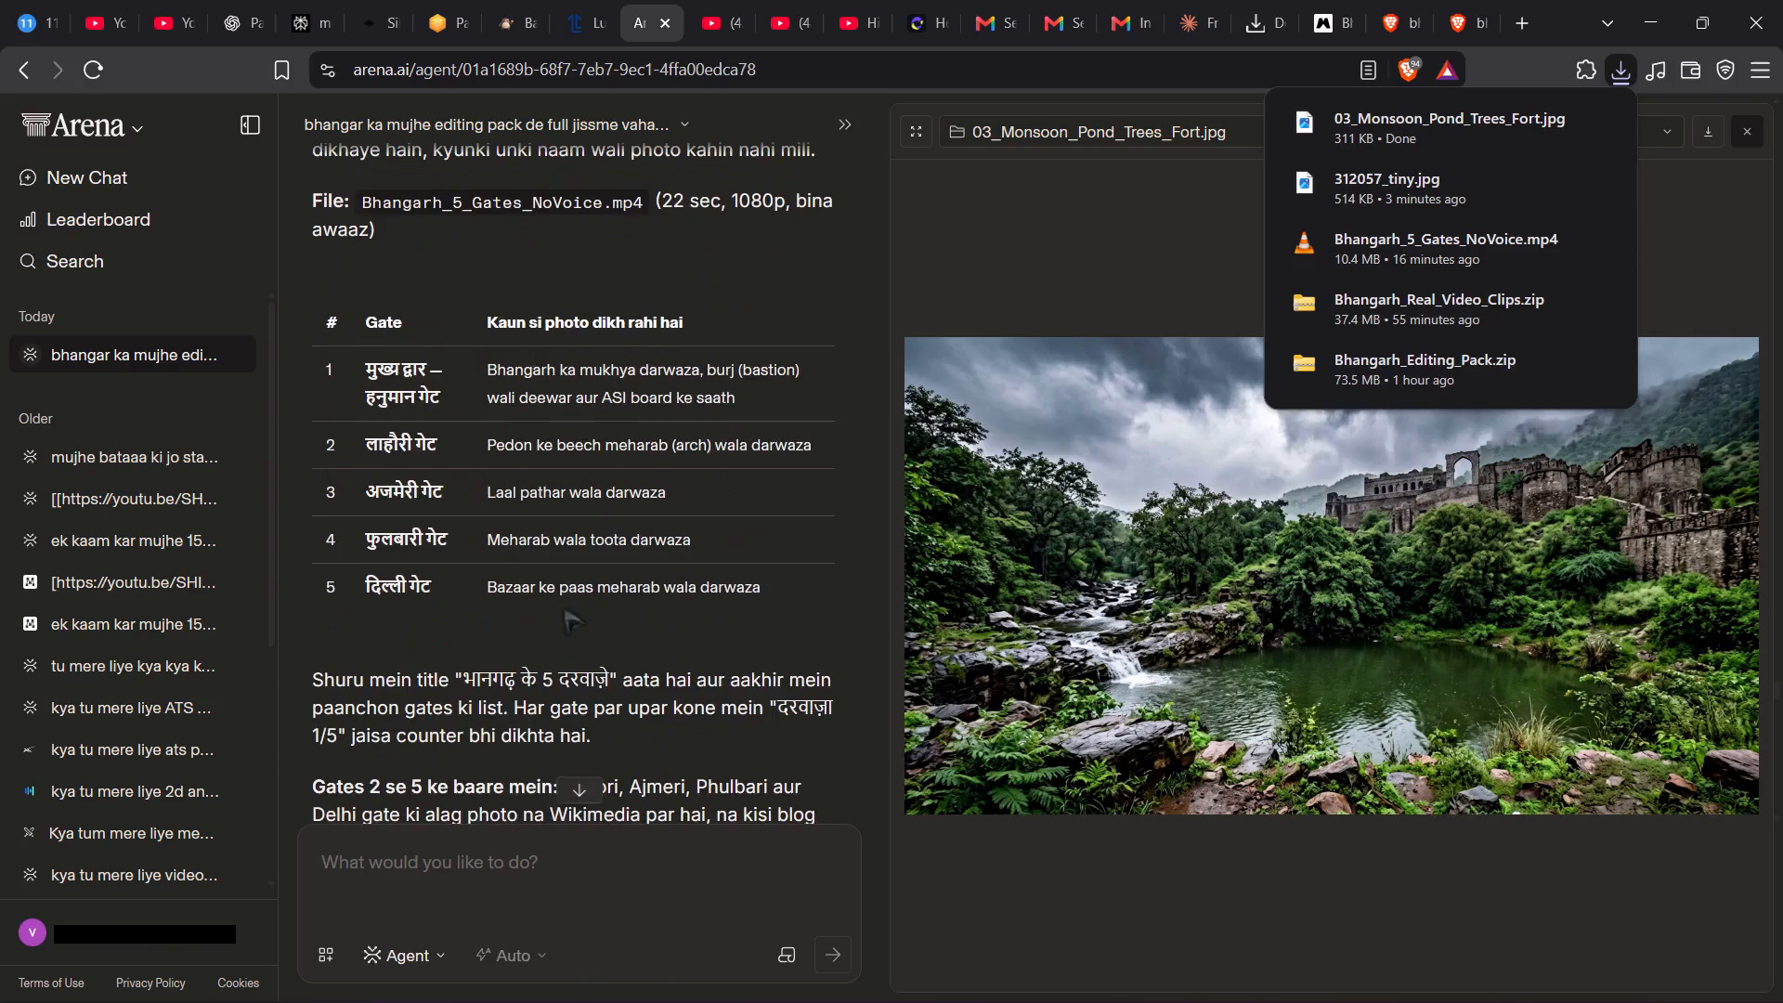
pyautogui.scroll(-1, 571, 606)
pyautogui.click(1743, 128)
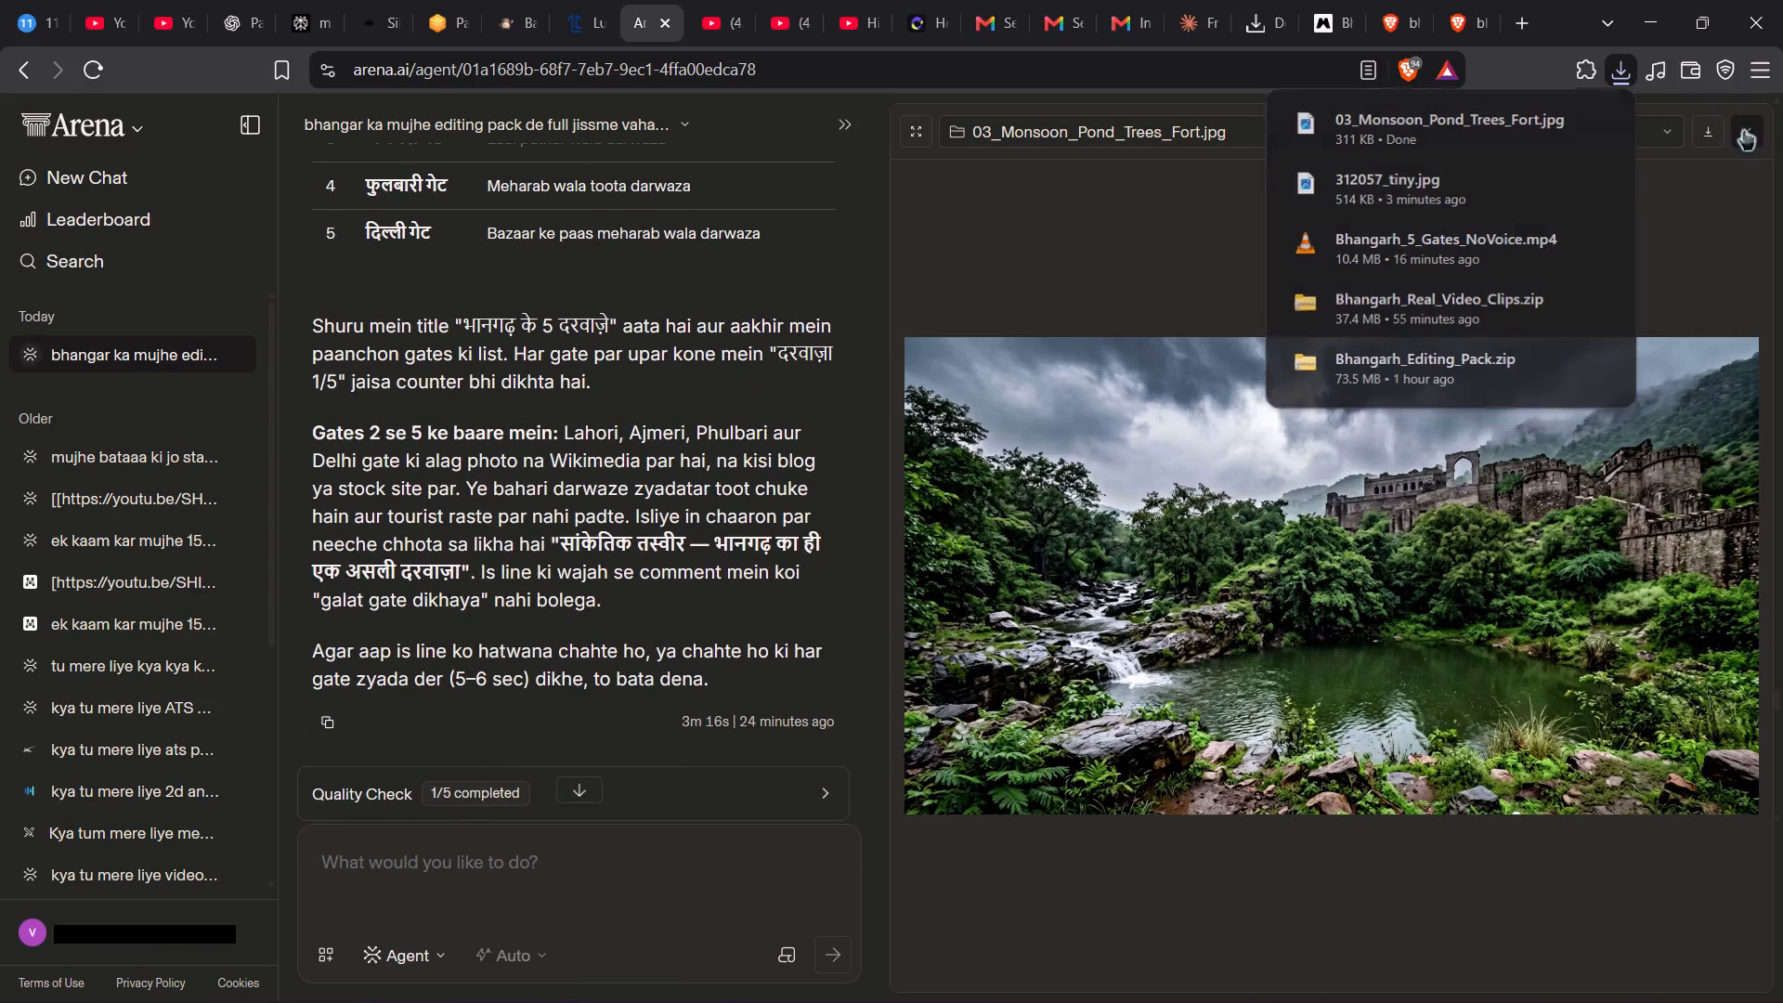
# Download the generated night image 04_Foggy_Night_Stream_Fort.jpg and close its preview.
pyautogui.scroll(2, 892, 534)
pyautogui.scroll(-1, 892, 534)
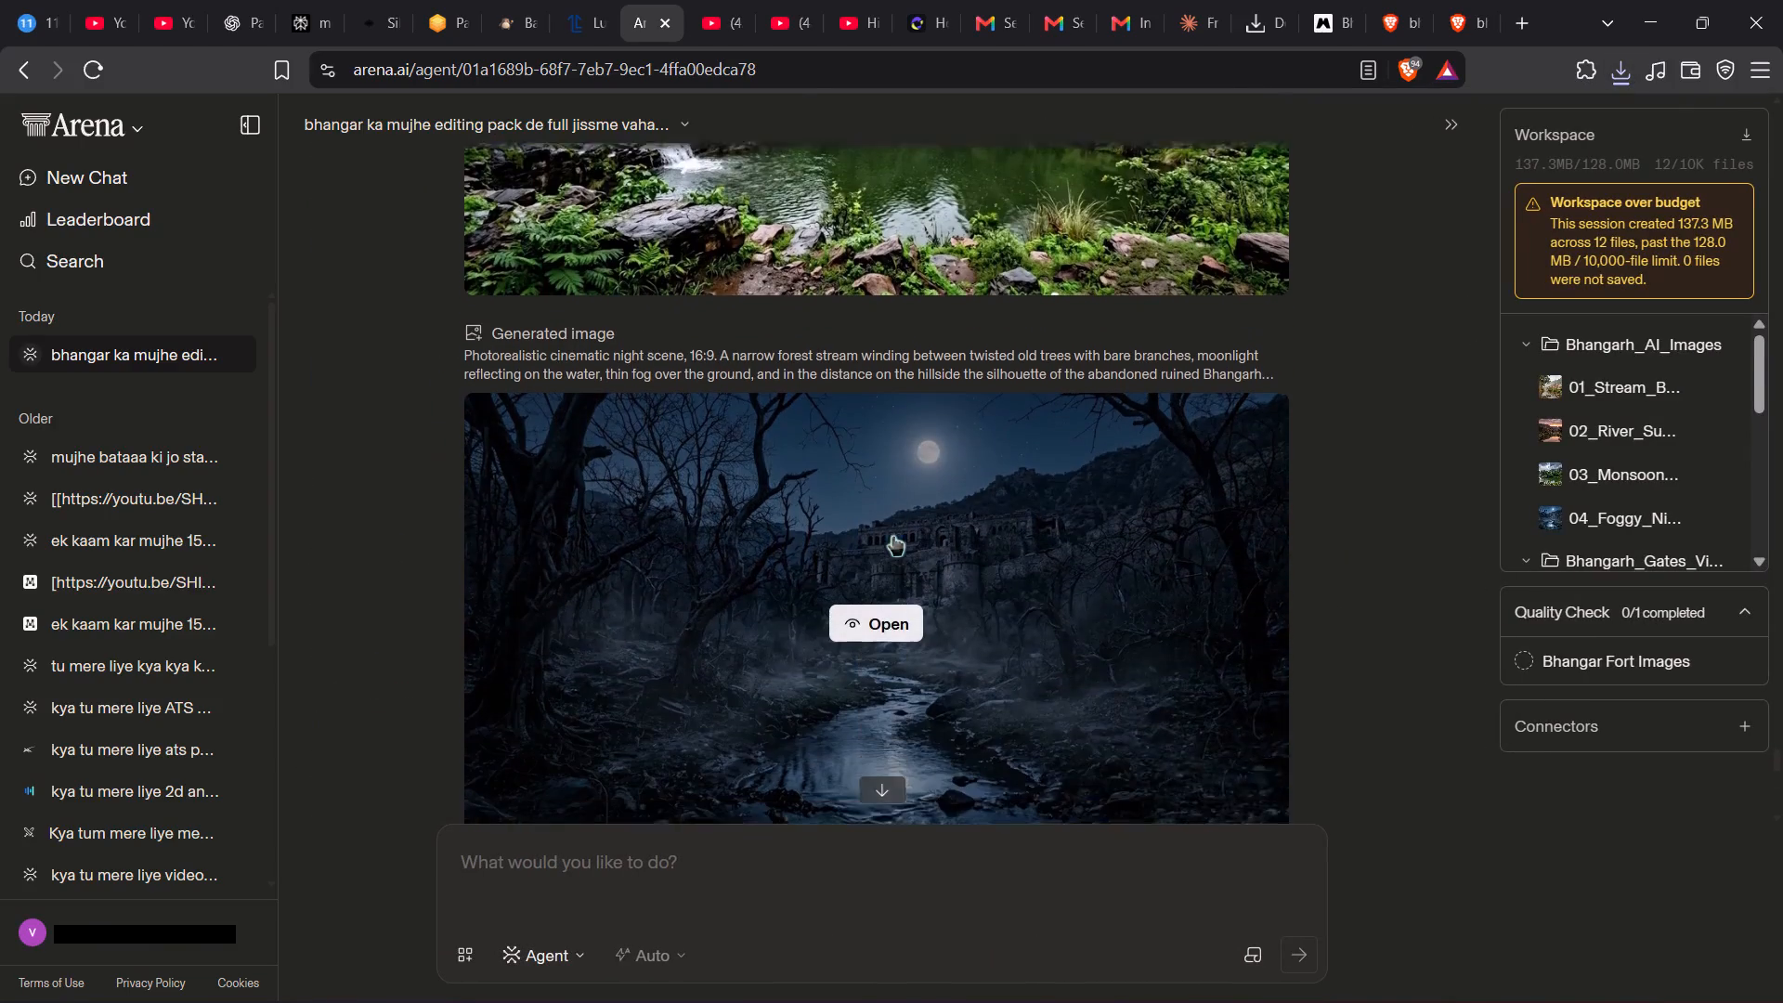
pyautogui.scroll(-1, 892, 534)
pyautogui.scroll(-1, 915, 737)
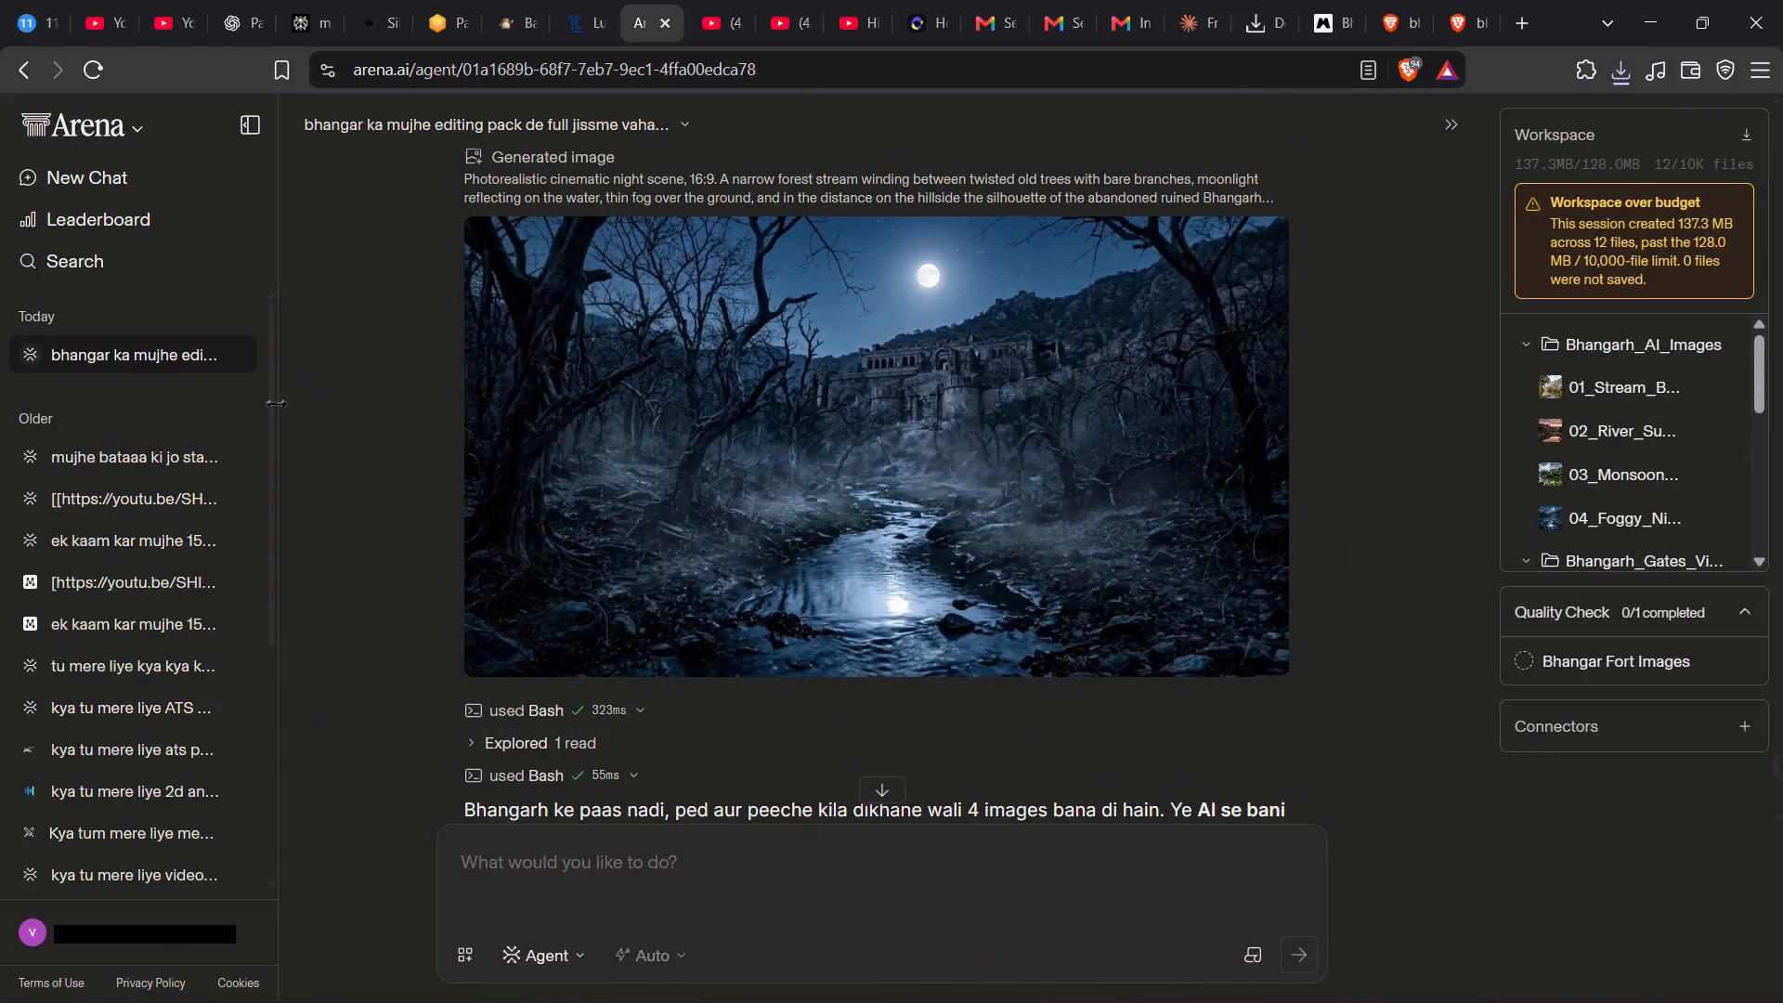
pyautogui.click(722, 404)
pyautogui.click(1702, 139)
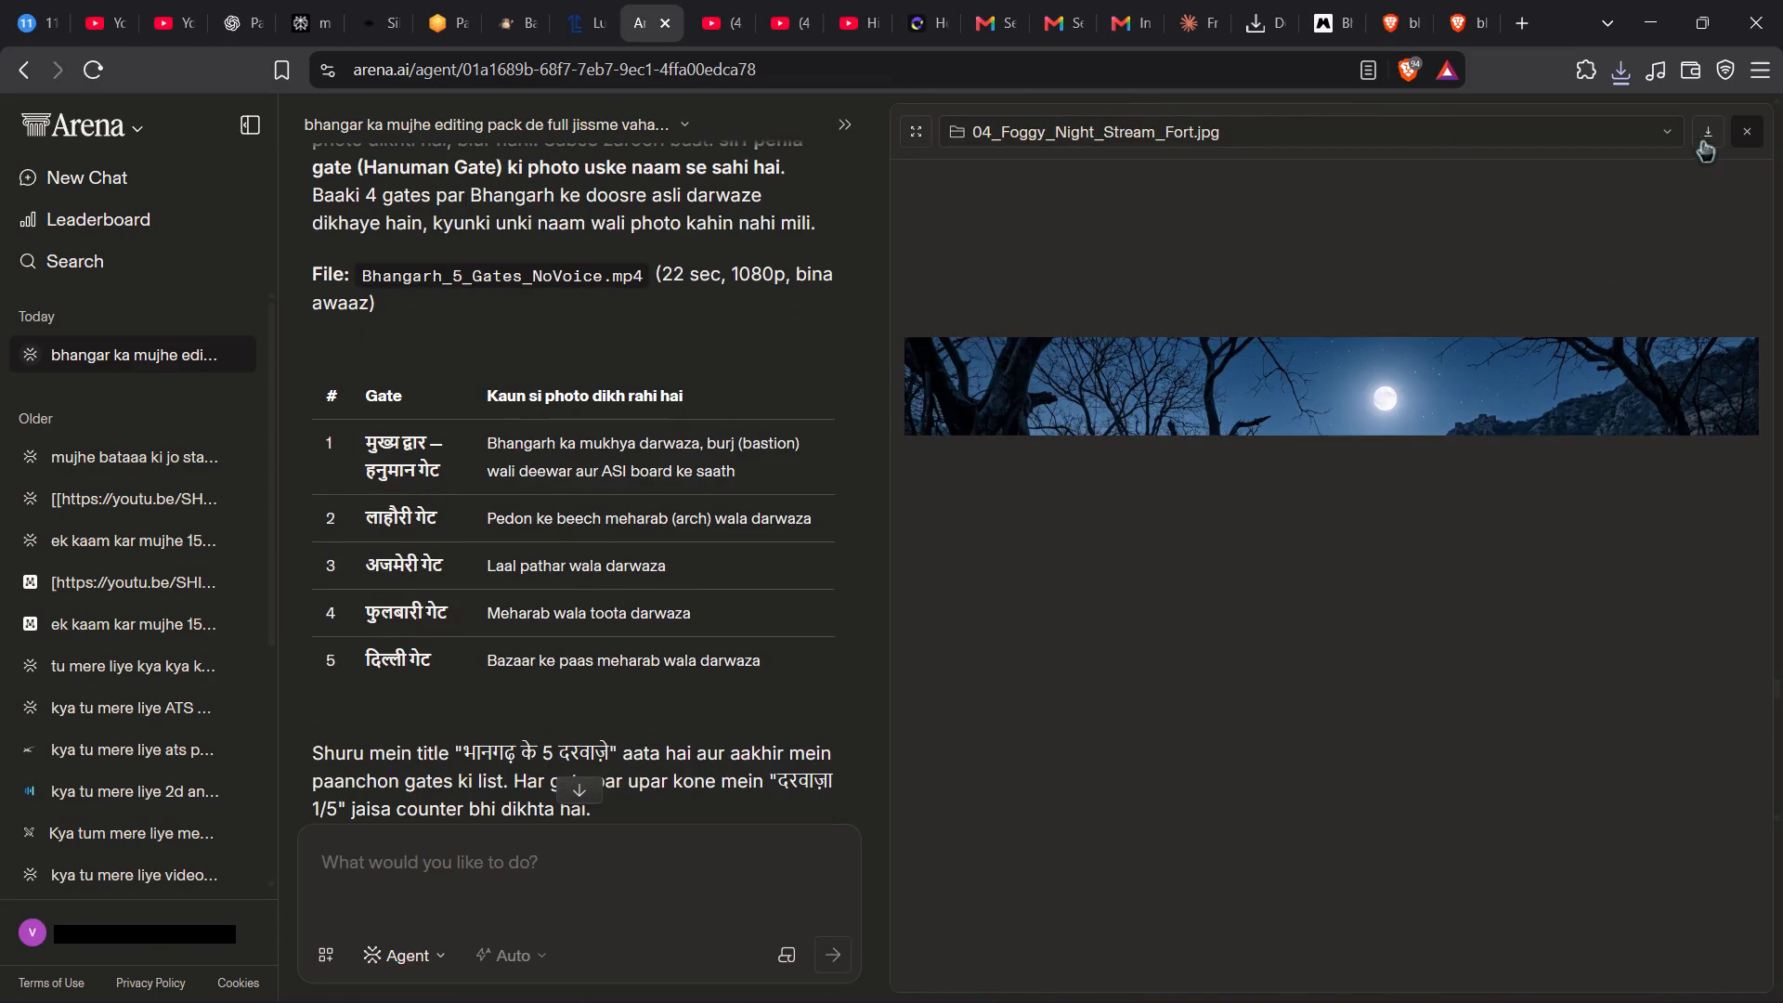
pyautogui.click(1758, 137)
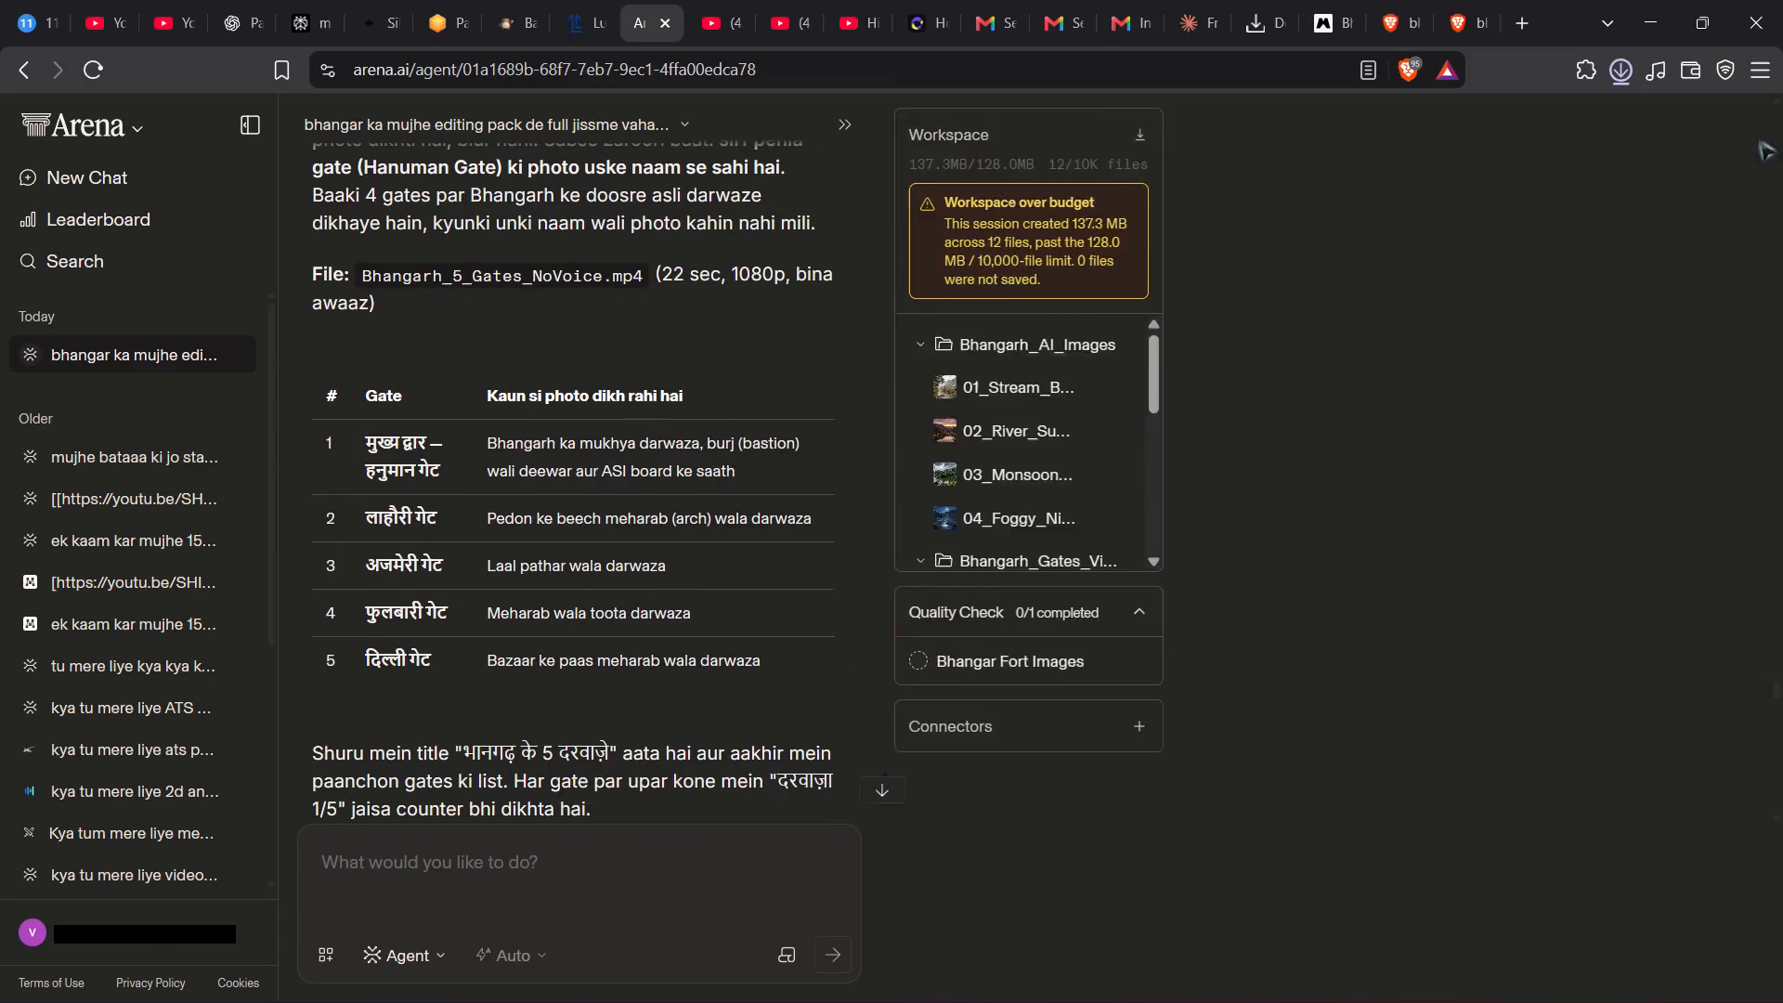
# Download the generated morning image 01_Stream_Banyan_Fort_Morning.jpg and close its preview.
pyautogui.scroll(5, 902, 360)
pyautogui.scroll(-1, 810, 579)
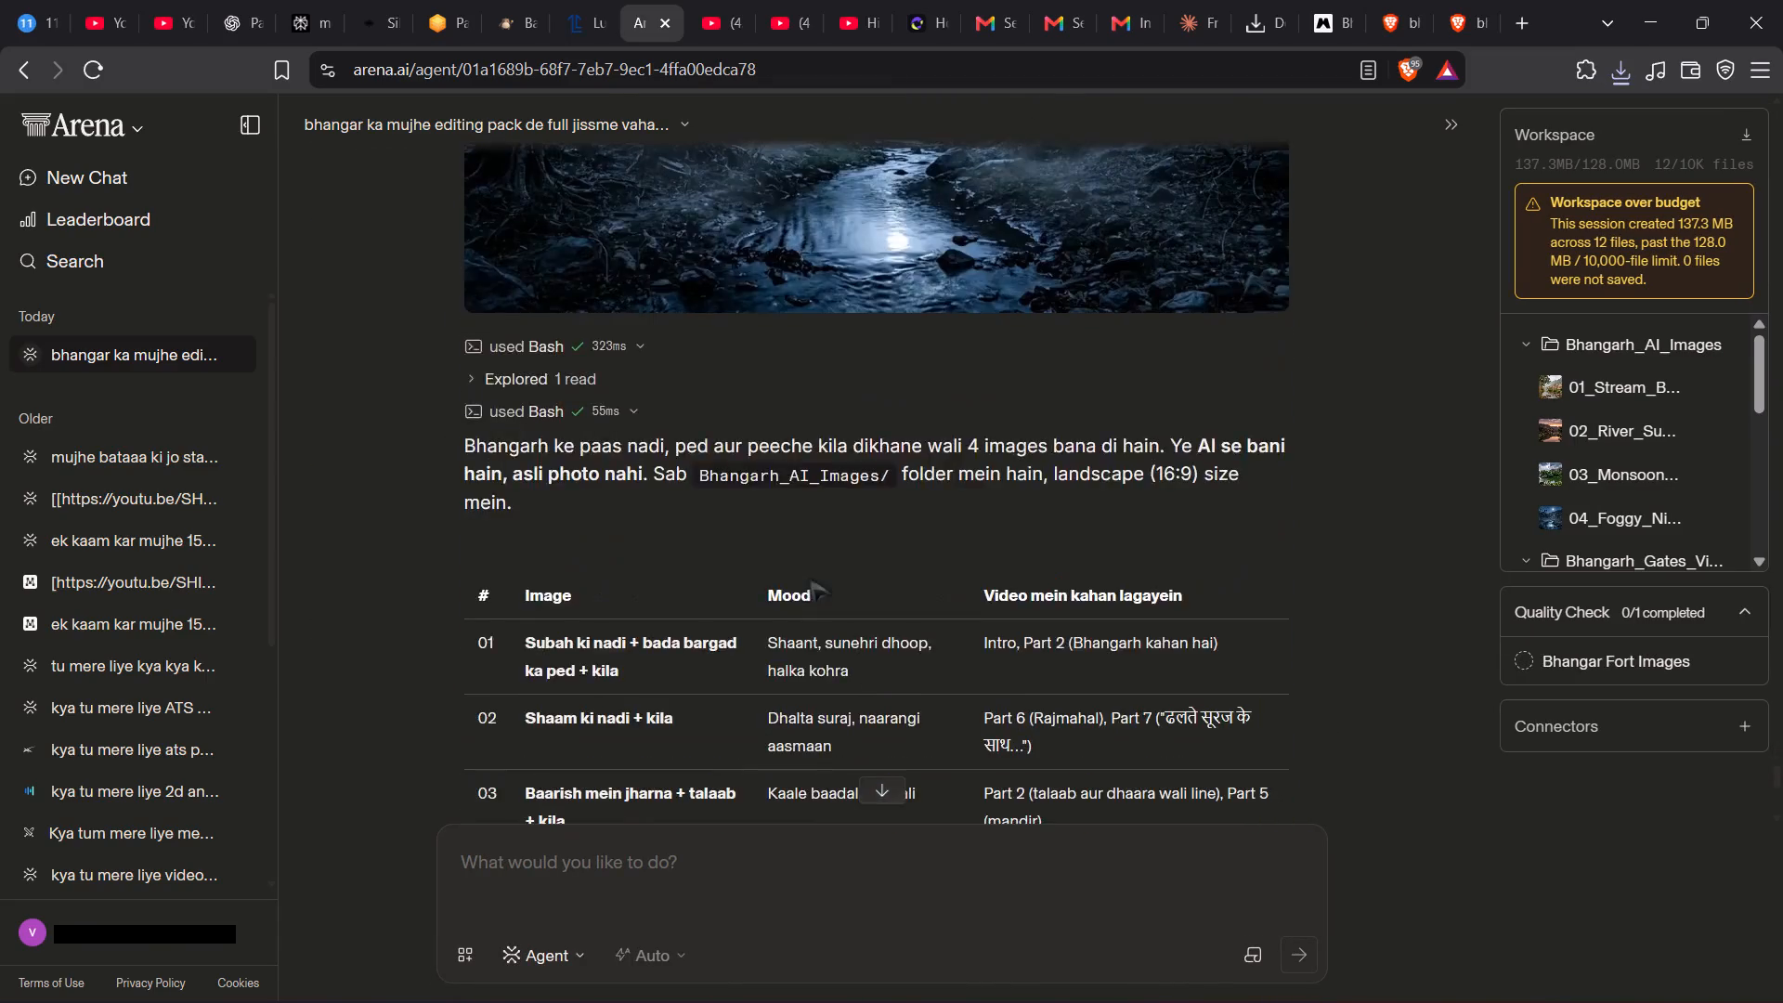
pyautogui.scroll(7, 810, 579)
pyautogui.scroll(-1, 810, 579)
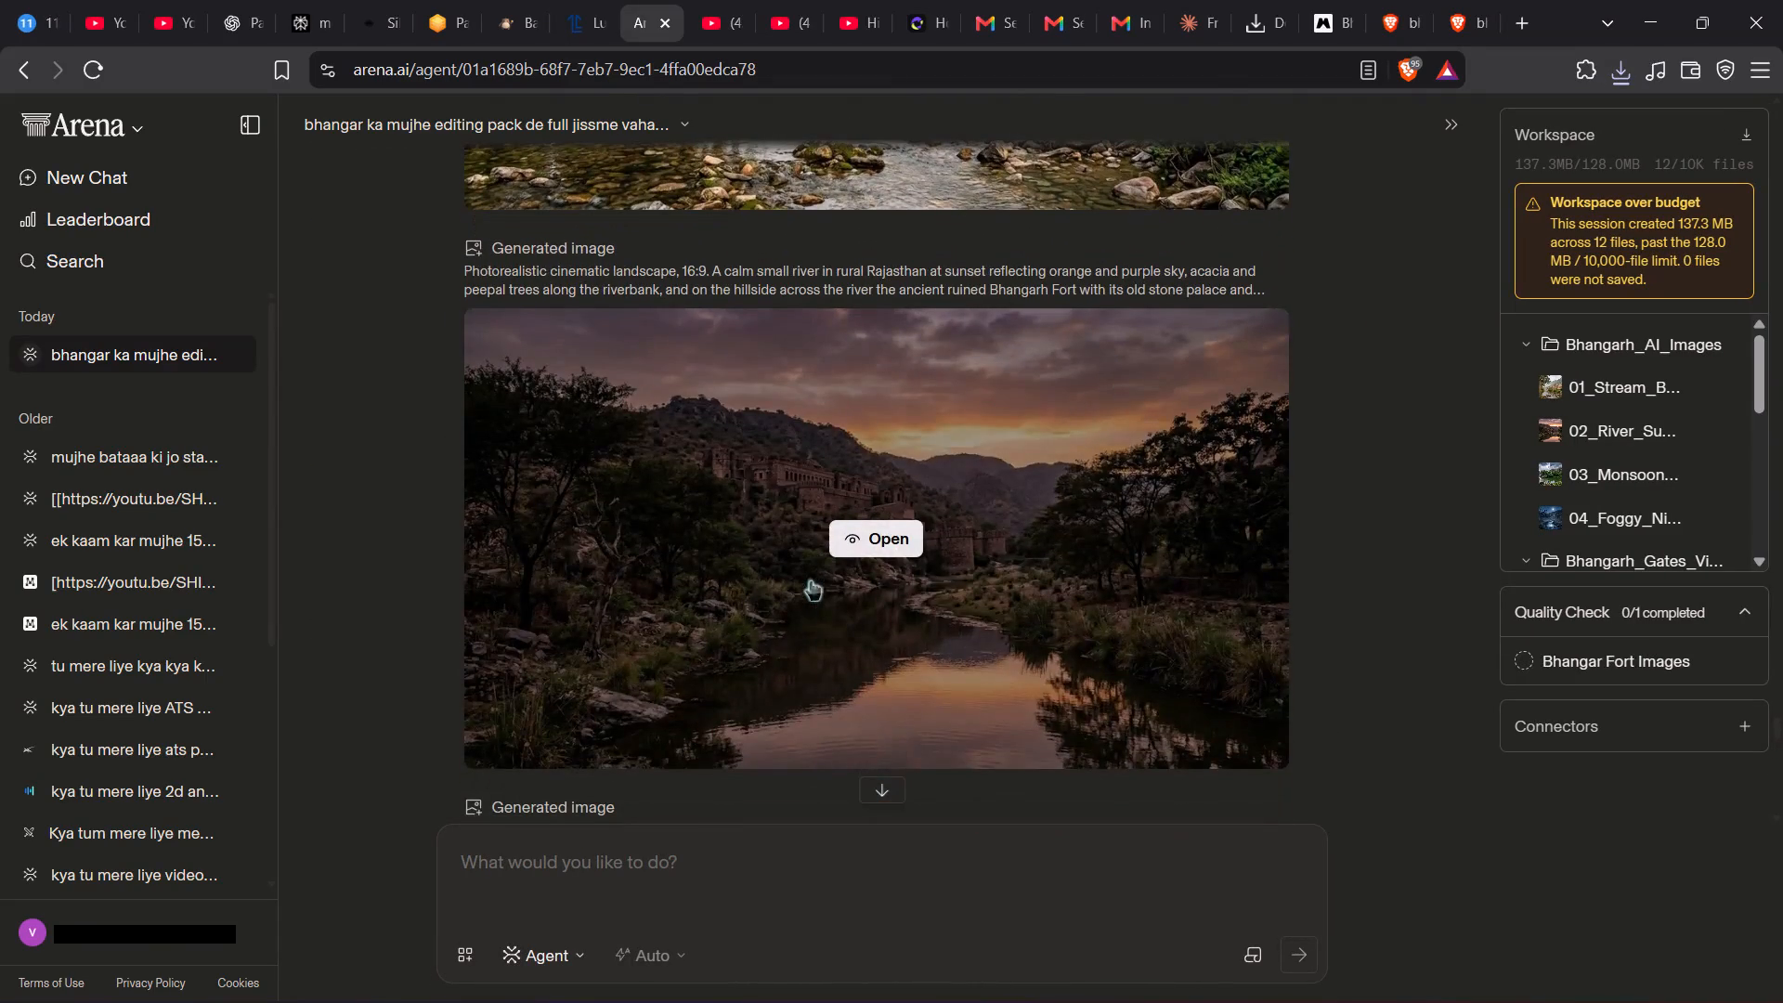
pyautogui.scroll(1, 884, 544)
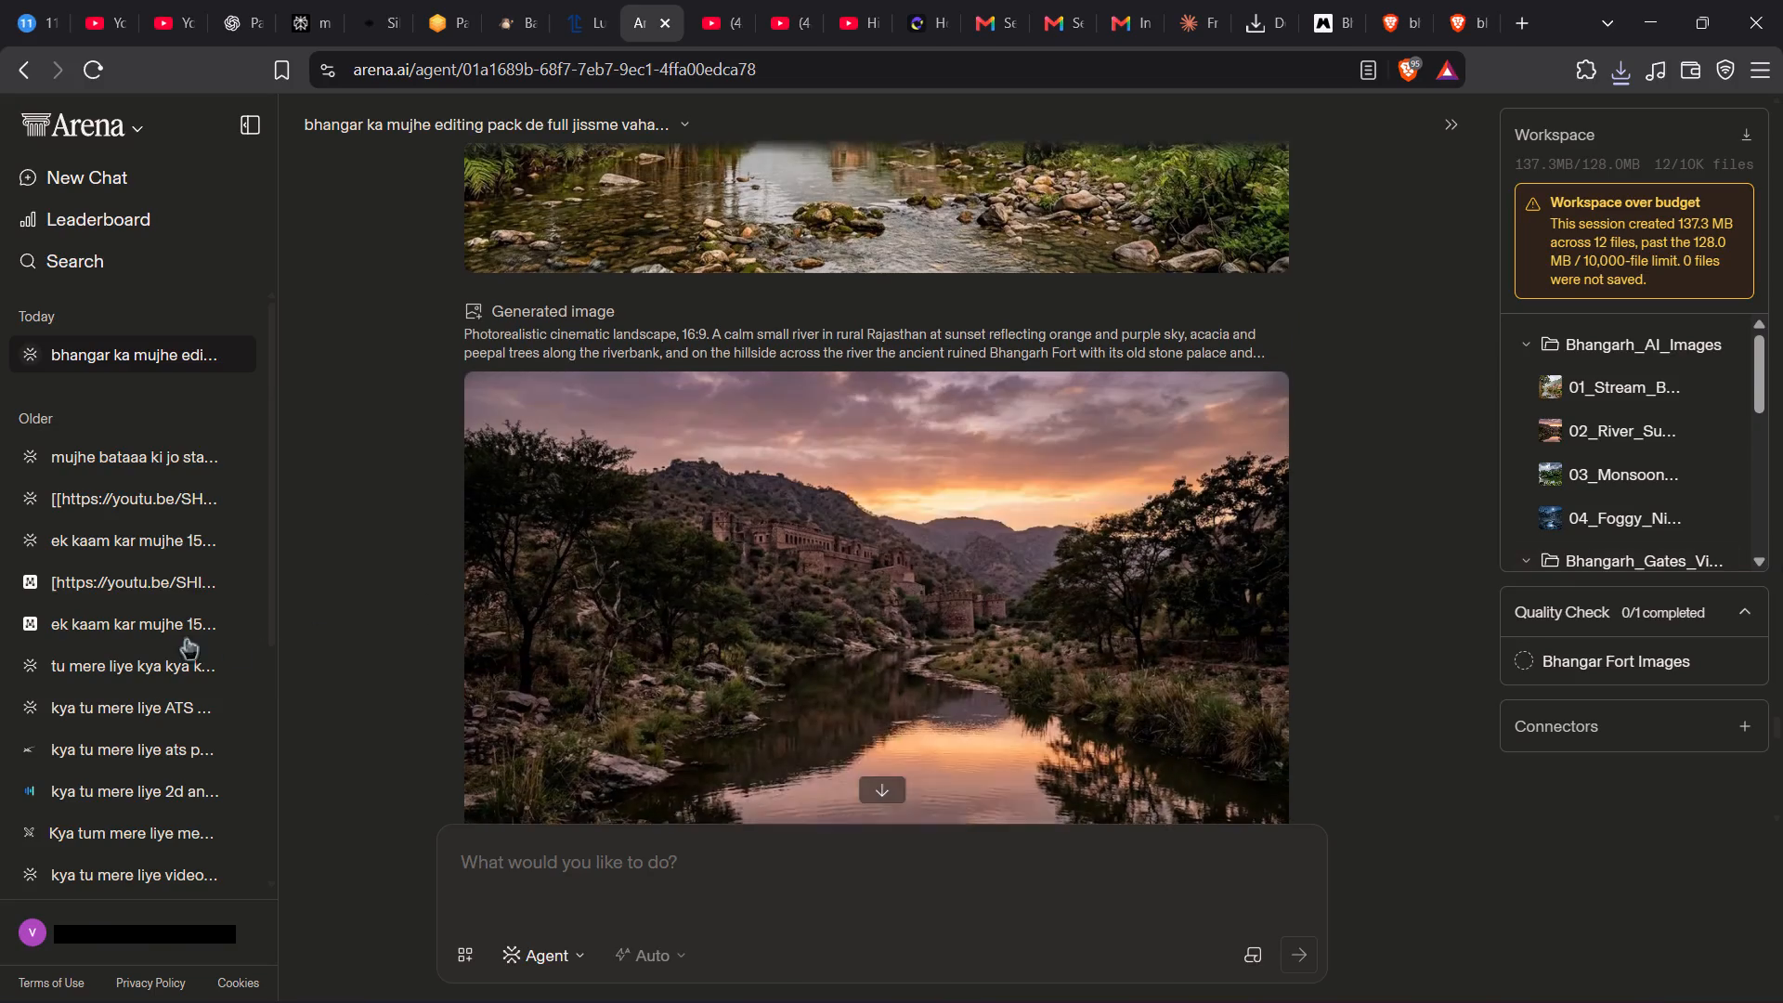
pyautogui.scroll(3, 186, 637)
pyautogui.scroll(2, 504, 329)
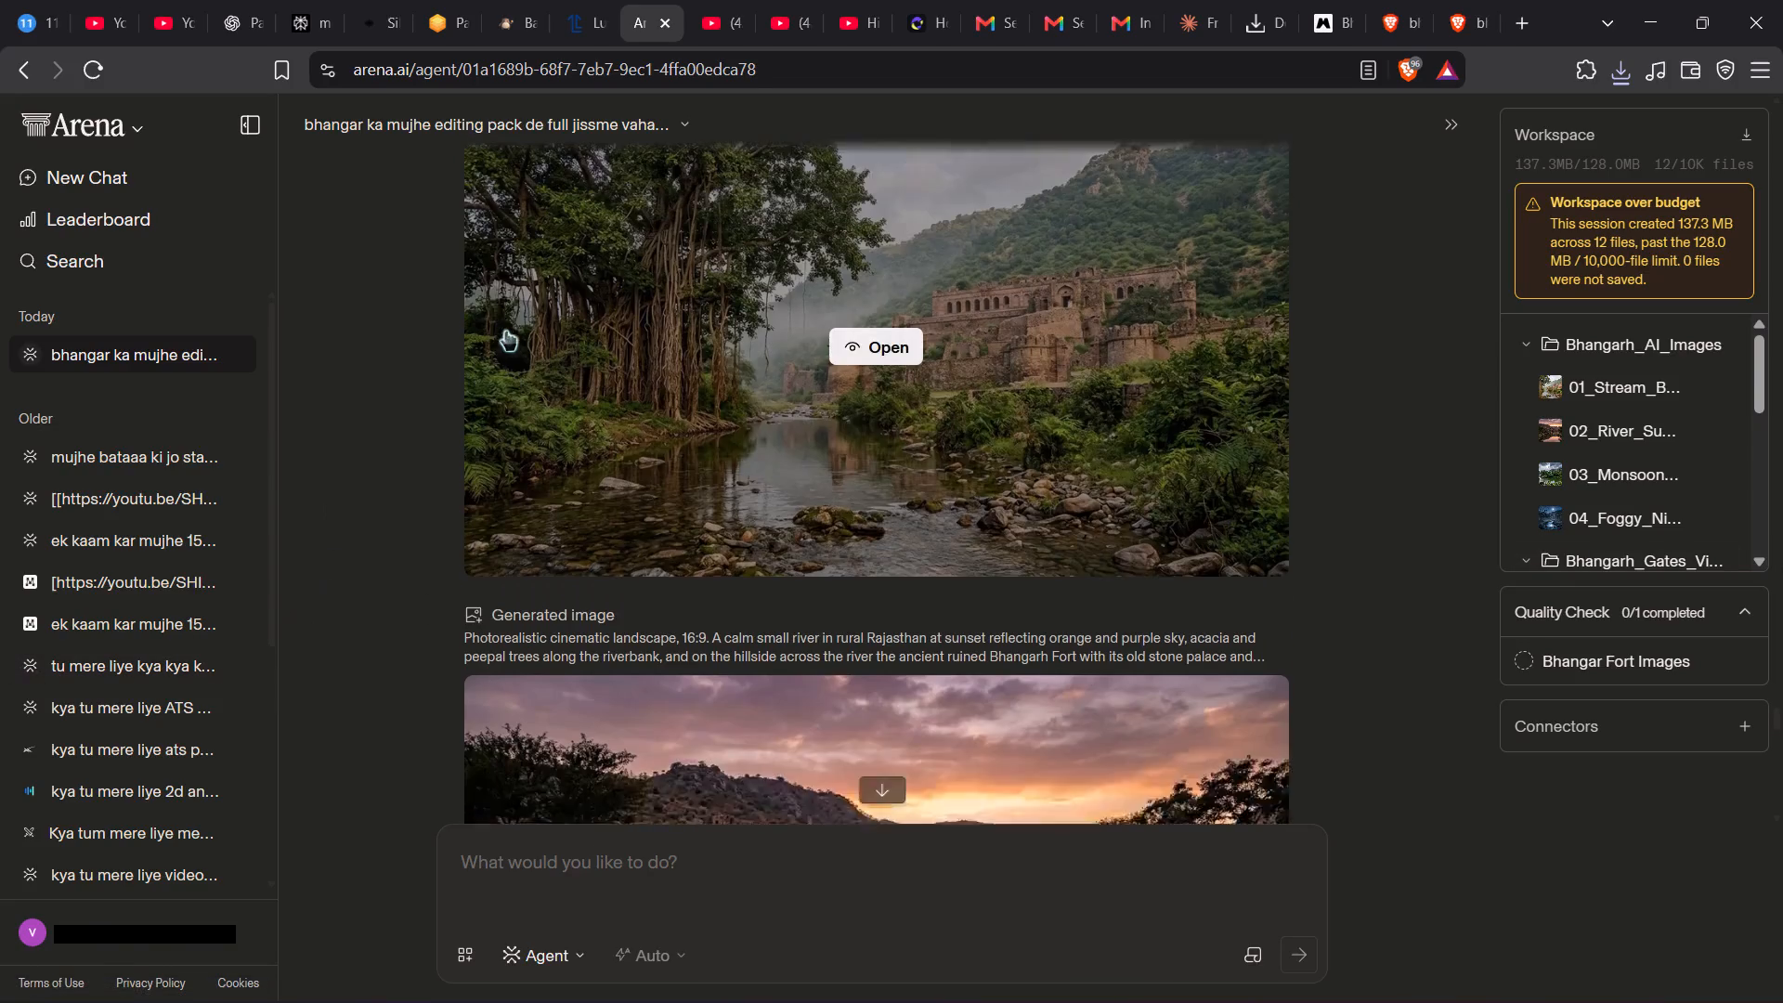
pyautogui.scroll(1, 285, 384)
pyautogui.click(885, 547)
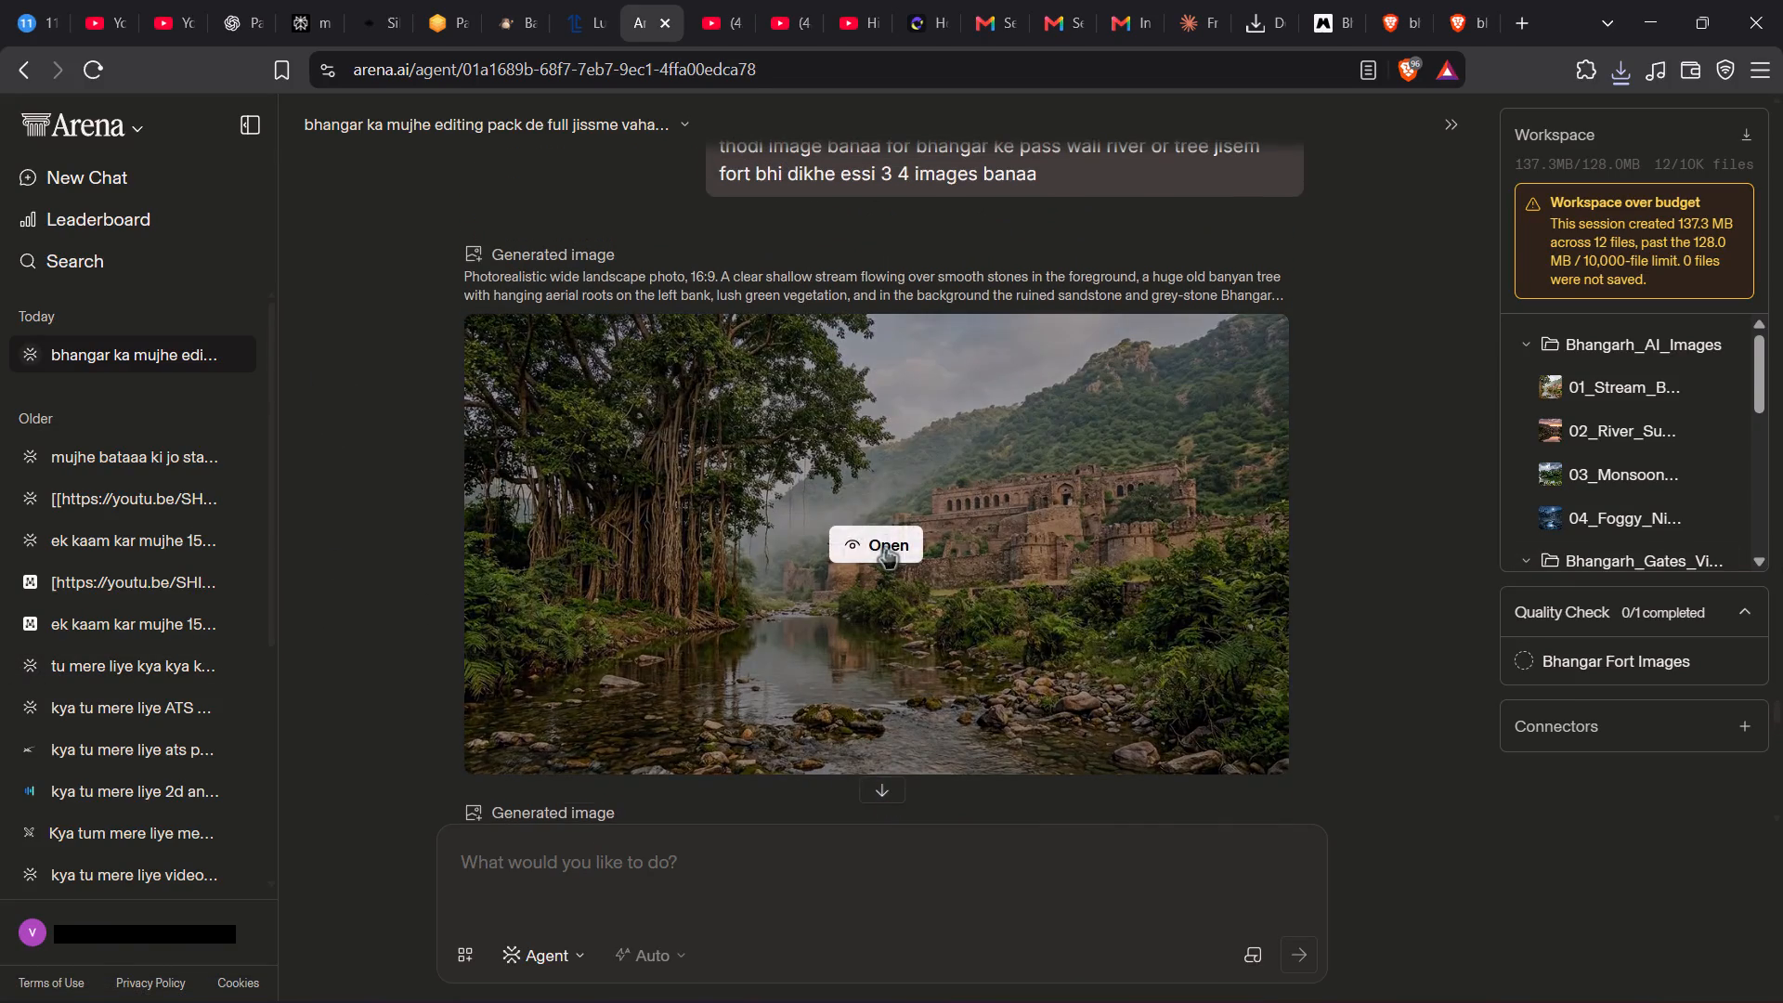
pyautogui.click(1711, 132)
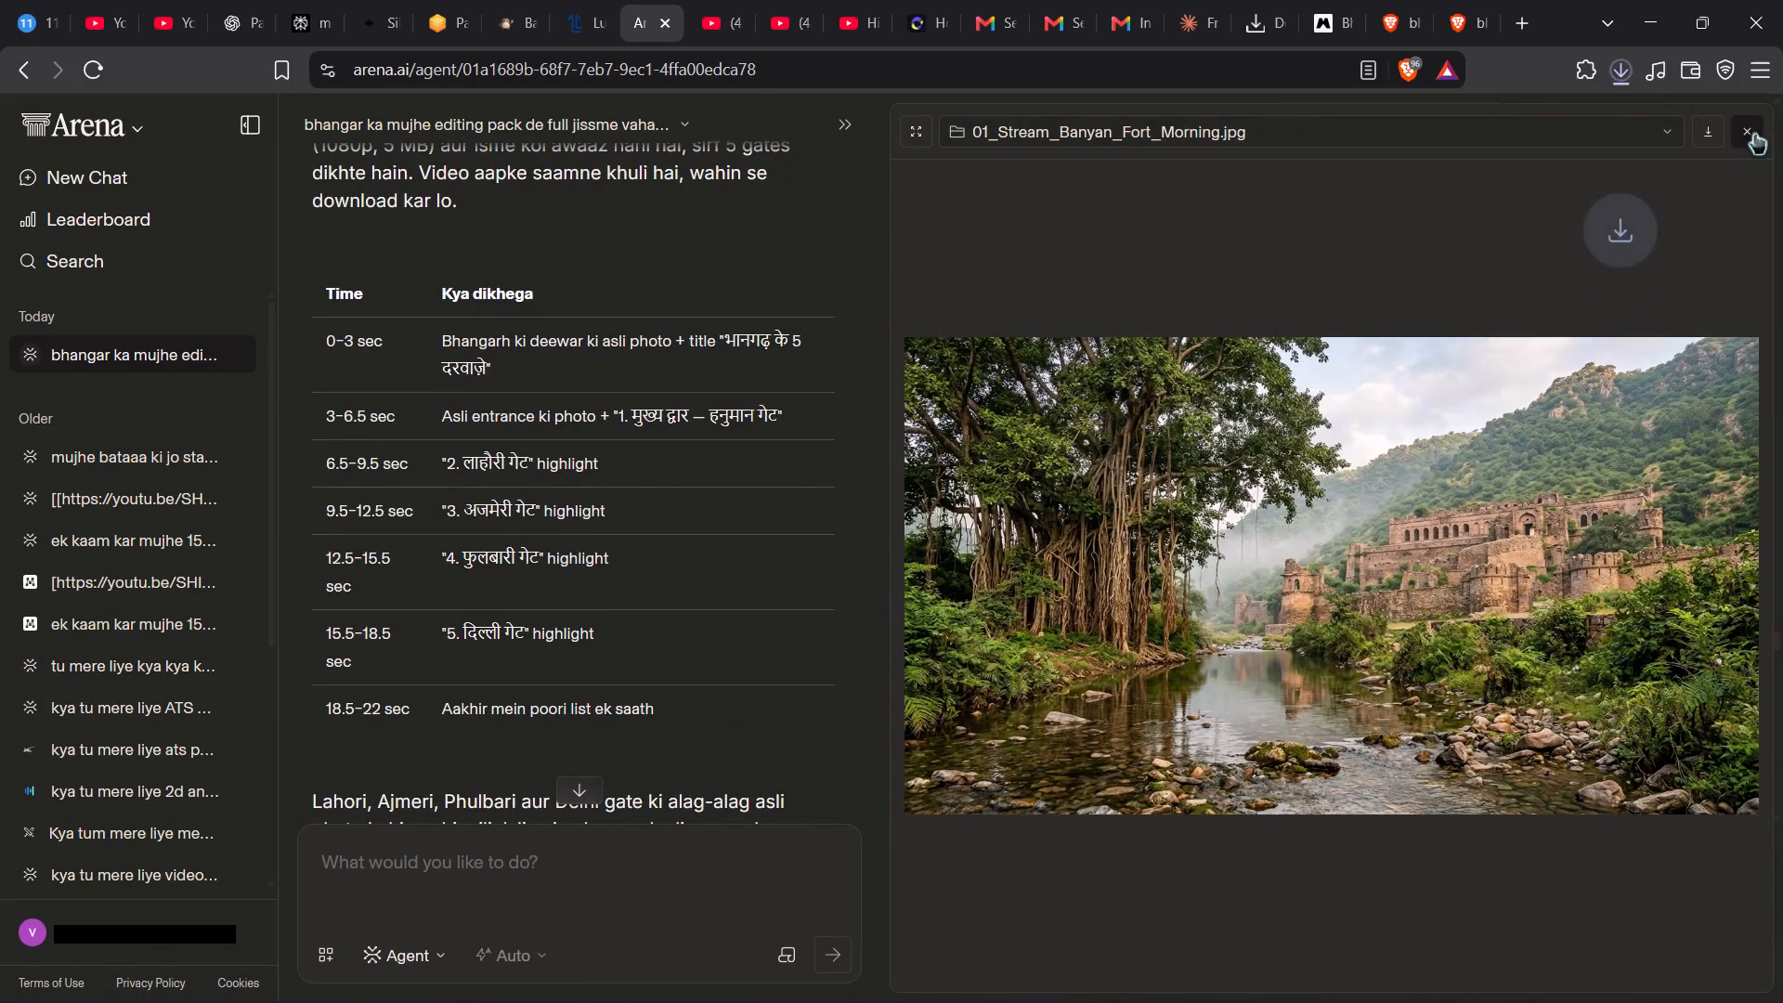
pyautogui.click(1753, 132)
# Switch to CapCut and place the playhead at 00:01:50:45, where the drone clip ends.
pyautogui.click(1007, 974)
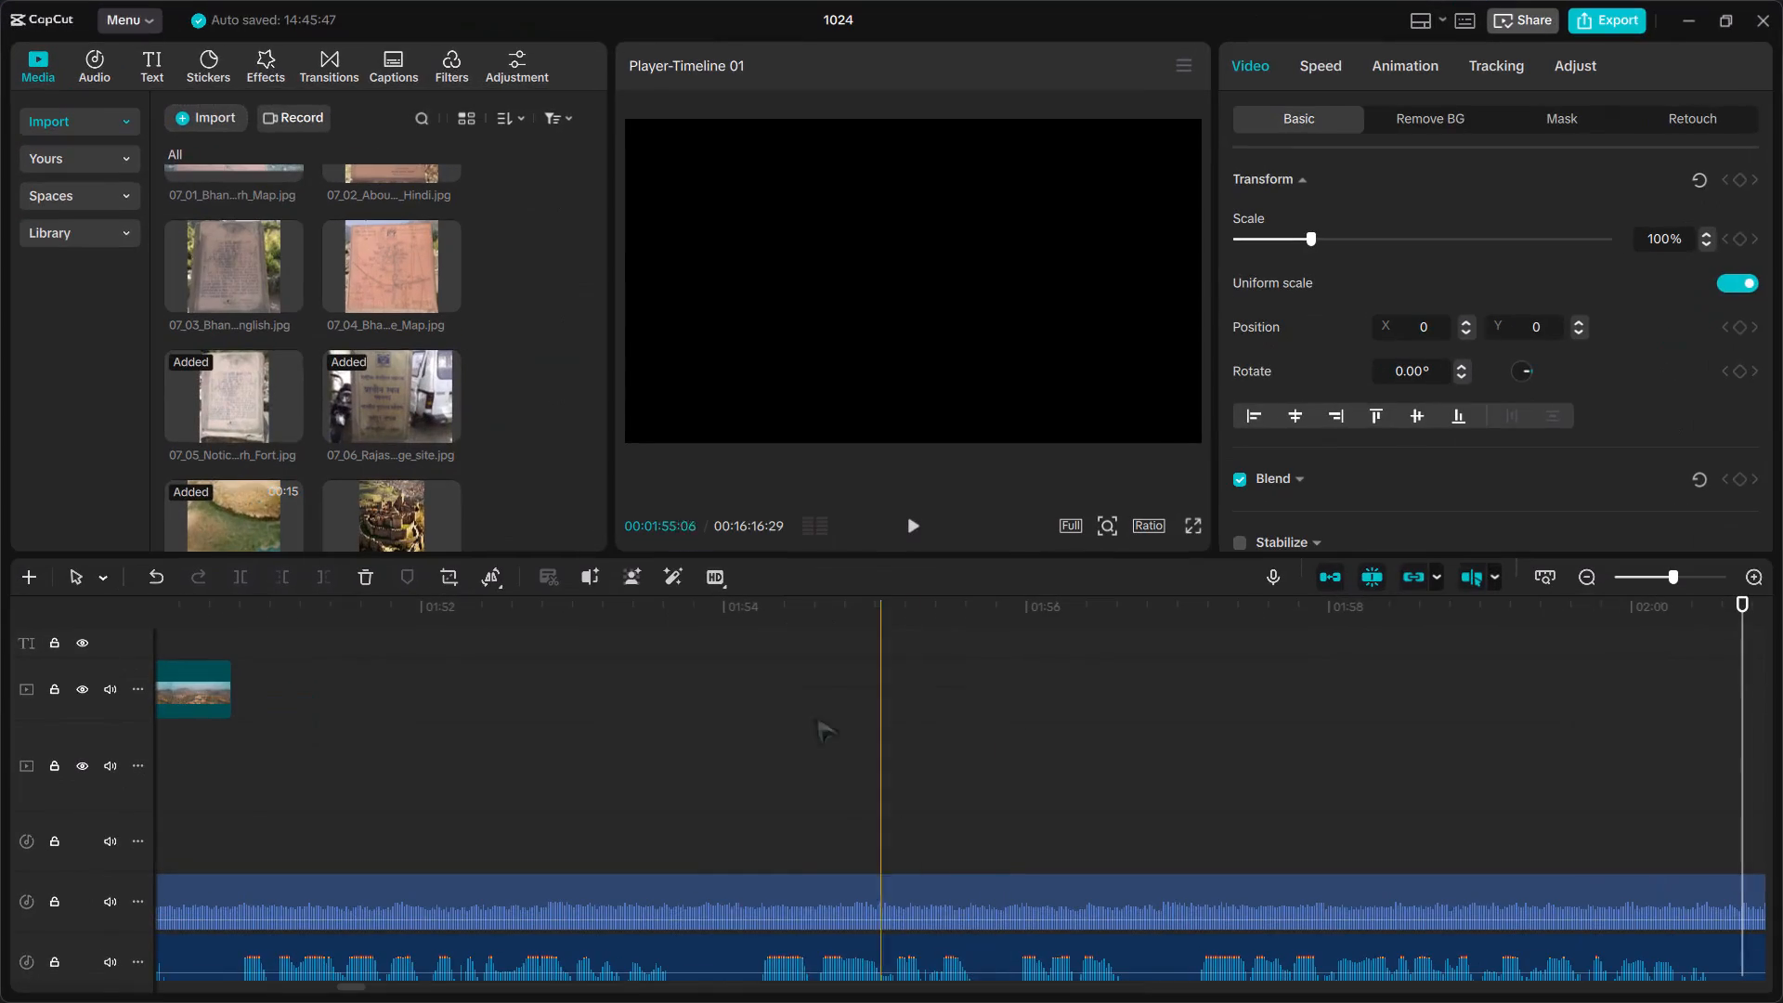
pyautogui.moveTo(1413, 574); pyautogui.dragTo(1683, 580)
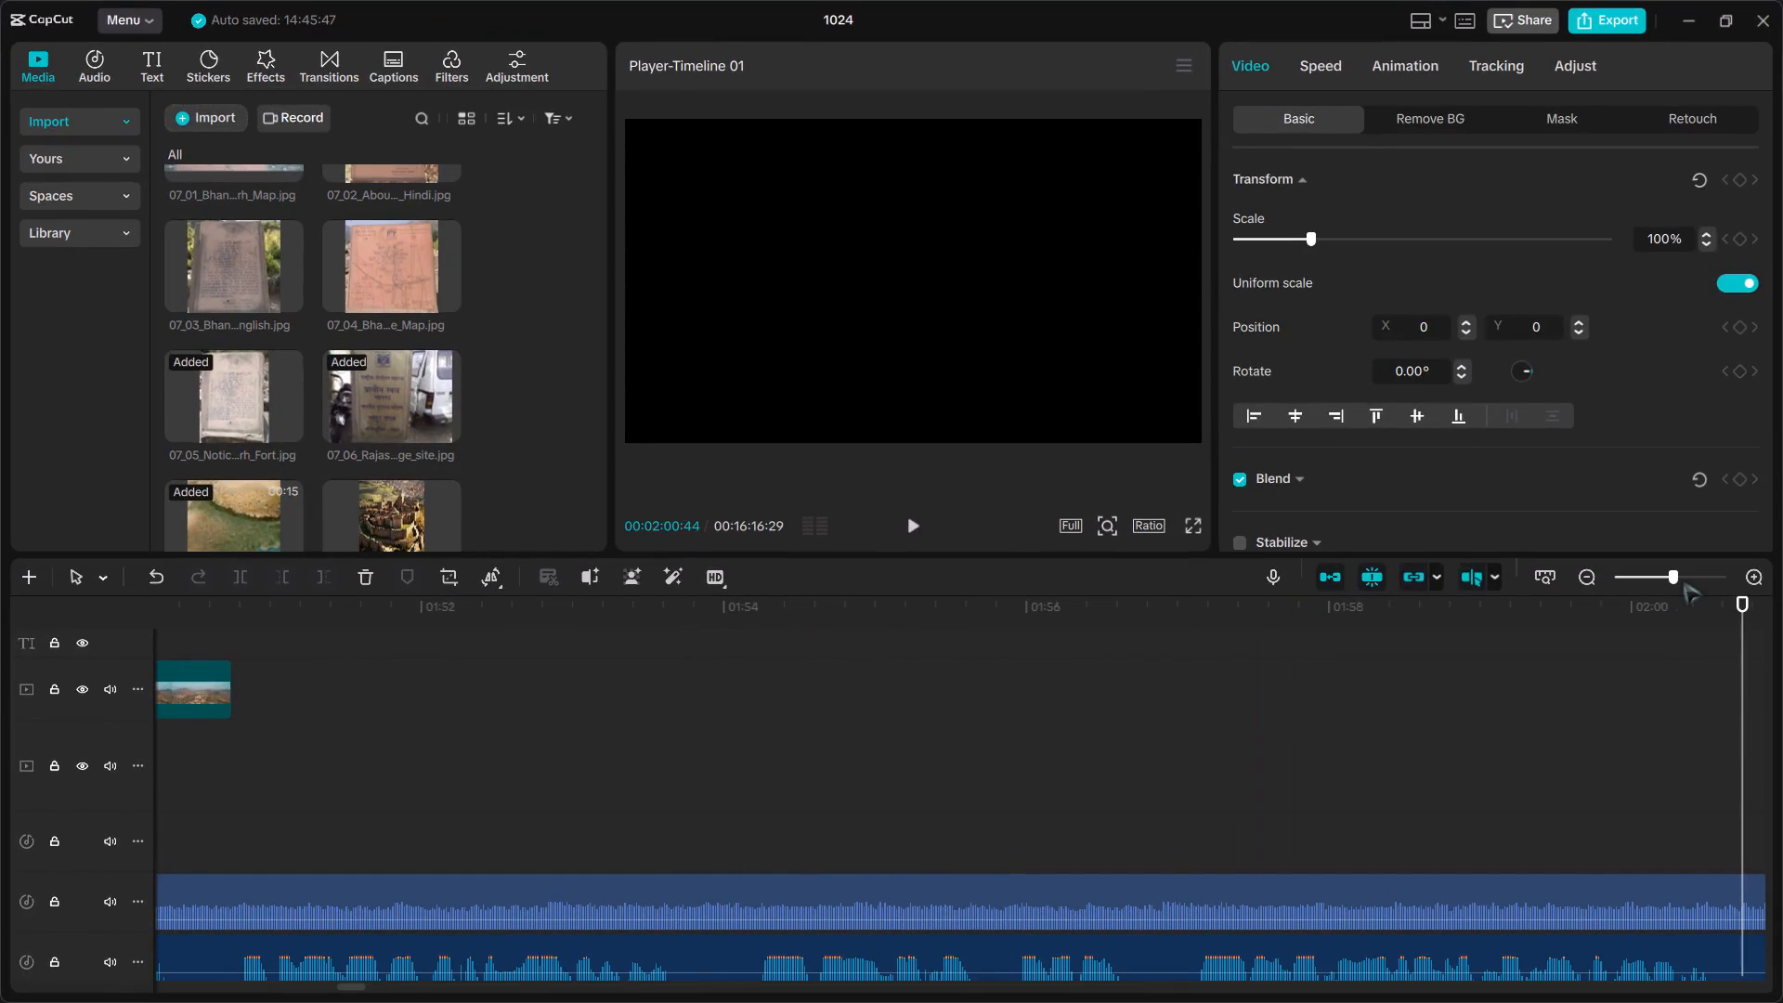
pyautogui.moveTo(1524, 638); pyautogui.dragTo(1782, 638)
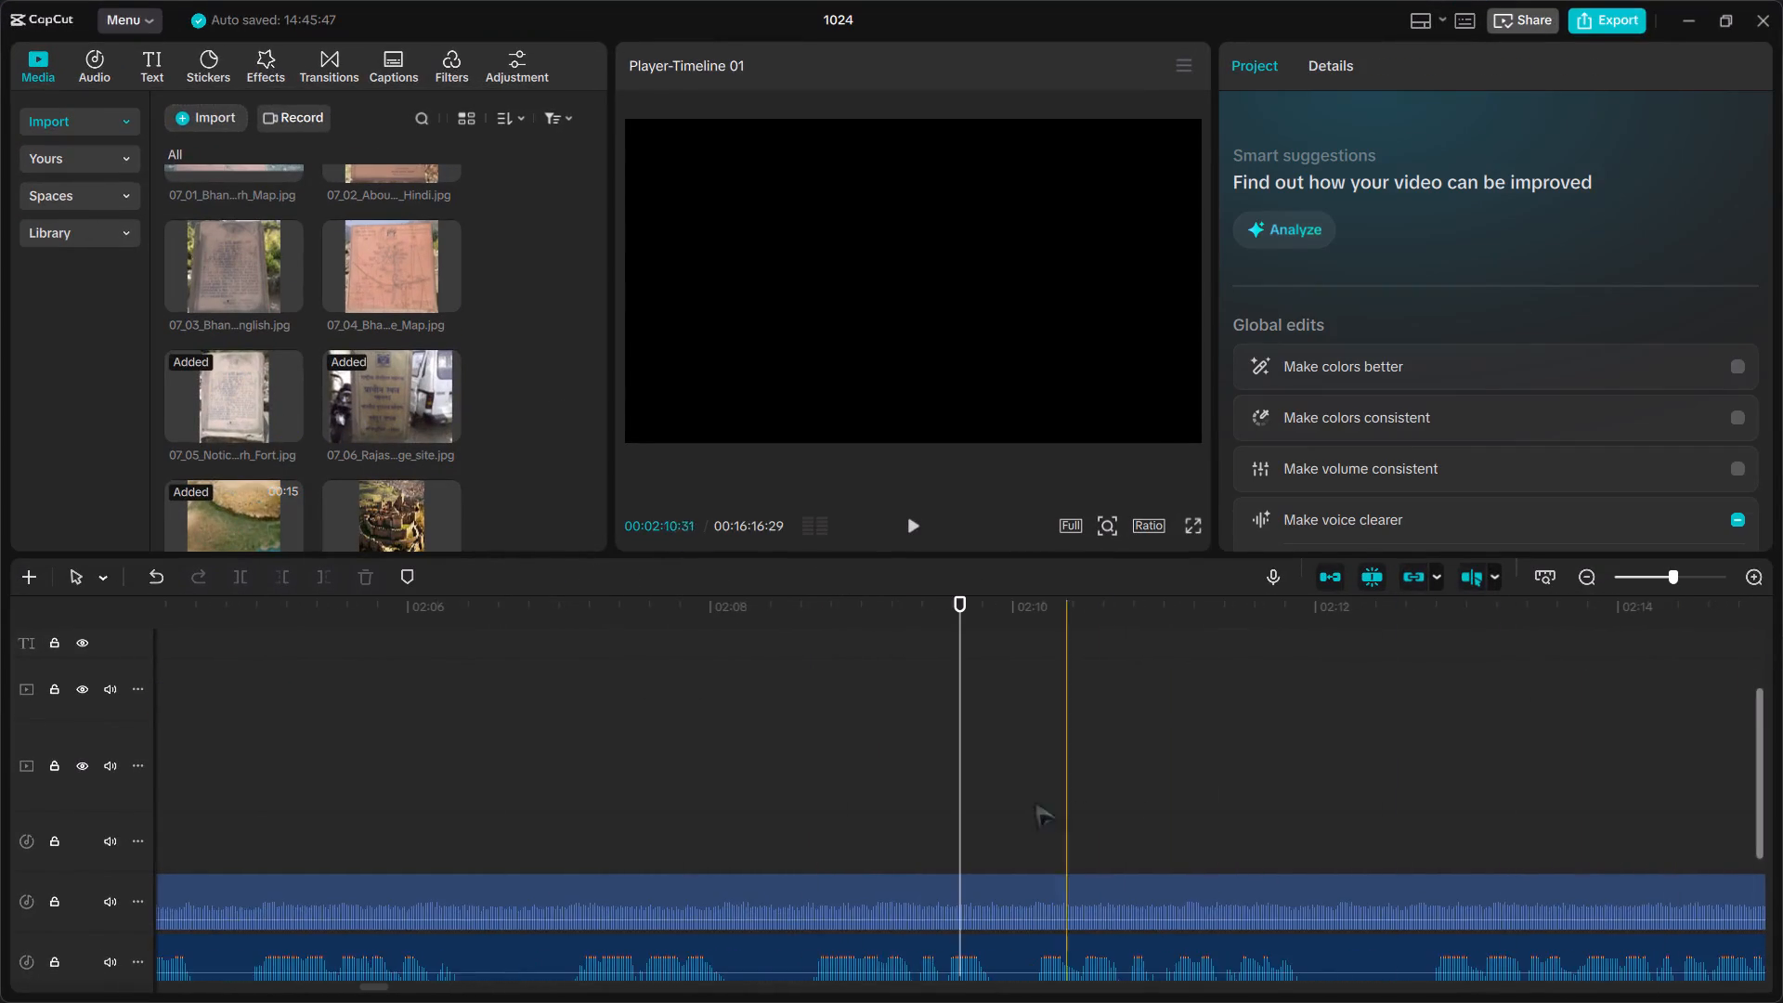
pyautogui.scroll(20, 820, 803)
pyautogui.scroll(20, 820, 803)
pyautogui.scroll(20, 820, 803)
pyautogui.hscroll(7, 820, 803)
pyautogui.scroll(3, 820, 803)
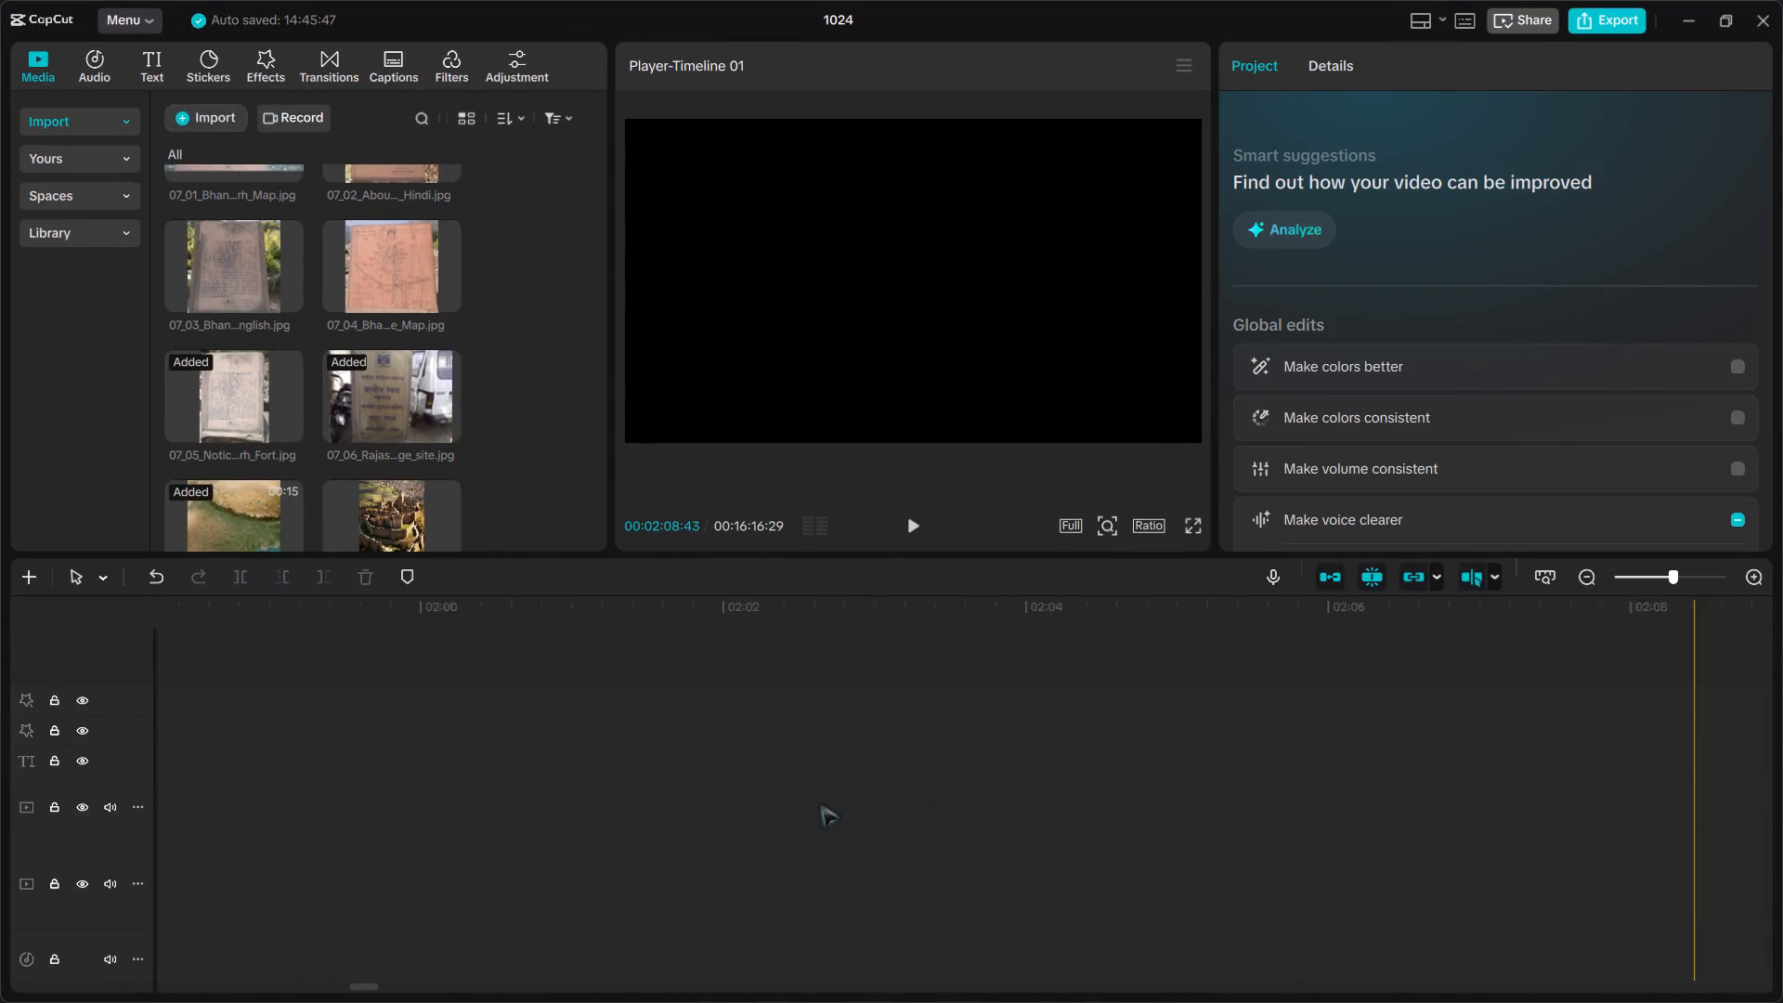
pyautogui.hscroll(3, 820, 803)
pyautogui.click(820, 803)
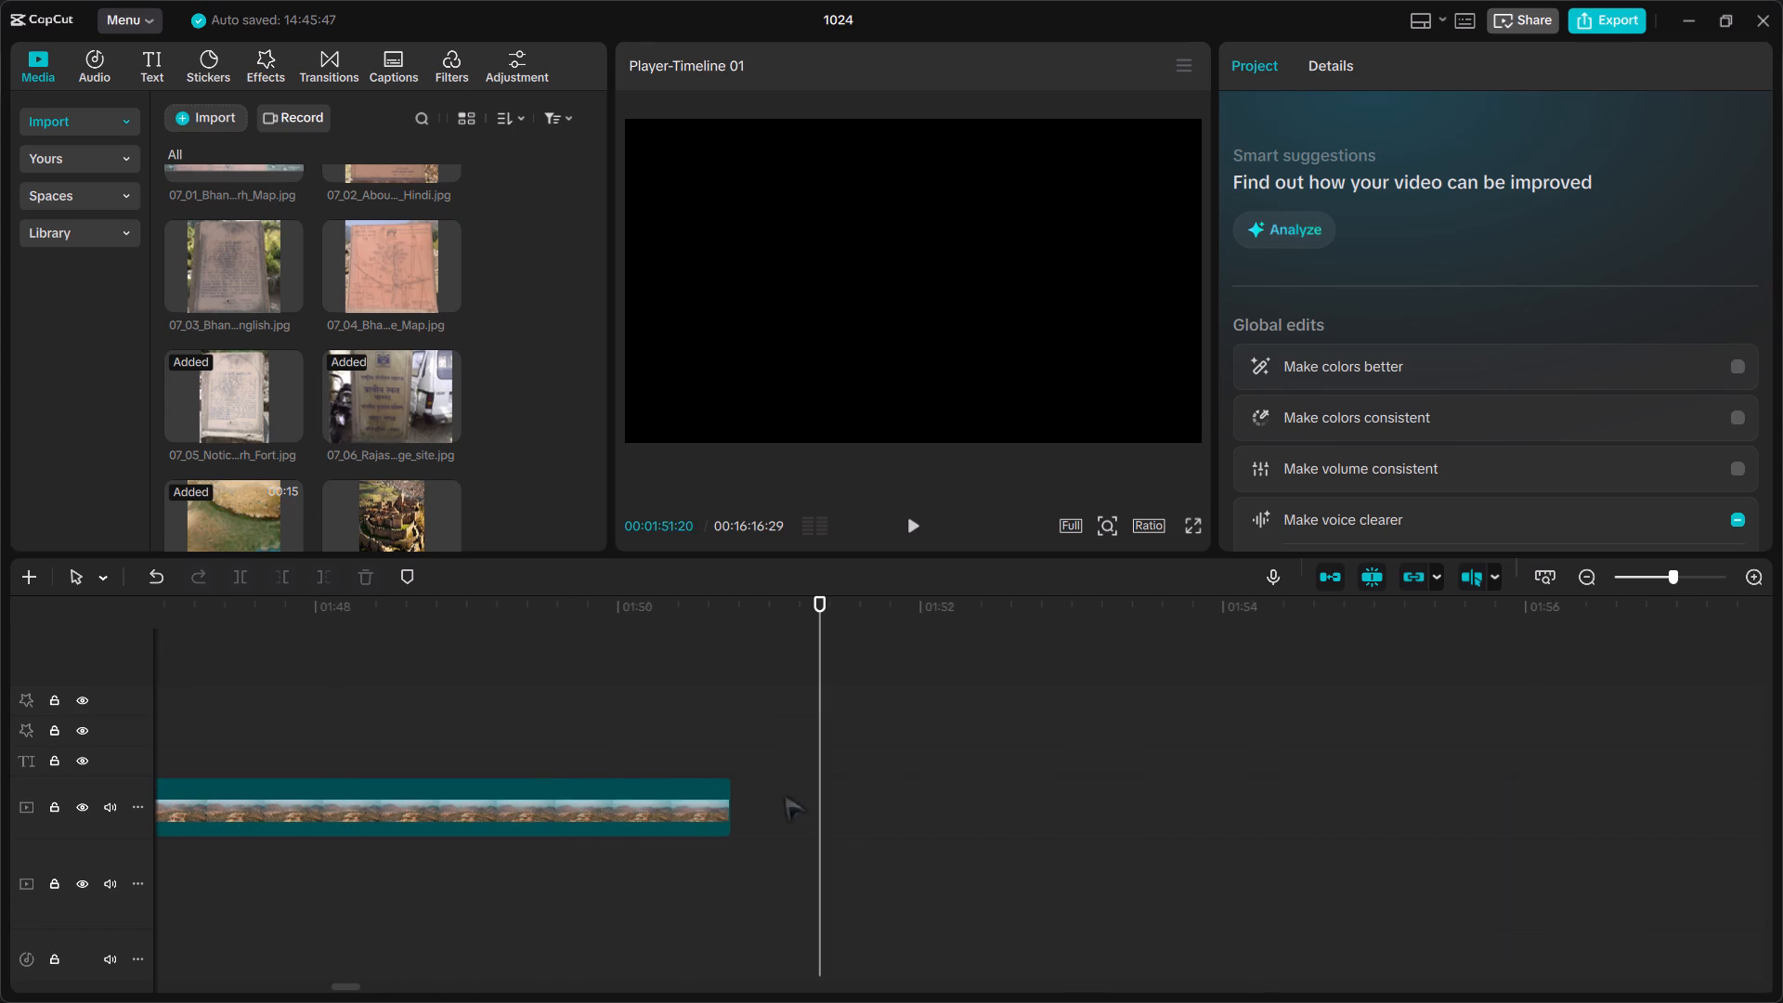
pyautogui.hscroll(1, 212, 270)
pyautogui.click(732, 808)
# Import 01_Stream_Banyan_Fort_Morning and 03_Monsoon_Pond_Trees_Fort from the New Volume (D:) drive into the project media.
pyautogui.click(190, 117)
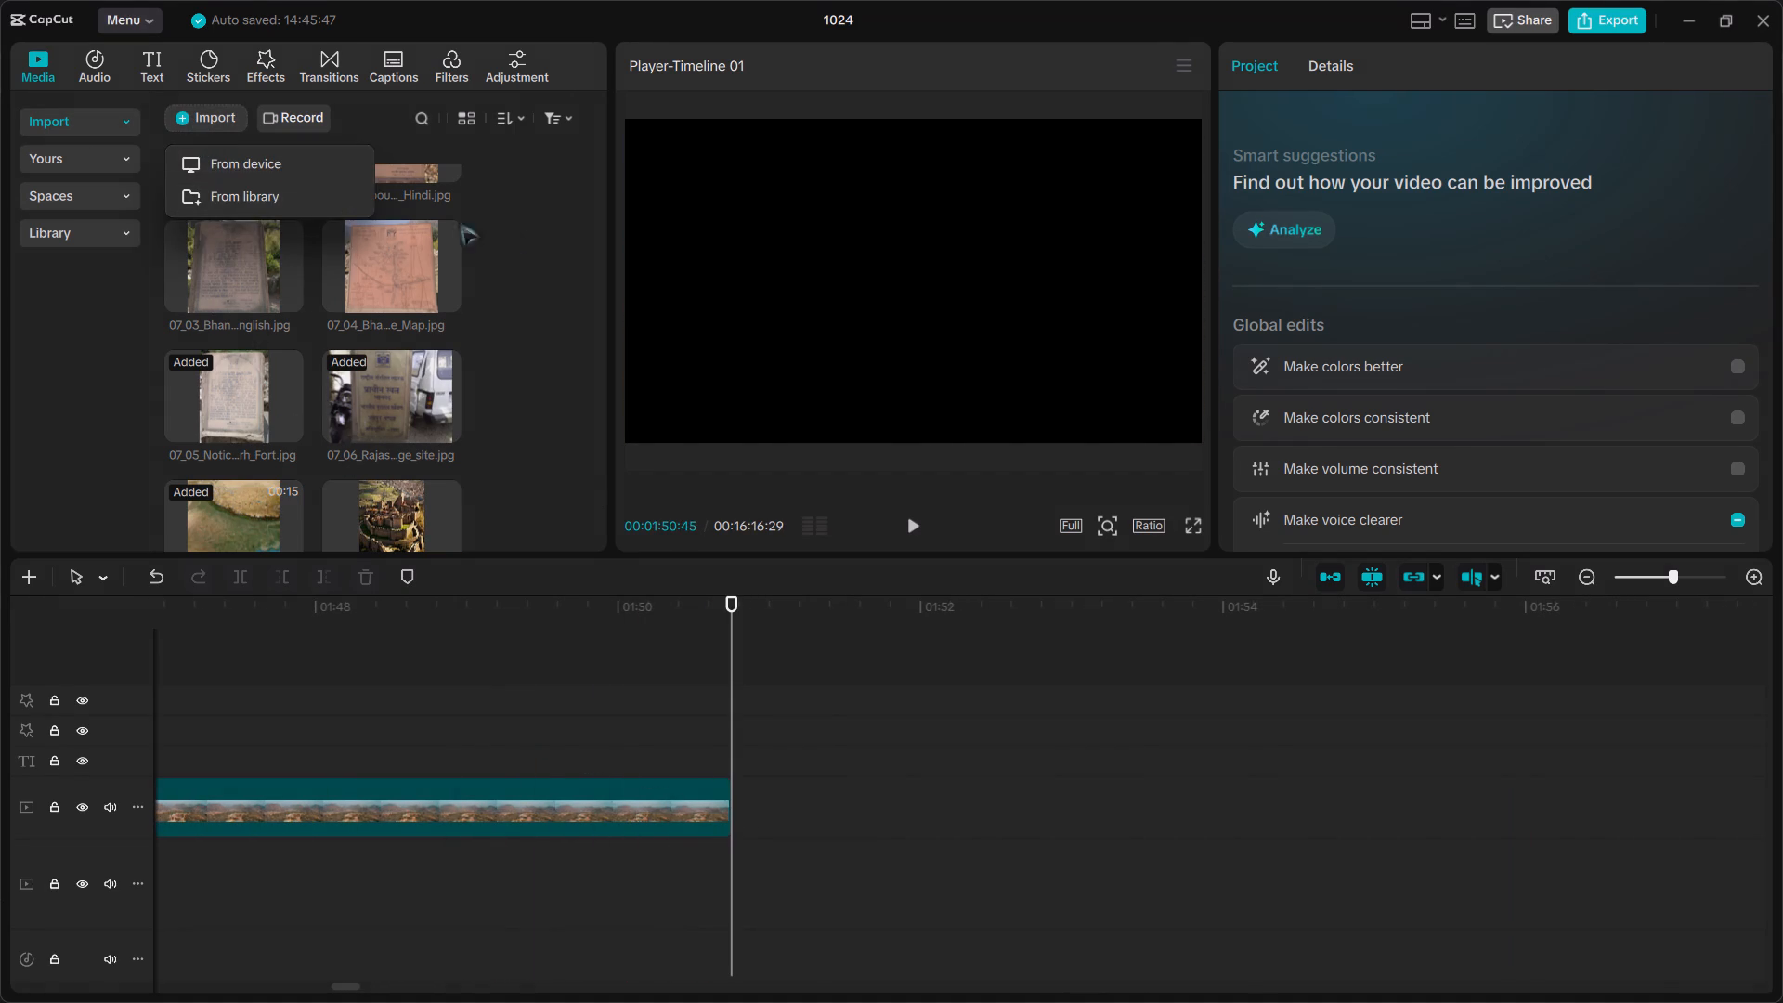
pyautogui.click(251, 160)
pyautogui.scroll(-7, 420, 426)
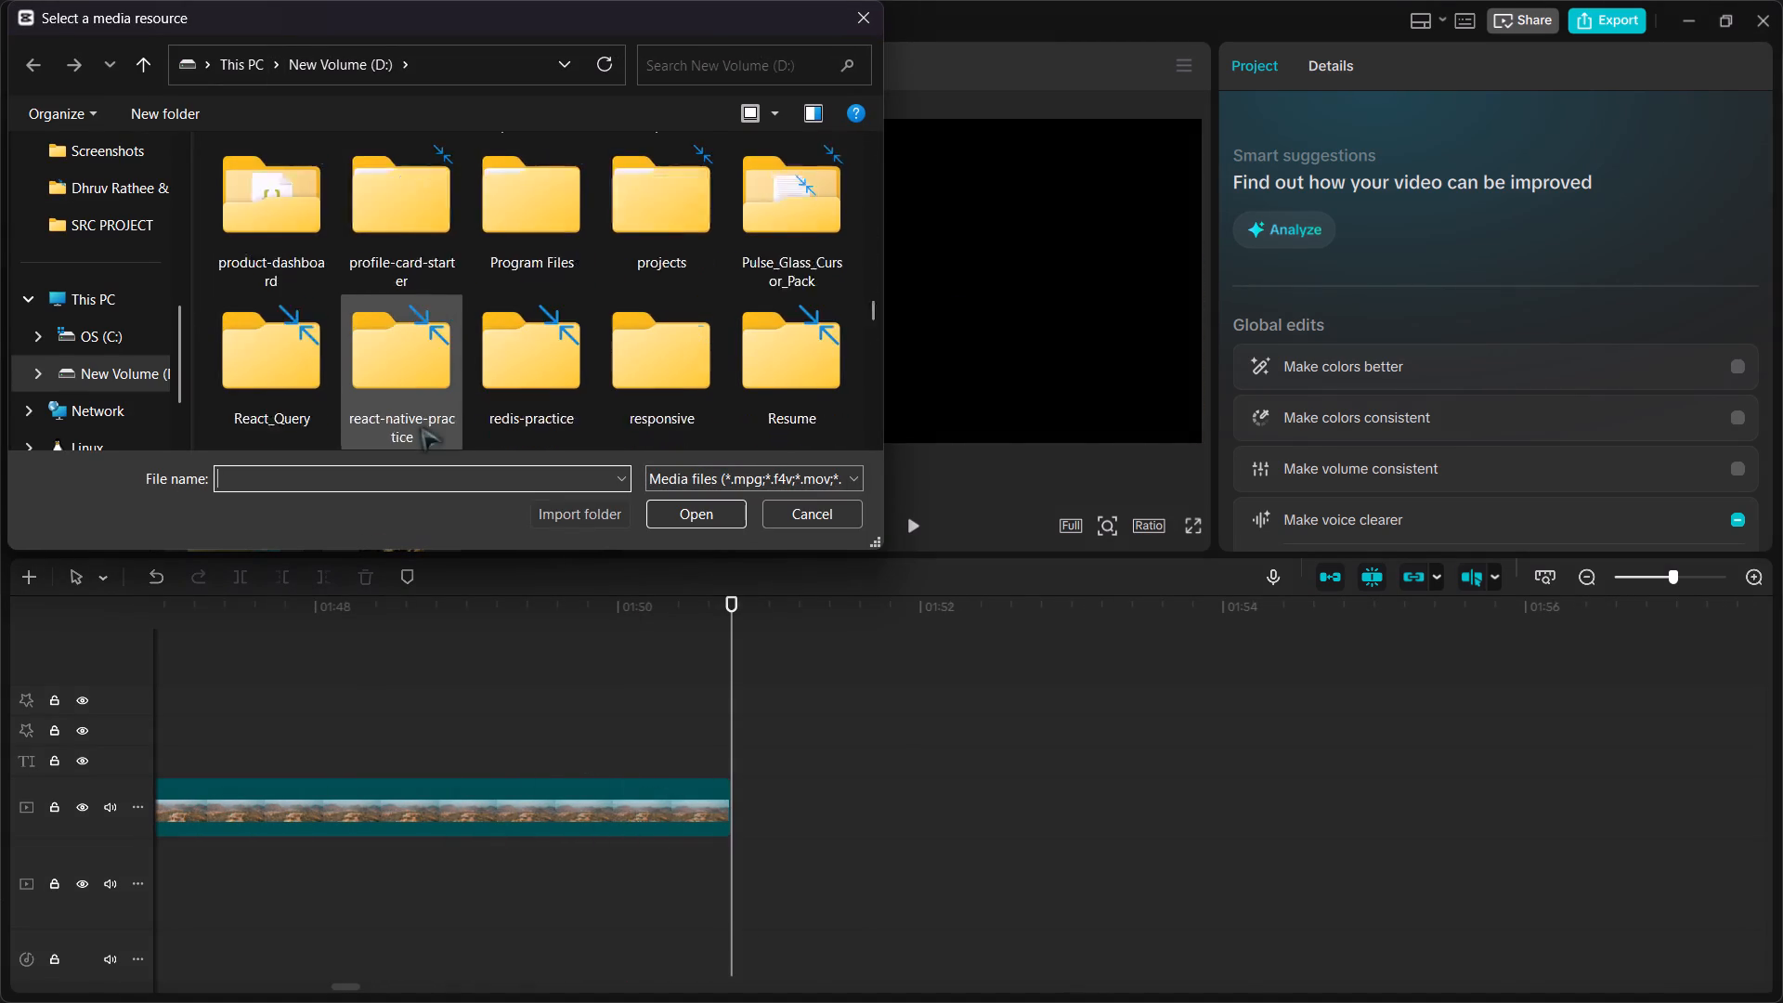
pyautogui.scroll(-8, 421, 426)
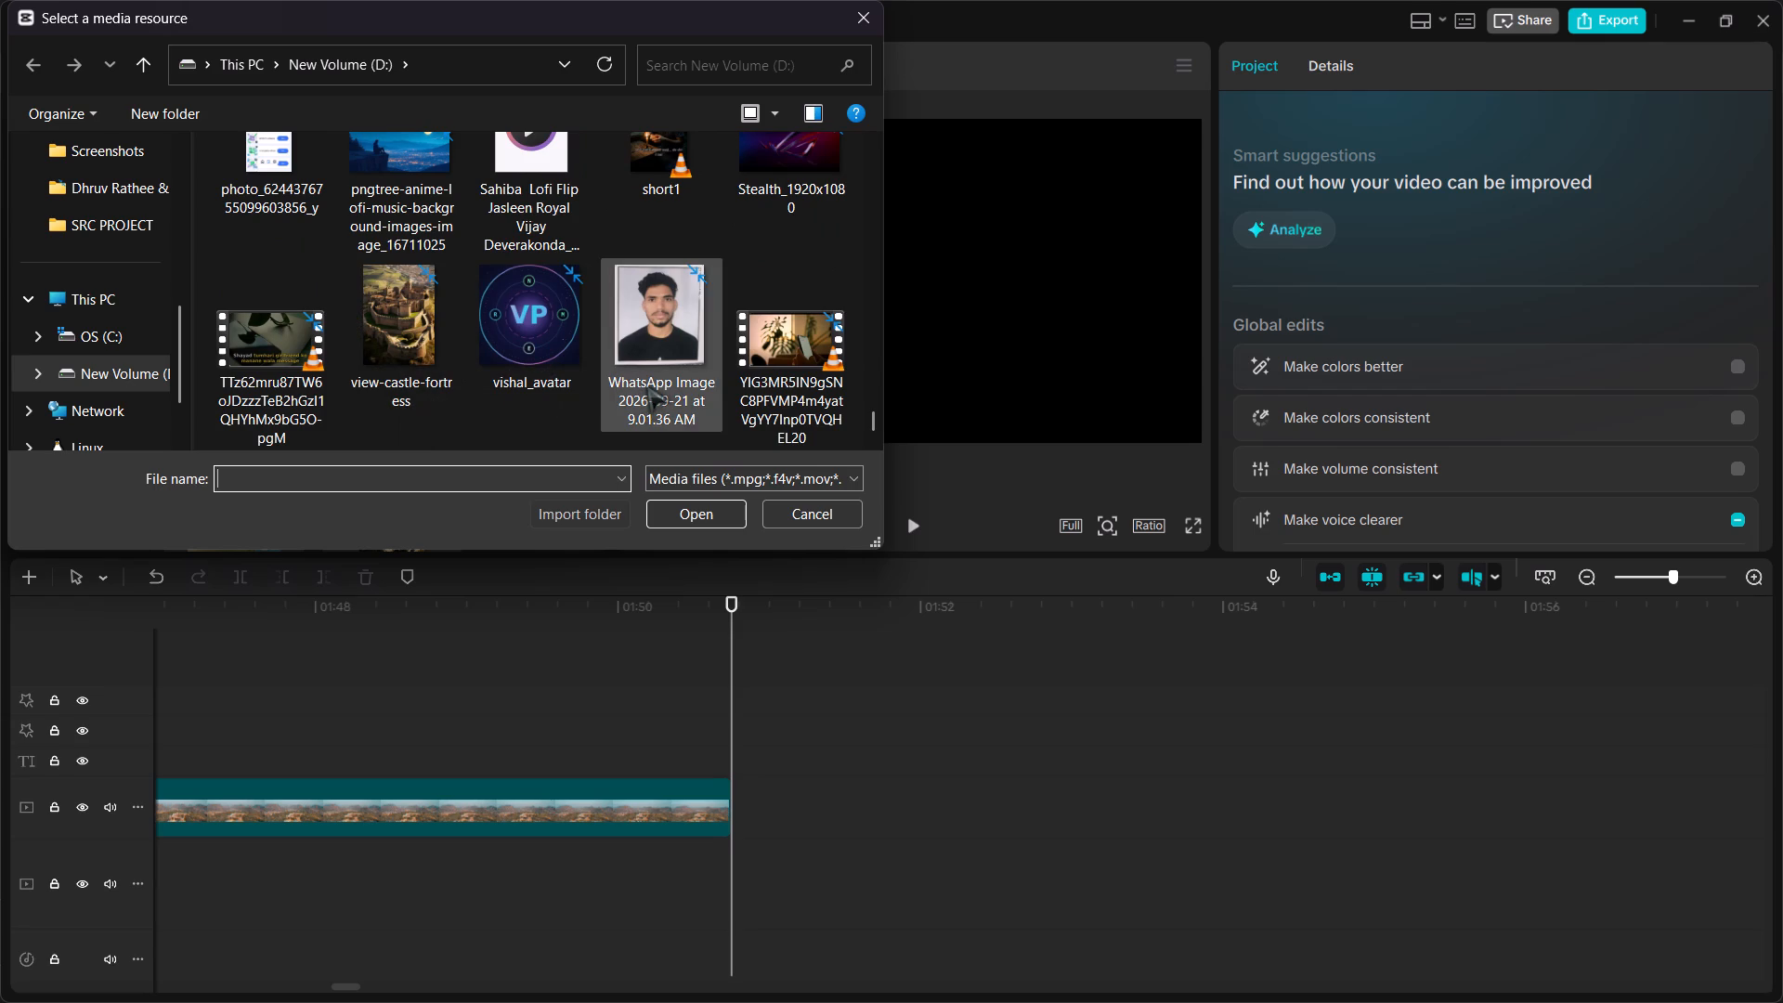
pyautogui.scroll(1, 647, 386)
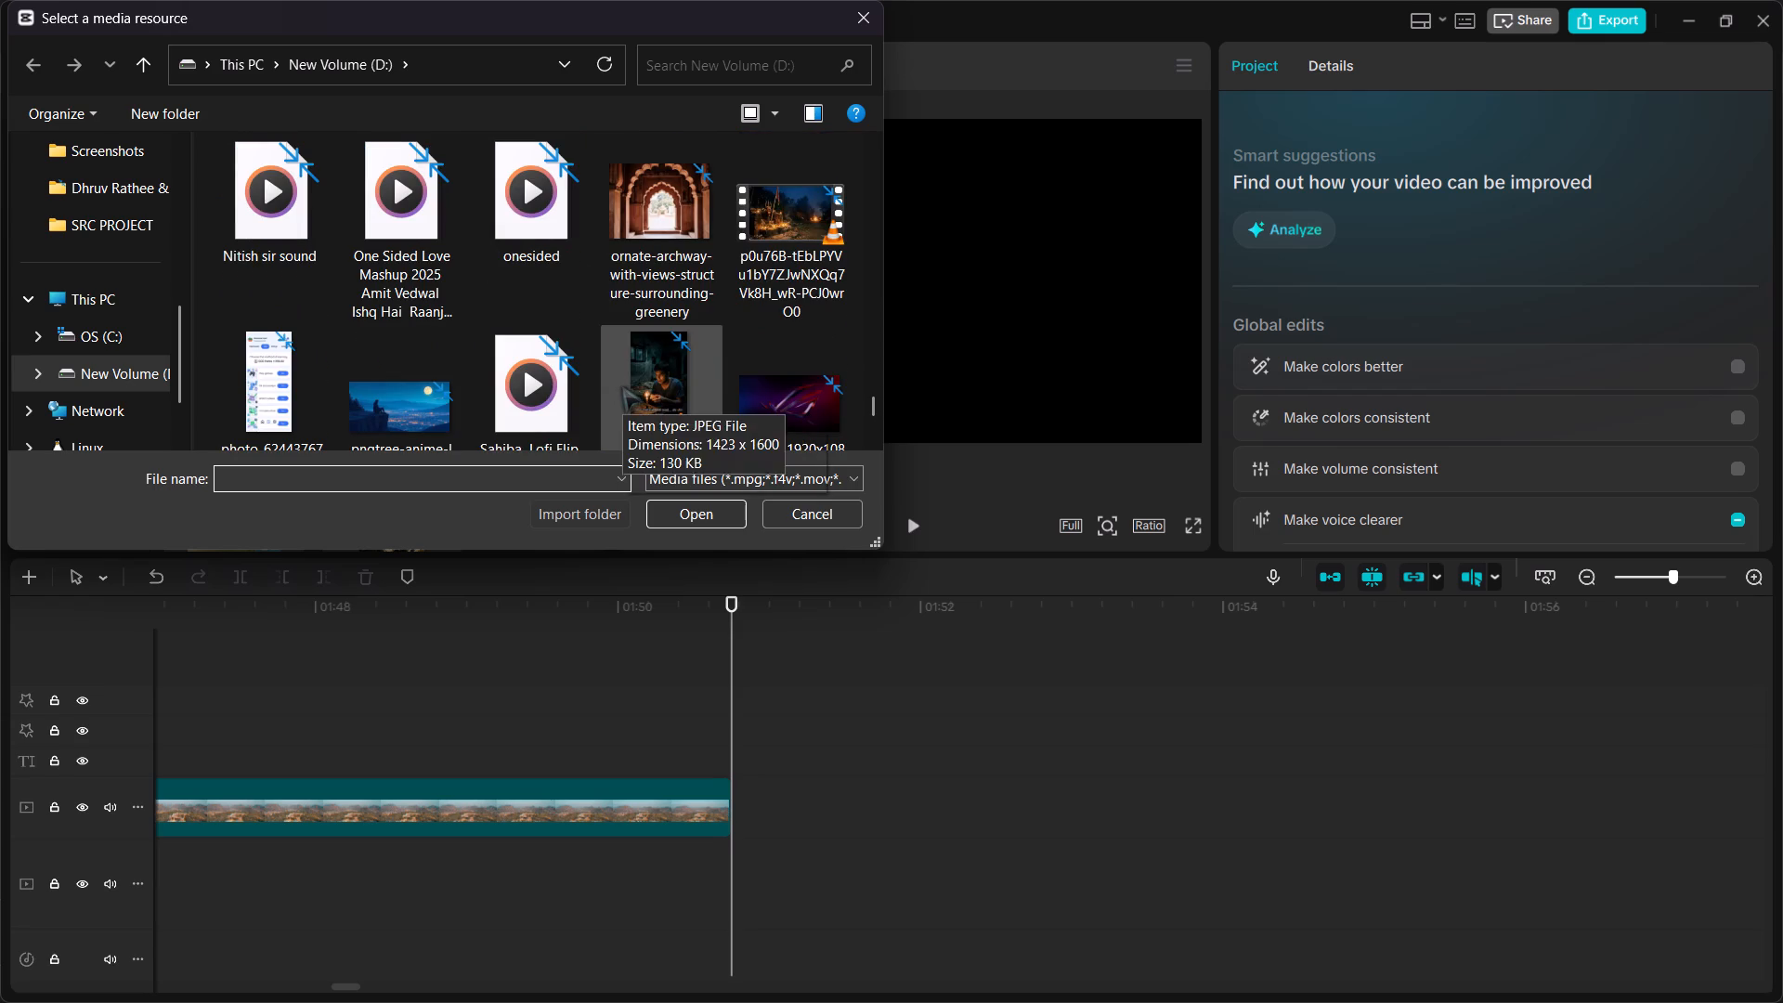
pyautogui.scroll(1, 622, 386)
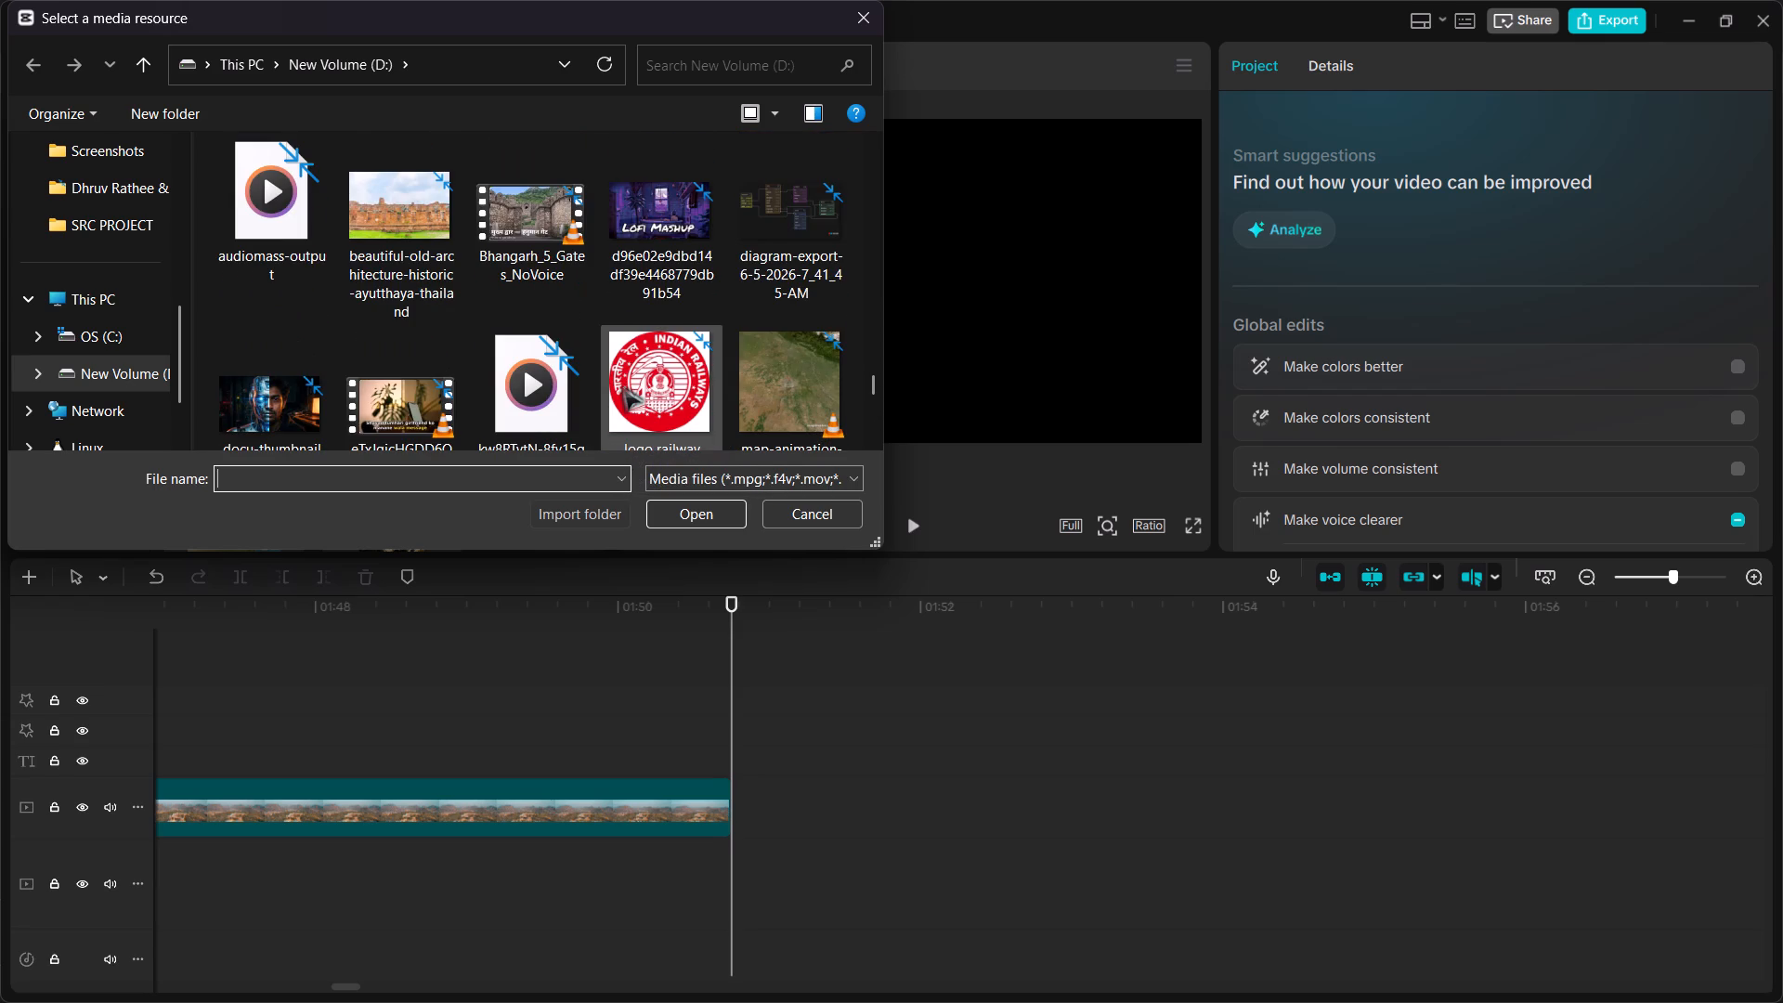
pyautogui.scroll(4, 622, 386)
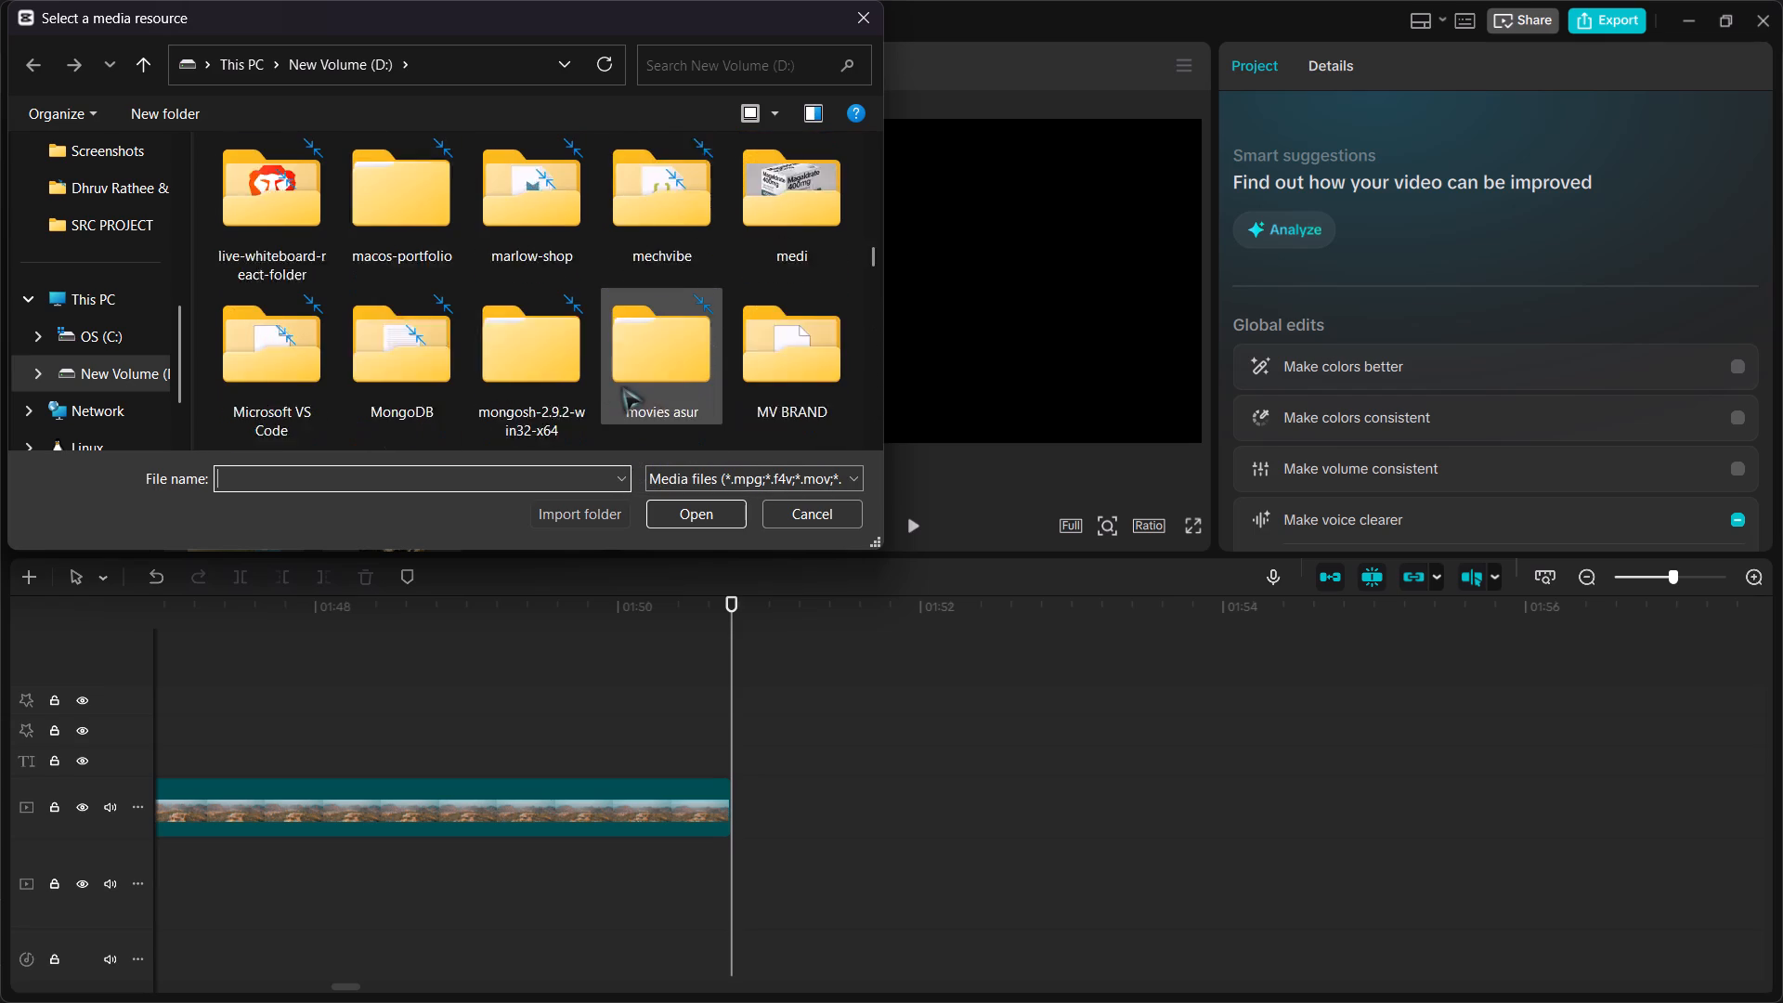
pyautogui.scroll(-4, 622, 386)
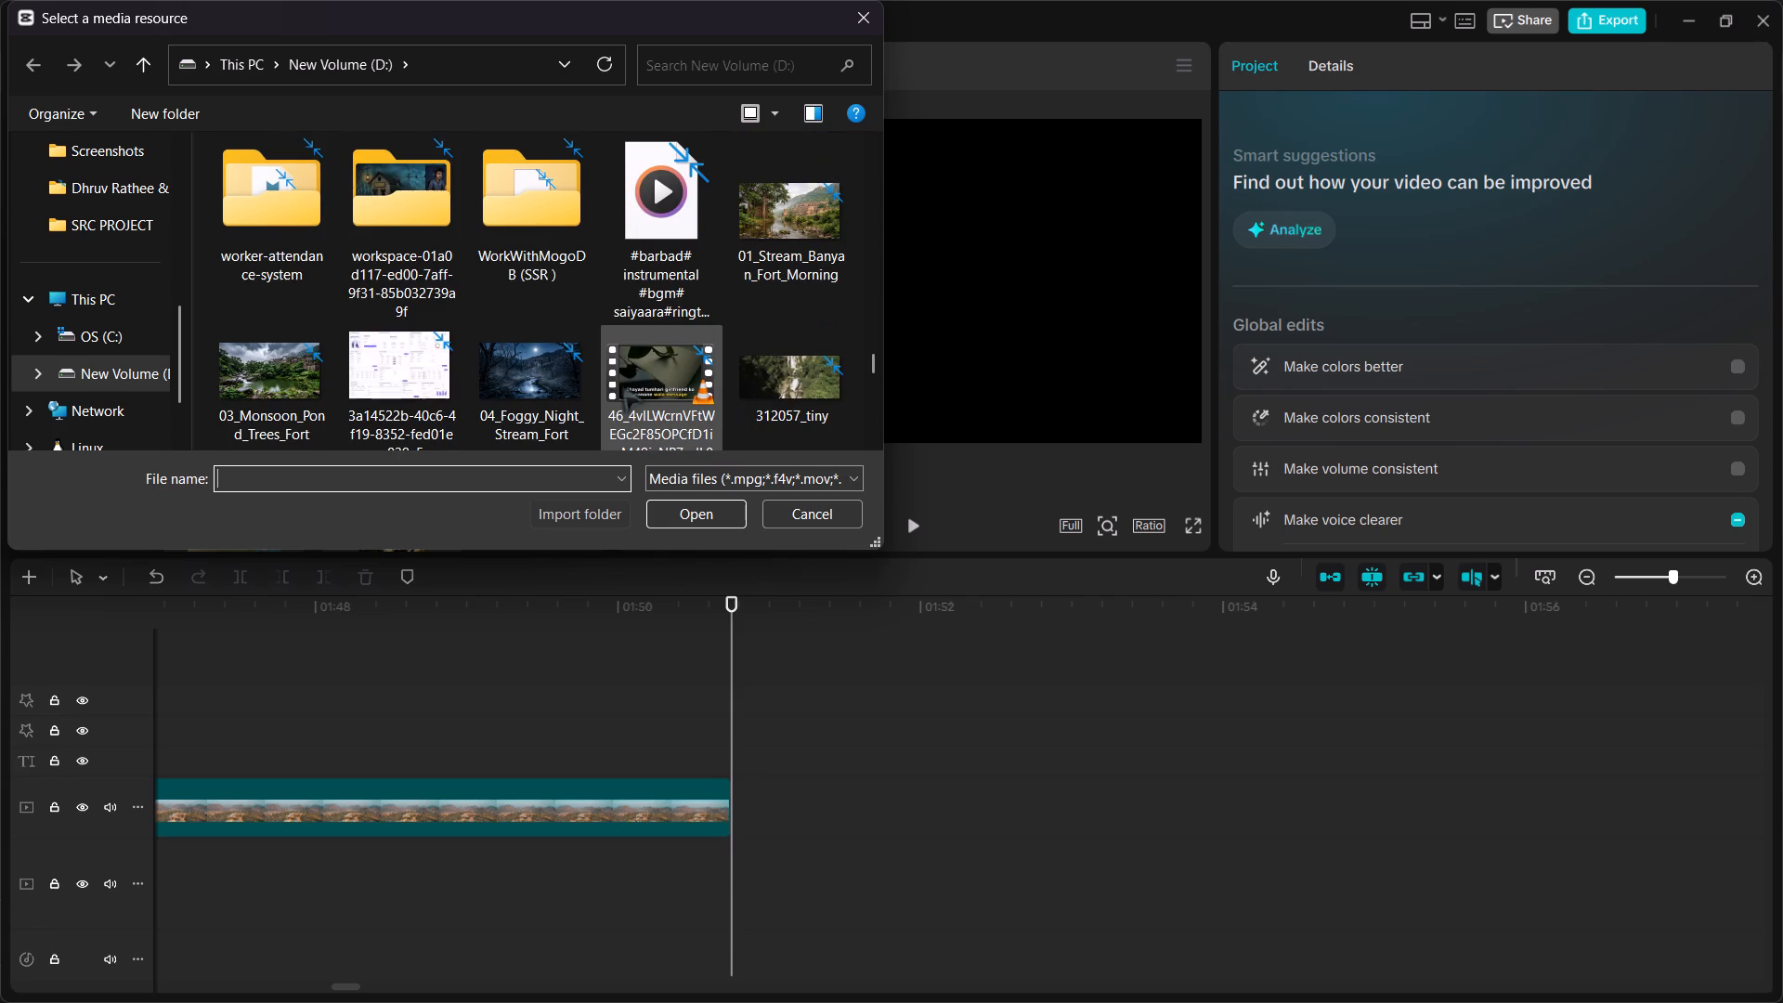
pyautogui.click(788, 204)
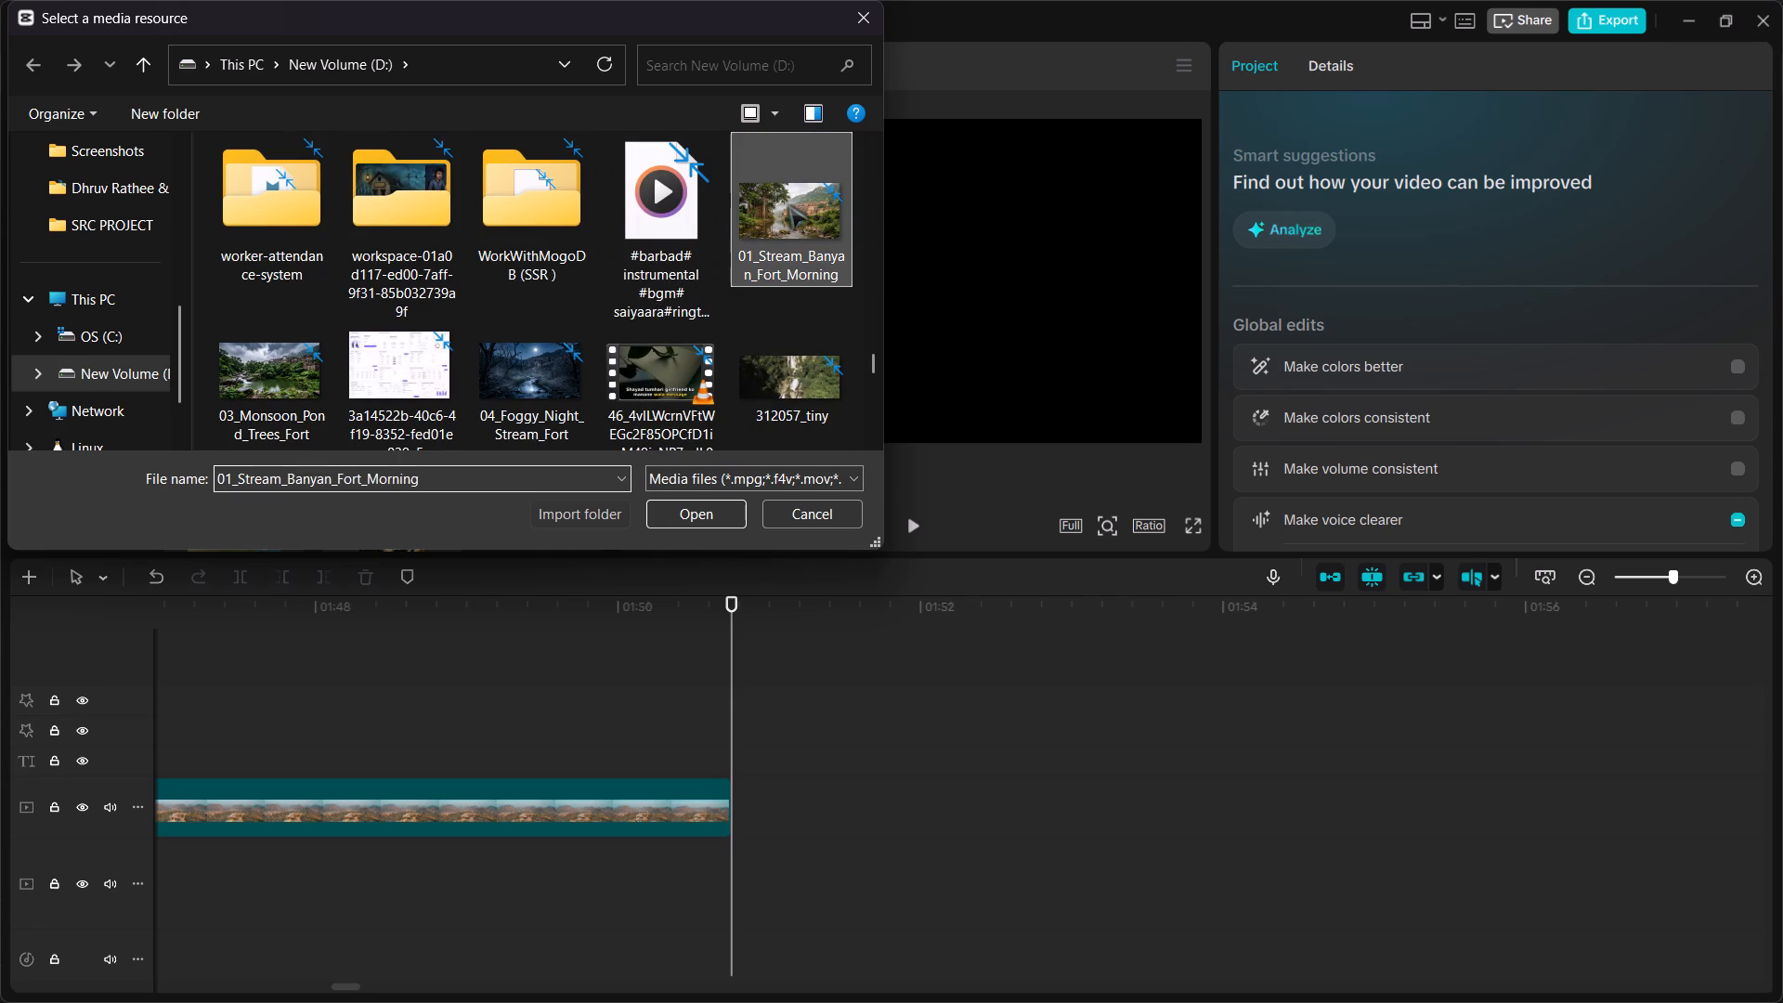
pyautogui.keyDown('shift'); pyautogui.click(261, 394); pyautogui.keyUp('shift')
pyautogui.press('Return')
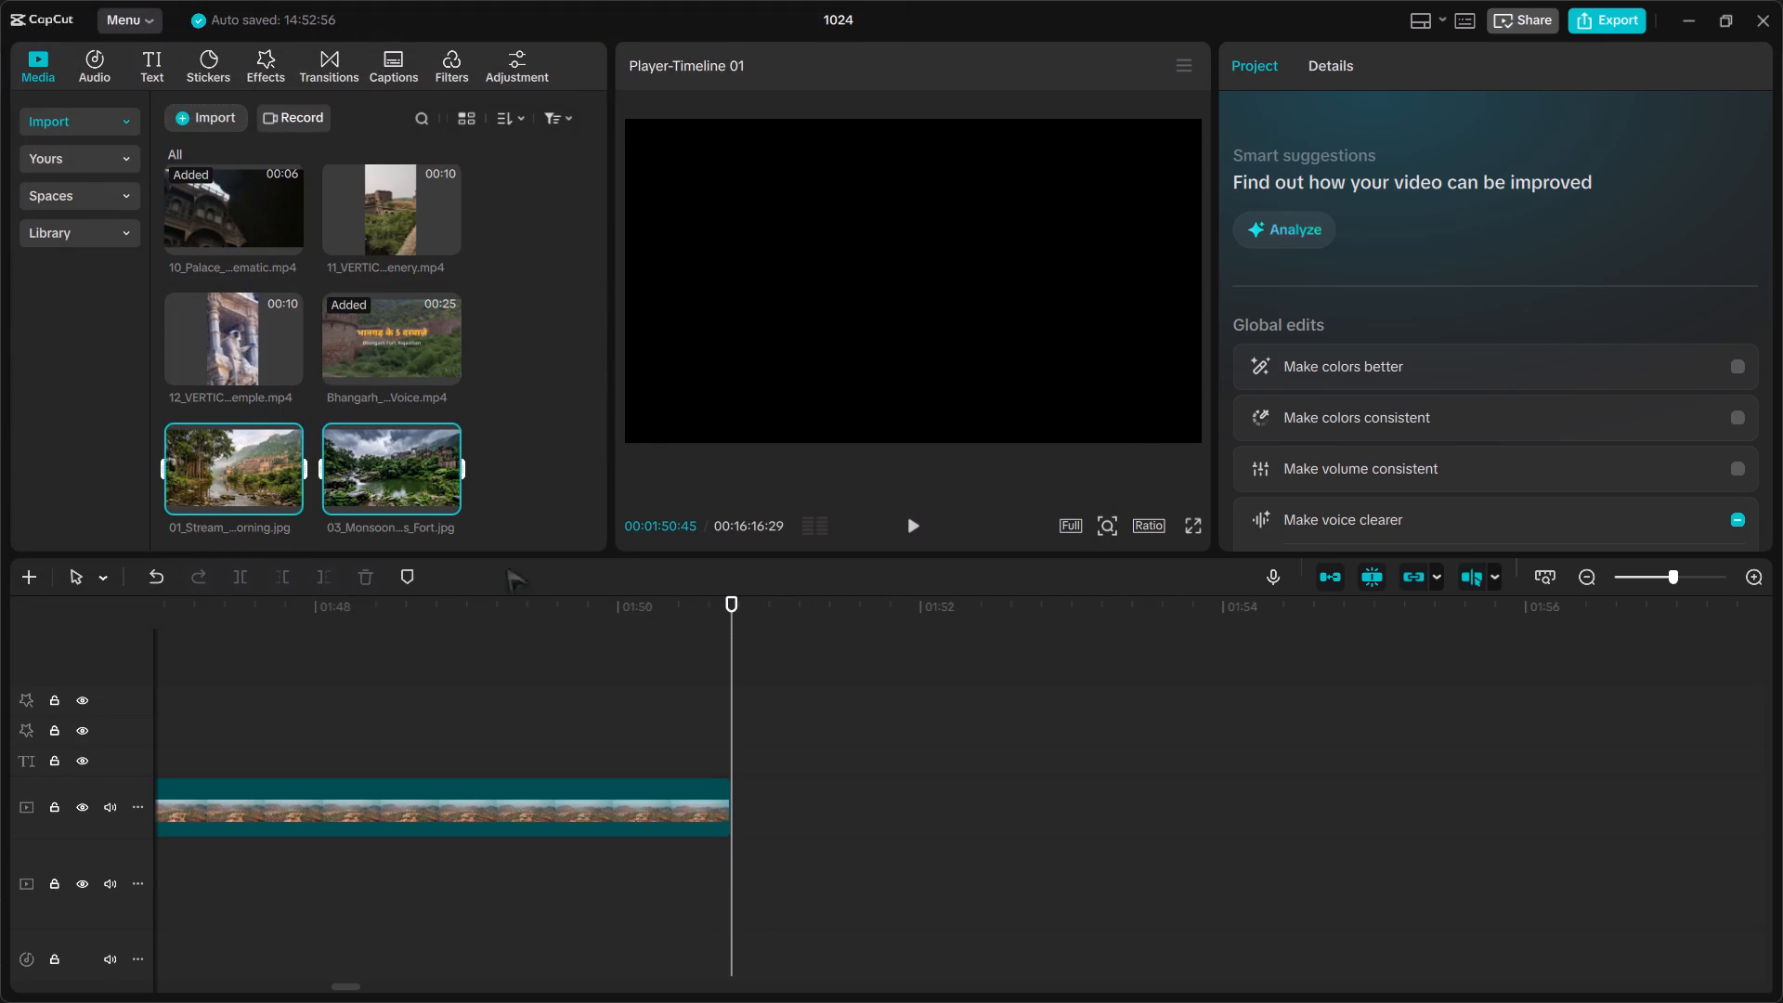
# Place the stream and monsoon images one after the other on the timeline directly after the drone clip.
pyautogui.moveTo(231, 456); pyautogui.dragTo(729, 799)
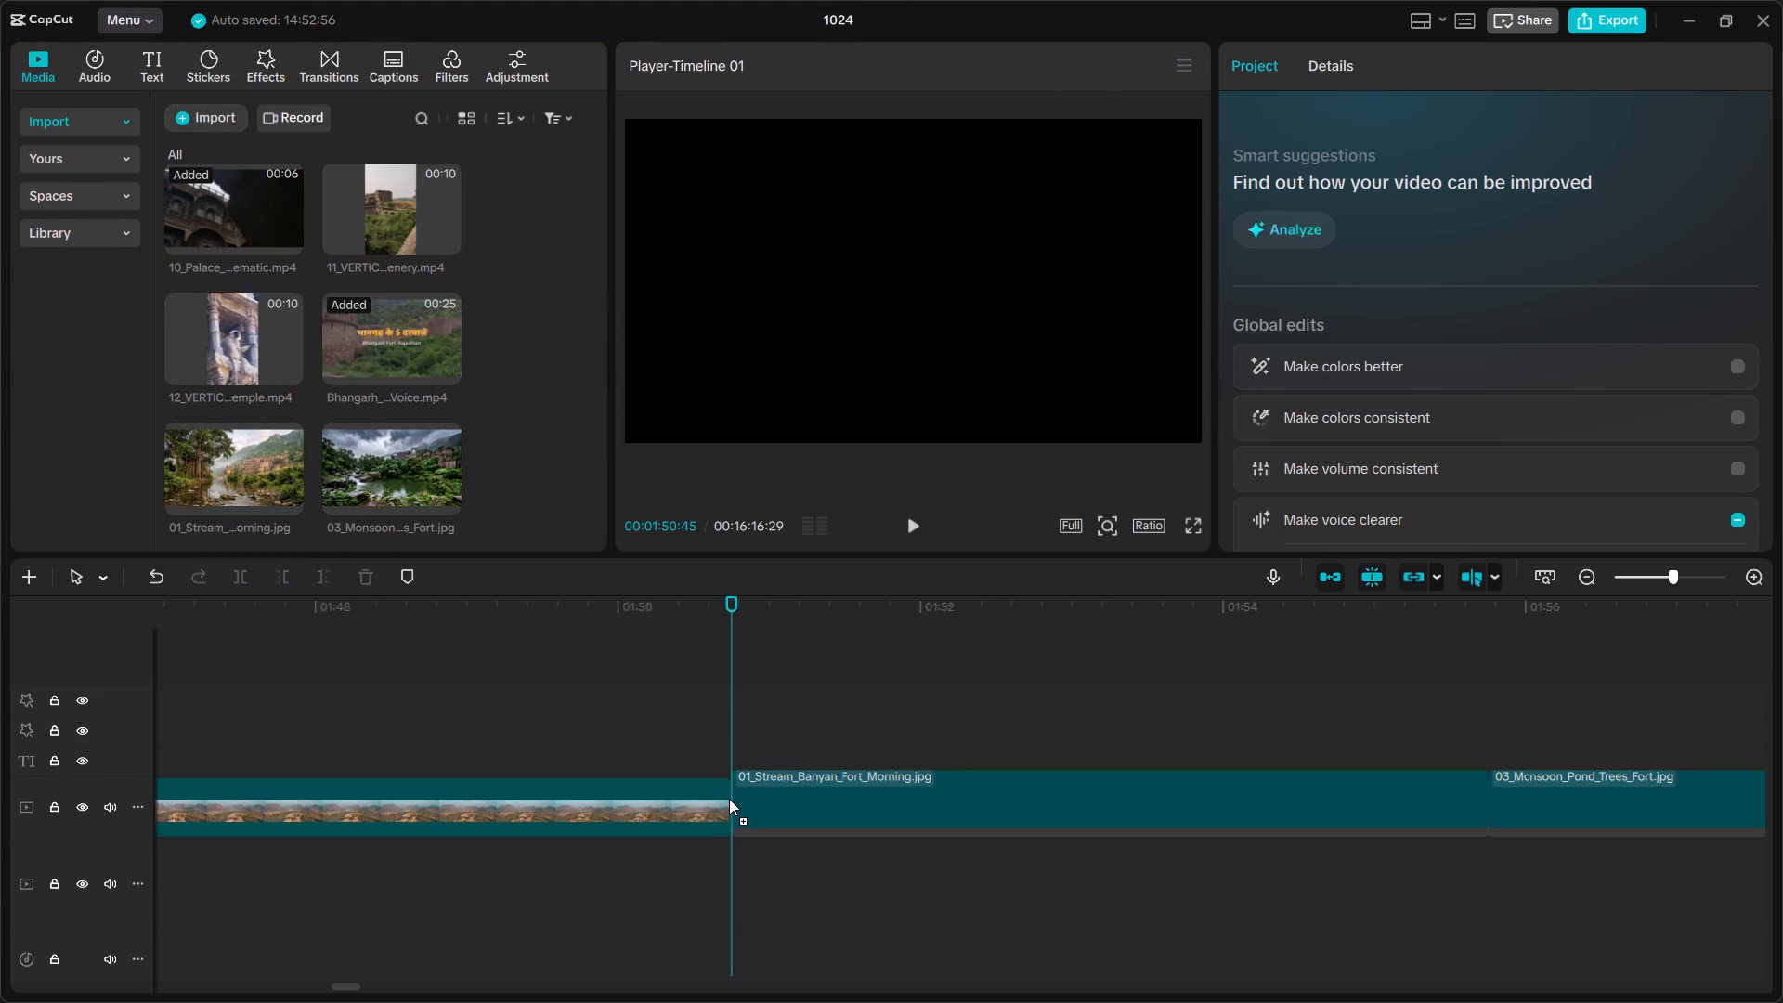
pyautogui.moveTo(729, 799); pyautogui.dragTo(731, 799)
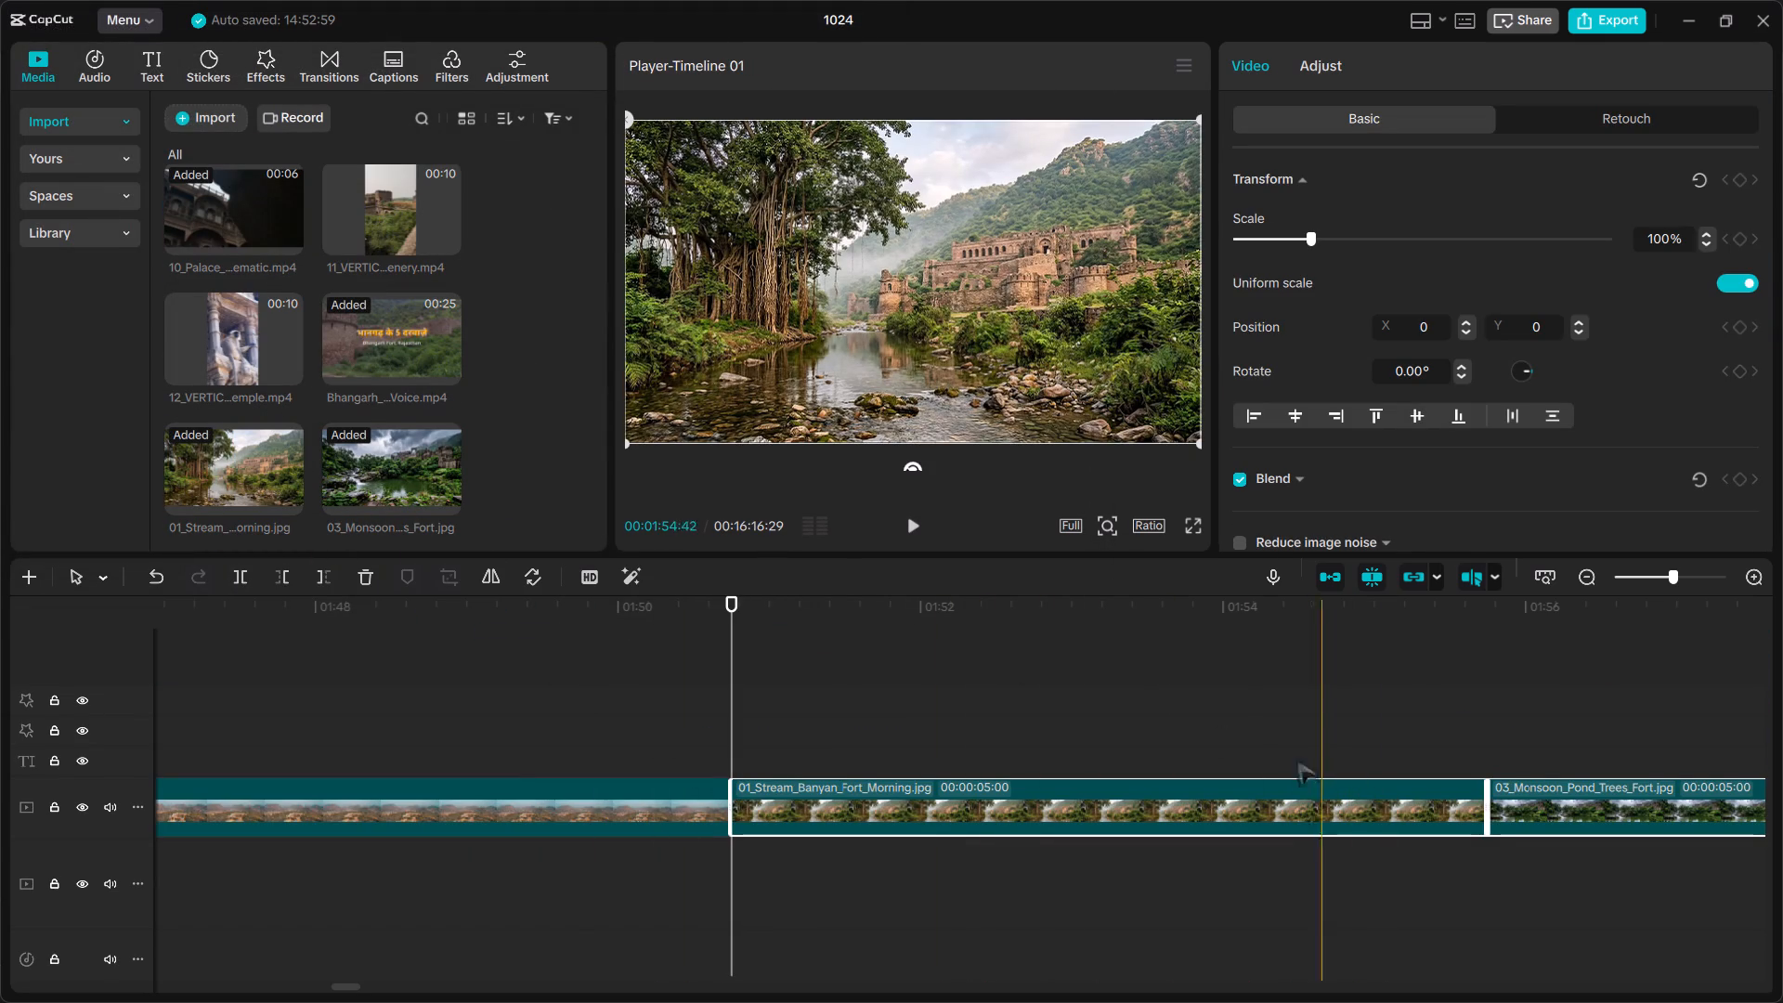
# Play the narration over the new images and shorten the stream image to about 0.6 seconds.
pyautogui.press('space')
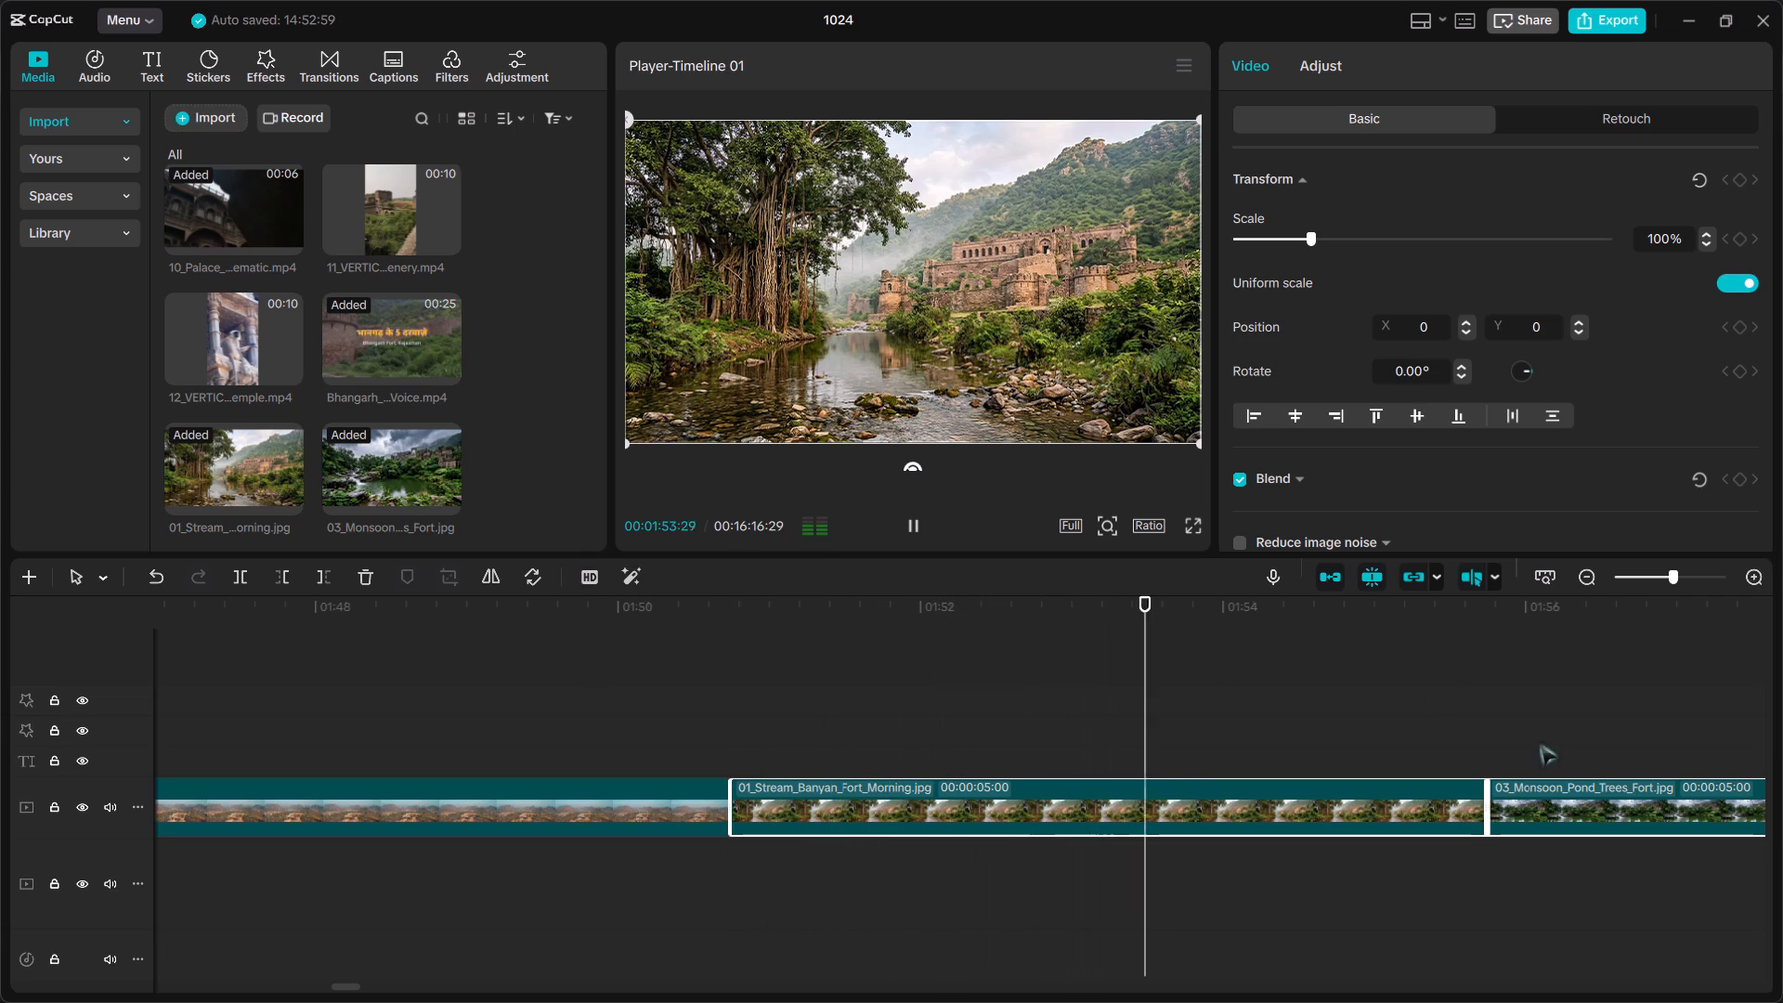
pyautogui.click(1541, 795)
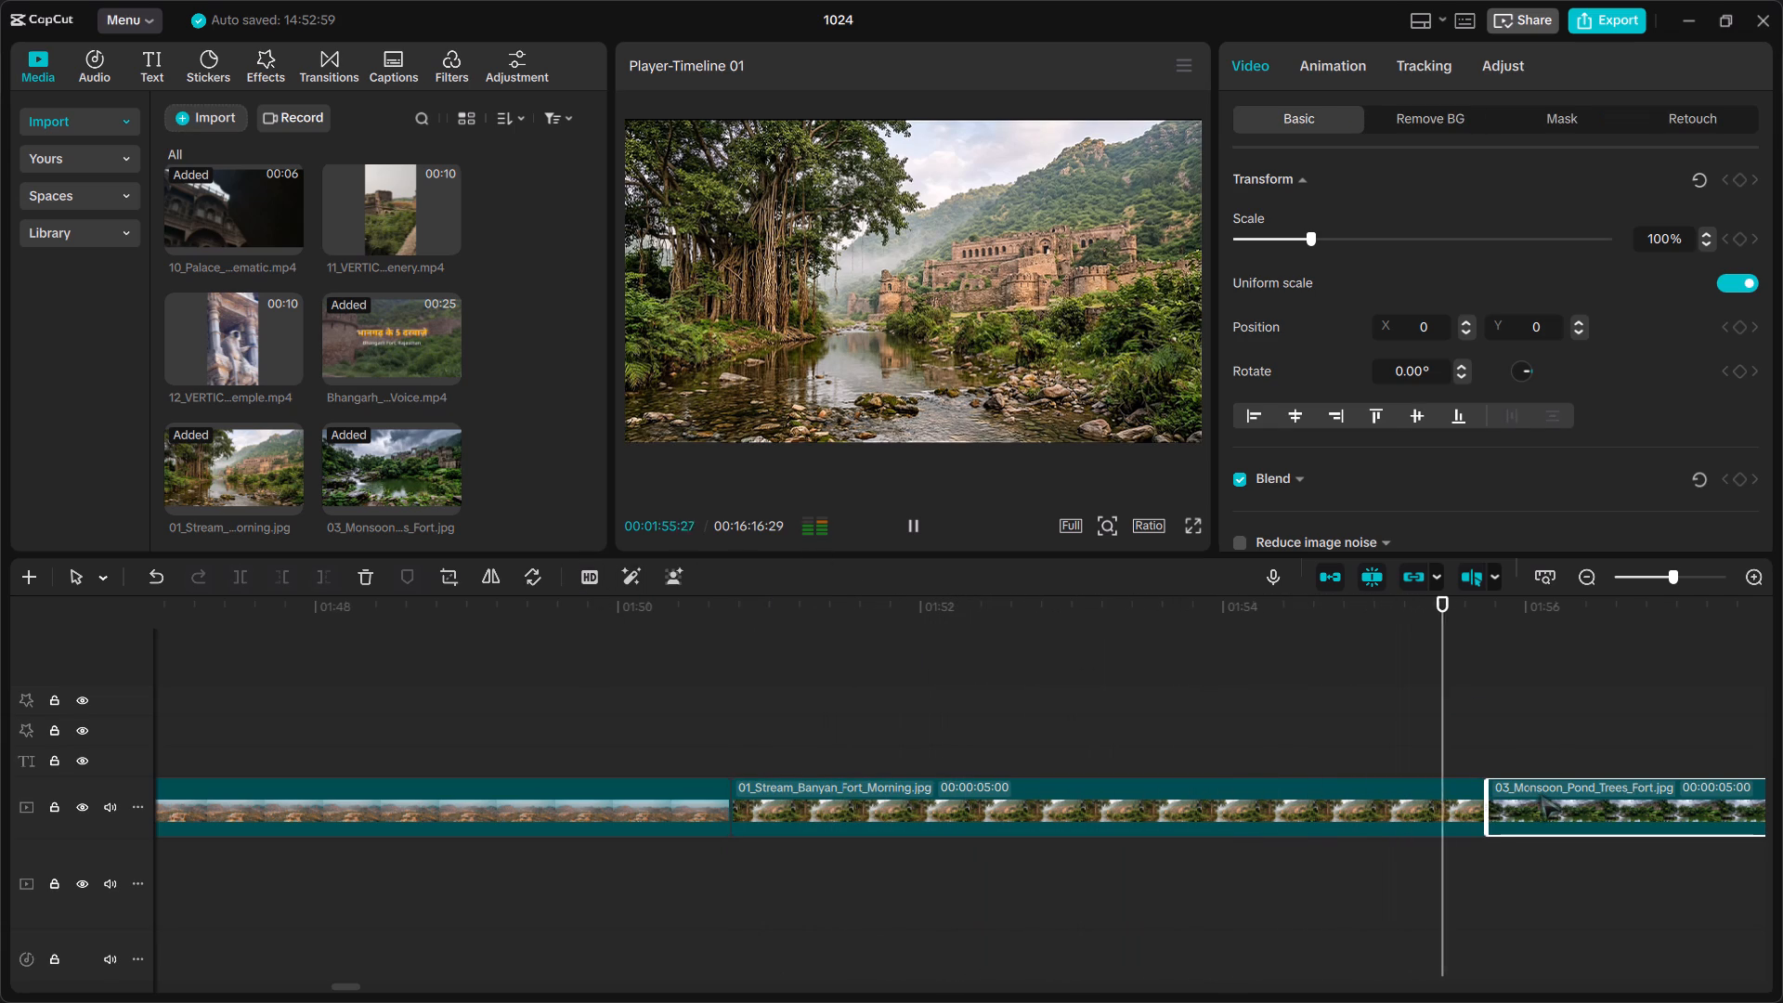
pyautogui.press('space')
pyautogui.click(1421, 819)
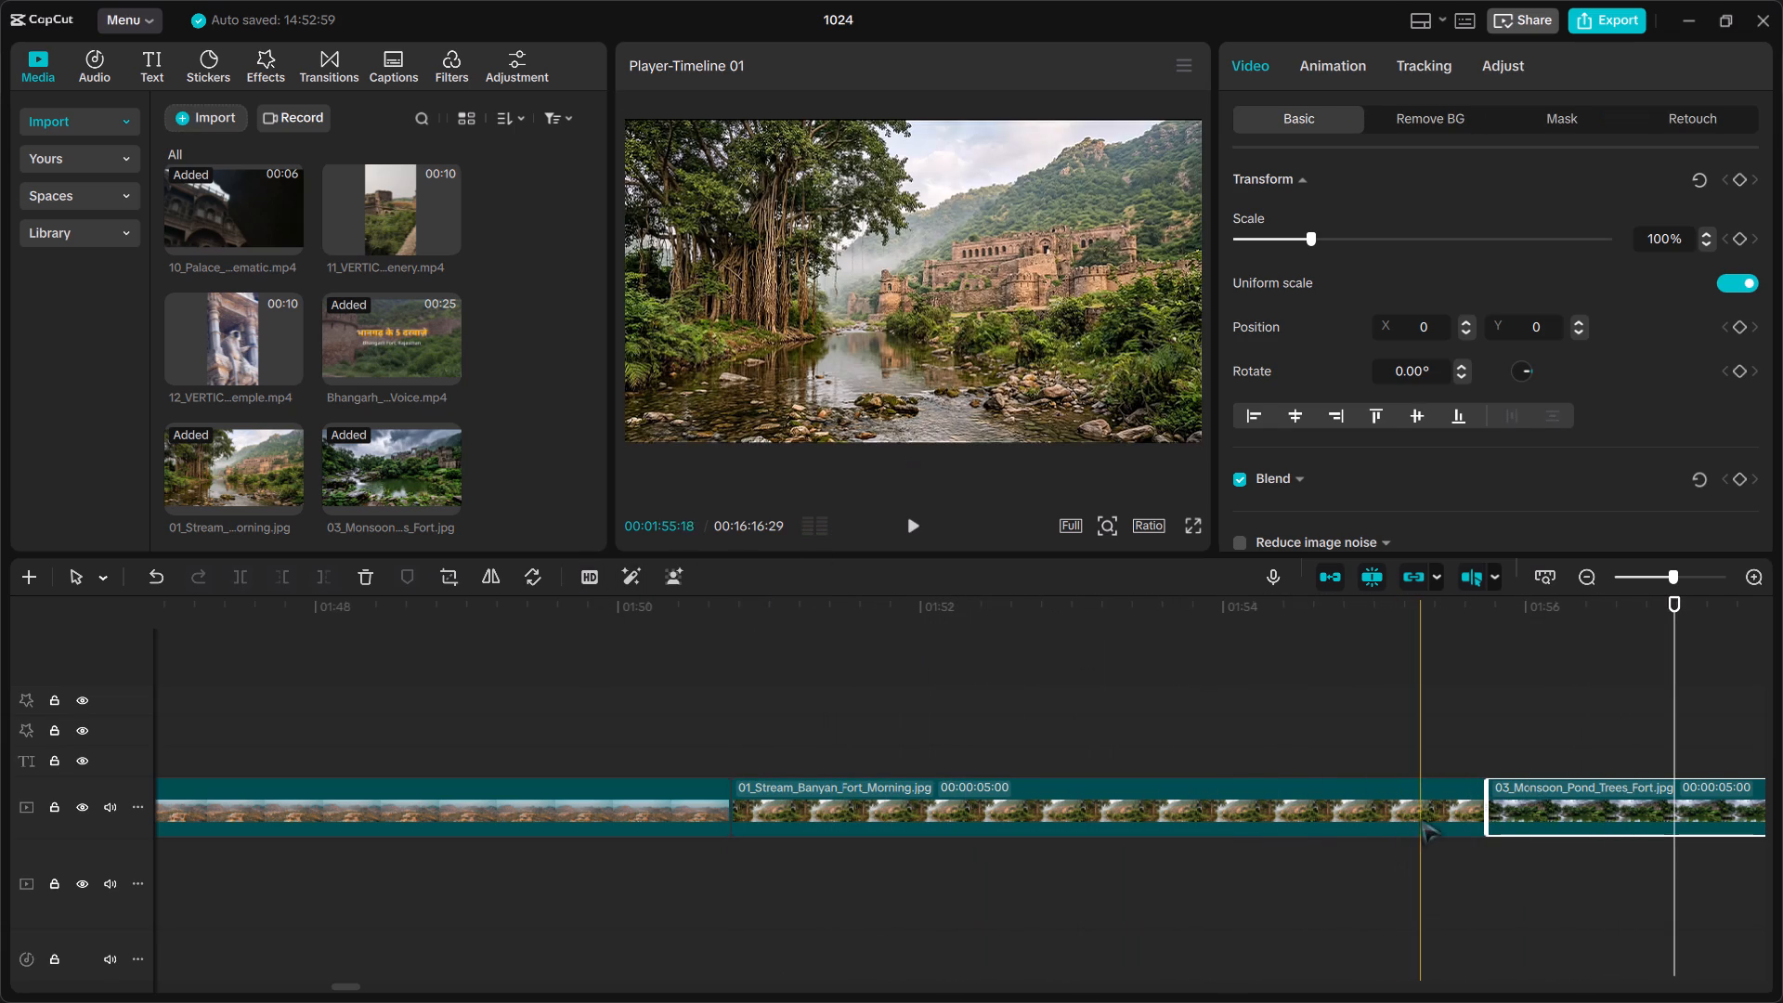
pyautogui.moveTo(1490, 814); pyautogui.dragTo(852, 853)
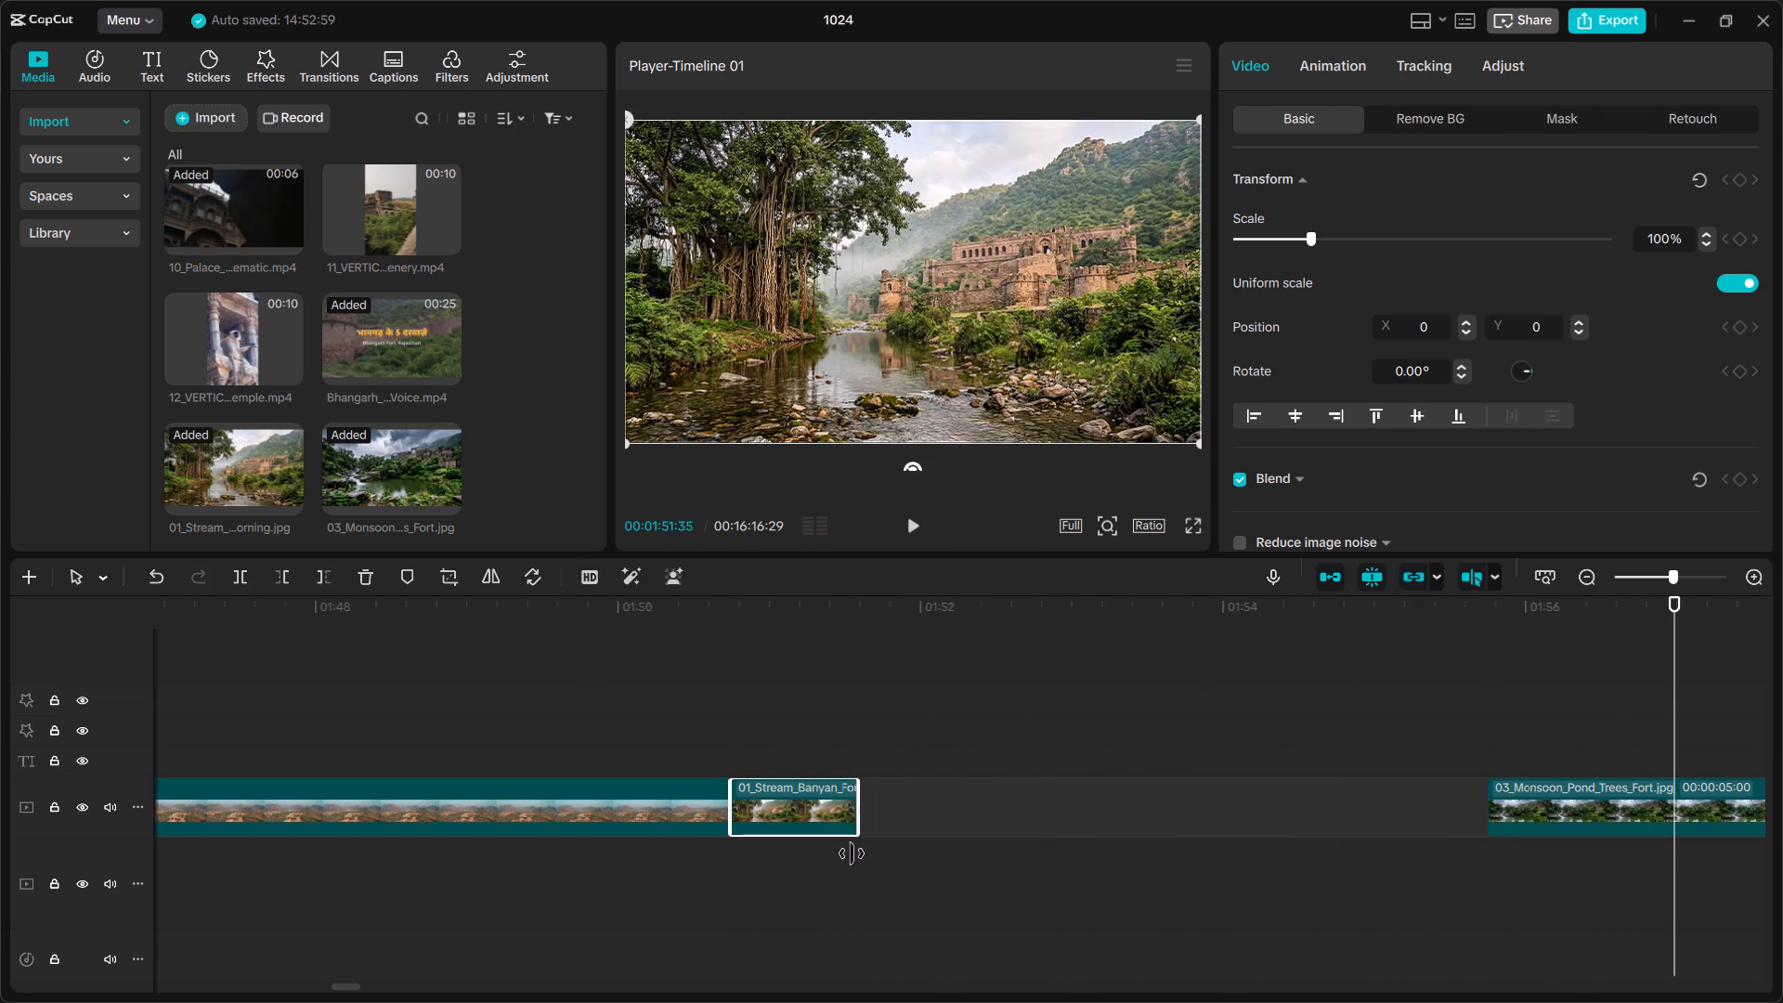
pyautogui.moveTo(852, 853); pyautogui.dragTo(825, 861)
# Move the monsoon image directly after the stream image, shorten it to about 0.5 seconds and play back the sequence.
pyautogui.moveTo(1579, 817); pyautogui.dragTo(987, 831)
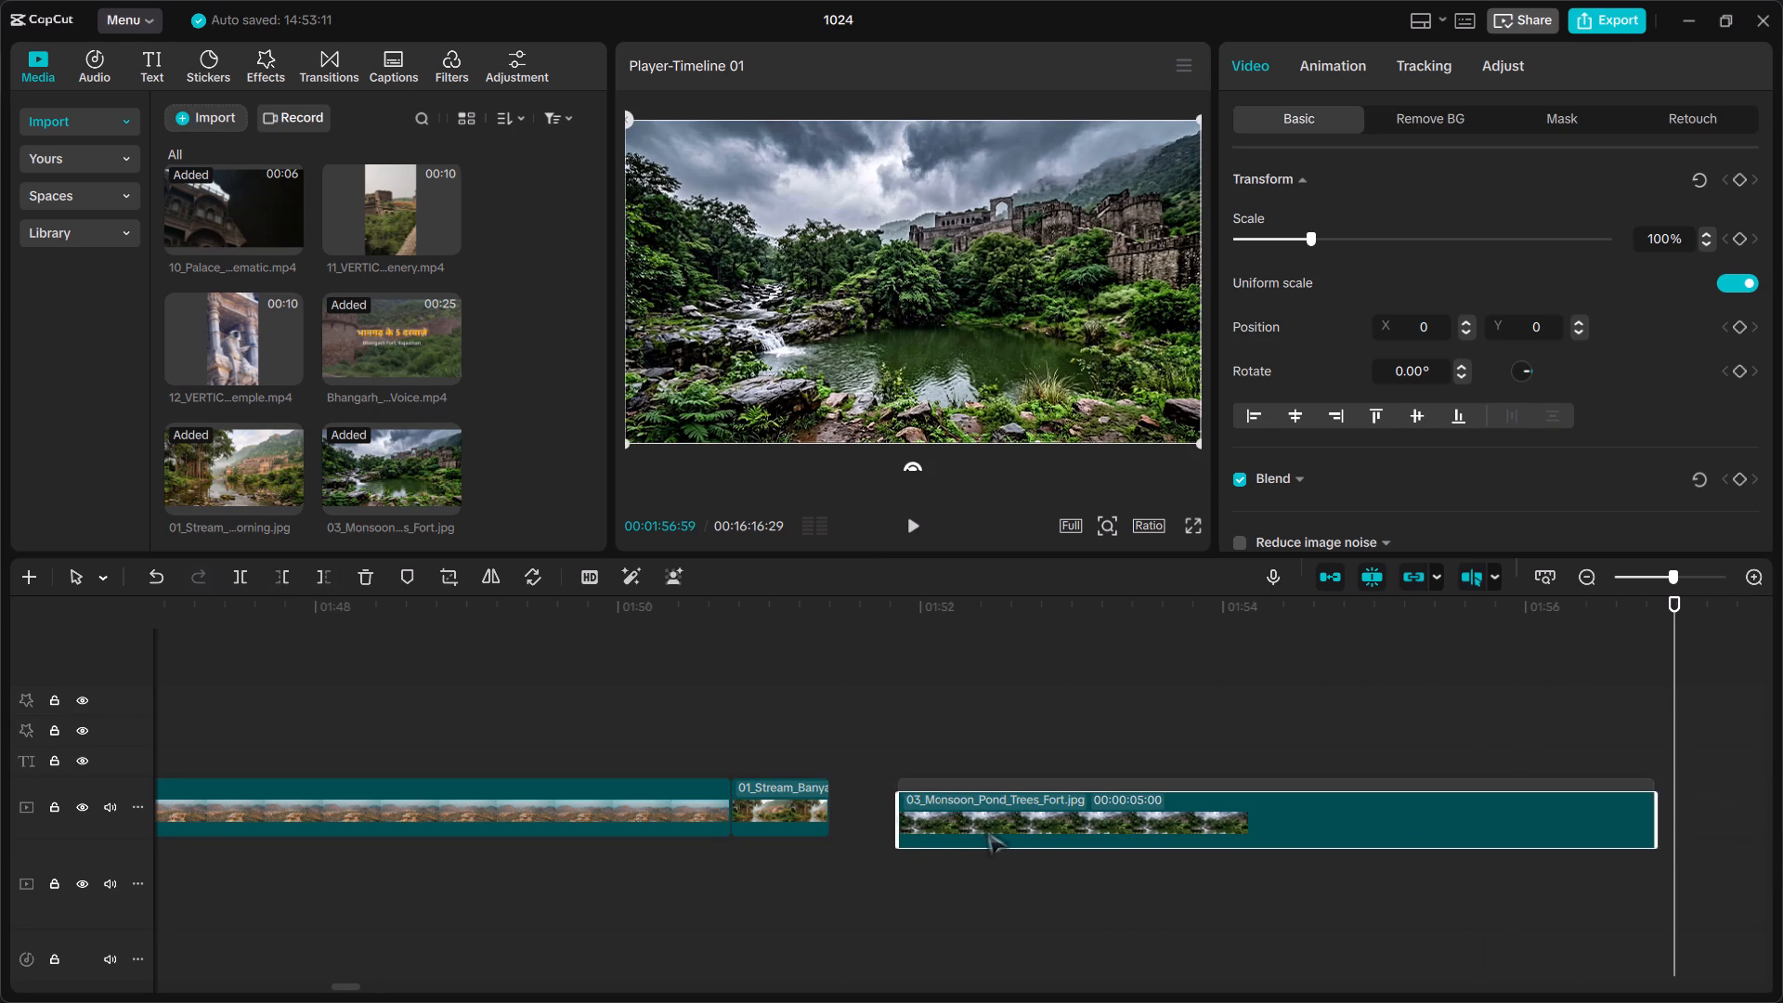
pyautogui.moveTo(987, 831); pyautogui.dragTo(924, 819)
pyautogui.scroll(2, 924, 819)
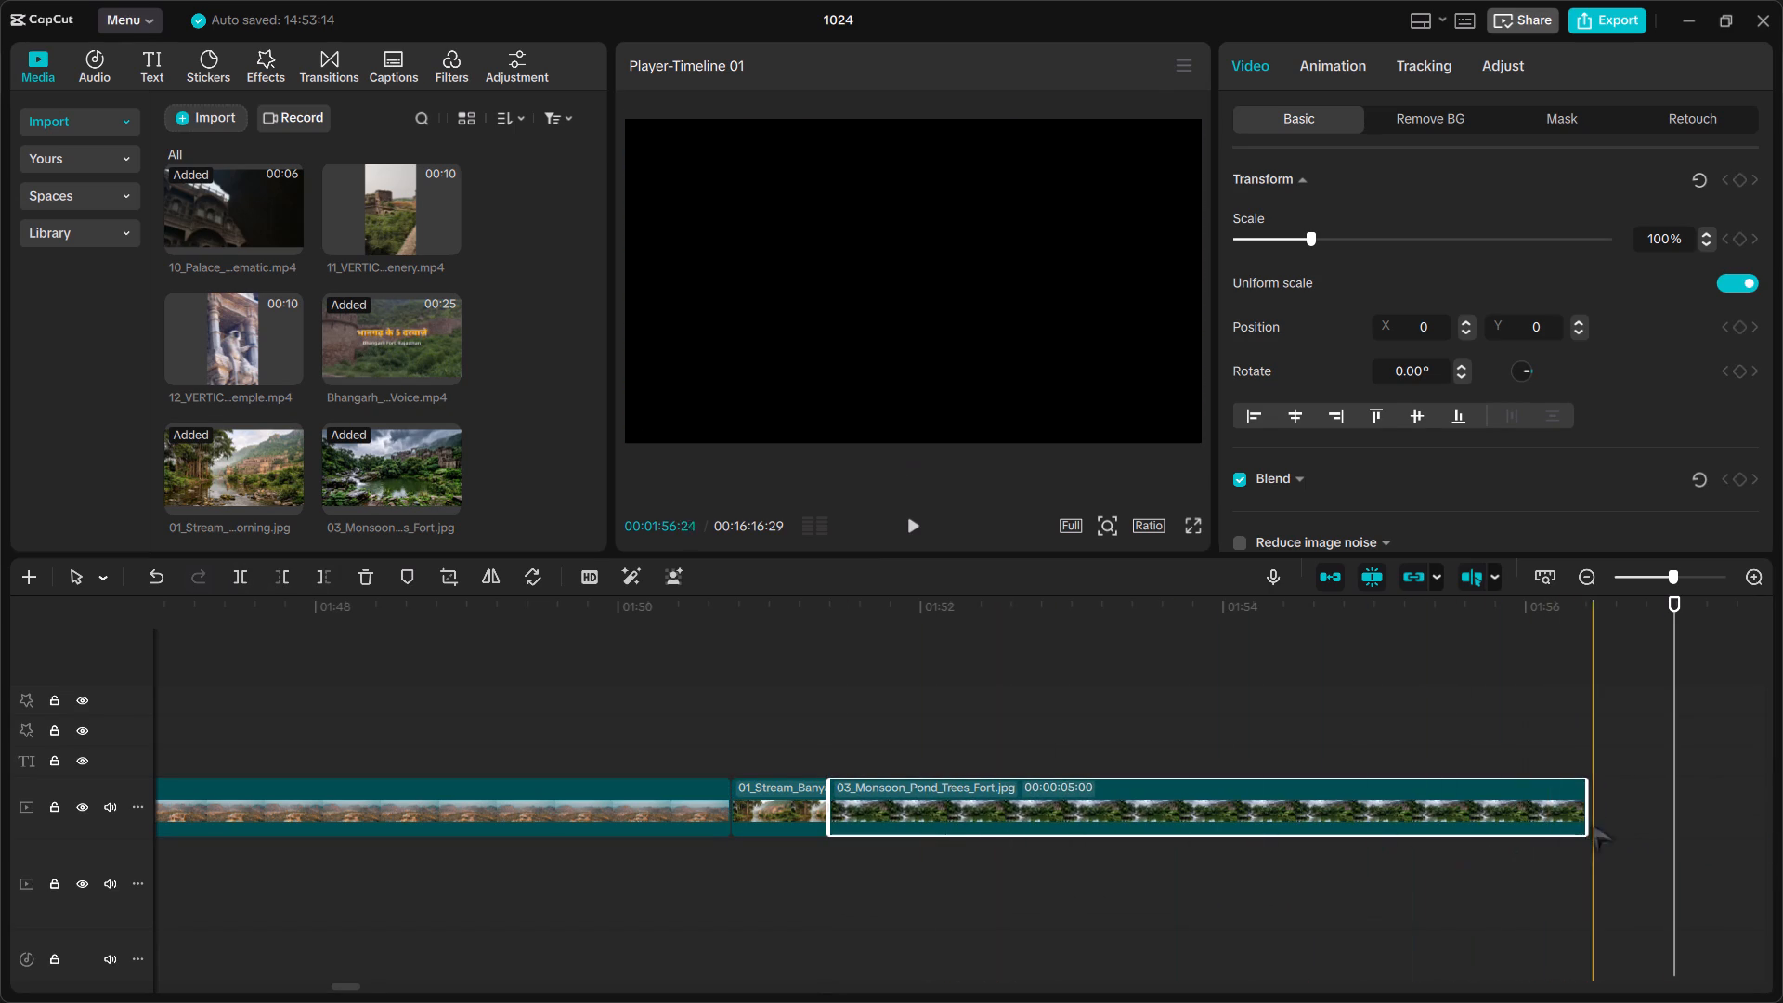
pyautogui.moveTo(1589, 804); pyautogui.dragTo(904, 858)
pyautogui.press('space')
pyautogui.press('space')
pyautogui.moveTo(994, 625); pyautogui.dragTo(644, 642)
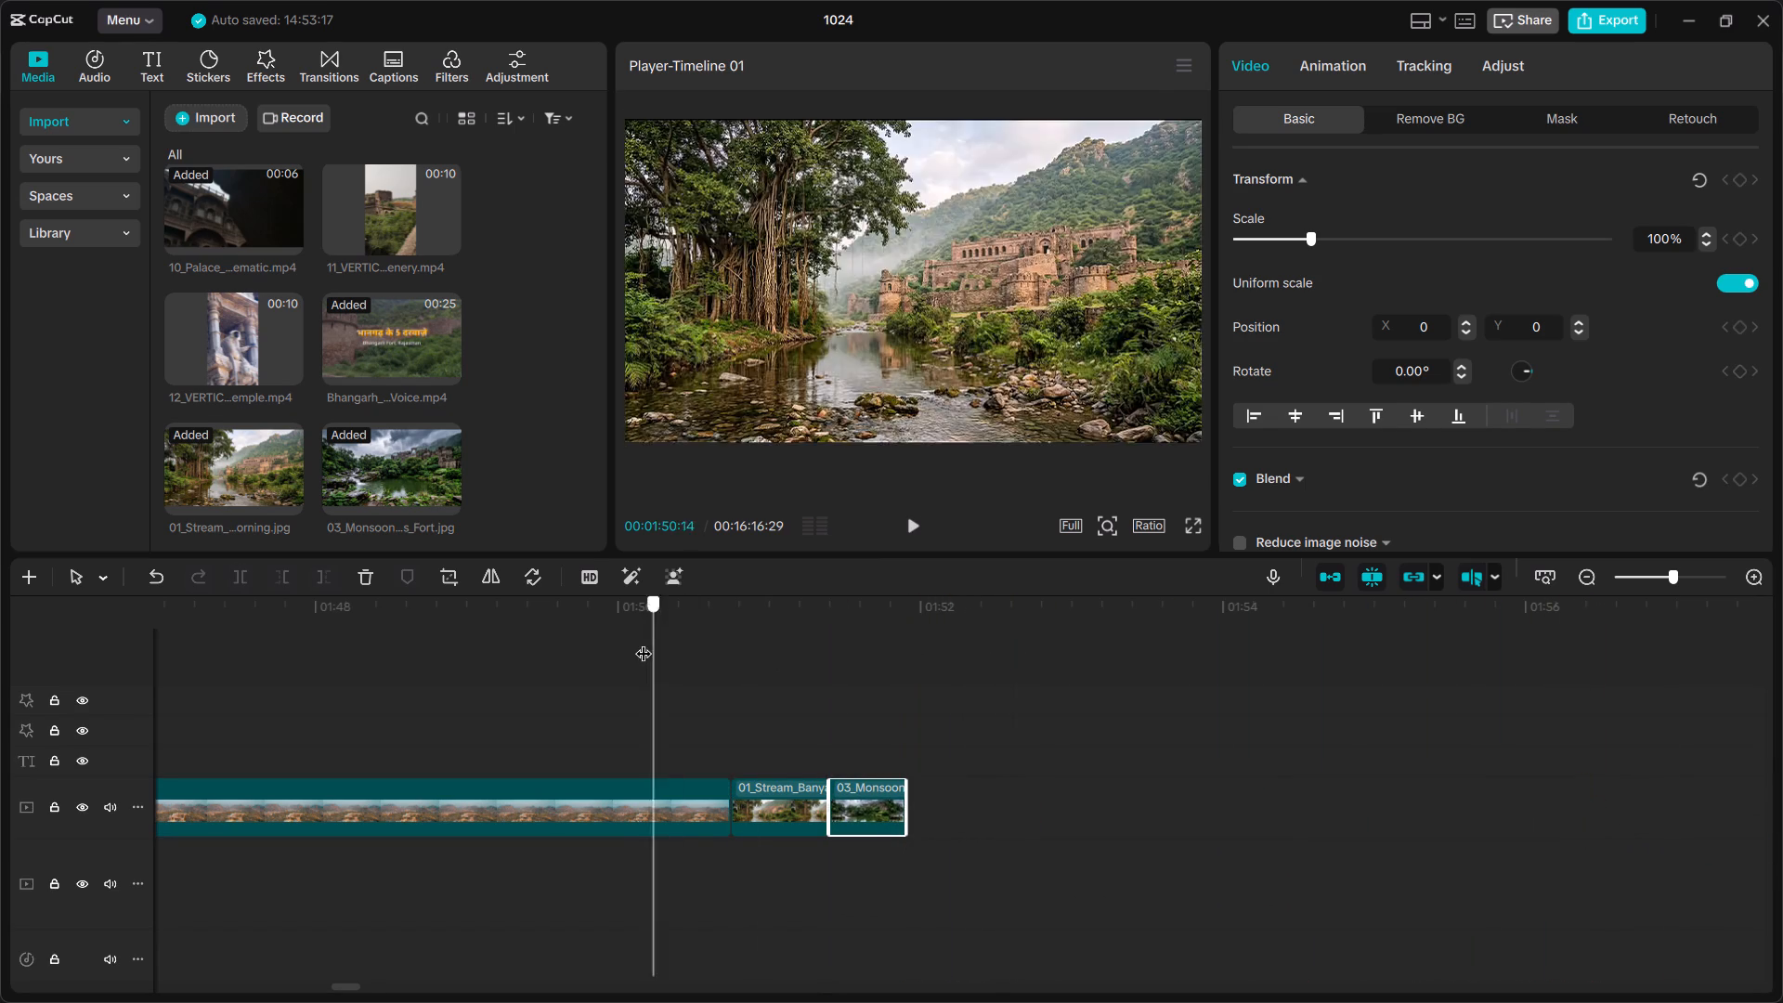
pyautogui.moveTo(644, 642); pyautogui.dragTo(641, 642)
pyautogui.press('space')
pyautogui.press('space')
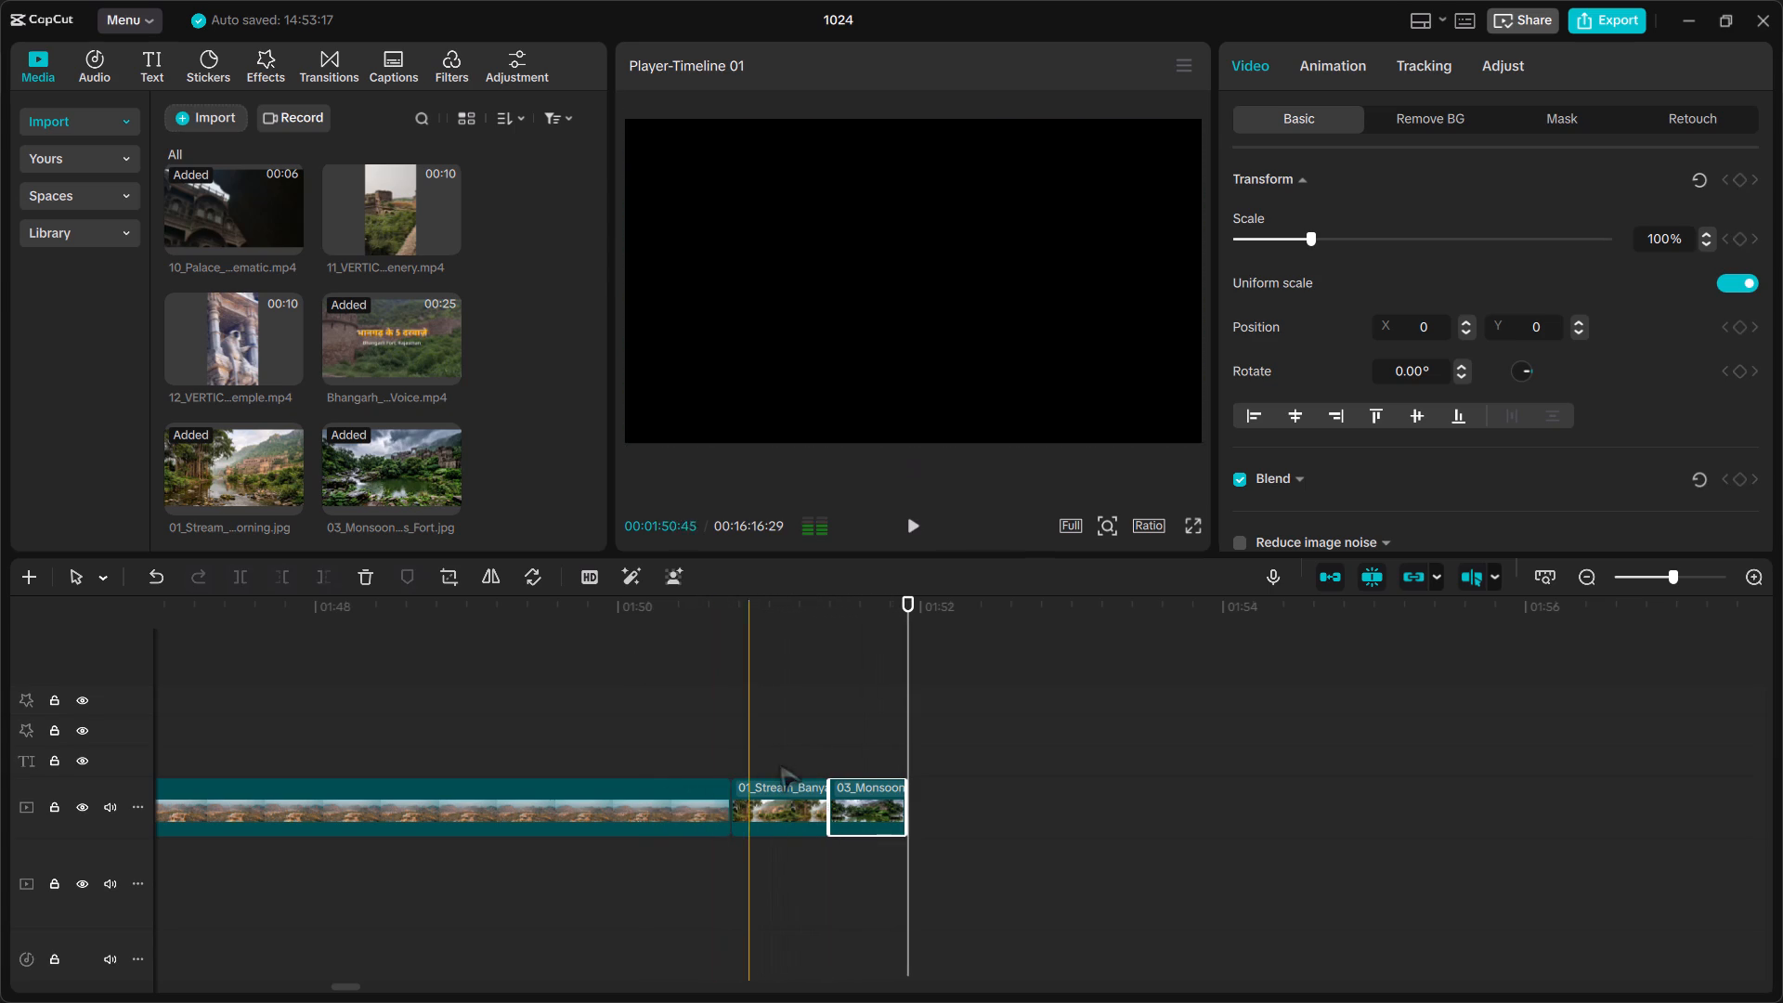
# Move the monsoon image later to make room, and lengthen the stream image directly after the drone clip to about 0.8 seconds.
pyautogui.moveTo(823, 806); pyautogui.dragTo(910, 806)
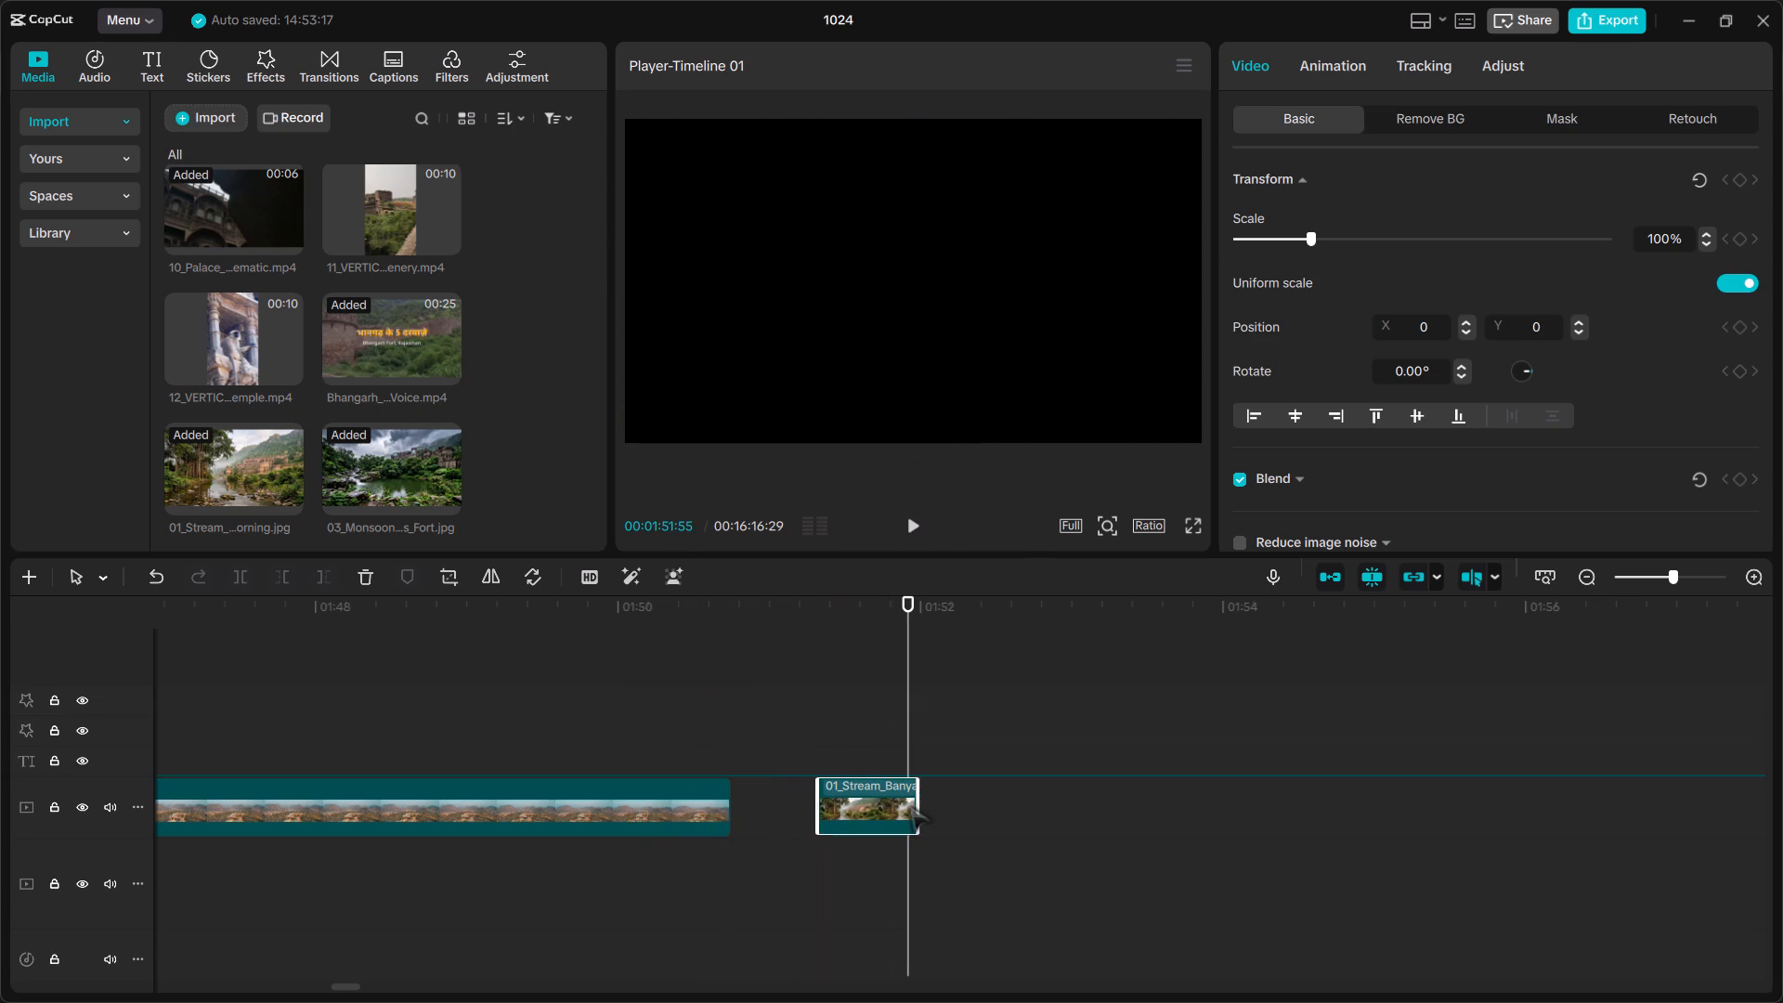
pyautogui.moveTo(910, 806); pyautogui.dragTo(845, 807)
pyautogui.moveTo(879, 853); pyautogui.dragTo(1041, 815)
pyautogui.moveTo(839, 806); pyautogui.dragTo(829, 840)
pyautogui.scroll(-20, 865, 786)
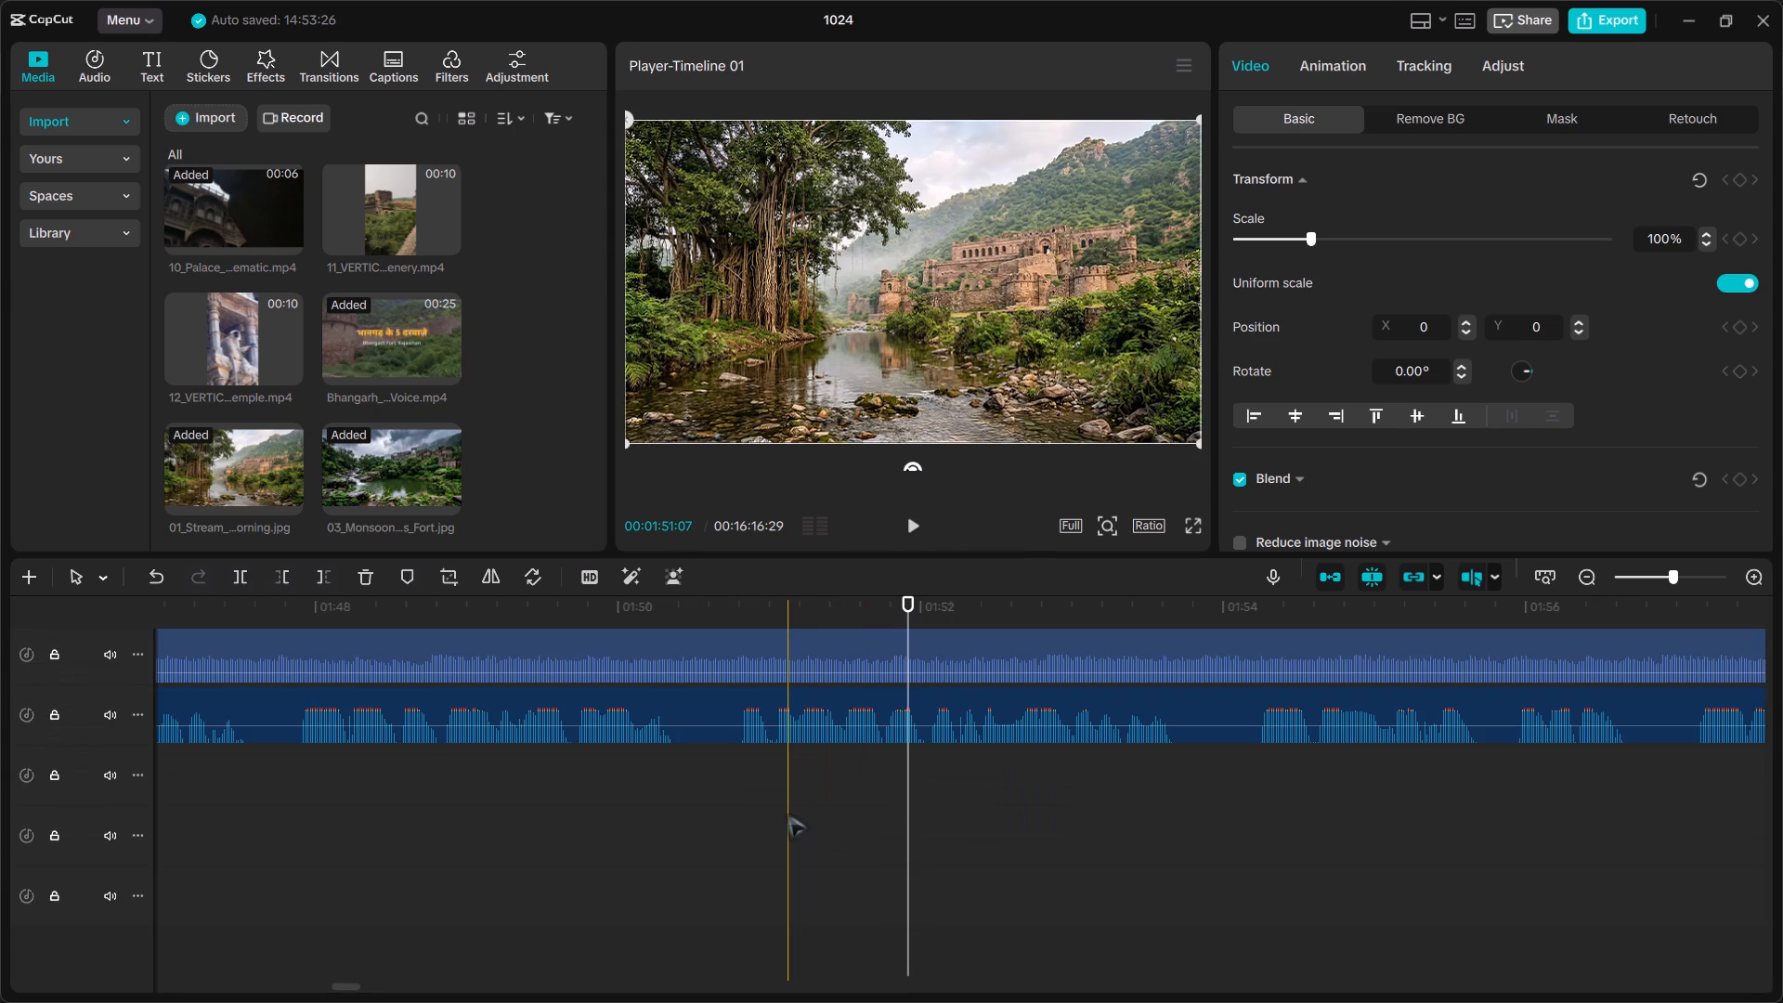
pyautogui.scroll(20, 787, 814)
pyautogui.scroll(20, 787, 814)
pyautogui.scroll(15, 787, 814)
pyautogui.hotkey('ctrl', 'z')
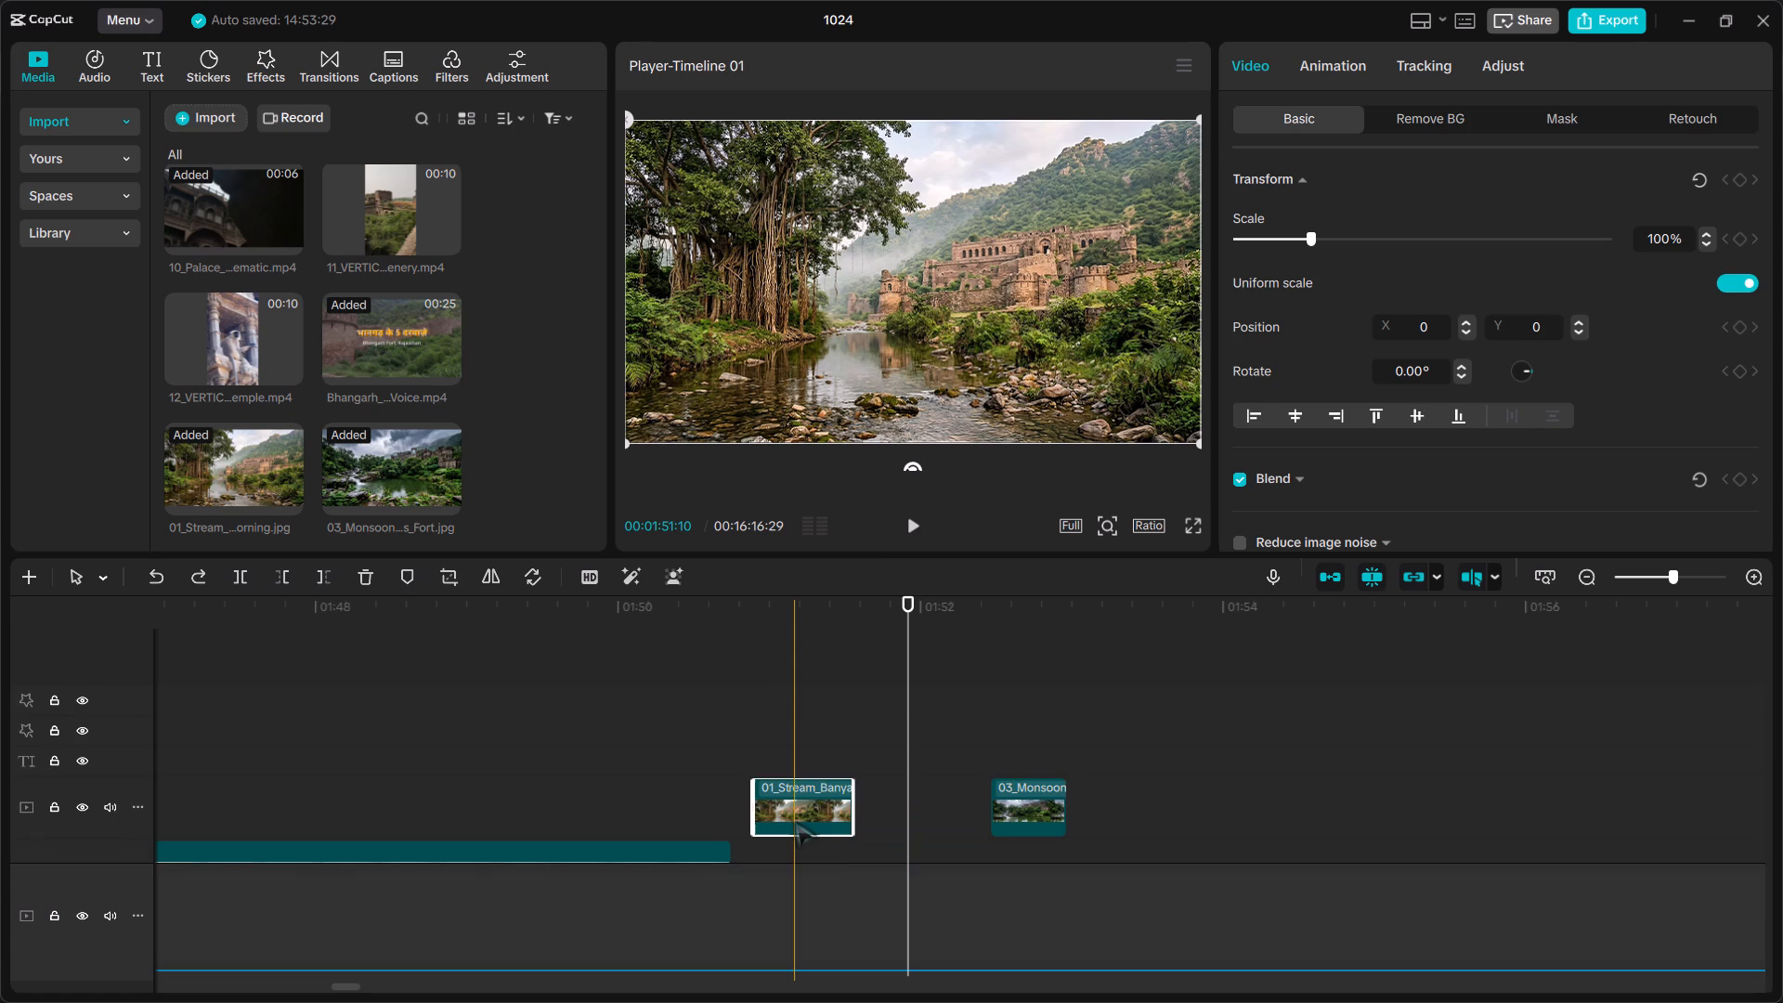
pyautogui.click(795, 822)
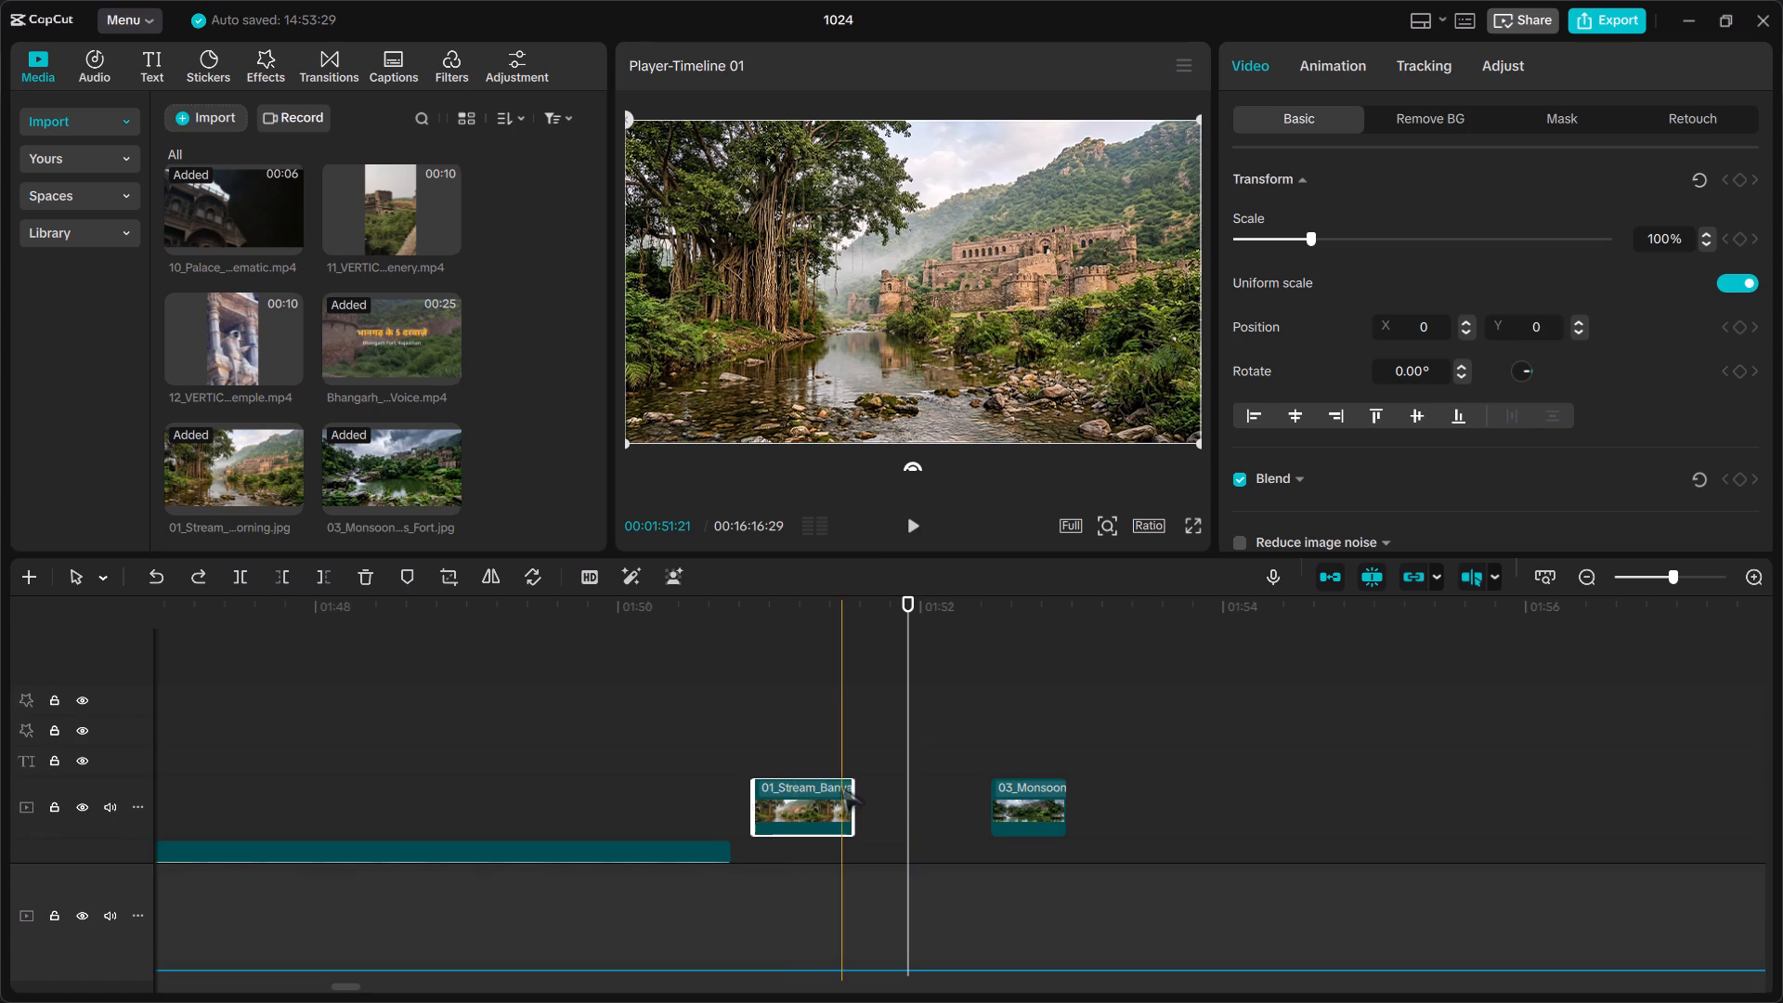
pyautogui.scroll(-1, 835, 783)
pyautogui.scroll(1, 843, 749)
pyautogui.moveTo(804, 730); pyautogui.dragTo(779, 793)
pyautogui.moveTo(825, 774); pyautogui.dragTo(851, 774)
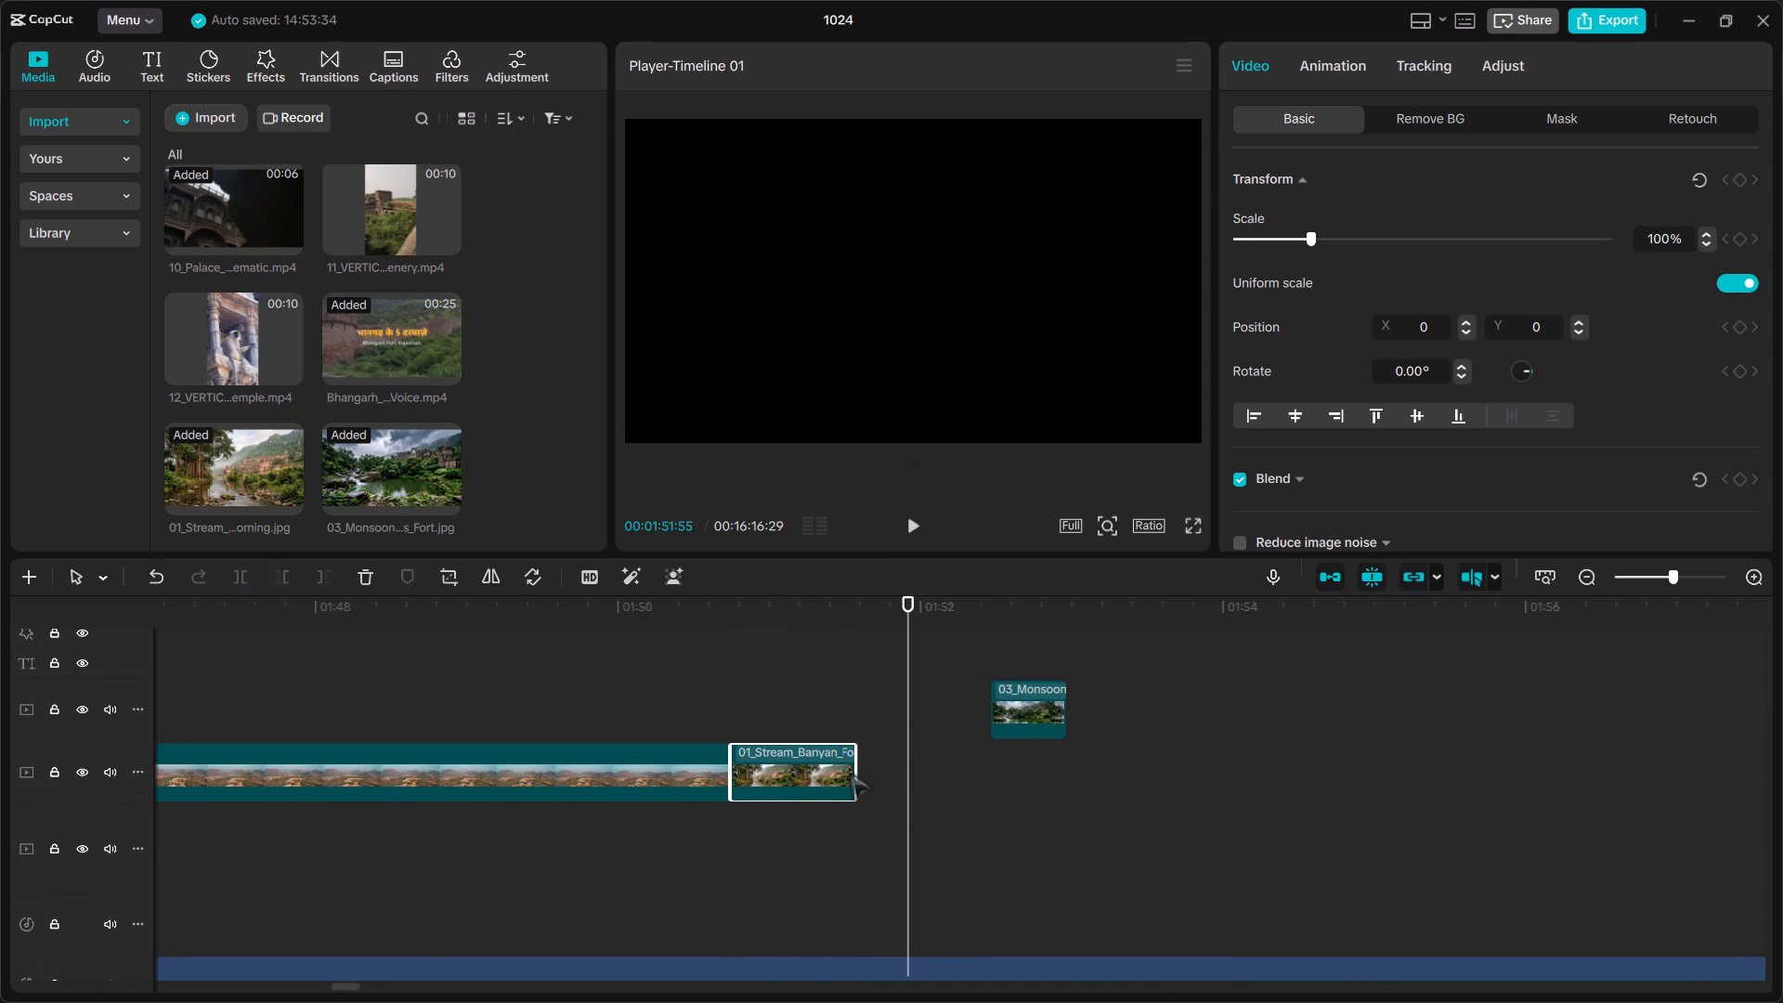
pyautogui.click(851, 774)
# Bring the monsoon image back to the same track and extend its start to meet the stream image, about 0.8 seconds long.
pyautogui.moveTo(1010, 701); pyautogui.dragTo(916, 760)
pyautogui.click(918, 759)
pyautogui.click(905, 757)
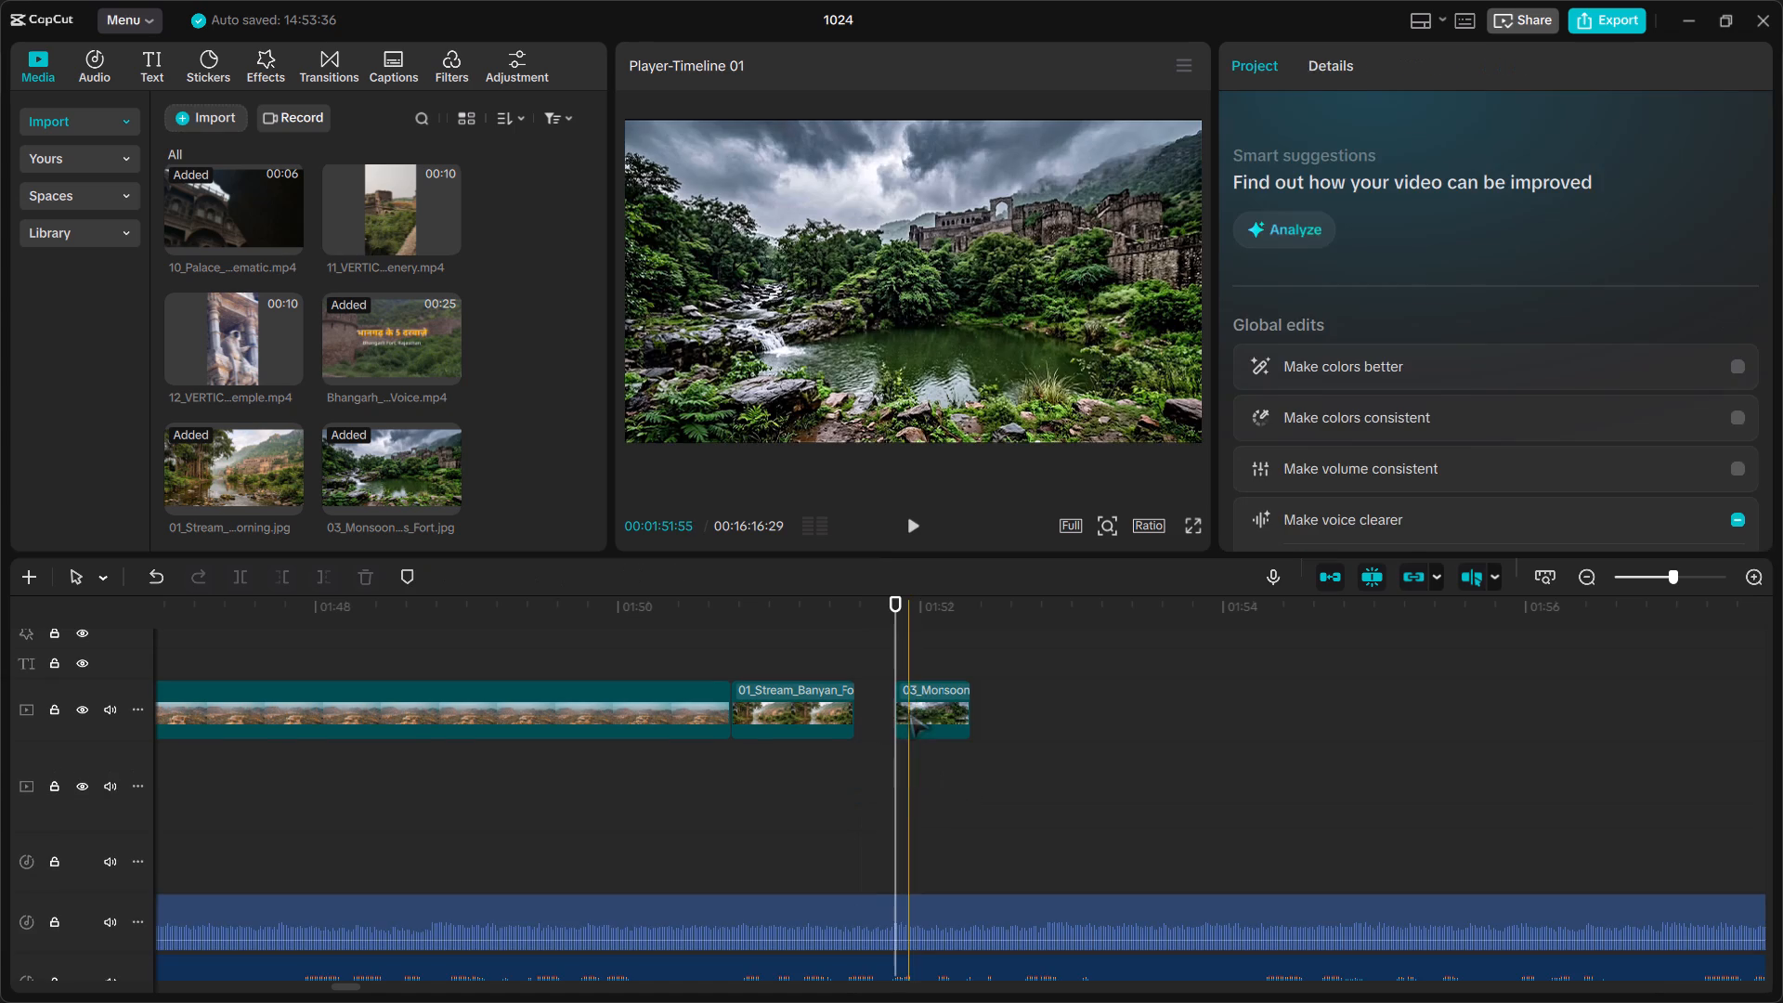
pyautogui.click(909, 713)
pyautogui.moveTo(891, 712); pyautogui.dragTo(850, 718)
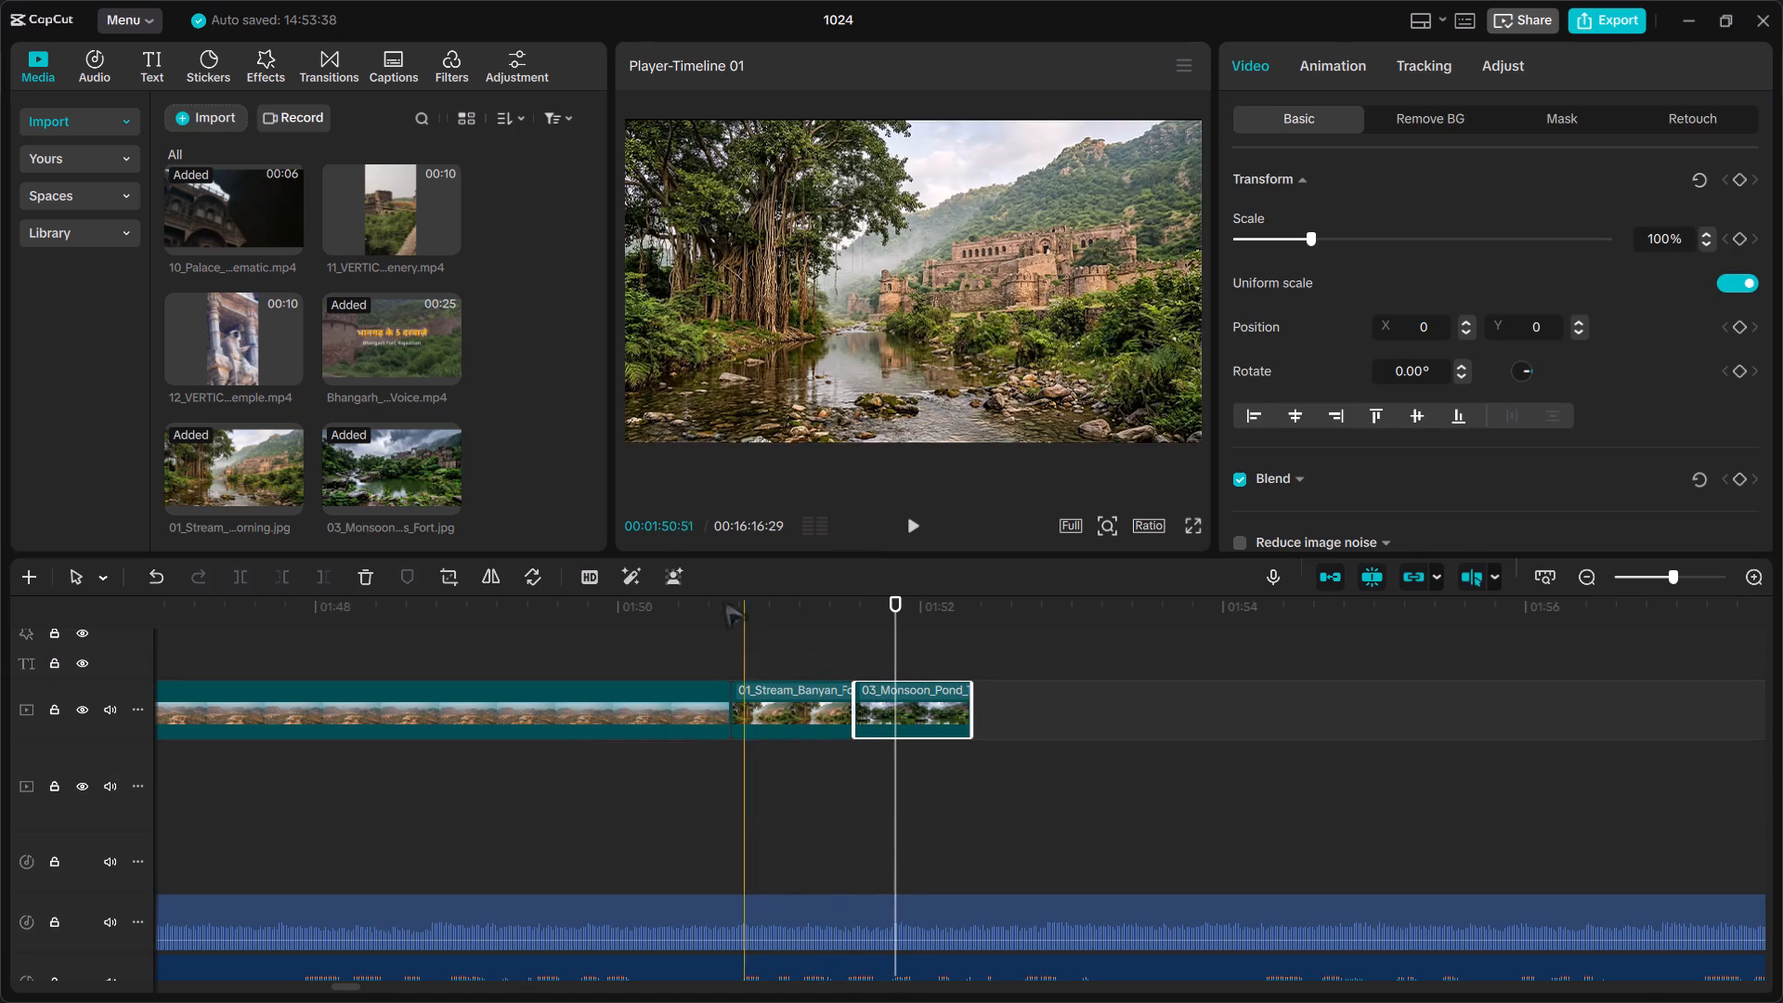
# Play back the stream and monsoon images from the end of the drone clip against the narration.
pyautogui.click(703, 602)
pyautogui.press('space')
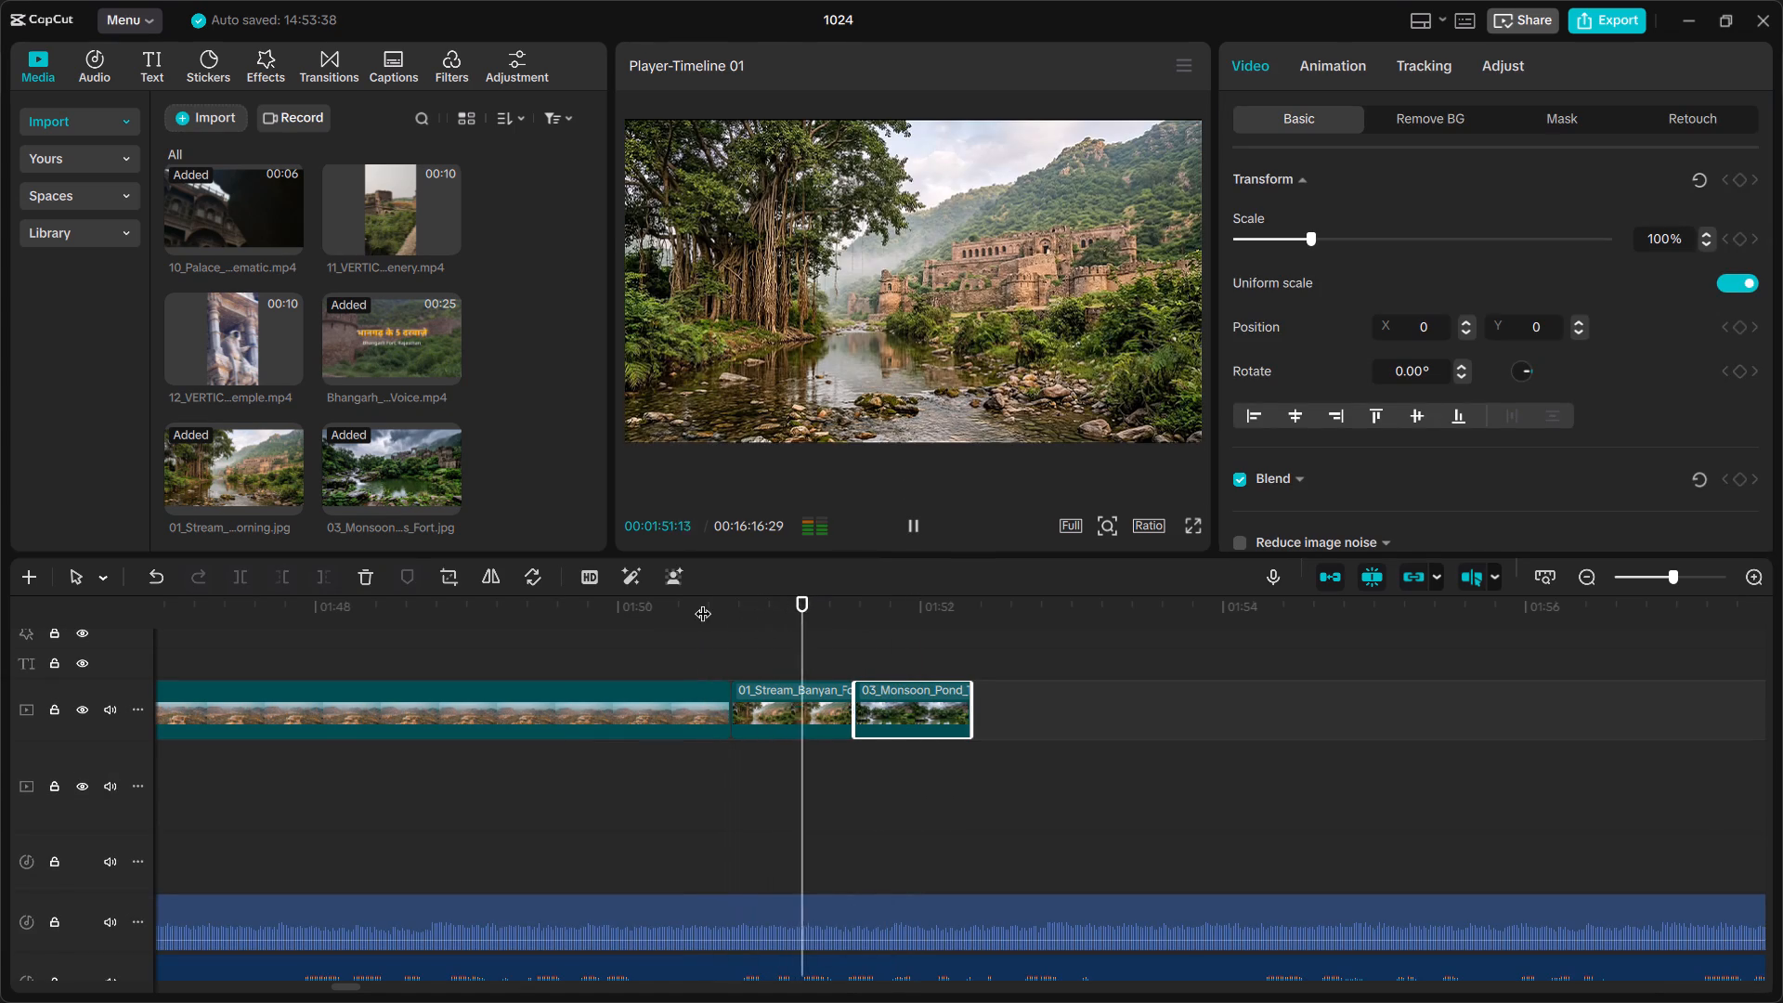
pyautogui.press('space')
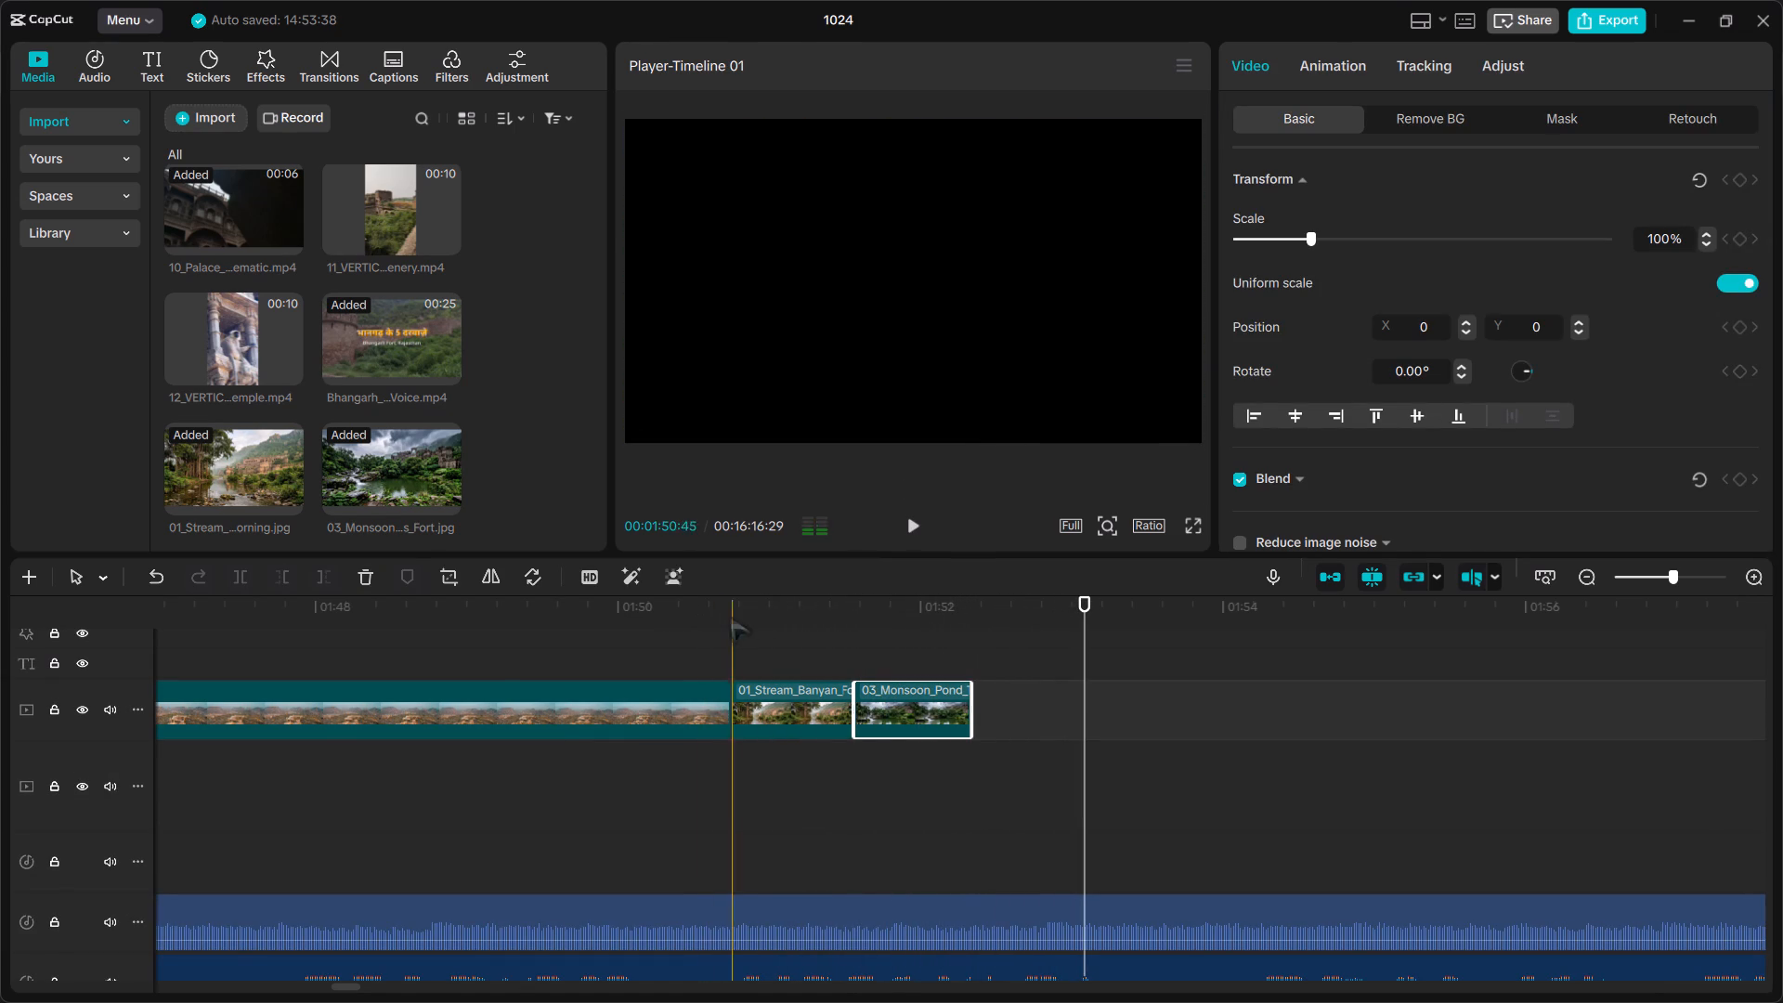
# Trim the monsoon image's start down to a sliver and lengthen the stream image's end to about 1.35 seconds.
pyautogui.moveTo(850, 705); pyautogui.dragTo(1048, 710)
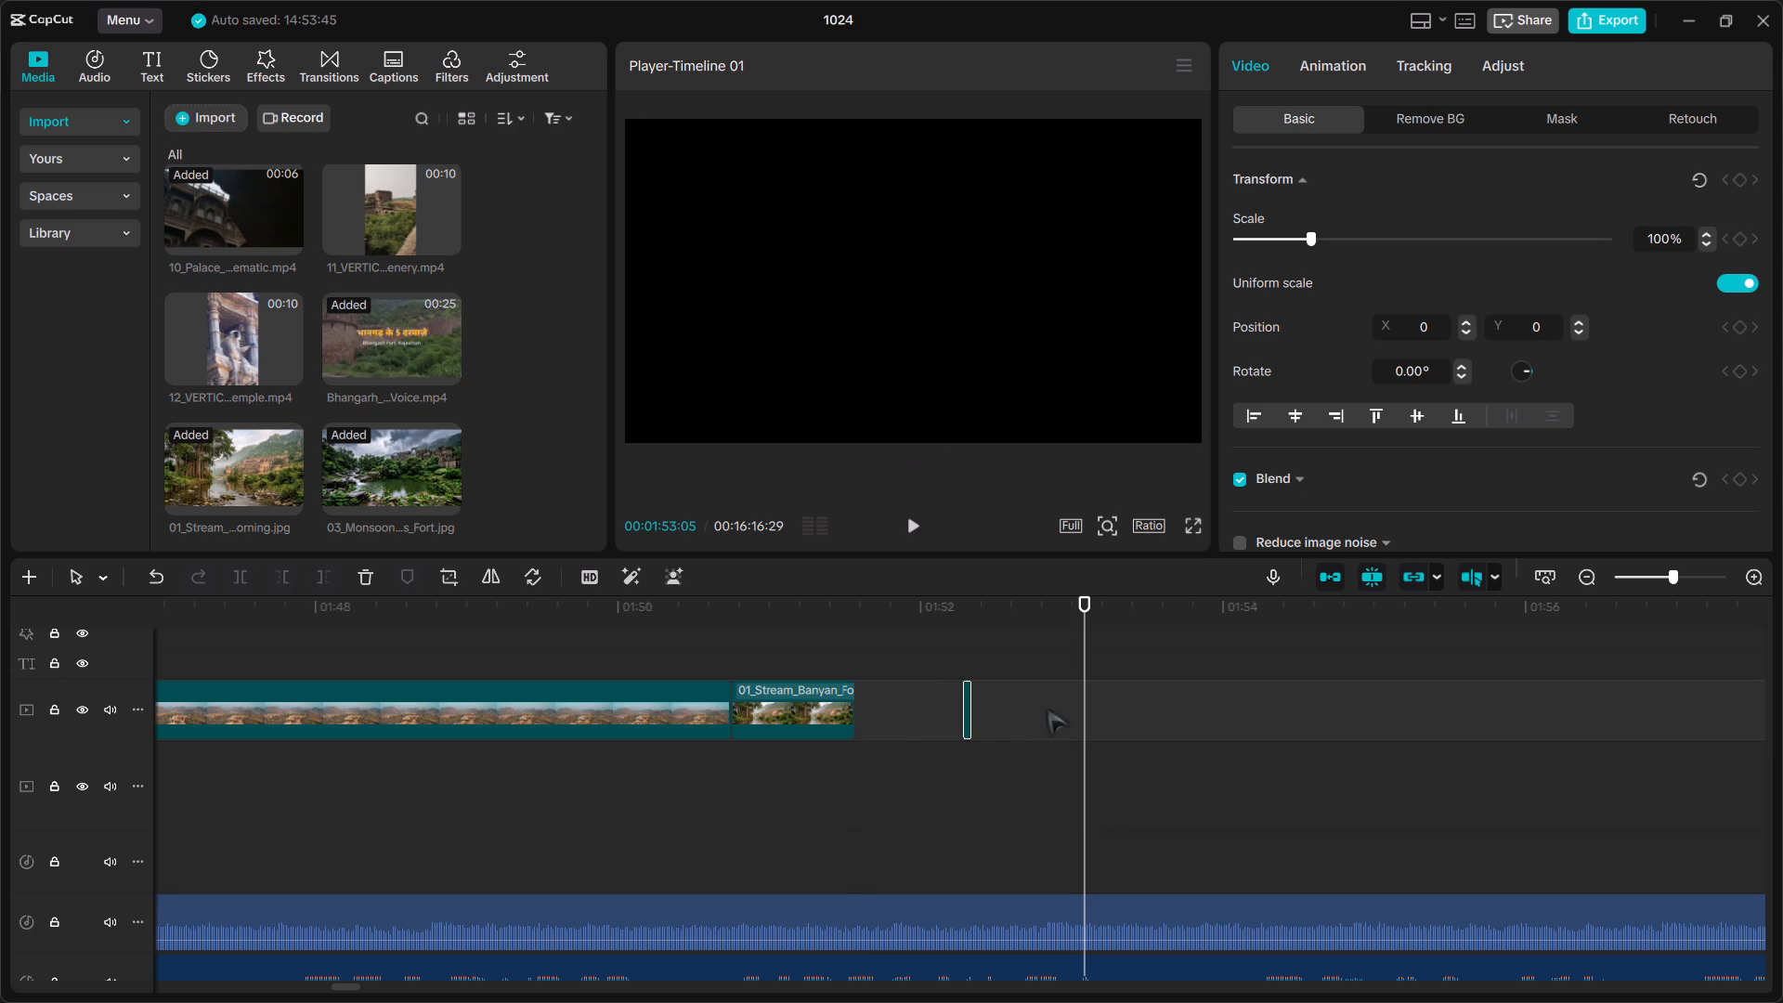
pyautogui.moveTo(1048, 710); pyautogui.dragTo(811, 708)
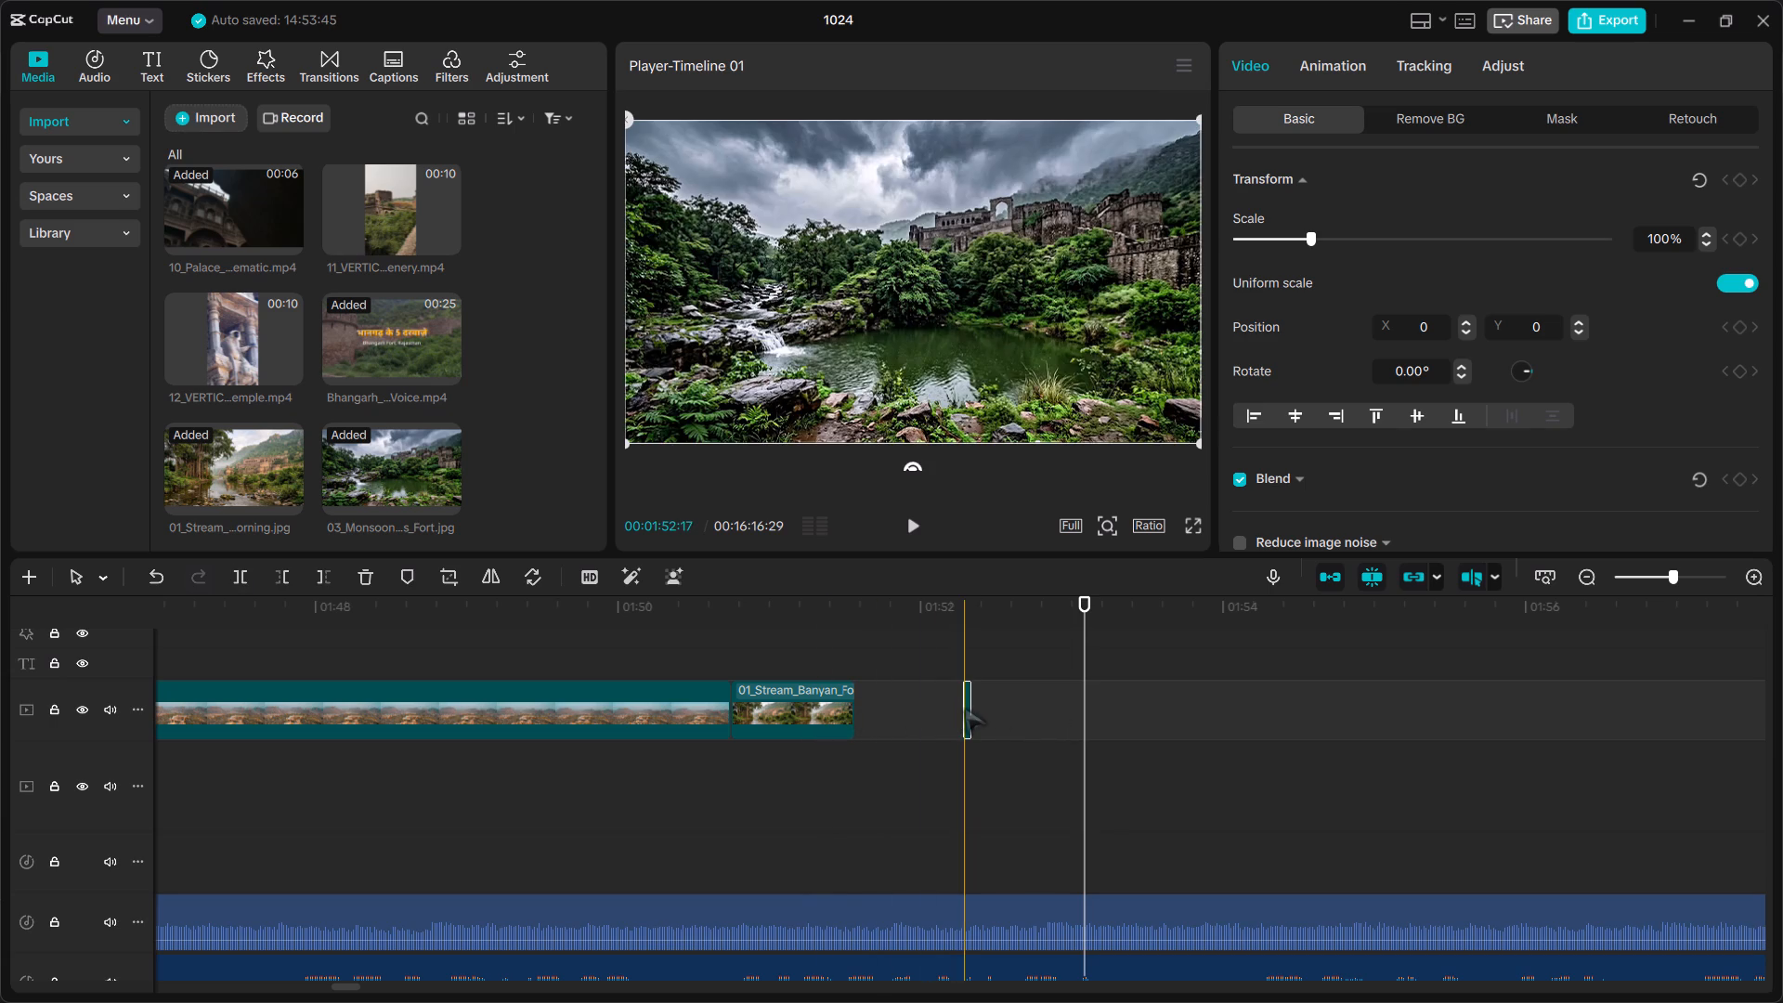
pyautogui.tripleClick(966, 709)
pyautogui.click(961, 707)
pyautogui.moveTo(961, 707); pyautogui.dragTo(1009, 708)
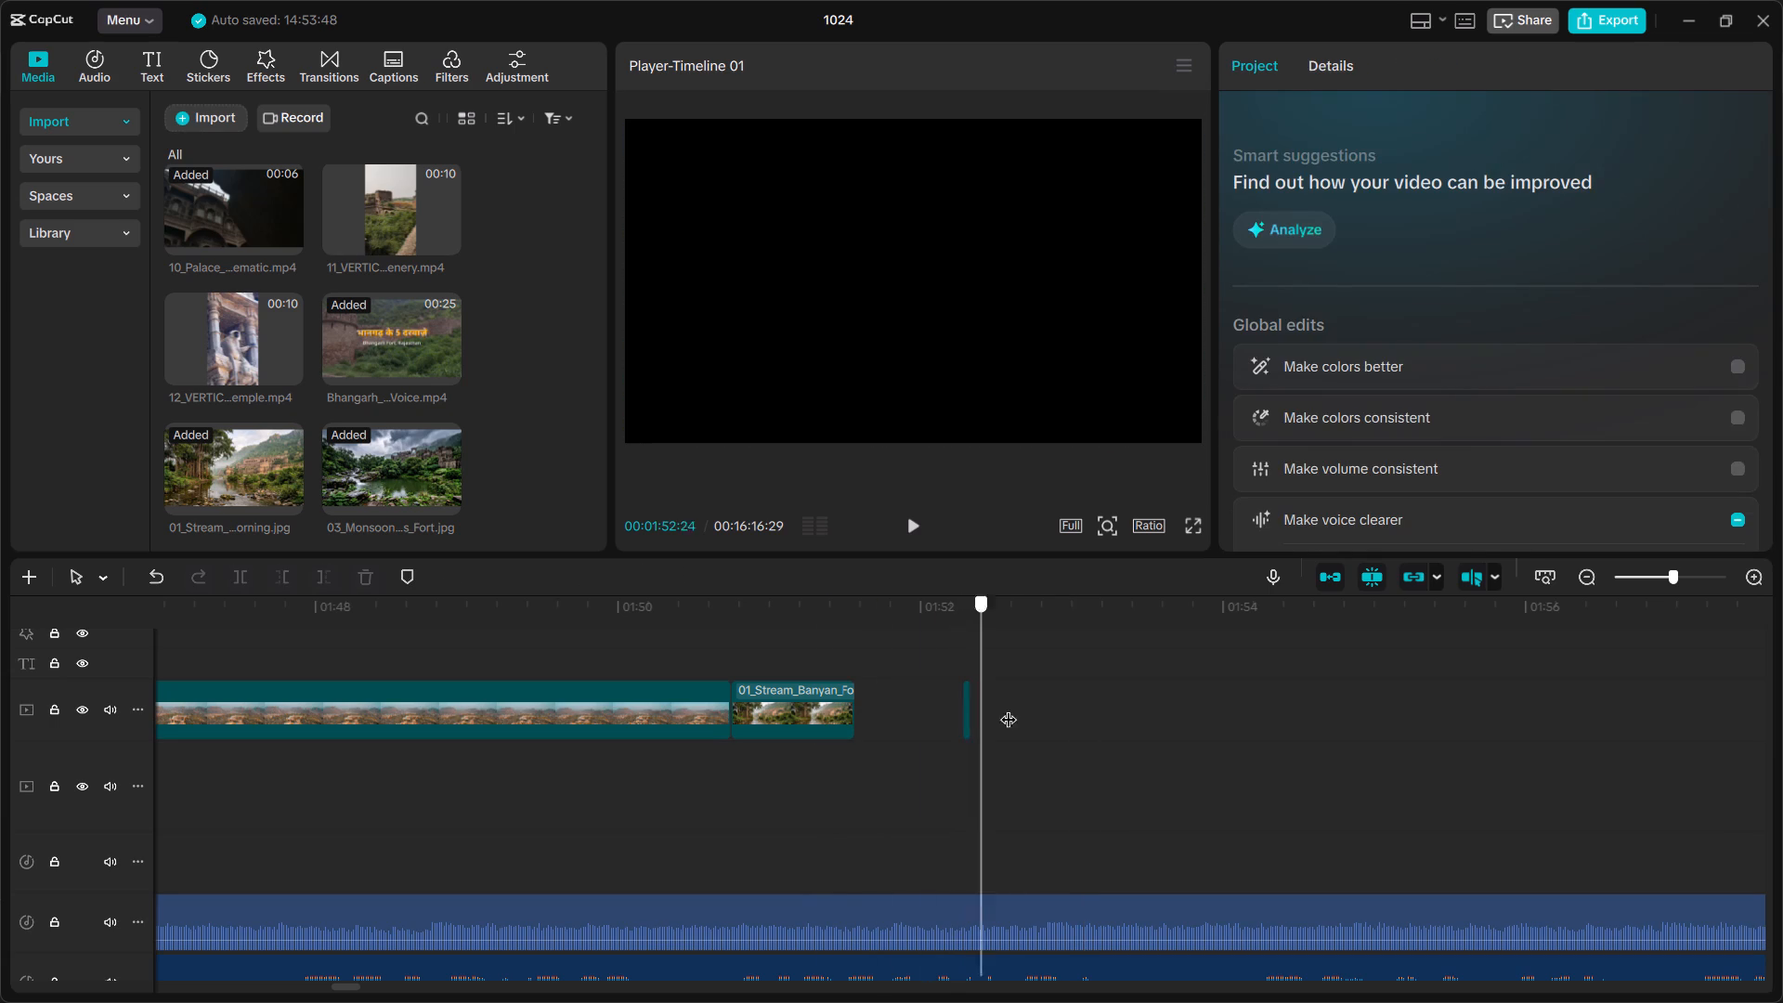
pyautogui.moveTo(1009, 708); pyautogui.dragTo(852, 715)
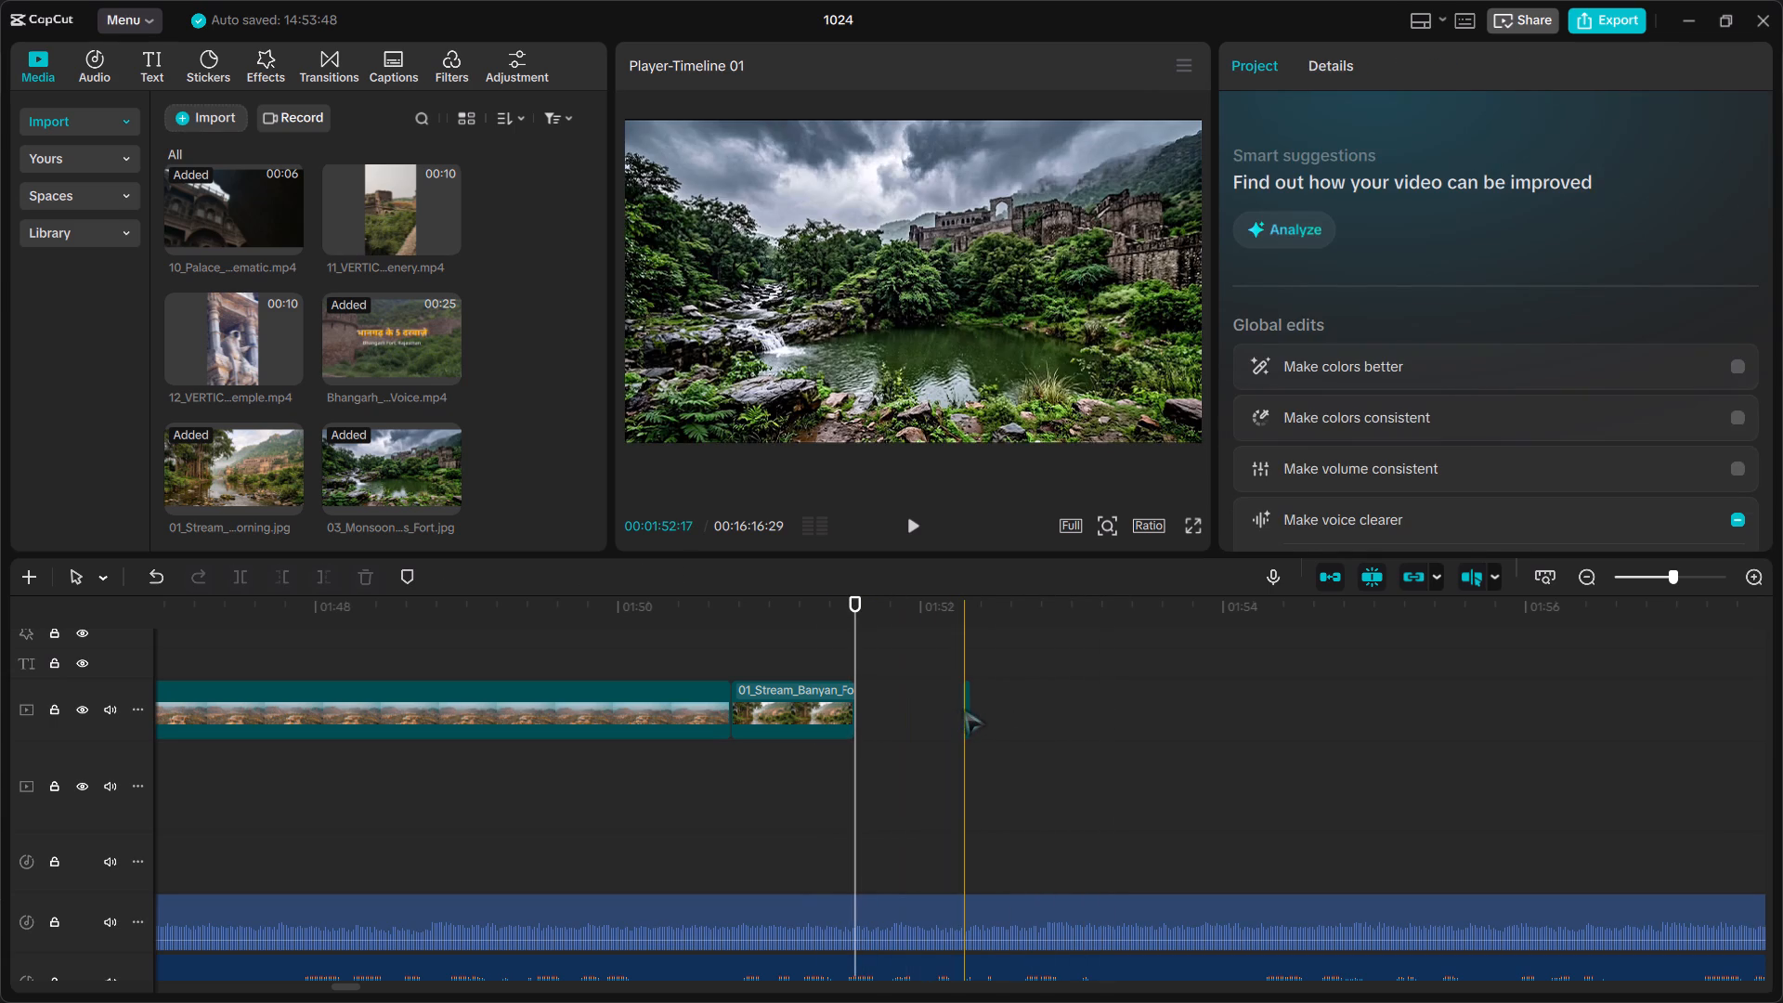
pyautogui.click(858, 708)
pyautogui.moveTo(852, 700); pyautogui.dragTo(918, 711)
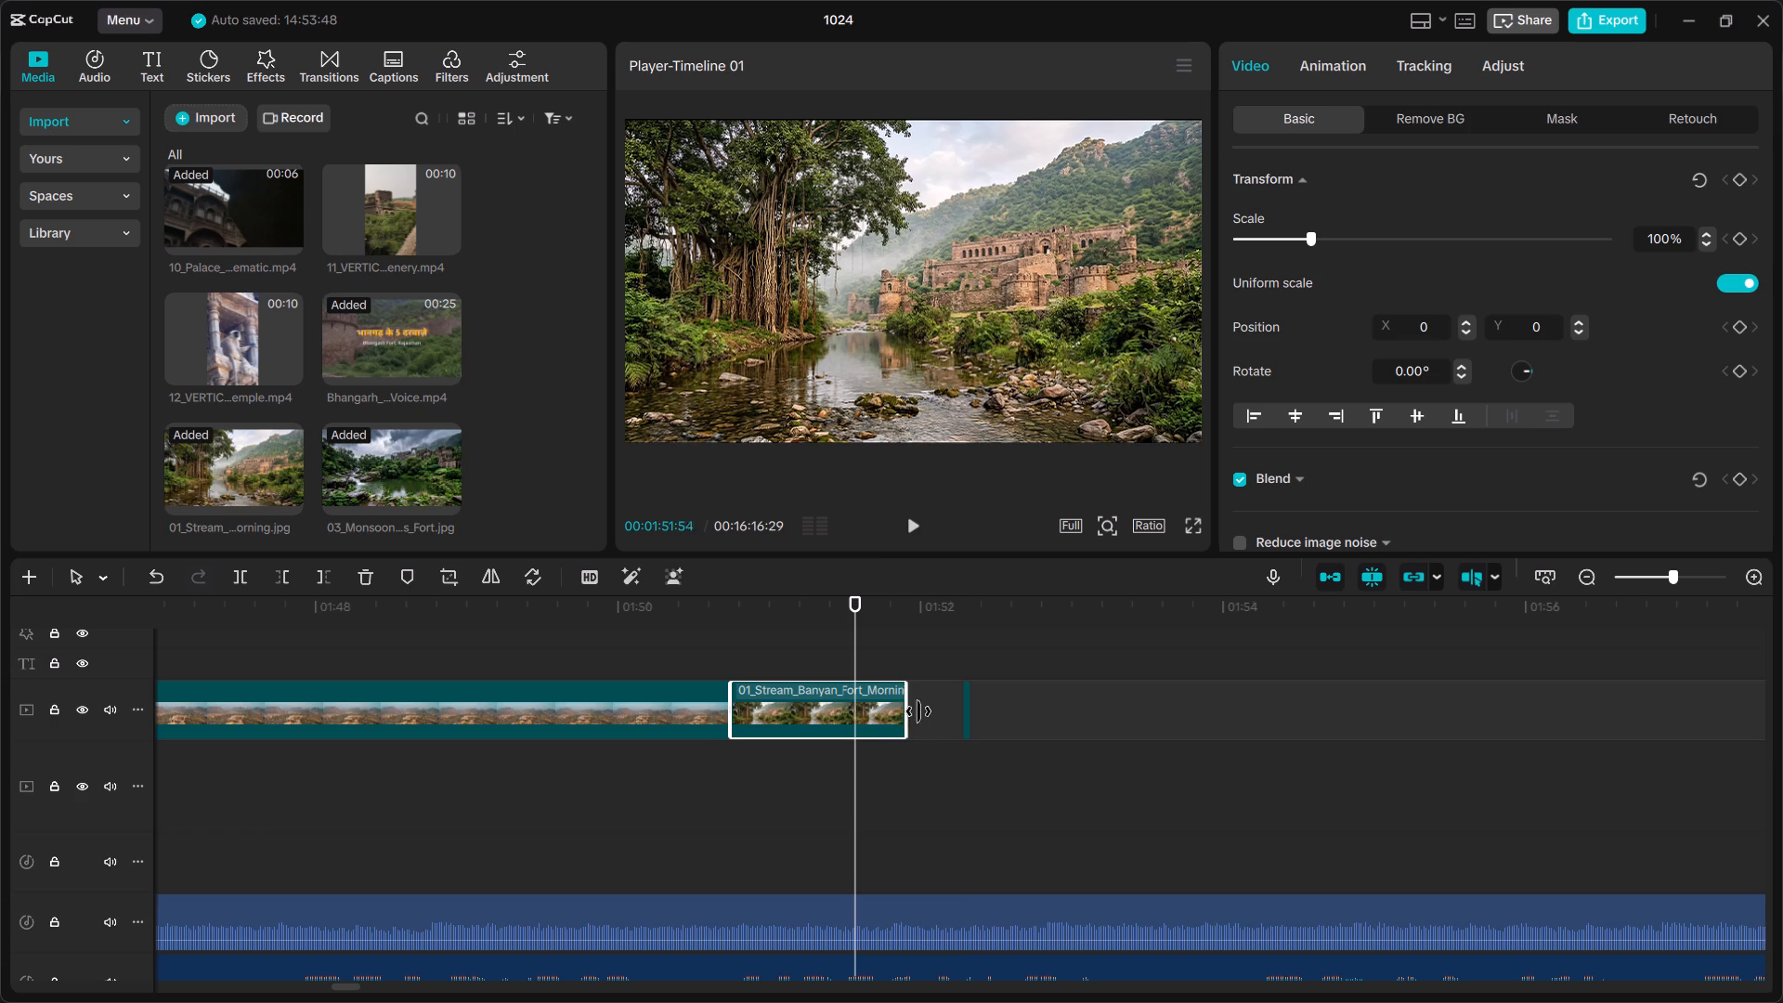
pyautogui.moveTo(918, 711); pyautogui.dragTo(932, 711)
# Extend the monsoon image sliver, move it directly after the stream image and lengthen it to about 0.65 seconds.
pyautogui.click(960, 711)
pyautogui.keyDown('ctrl'); pyautogui.scroll(7, 960, 711); pyautogui.keyUp('ctrl')
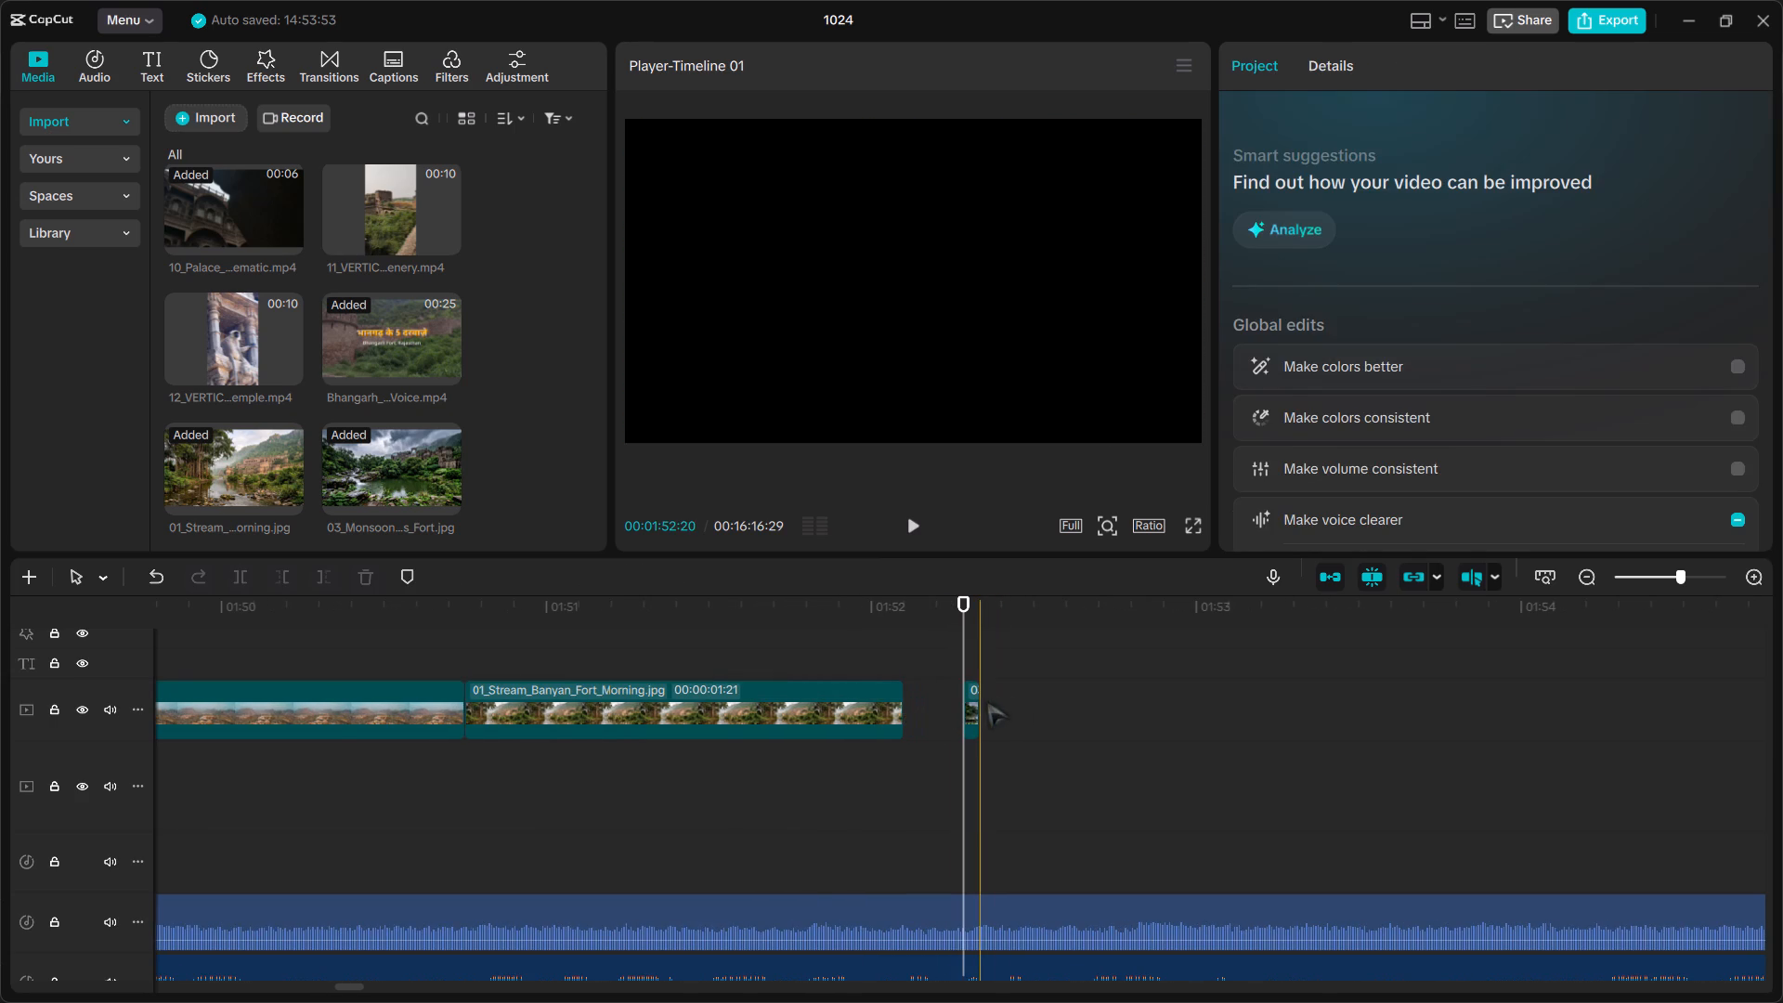
pyautogui.moveTo(980, 708); pyautogui.dragTo(1074, 724)
pyautogui.moveTo(986, 715); pyautogui.dragTo(926, 720)
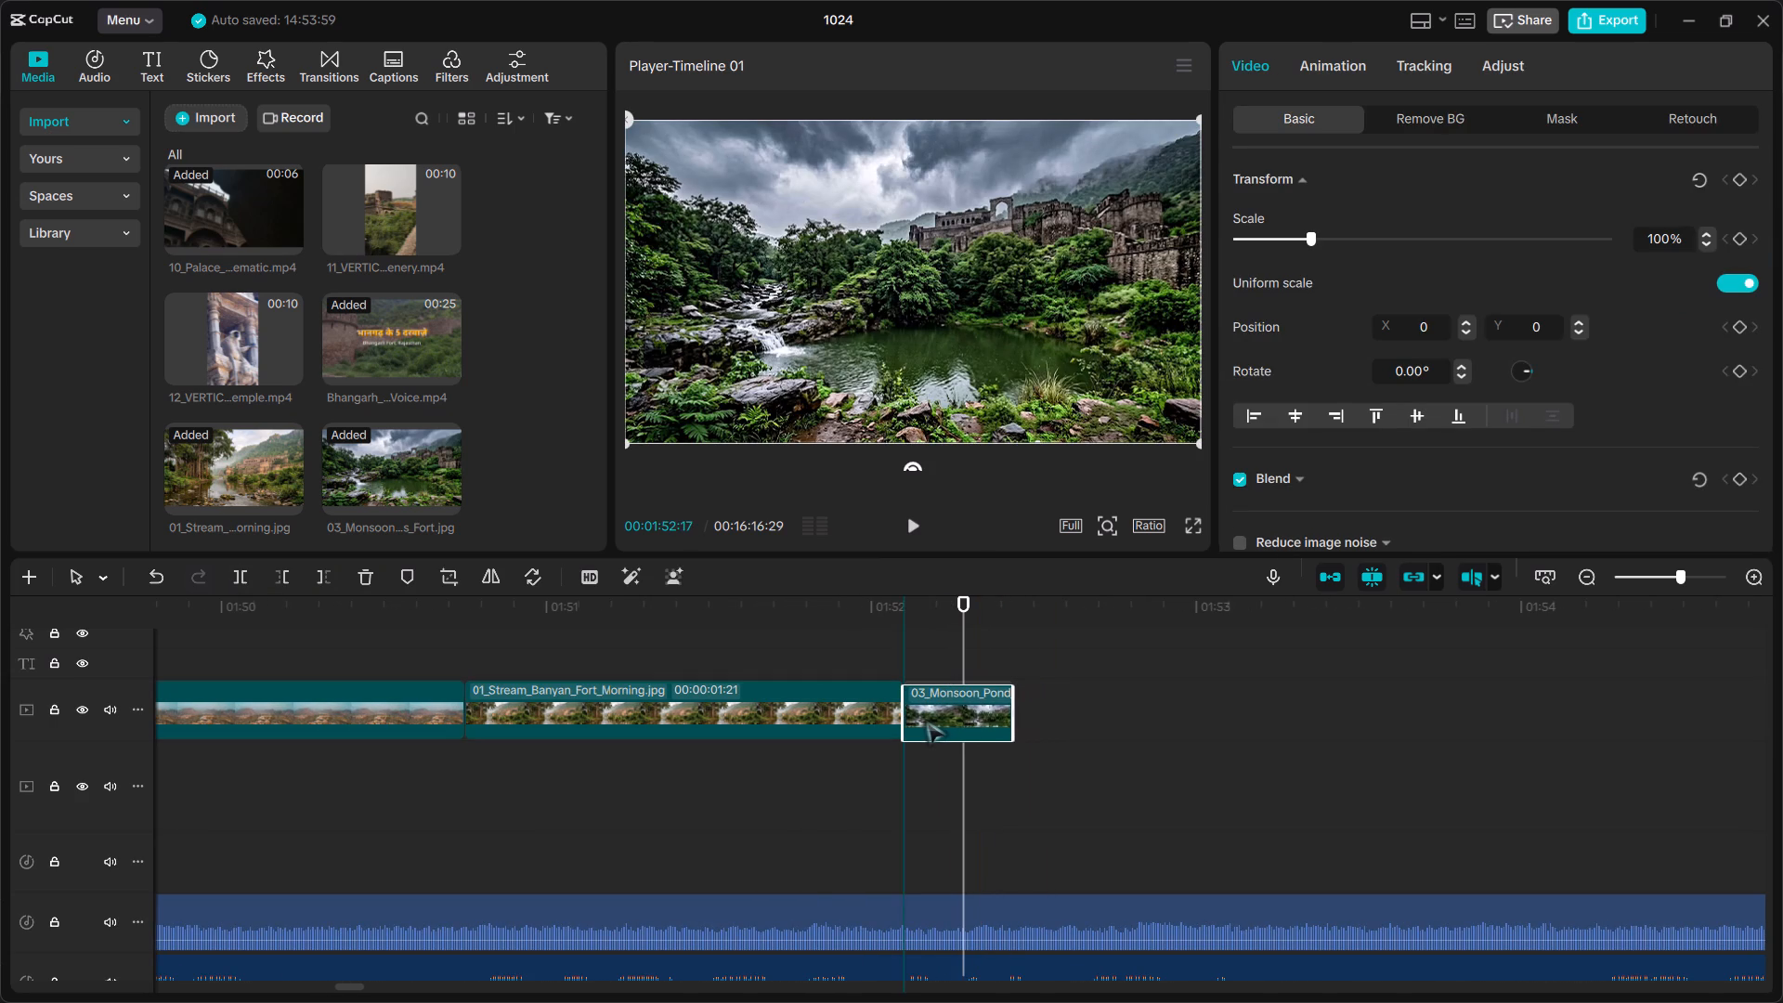
pyautogui.moveTo(926, 720); pyautogui.dragTo(927, 719)
pyautogui.moveTo(1009, 708); pyautogui.dragTo(1112, 717)
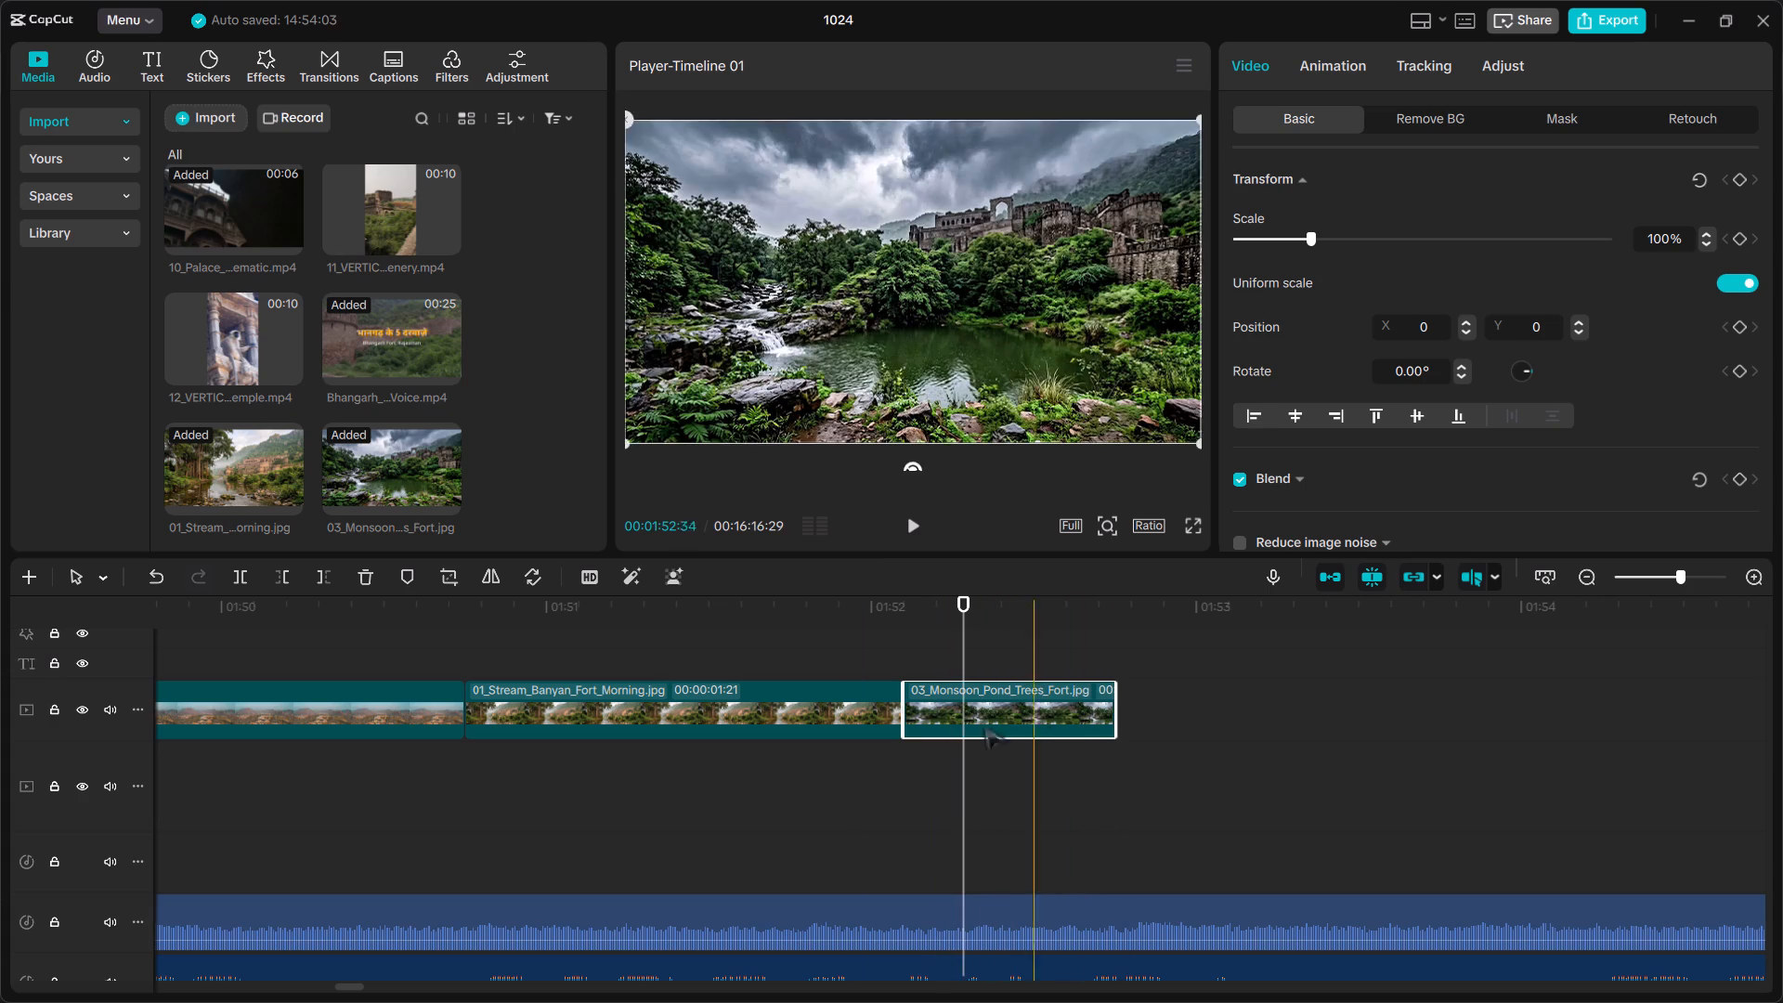
# Play back the sequence from the drone clip through the stream and monsoon images into the empty gap.
pyautogui.hscroll(2, 789, 736)
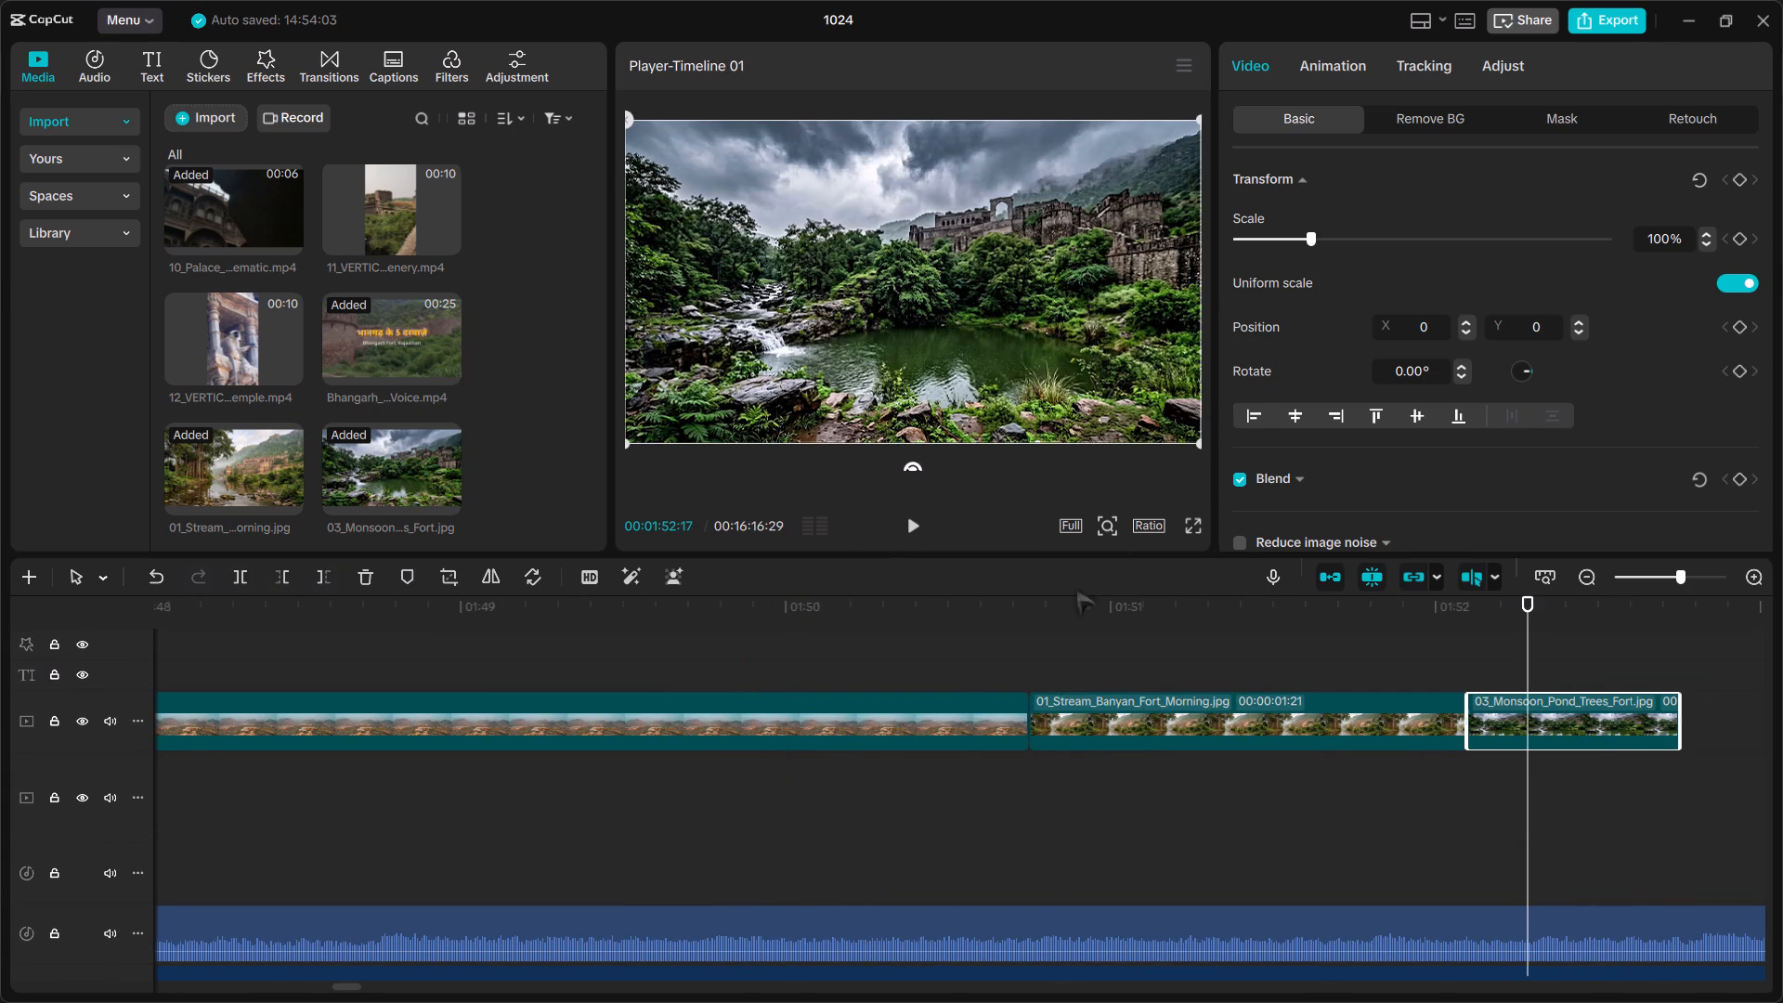
pyautogui.click(967, 634)
pyautogui.press('space')
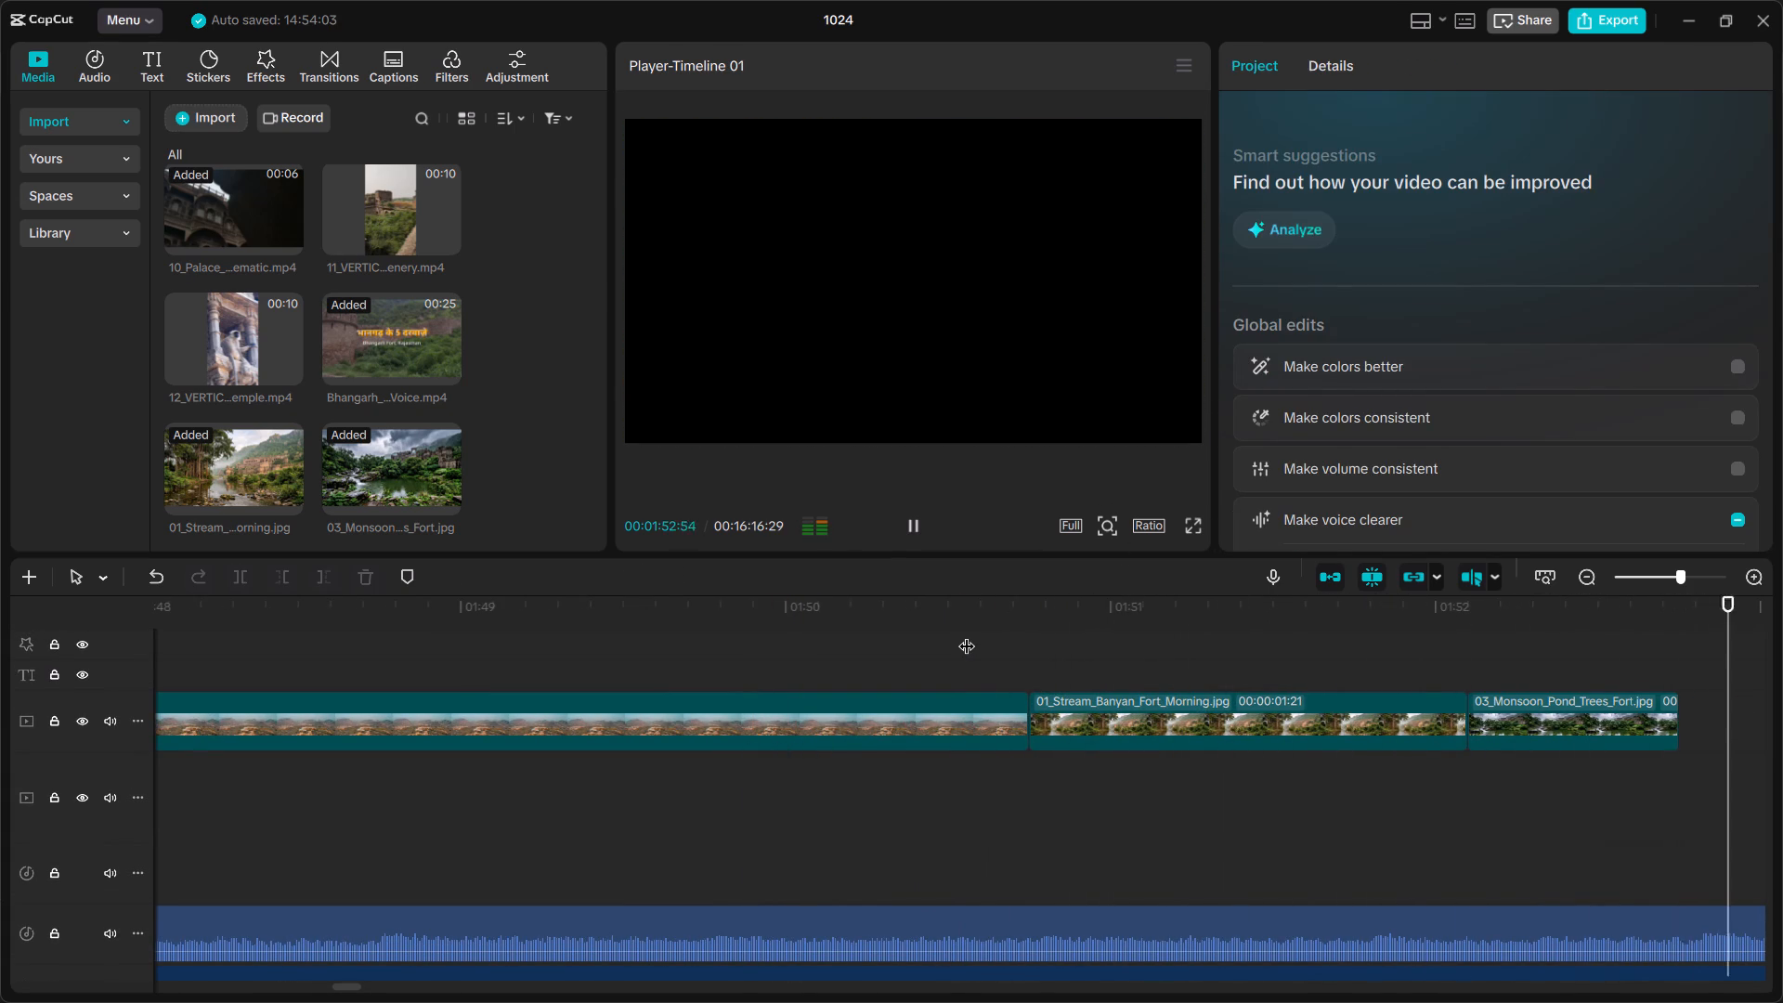
pyautogui.press('space')
pyautogui.hscroll(1, 679, 671)
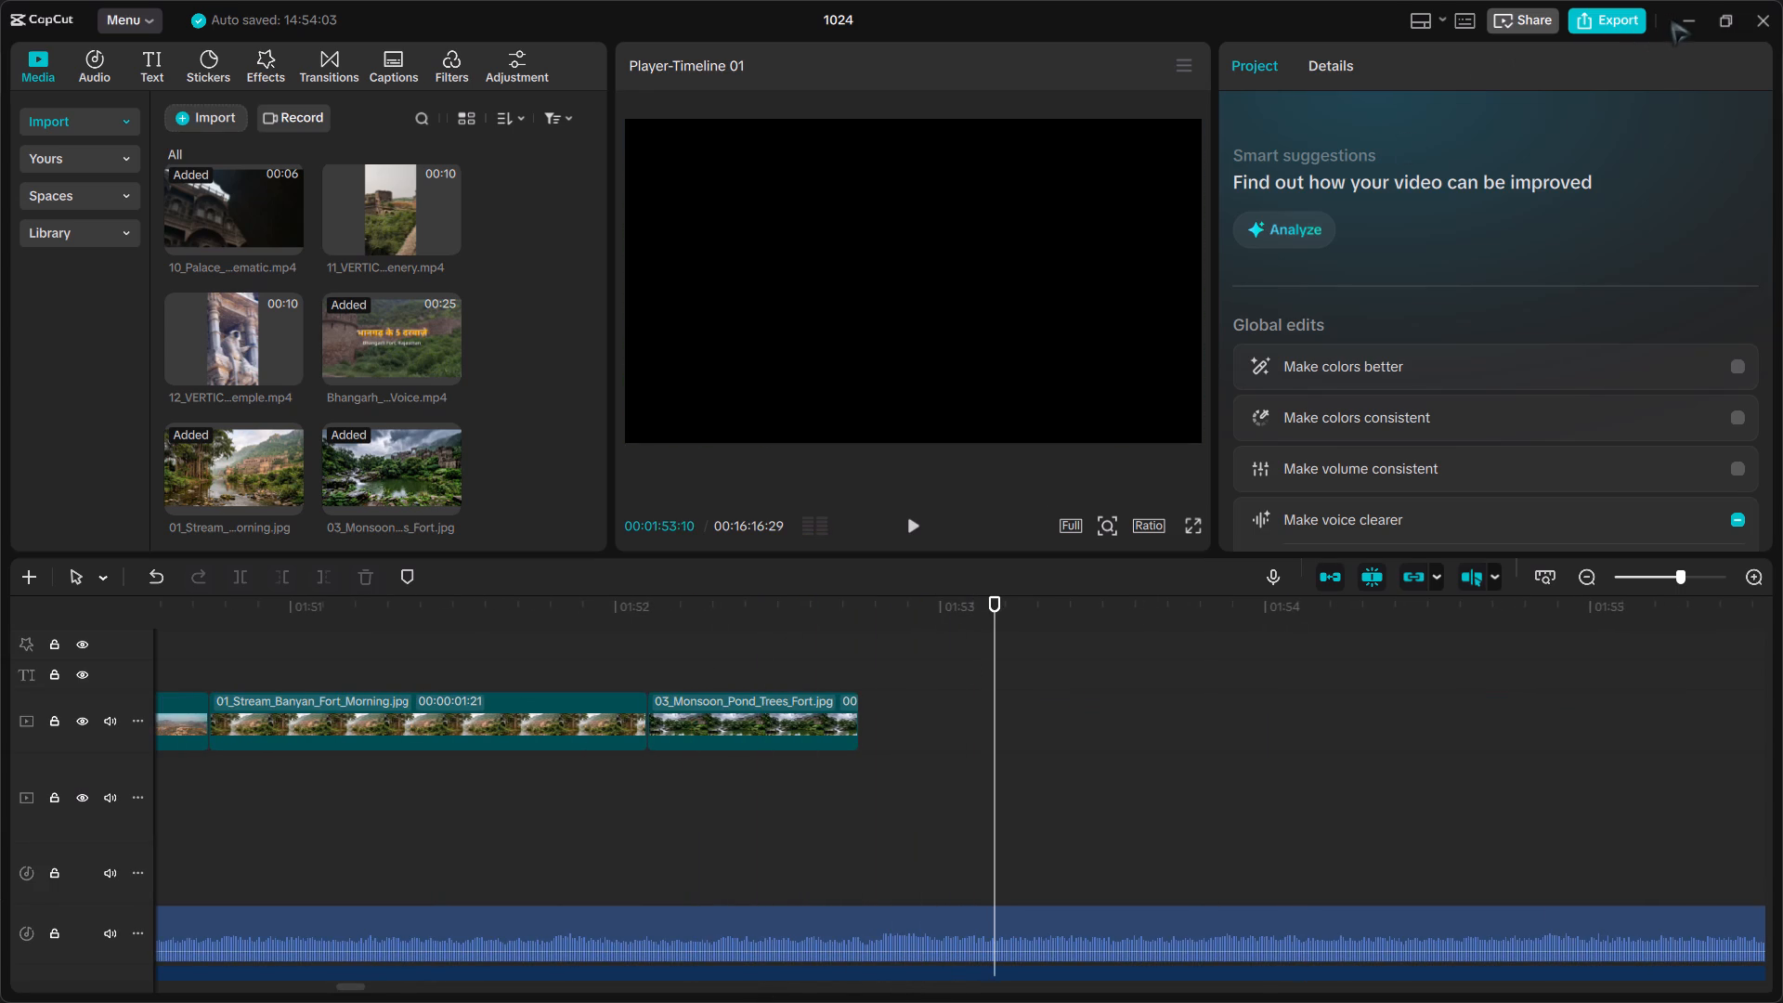
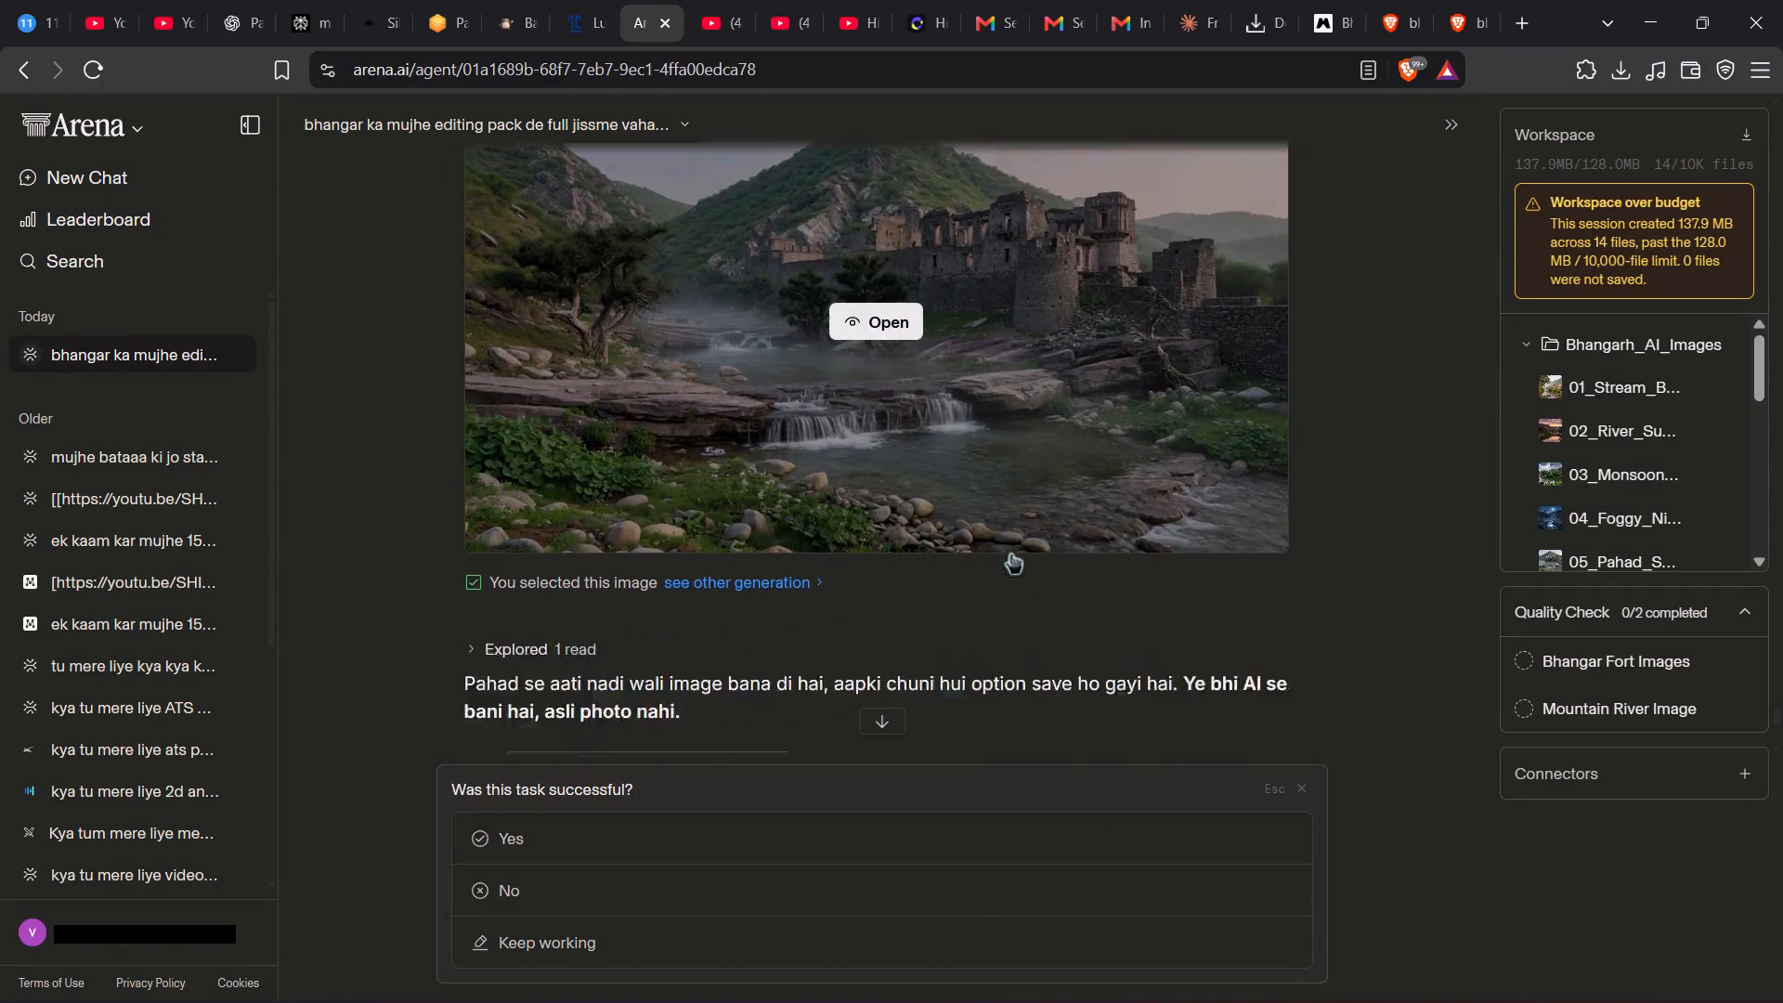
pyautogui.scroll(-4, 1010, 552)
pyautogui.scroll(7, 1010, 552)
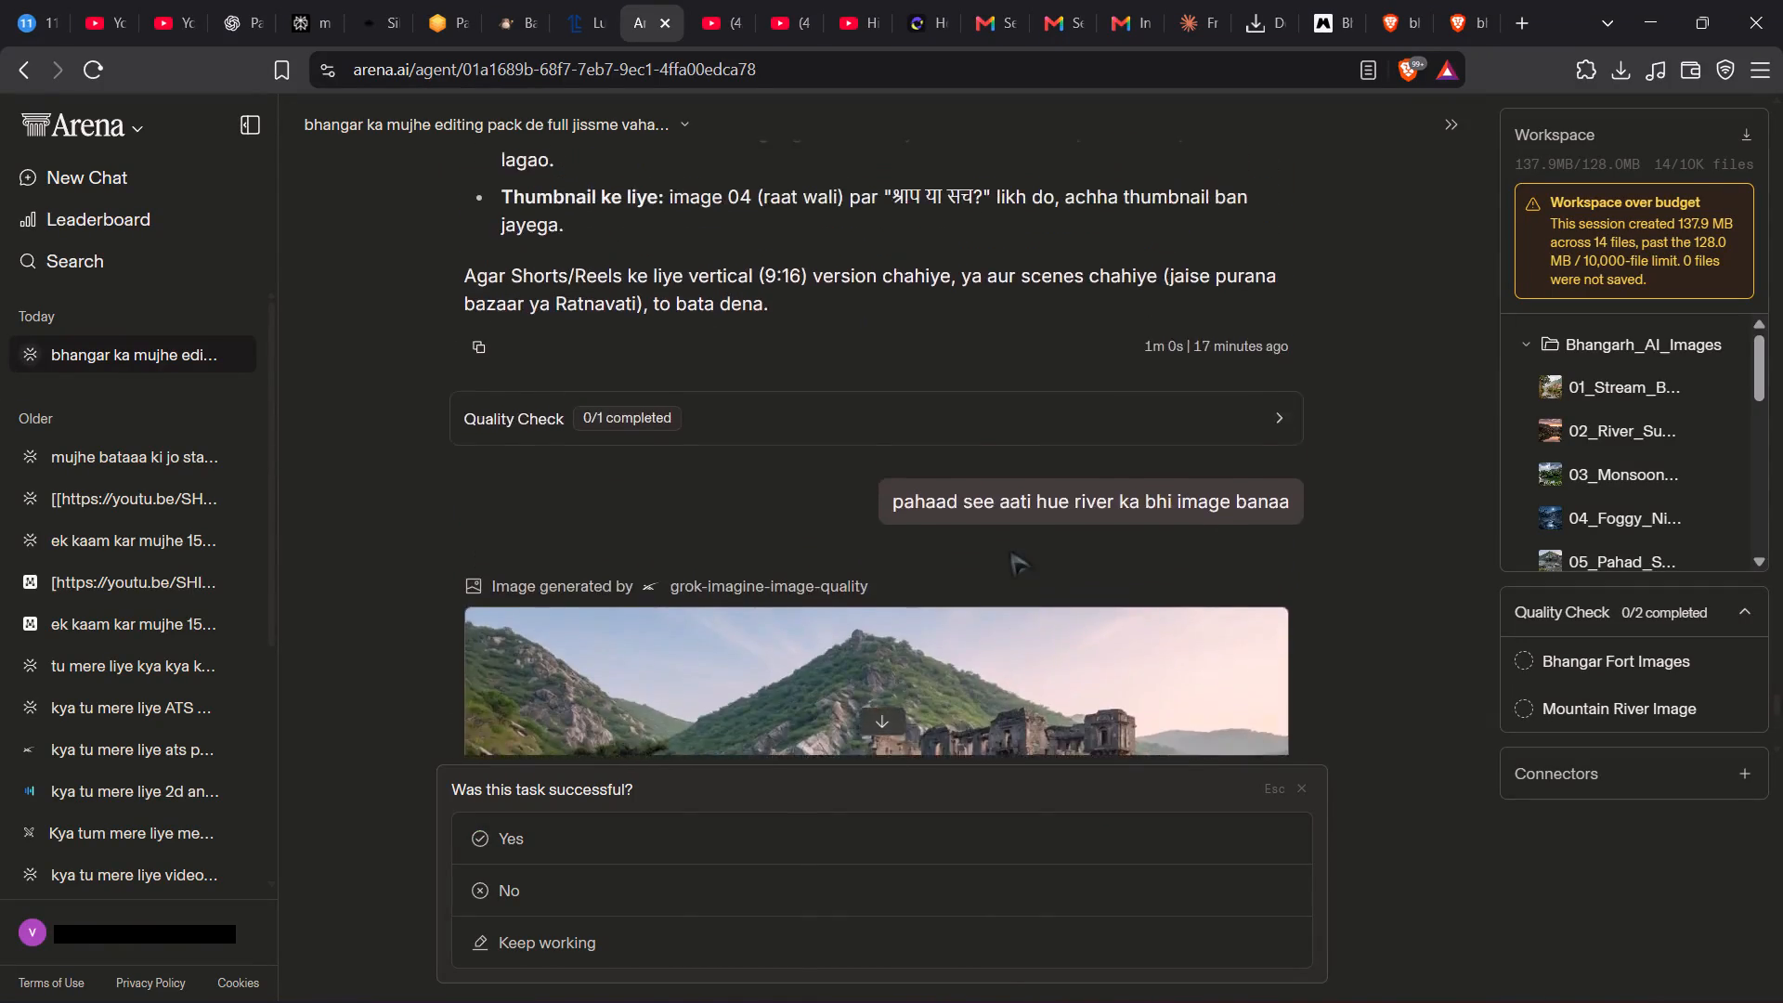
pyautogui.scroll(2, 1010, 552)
# Switch to CapCut, start a media import and look through New Volume (D:) for the downloaded mountain-river image.
pyautogui.click(1009, 975)
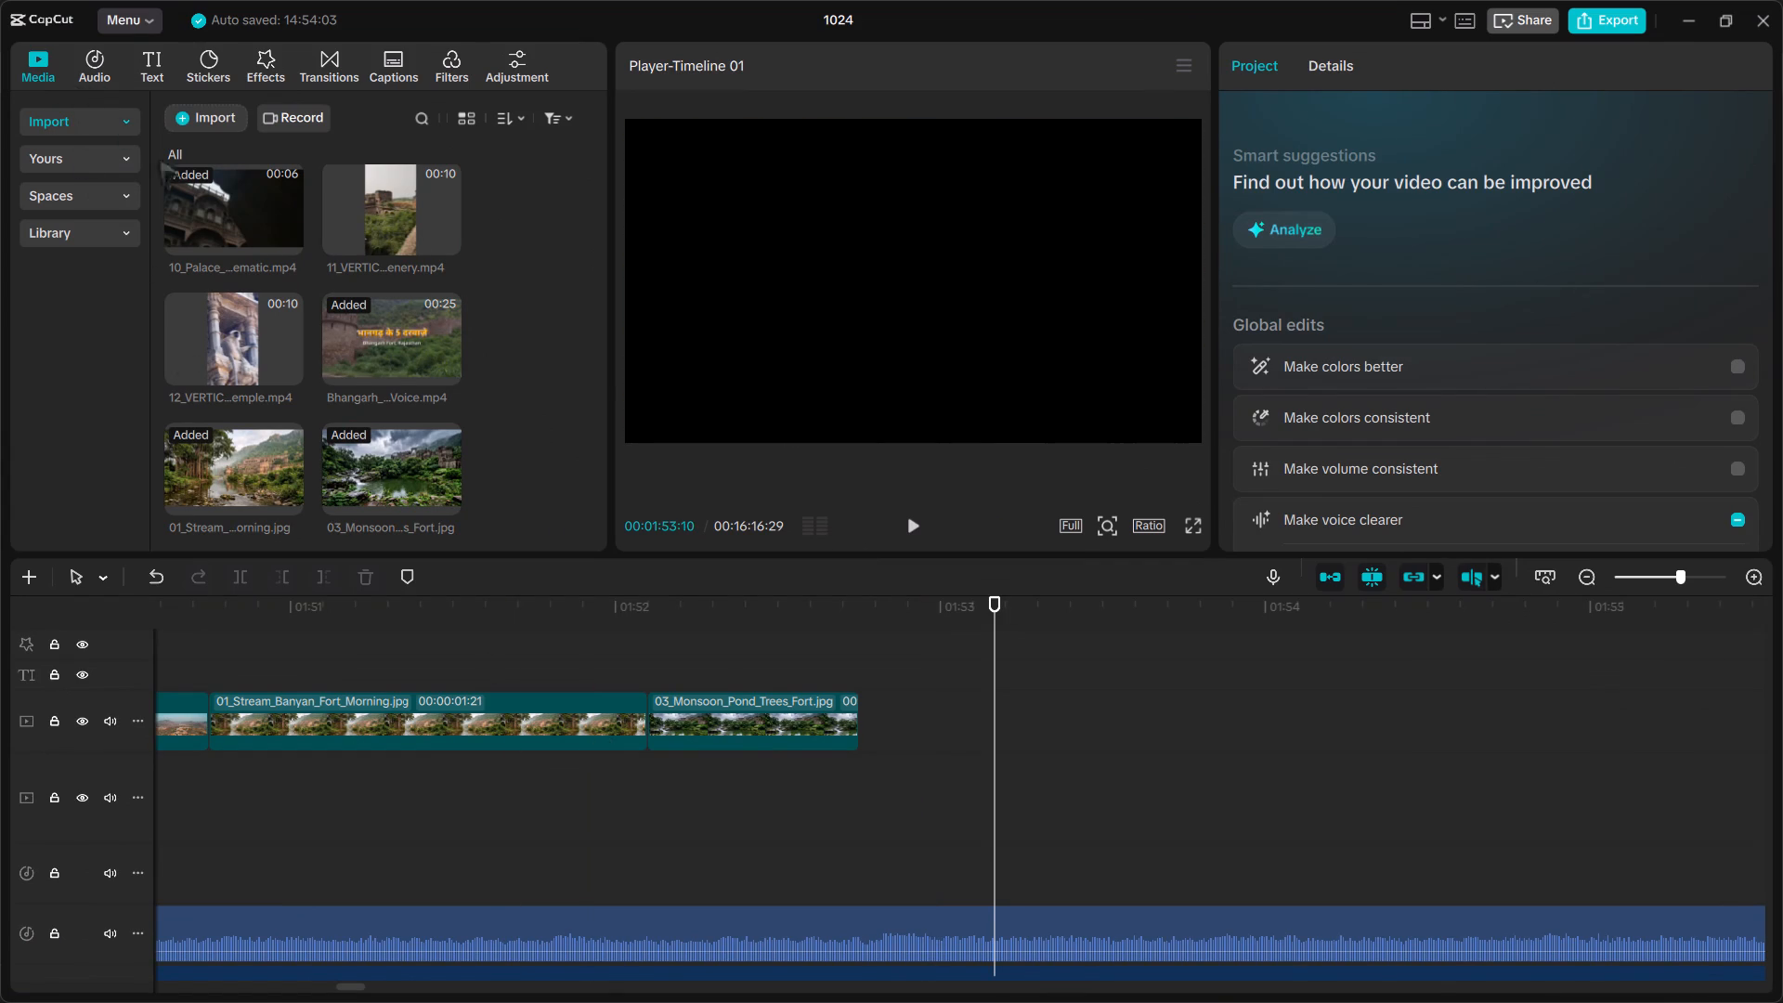
pyautogui.click(206, 115)
pyautogui.click(247, 174)
pyautogui.click(401, 303)
pyautogui.scroll(-20, 401, 303)
pyautogui.scroll(-20, 401, 303)
pyautogui.scroll(-12, 401, 303)
pyautogui.scroll(16, 401, 303)
pyautogui.scroll(-20, 401, 303)
pyautogui.scroll(-20, 401, 303)
pyautogui.scroll(-20, 401, 303)
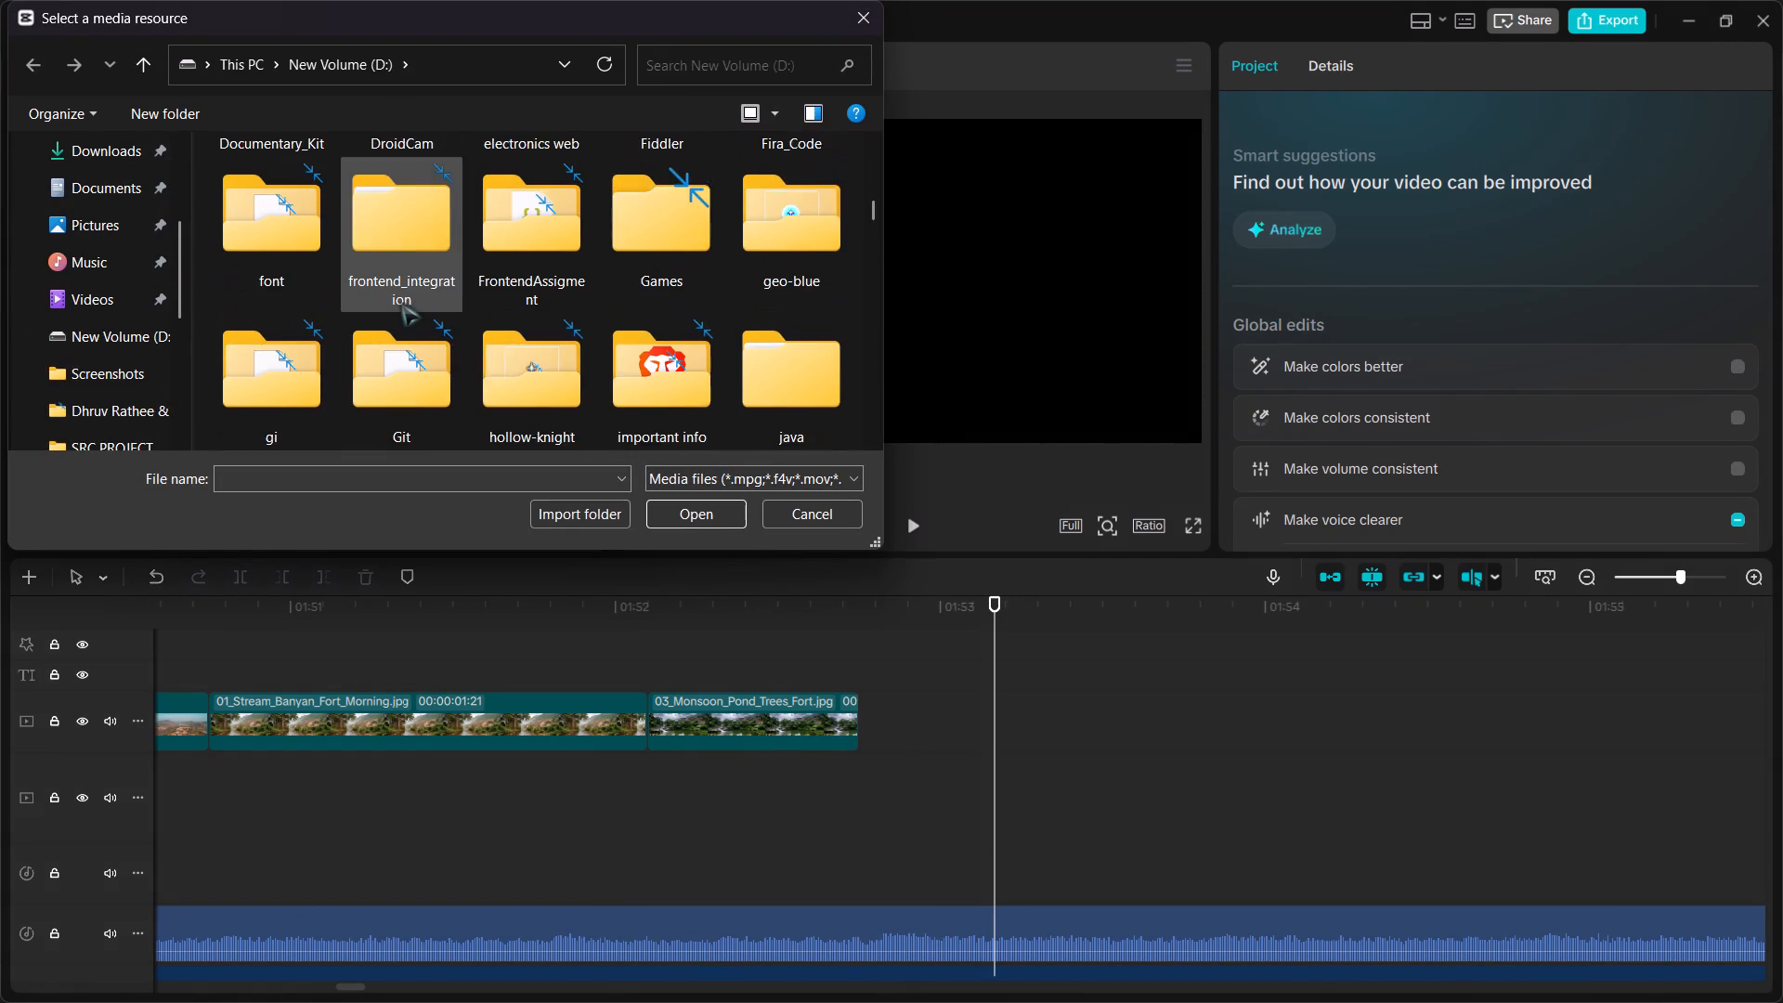
pyautogui.scroll(-20, 401, 303)
pyautogui.scroll(-20, 401, 303)
pyautogui.scroll(-18, 401, 303)
pyautogui.scroll(20, 401, 304)
pyautogui.scroll(-20, 401, 304)
pyautogui.scroll(-20, 401, 304)
pyautogui.scroll(-7, 401, 304)
pyautogui.scroll(20, 427, 338)
pyautogui.scroll(20, 427, 338)
pyautogui.scroll(11, 427, 338)
pyautogui.scroll(-20, 430, 341)
pyautogui.scroll(-20, 430, 341)
pyautogui.scroll(-14, 430, 341)
pyautogui.scroll(6, 443, 350)
pyautogui.scroll(-7, 446, 352)
pyautogui.scroll(20, 463, 360)
pyautogui.scroll(20, 463, 360)
pyautogui.scroll(20, 463, 360)
pyautogui.scroll(-20, 463, 360)
pyautogui.scroll(-12, 463, 360)
pyautogui.scroll(20, 470, 365)
pyautogui.scroll(17, 470, 365)
pyautogui.scroll(-20, 470, 365)
pyautogui.scroll(-20, 470, 365)
pyautogui.scroll(-20, 470, 365)
pyautogui.scroll(20, 473, 379)
pyautogui.scroll(20, 473, 379)
pyautogui.scroll(2, 473, 379)
pyautogui.scroll(-20, 473, 379)
pyautogui.scroll(-20, 473, 379)
pyautogui.scroll(-20, 473, 379)
pyautogui.scroll(8, 474, 384)
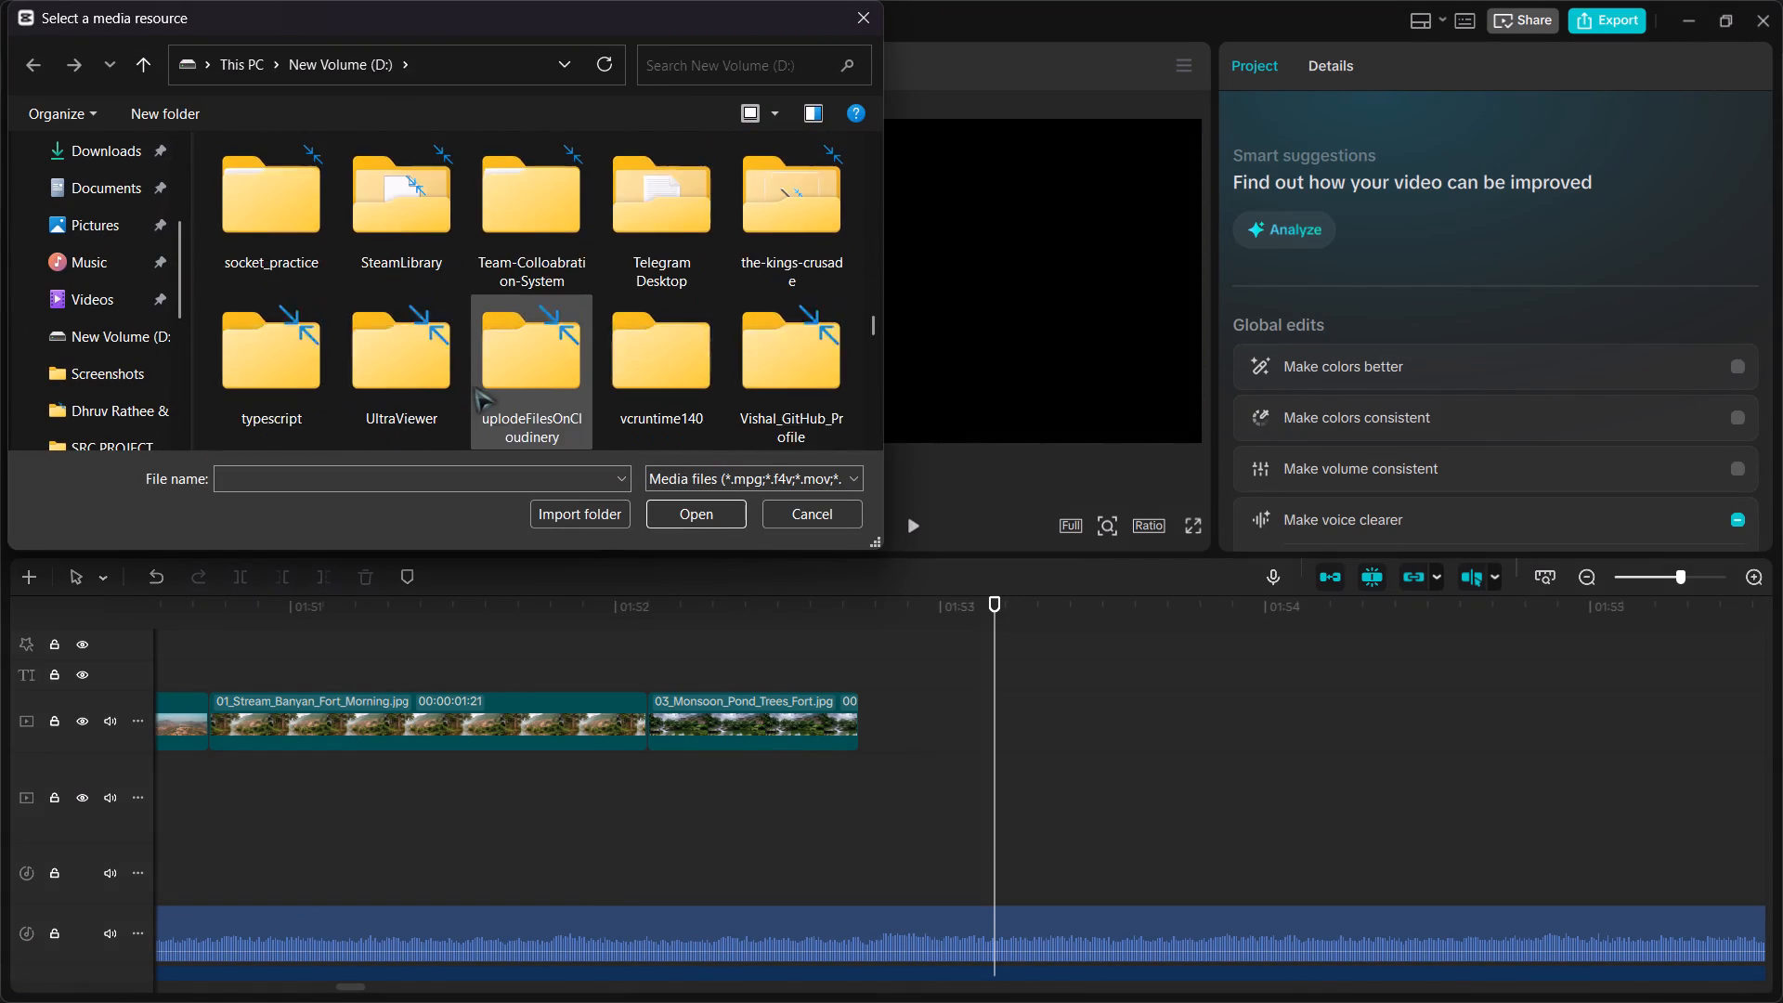
pyautogui.scroll(-20, 475, 393)
pyautogui.scroll(-20, 475, 393)
pyautogui.scroll(-20, 475, 393)
pyautogui.scroll(3, 475, 398)
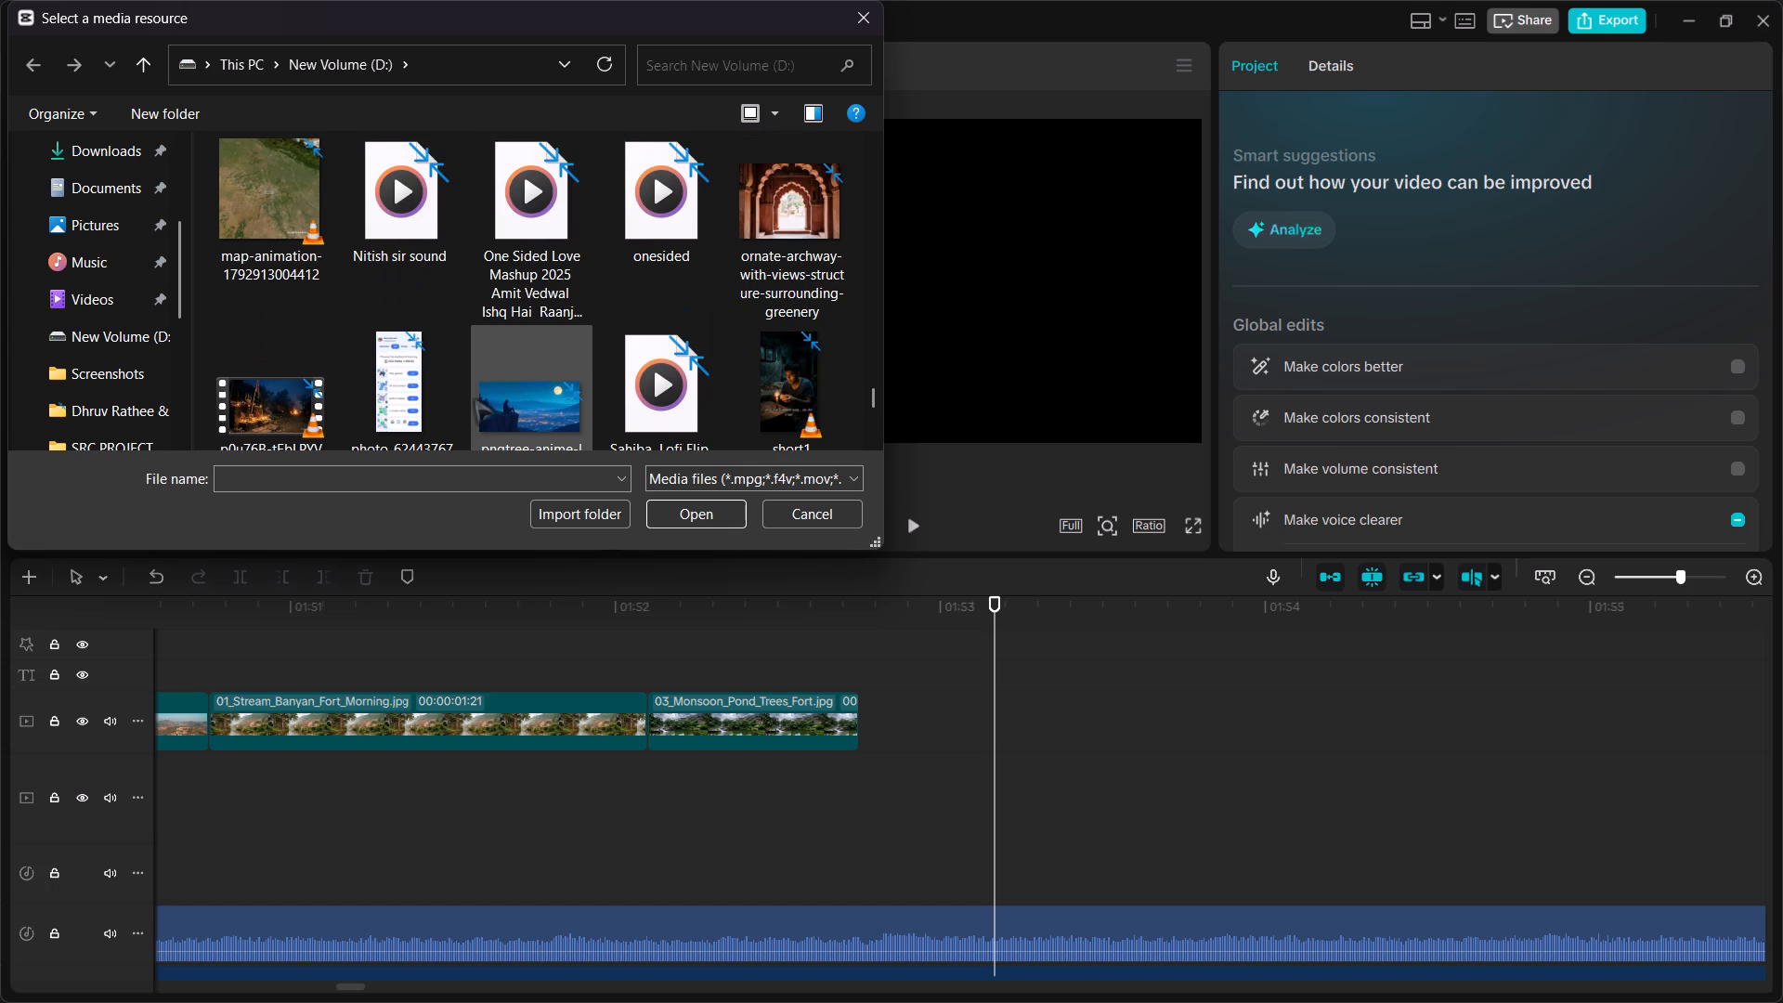
pyautogui.scroll(10, 475, 398)
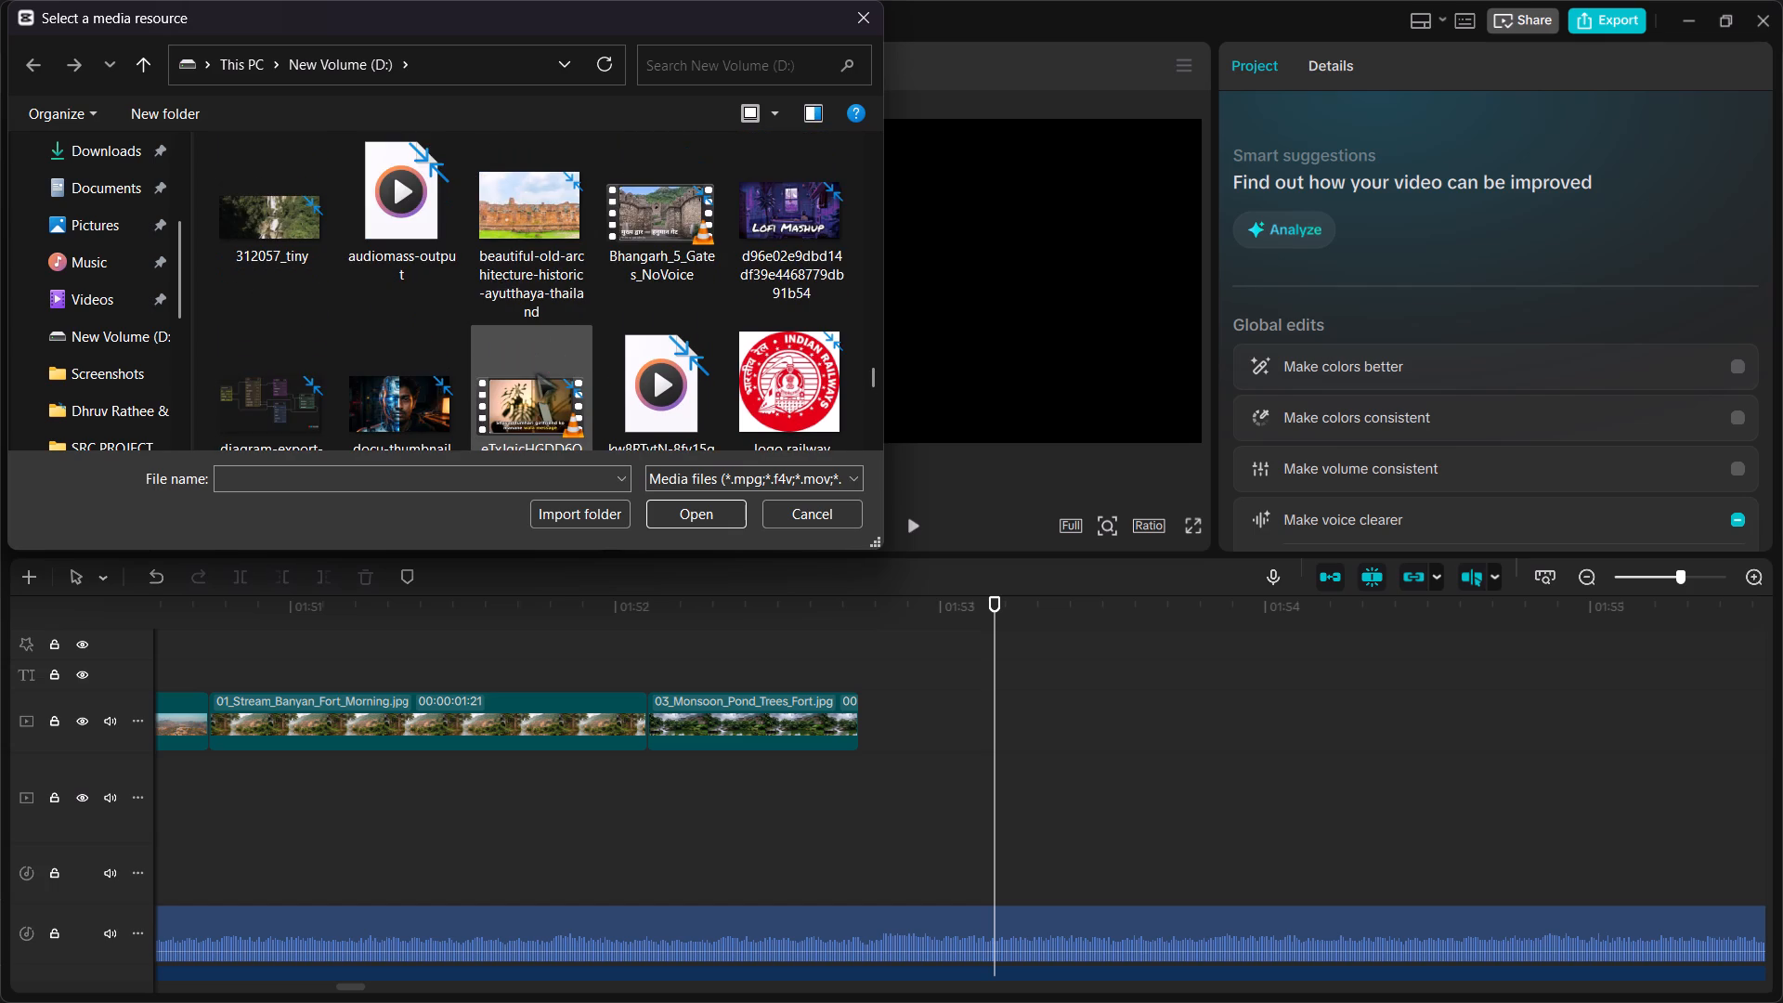
pyautogui.scroll(15, 537, 373)
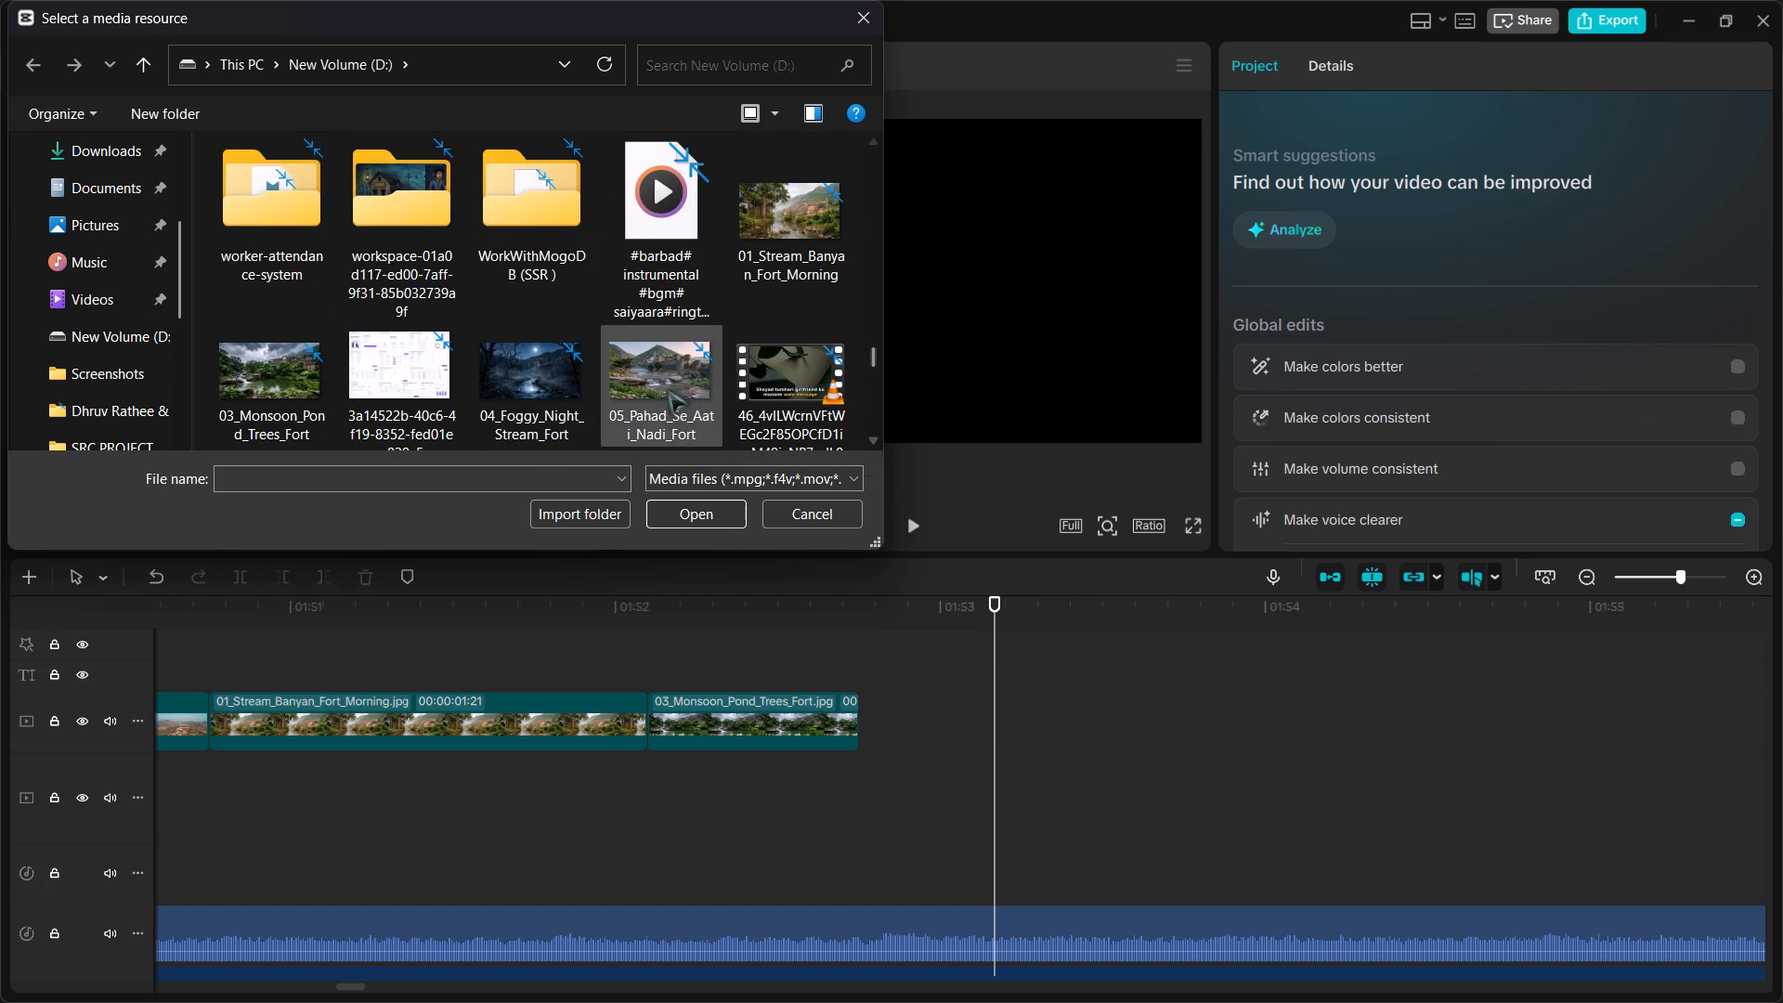
pyautogui.scroll(20, 668, 389)
pyautogui.scroll(20, 668, 389)
pyautogui.scroll(8, 668, 389)
pyautogui.scroll(-5, 675, 372)
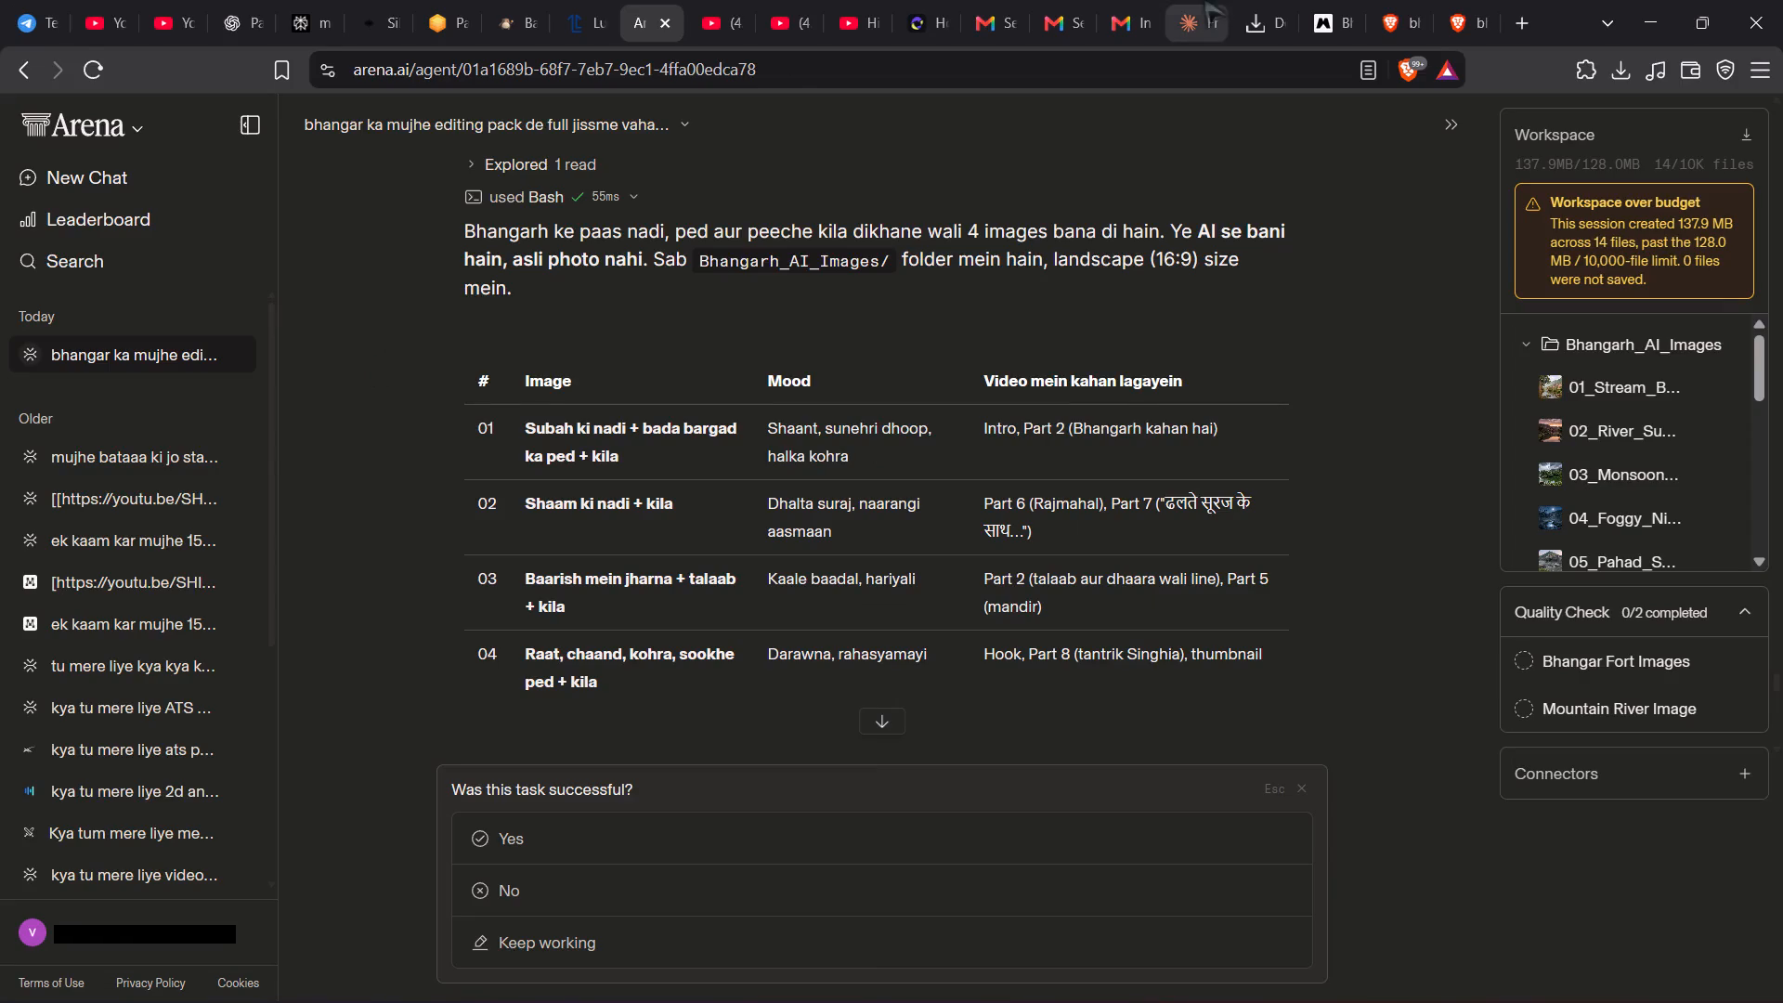
# Switch to the browser and check its recent downloads for the saved mountain-river image.
pyautogui.doubleClick(1626, 84)
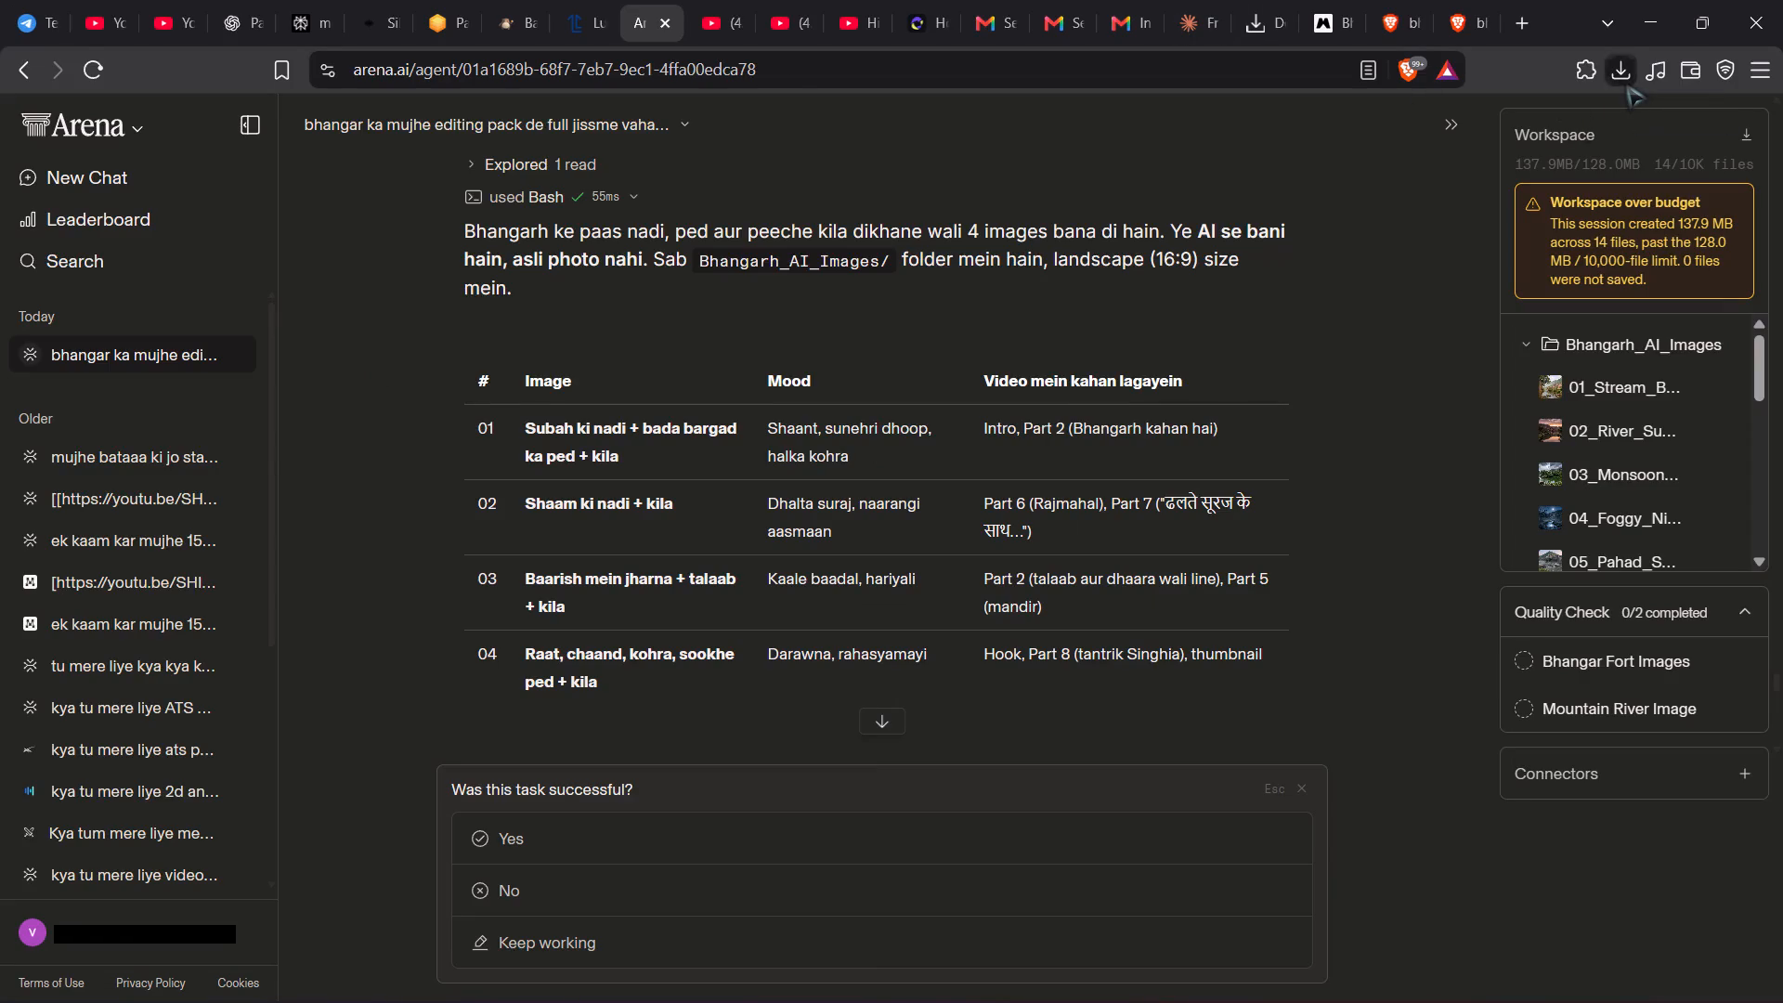
pyautogui.click(1602, 68)
pyautogui.click(1618, 70)
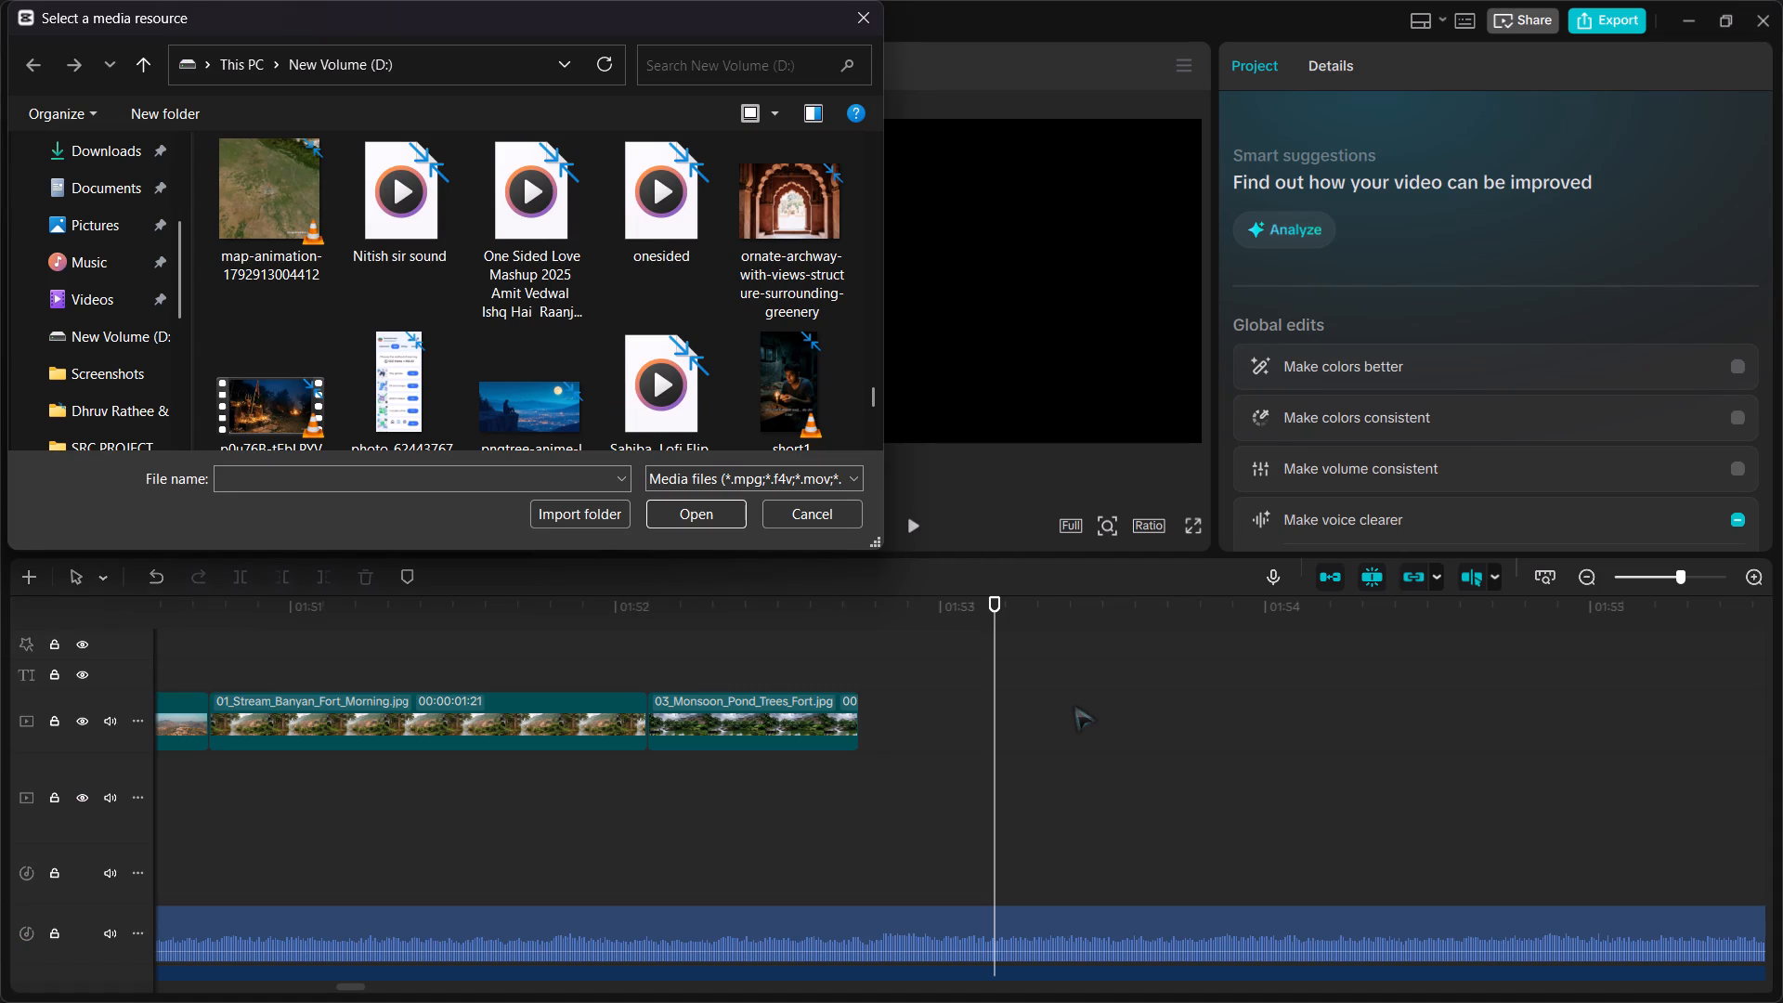
# Back in CapCut, import 05_Pahad_Se_Aati_Nadi_Fort from New Volume (D:) into the project media.
pyautogui.click(631, 214)
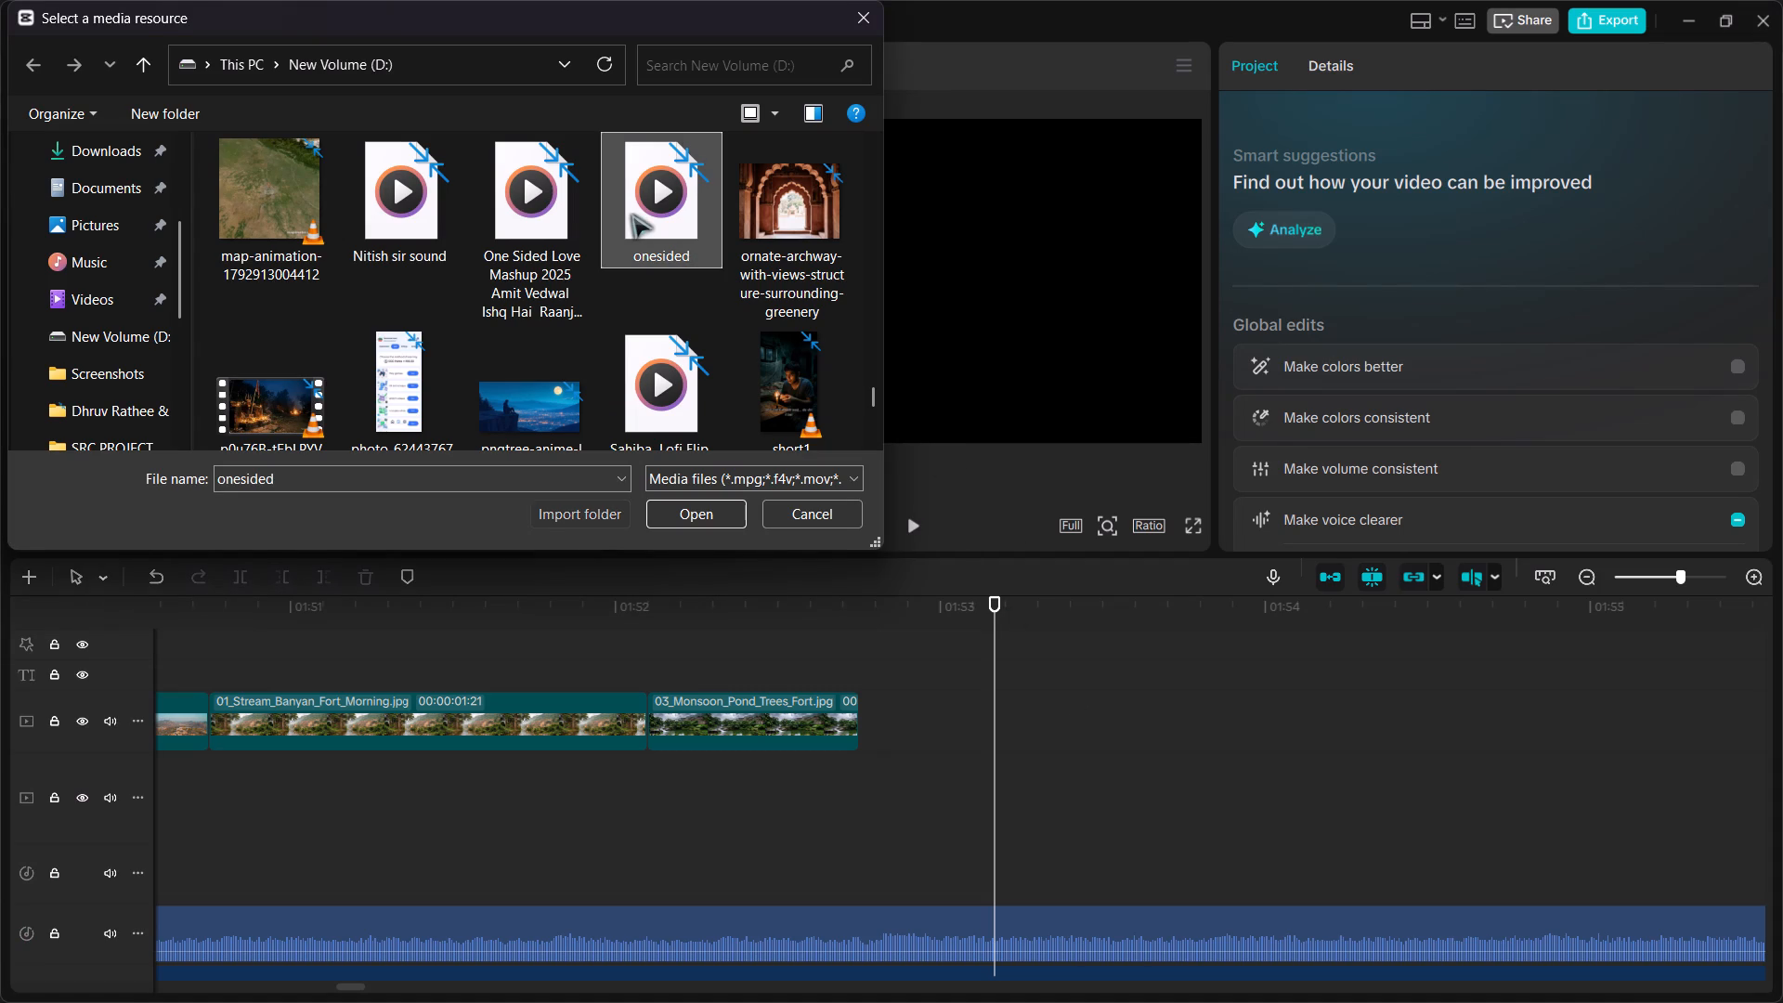
pyautogui.press('0')
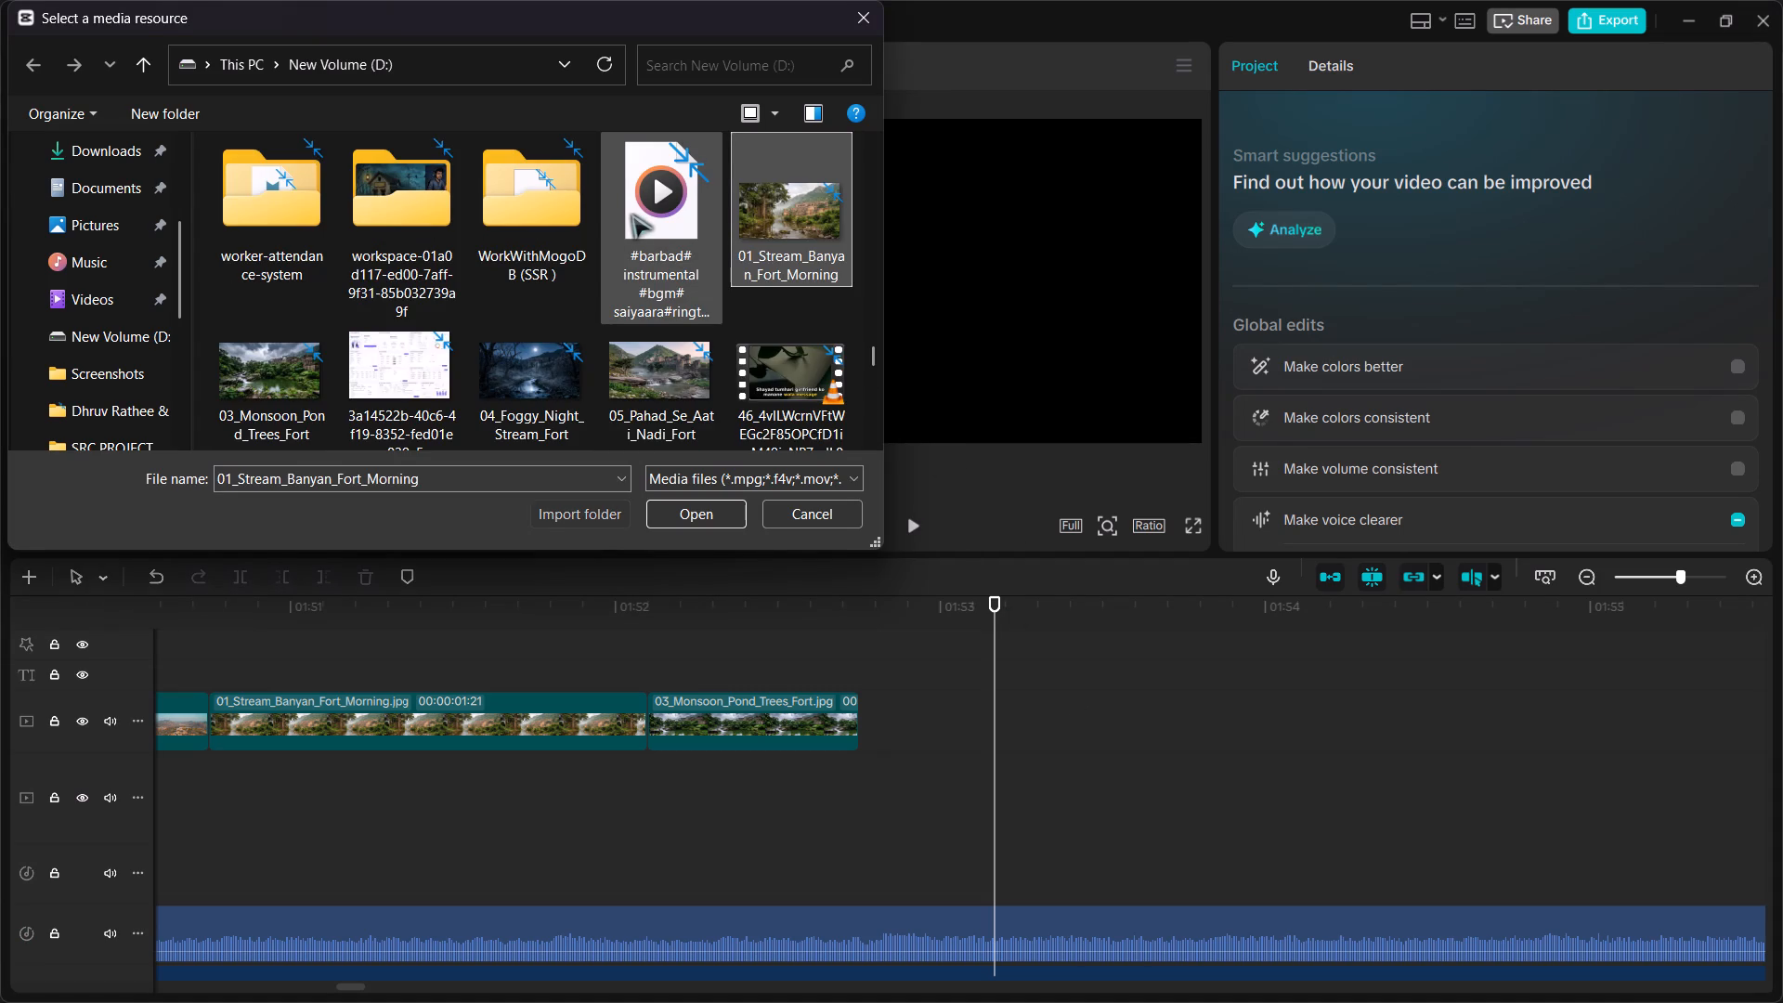
pyautogui.press('5')
pyautogui.press('0')
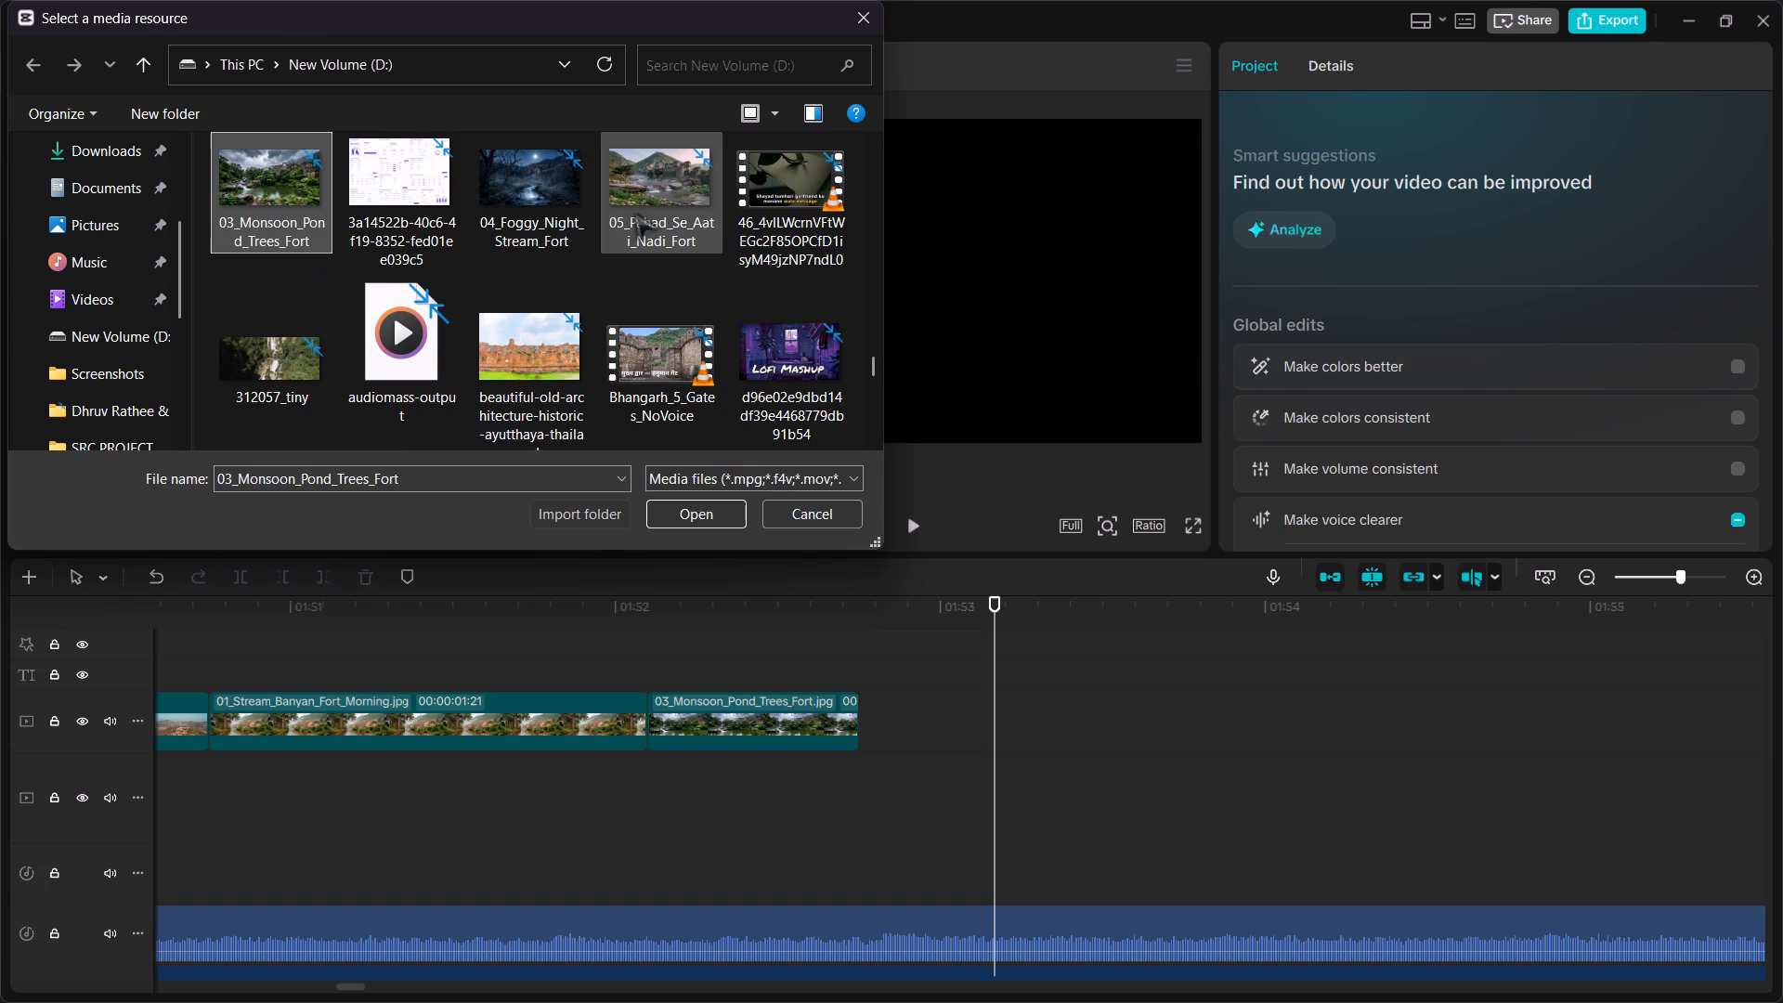
pyautogui.write('00')
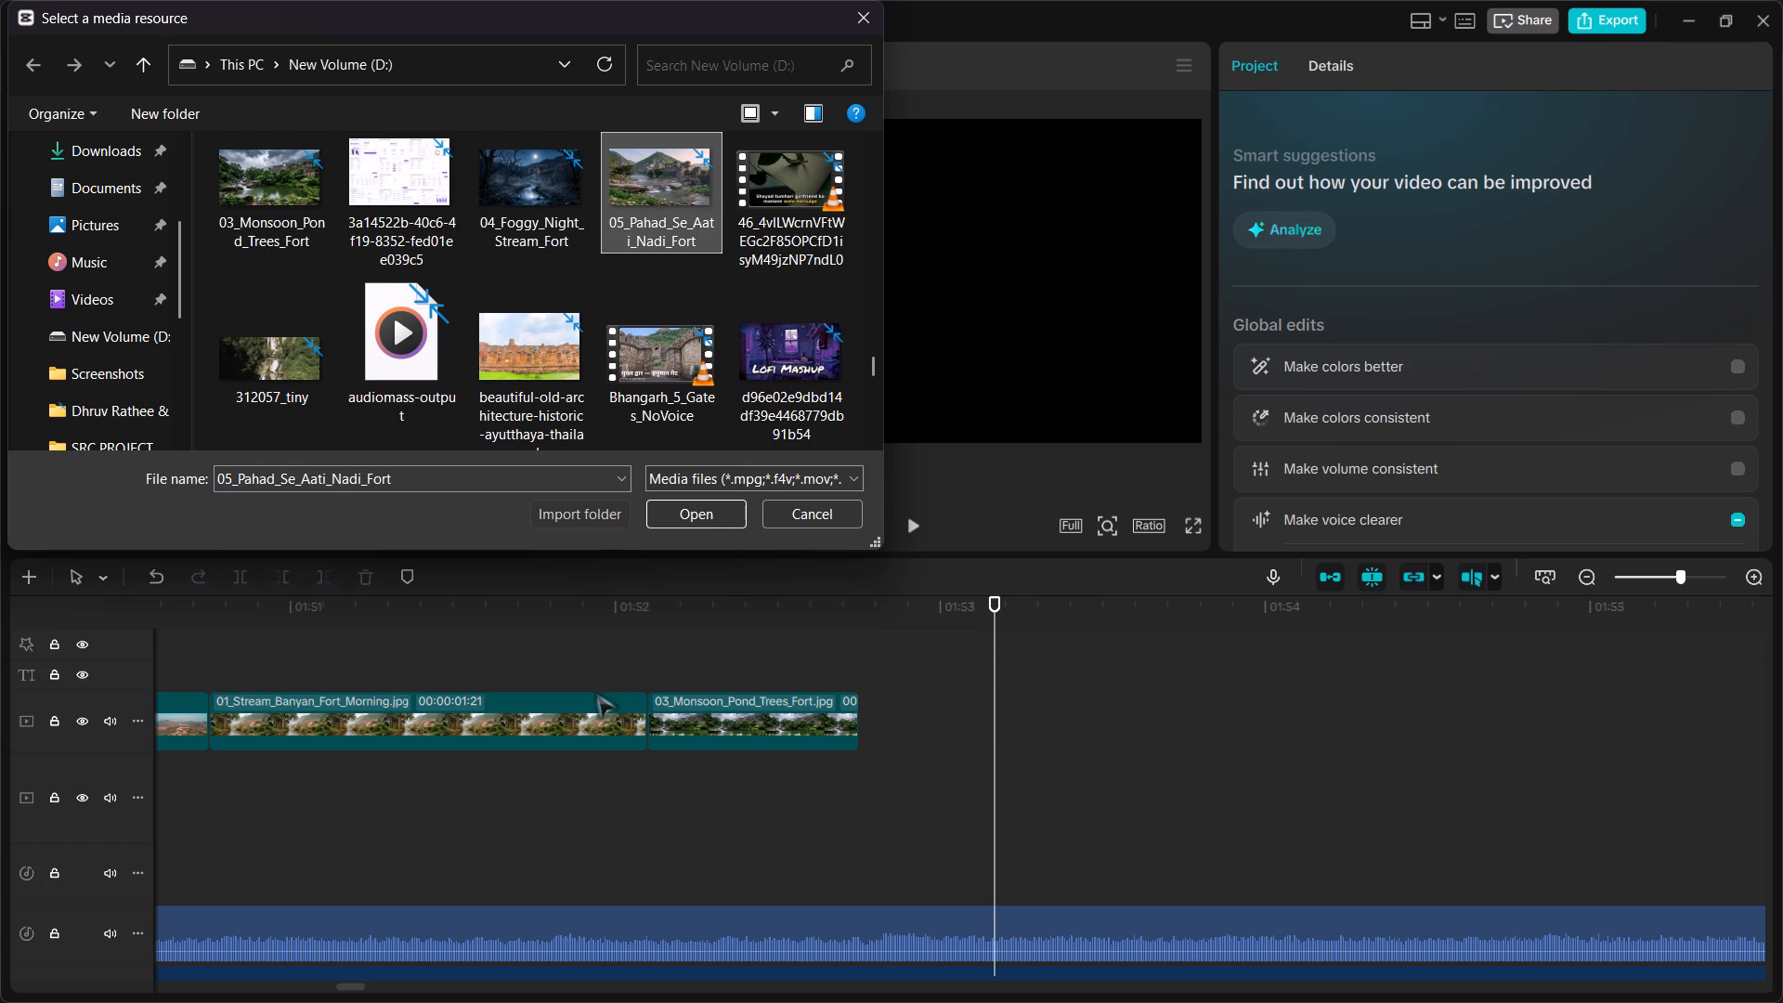
pyautogui.press('Return')
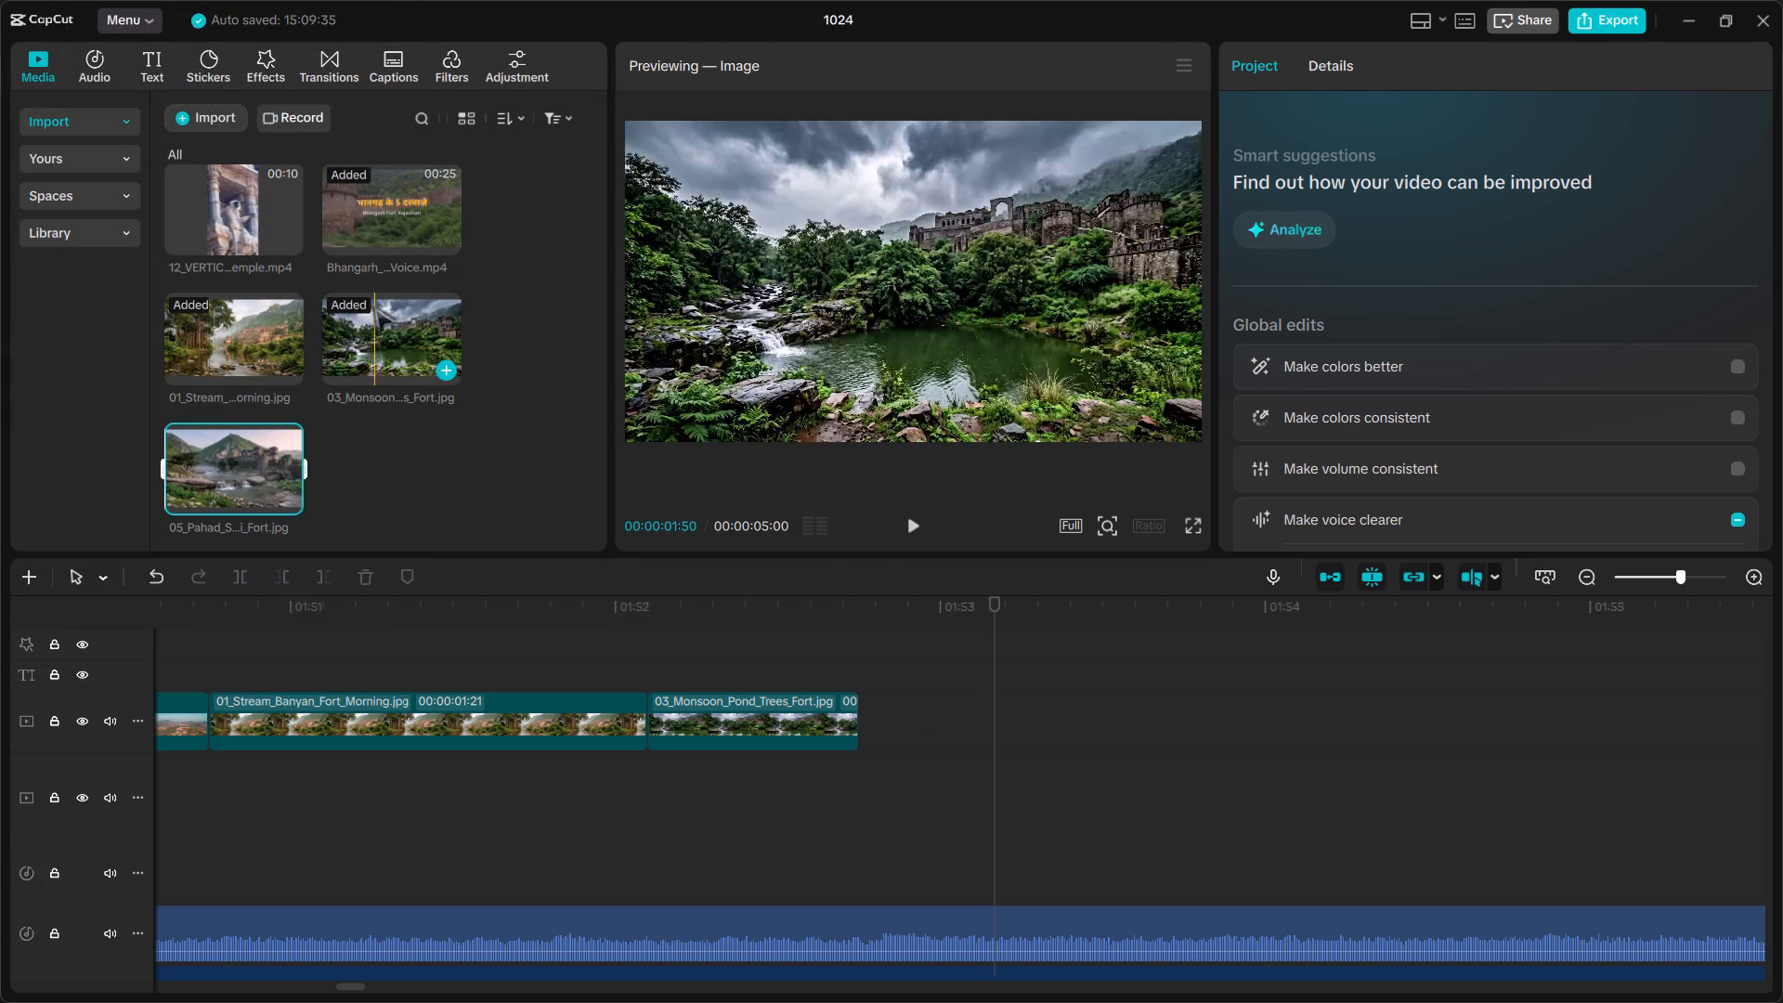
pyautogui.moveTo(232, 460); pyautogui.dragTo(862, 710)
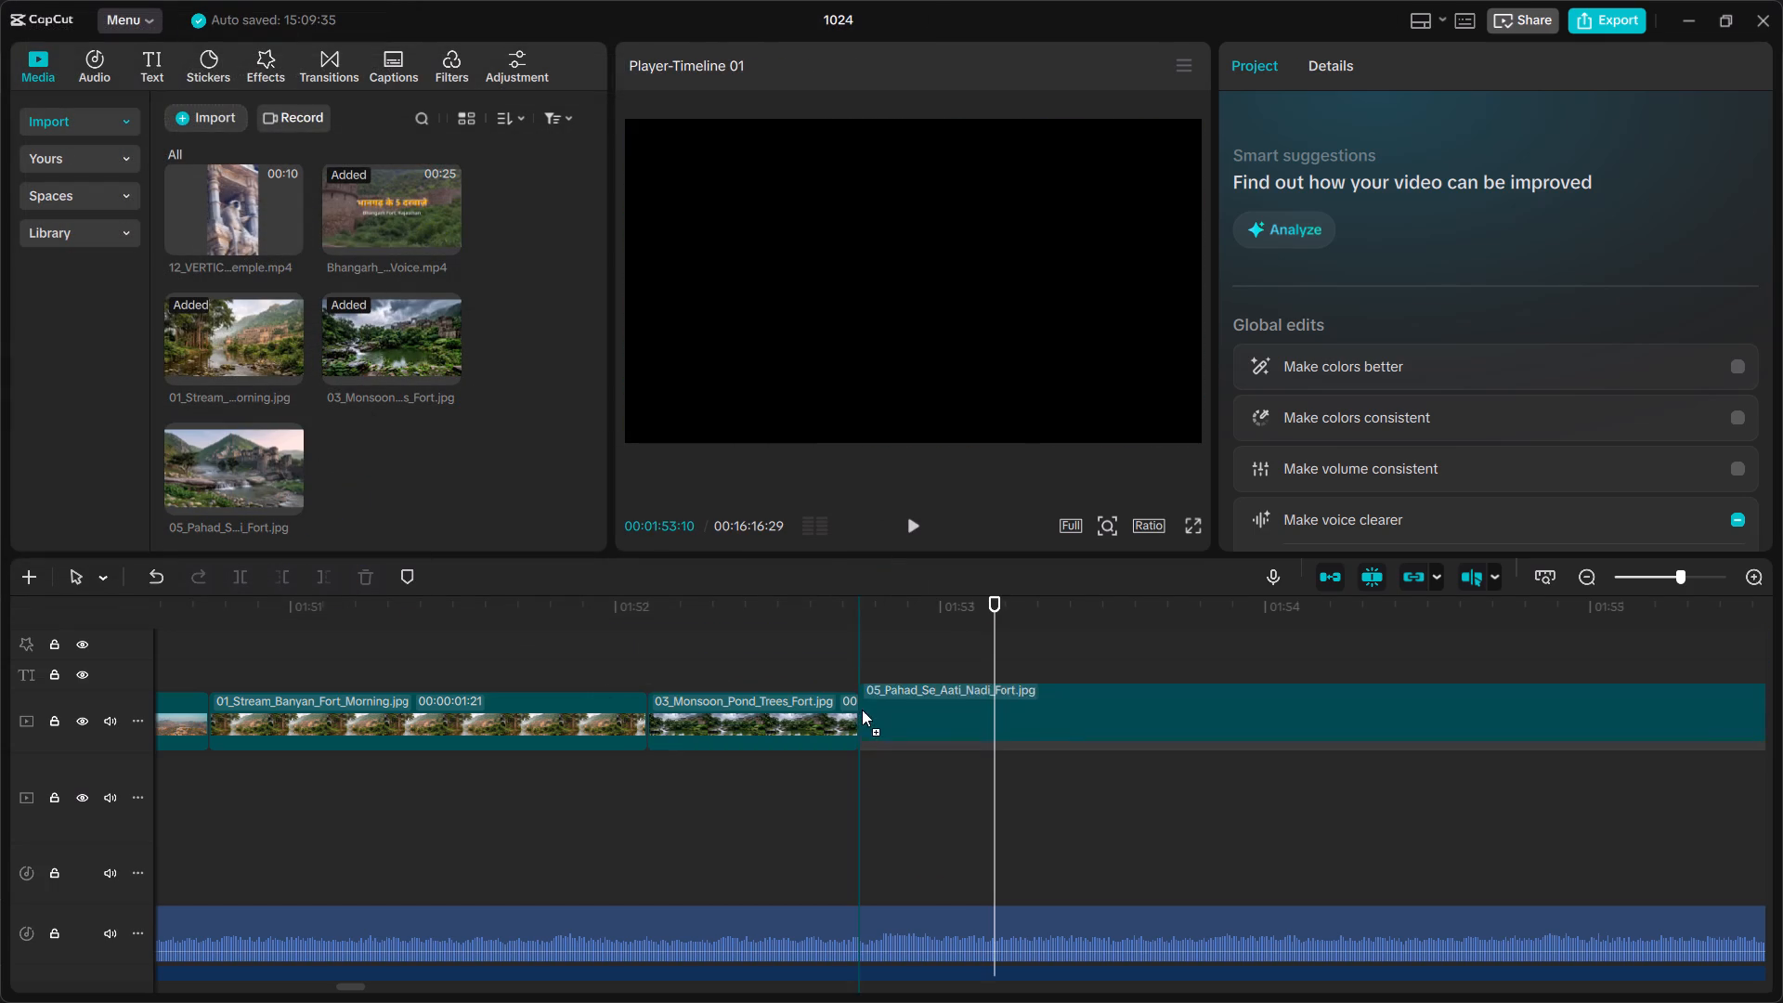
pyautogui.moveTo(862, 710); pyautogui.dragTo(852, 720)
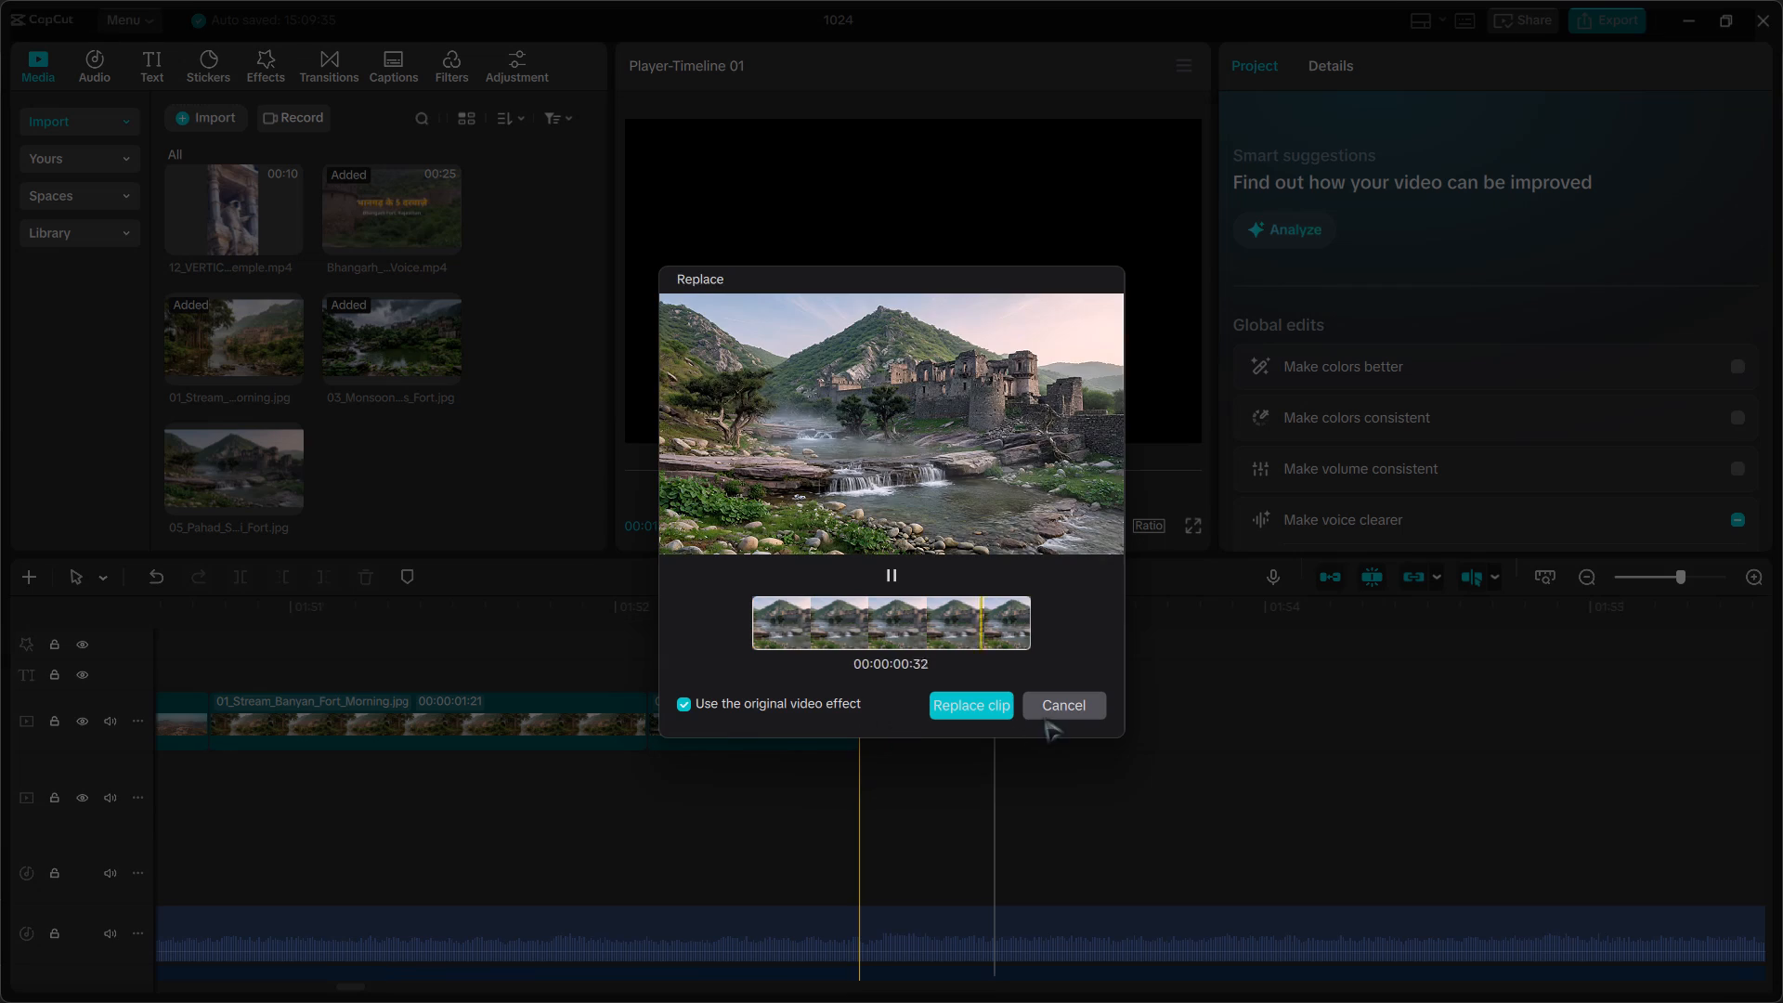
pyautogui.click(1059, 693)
# Place 05_Pahad_Se_Aati_Nadi_Fort.jpg on the main video track directly after the 03_Monsoon_Pond_Trees_Fort.jpg clip.
pyautogui.moveTo(249, 452); pyautogui.dragTo(891, 701)
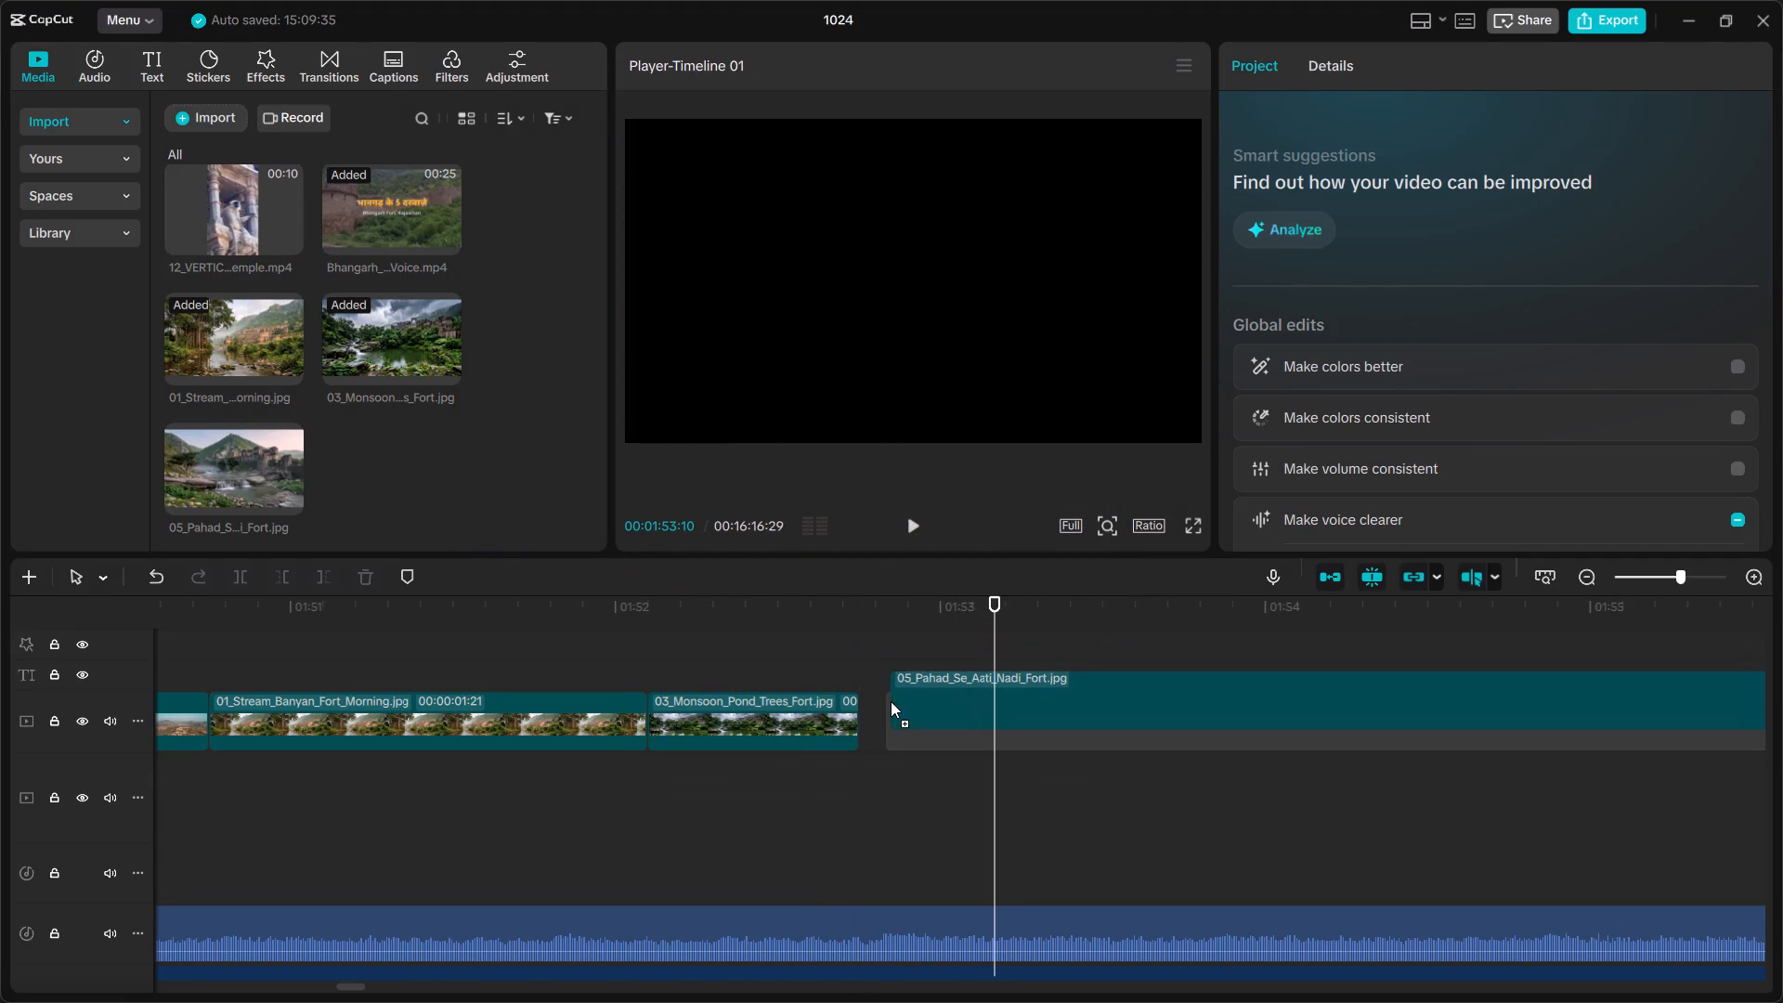
pyautogui.moveTo(891, 701); pyautogui.dragTo(865, 715)
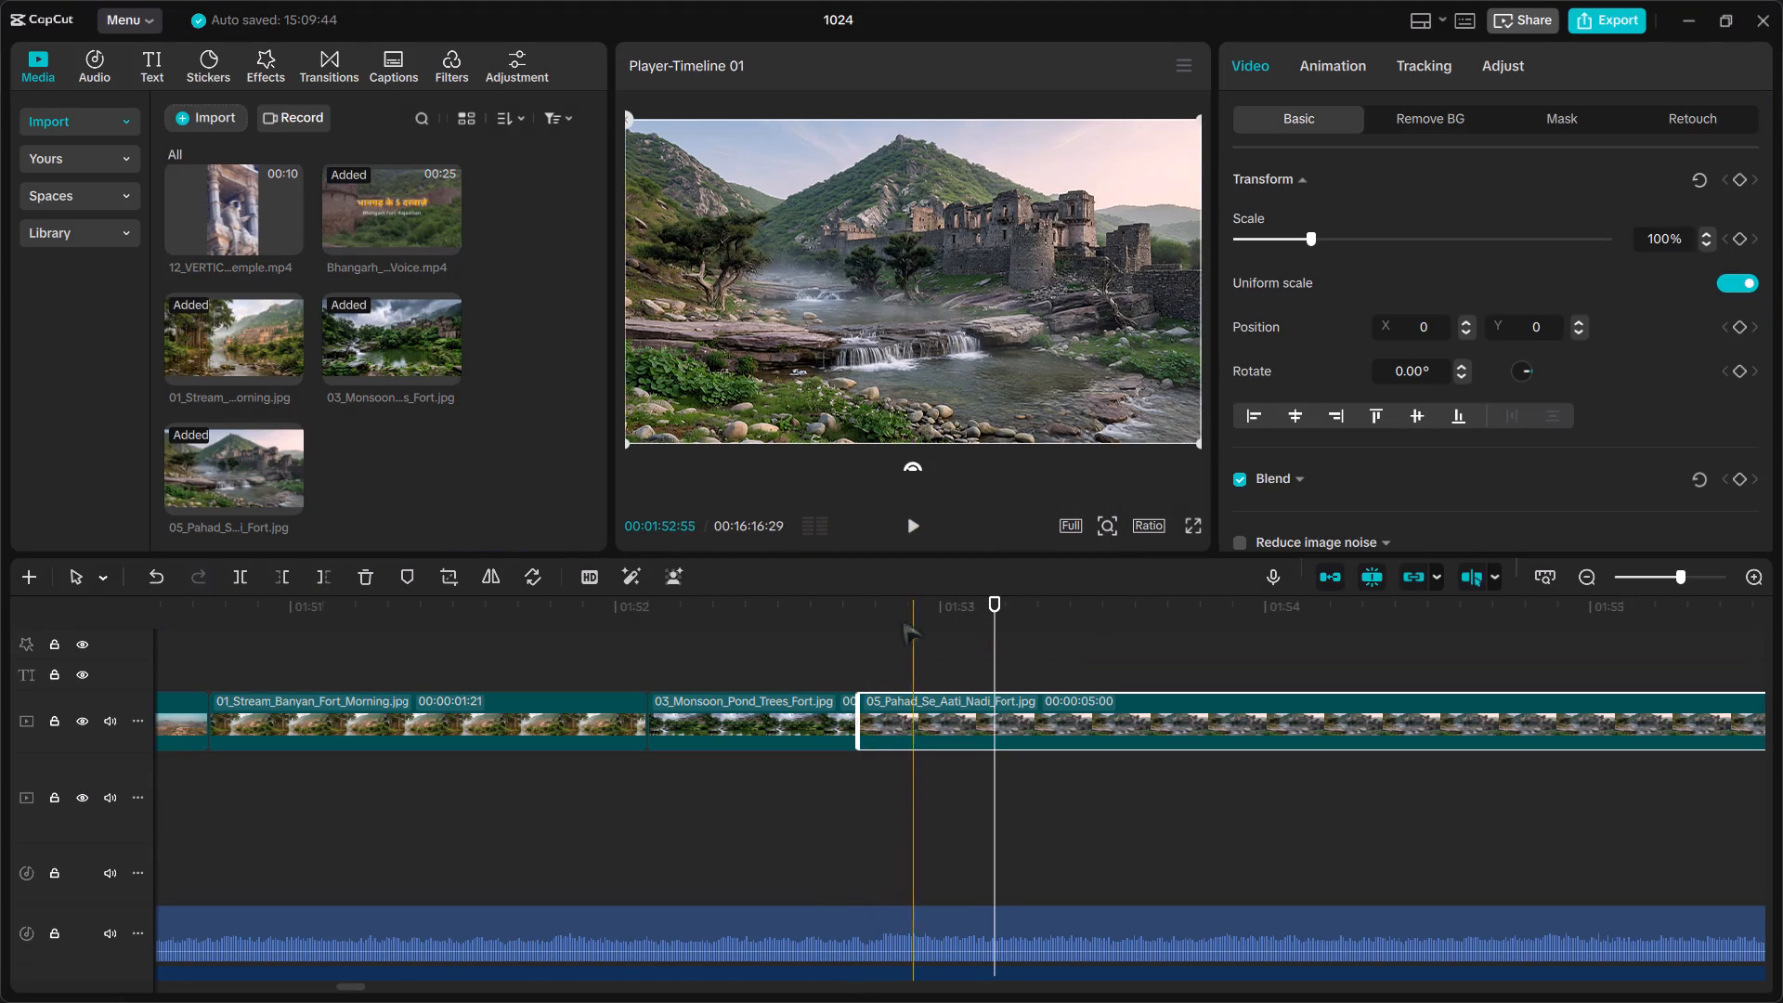
# Play from the stream clip to time the narration, split the 05_Pahad_Se_Aati_Nadi_Fort.jpg clip at 00:01:54:36 and delete its remainder.
pyautogui.moveTo(1001, 611); pyautogui.dragTo(536, 604)
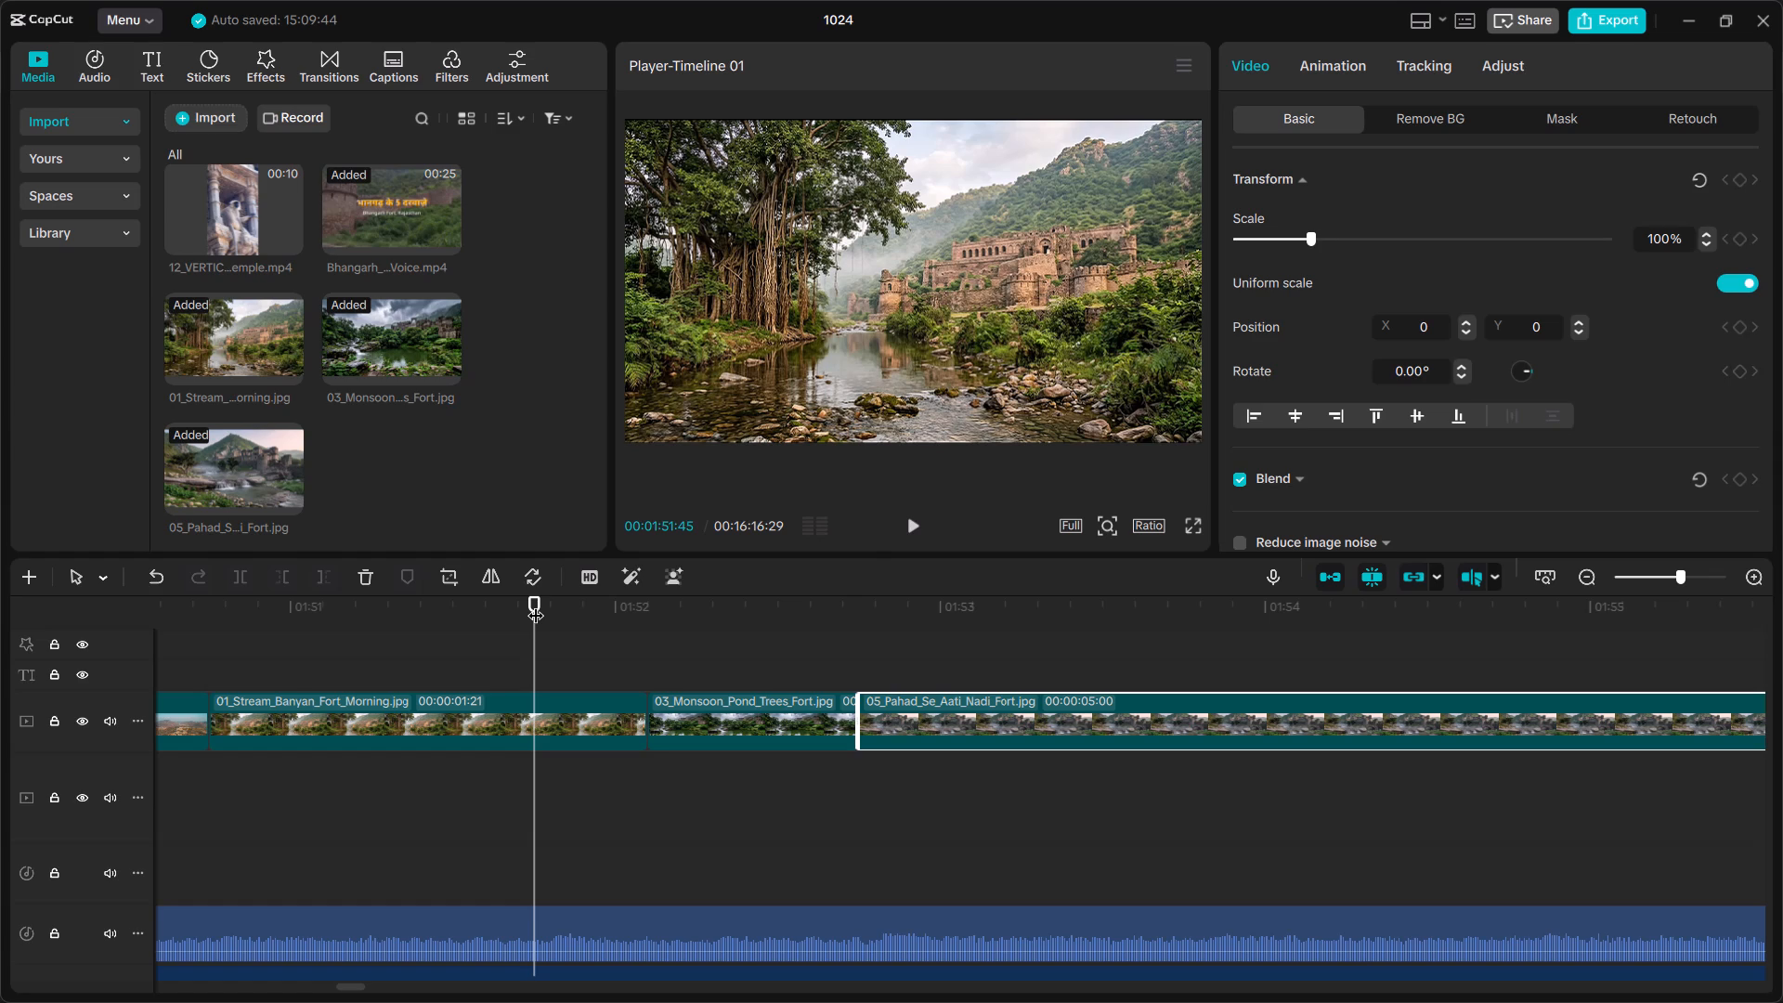
pyautogui.press('space')
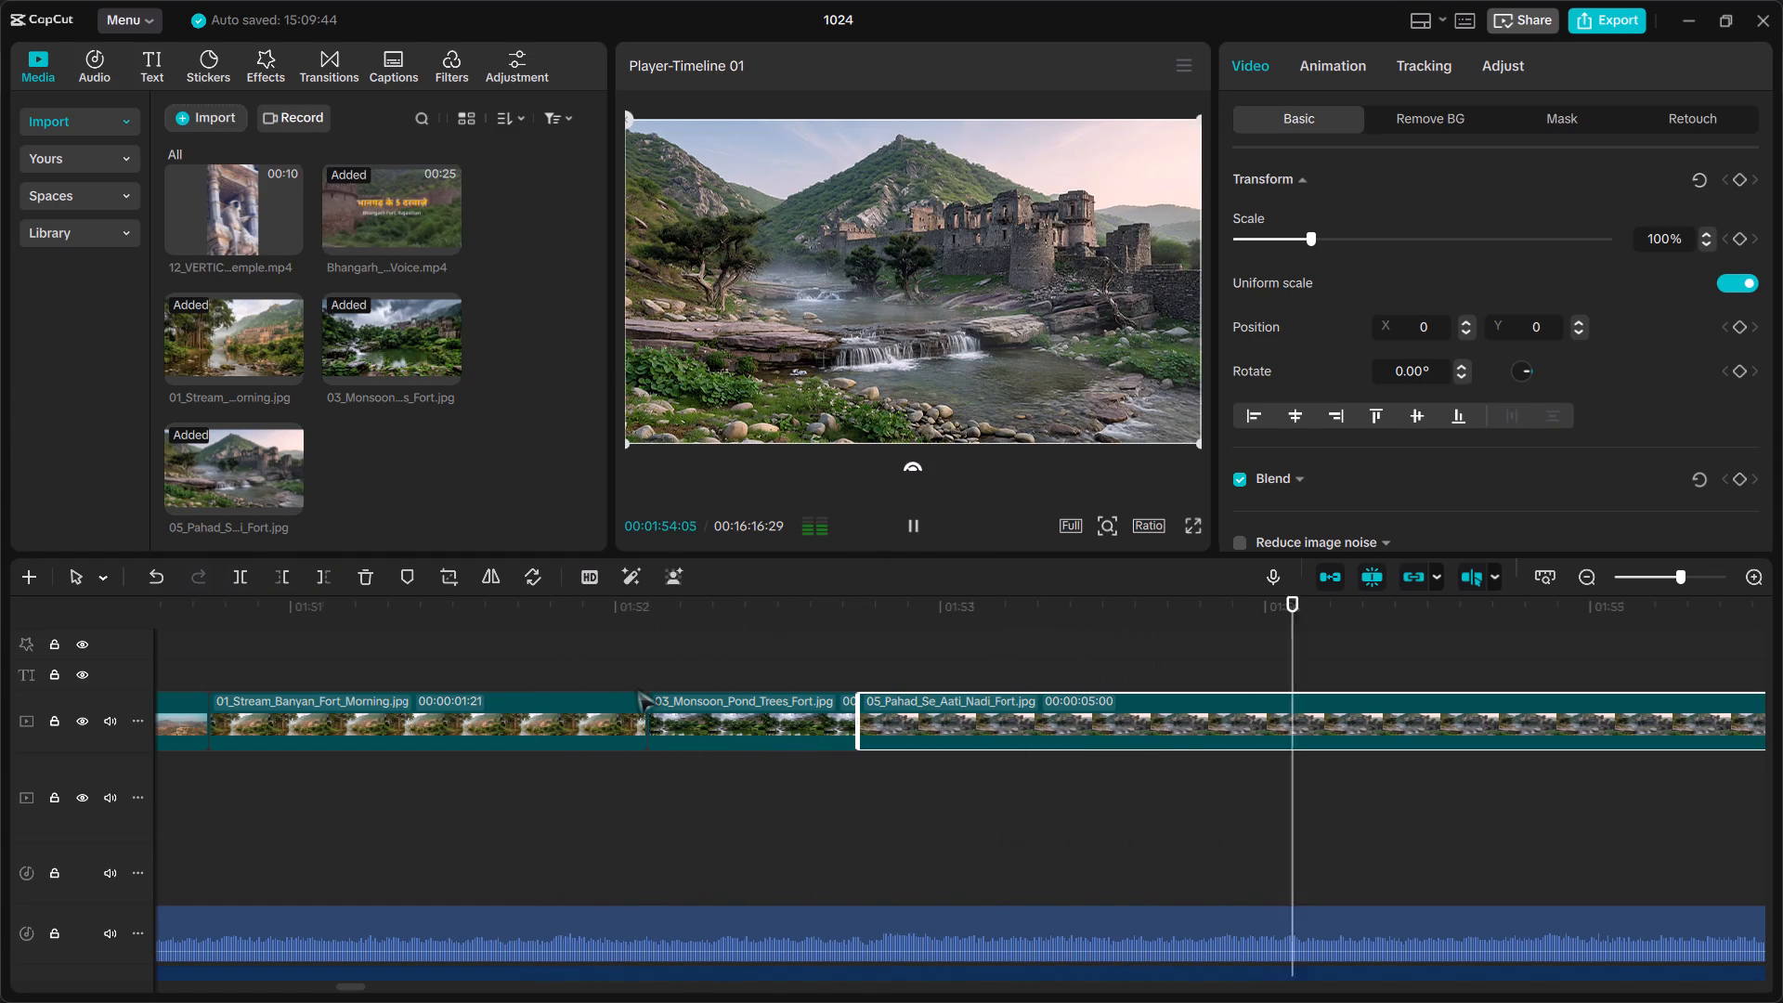
pyautogui.press('space')
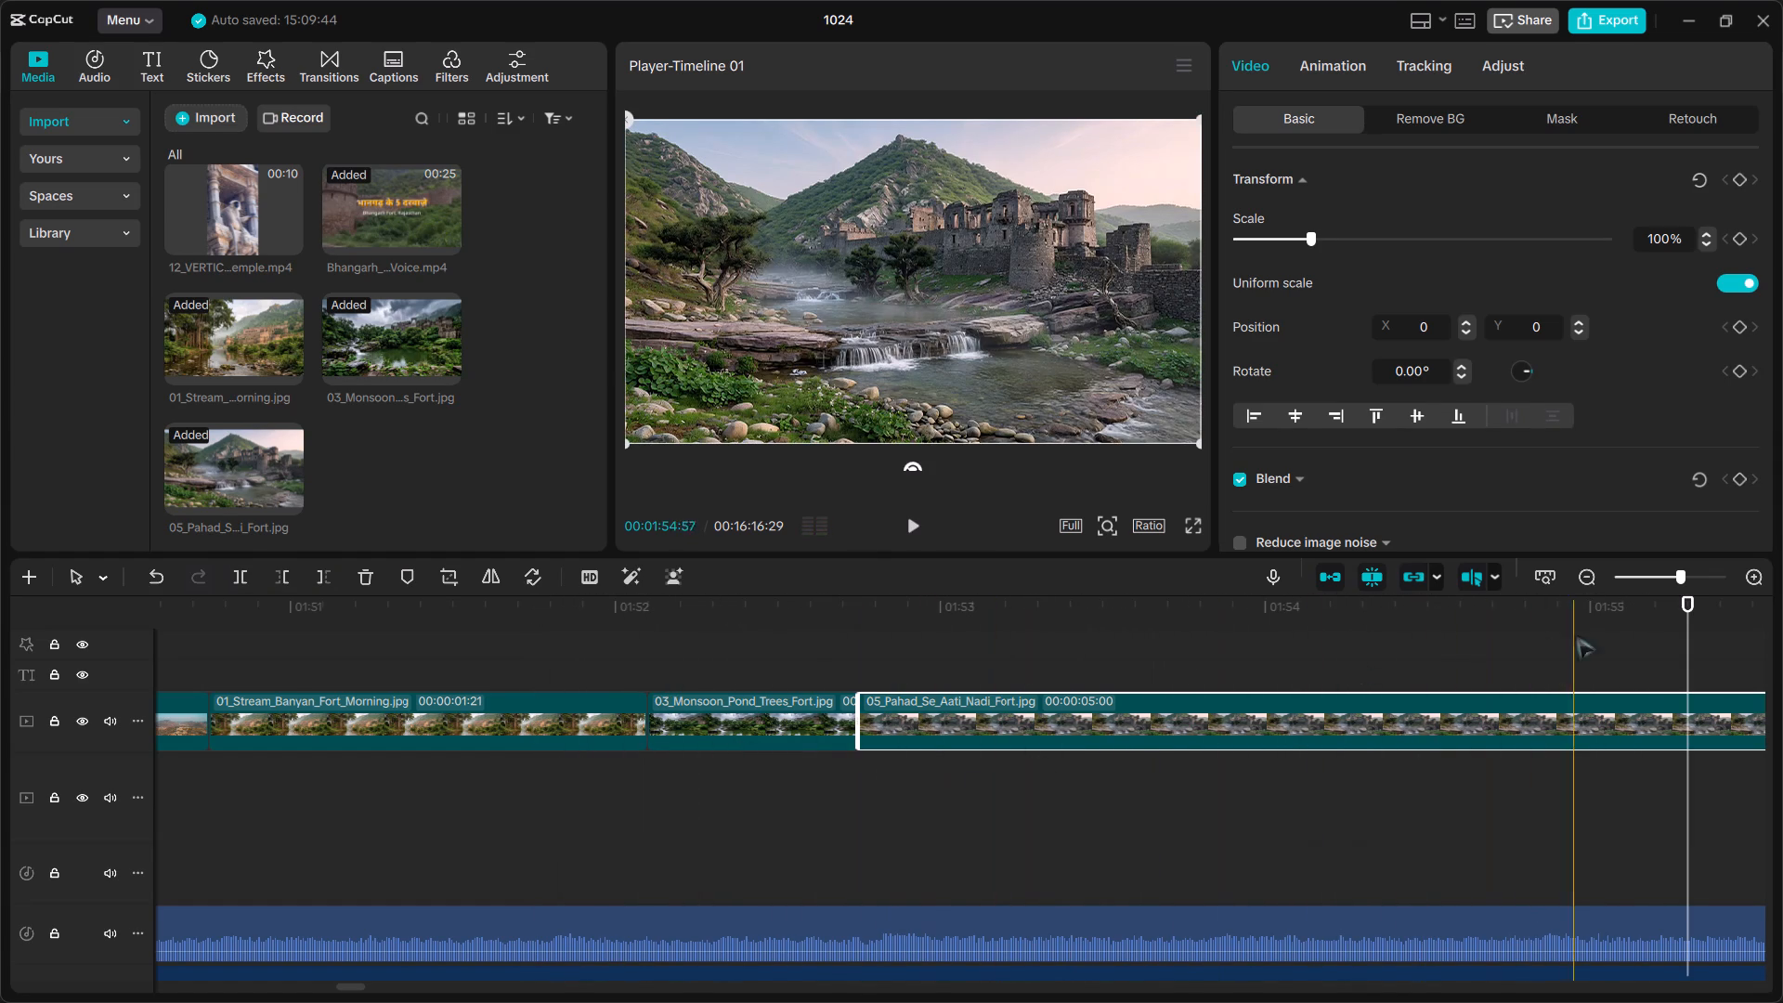
pyautogui.moveTo(1693, 603); pyautogui.dragTo(577, 619)
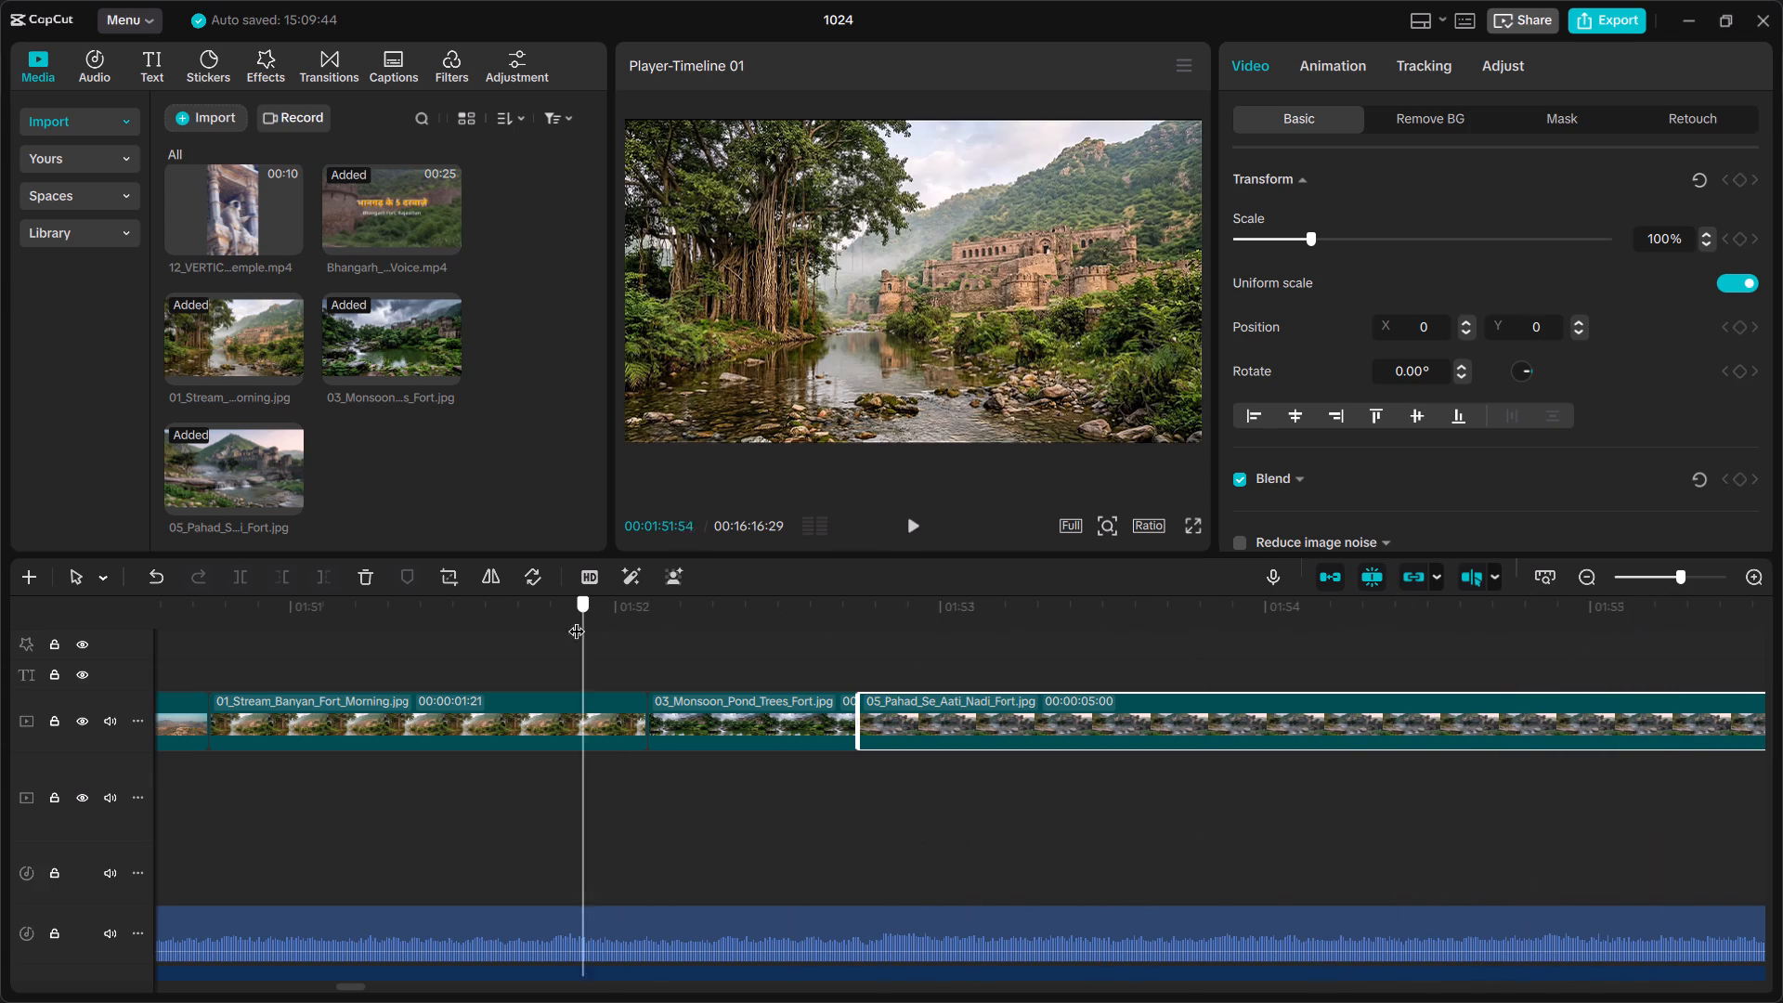
pyautogui.moveTo(577, 619); pyautogui.dragTo(494, 619)
pyautogui.press('space')
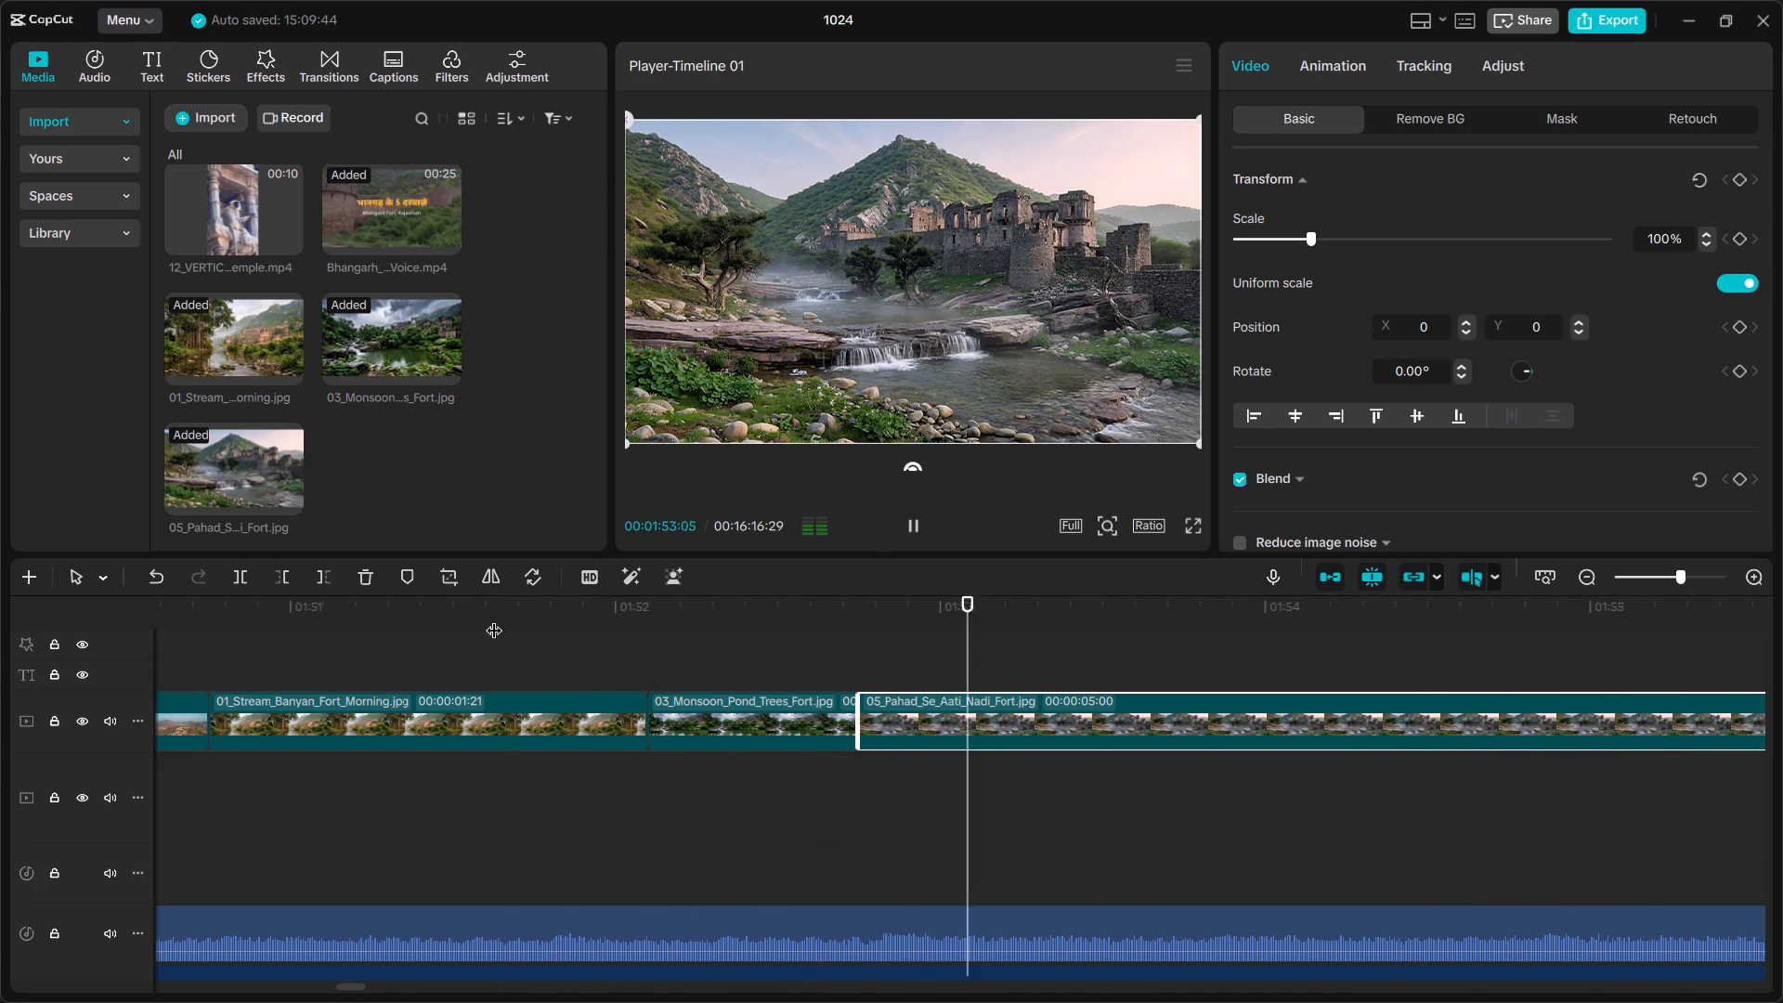
pyautogui.press('space')
pyautogui.press('space')
pyautogui.press('space')
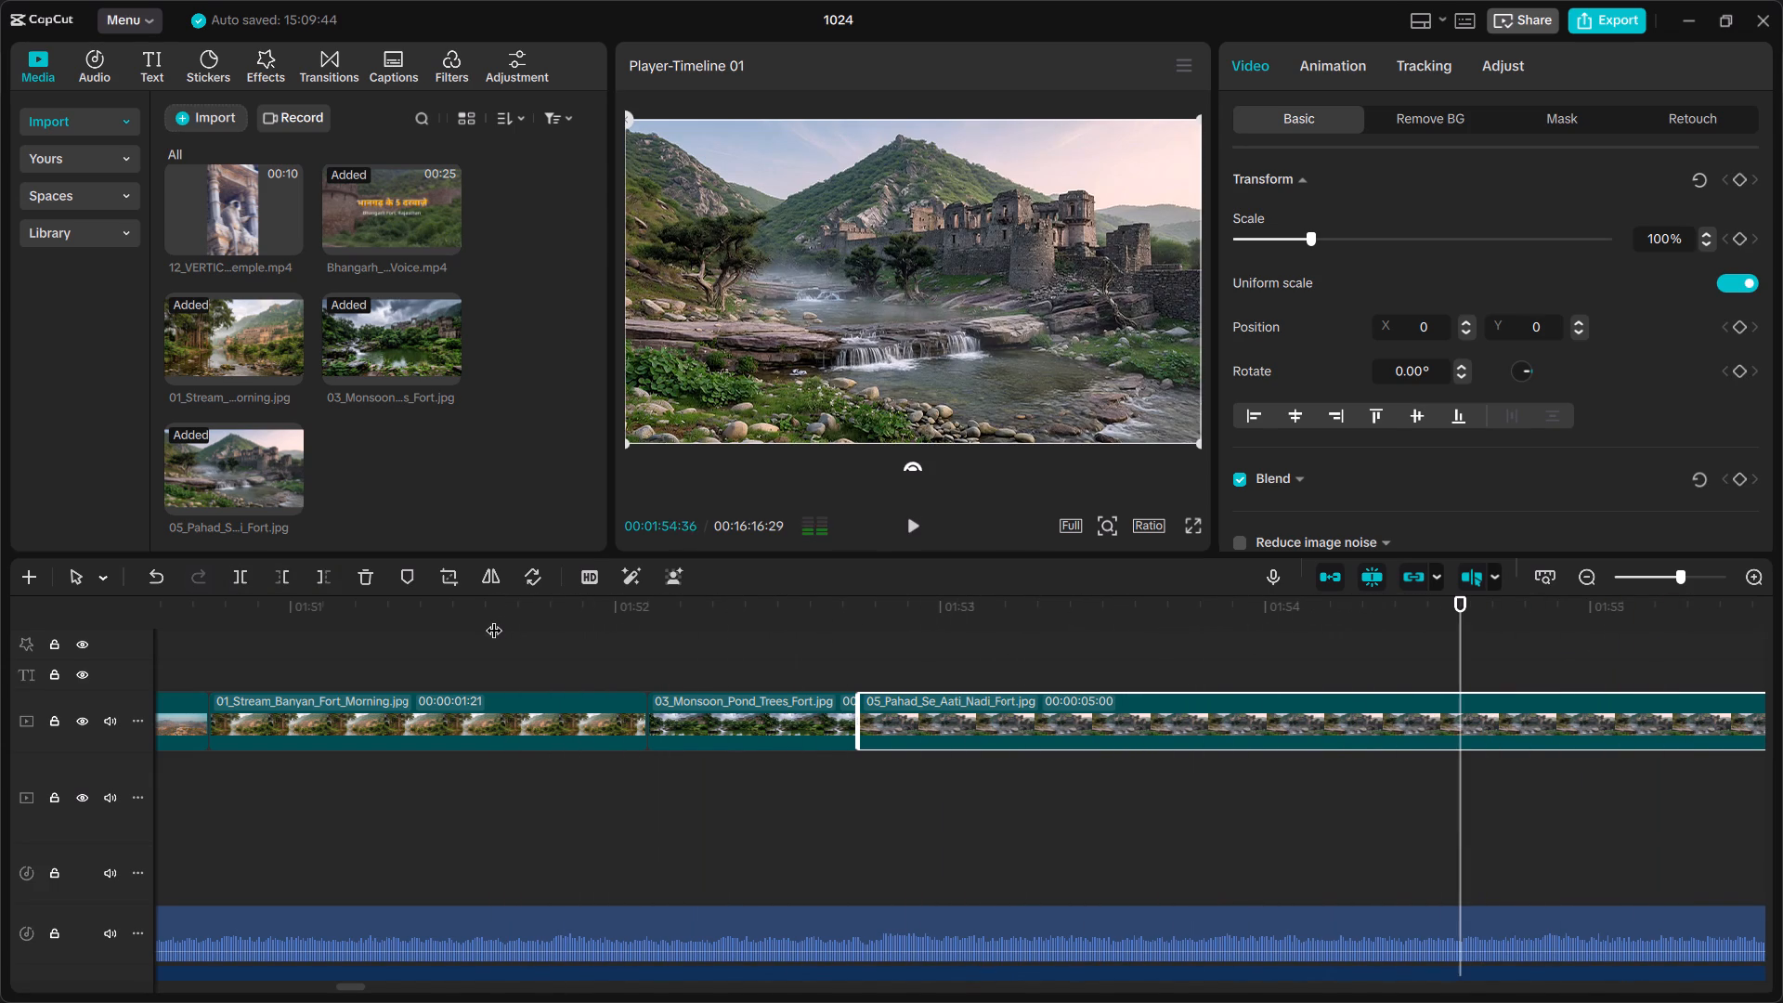
pyautogui.click(1491, 733)
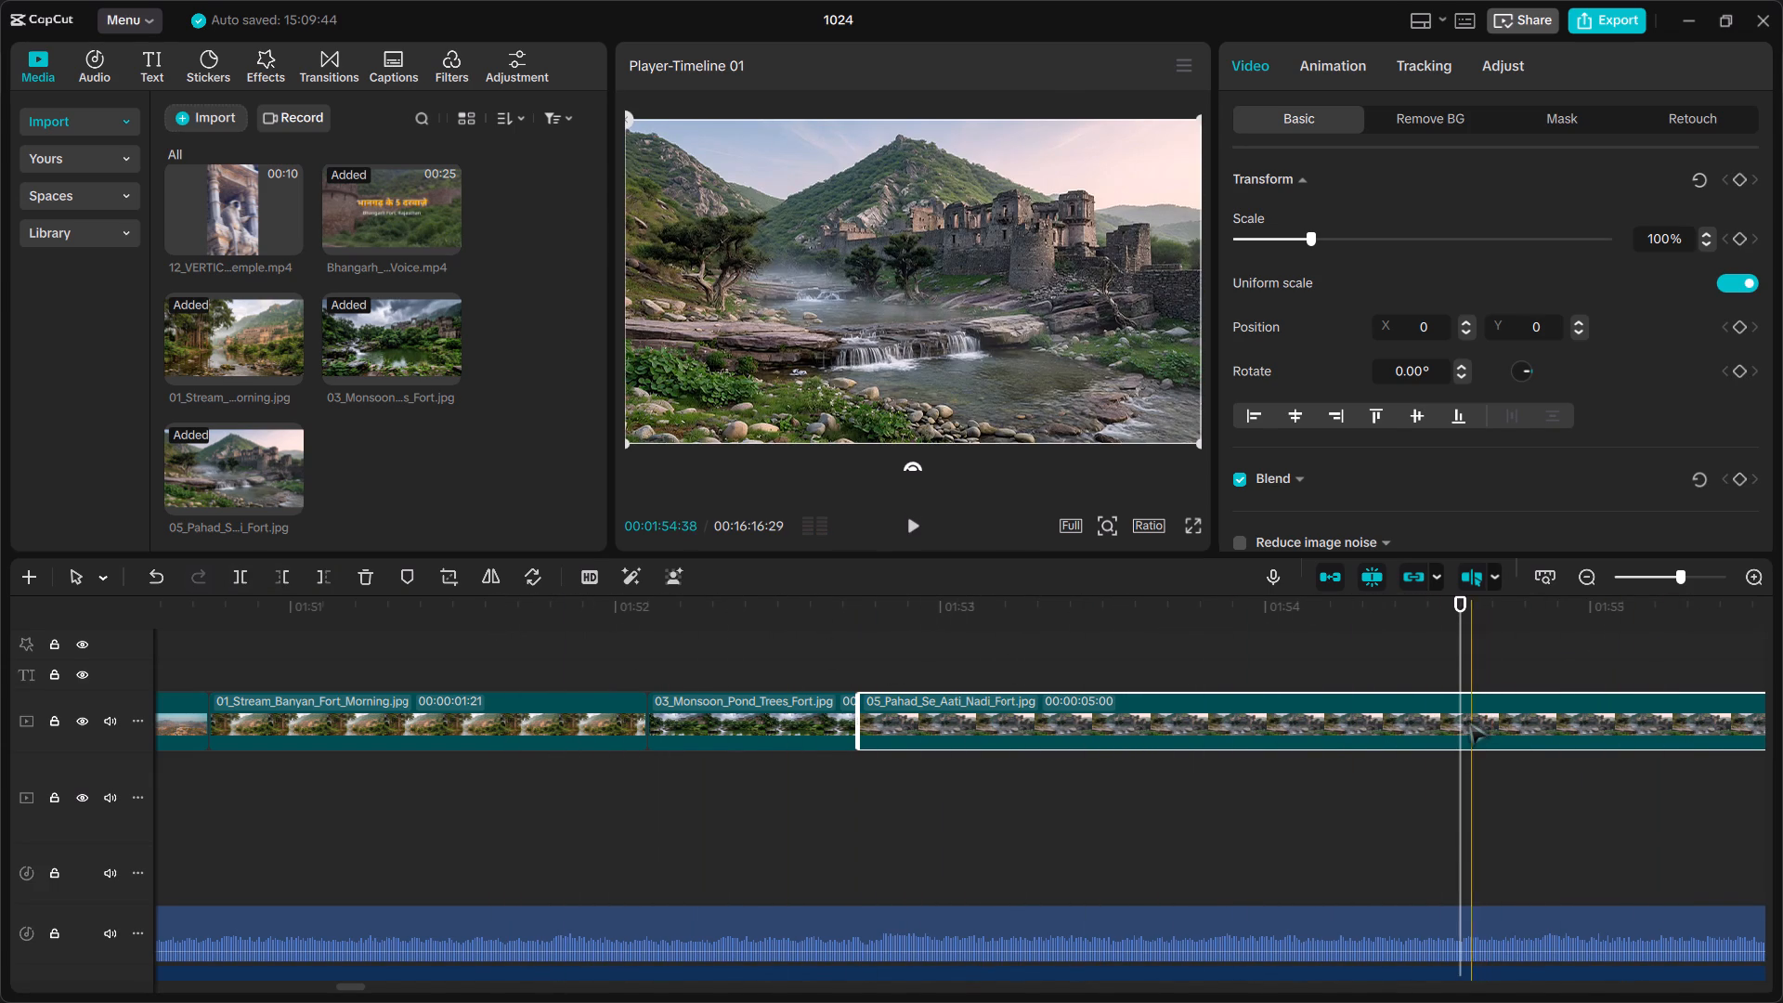
pyautogui.rightClick(1467, 721)
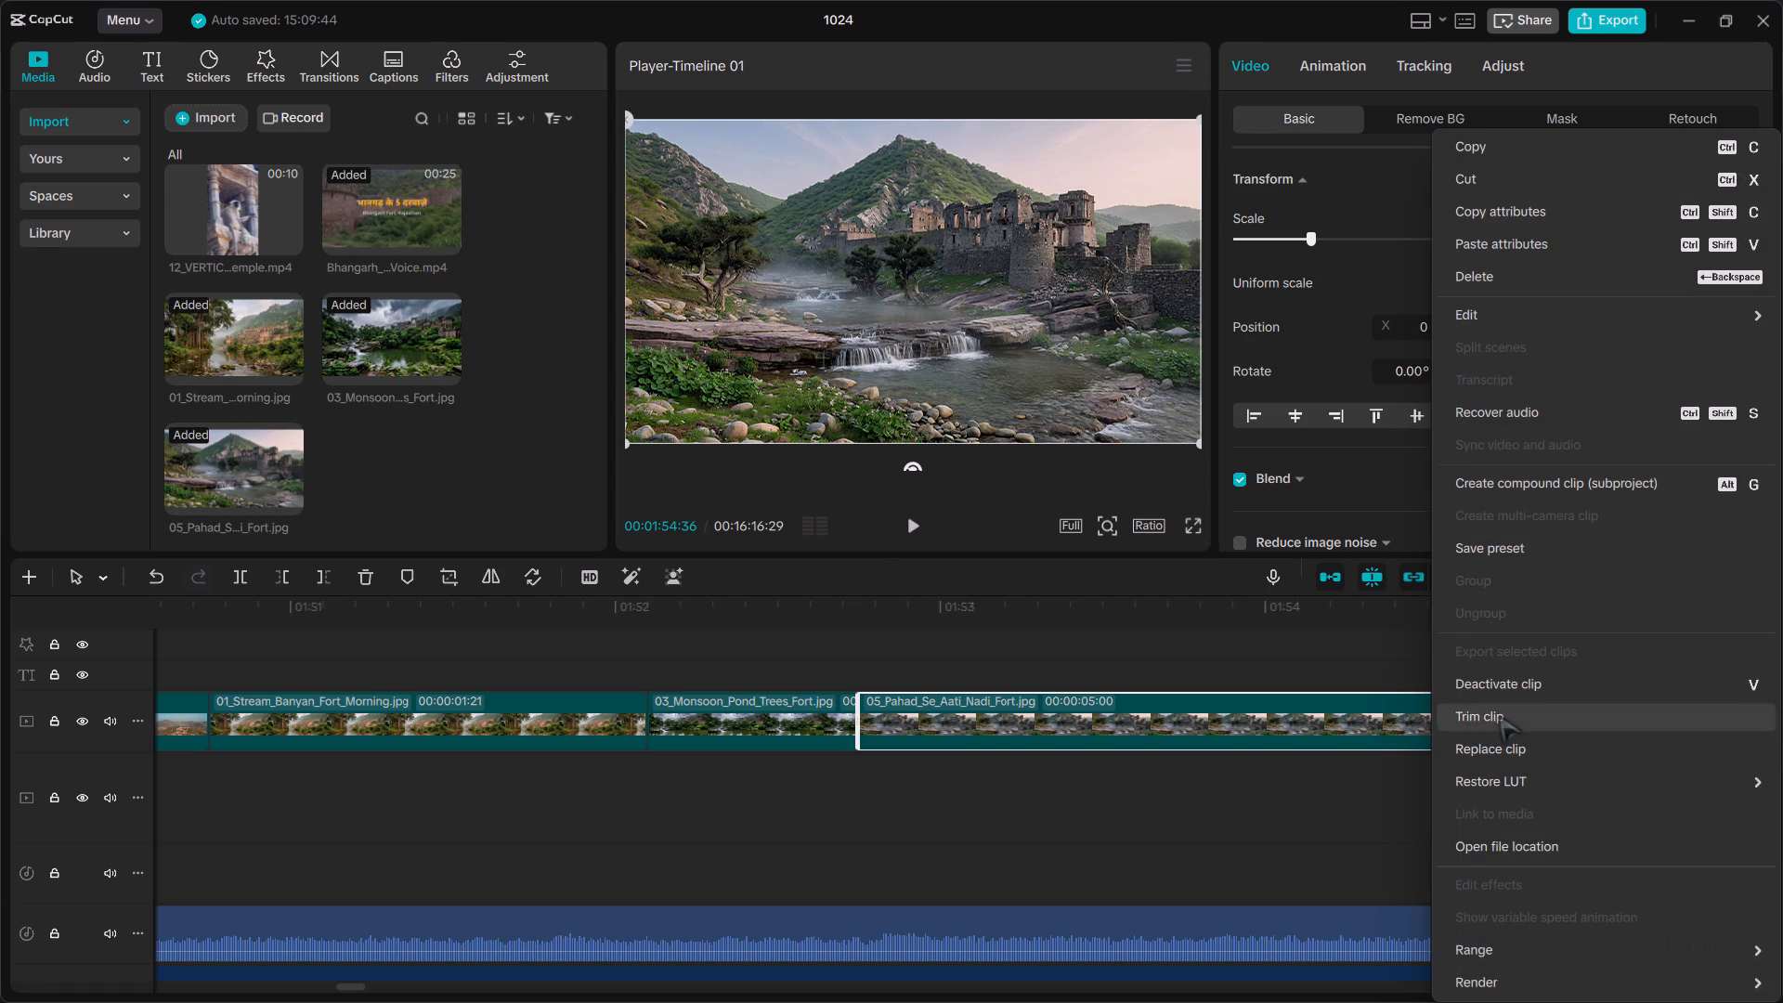
pyautogui.click(1404, 698)
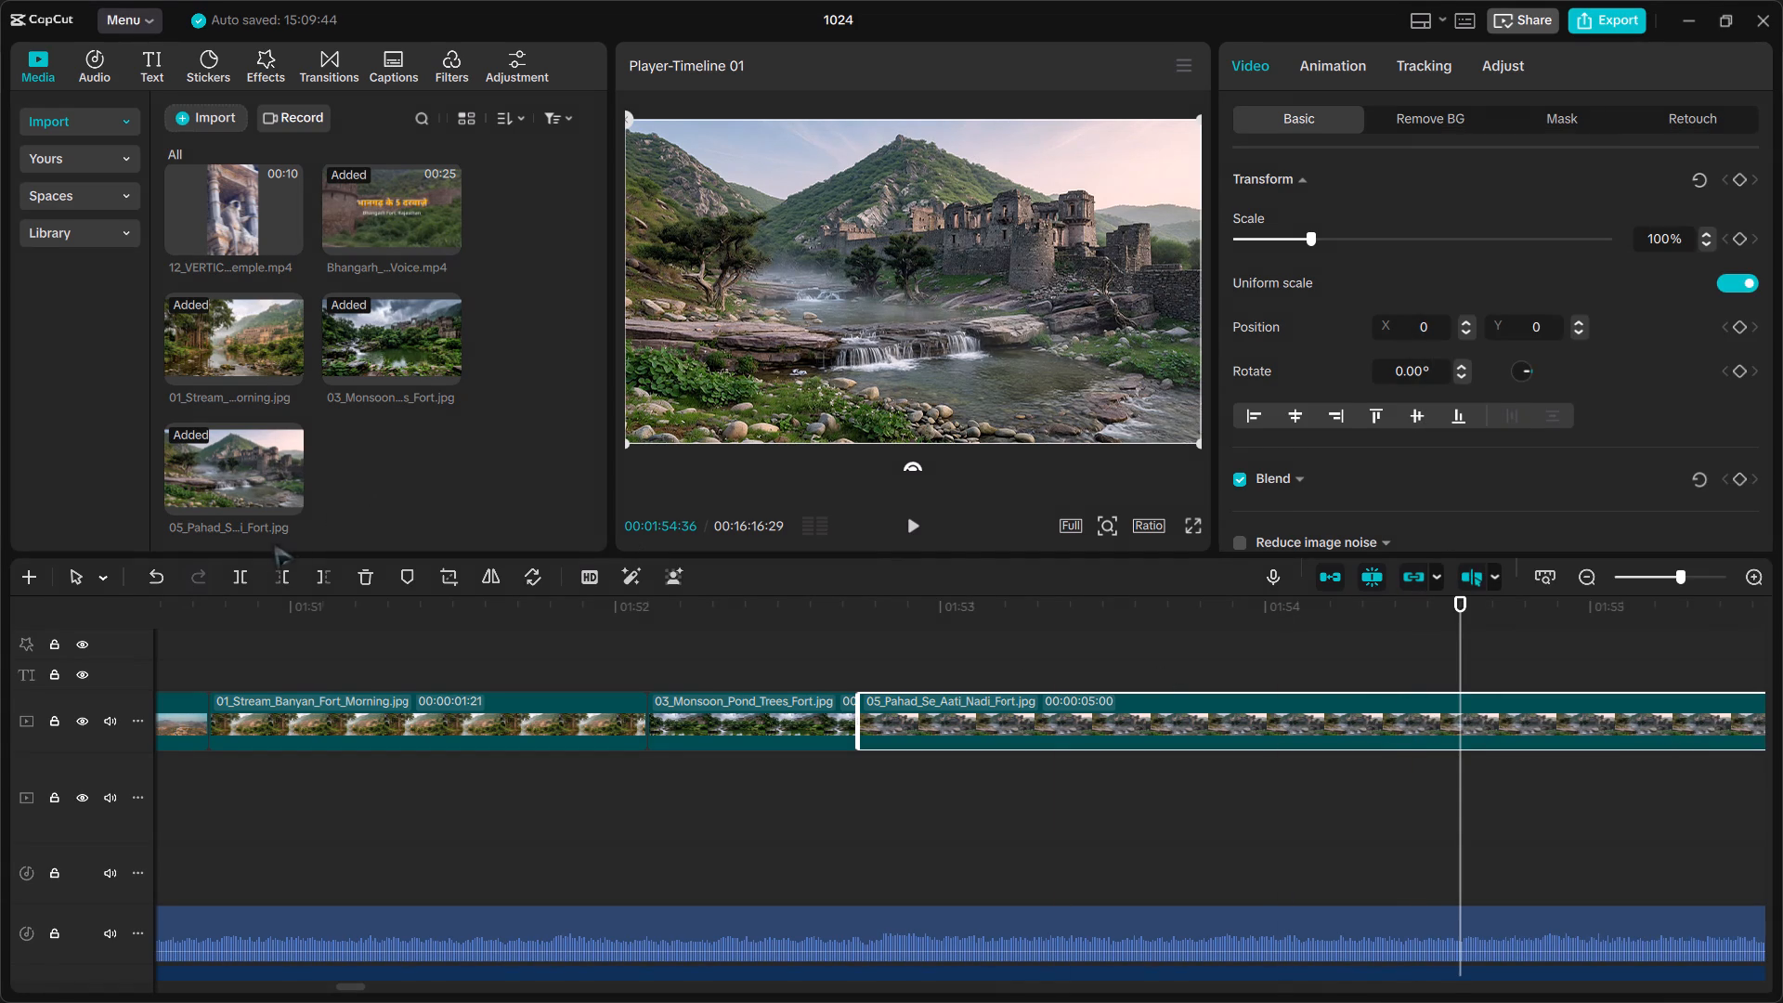
pyautogui.click(238, 571)
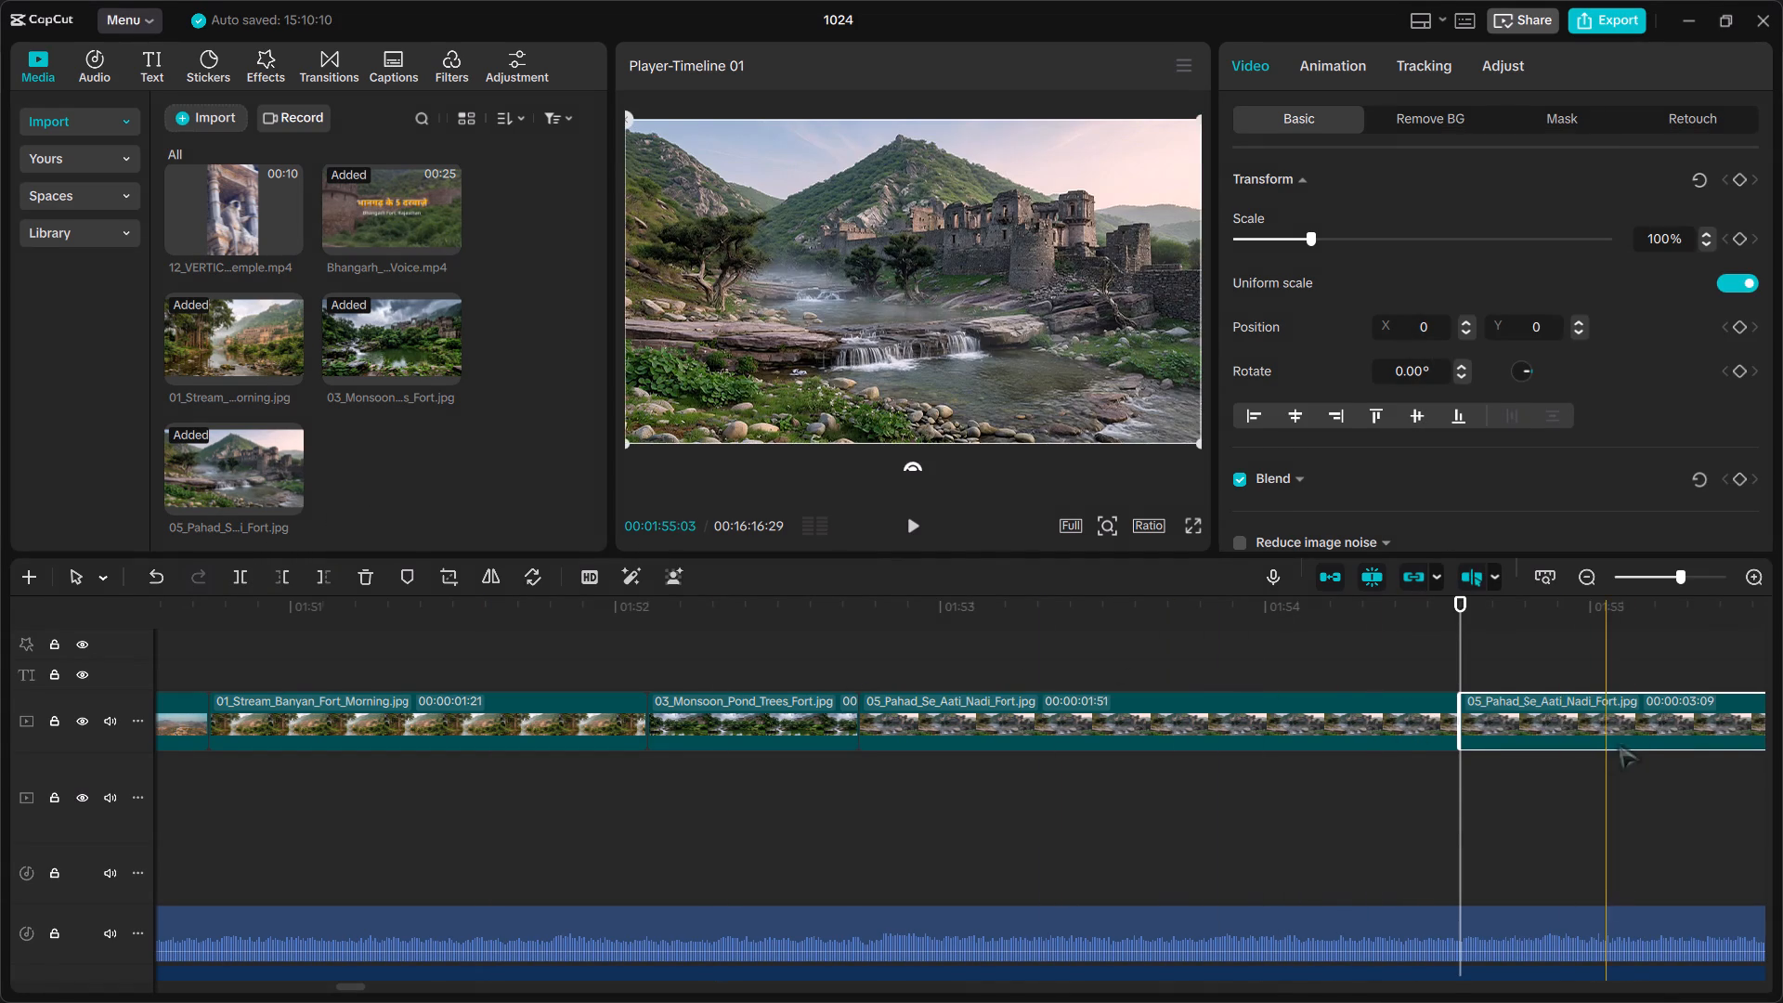
pyautogui.click(1494, 697)
pyautogui.press('Delete')
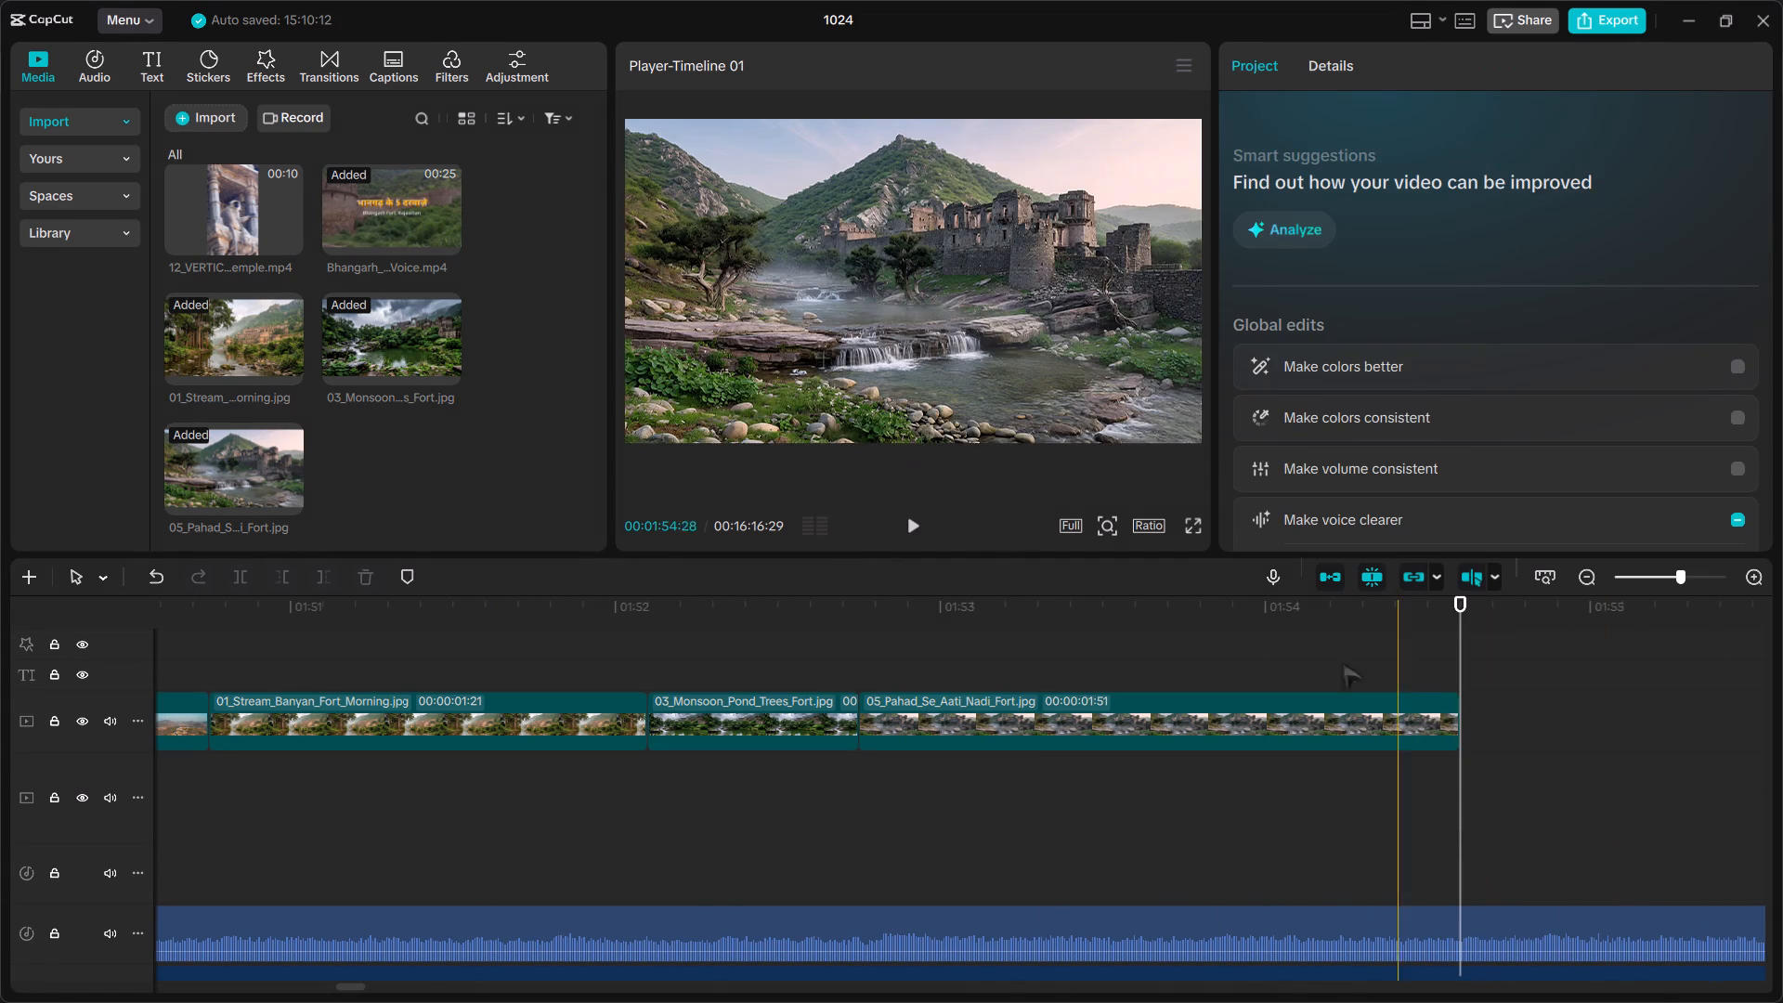
# Play the narration onward from the end of the mountain-river clip to hear what the following empty section covers.
pyautogui.press('space')
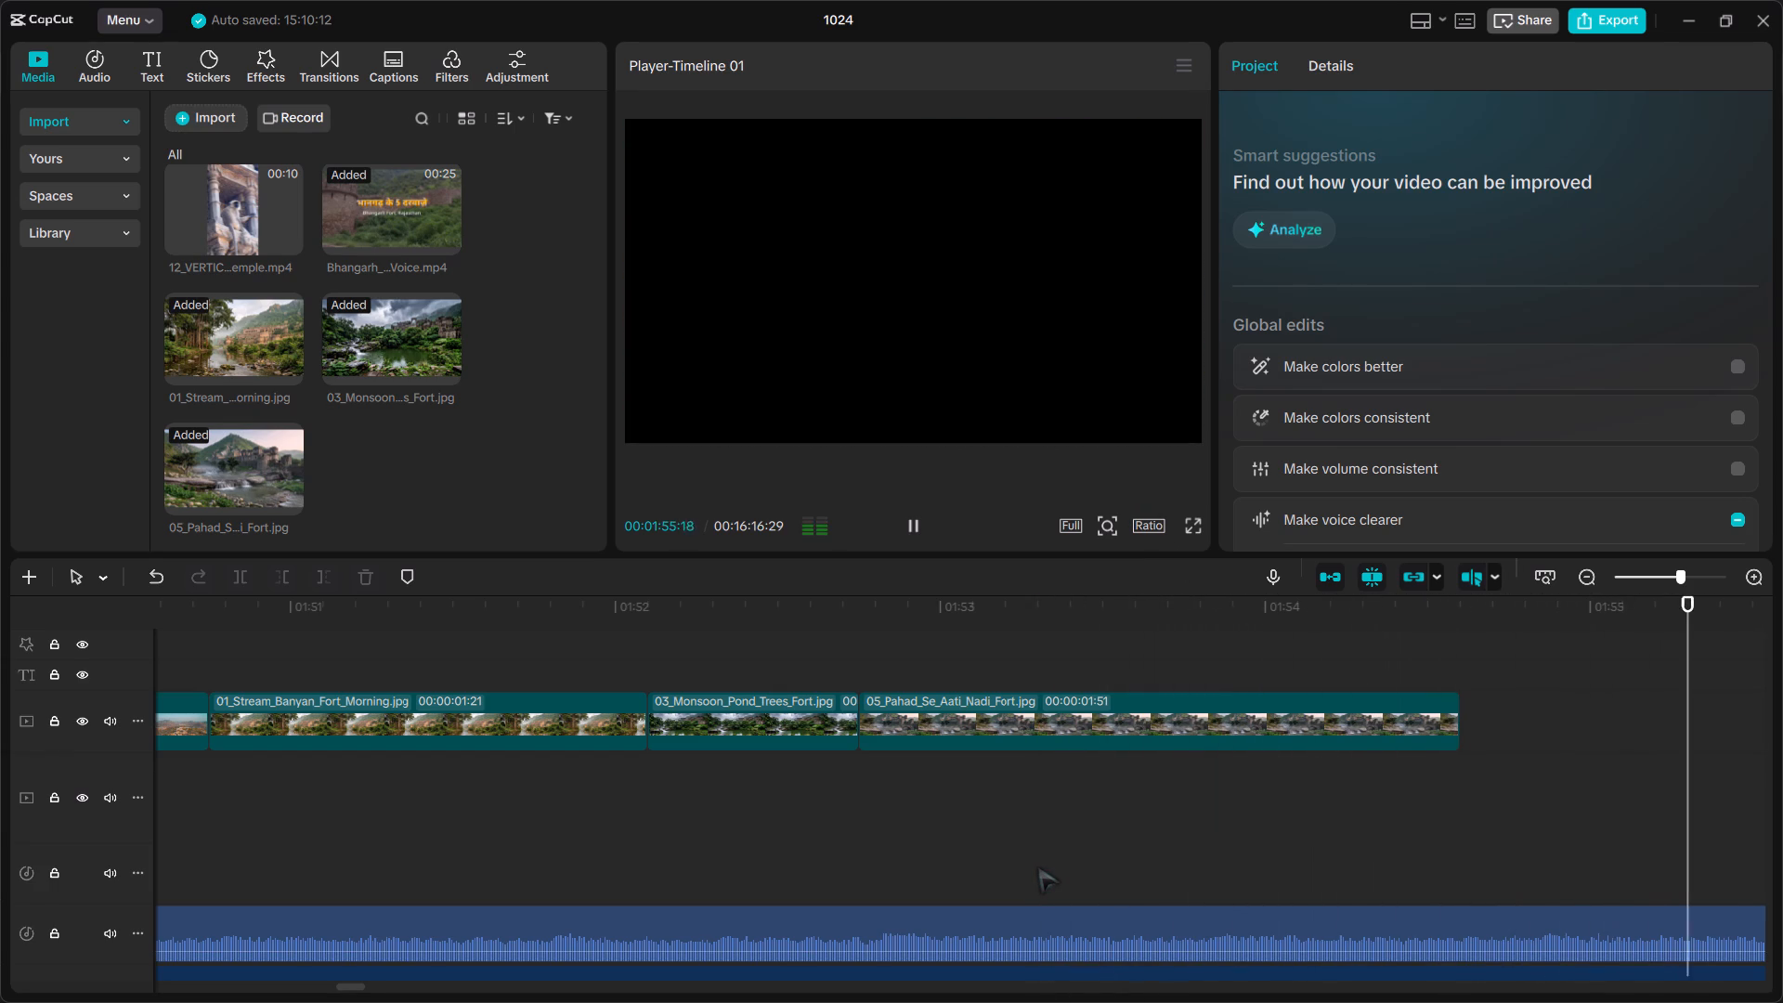
pyautogui.press('space')
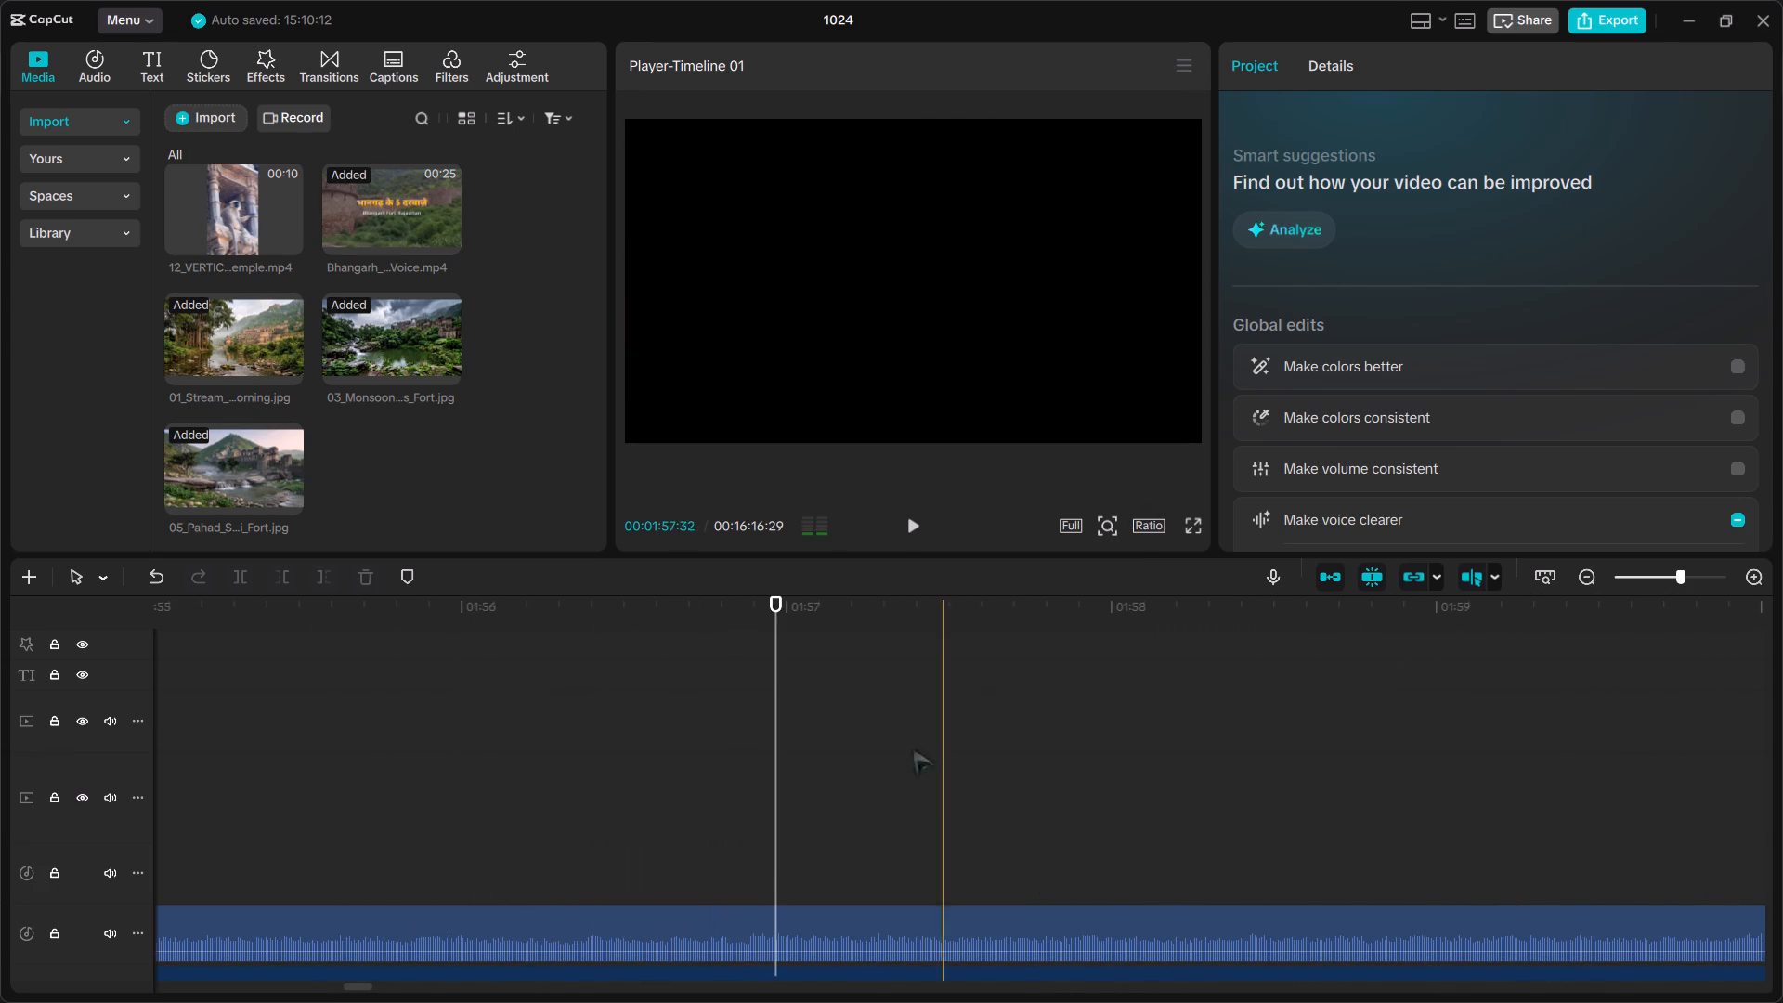
# Scrub through the image clips and the empty section after the mountain-river clip, leaving the playhead at 00:01:55:22.
pyautogui.moveTo(777, 599); pyautogui.dragTo(43, 599)
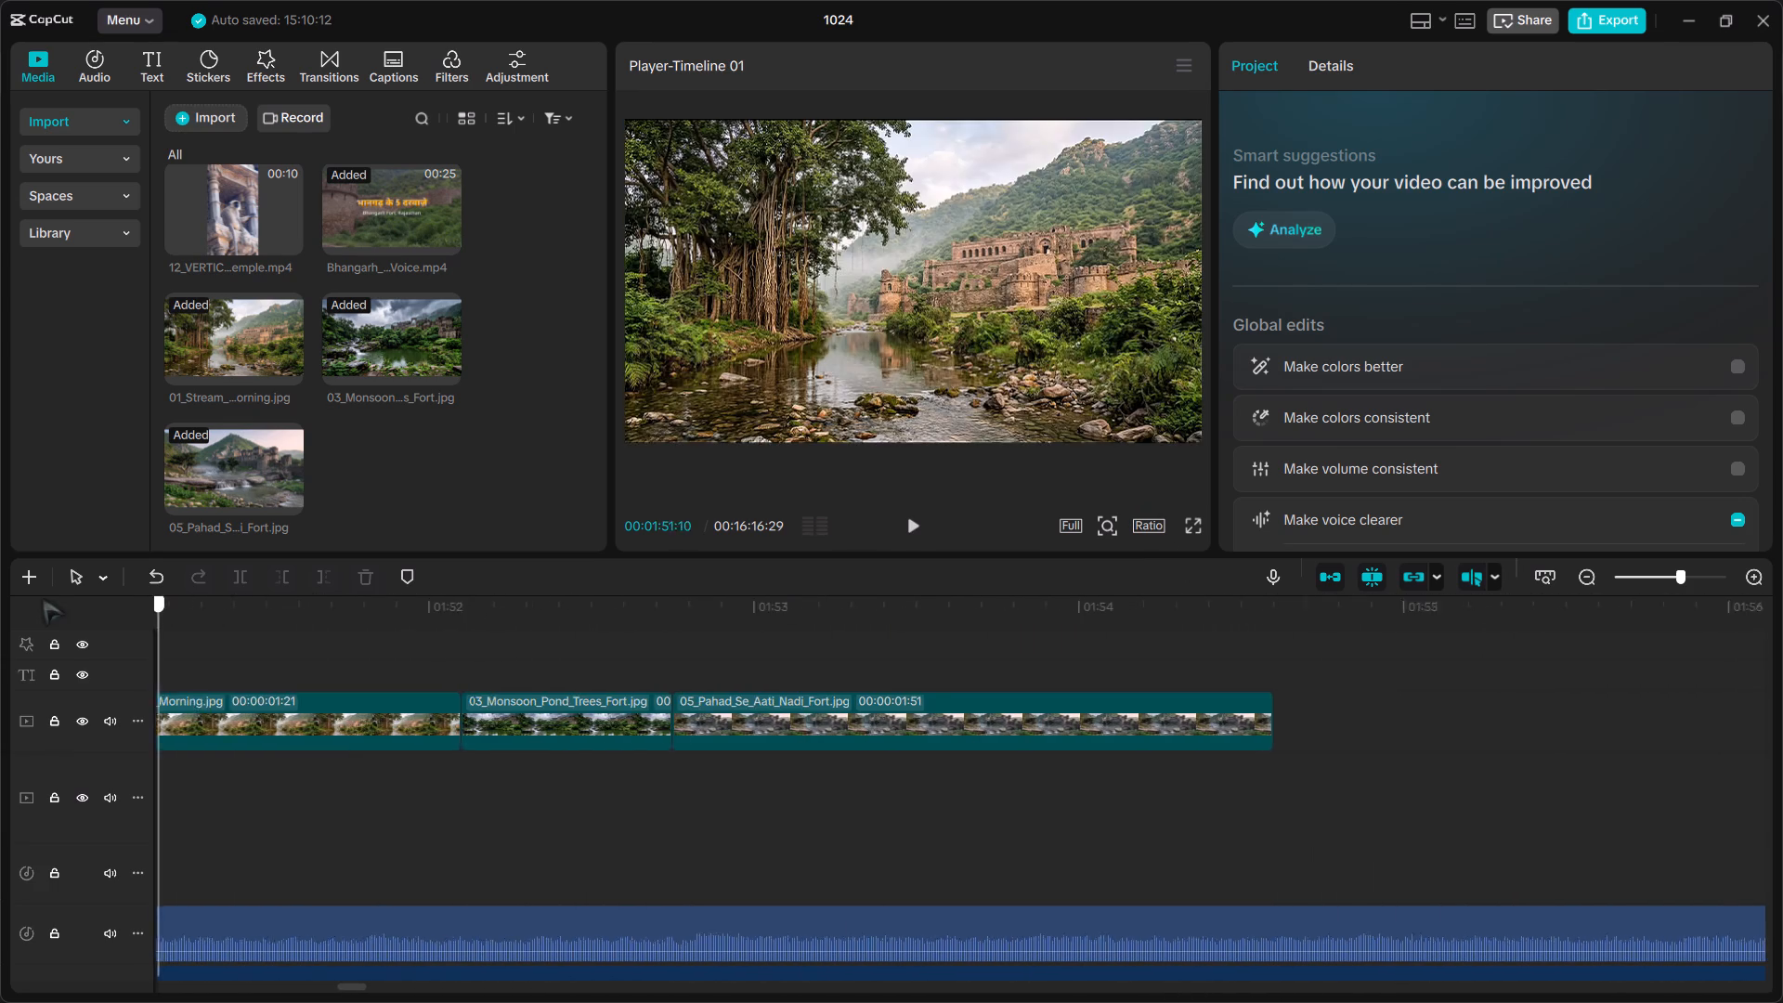
pyautogui.moveTo(43, 599); pyautogui.dragTo(1754, 670)
pyautogui.hscroll(-1, 1726, 657)
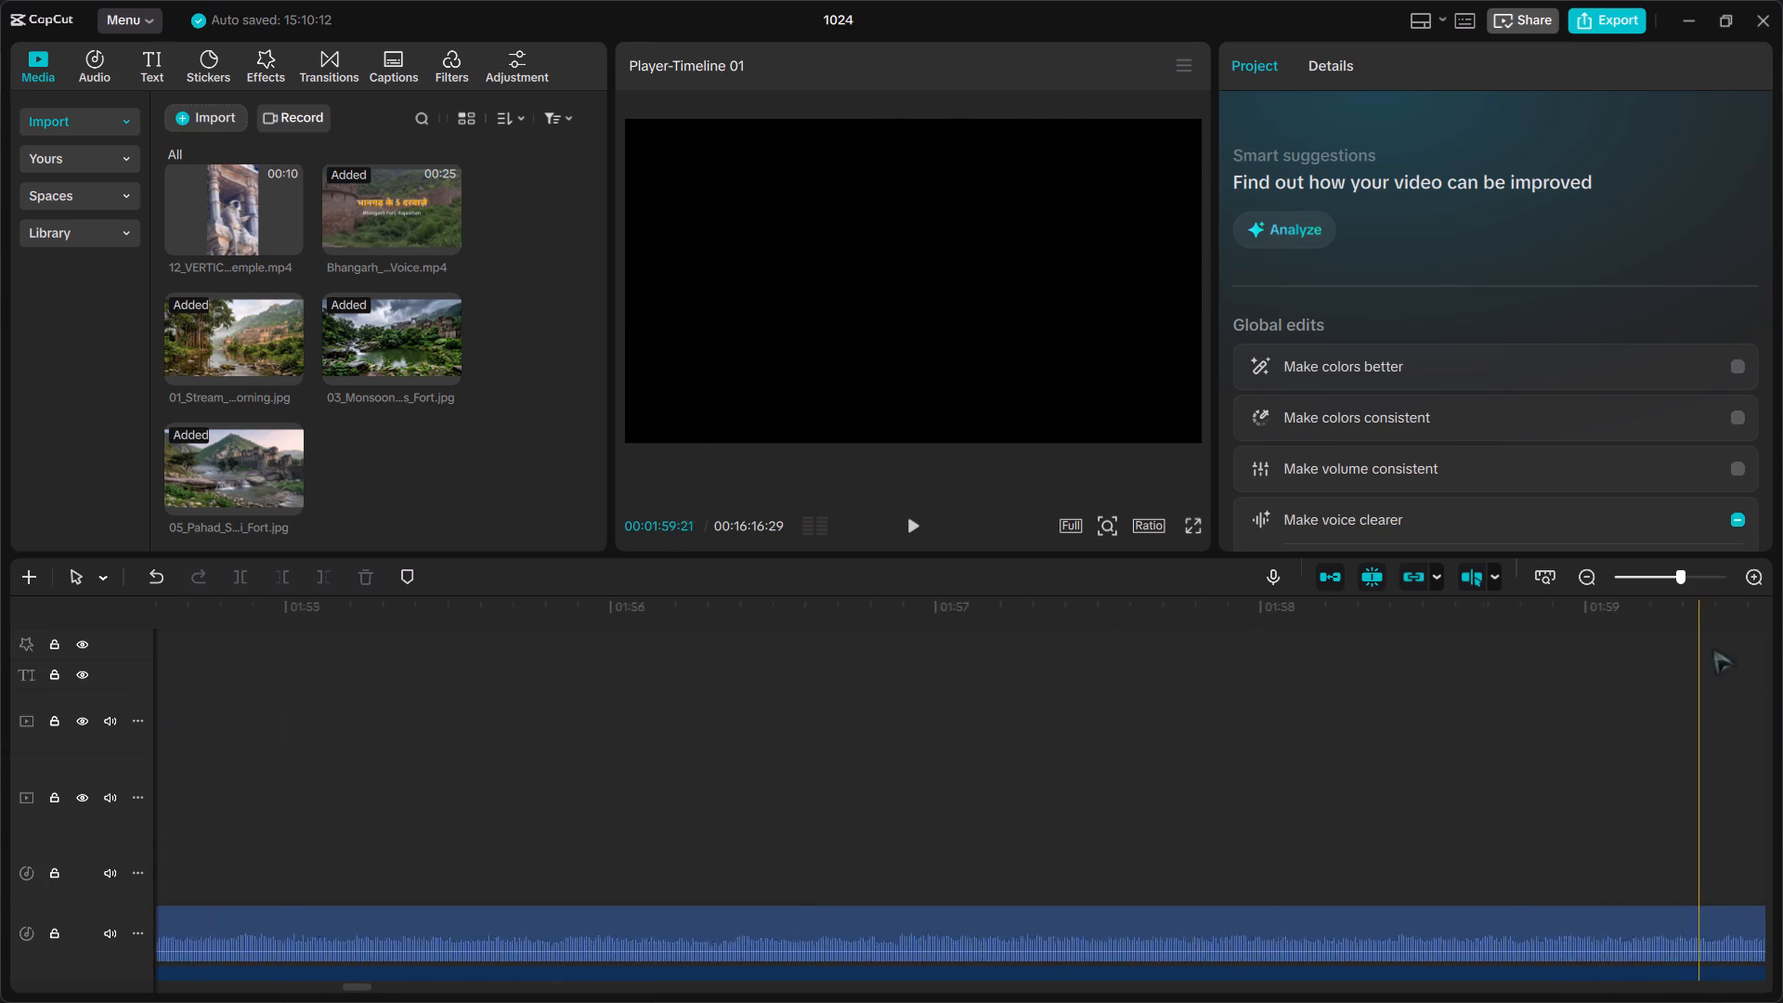
pyautogui.hscroll(-1, 1713, 649)
pyautogui.click(852, 759)
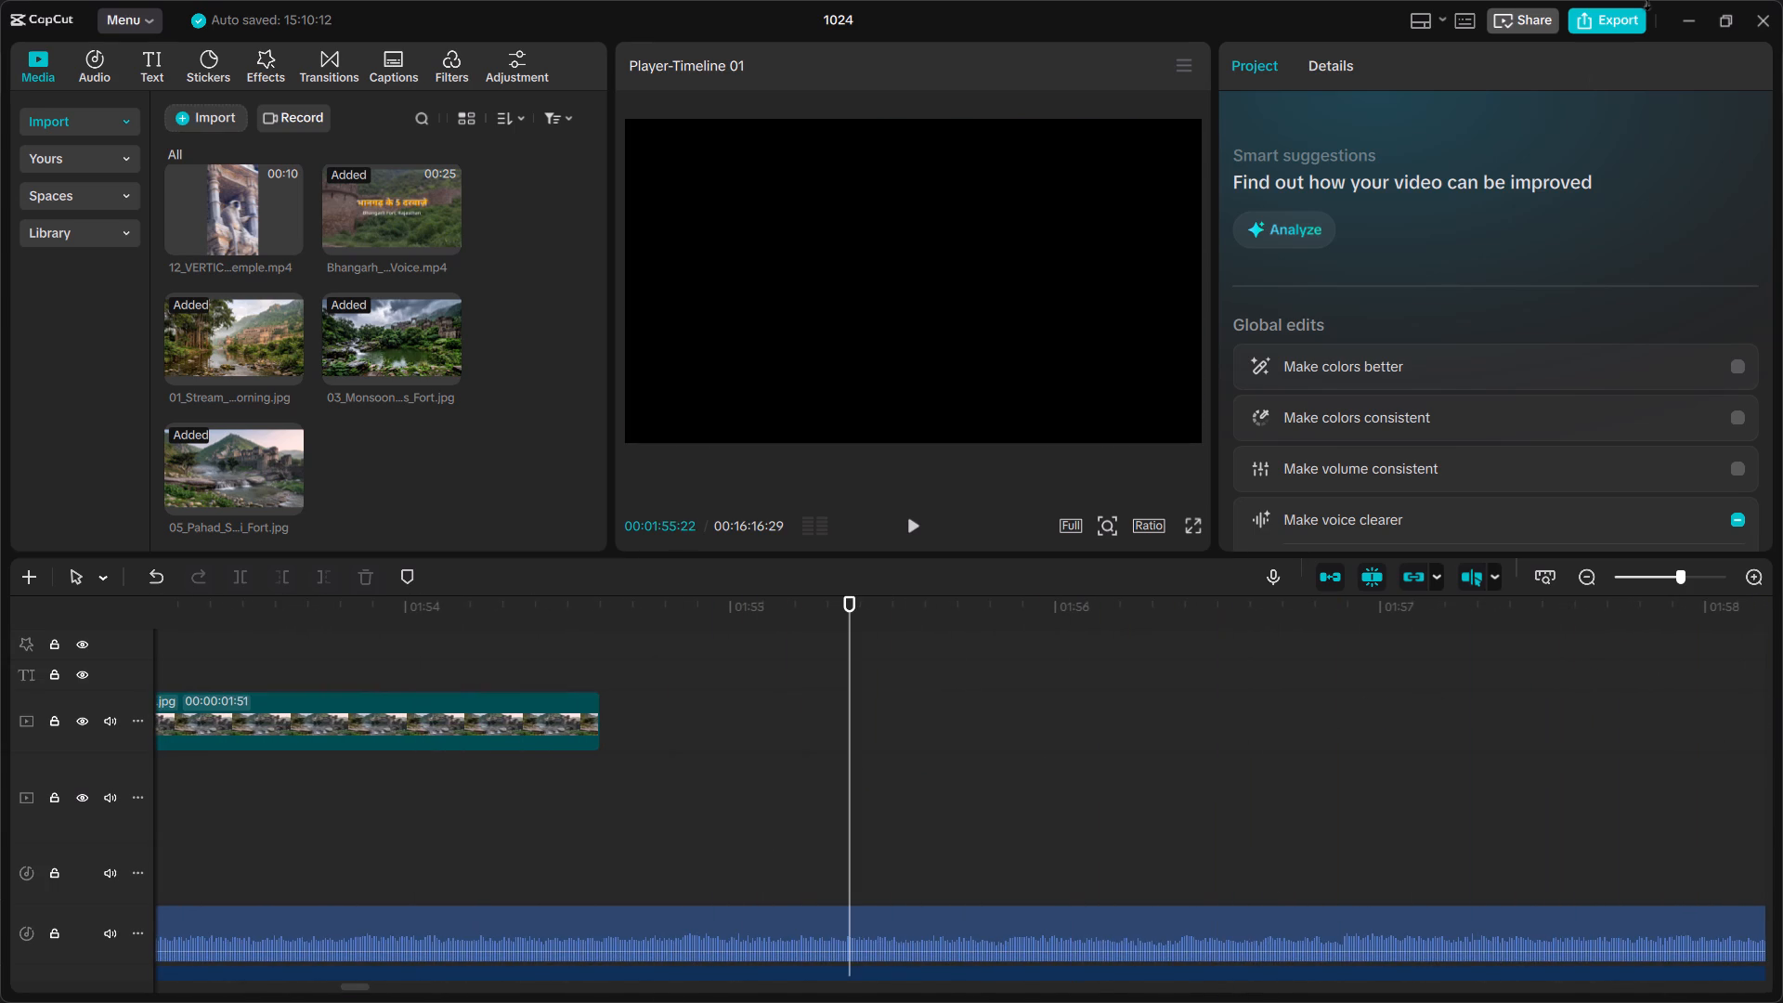
# Switch to the Arena chat in the Brave browser and dismiss its task-success survey.
pyautogui.click(1685, 33)
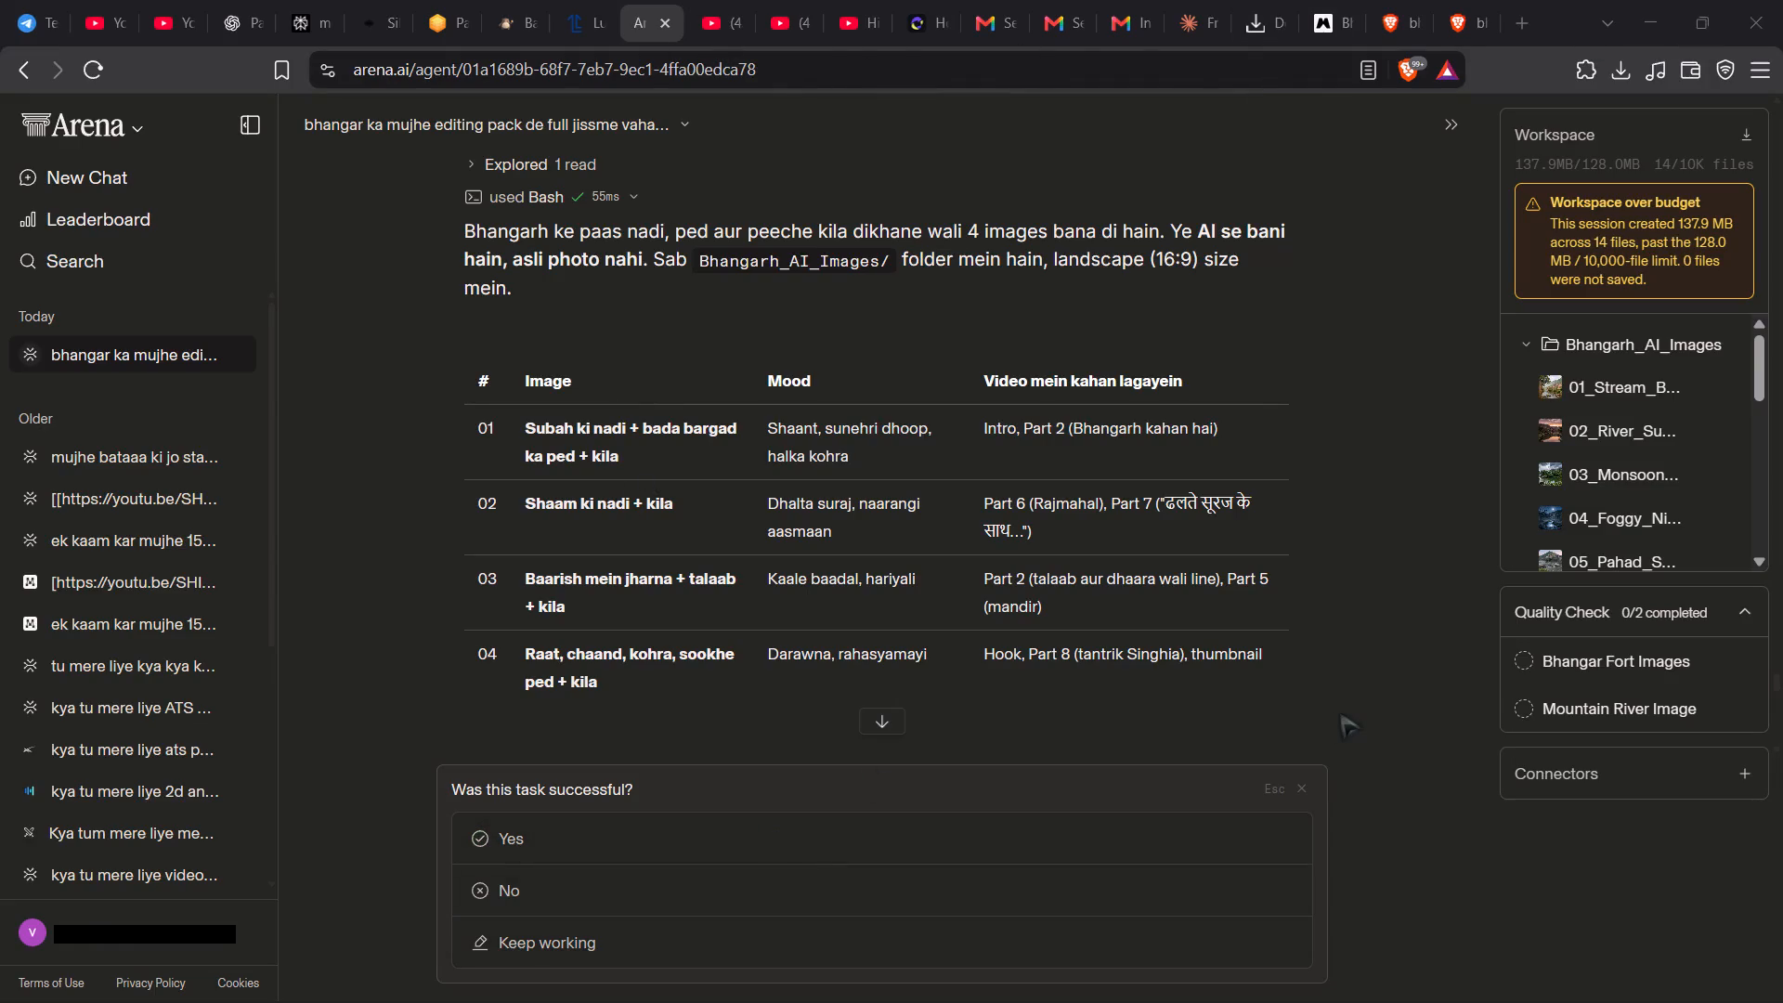
pyautogui.press('Escape')
pyautogui.click(1277, 780)
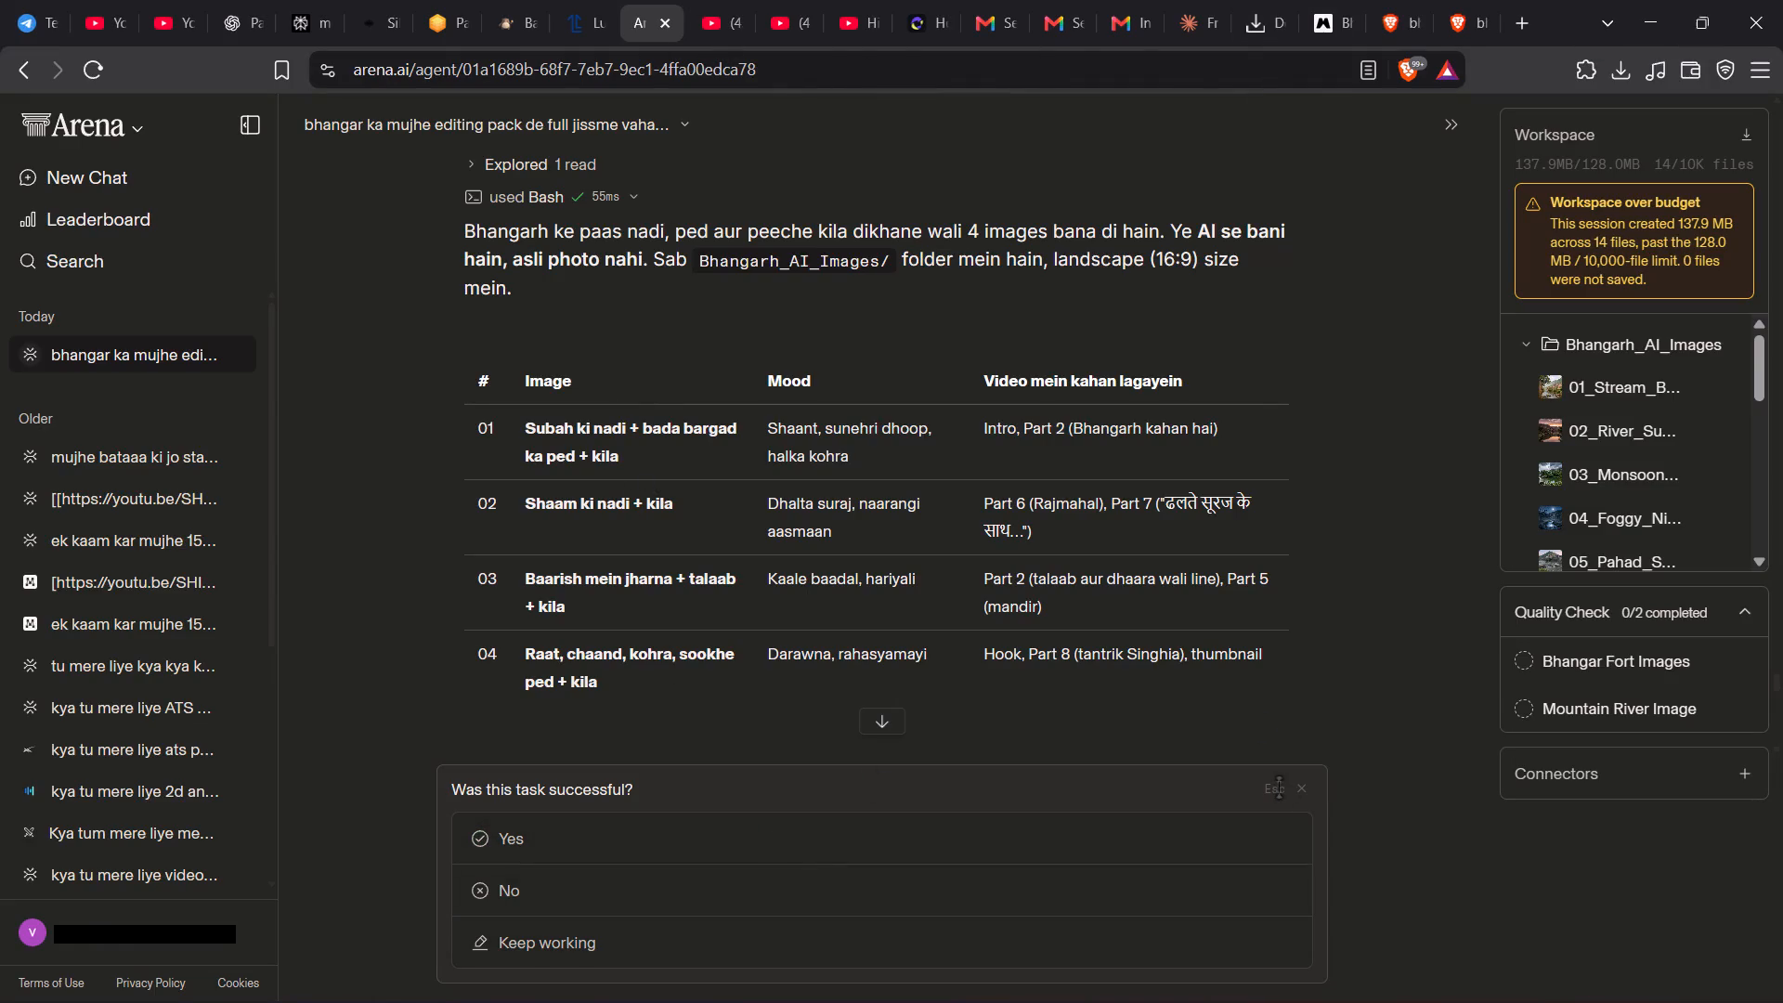
pyautogui.click(1298, 793)
# Send the Arena agent the request "paani surakshaa or vyapar ke liye animated video clip banaa".
pyautogui.click(699, 896)
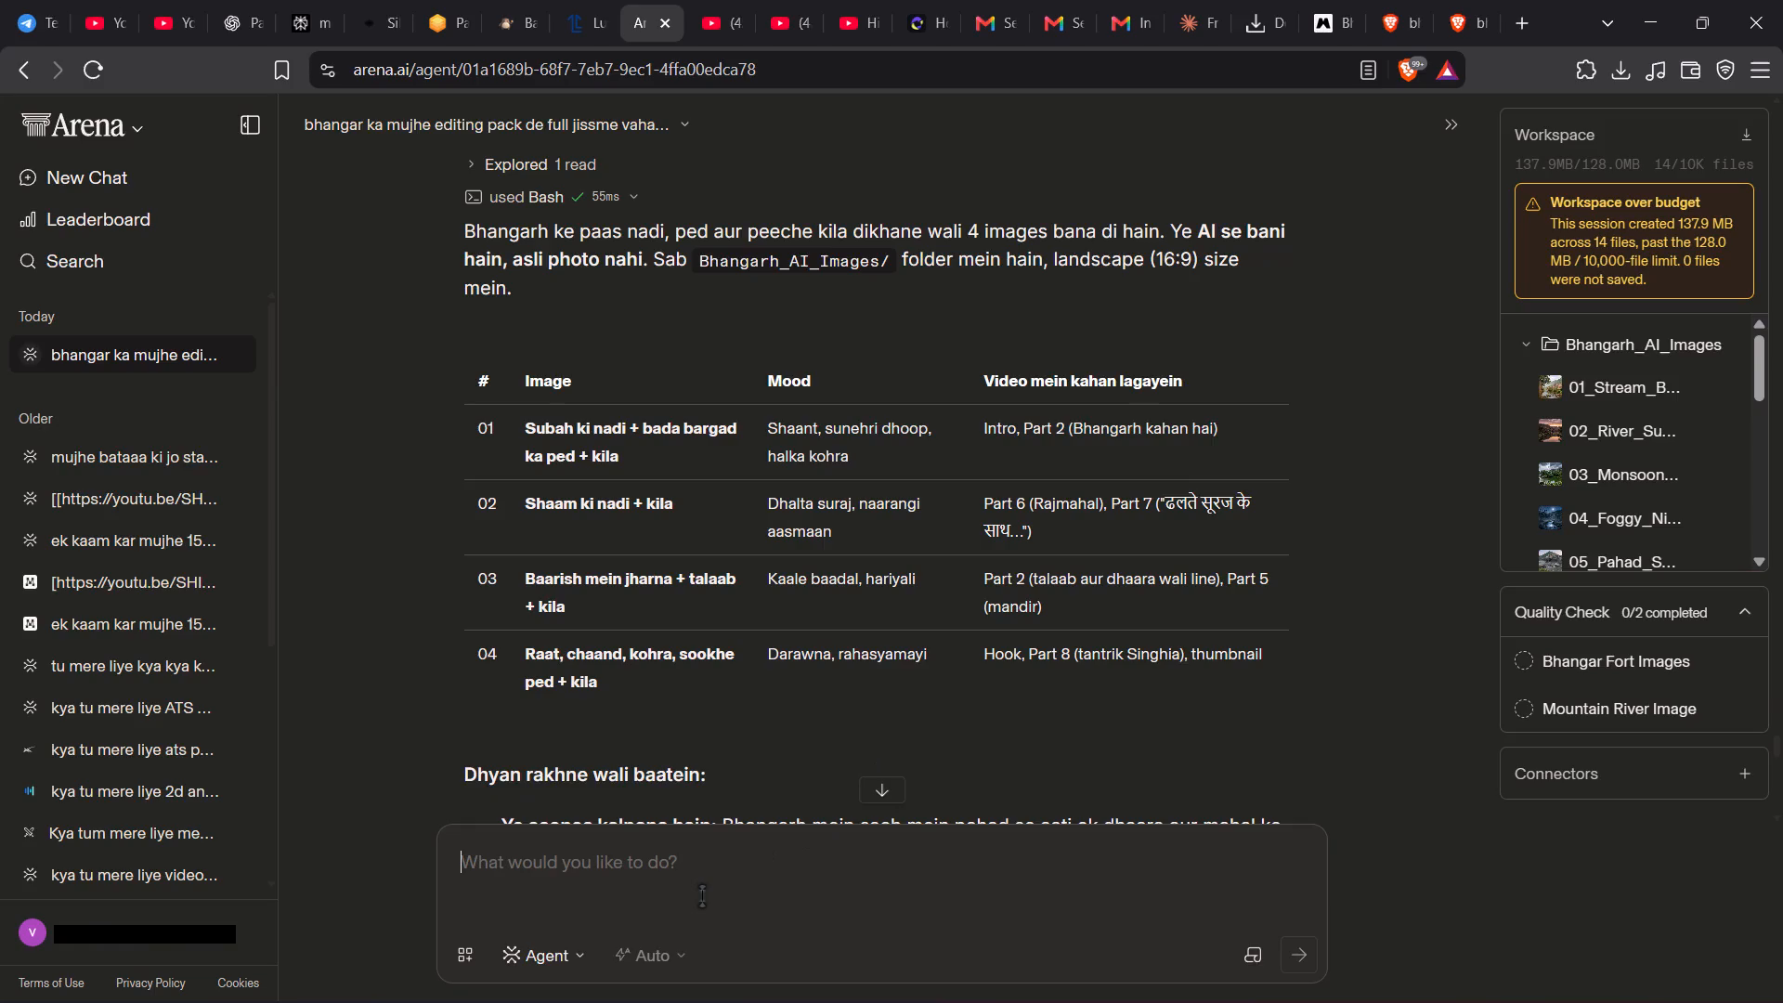
pyautogui.write('paanoi')
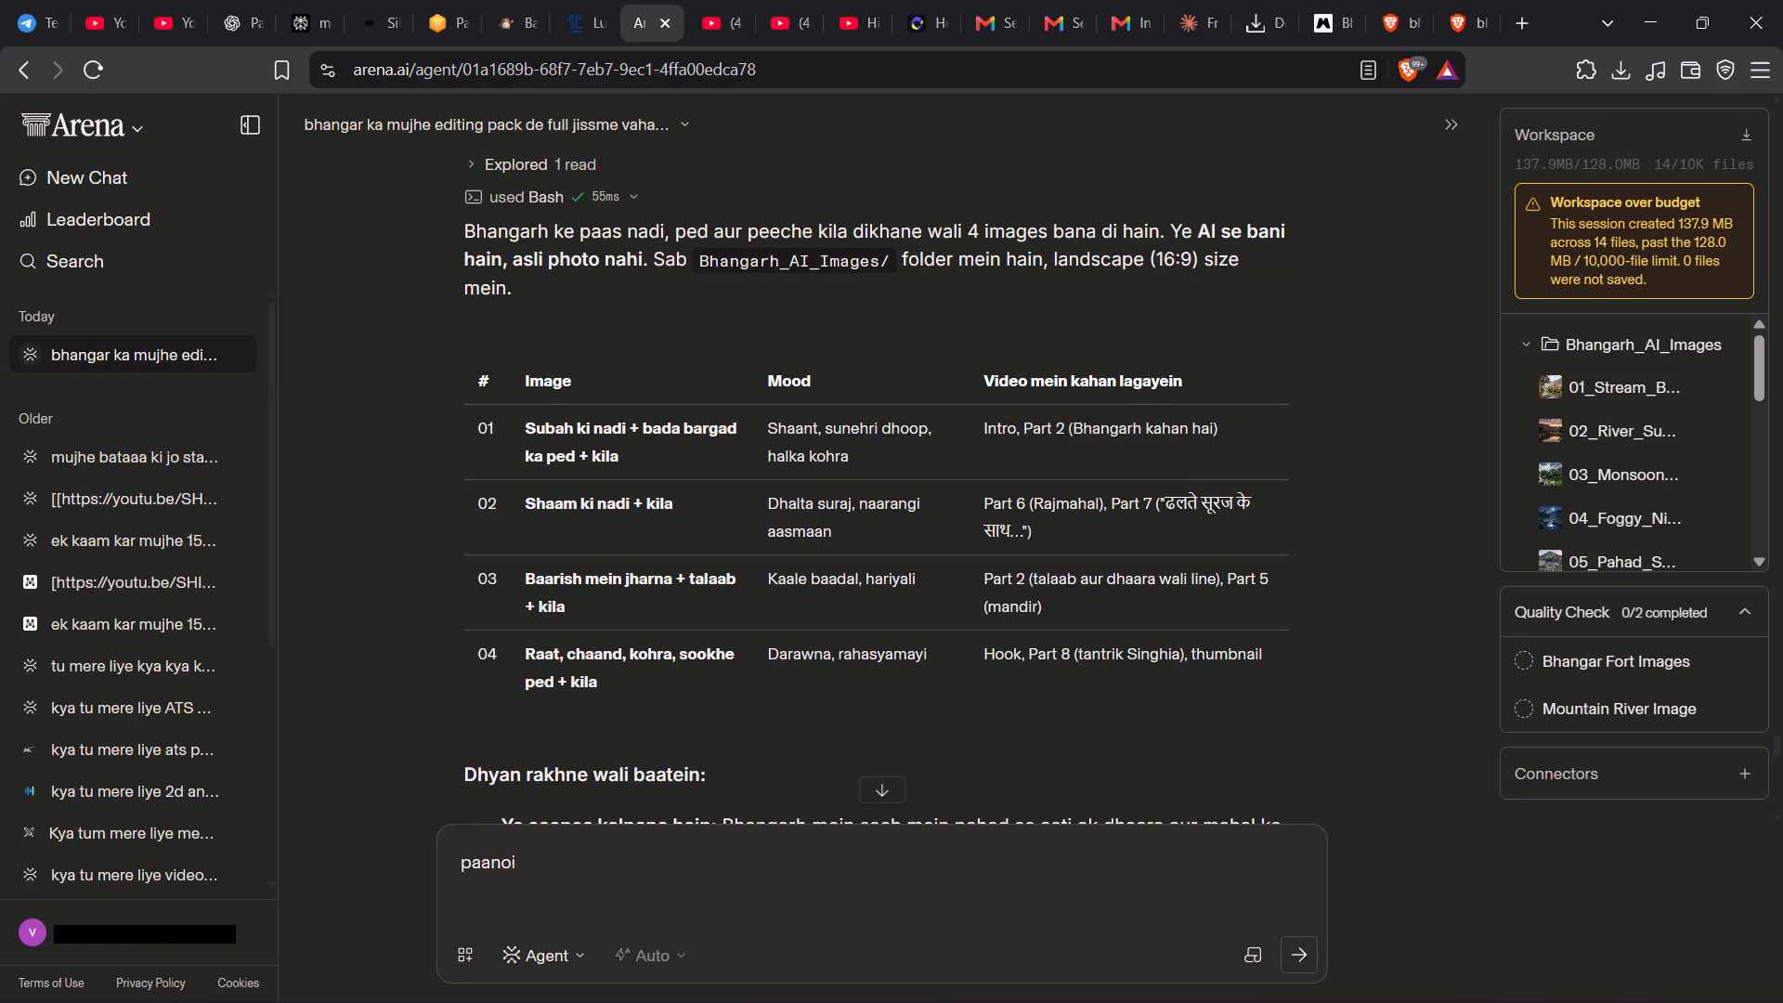
pyautogui.press('BackSpace')
pyautogui.press('BackSpace')
pyautogui.write('i')
pyautogui.press('space')
pyautogui.write('sura')
pyautogui.press('k')
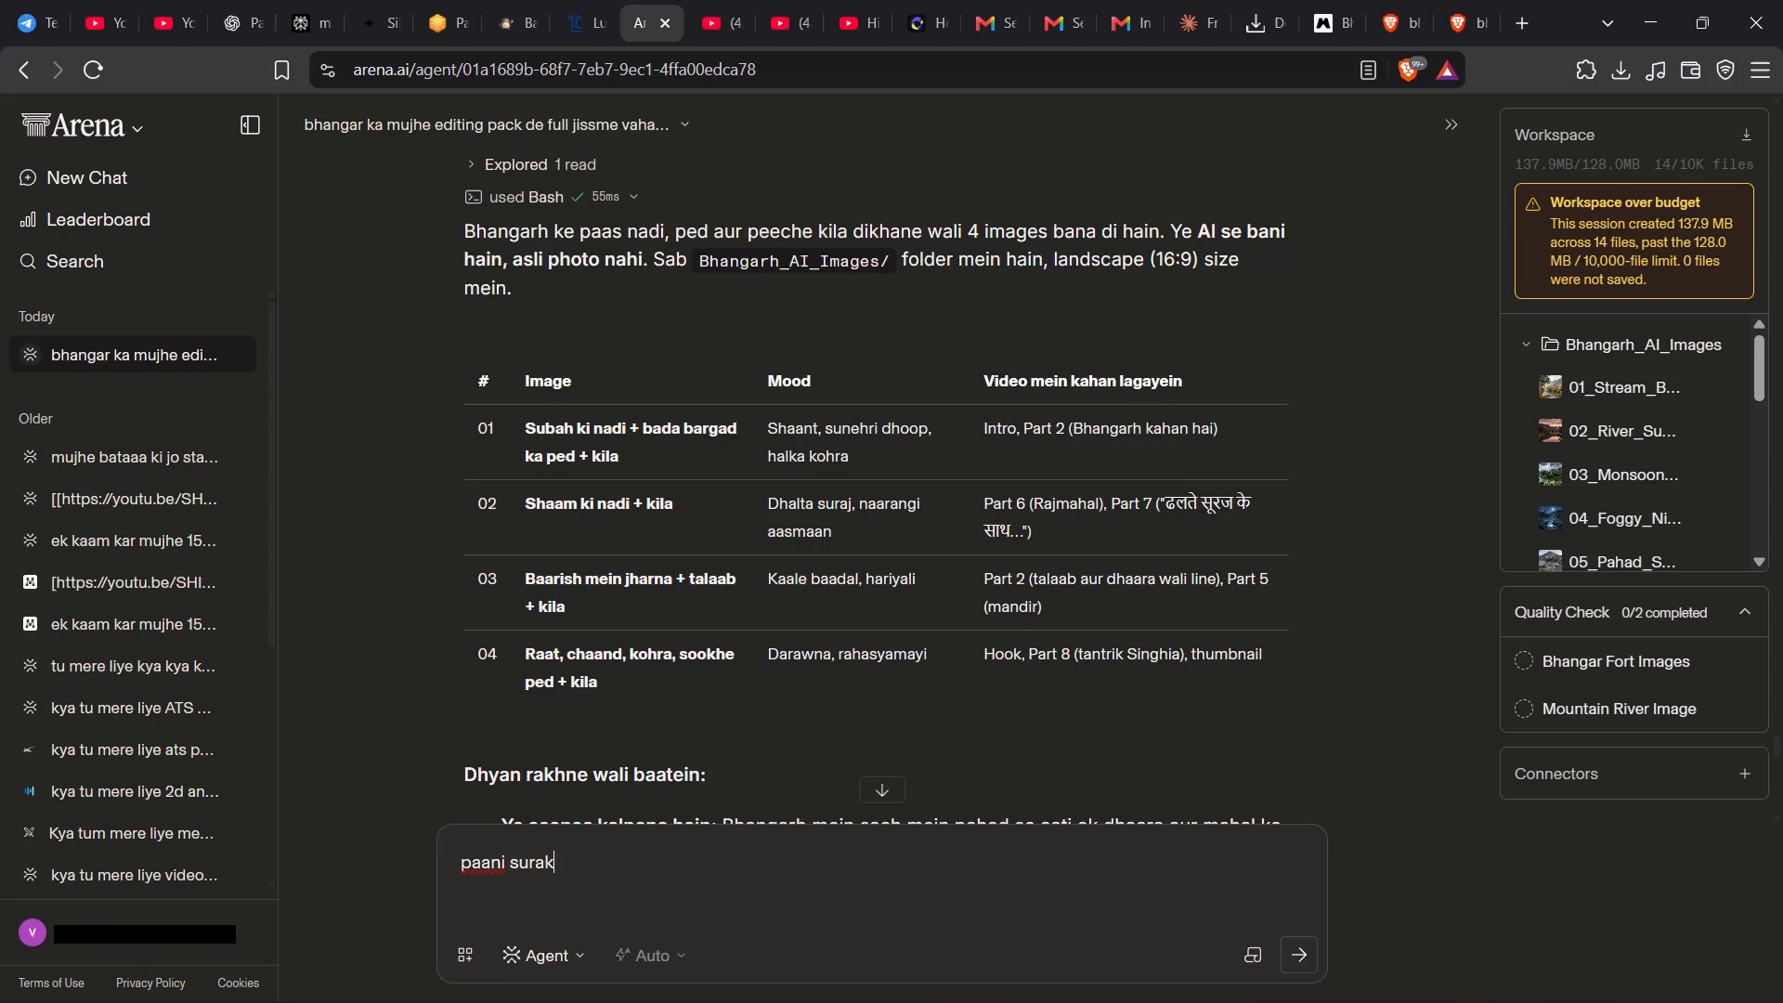
pyautogui.write('shaa')
pyautogui.press('space')
pyautogui.write('or')
pyautogui.press('space')
pyautogui.write('vya')
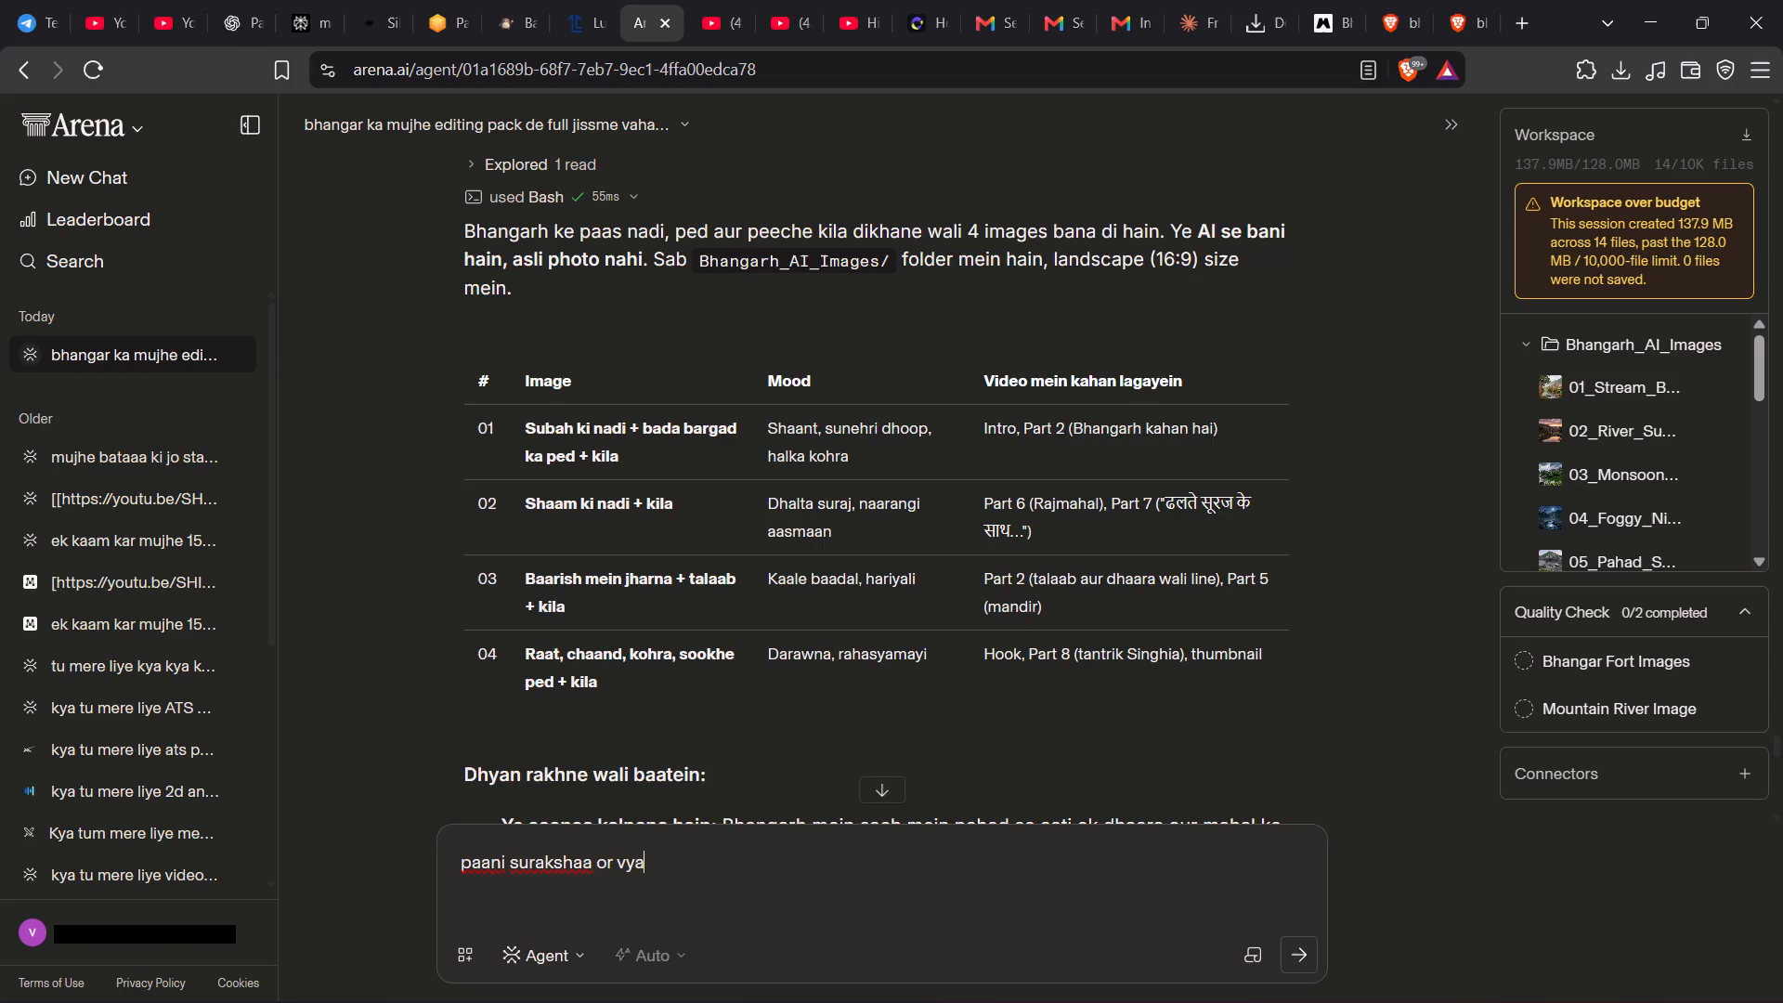
pyautogui.write('par')
pyautogui.press('space')
pyautogui.write('ke liye animated')
pyautogui.press('space')
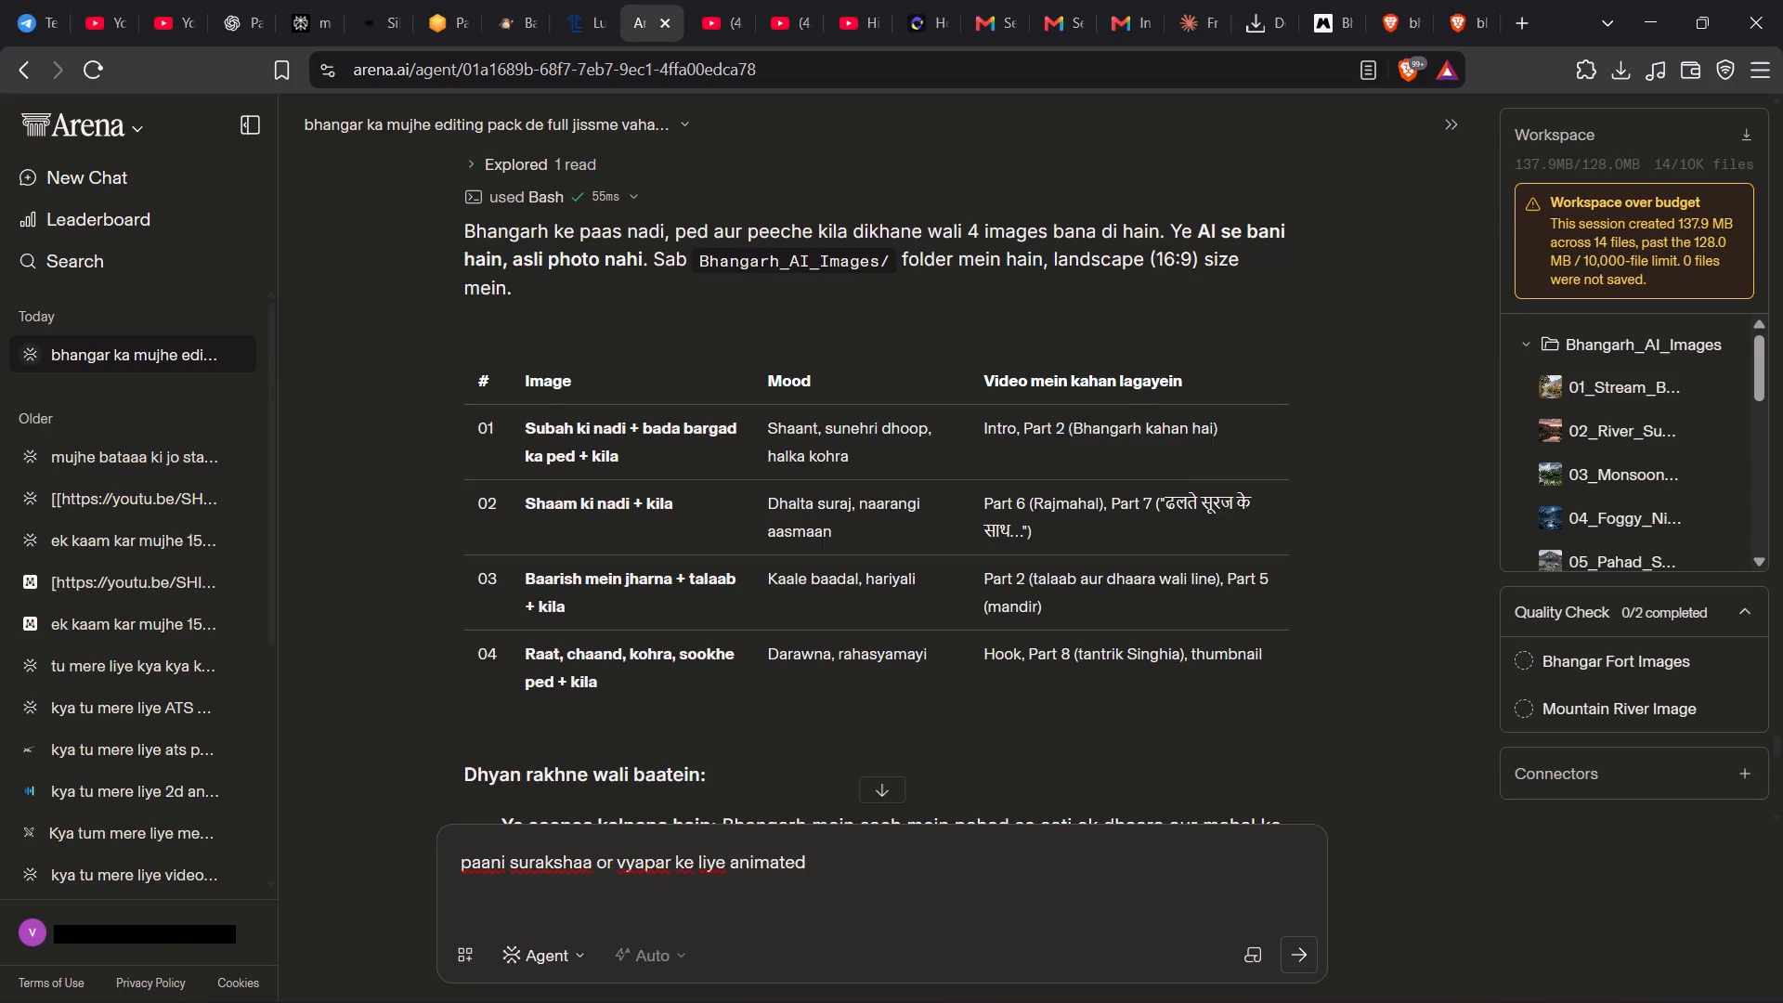
pyautogui.write('bif')
pyautogui.press('BackSpace')
pyautogui.press('BackSpace')
pyautogui.press('BackSpace')
pyautogui.write('video cli')
pyautogui.write('p banaa')
pyautogui.press('Return')
pyautogui.scroll(-12, 1049, 656)
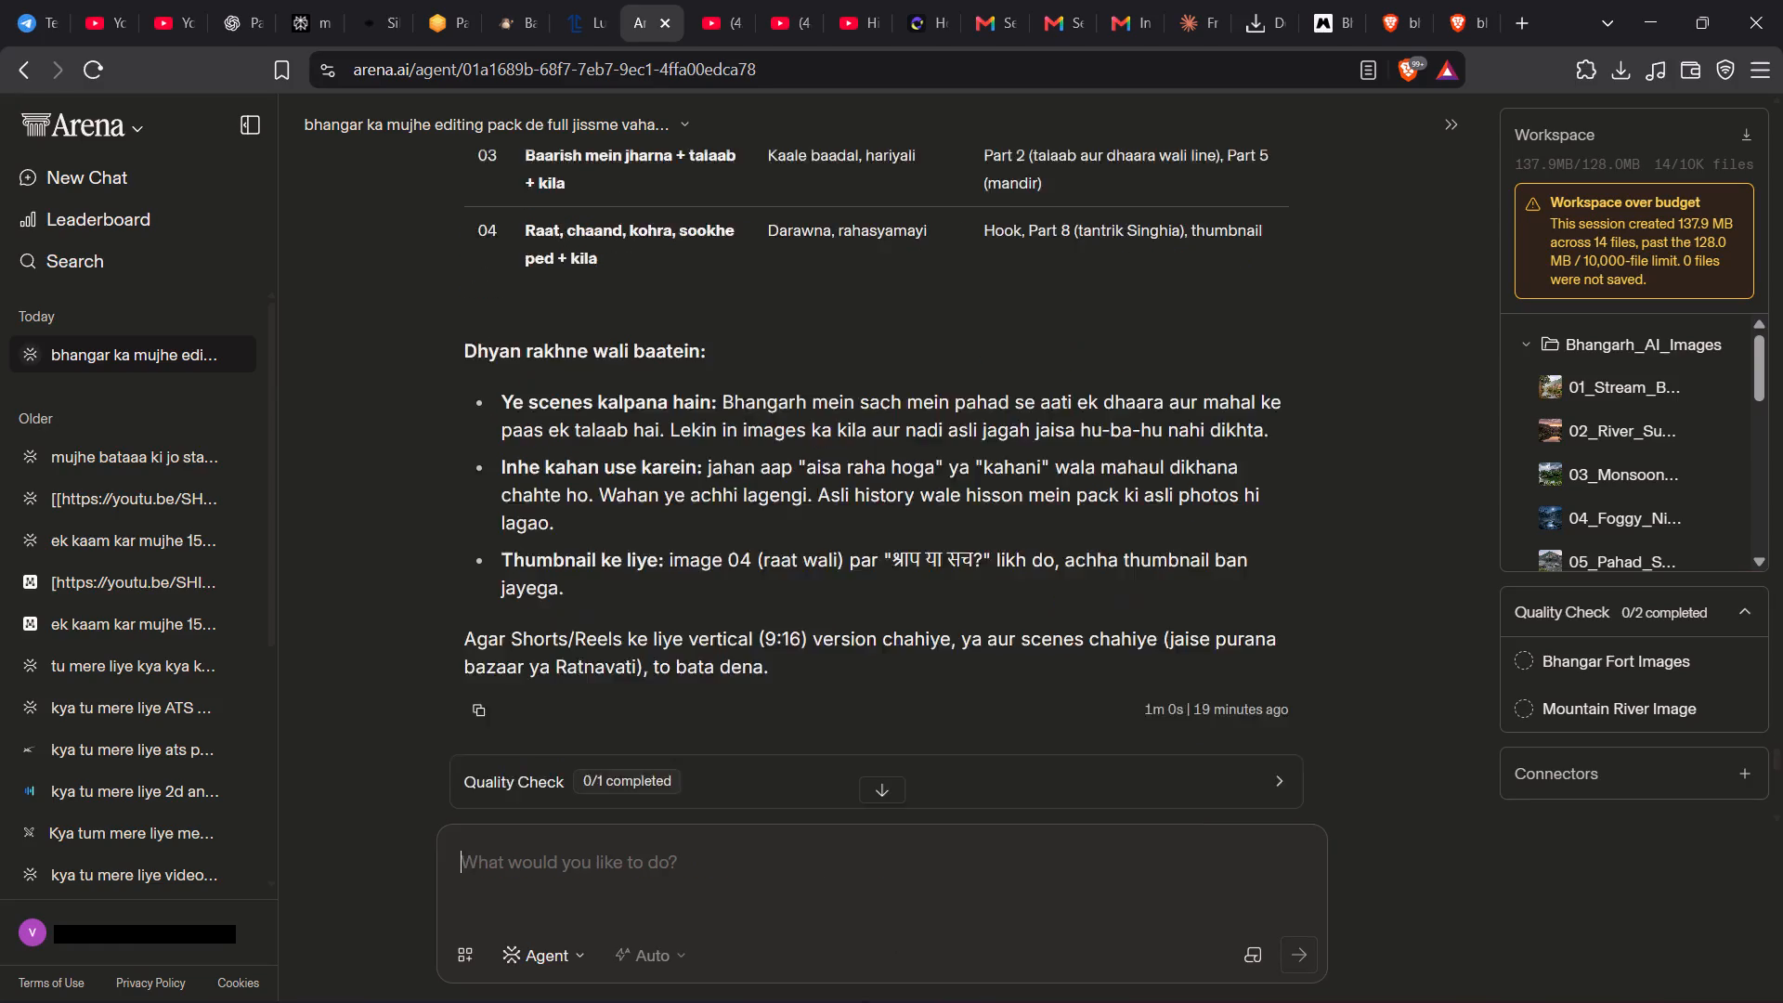
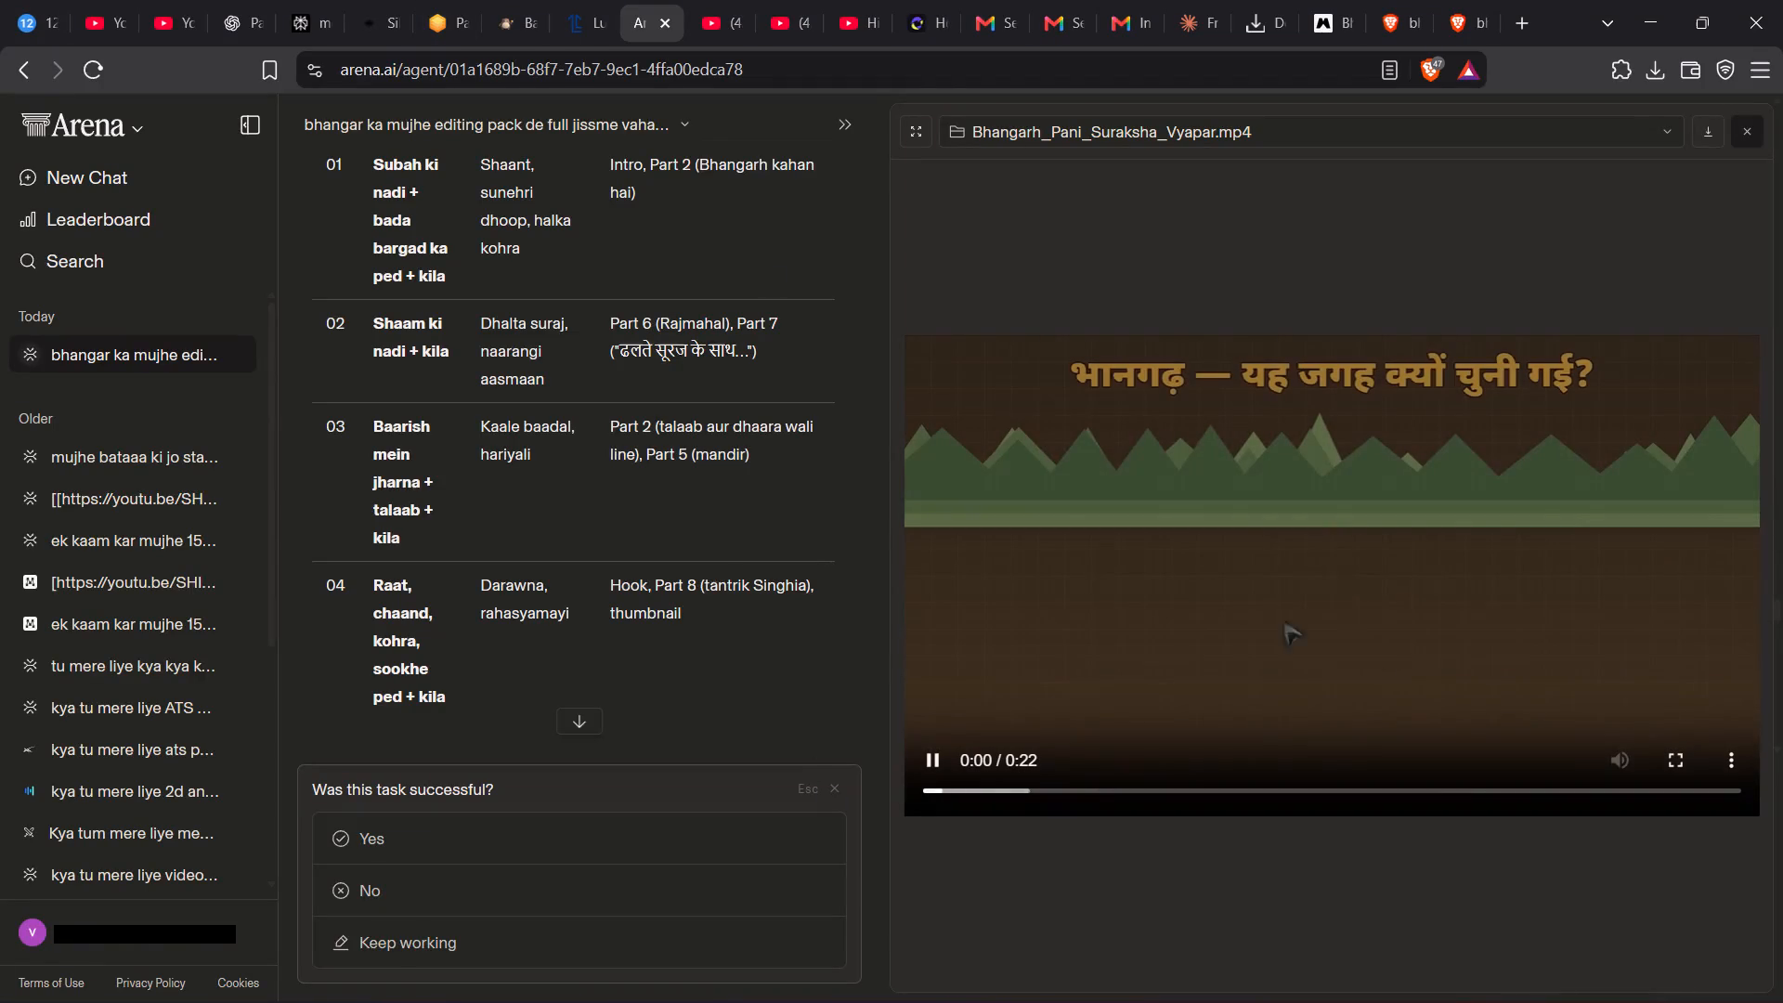
# Pause the generated clip preview and read the Arena agent's reply describing the clip's timing, animation stages and suggested placement.
pyautogui.click(1360, 575)
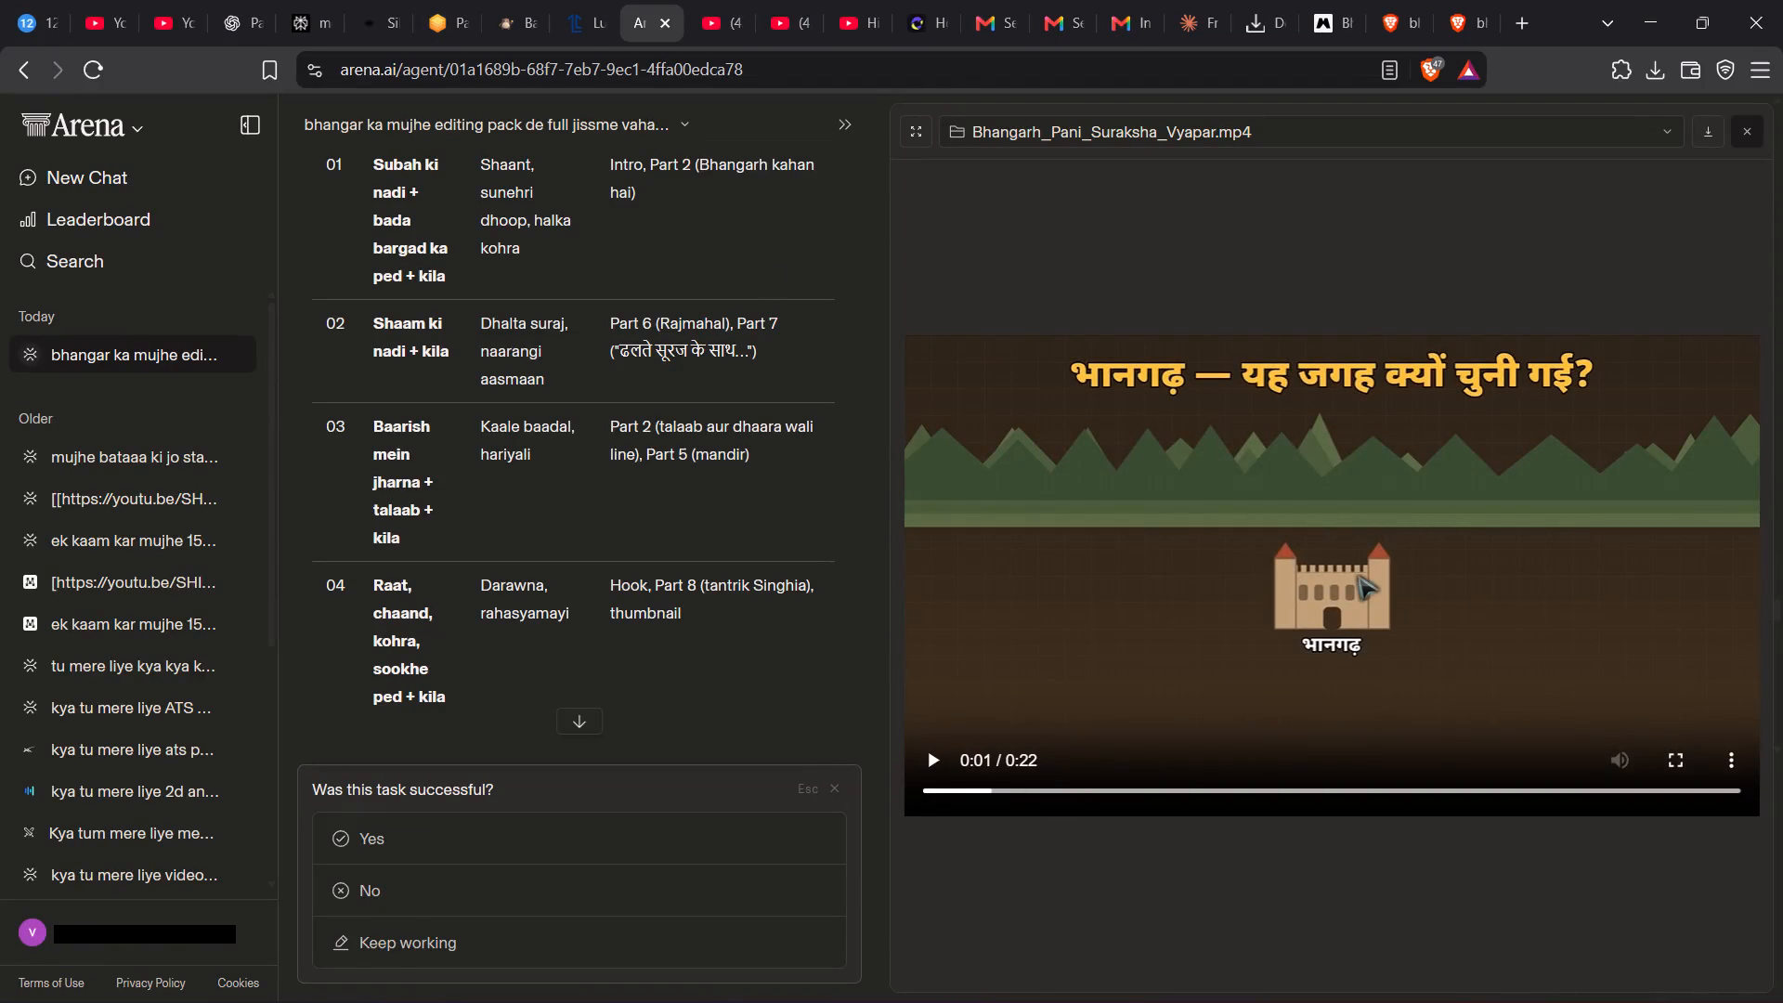
pyautogui.click(573, 712)
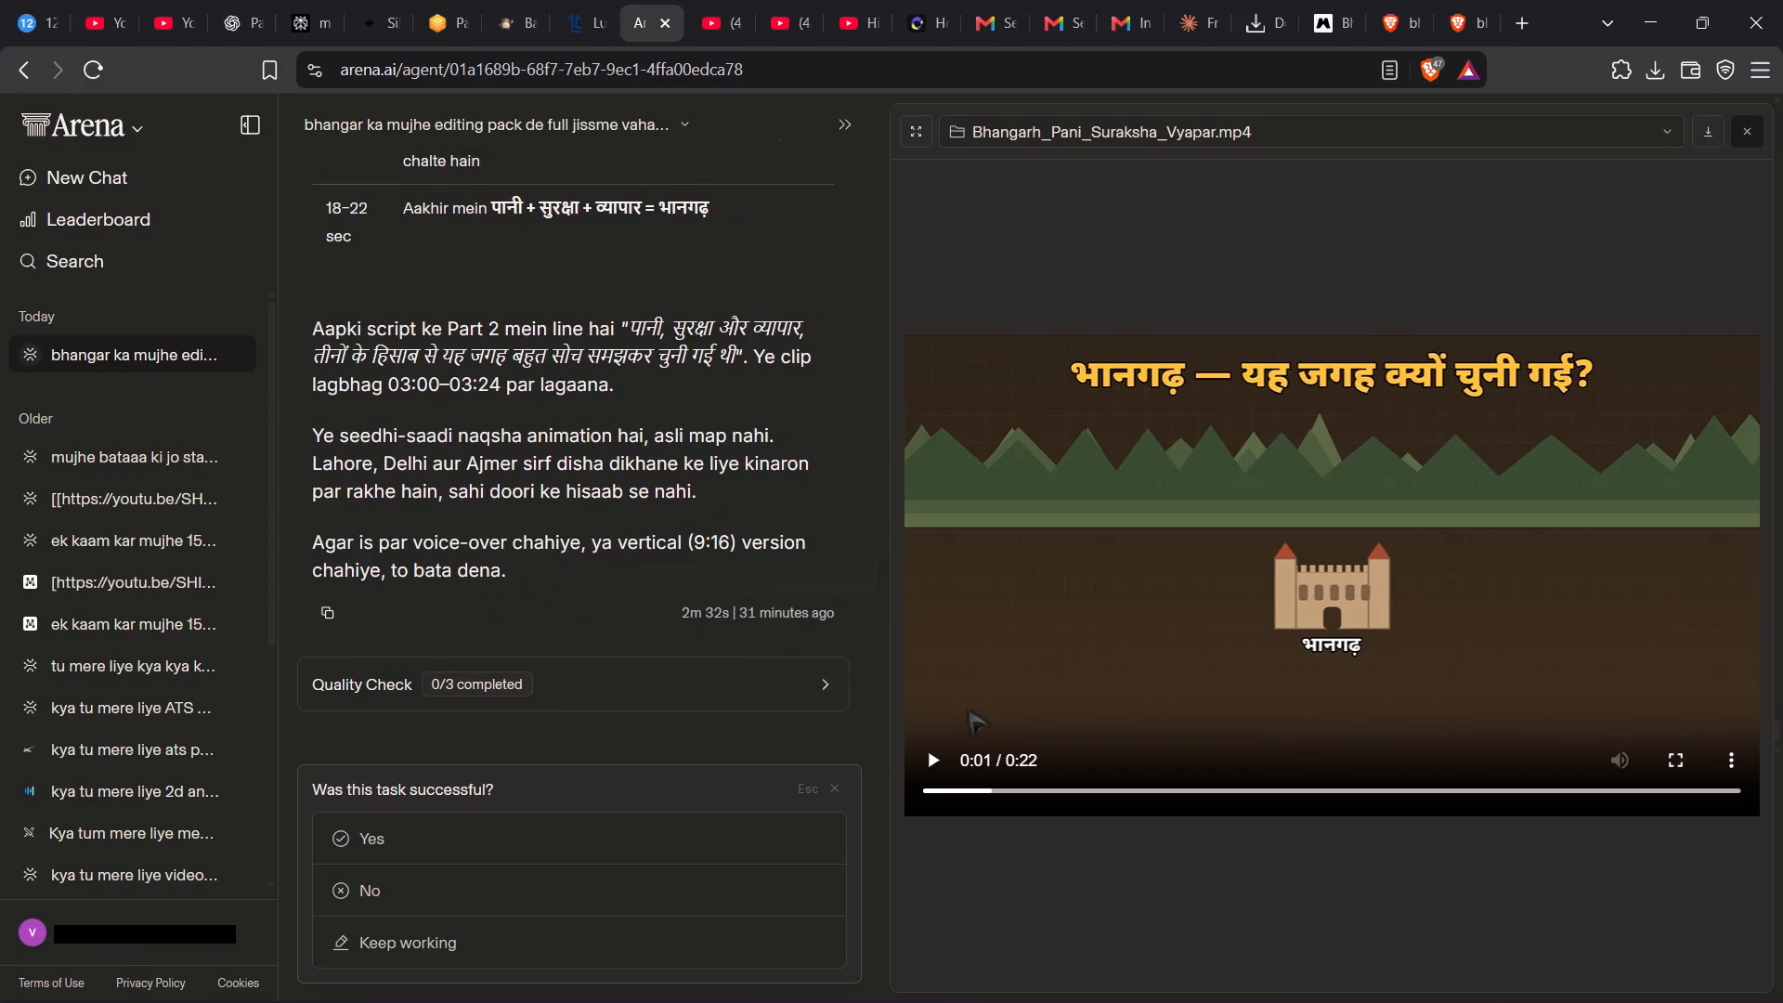
pyautogui.scroll(1, 1076, 604)
pyautogui.scroll(3, 675, 466)
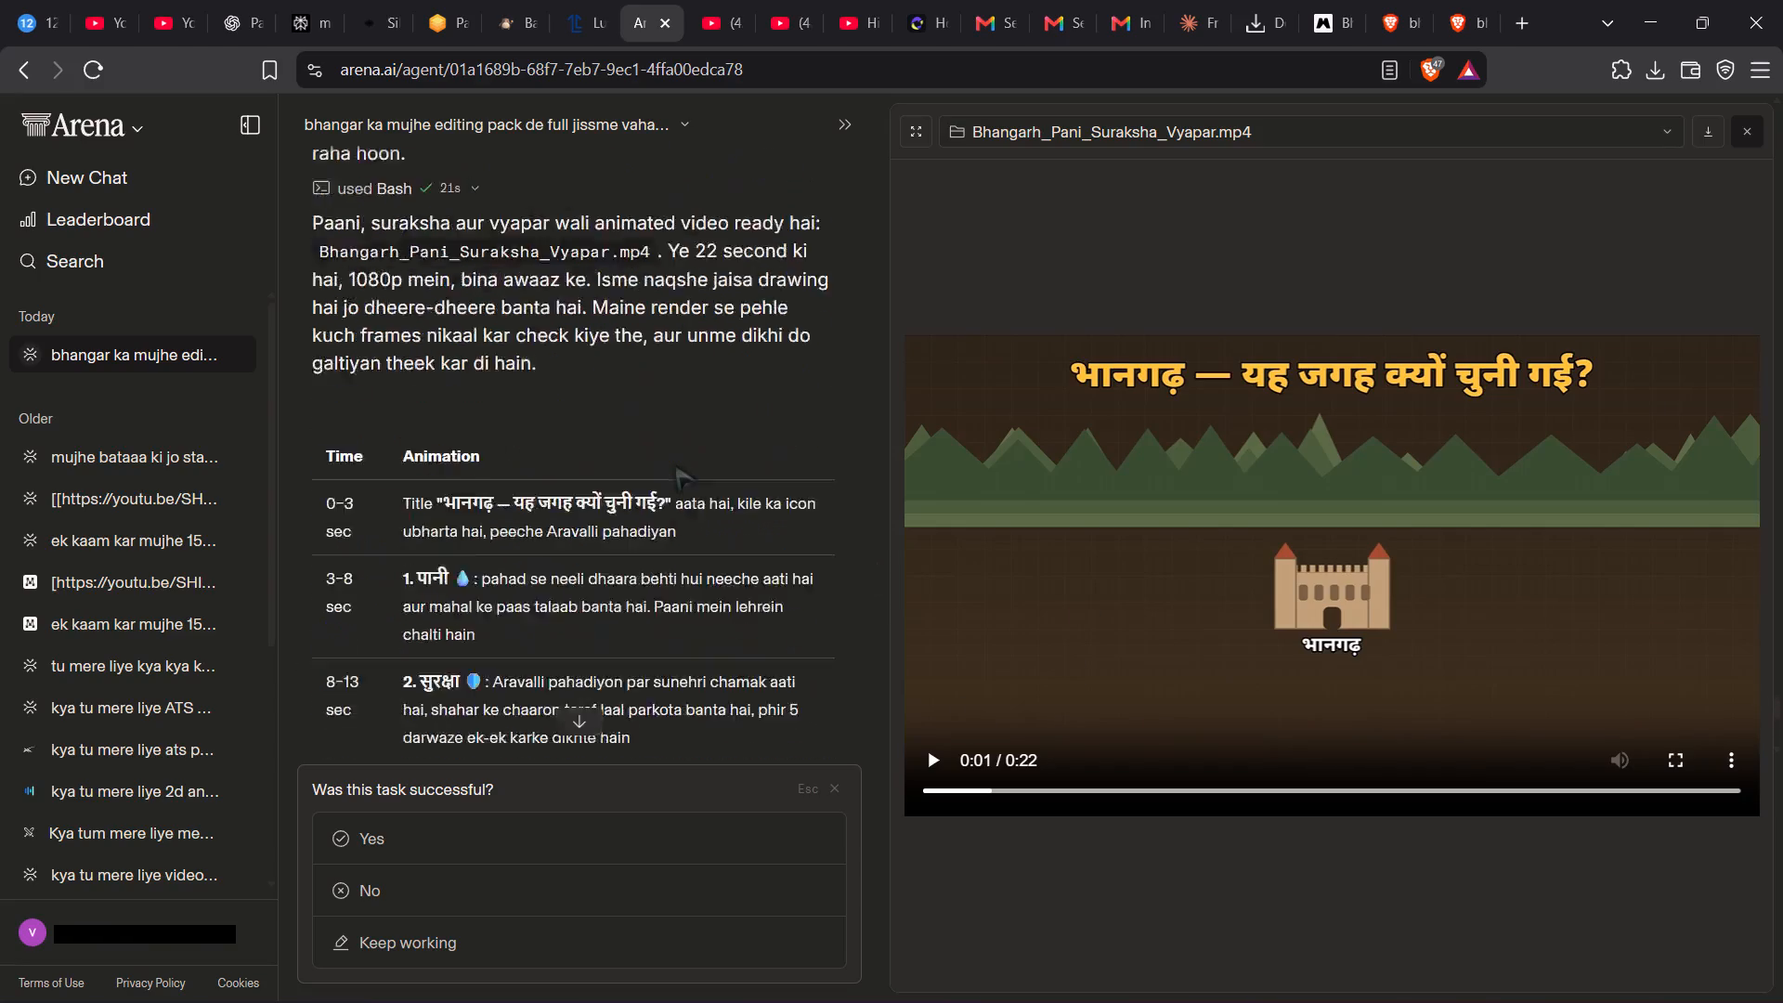
pyautogui.scroll(1, 675, 466)
pyautogui.scroll(-2, 675, 466)
# Play the Bhangarh_Pani_Suraksha_Vyapar.mp4 preview through to its end, enlarging it to full screen partway, and return to the chat view.
pyautogui.press('space')
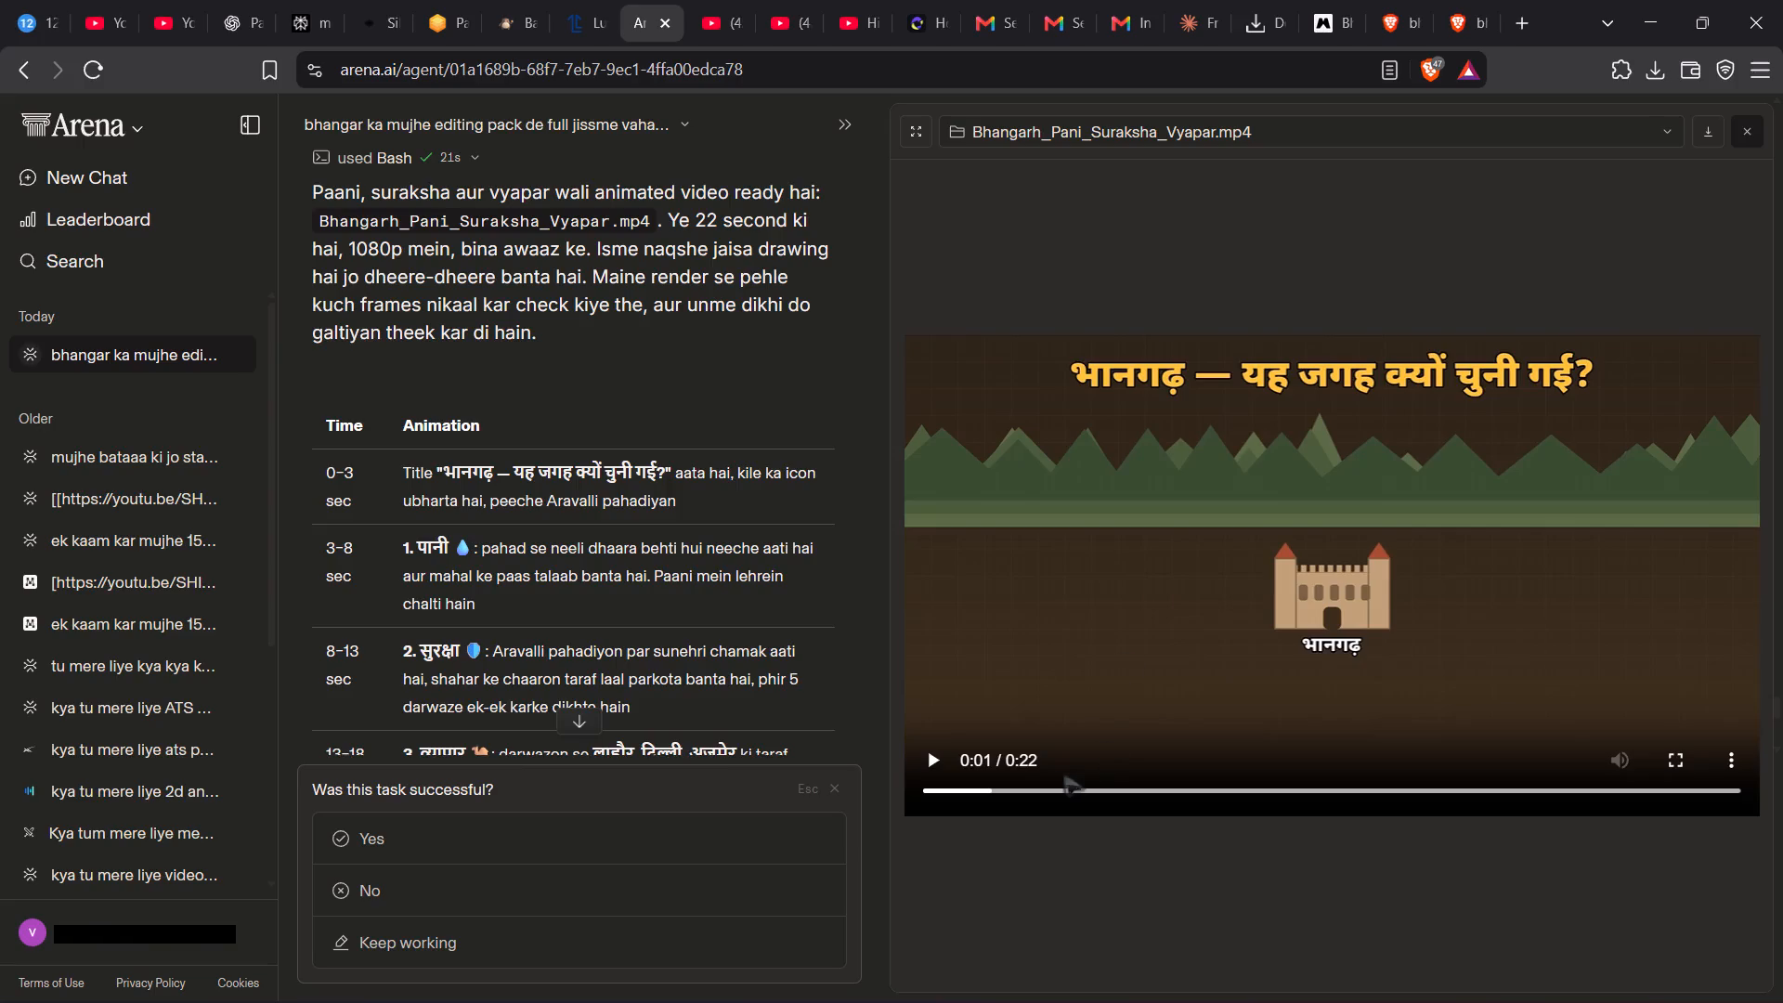
pyautogui.click(944, 760)
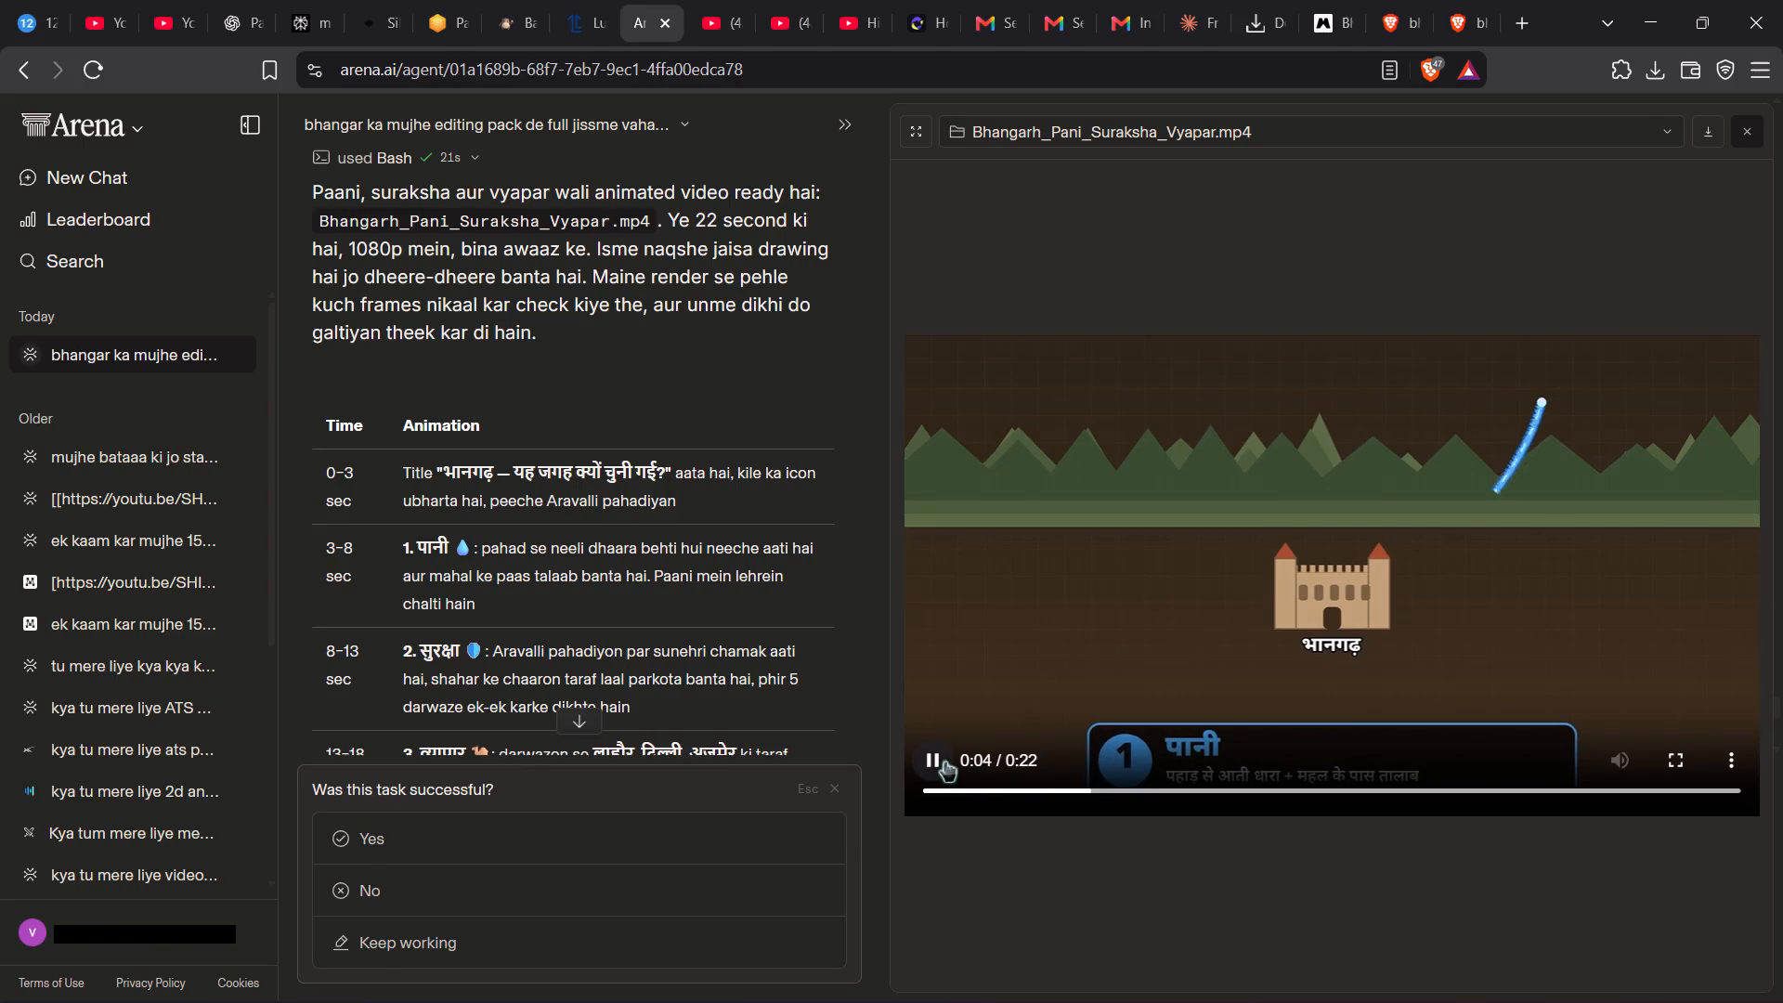
pyautogui.press('space')
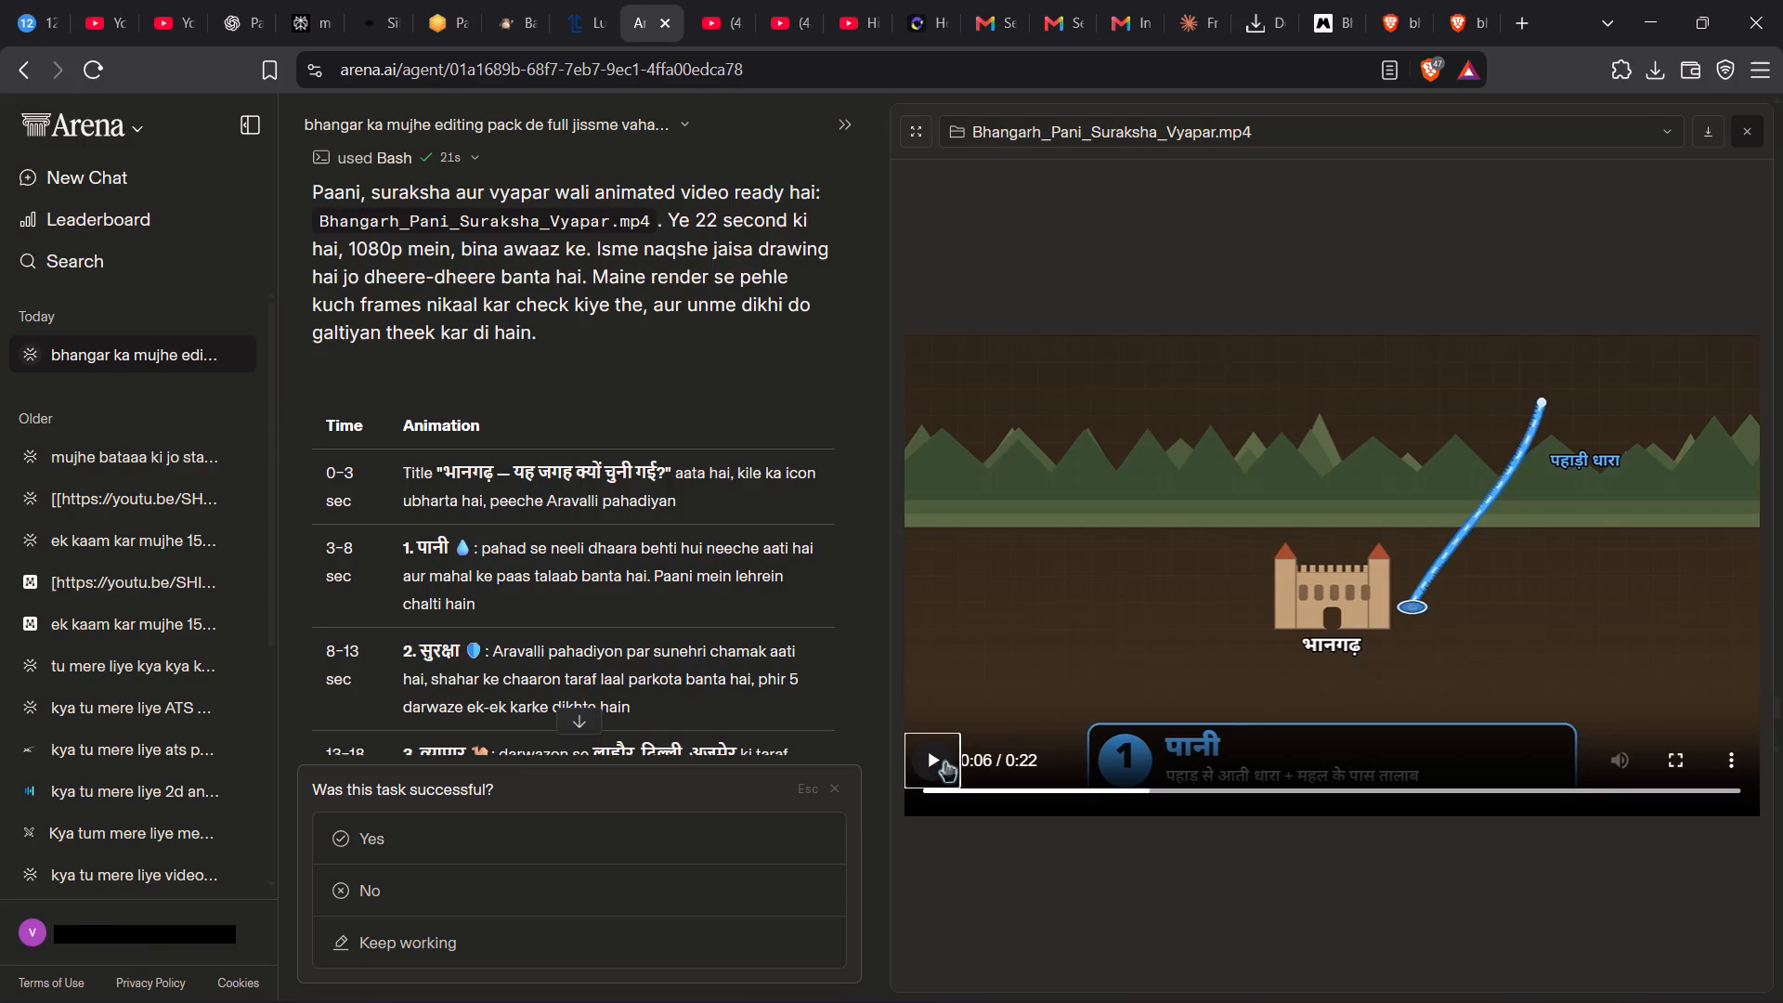
pyautogui.press('space')
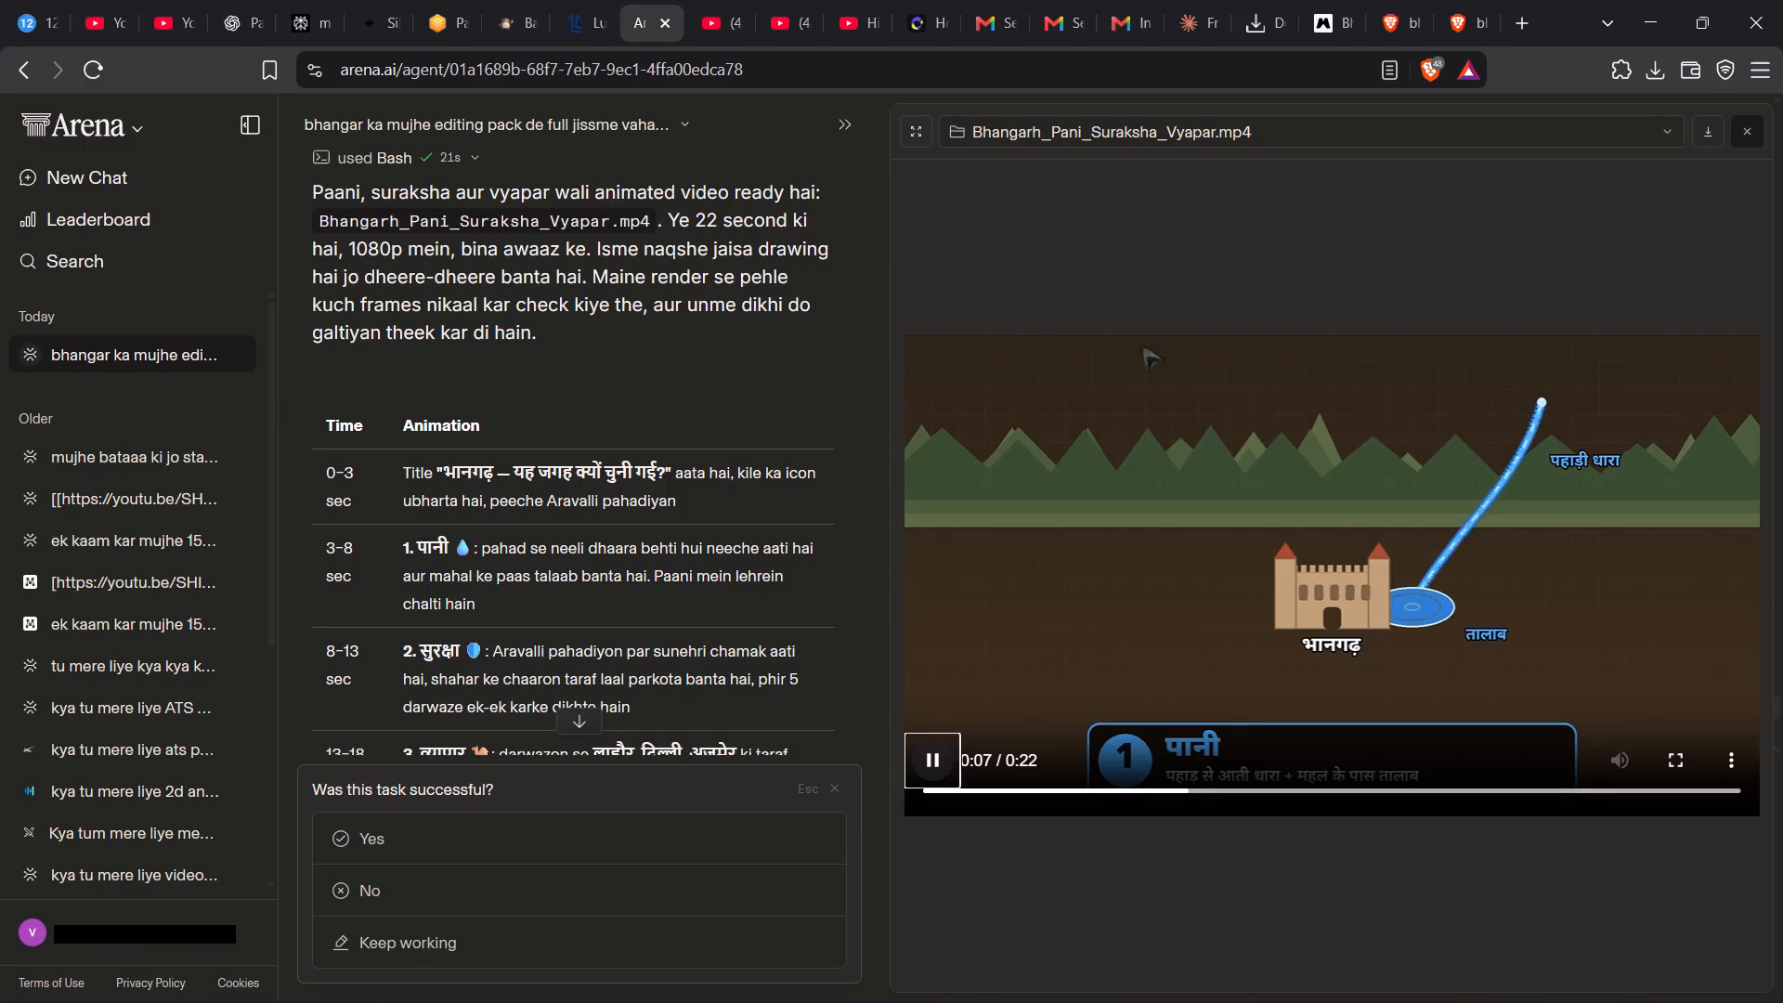
pyautogui.click(1675, 764)
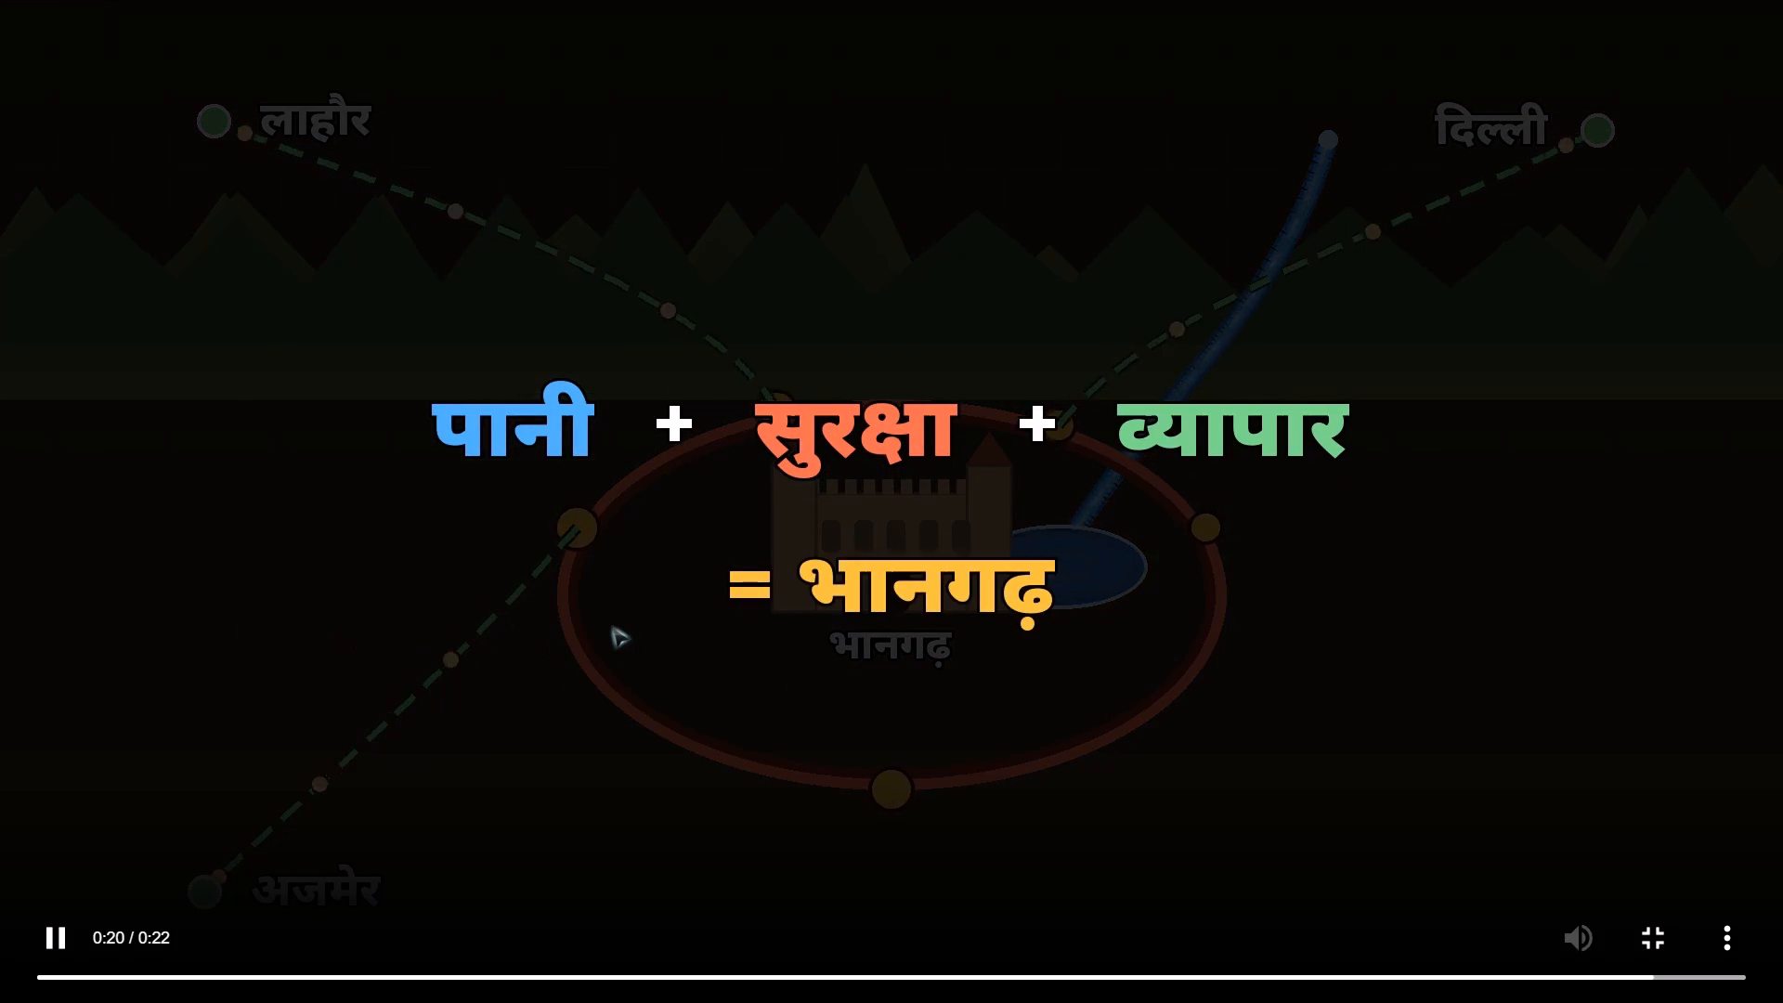
pyautogui.click(809, 667)
pyautogui.click(809, 667)
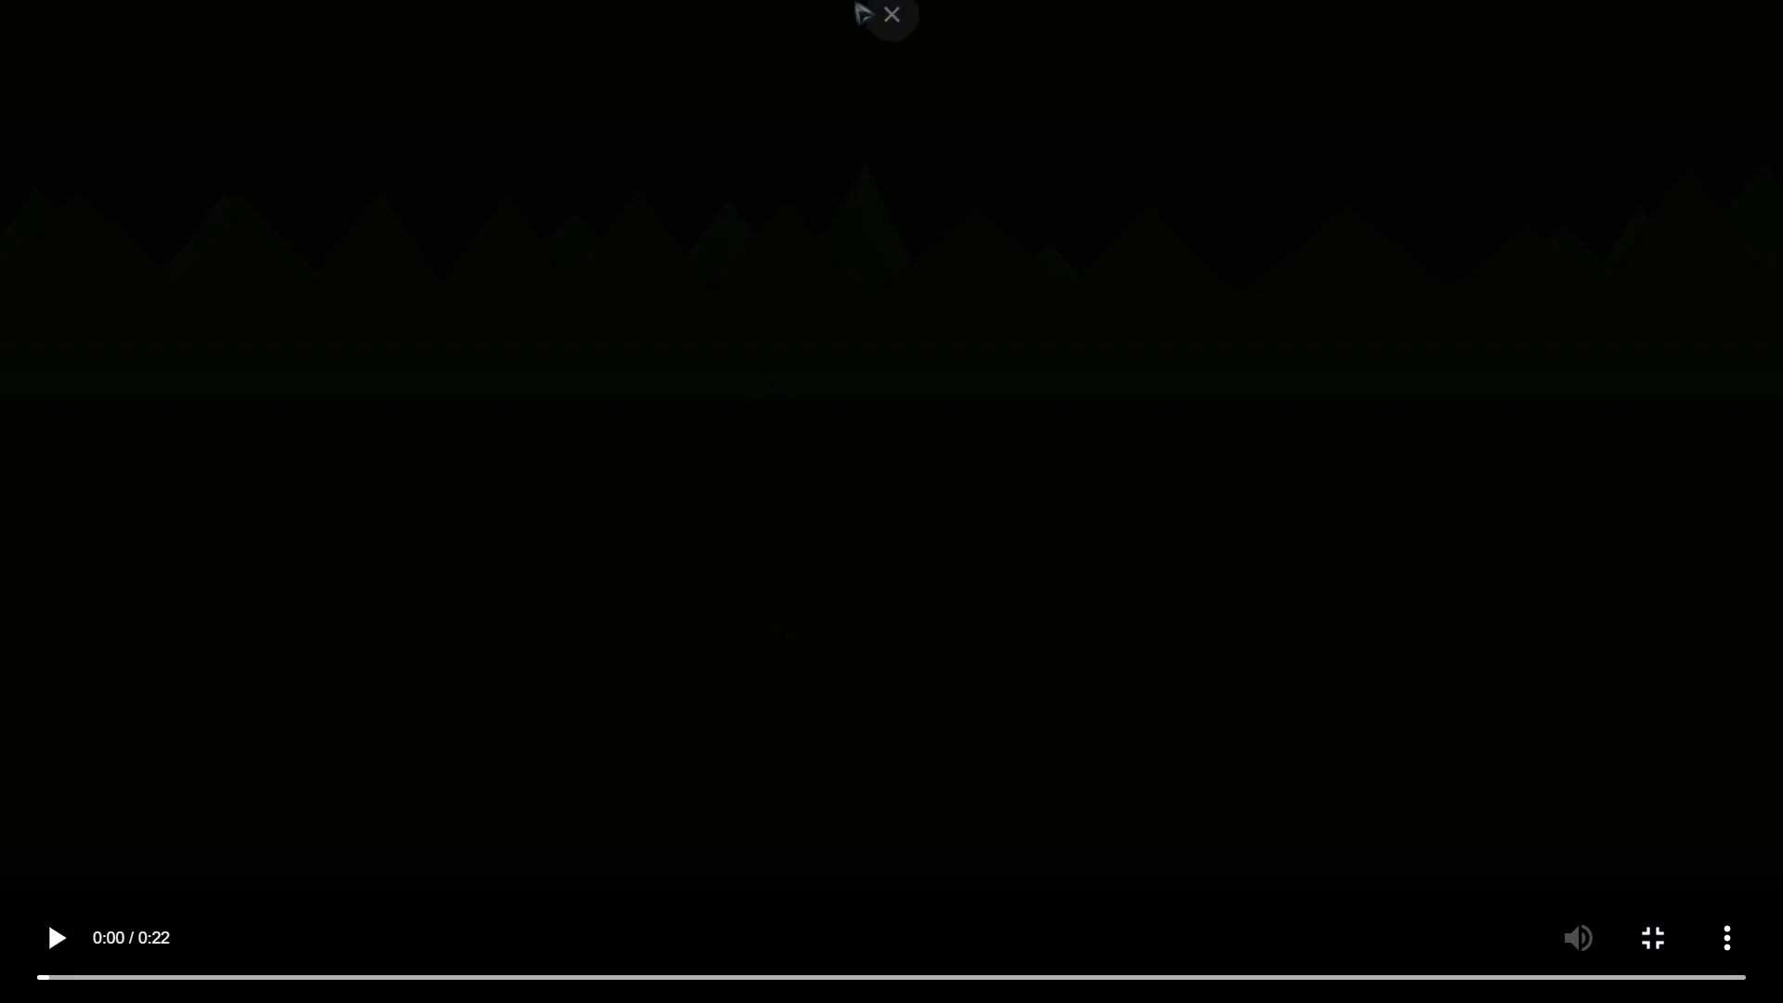
pyautogui.click(897, 70)
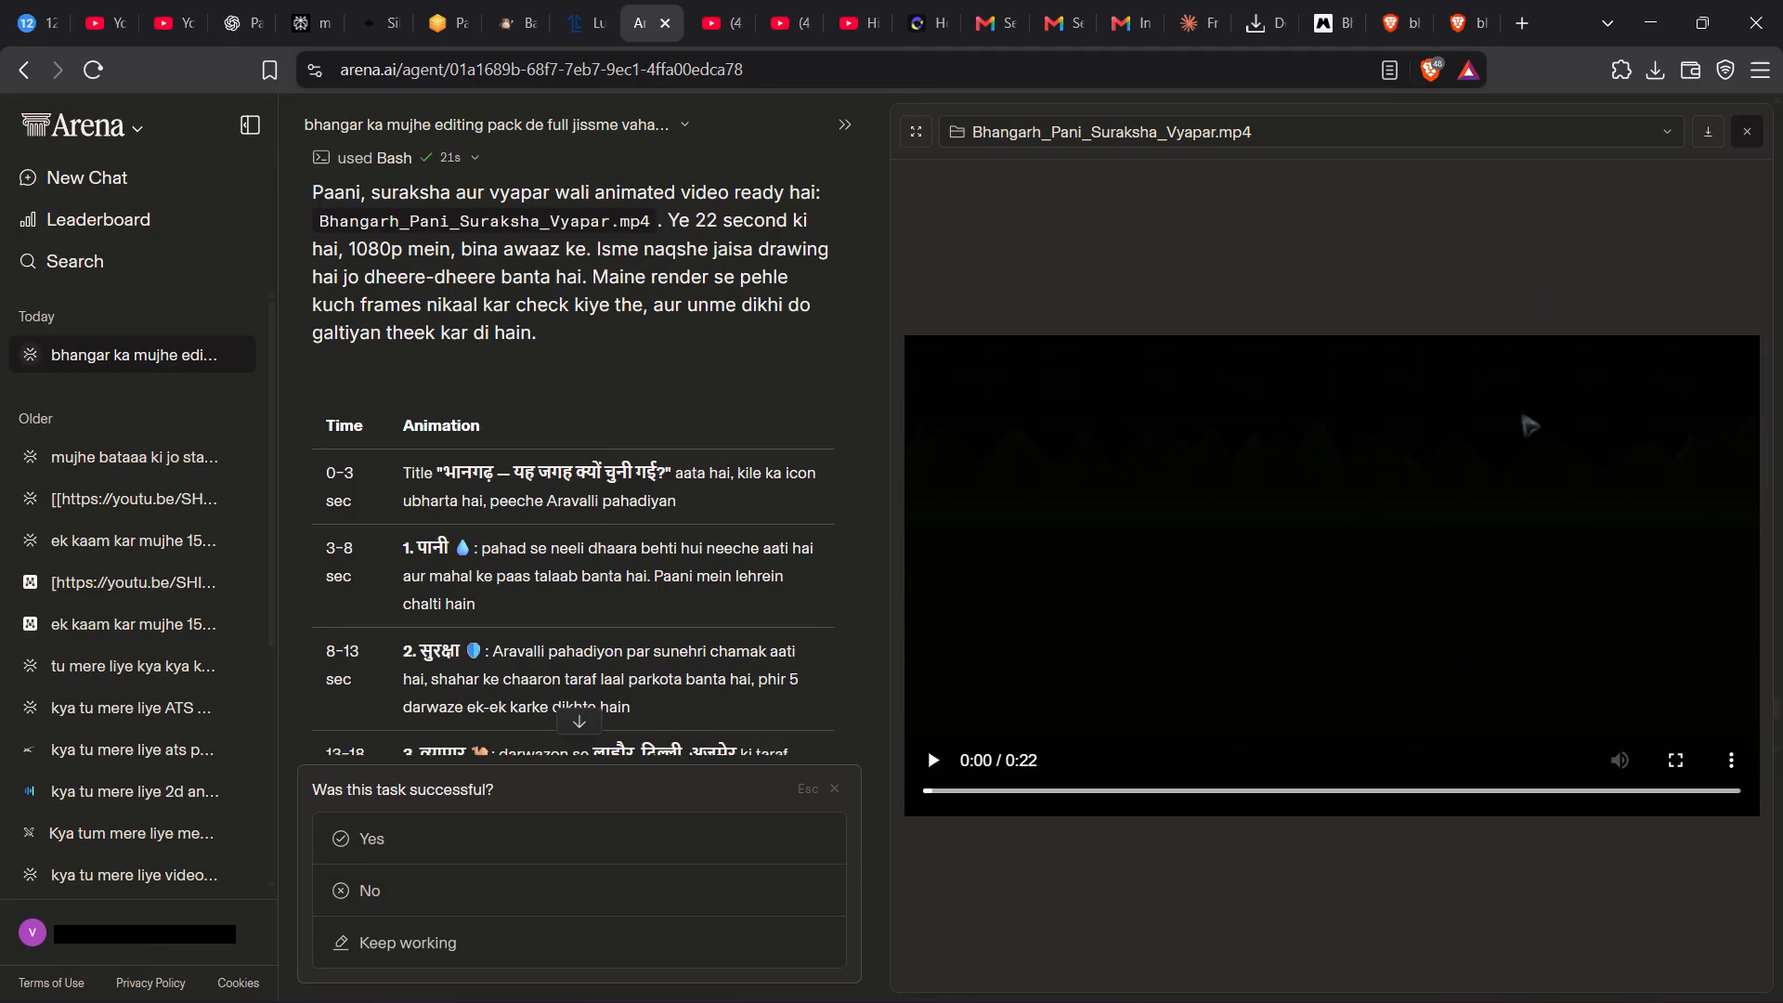
# Download the Bhangarh_Pani_Suraksha_Vyapar.mp4 clip.
pyautogui.click(1702, 133)
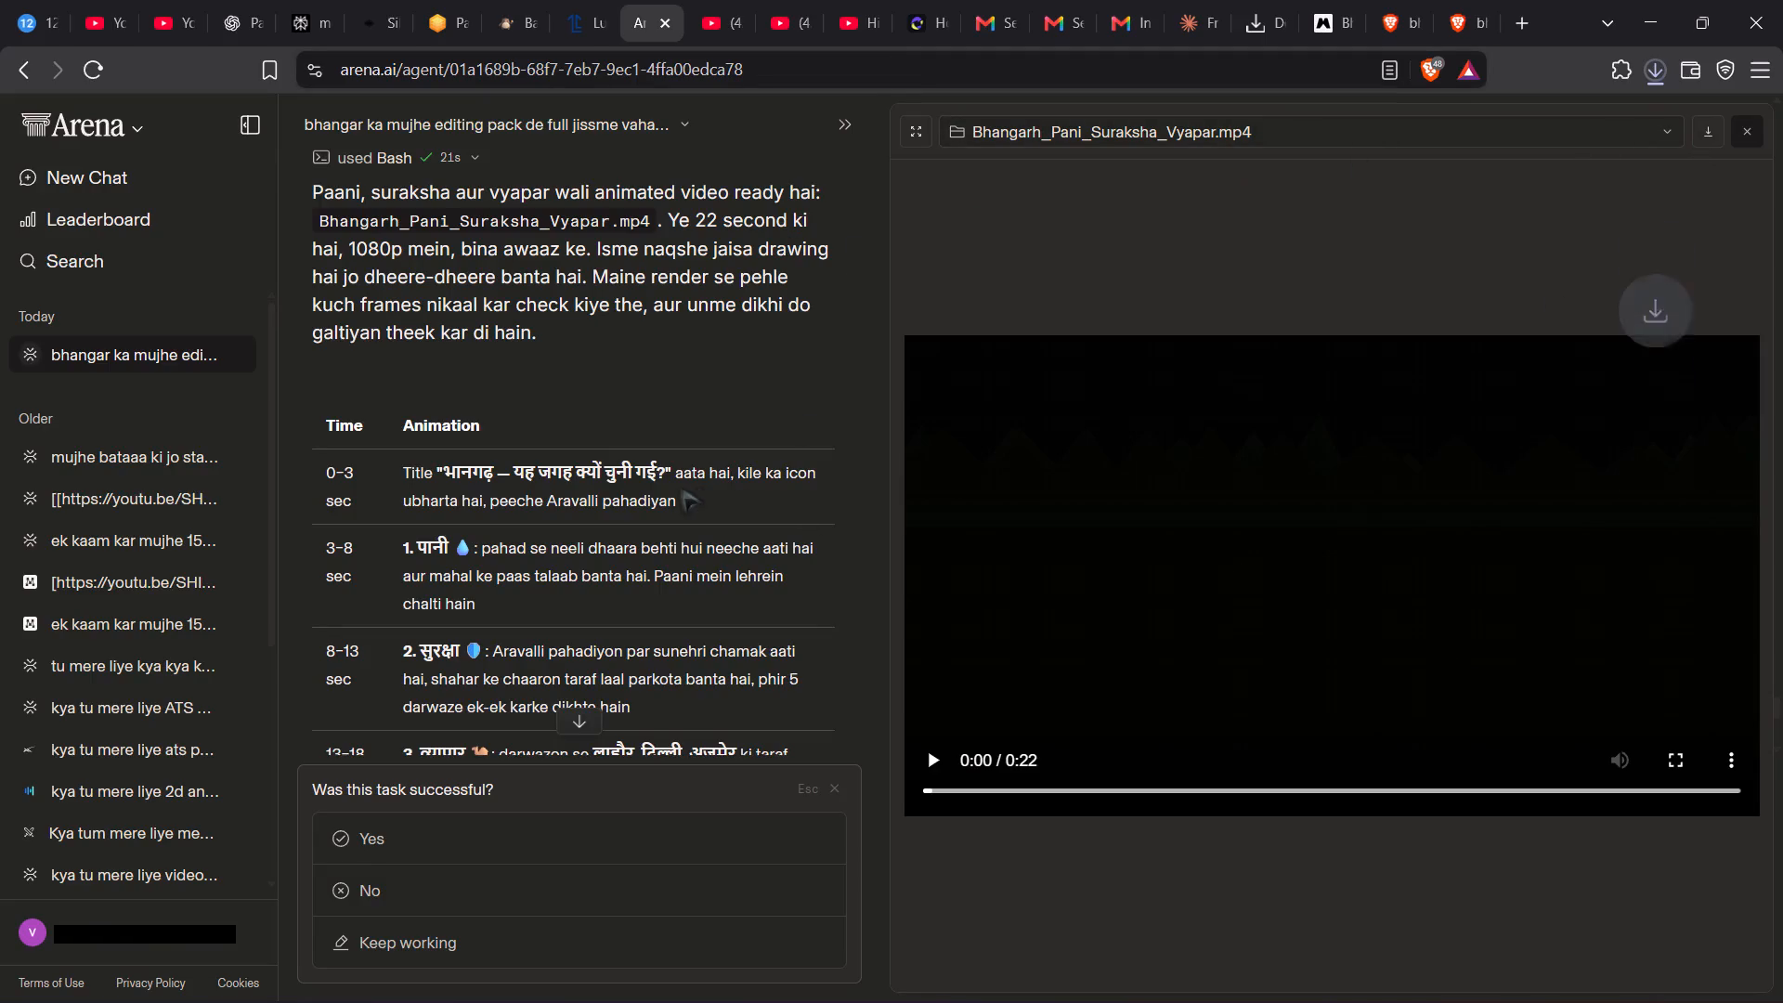
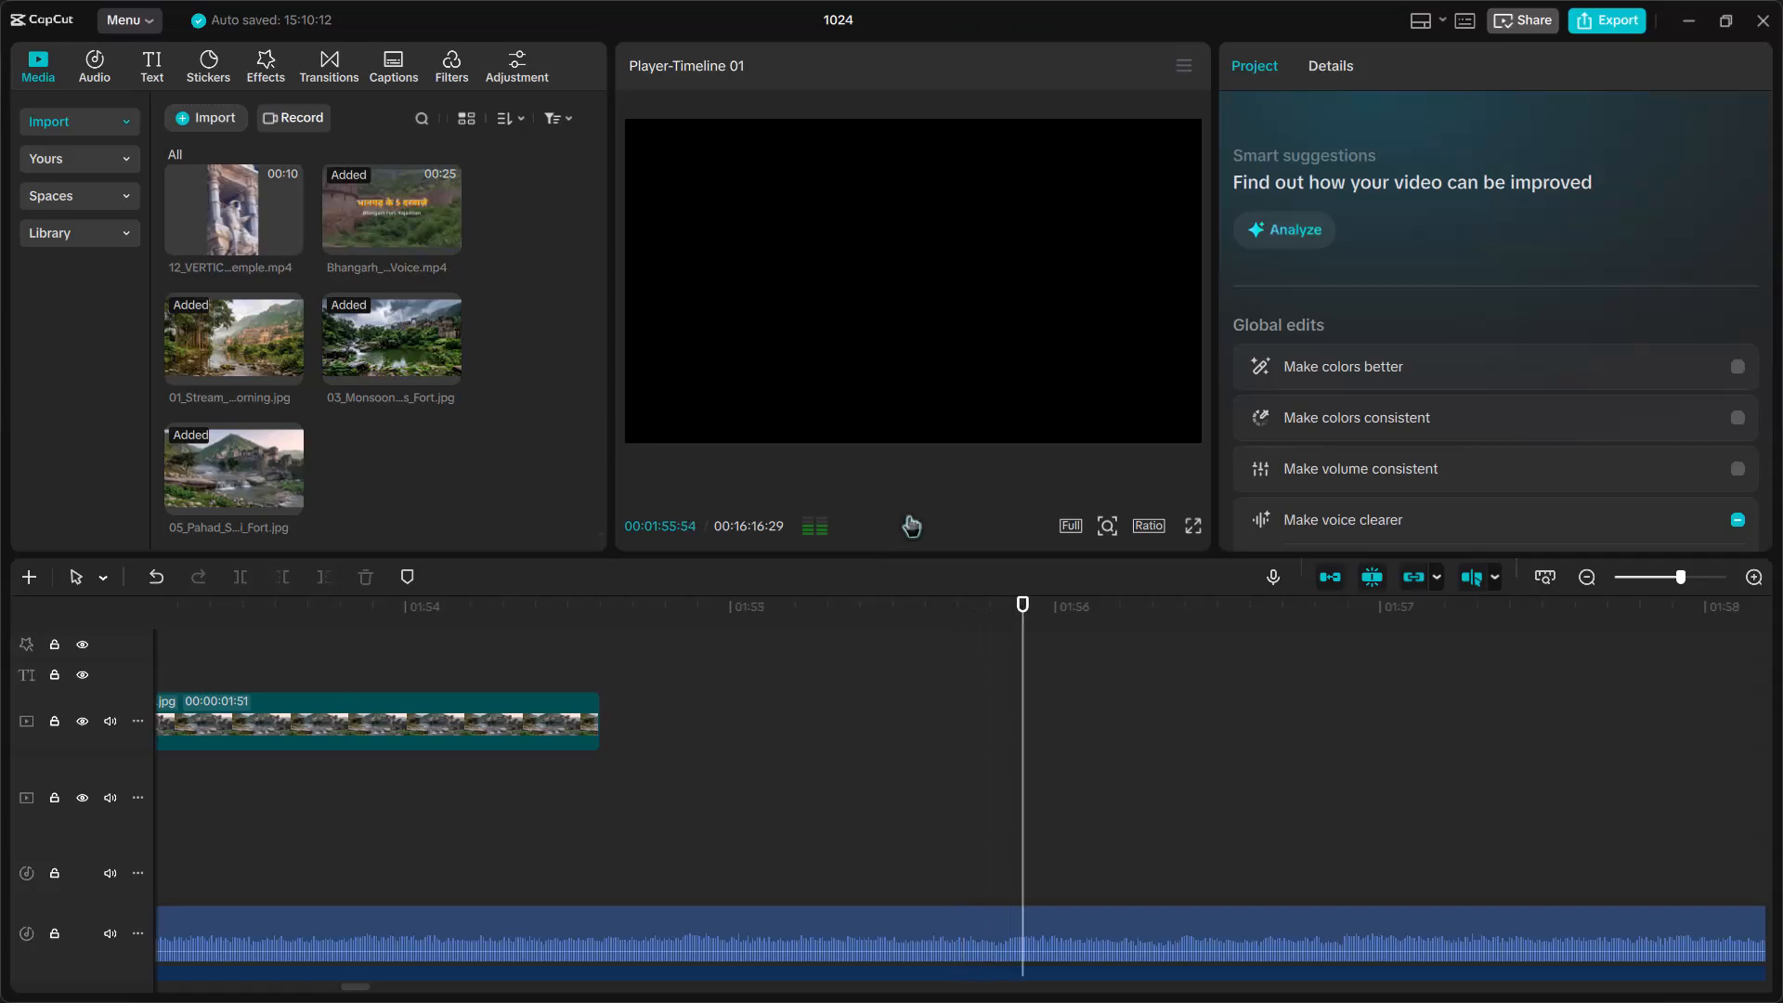
# Play the narration over the gap after the river image, and set the playhead at the image's end, 00:01:54:36.
pyautogui.press('space')
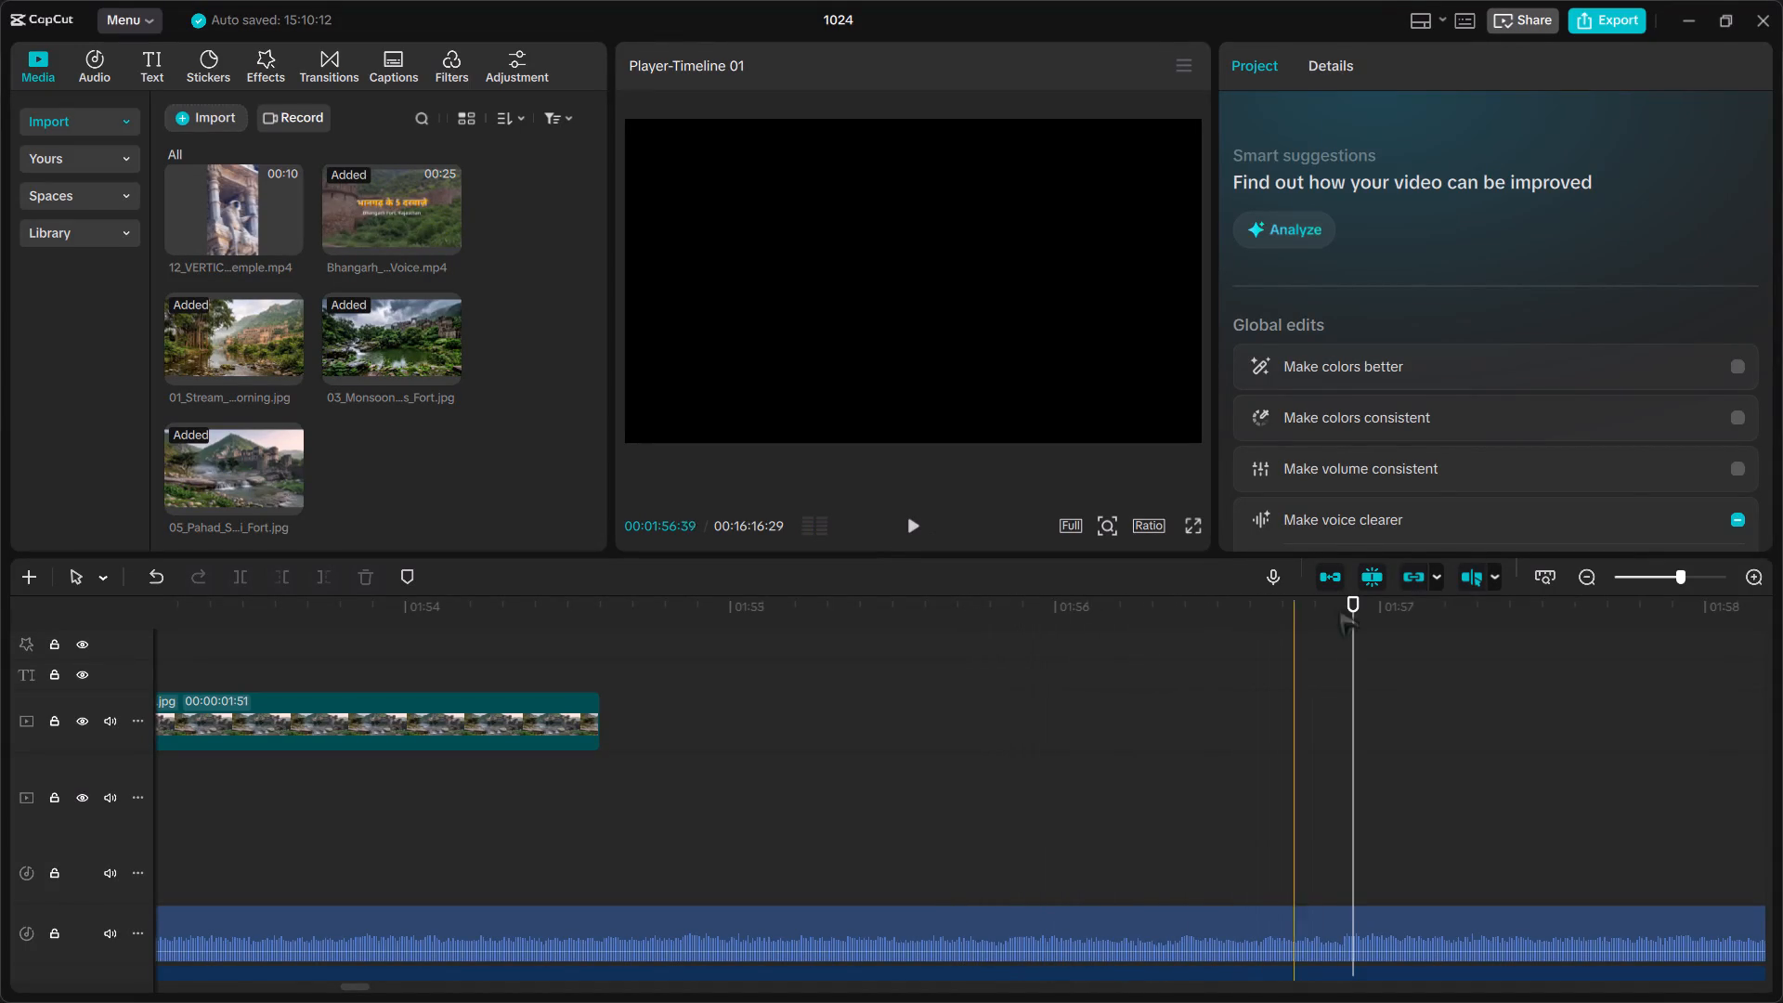
pyautogui.moveTo(1349, 598); pyautogui.dragTo(473, 600)
pyautogui.press('space')
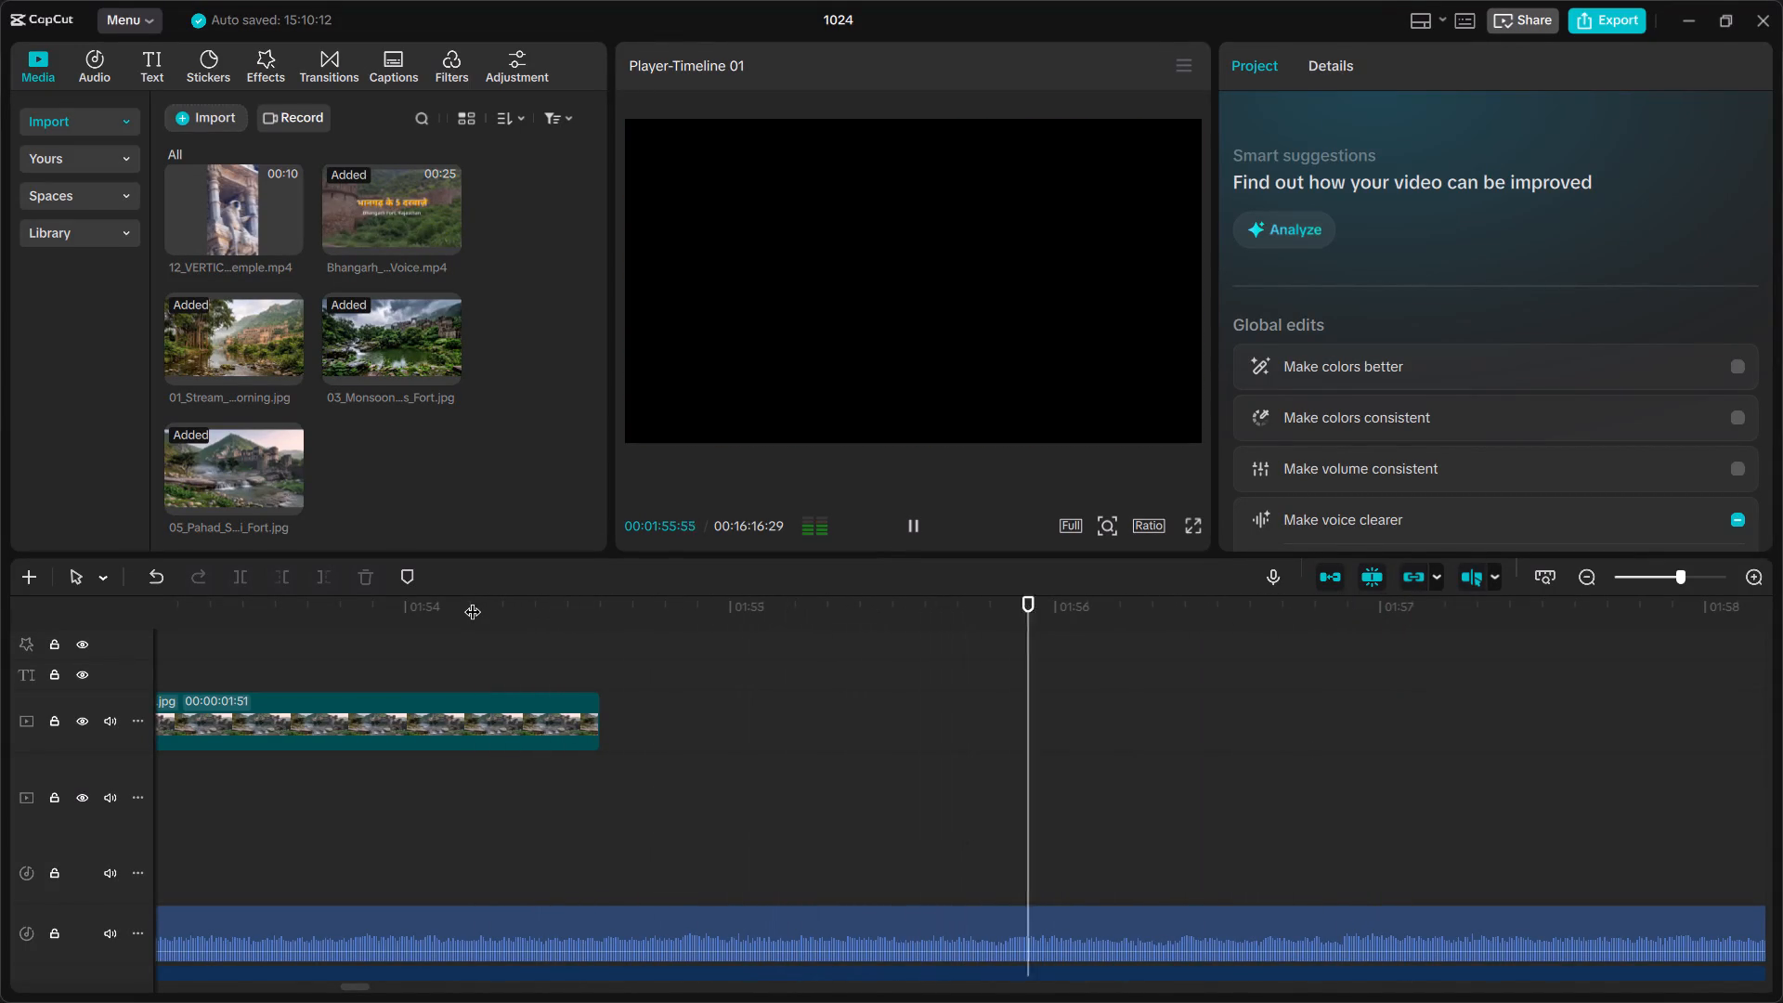
pyautogui.press('space')
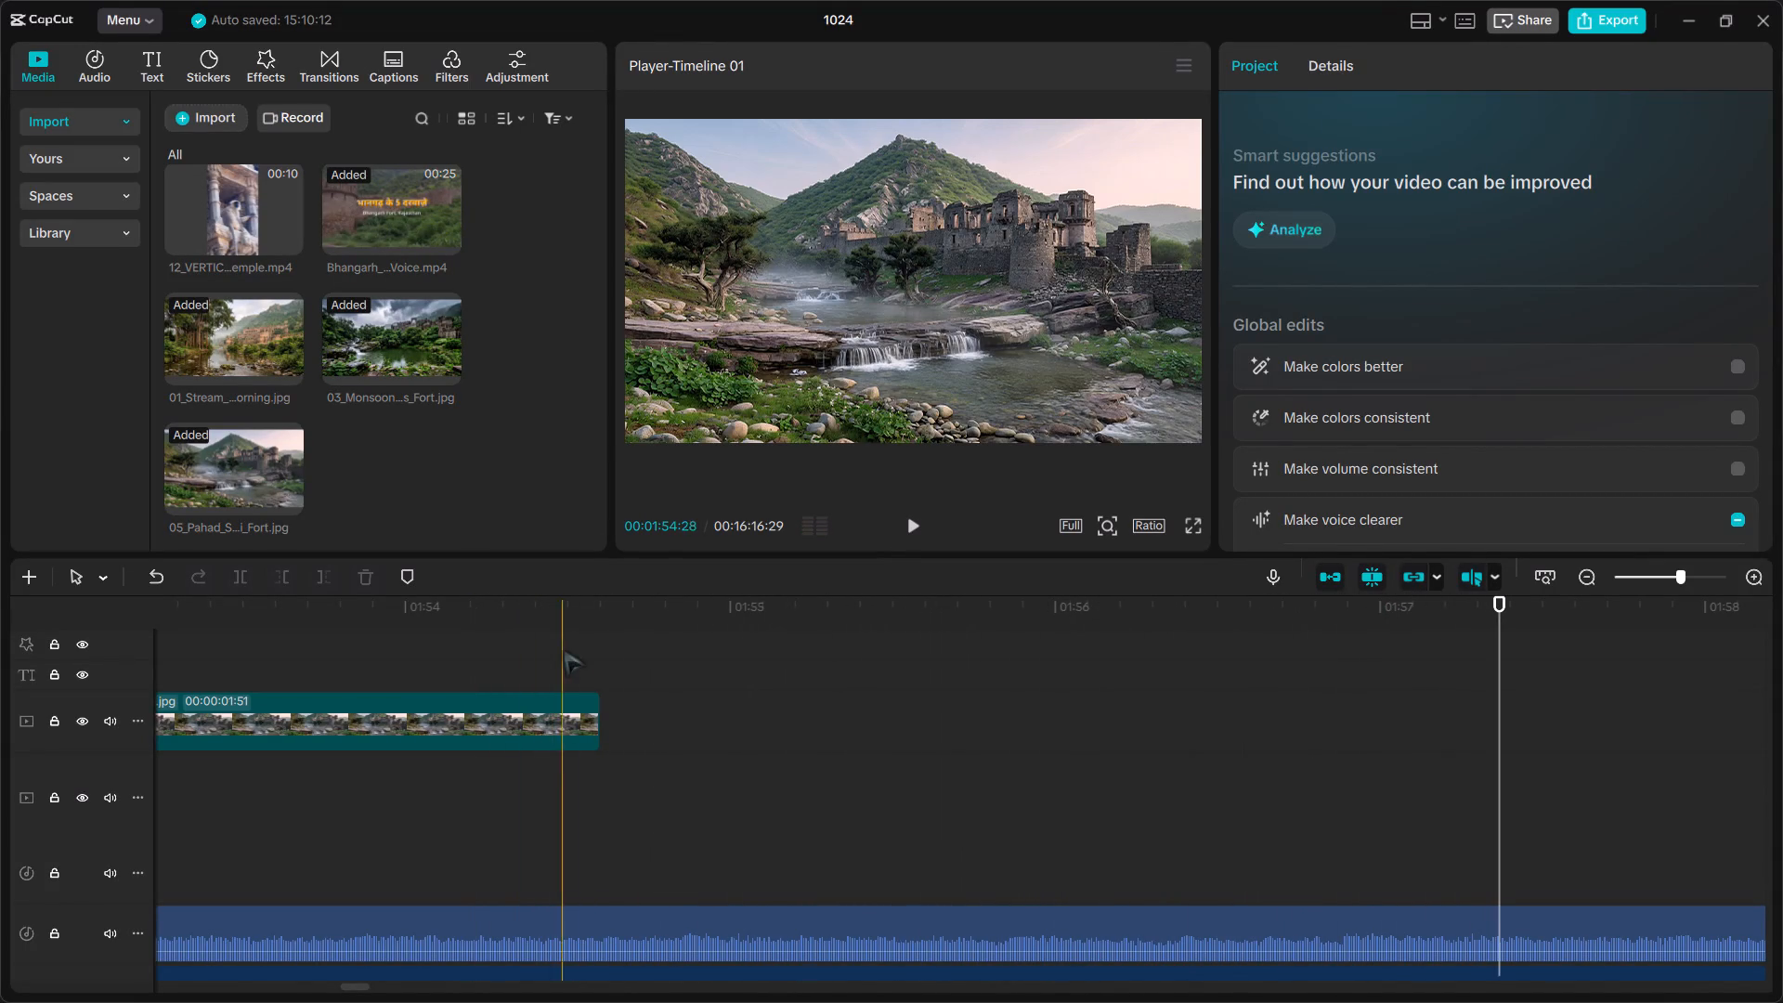
pyautogui.click(586, 643)
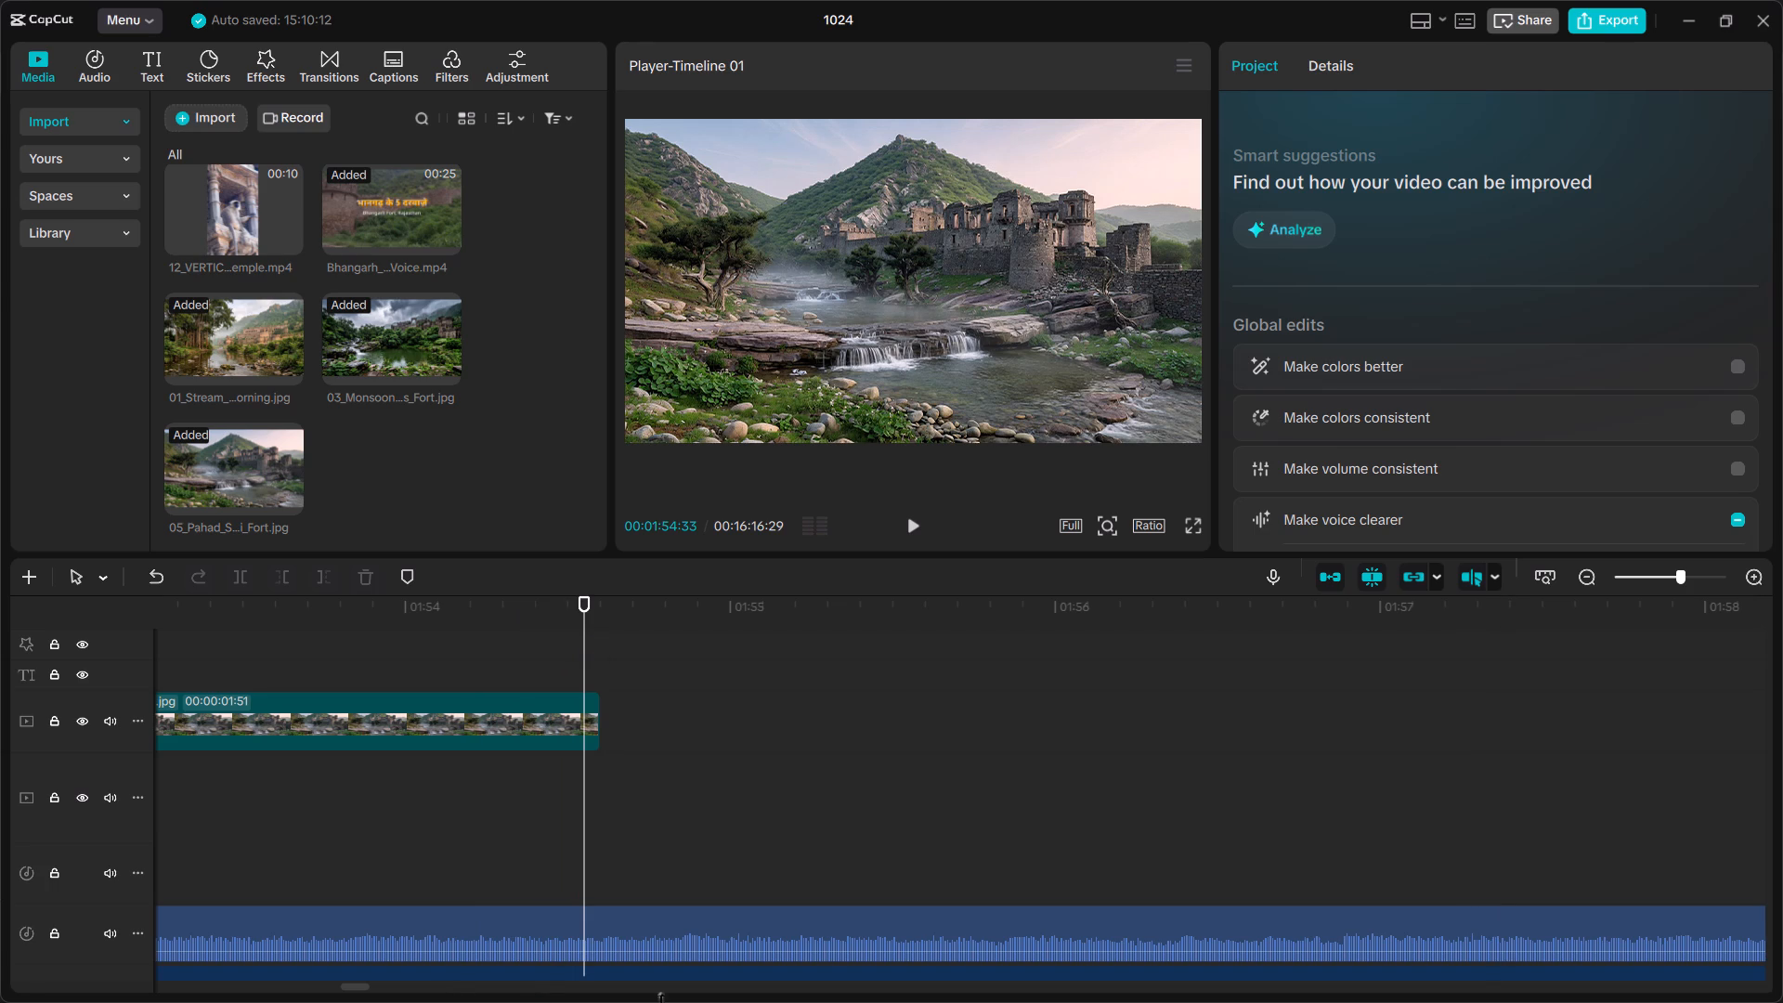
pyautogui.moveTo(586, 609); pyautogui.dragTo(592, 619)
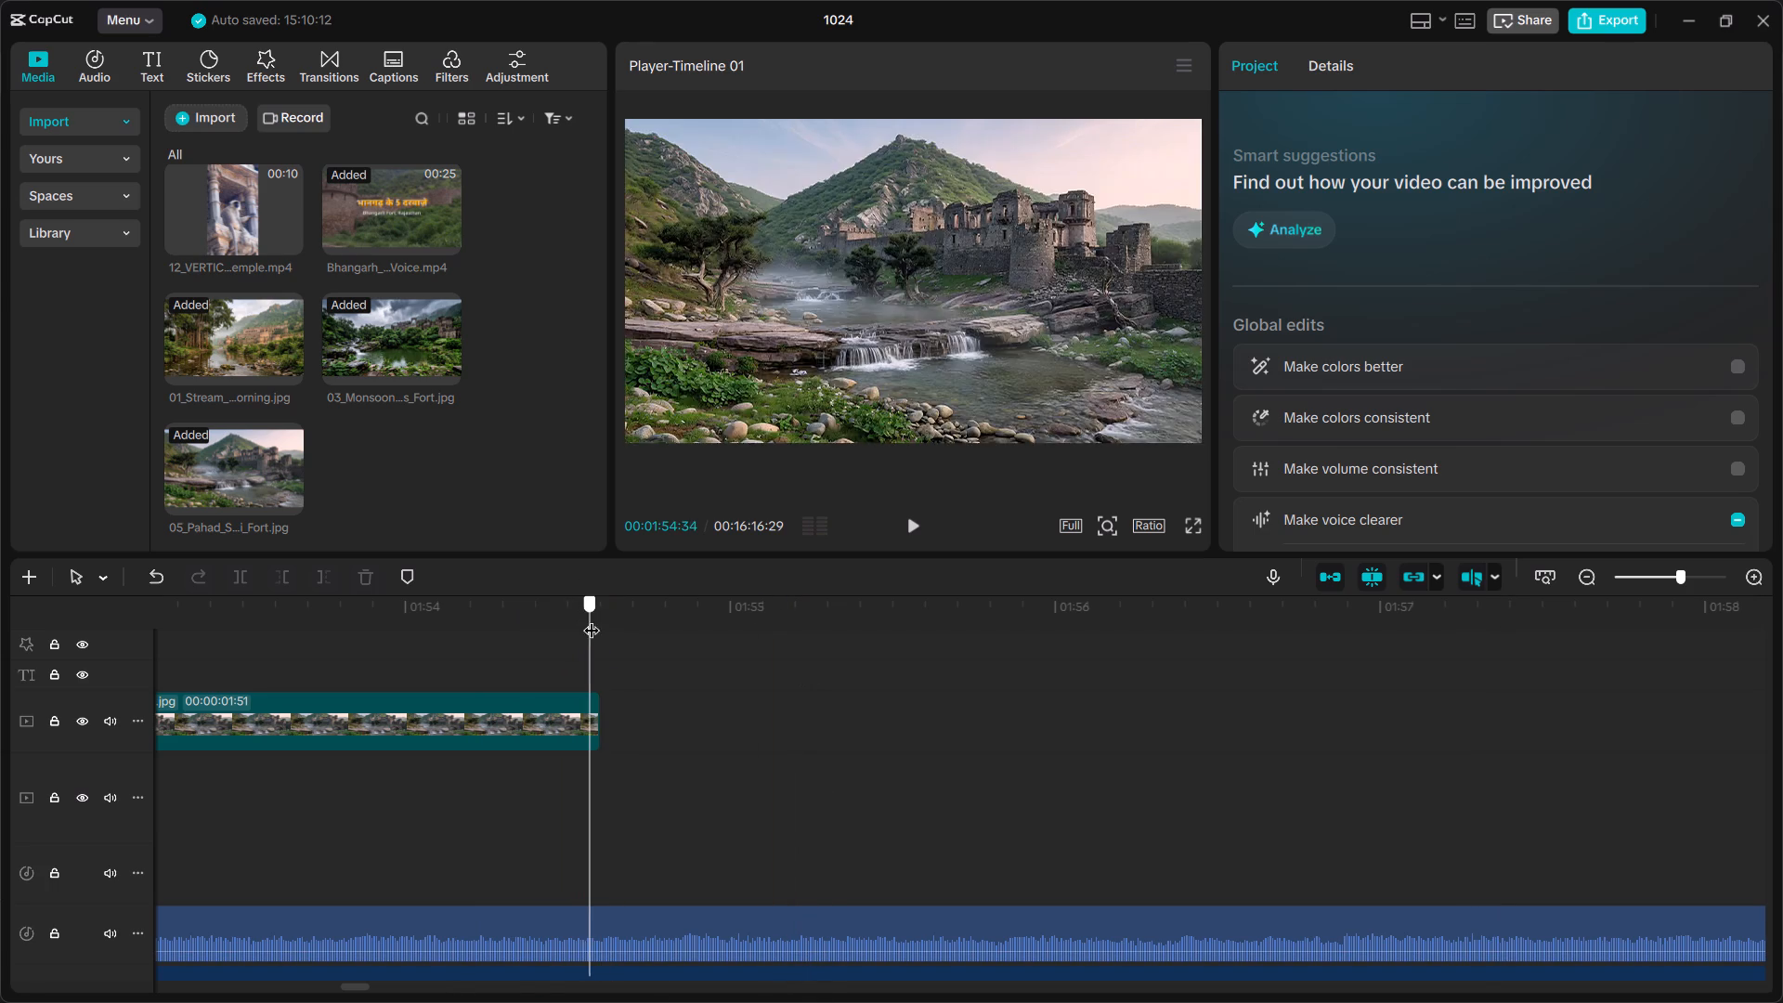
pyautogui.moveTo(592, 619); pyautogui.dragTo(600, 626)
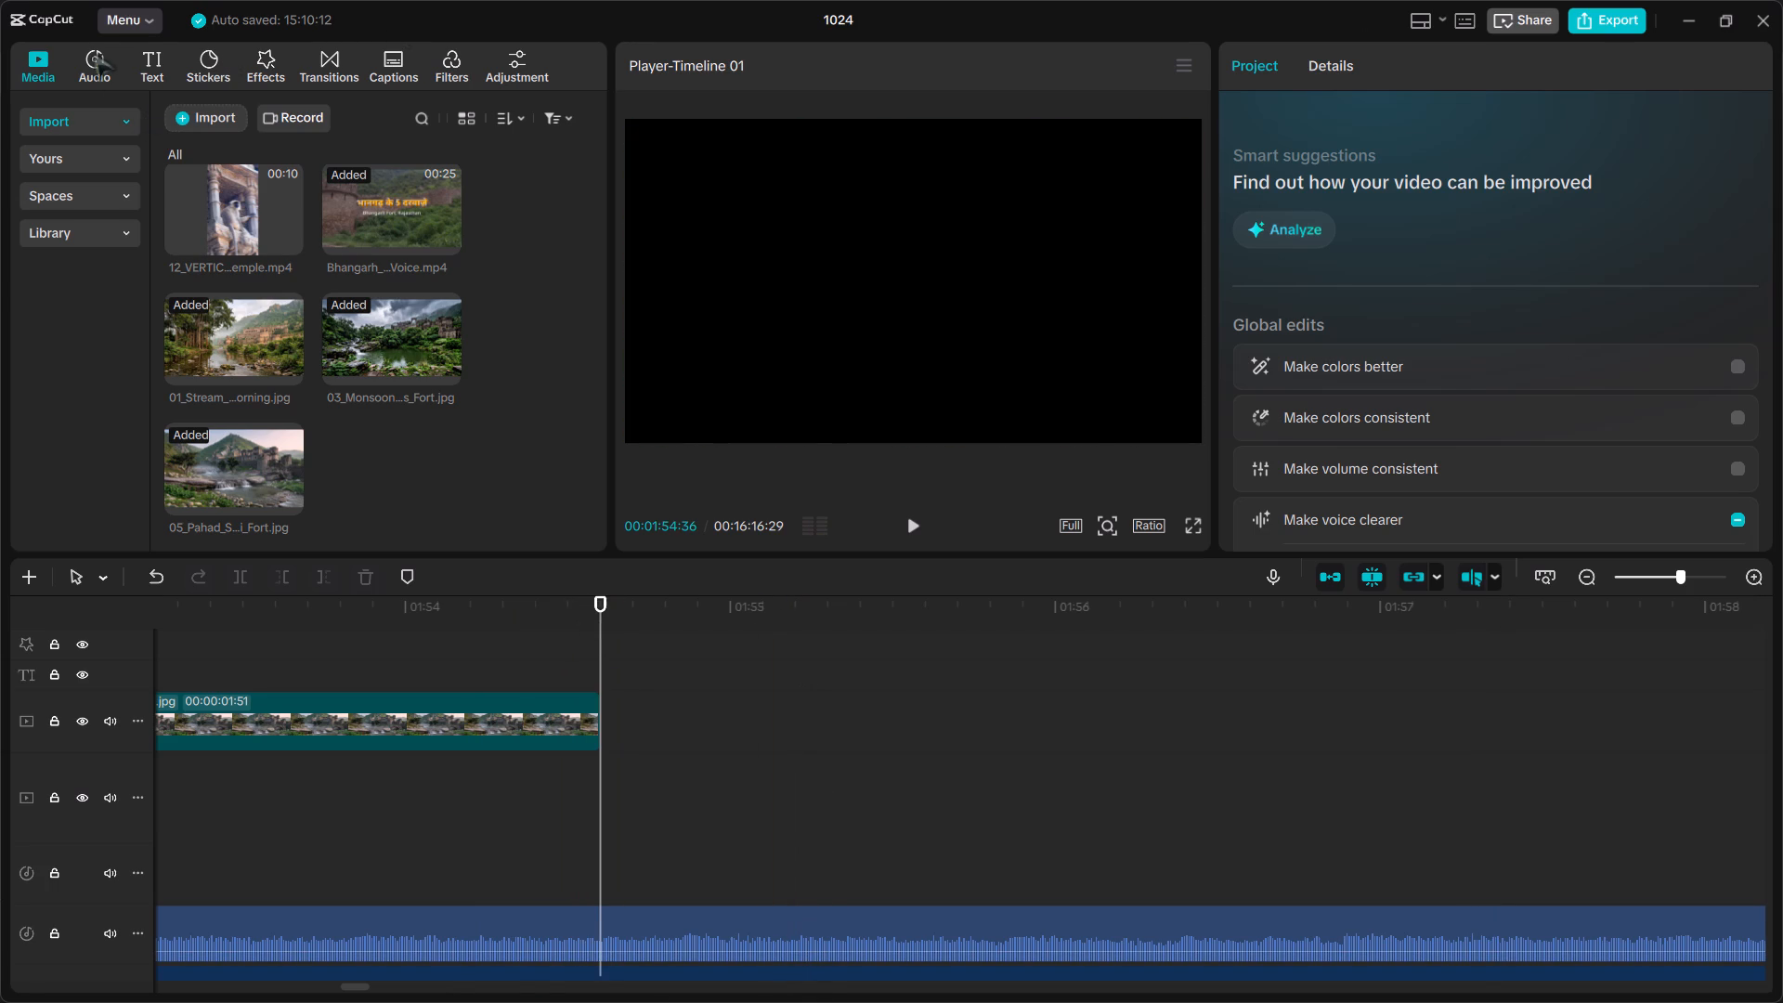
# Import the Bhangarh_Pani_Suraksha_Vyapar video from New Volume (D:) into the project media.
pyautogui.click(189, 117)
pyautogui.click(195, 169)
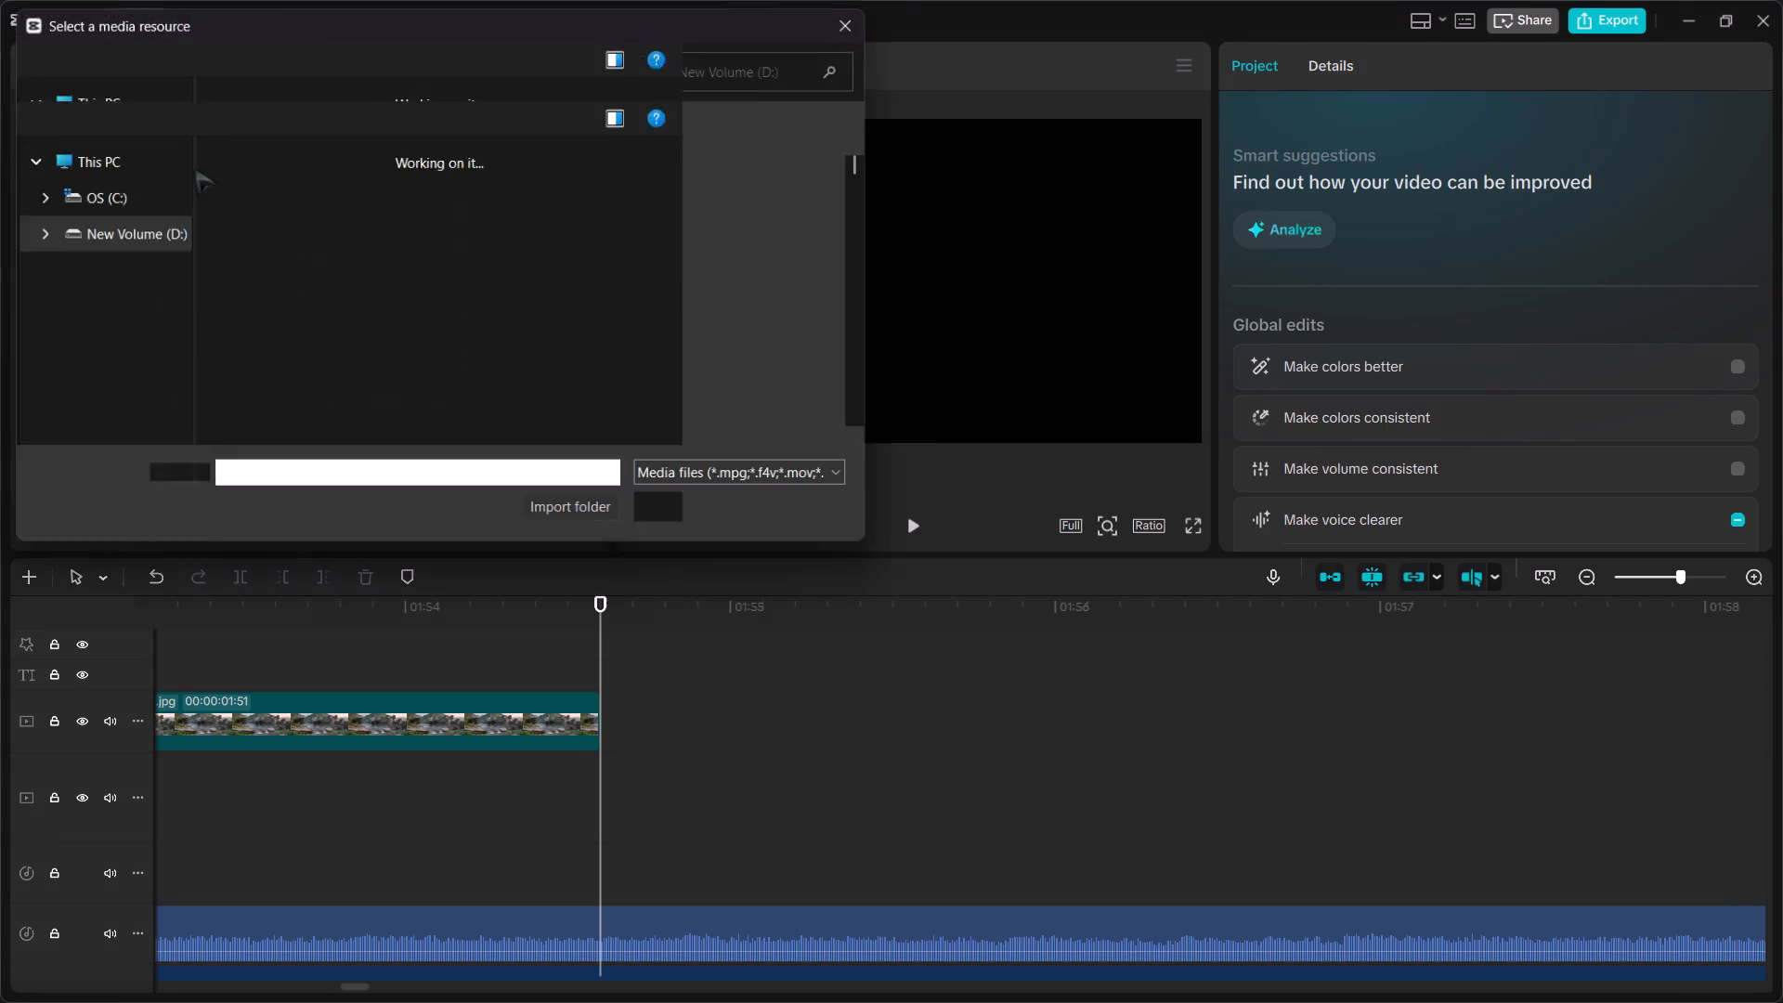
pyautogui.scroll(-20, 454, 261)
pyautogui.scroll(-12, 454, 261)
pyautogui.scroll(20, 454, 261)
pyautogui.scroll(9, 454, 261)
pyautogui.scroll(-20, 454, 261)
pyautogui.scroll(-20, 454, 261)
pyautogui.scroll(-20, 454, 261)
pyautogui.scroll(20, 454, 261)
pyautogui.scroll(20, 454, 261)
pyautogui.scroll(20, 454, 261)
pyautogui.click(454, 261)
pyautogui.scroll(-20, 455, 263)
pyautogui.scroll(-20, 455, 263)
pyautogui.scroll(-20, 455, 263)
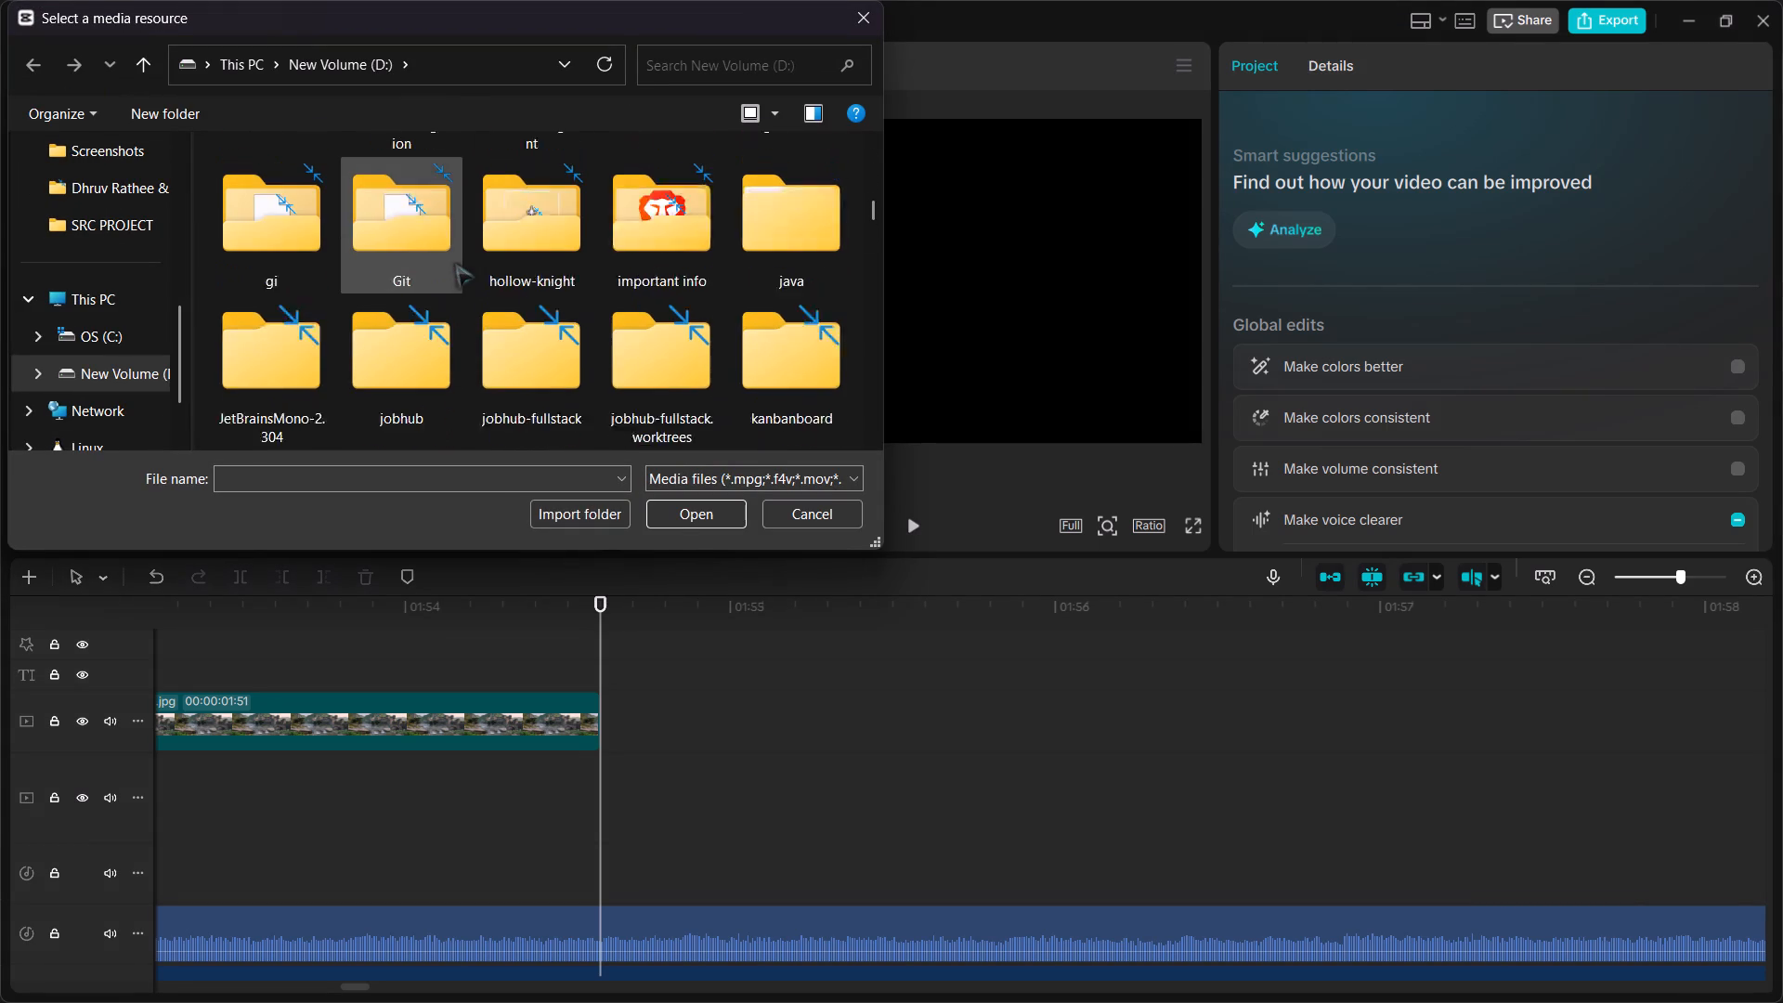
pyautogui.scroll(-20, 455, 263)
pyautogui.scroll(-20, 455, 263)
pyautogui.scroll(-20, 455, 263)
pyautogui.scroll(20, 455, 263)
pyautogui.scroll(11, 455, 263)
pyautogui.scroll(-15, 455, 263)
pyautogui.scroll(20, 455, 263)
pyautogui.scroll(11, 455, 263)
pyautogui.scroll(-20, 455, 265)
pyautogui.scroll(-10, 455, 265)
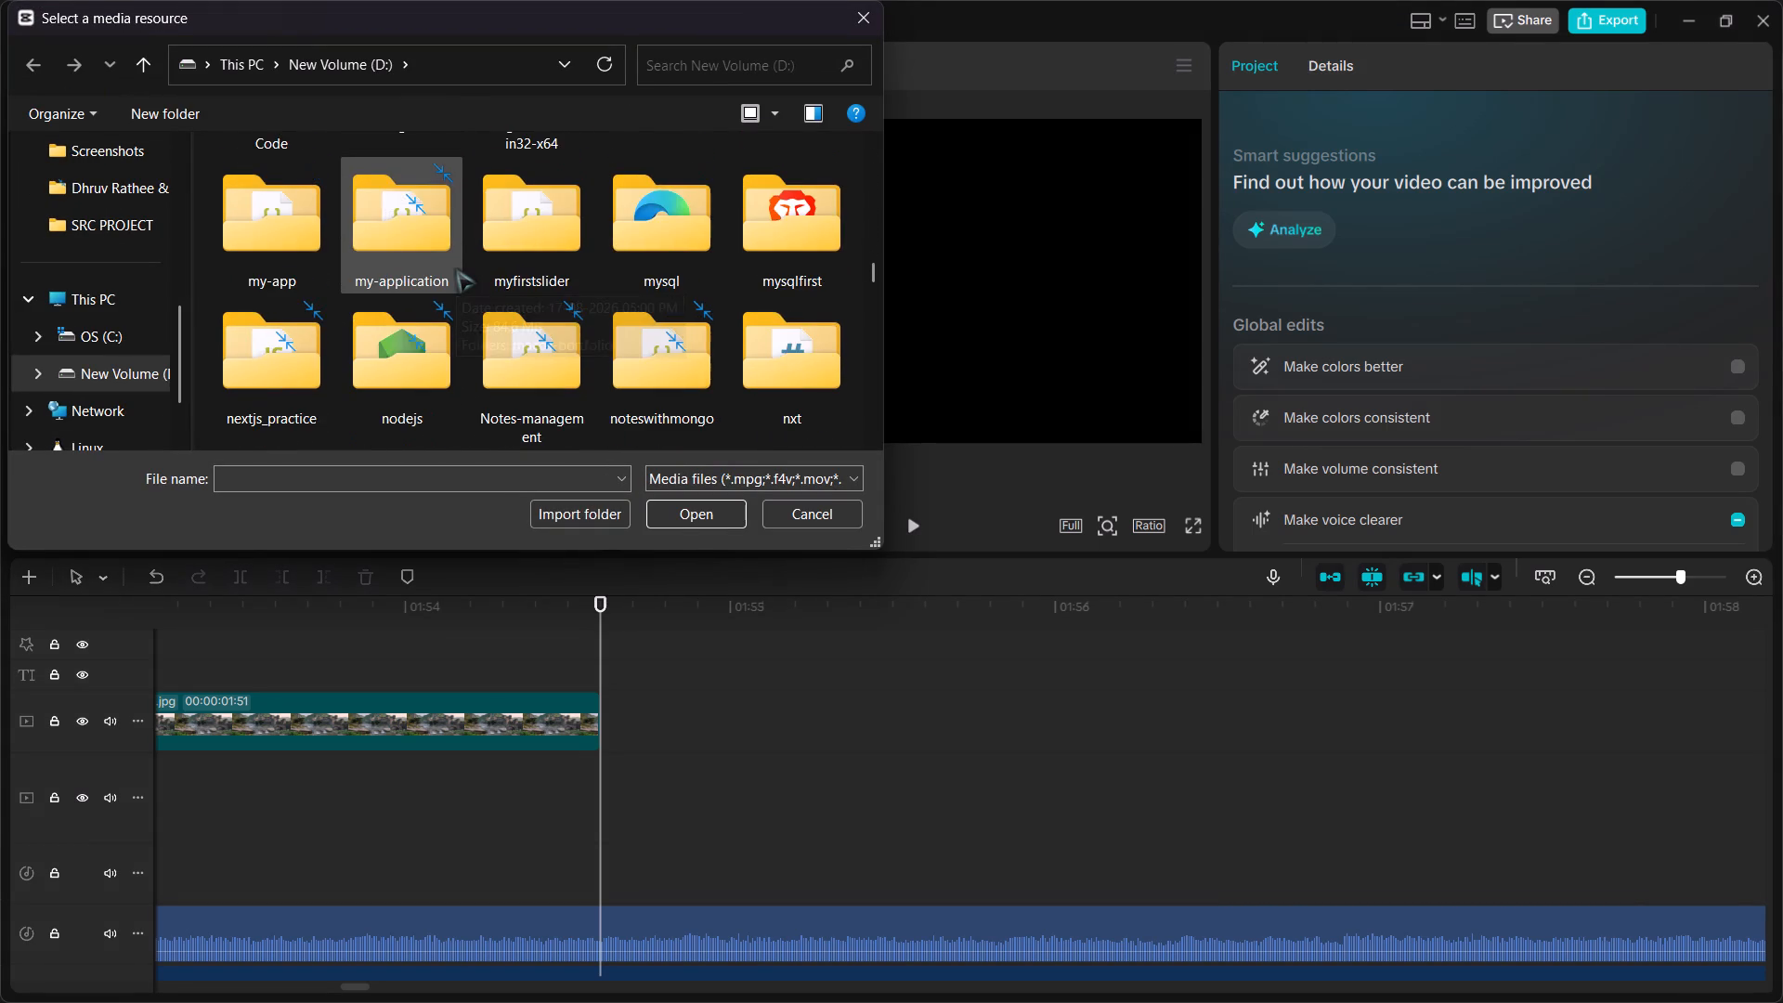
pyautogui.scroll(-20, 456, 268)
pyautogui.scroll(-10, 456, 268)
pyautogui.scroll(-20, 456, 268)
pyautogui.scroll(-20, 456, 268)
pyautogui.scroll(-11, 456, 268)
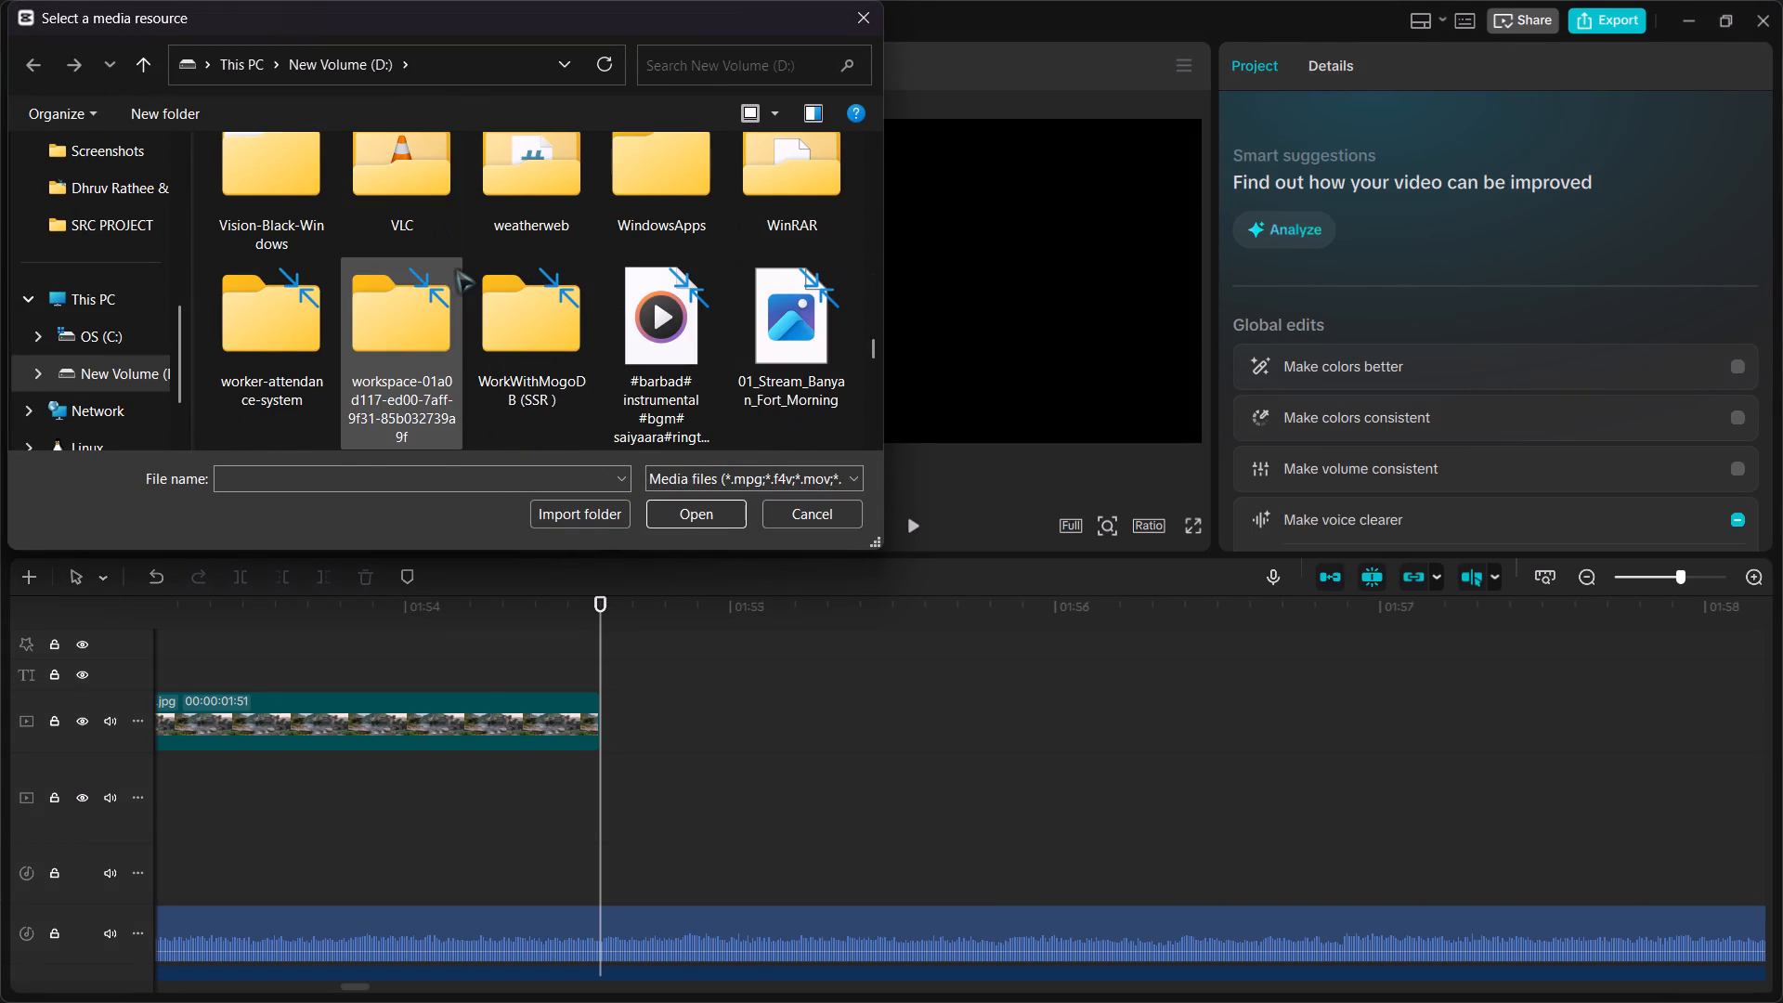
pyautogui.scroll(-6, 456, 270)
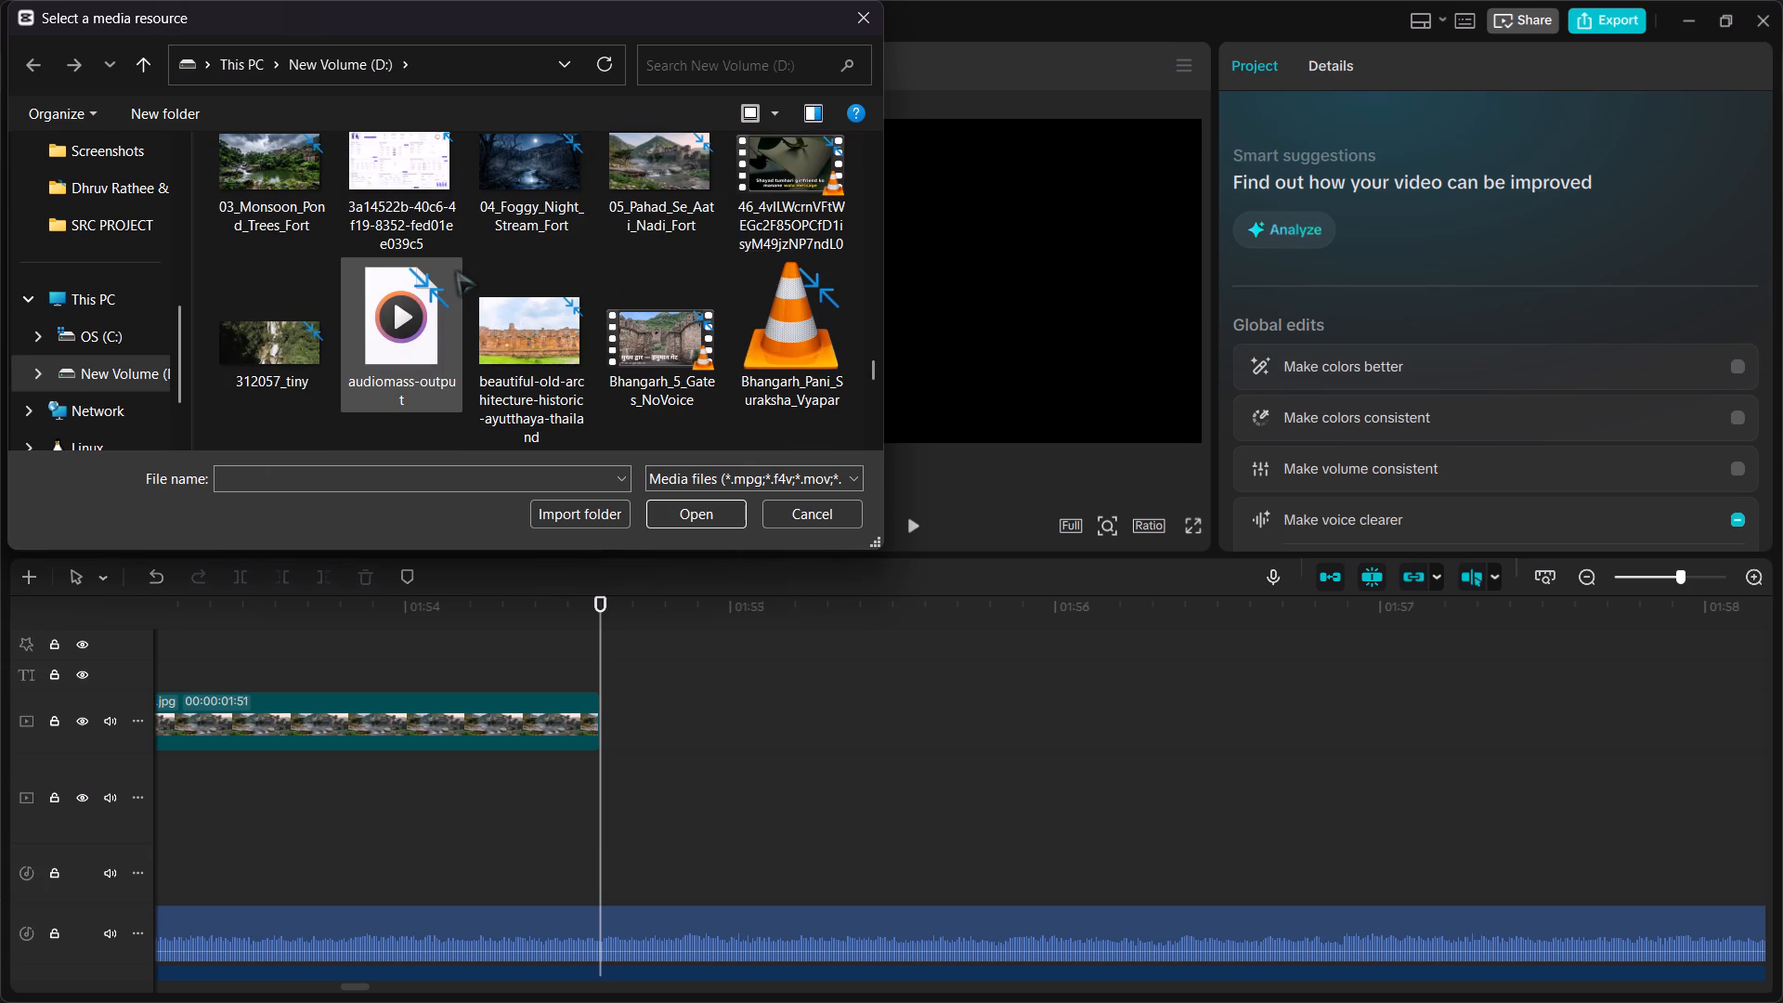
pyautogui.click(784, 324)
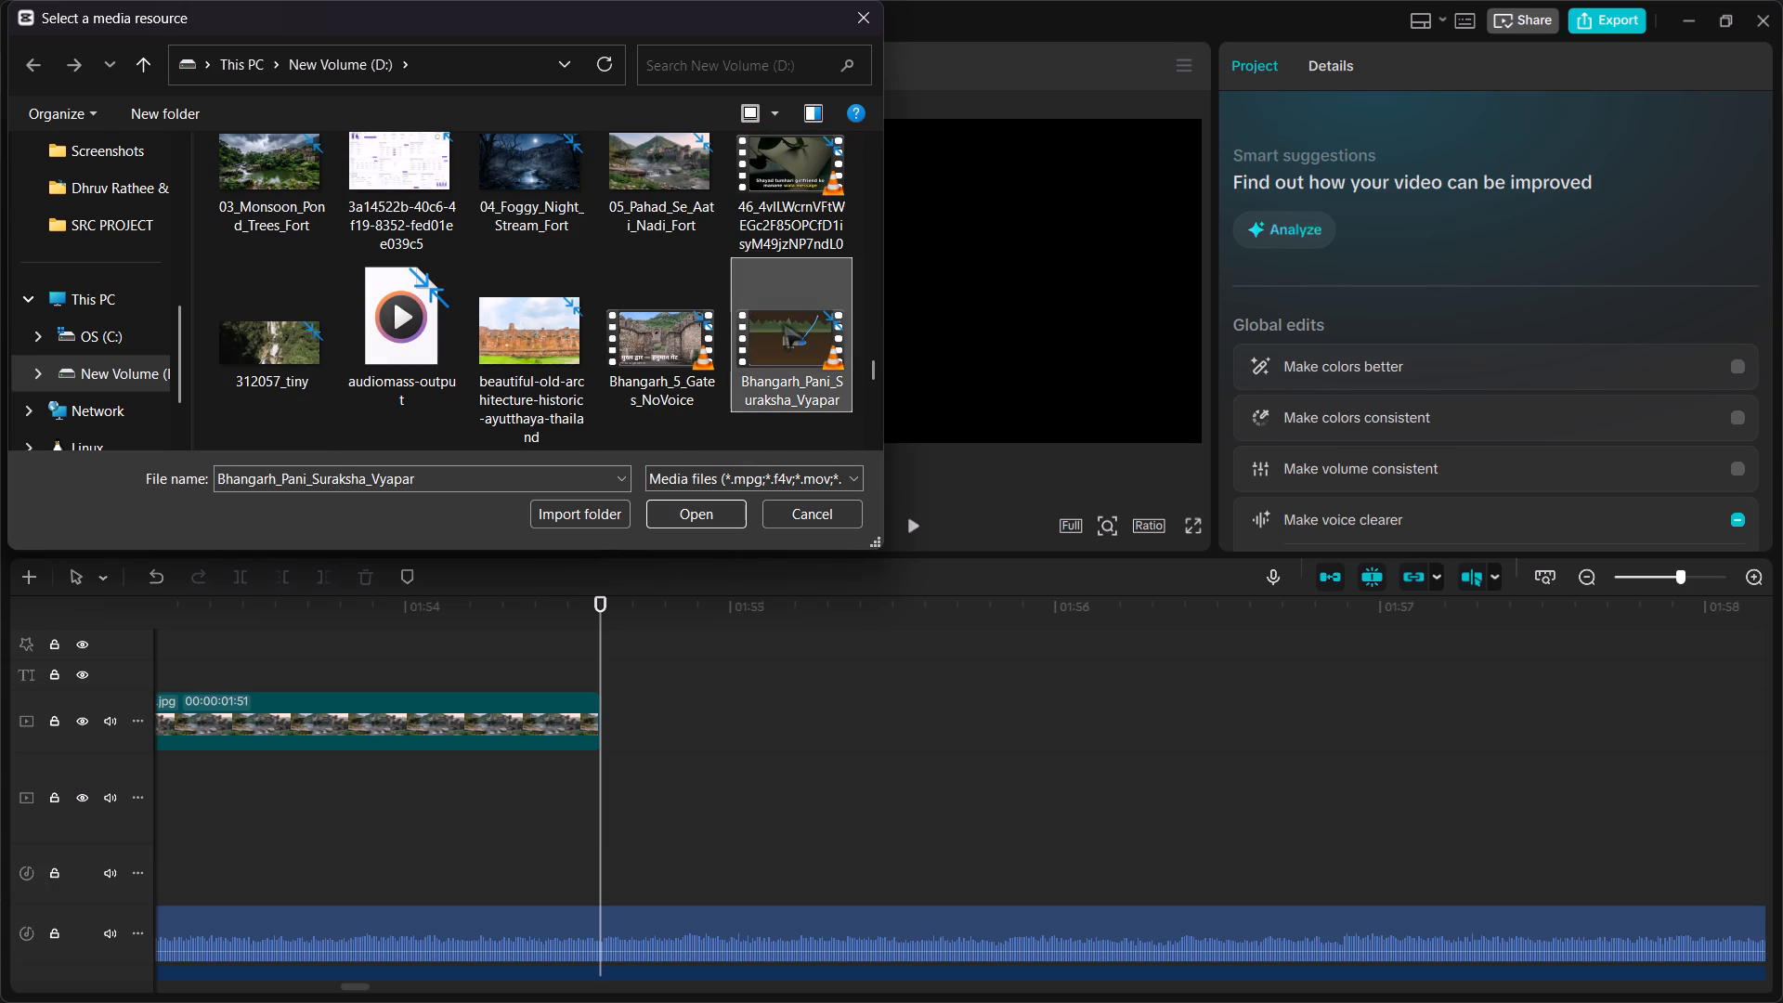
pyautogui.press('Return')
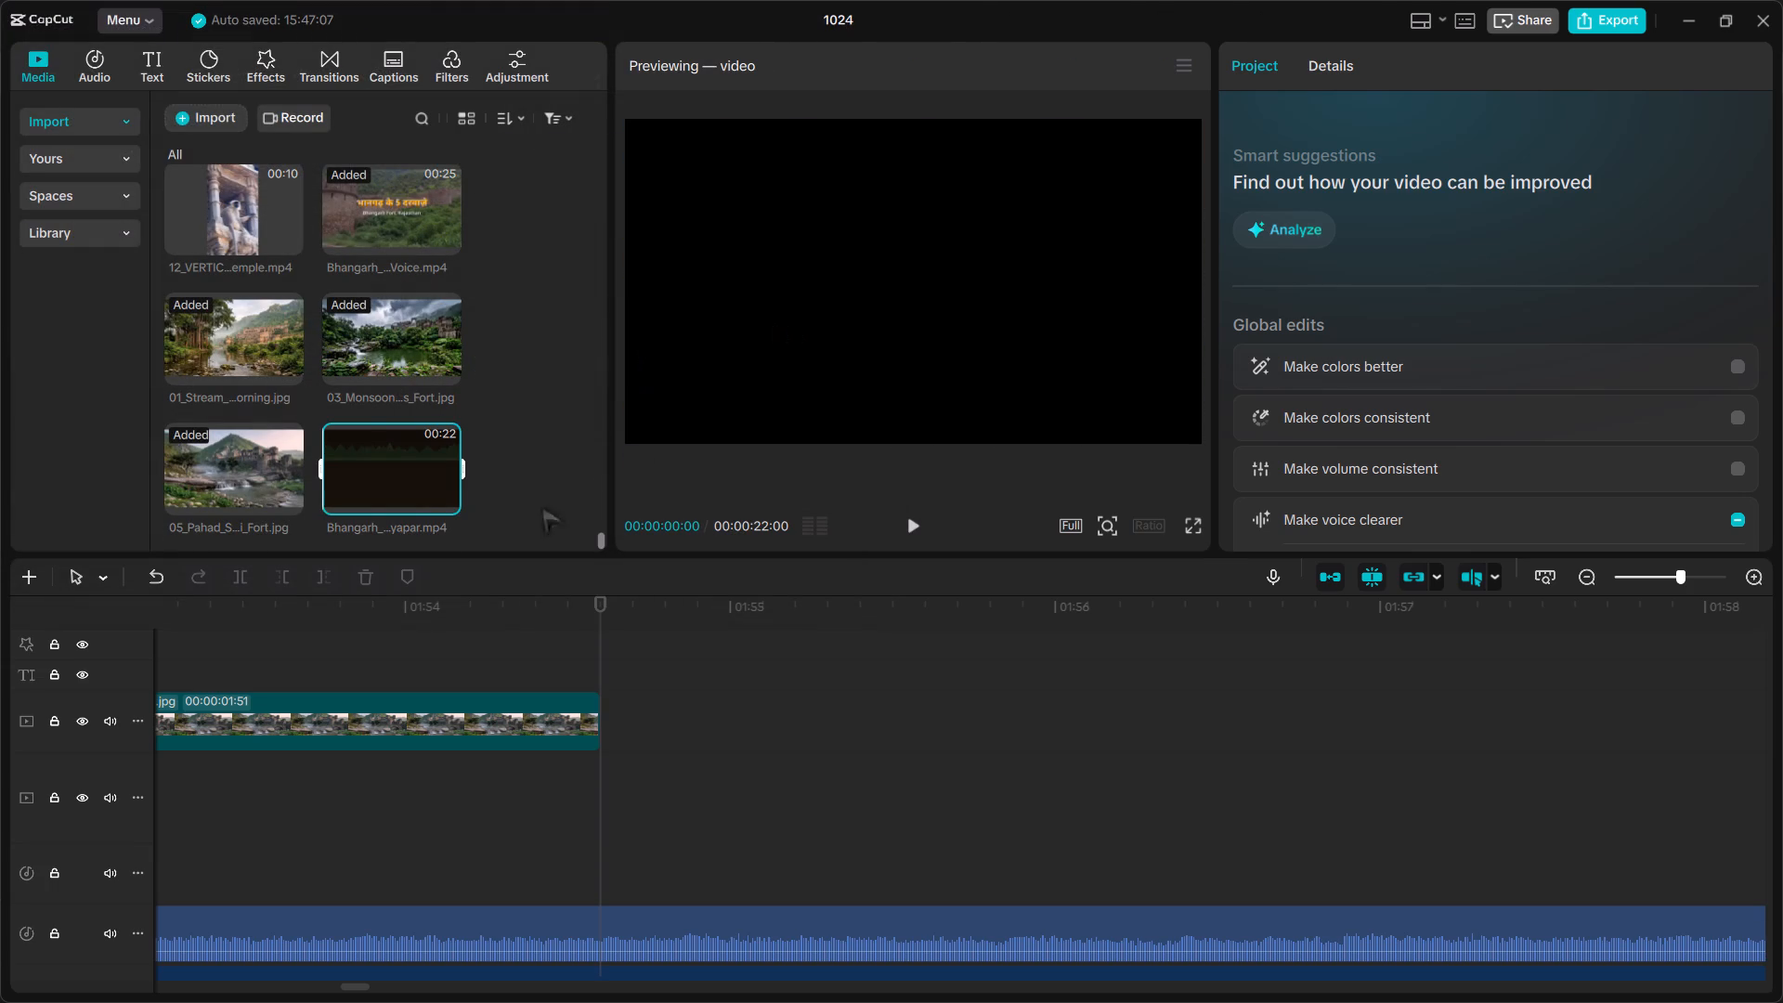
# Place the Bhangarh_Pani_Suraksha_Vyapar.mp4 clip on the video track directly after the river image, starting at 00:01:54:36.
pyautogui.moveTo(385, 466); pyautogui.dragTo(603, 720)
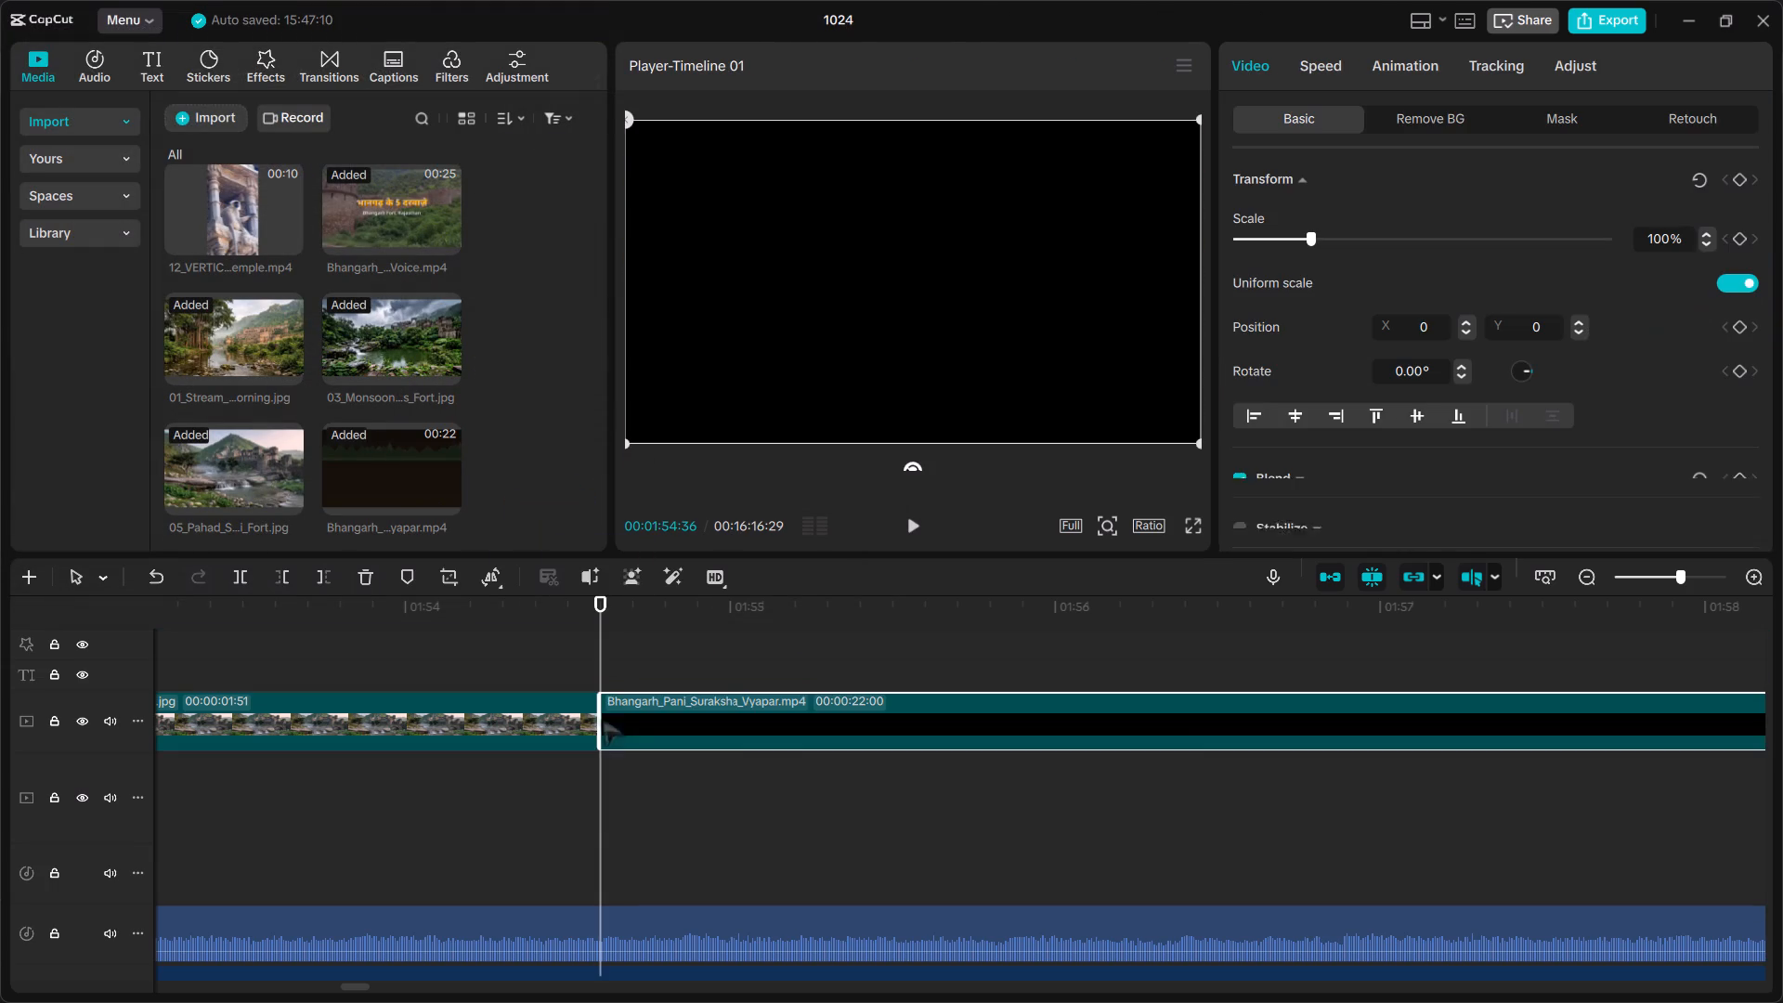
# Play the timeline across the join between the river image and the animation to check it against the narration.
pyautogui.press('space')
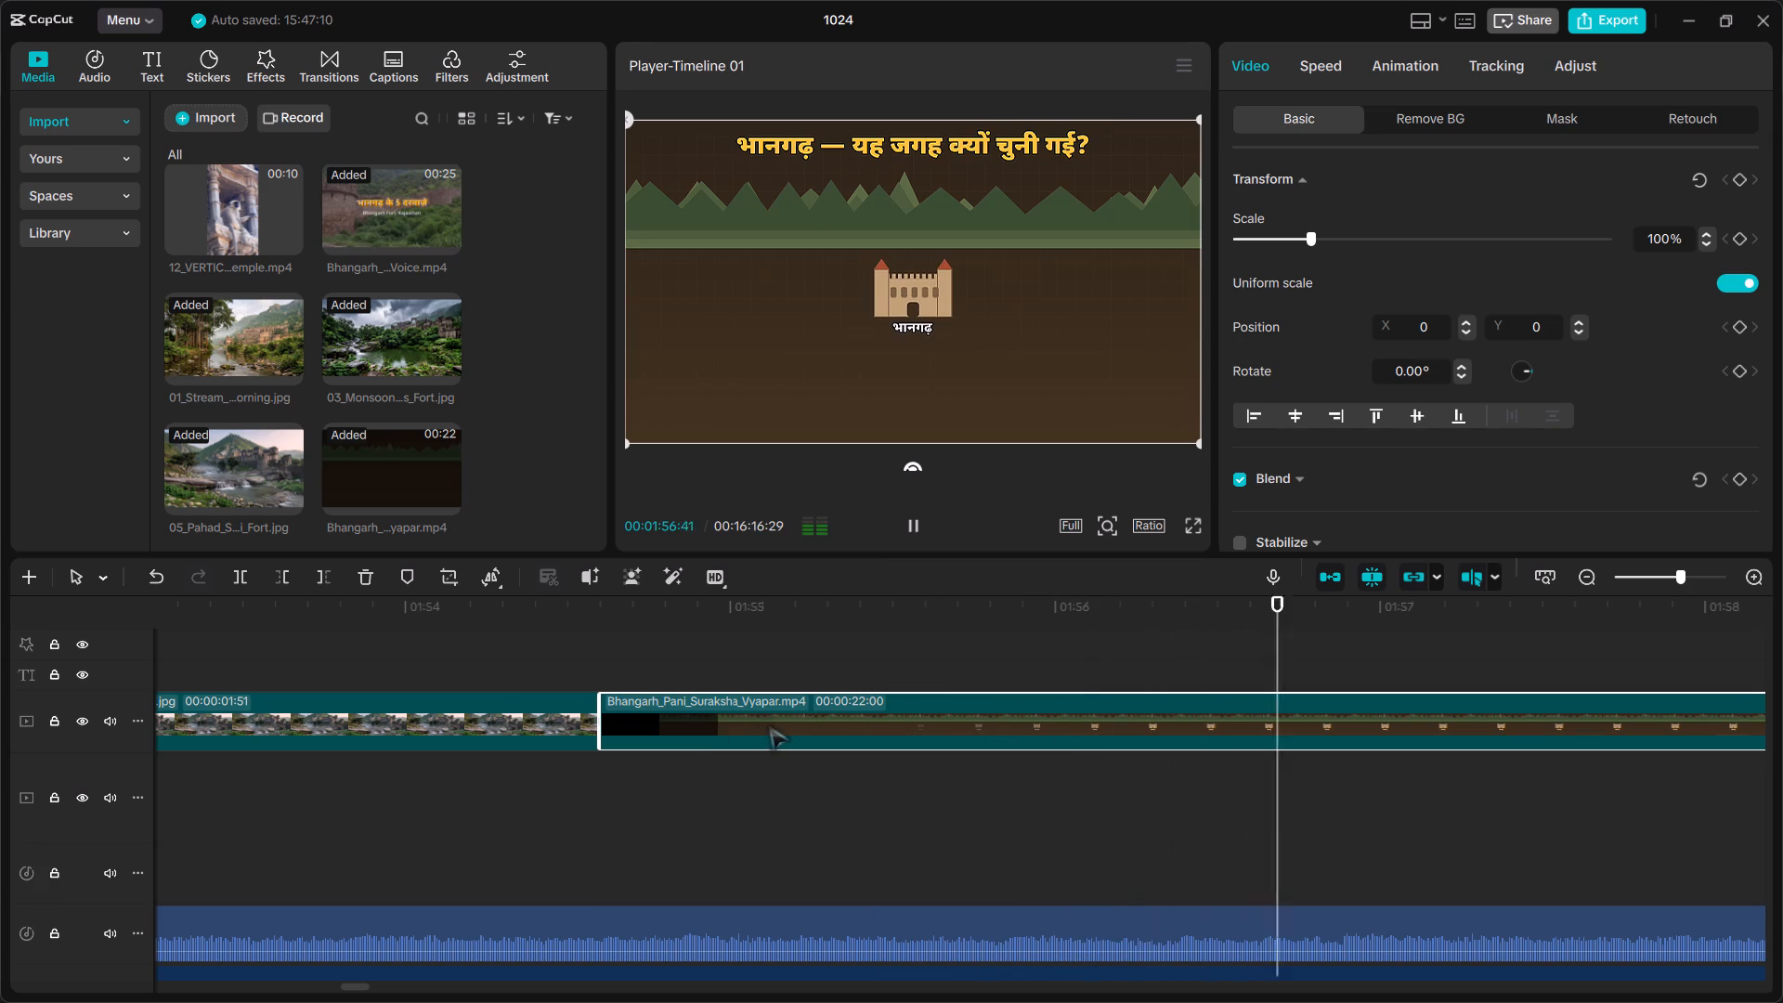
pyautogui.press('space')
pyautogui.click(485, 703)
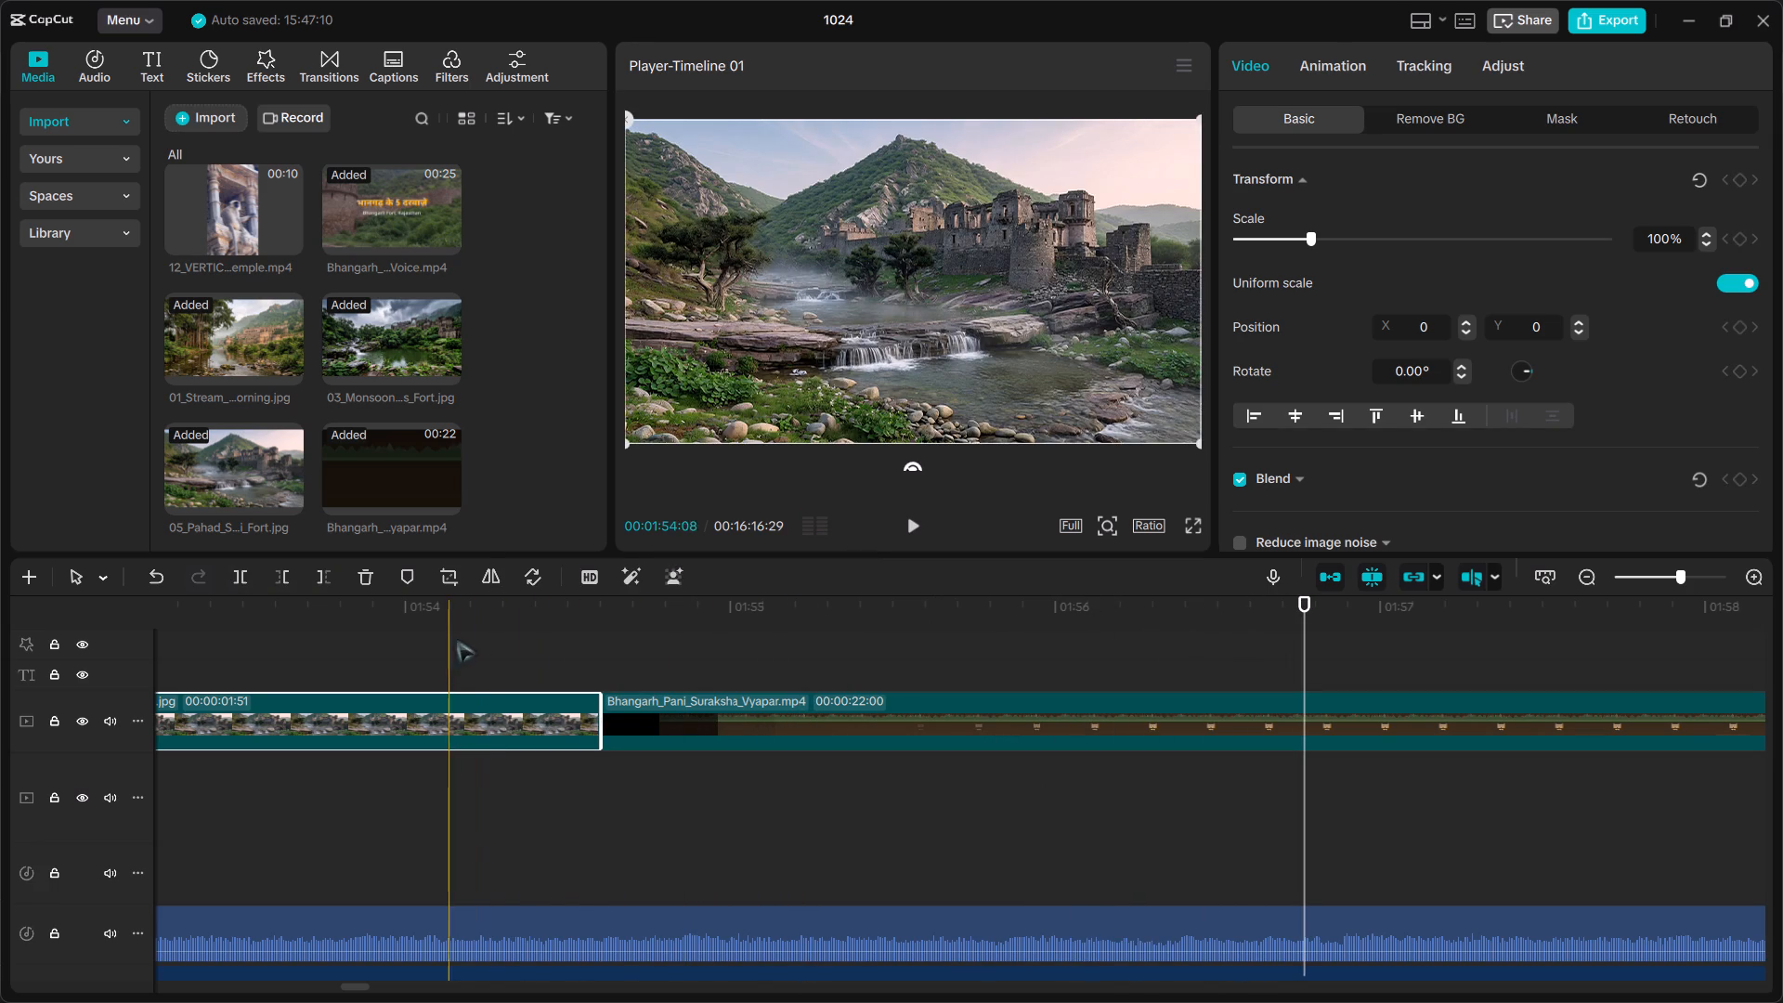
pyautogui.click(473, 615)
pyautogui.press('space')
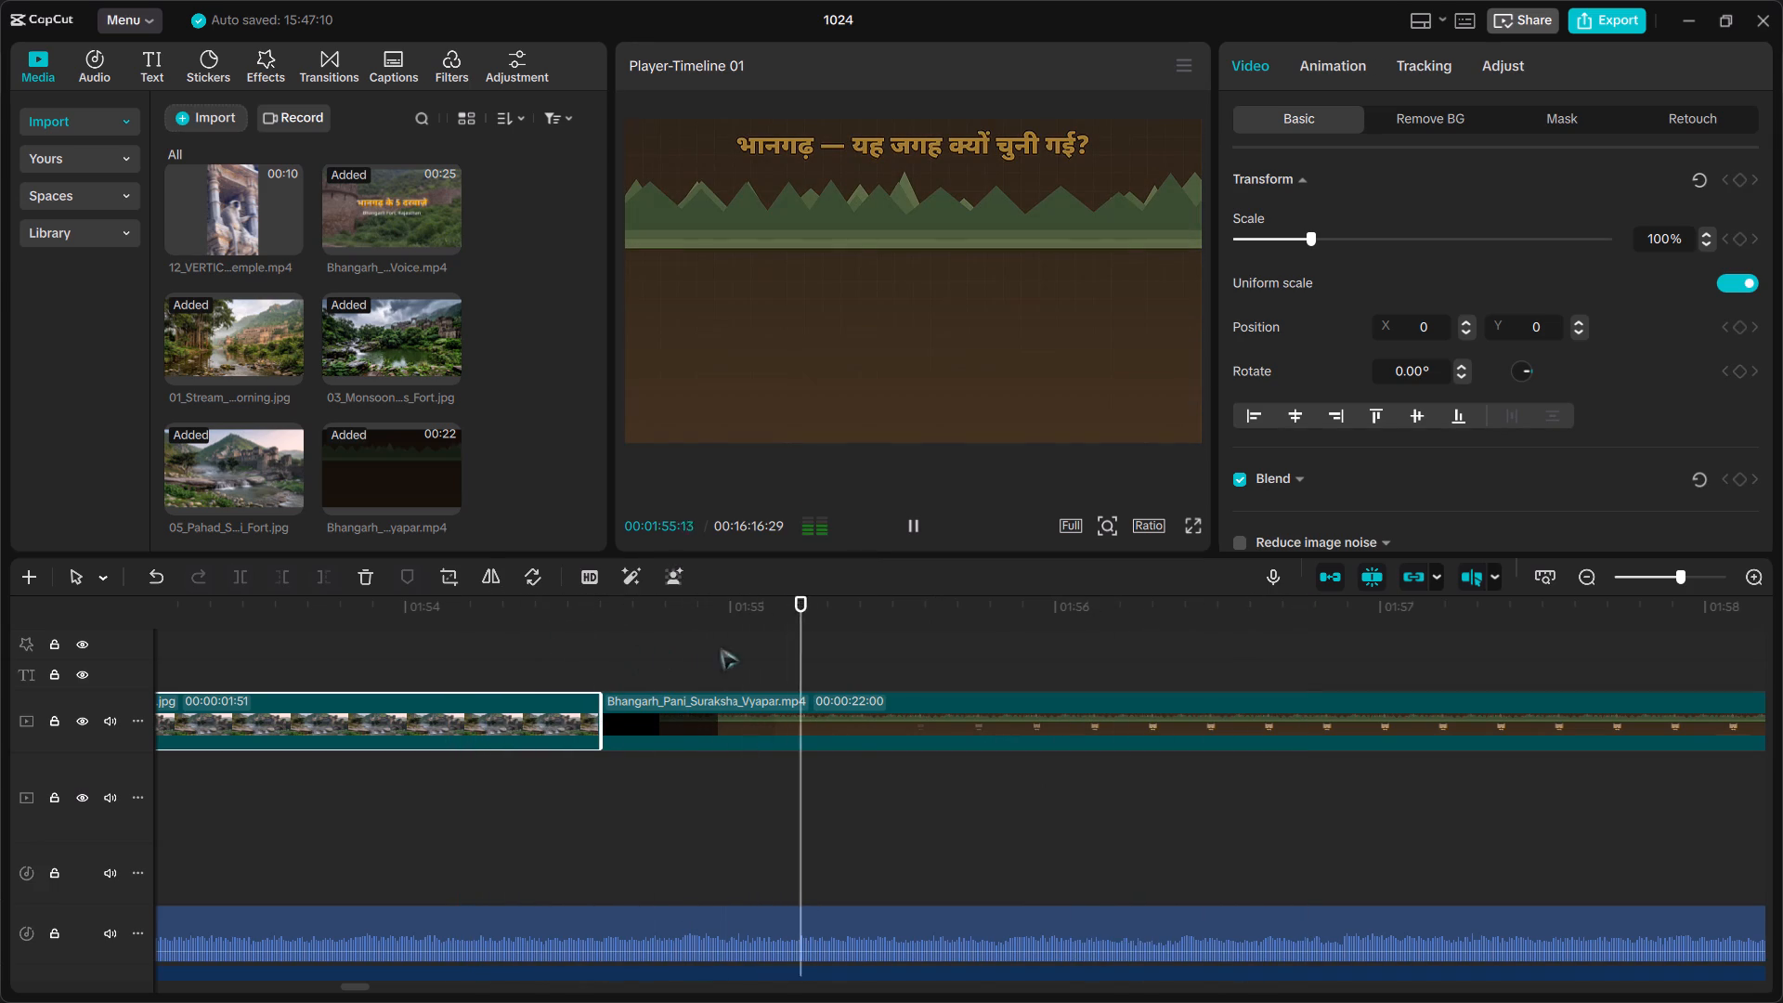
pyautogui.press('space')
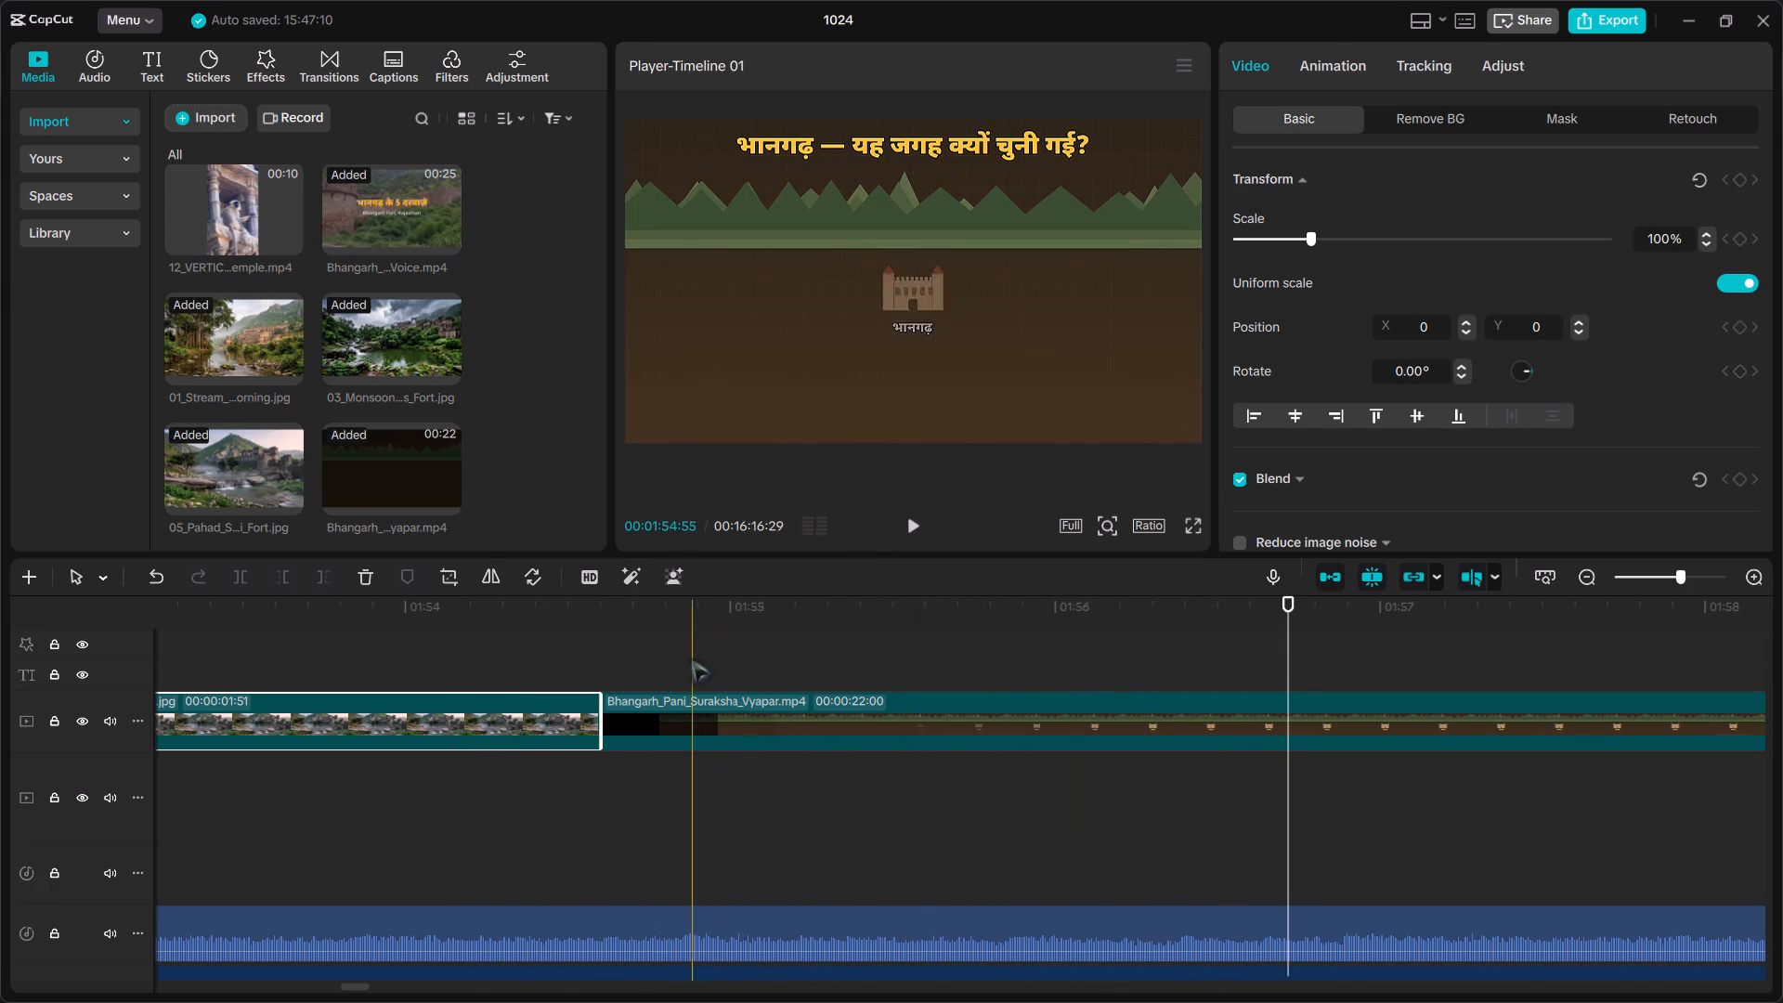
# Split the animation clip at 00:01:57:38, just before the first point's caption appears, and delete the opening part.
pyautogui.moveTo(632, 641); pyautogui.dragTo(903, 649)
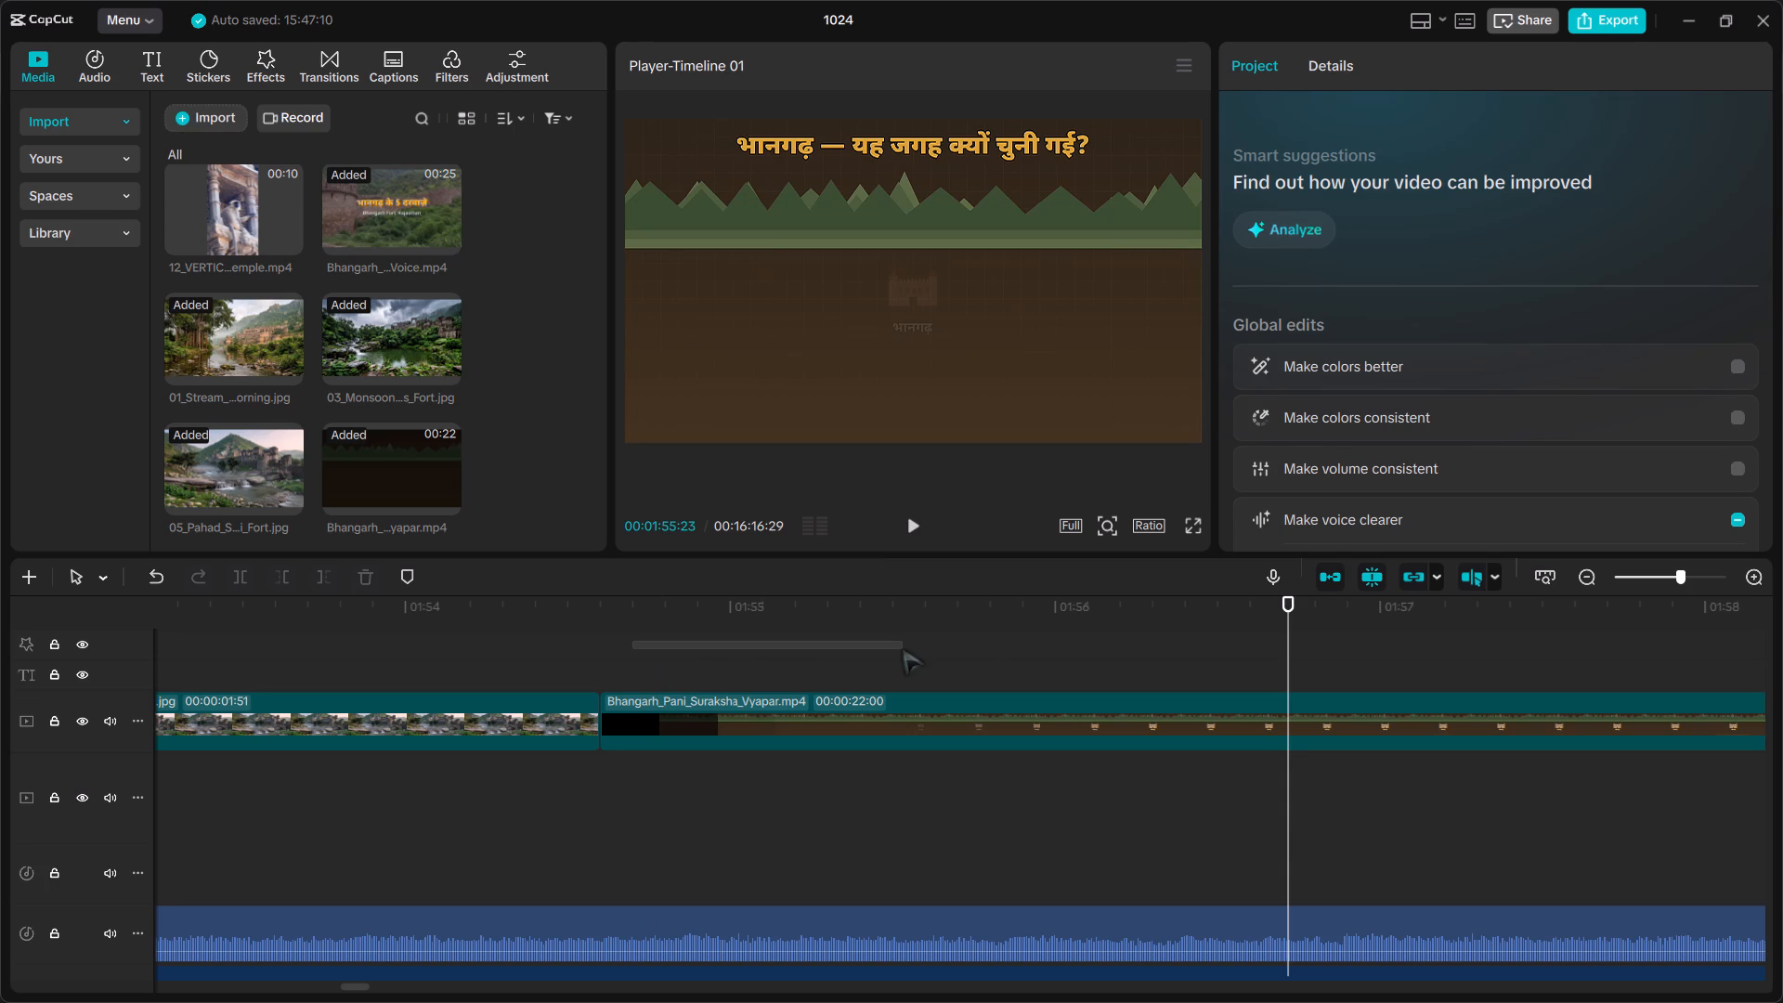
pyautogui.moveTo(903, 649); pyautogui.dragTo(978, 657)
pyautogui.click(847, 706)
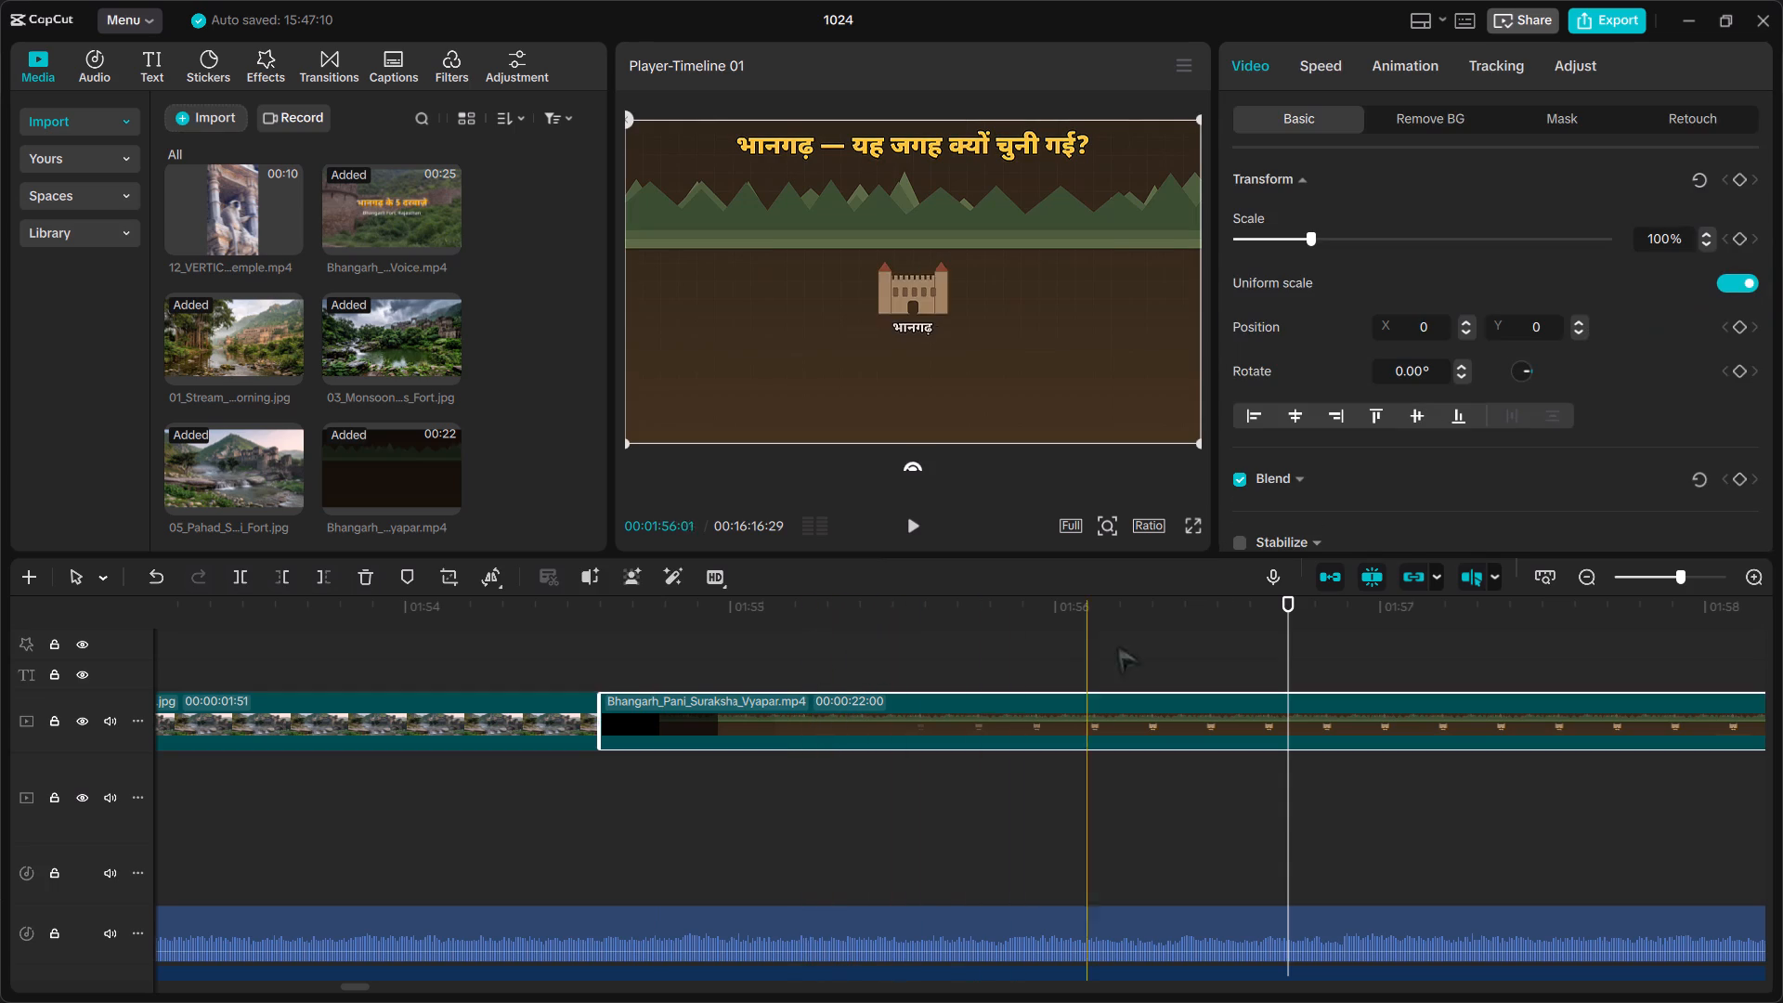
pyautogui.moveTo(1295, 603); pyautogui.dragTo(1468, 617)
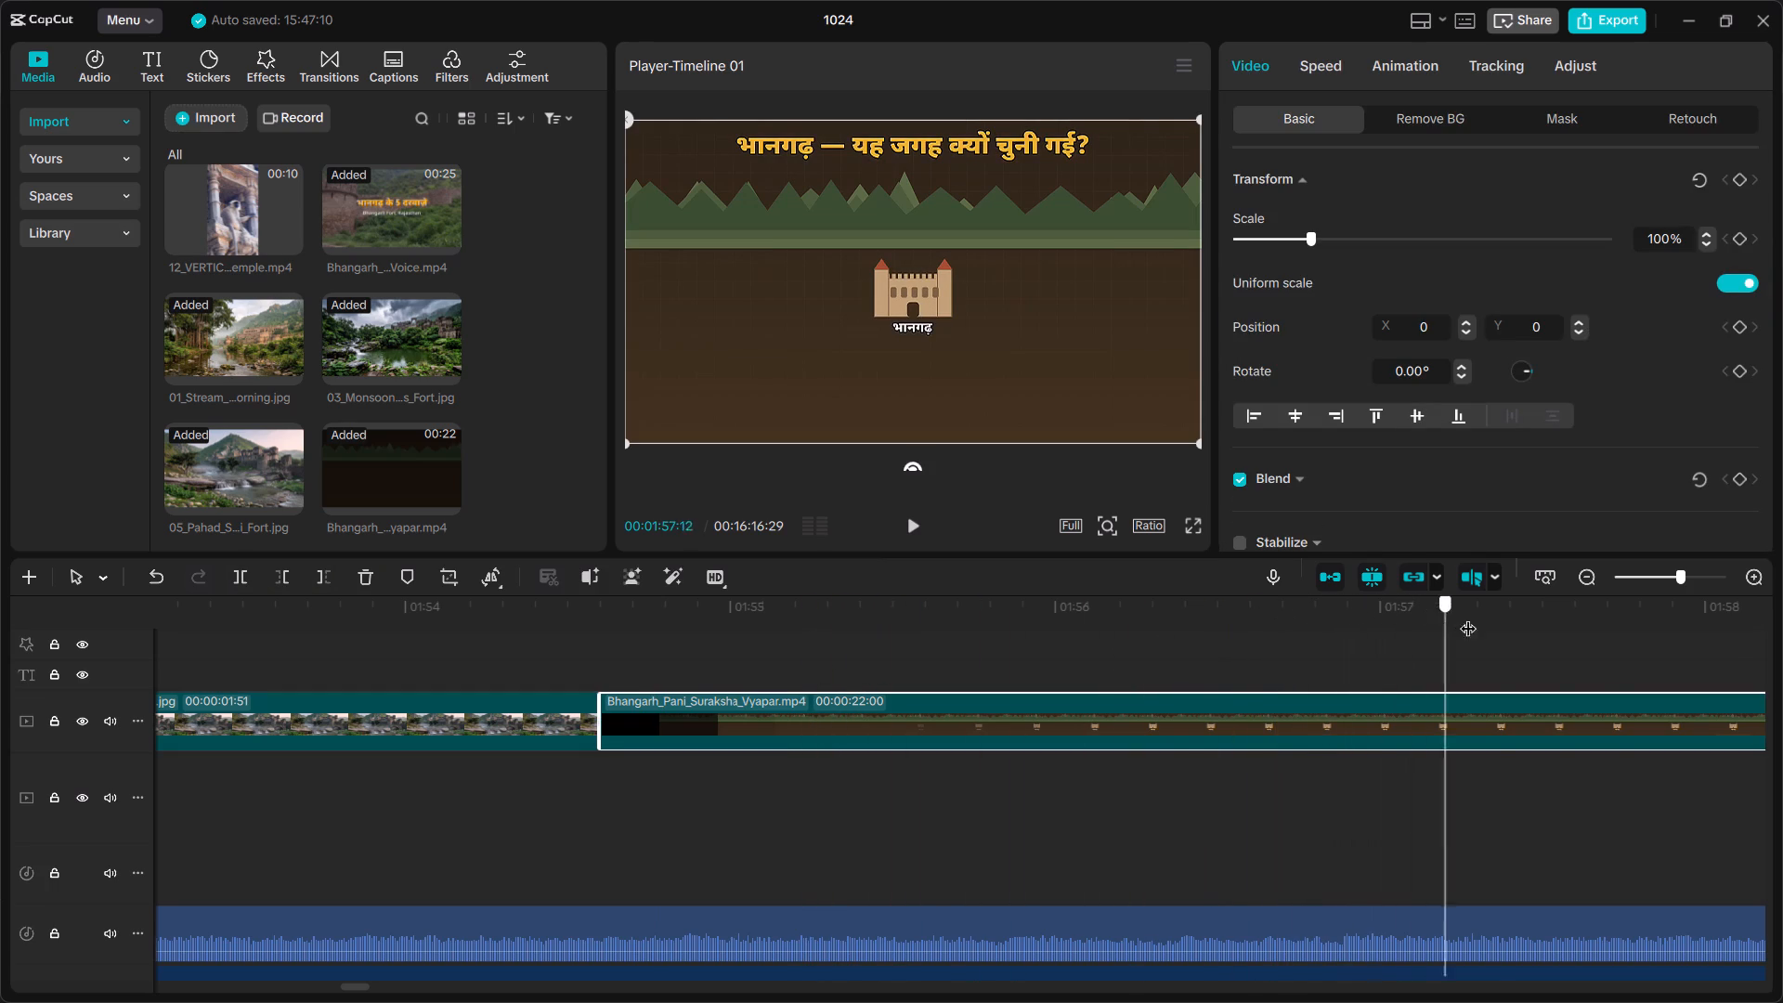
pyautogui.moveTo(1468, 617); pyautogui.dragTo(1685, 617)
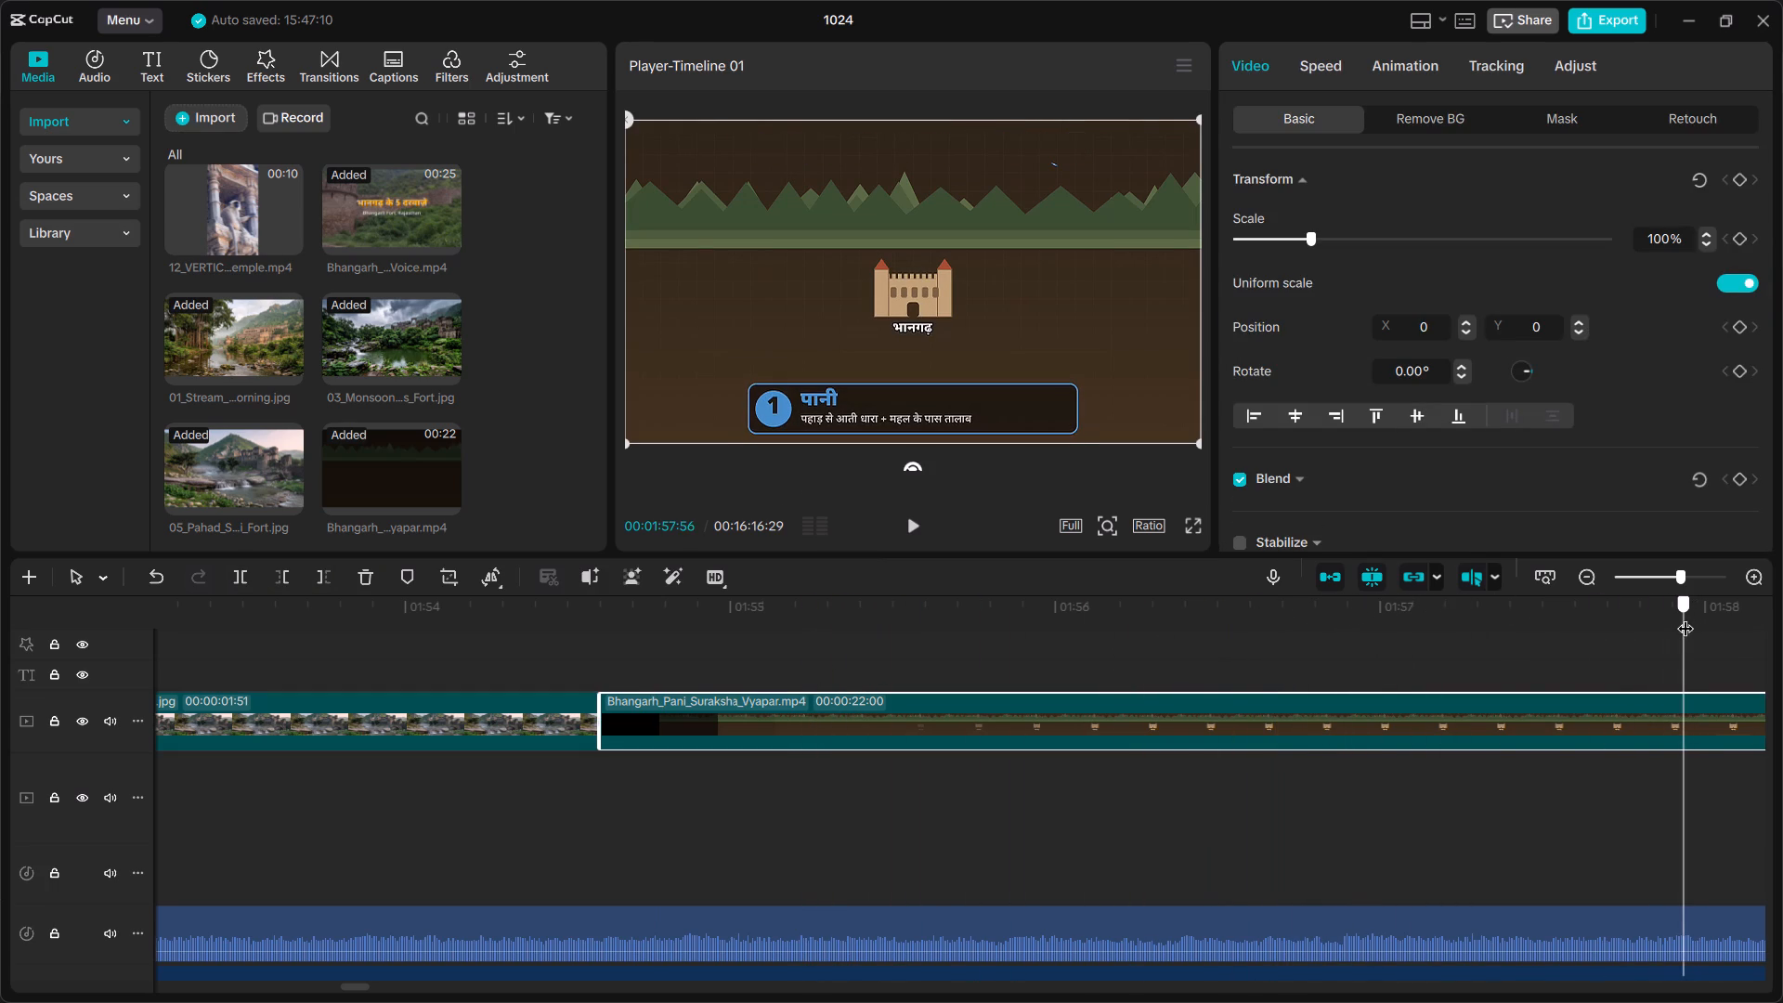
pyautogui.moveTo(1685, 617); pyautogui.dragTo(1585, 625)
pyautogui.click(1555, 698)
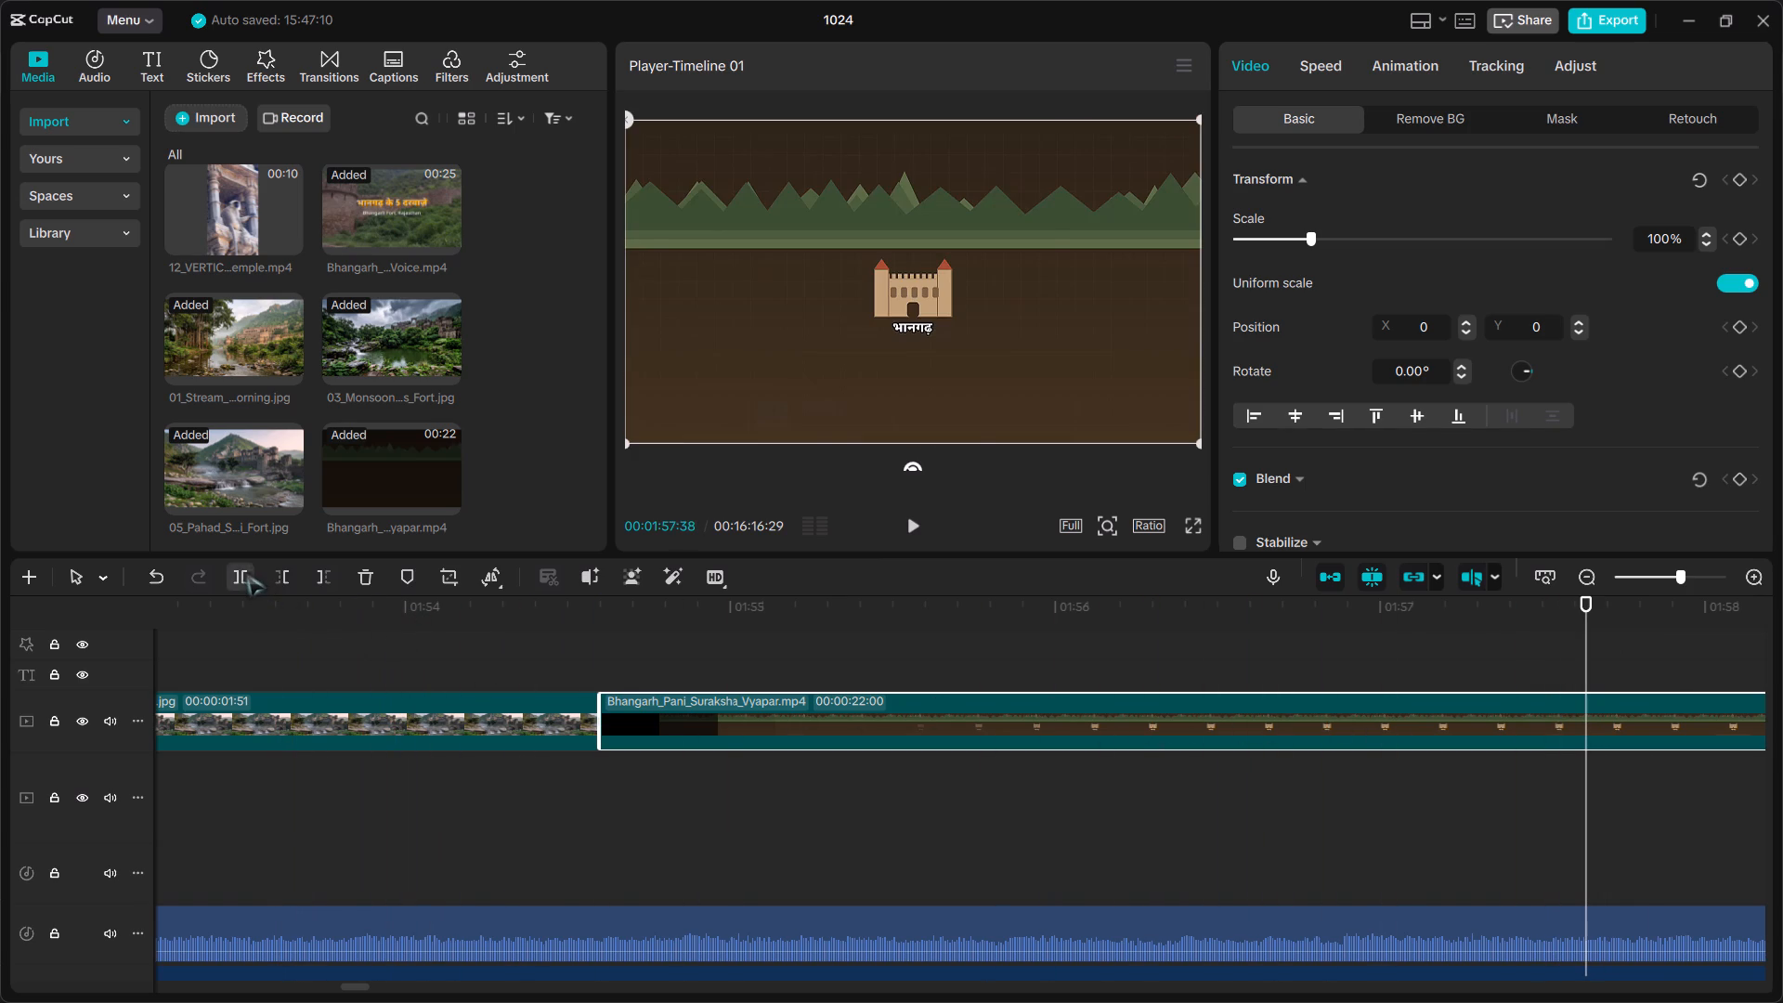
pyautogui.click(245, 572)
pyautogui.click(1137, 729)
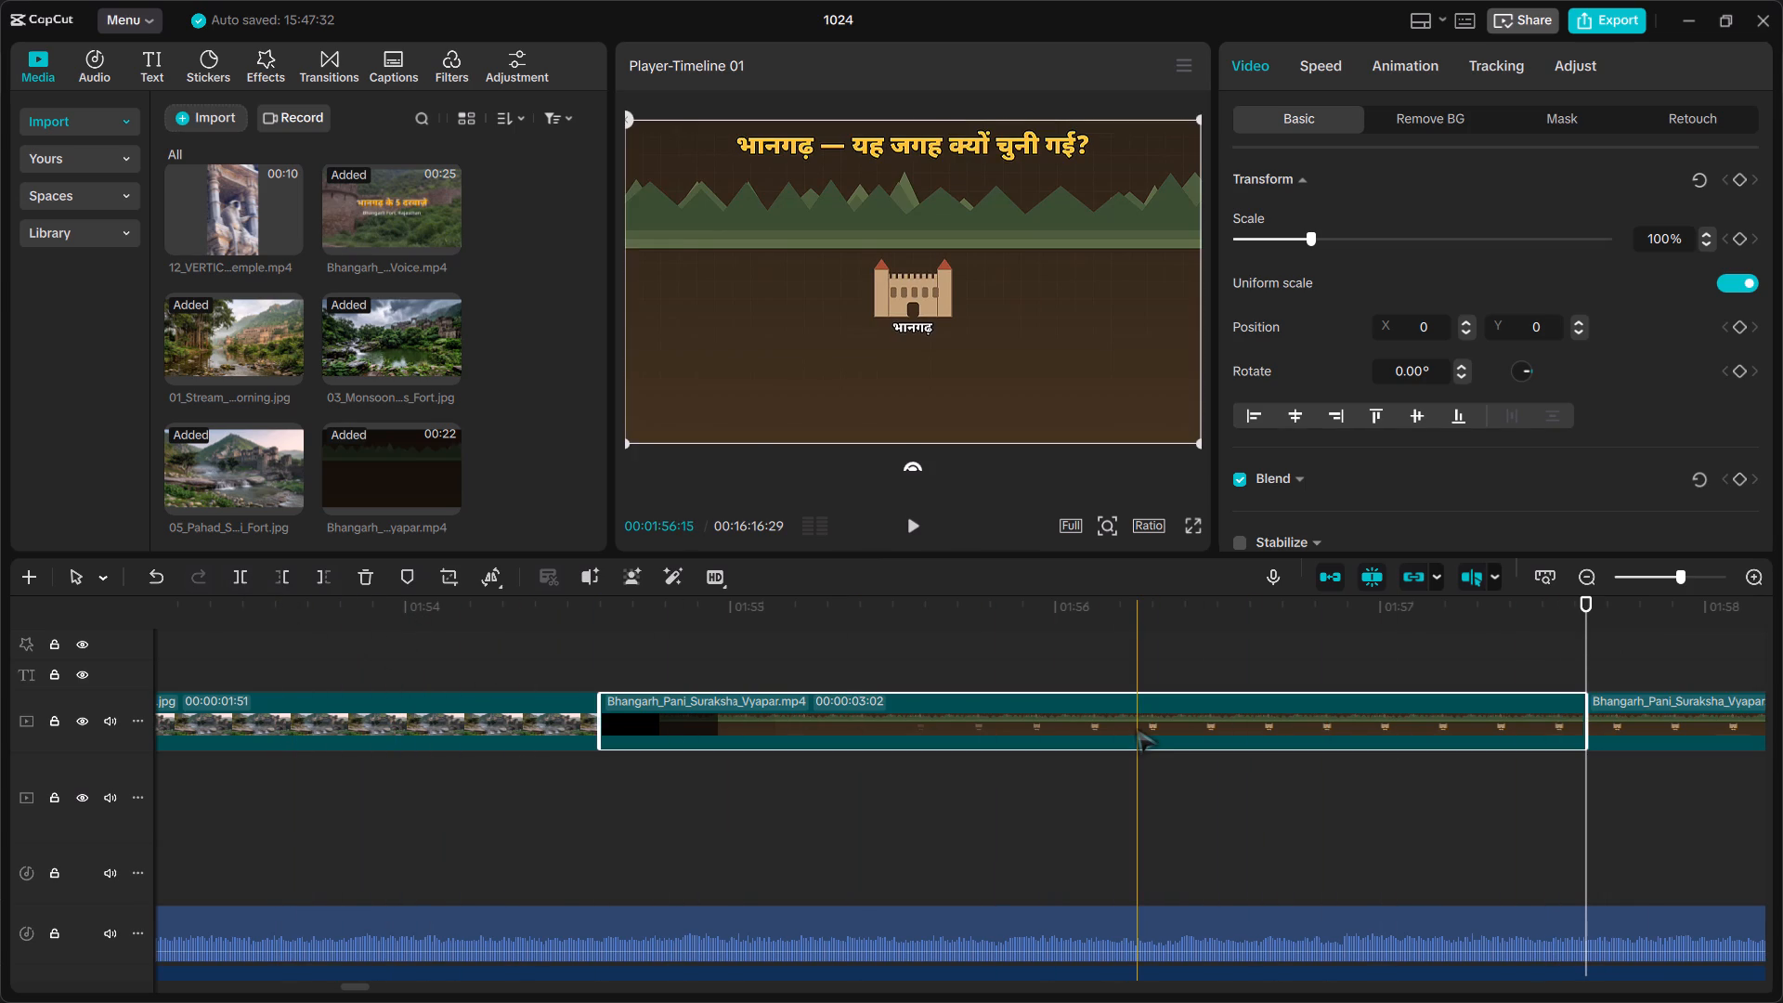
pyautogui.press('Delete')
# Move the remaining animation clip back against the end of the river image, and turn off timeline snapping.
pyautogui.moveTo(1656, 717); pyautogui.dragTo(818, 717)
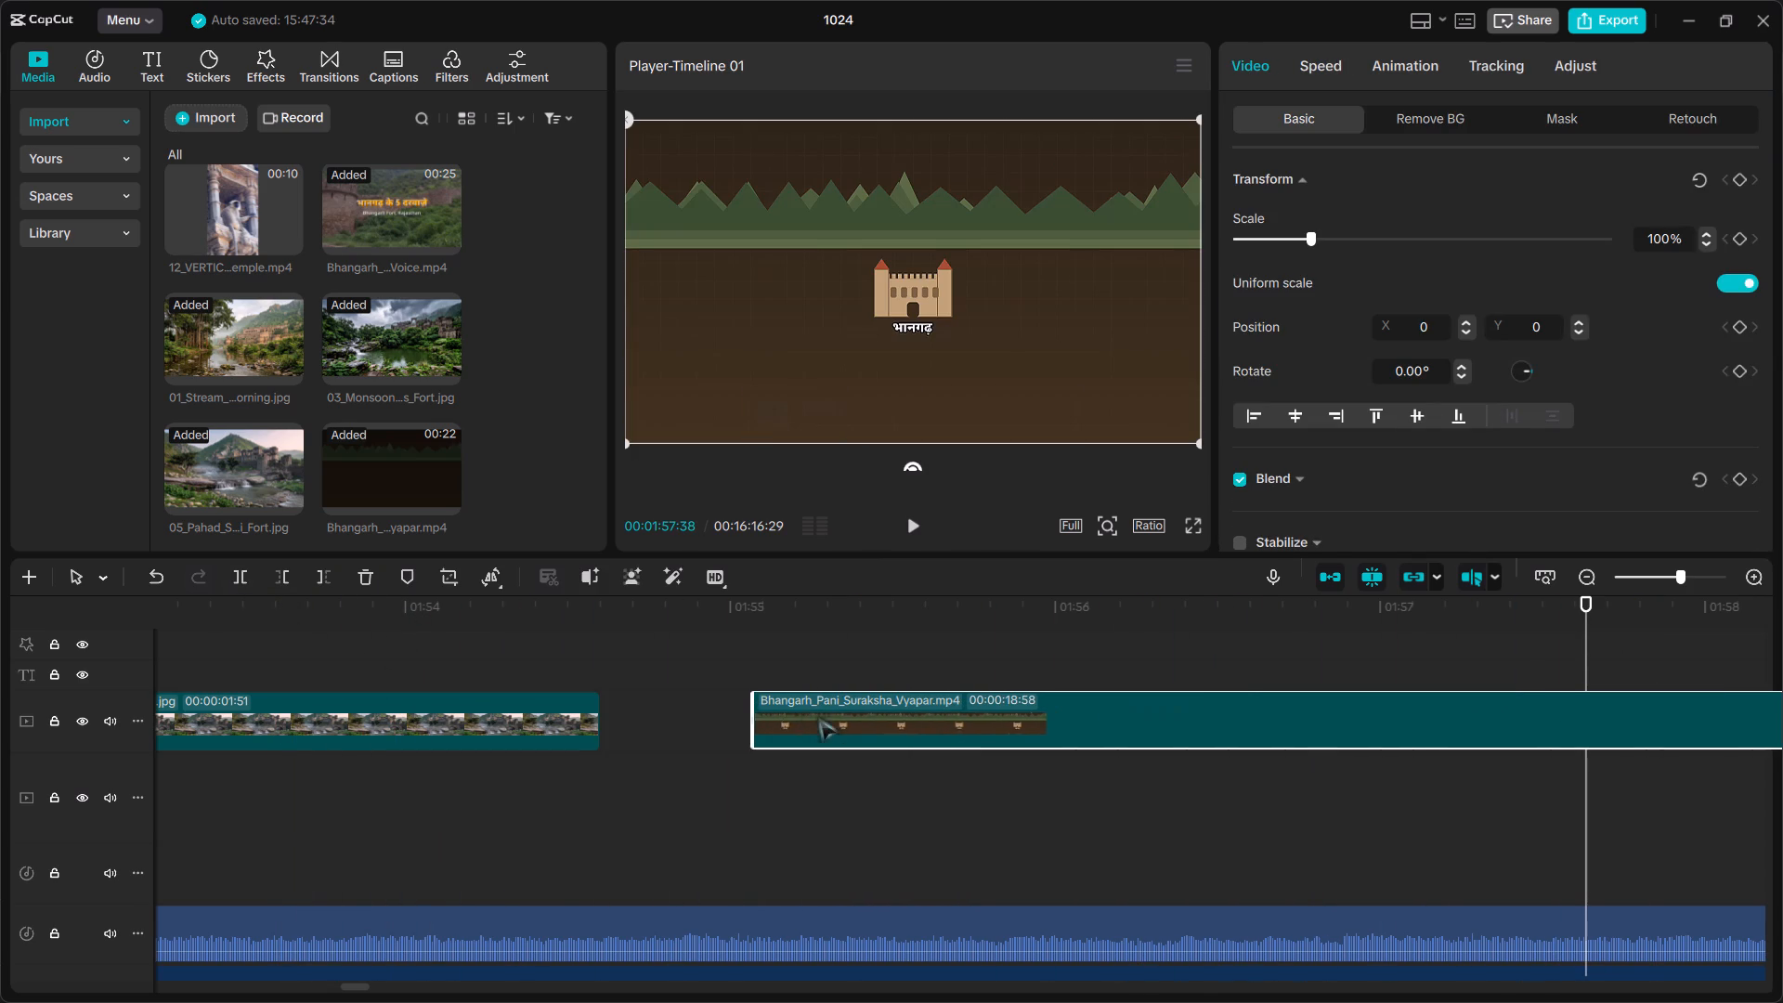
pyautogui.moveTo(818, 717); pyautogui.dragTo(676, 719)
pyautogui.press('n')
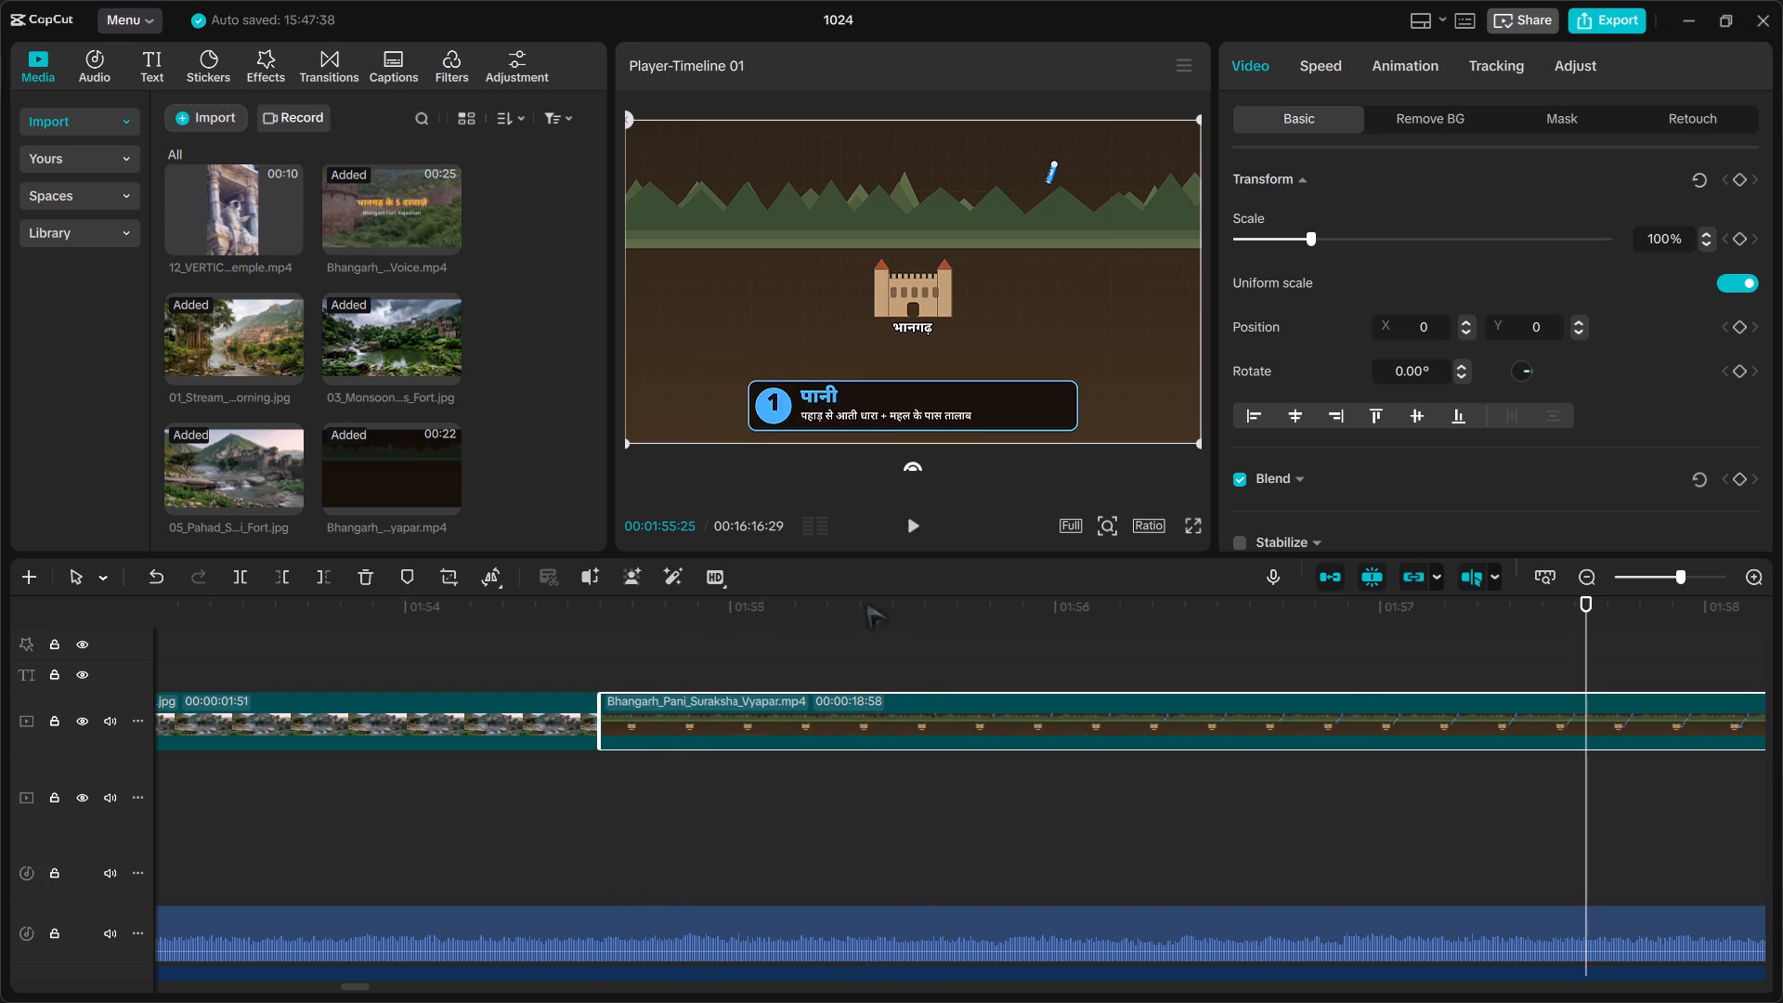
# Play the trimmed animation from the join through to its trade section to check its timing with the narration.
pyautogui.click(565, 657)
pyautogui.press('space')
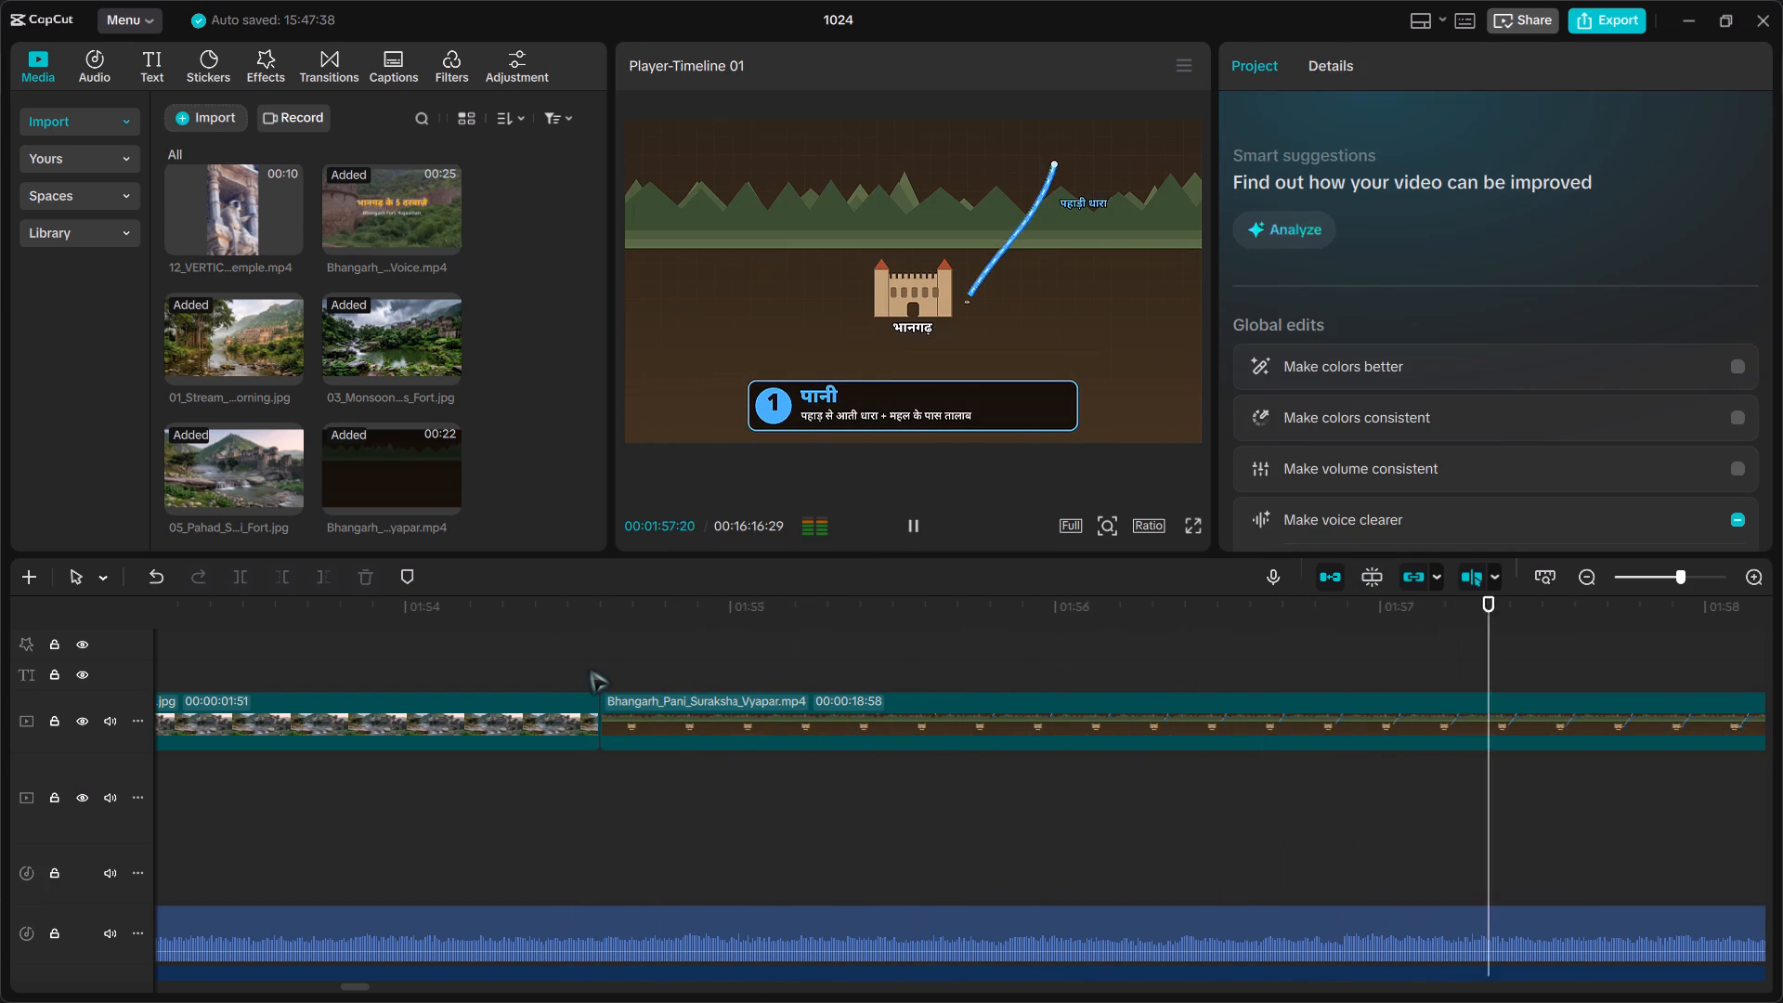
pyautogui.press('space')
pyautogui.press('space')
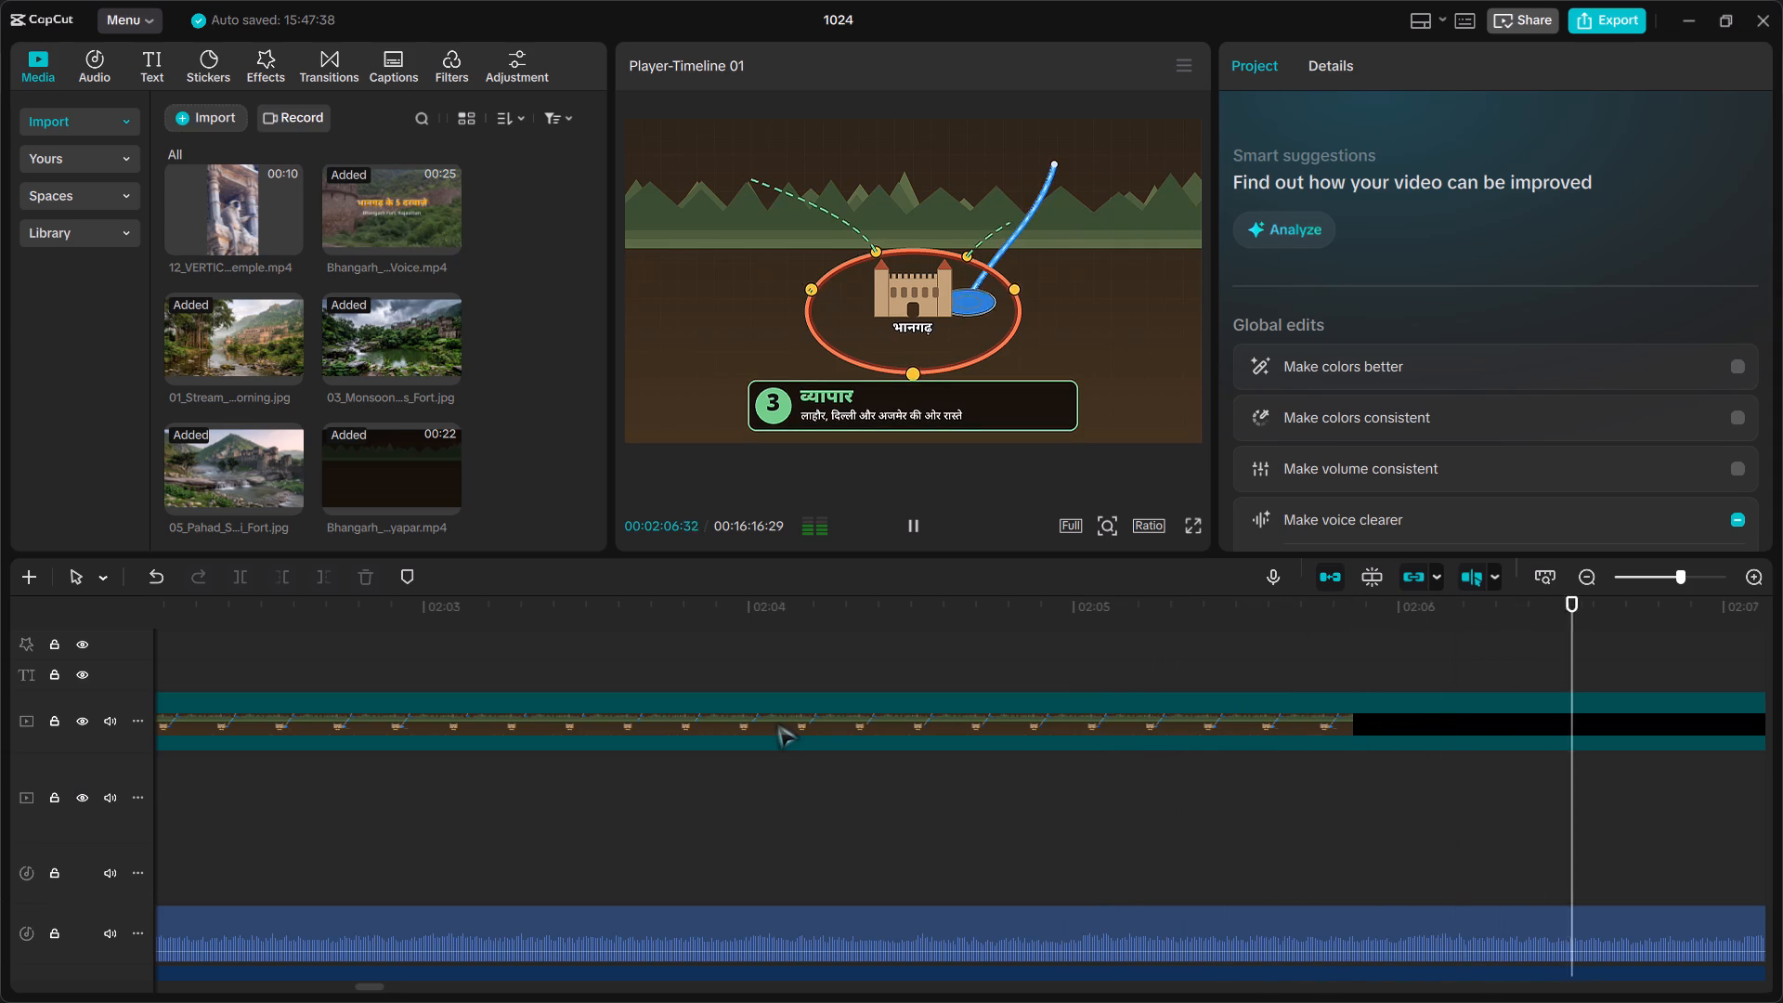
pyautogui.press('space')
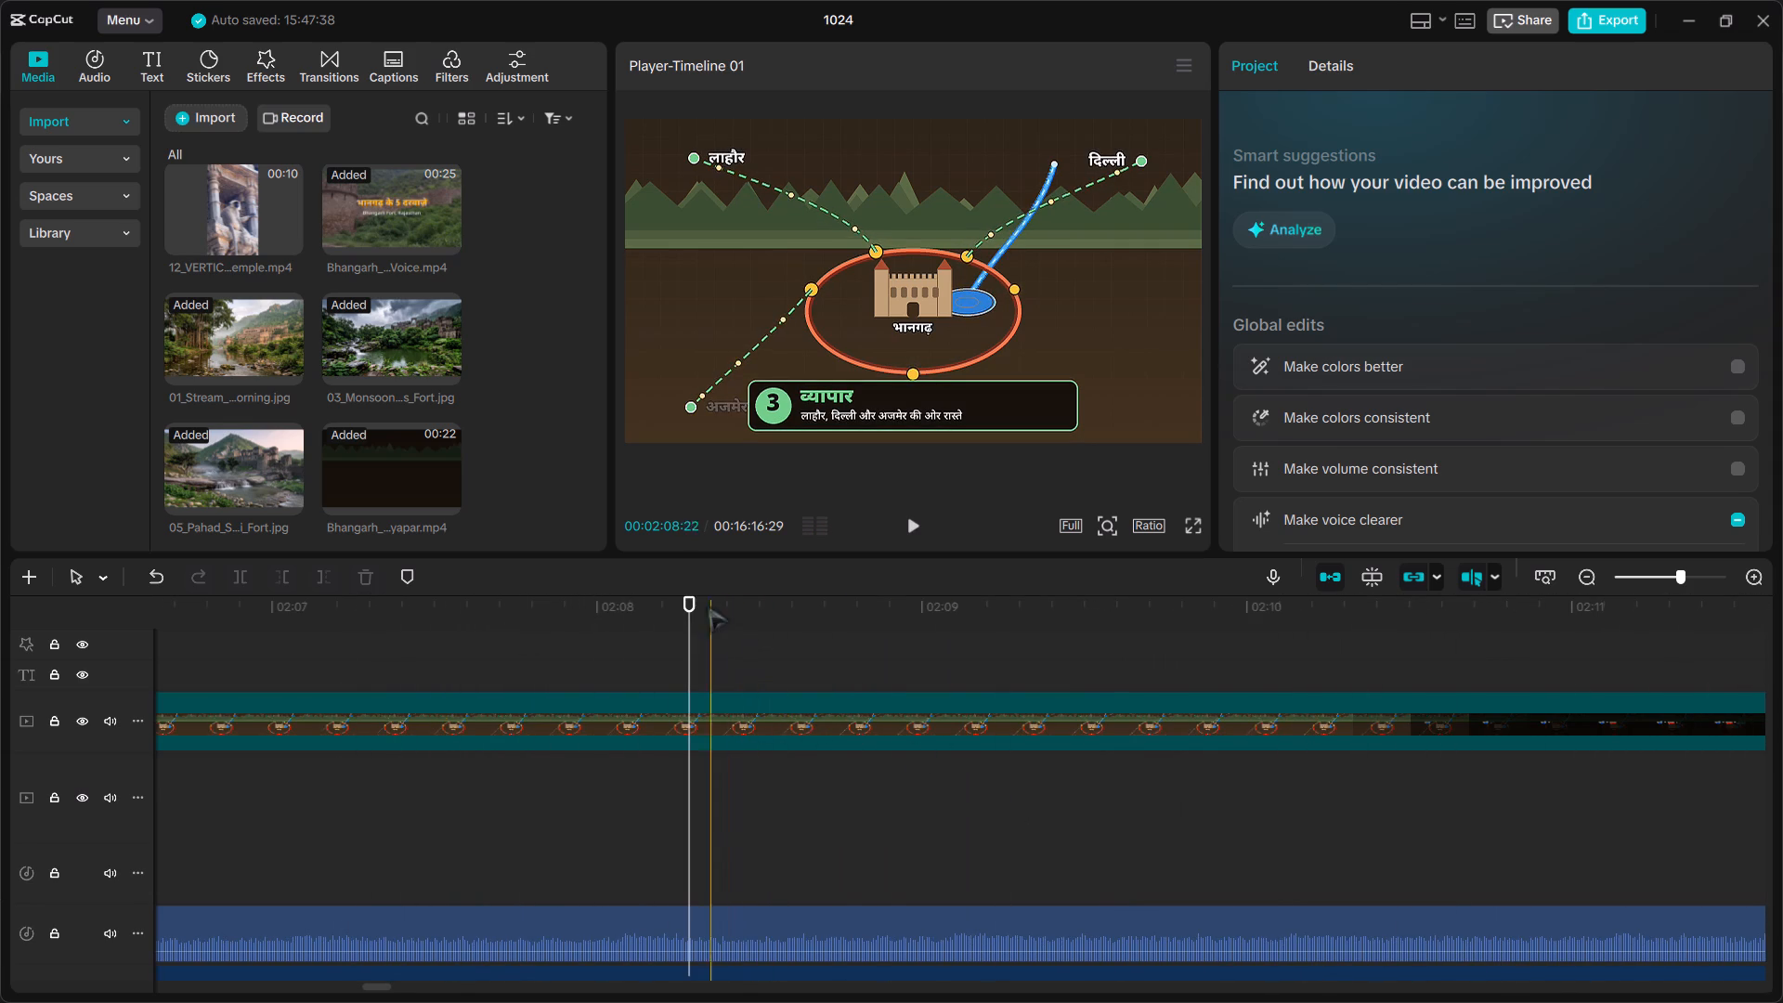
# Play the animation's opening again from its join with the river image to check the first point against the narration.
pyautogui.moveTo(692, 596); pyautogui.dragTo(157, 608)
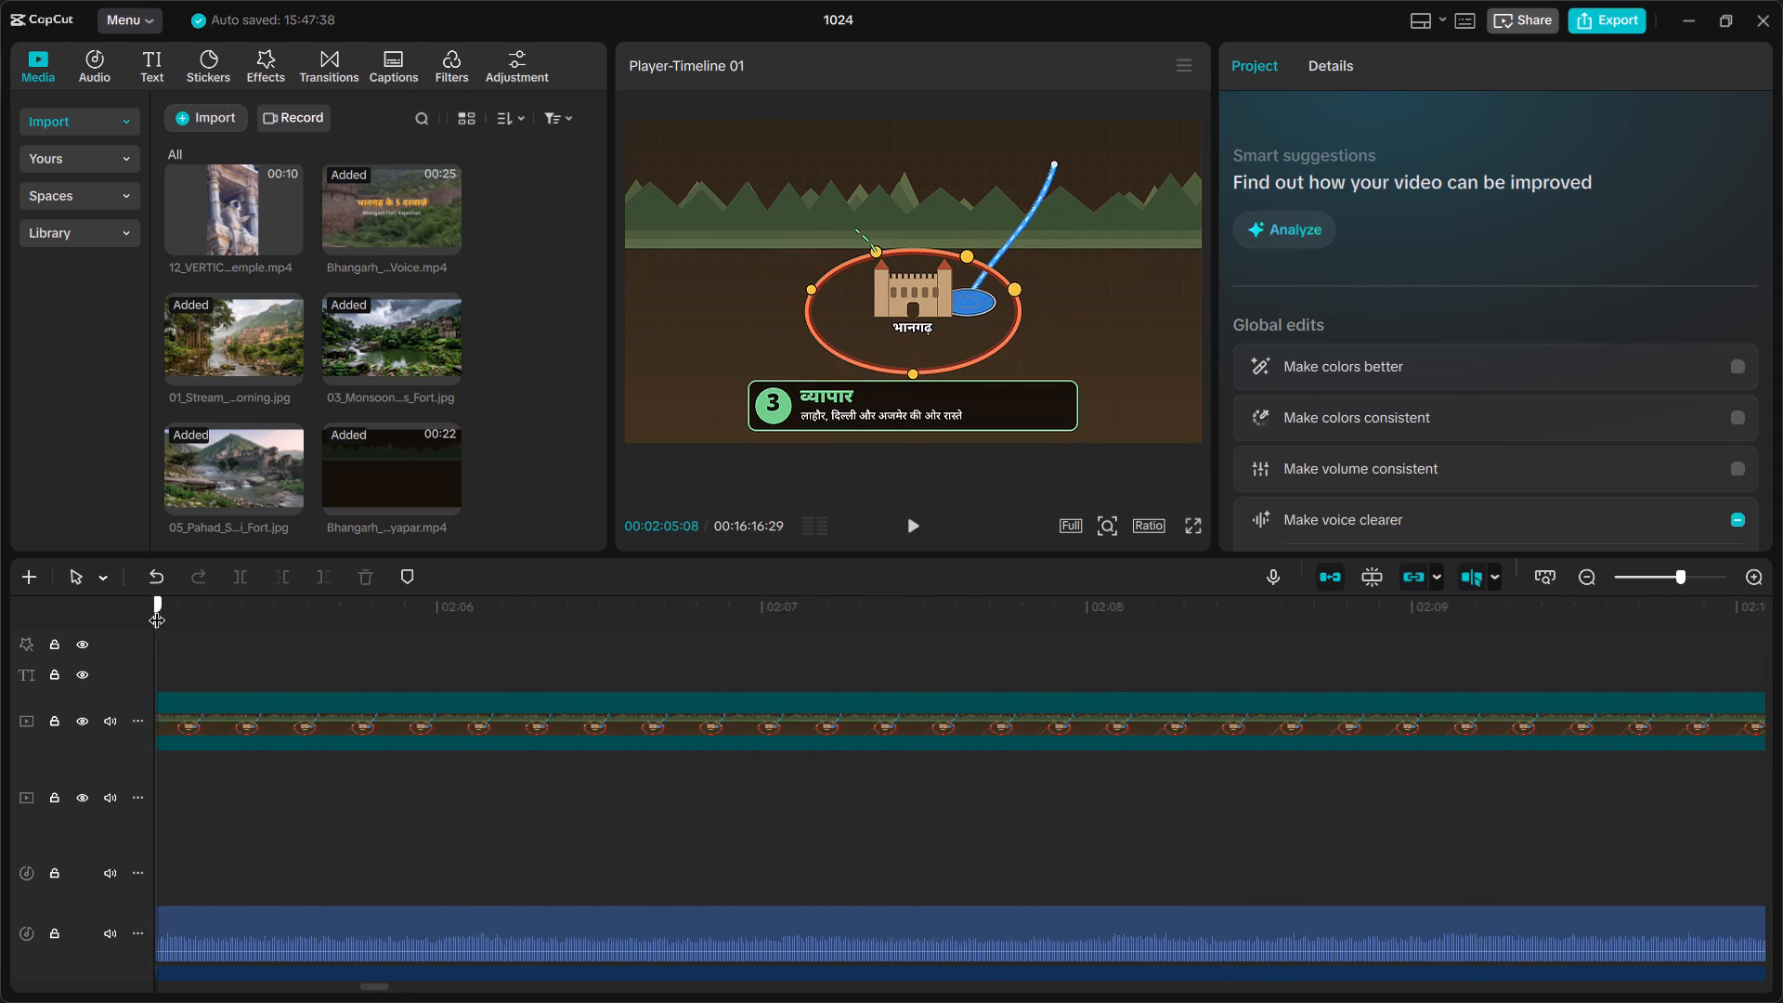
pyautogui.moveTo(157, 608); pyautogui.dragTo(728, 619)
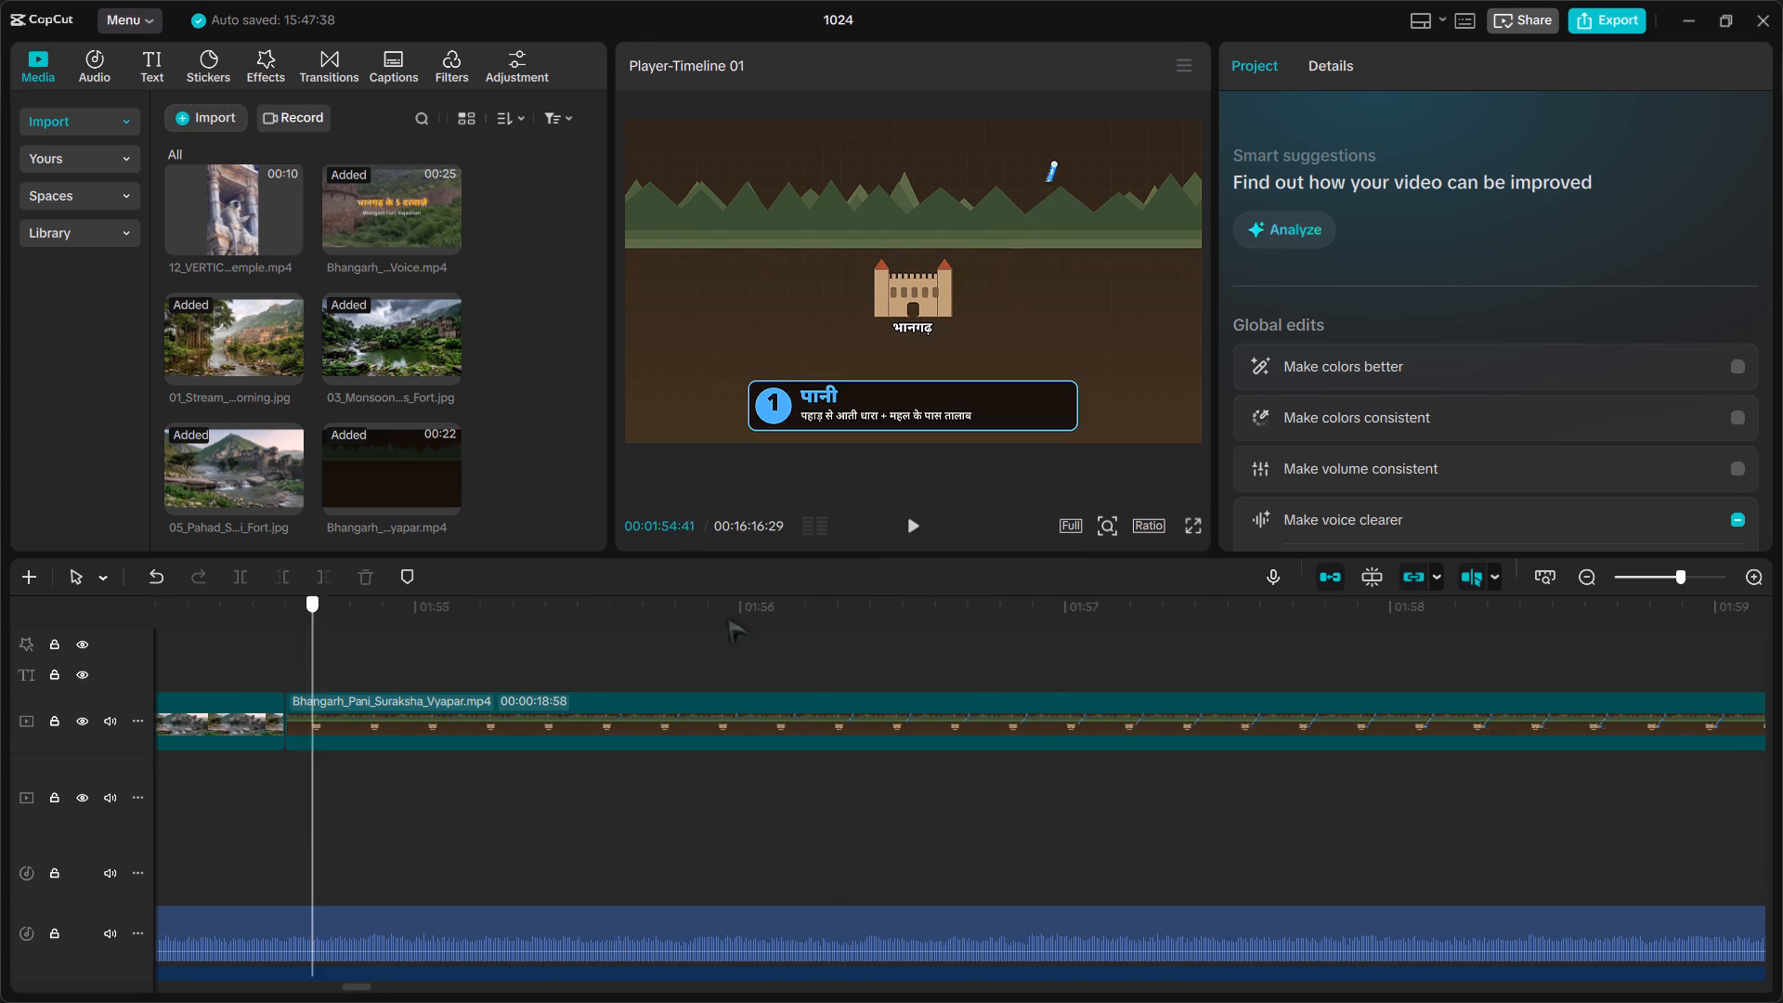
pyautogui.moveTo(728, 619); pyautogui.dragTo(488, 612)
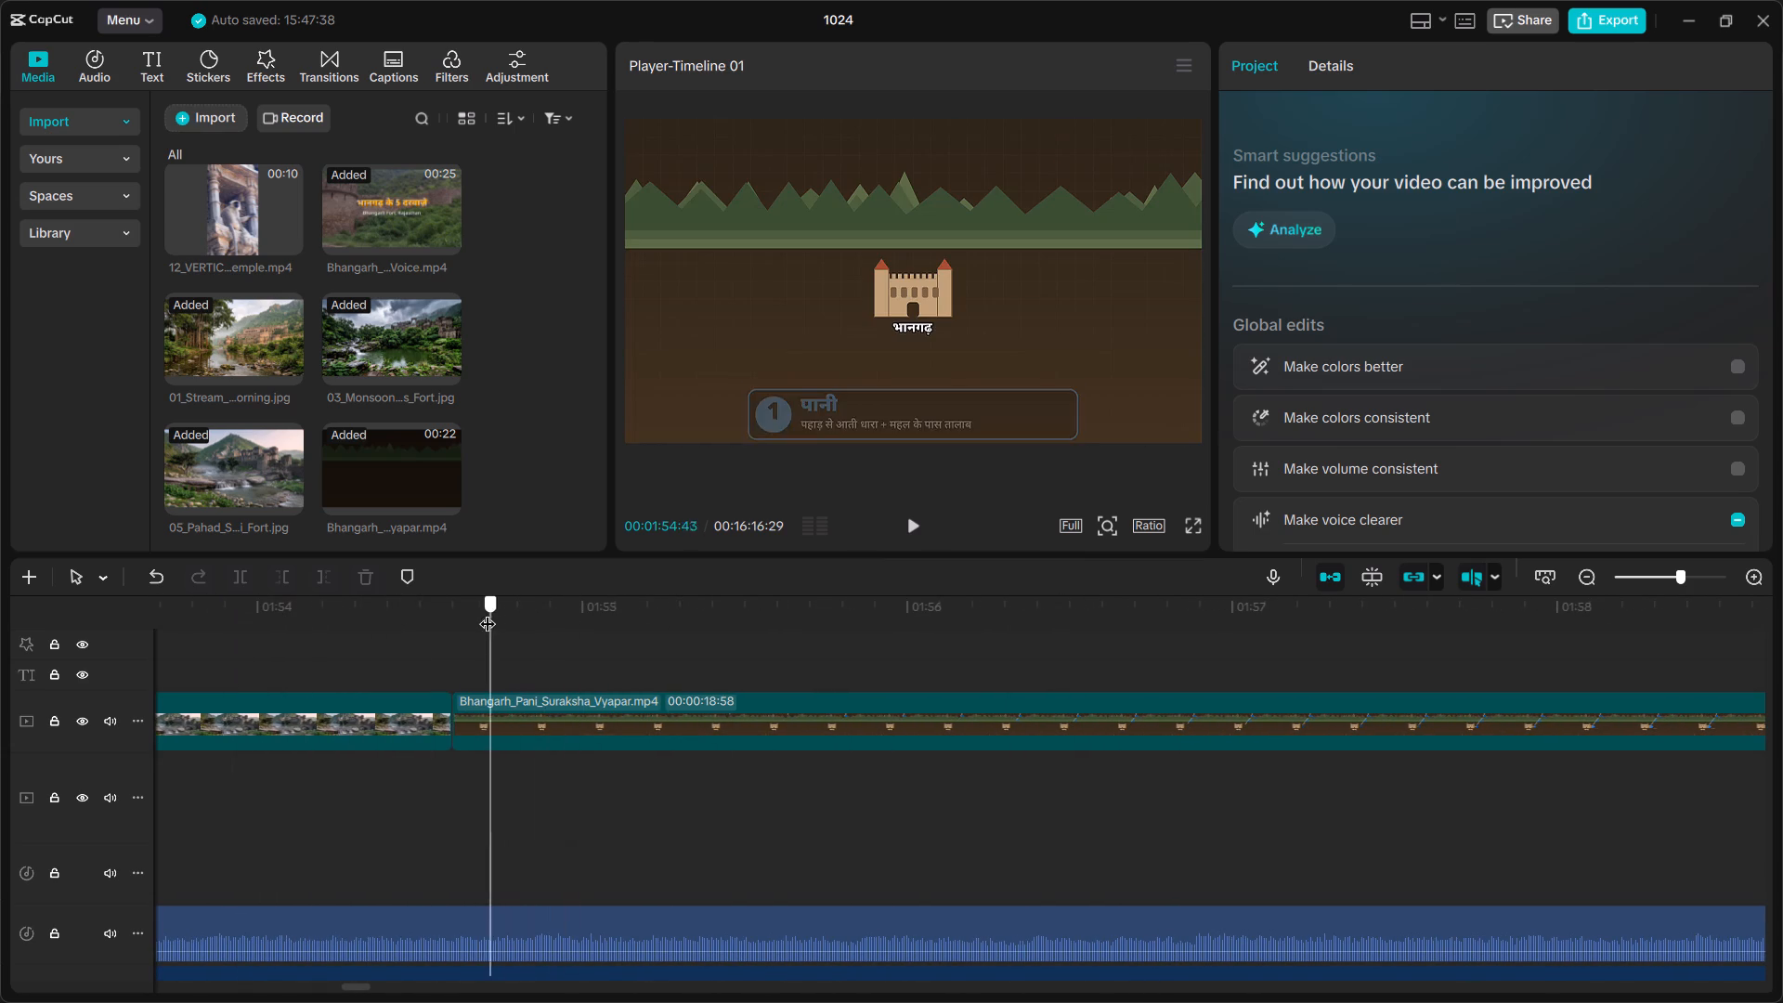
pyautogui.moveTo(488, 612); pyautogui.dragTo(481, 612)
pyautogui.click(453, 696)
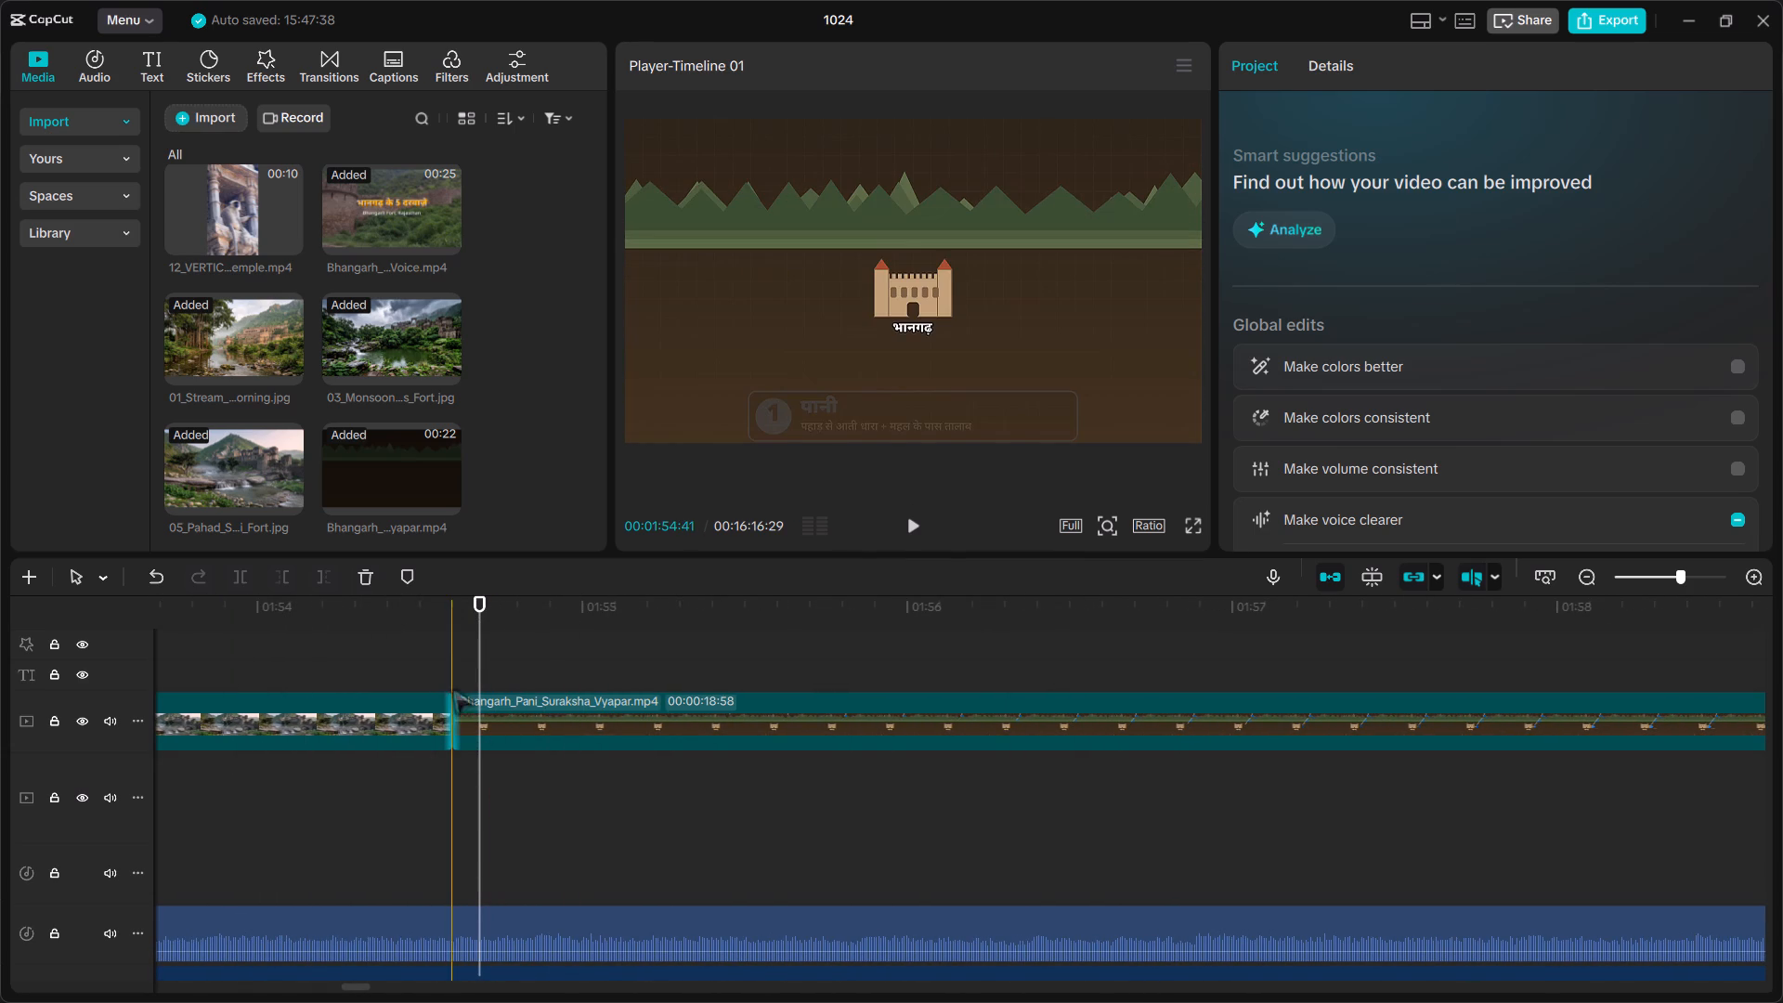
pyautogui.moveTo(470, 609); pyautogui.dragTo(452, 618)
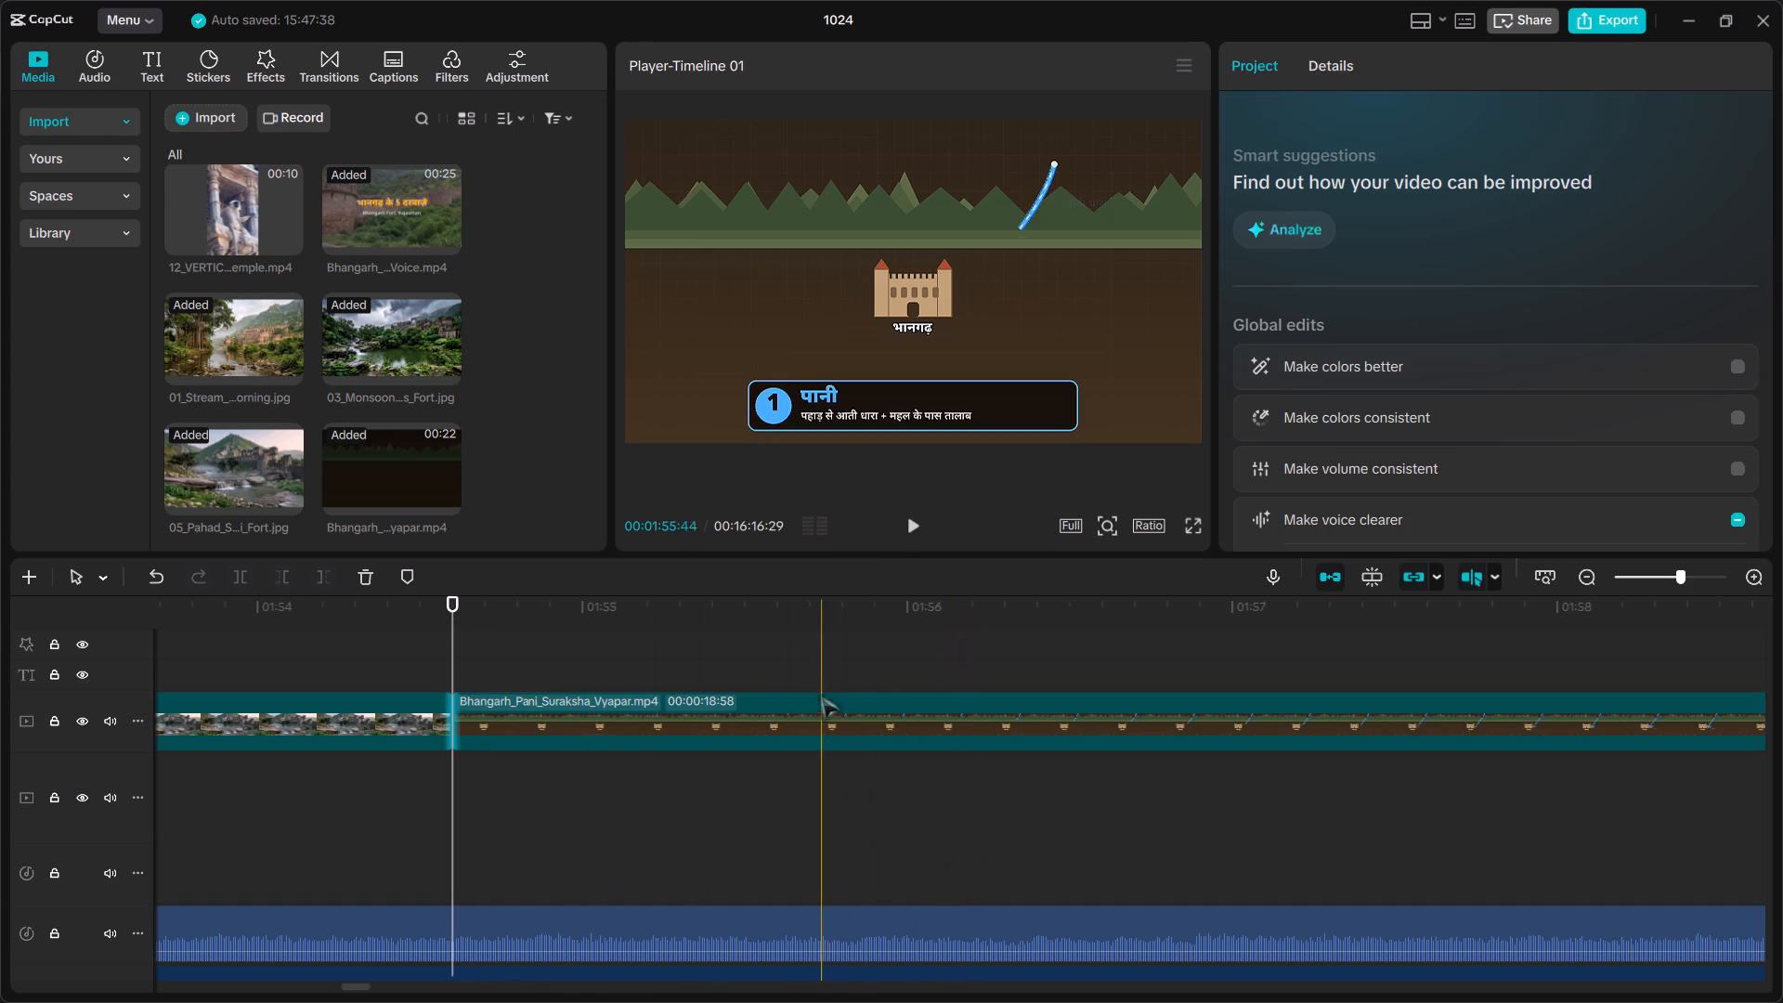
pyautogui.click(453, 597)
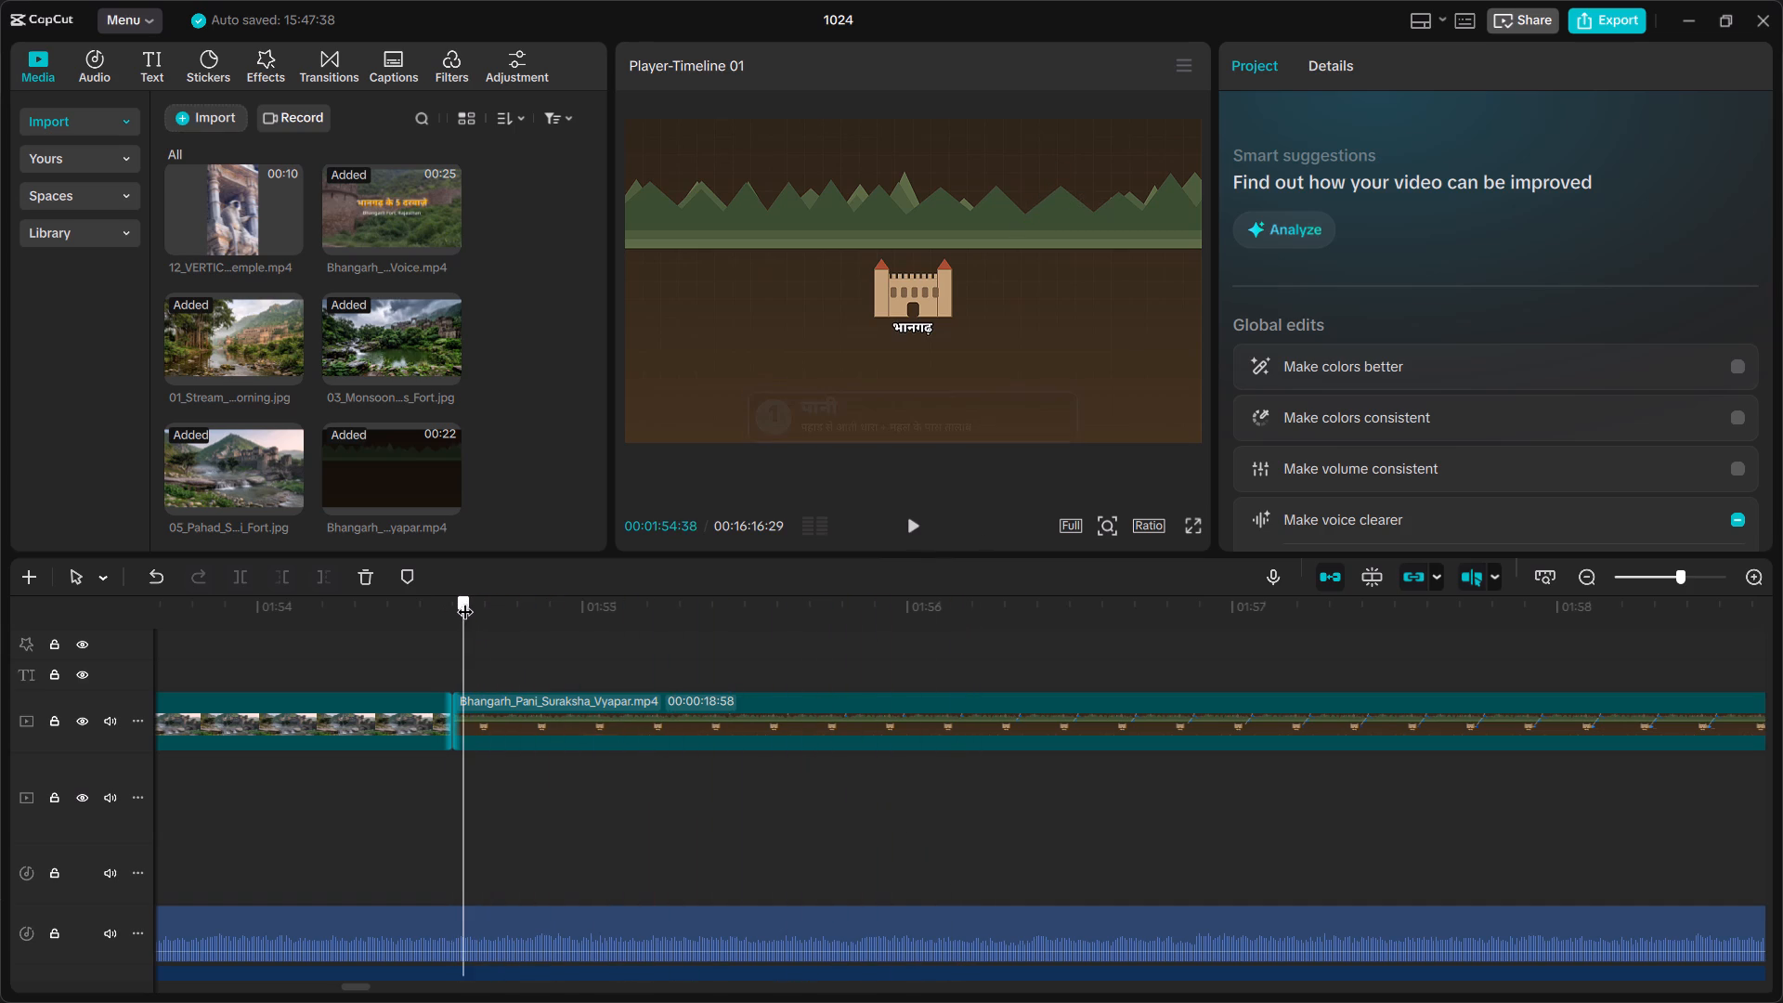
pyautogui.press('space')
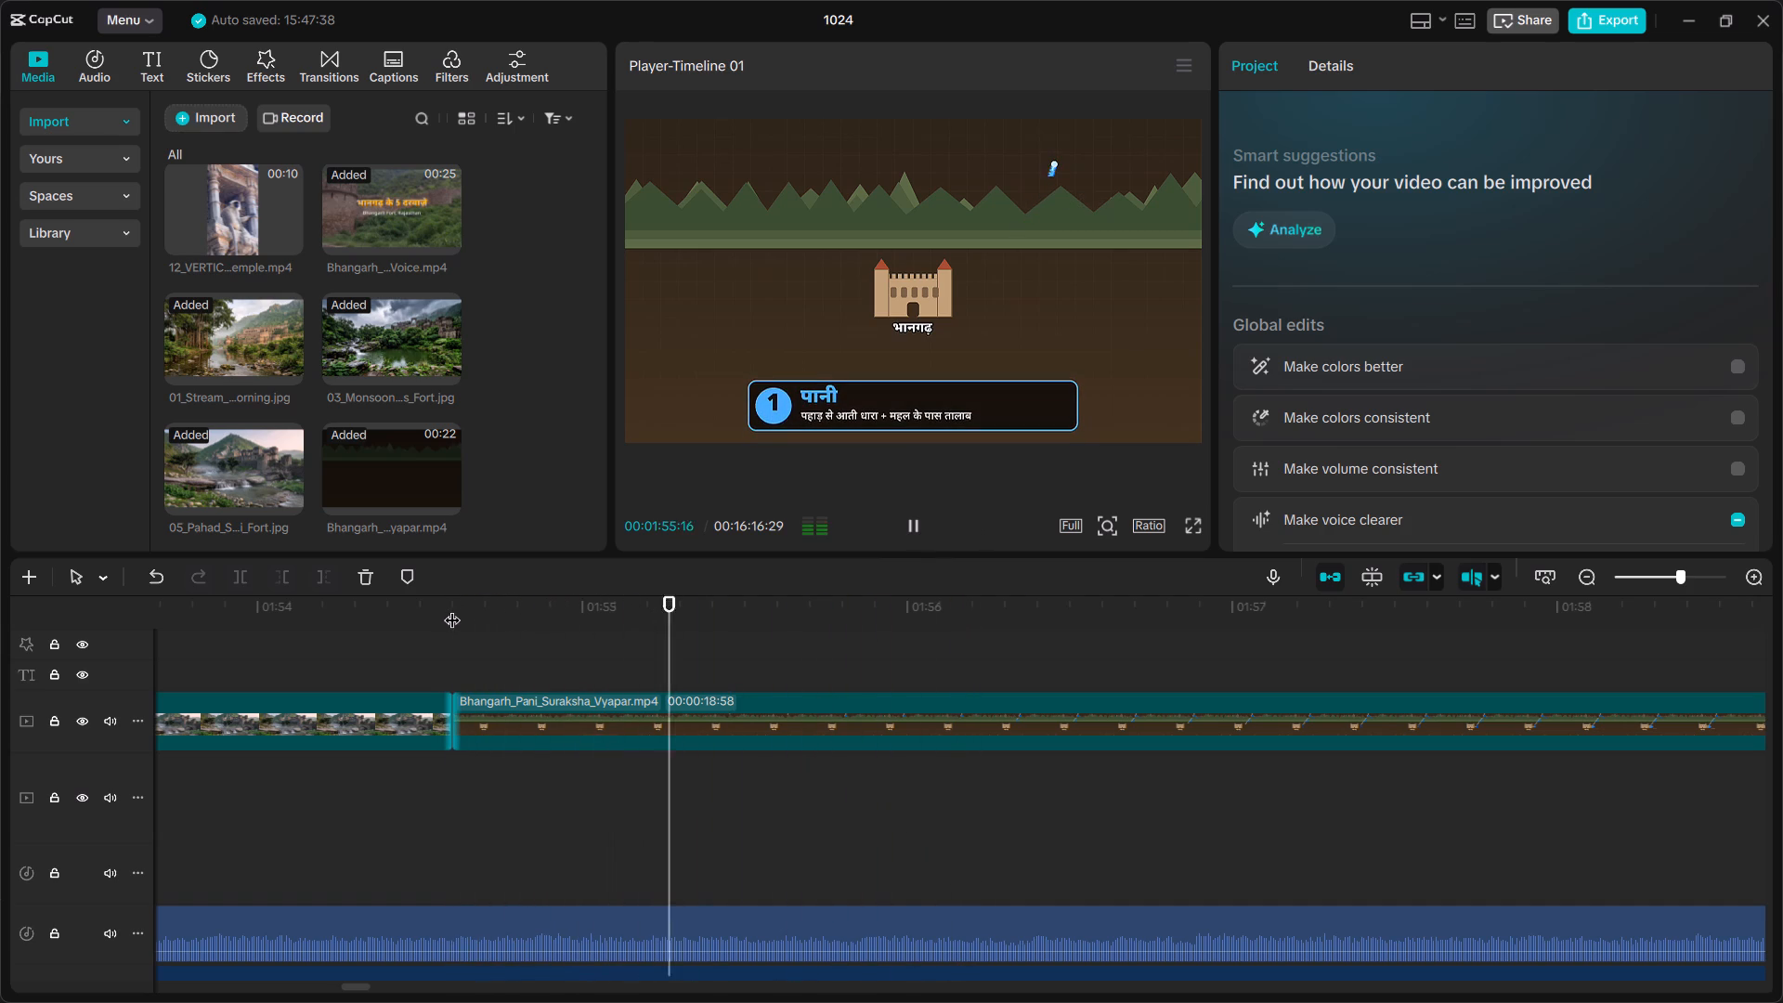
pyautogui.press('space')
pyautogui.moveTo(684, 598); pyautogui.dragTo(662, 618)
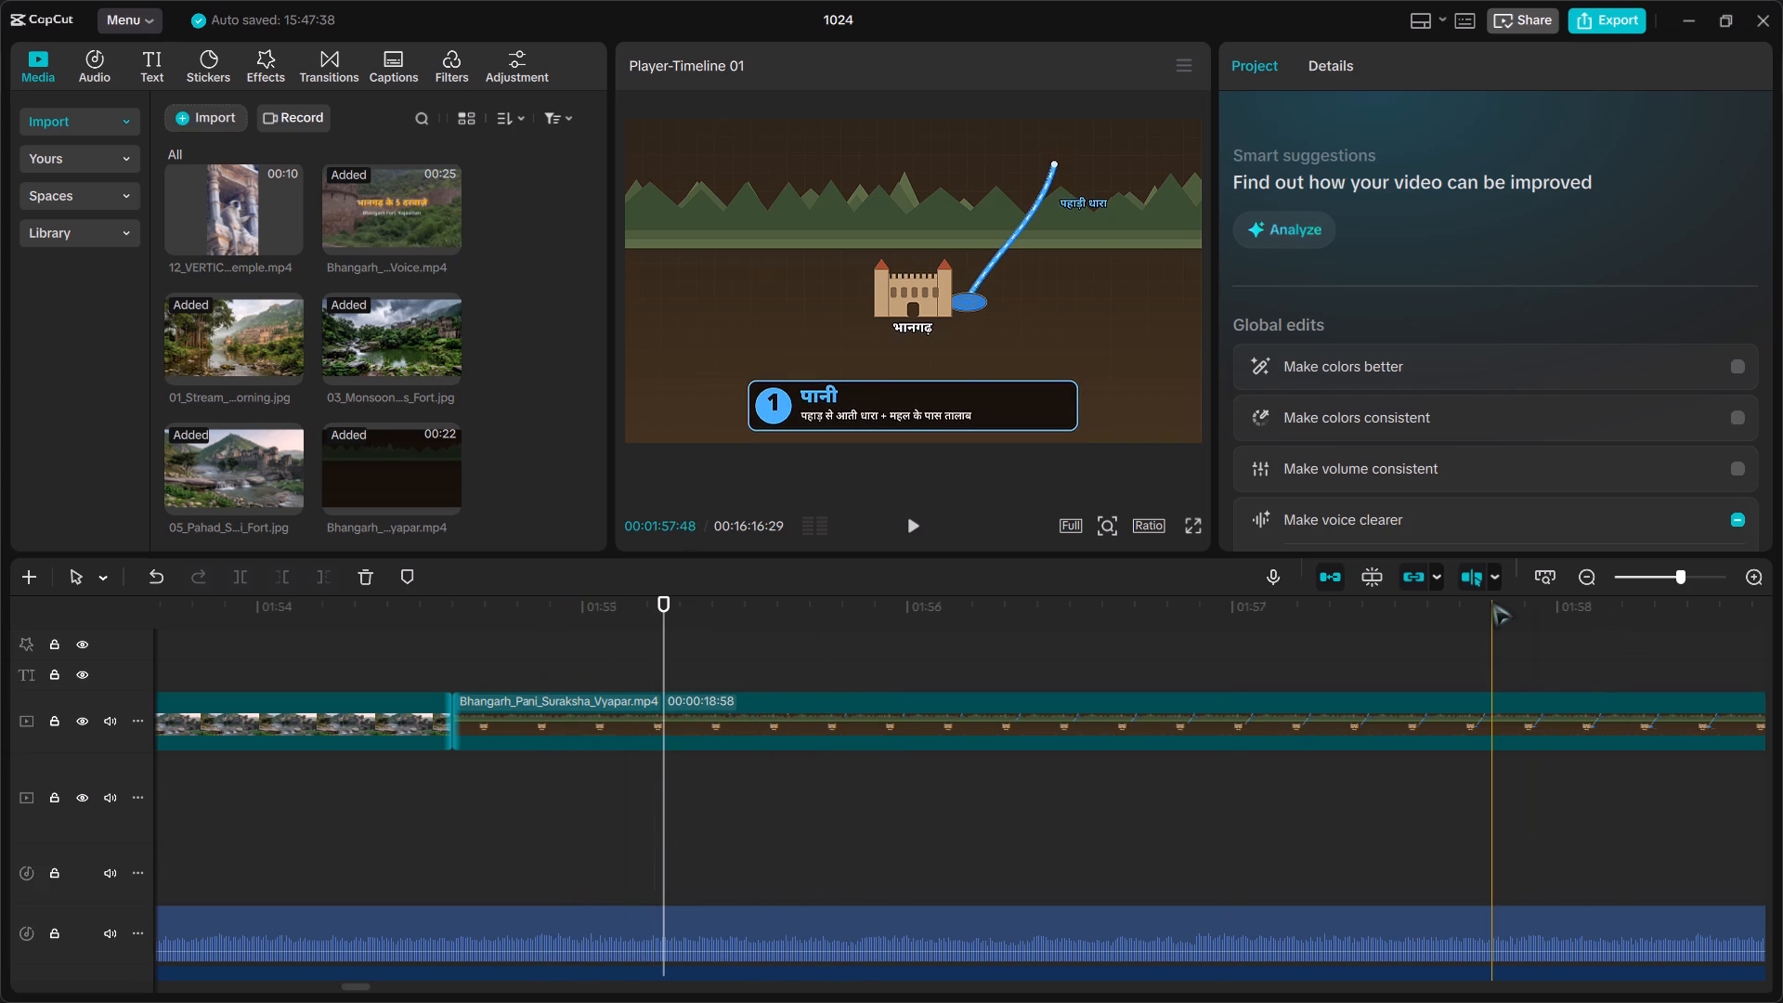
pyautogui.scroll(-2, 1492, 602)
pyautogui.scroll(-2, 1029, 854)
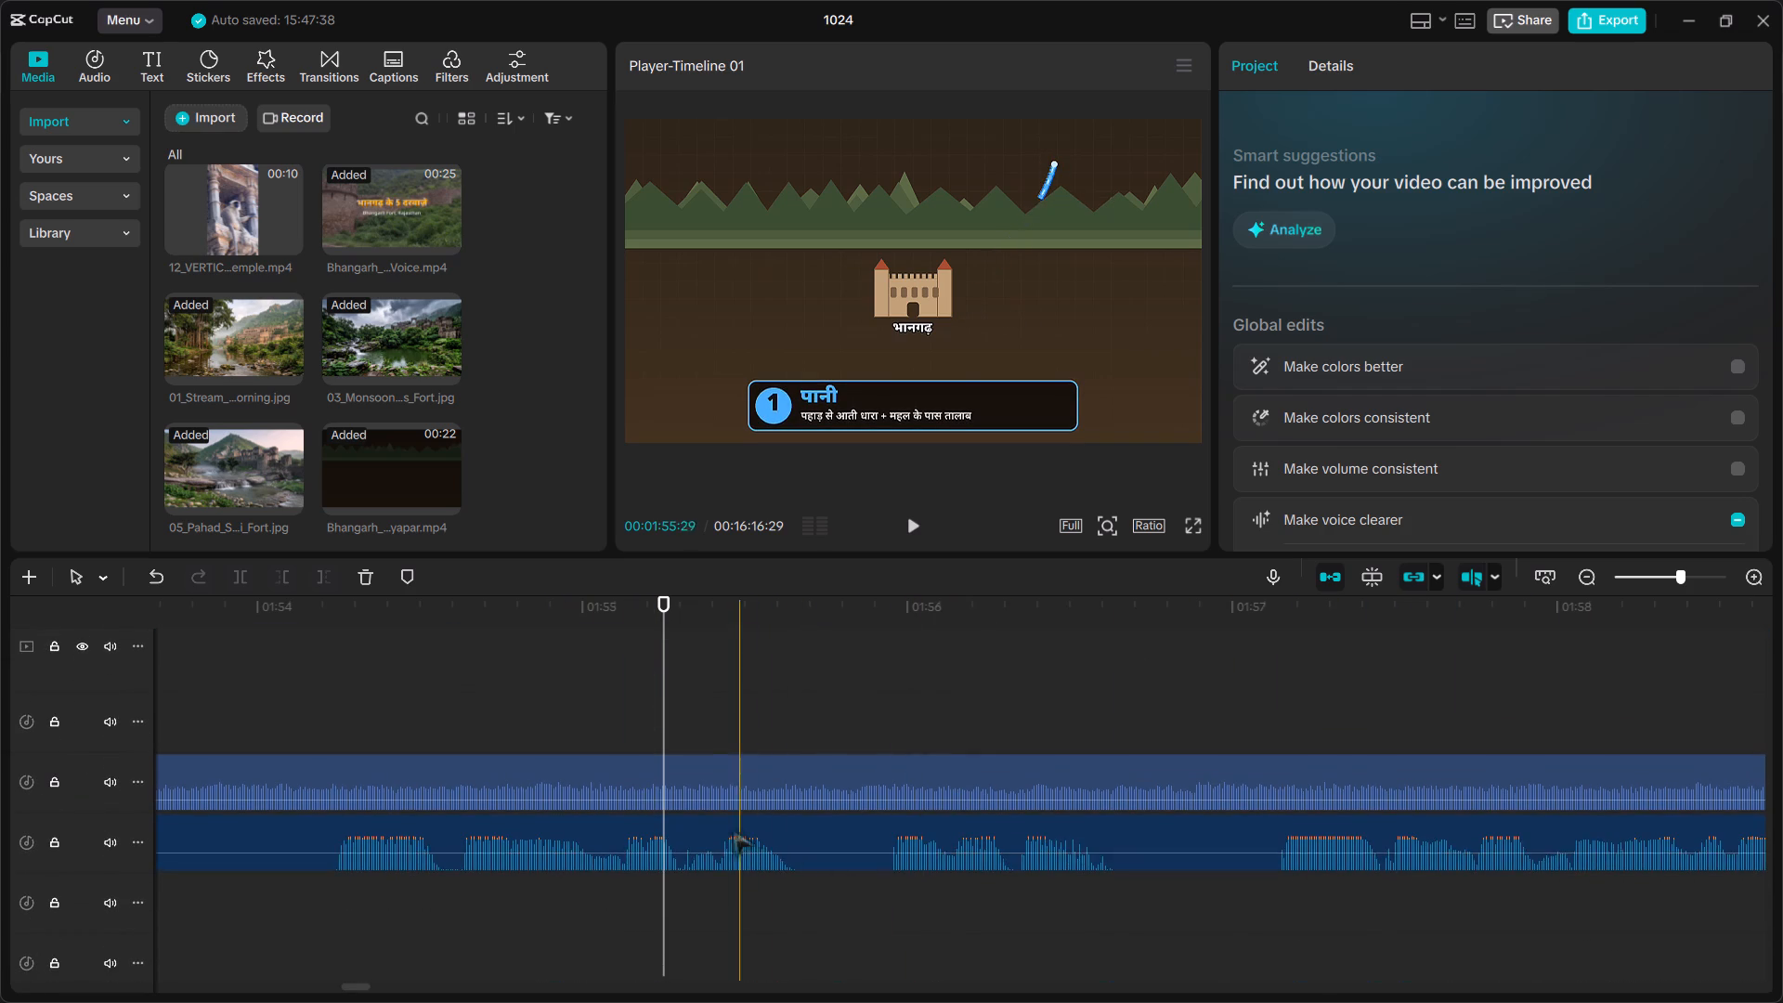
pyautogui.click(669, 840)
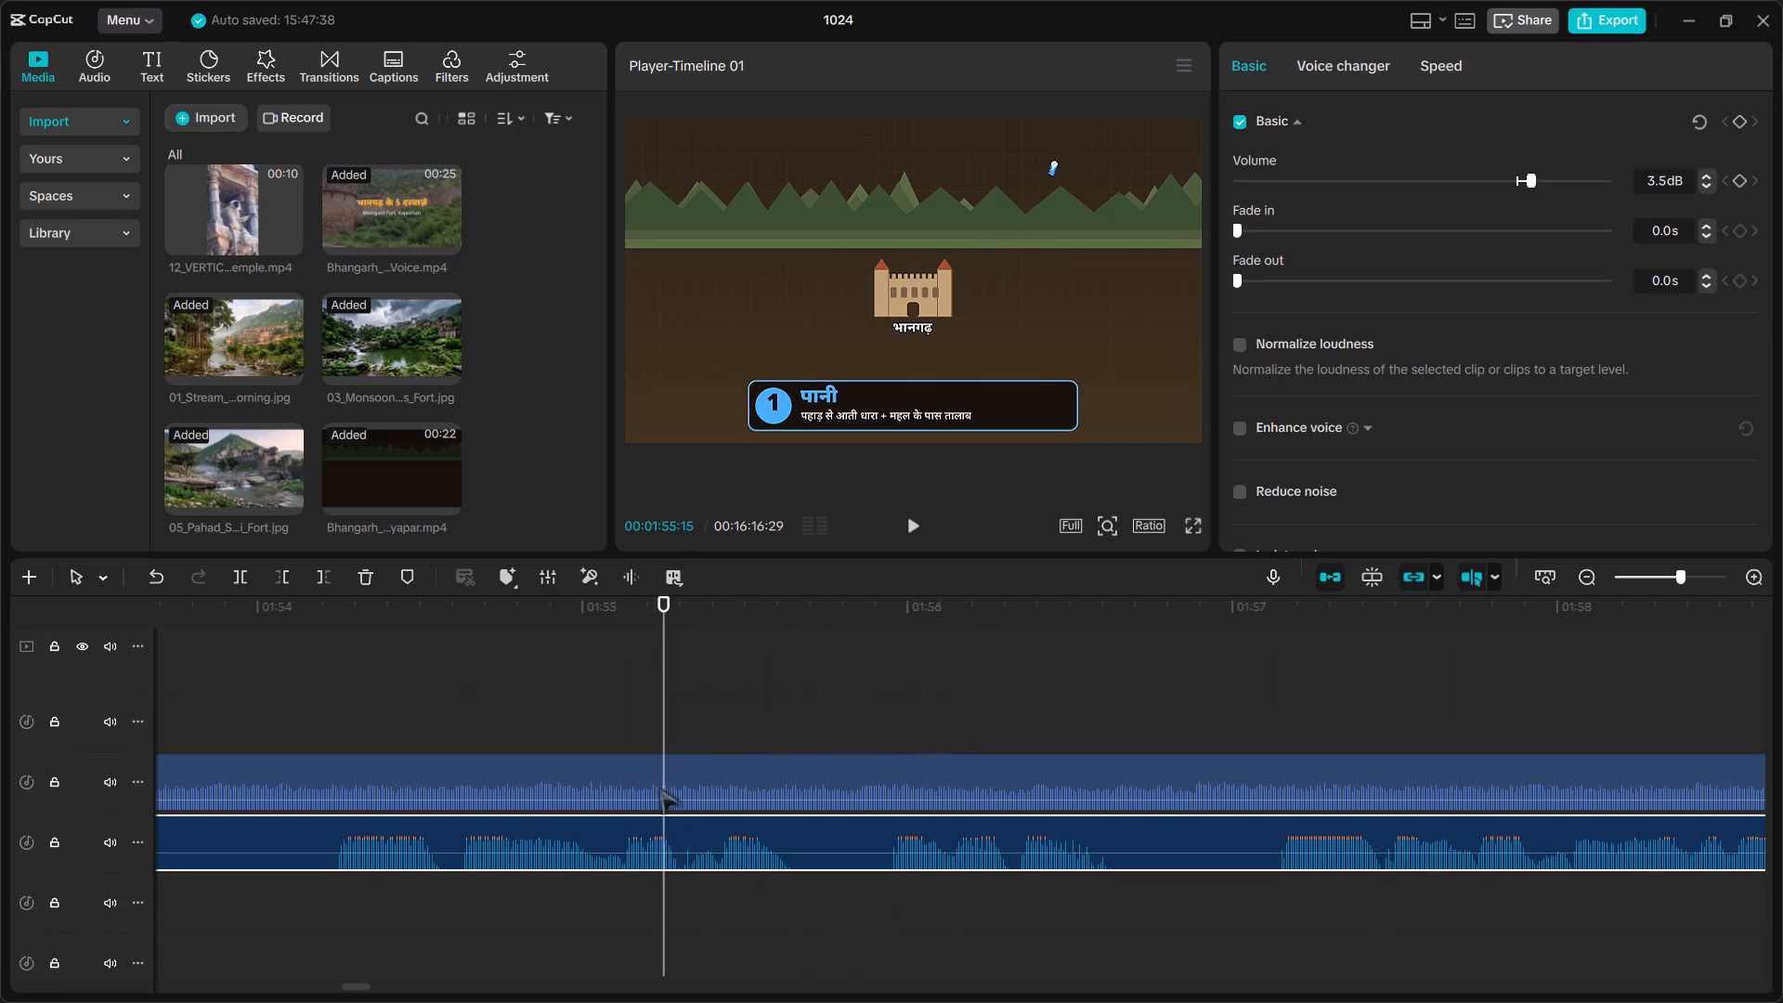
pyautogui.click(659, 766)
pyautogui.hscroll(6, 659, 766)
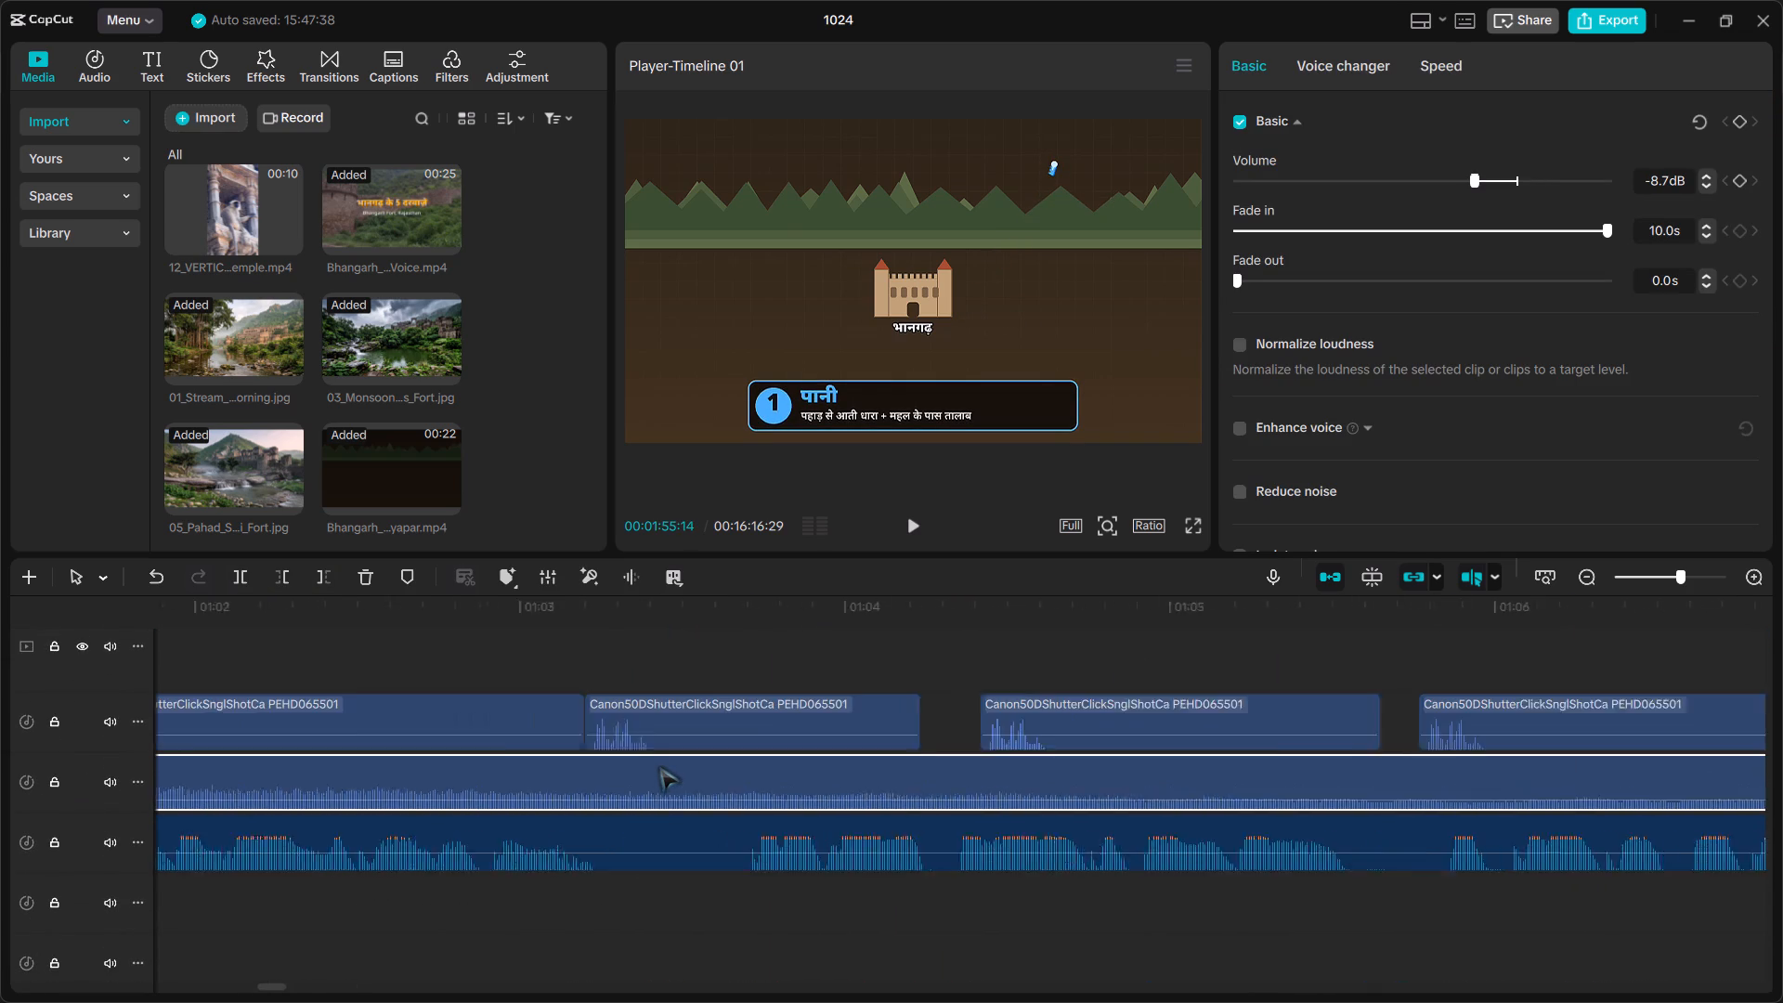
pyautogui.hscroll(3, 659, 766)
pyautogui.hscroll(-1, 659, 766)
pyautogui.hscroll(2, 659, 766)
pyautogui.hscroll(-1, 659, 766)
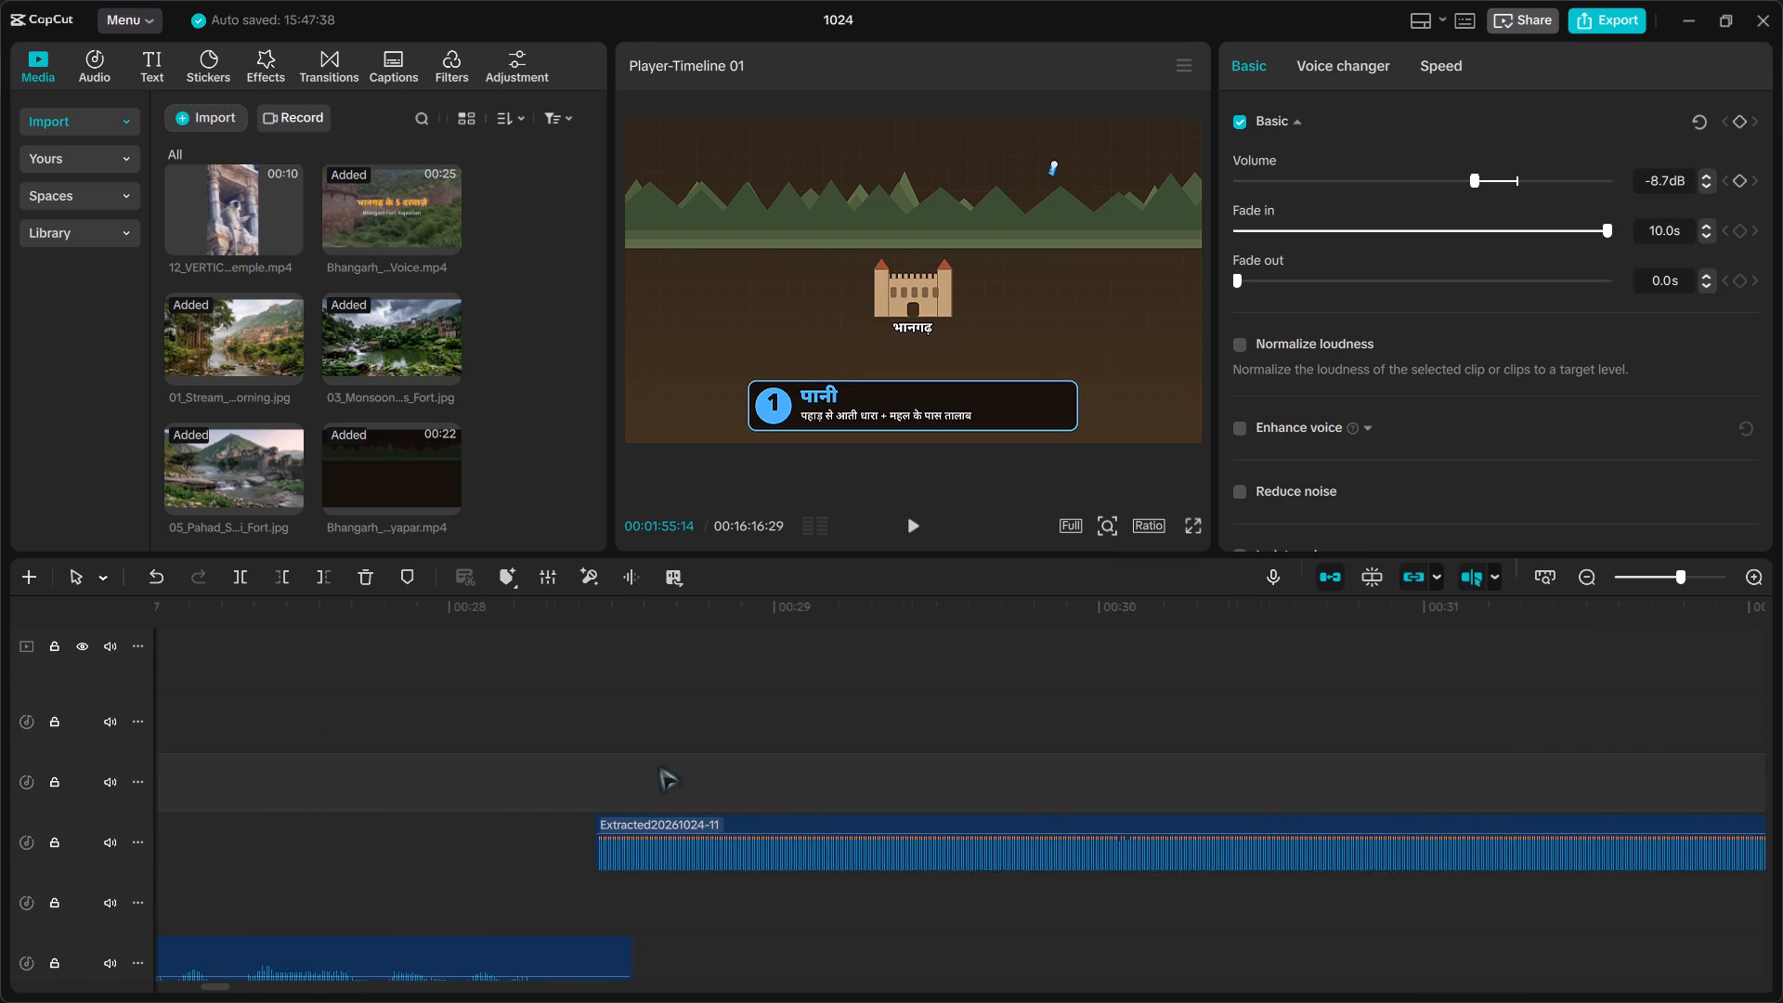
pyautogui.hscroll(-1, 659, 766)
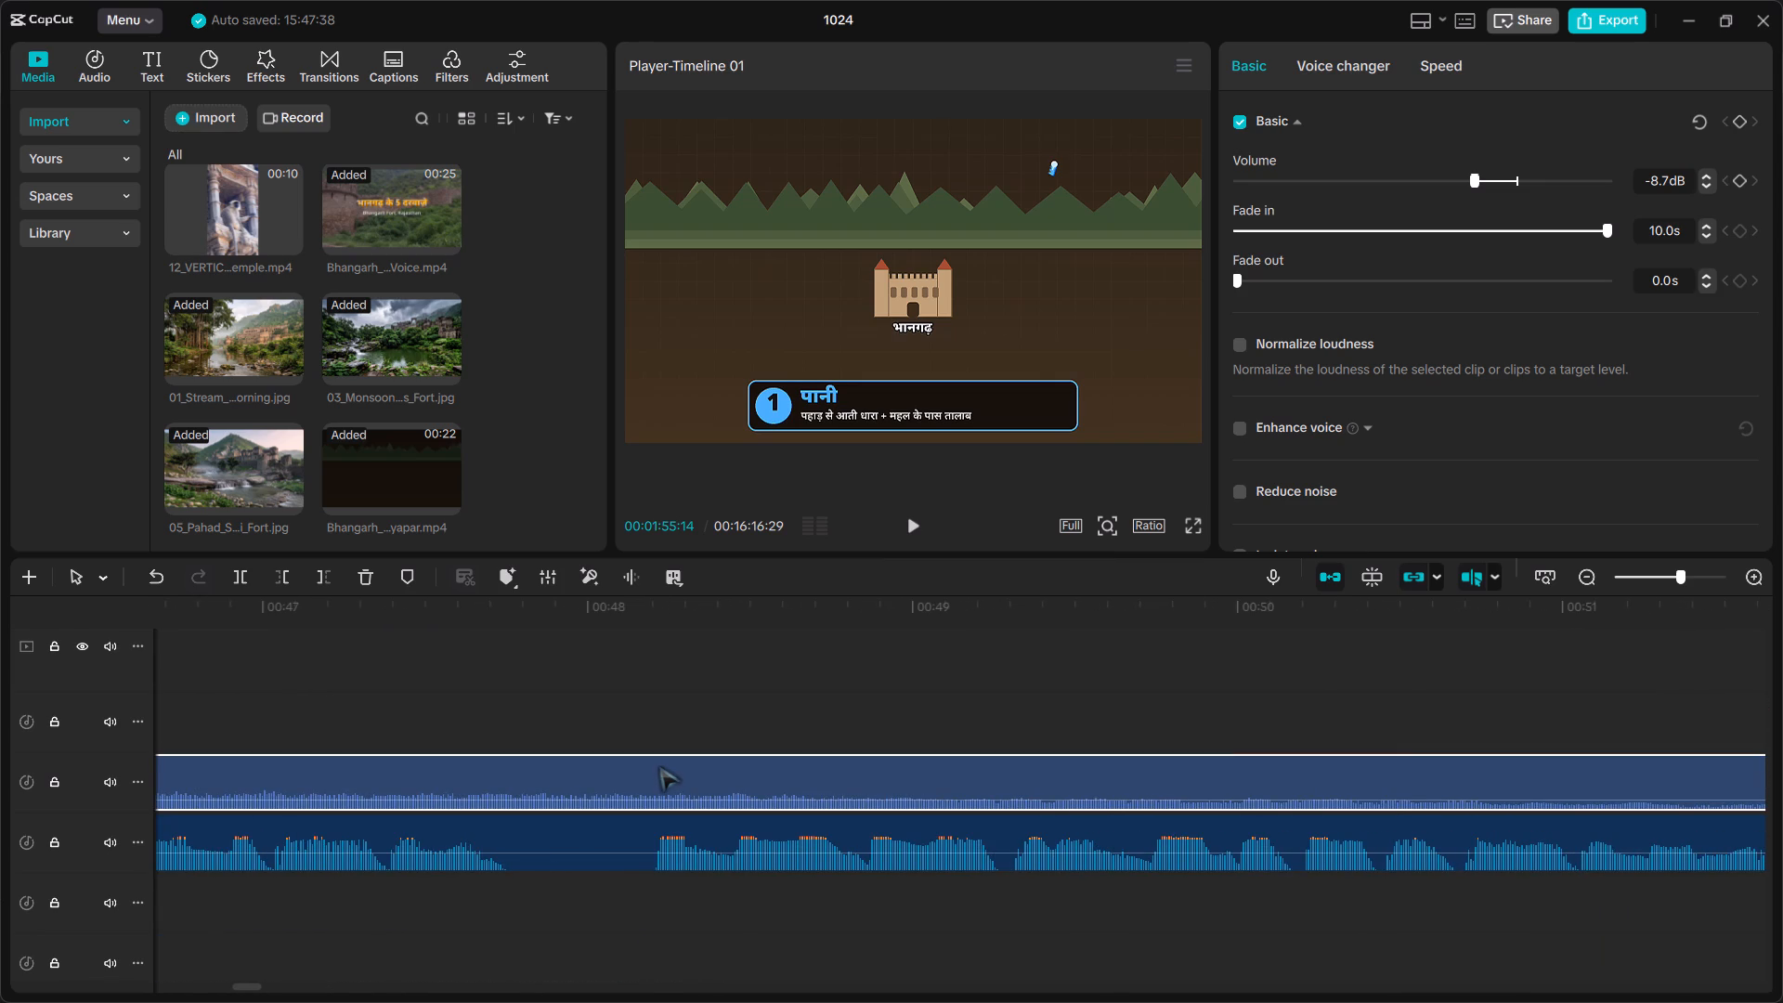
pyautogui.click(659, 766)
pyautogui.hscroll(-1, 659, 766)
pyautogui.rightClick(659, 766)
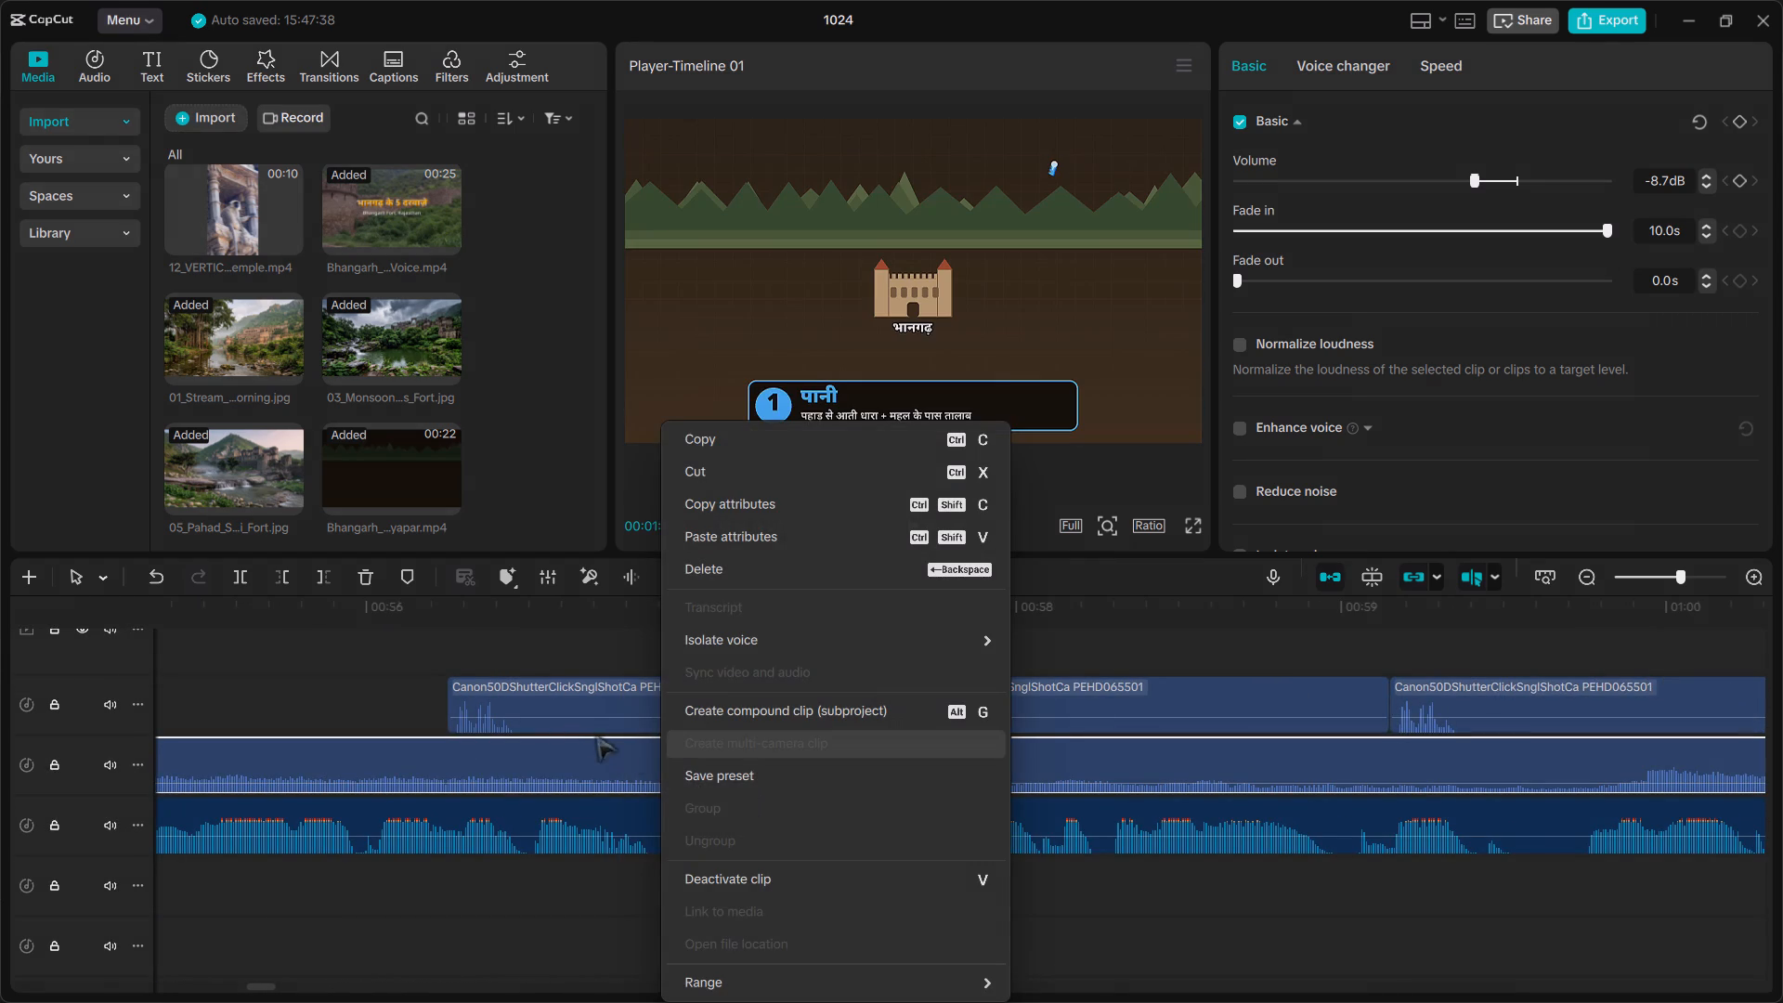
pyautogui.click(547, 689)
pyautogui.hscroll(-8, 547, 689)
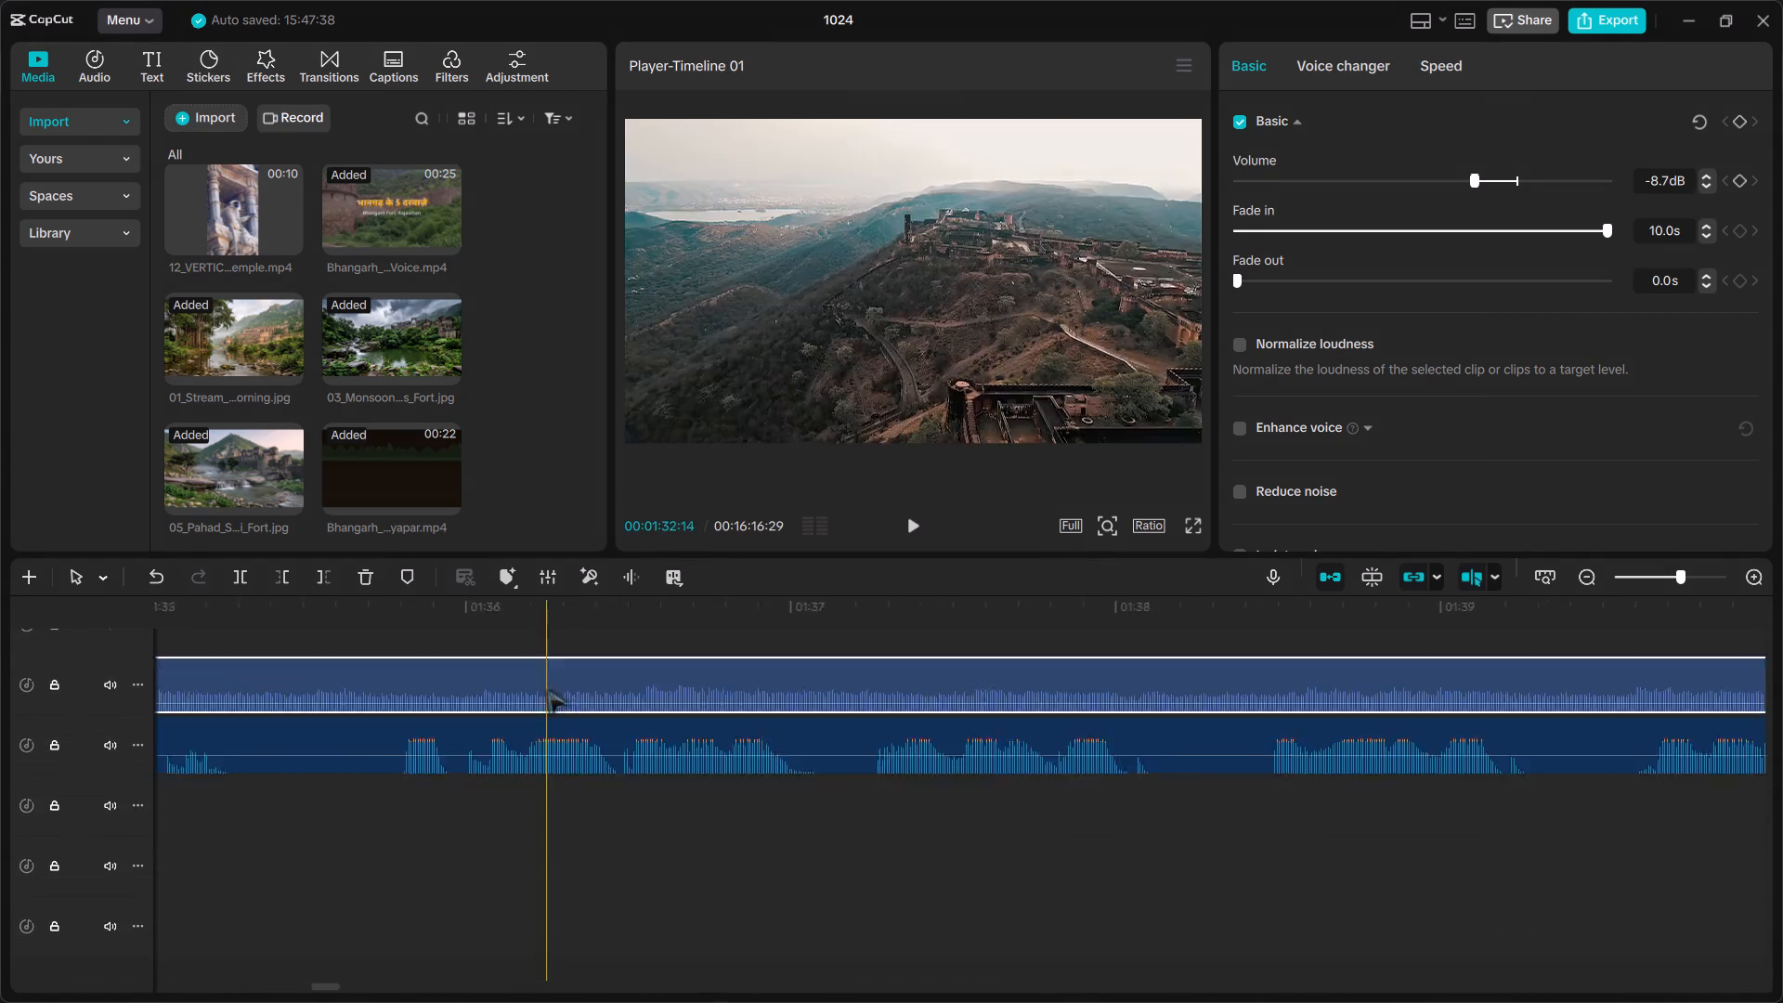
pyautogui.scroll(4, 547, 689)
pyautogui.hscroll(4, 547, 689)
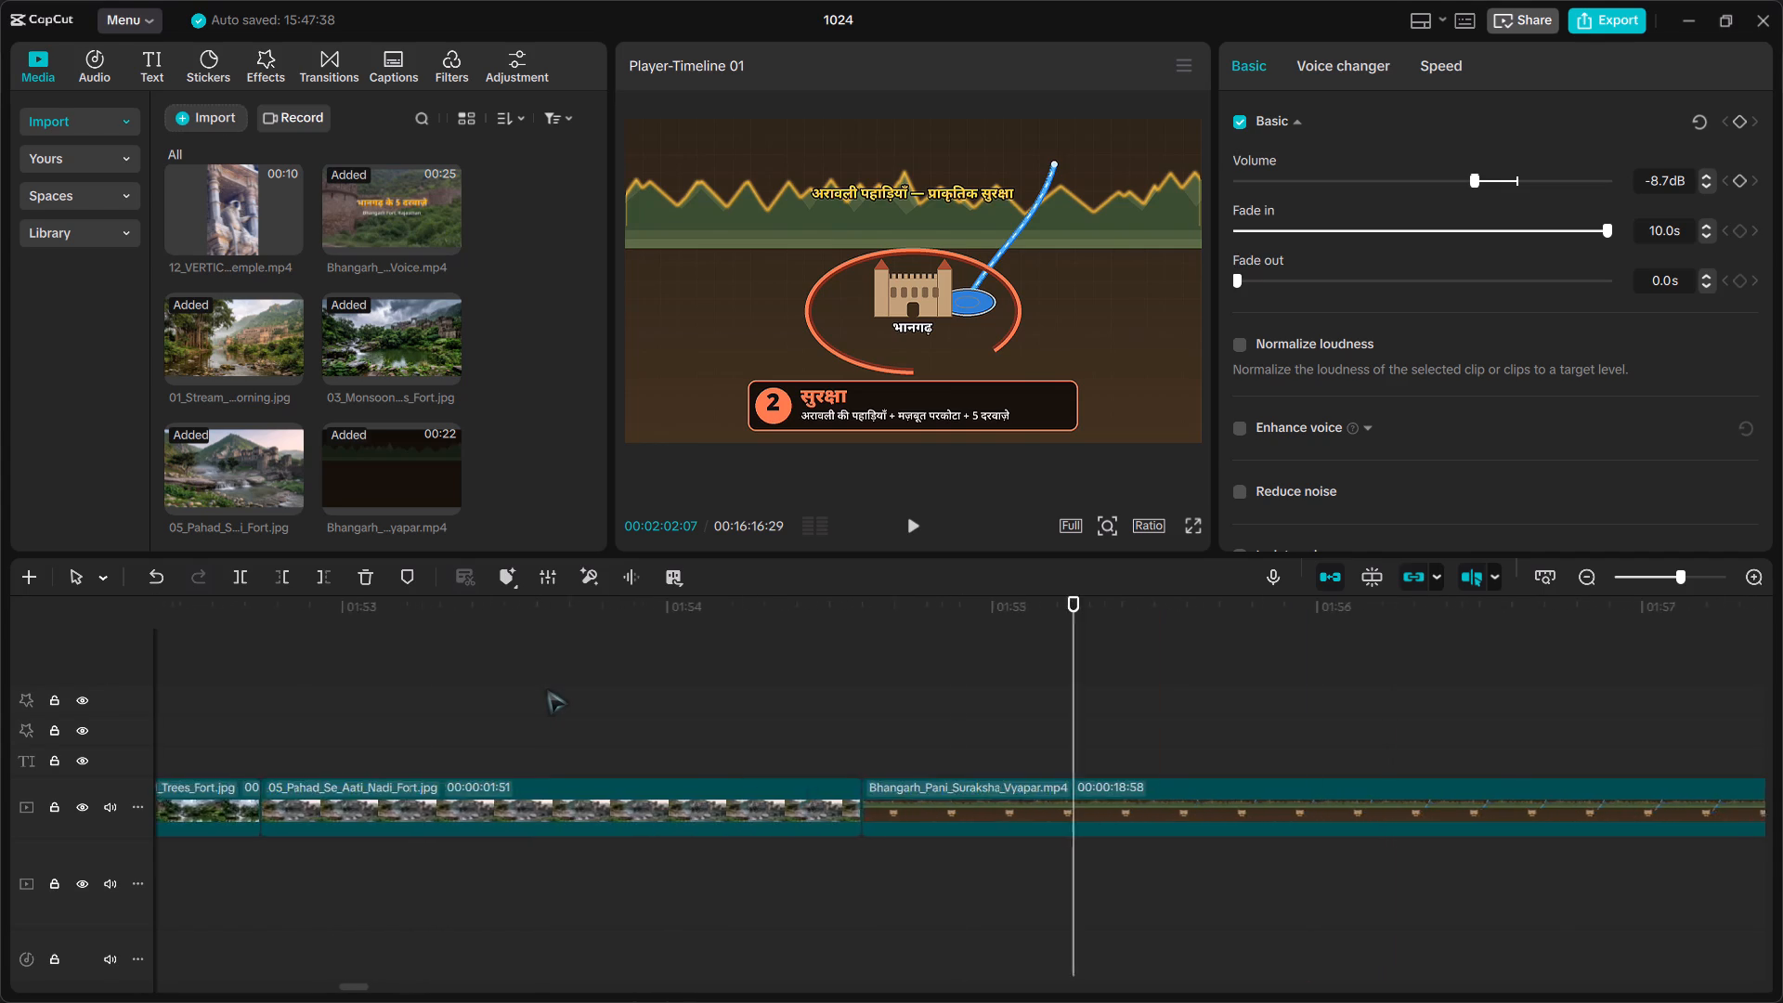
# Replay the narration around the join and the animation's opening, comparing its waveform with the first point to find a cutting position.
pyautogui.scroll(-2, 547, 689)
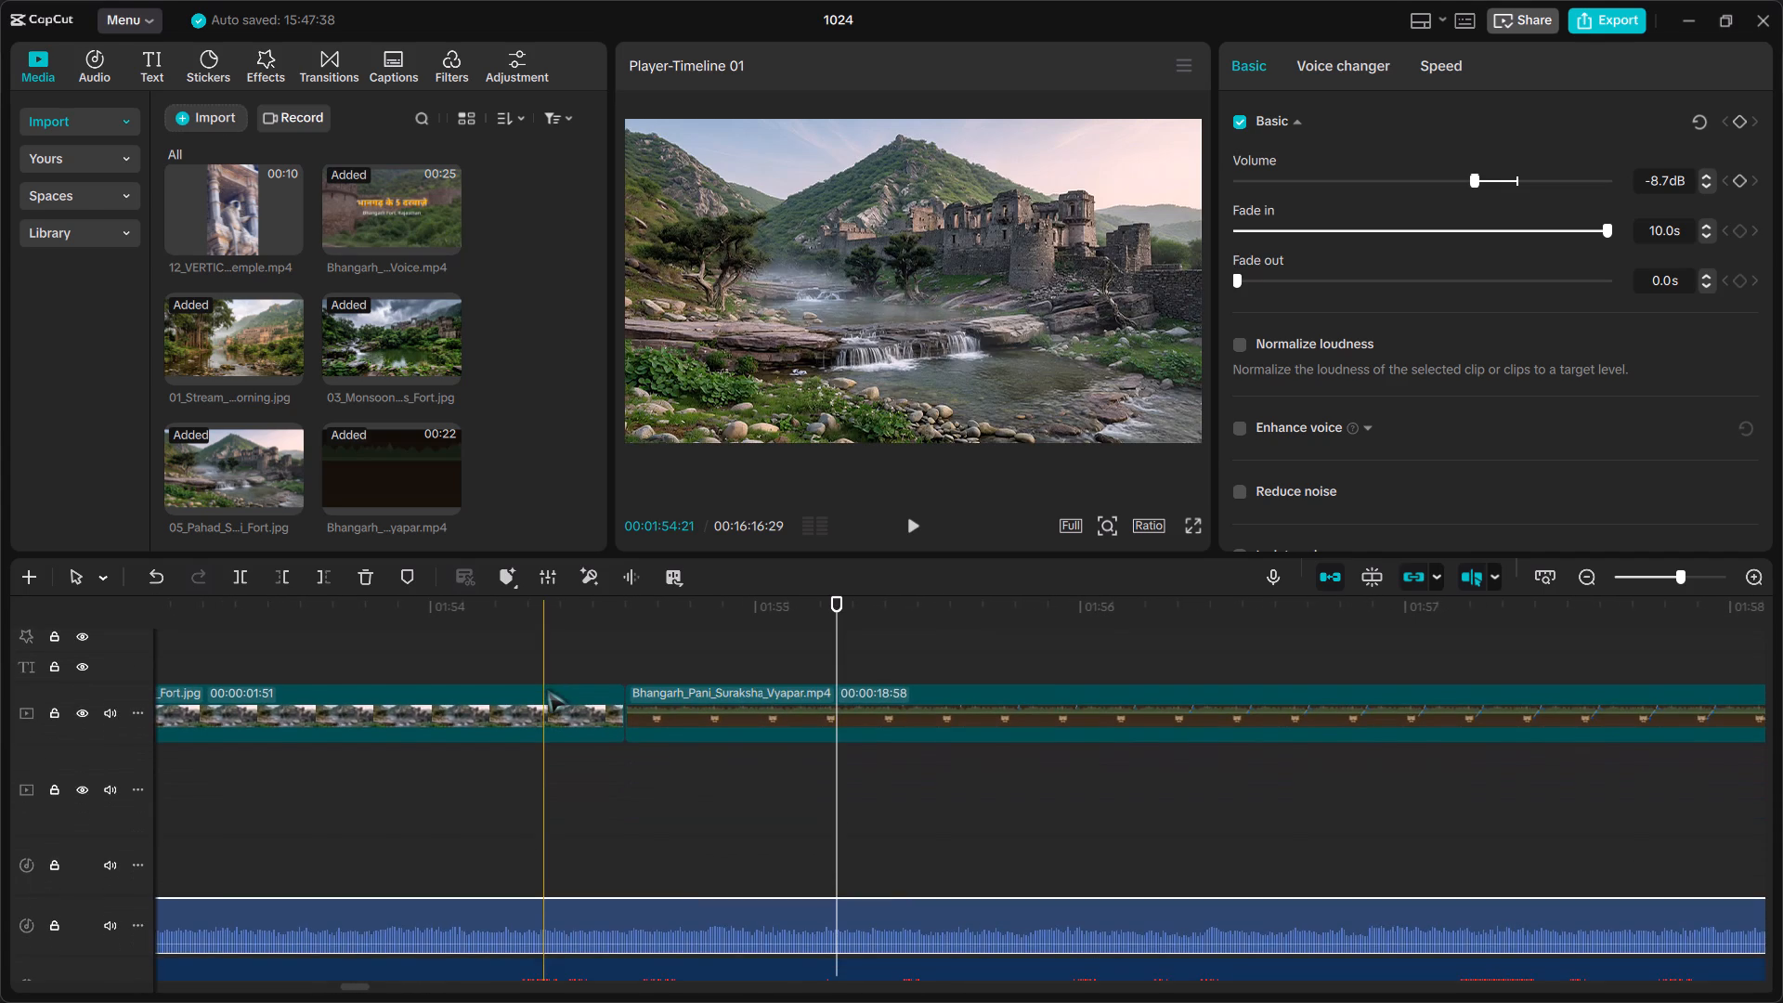
pyautogui.scroll(-1, 547, 689)
pyautogui.keyDown('ctrl'); pyautogui.scroll(-6, 547, 689); pyautogui.keyUp('ctrl')
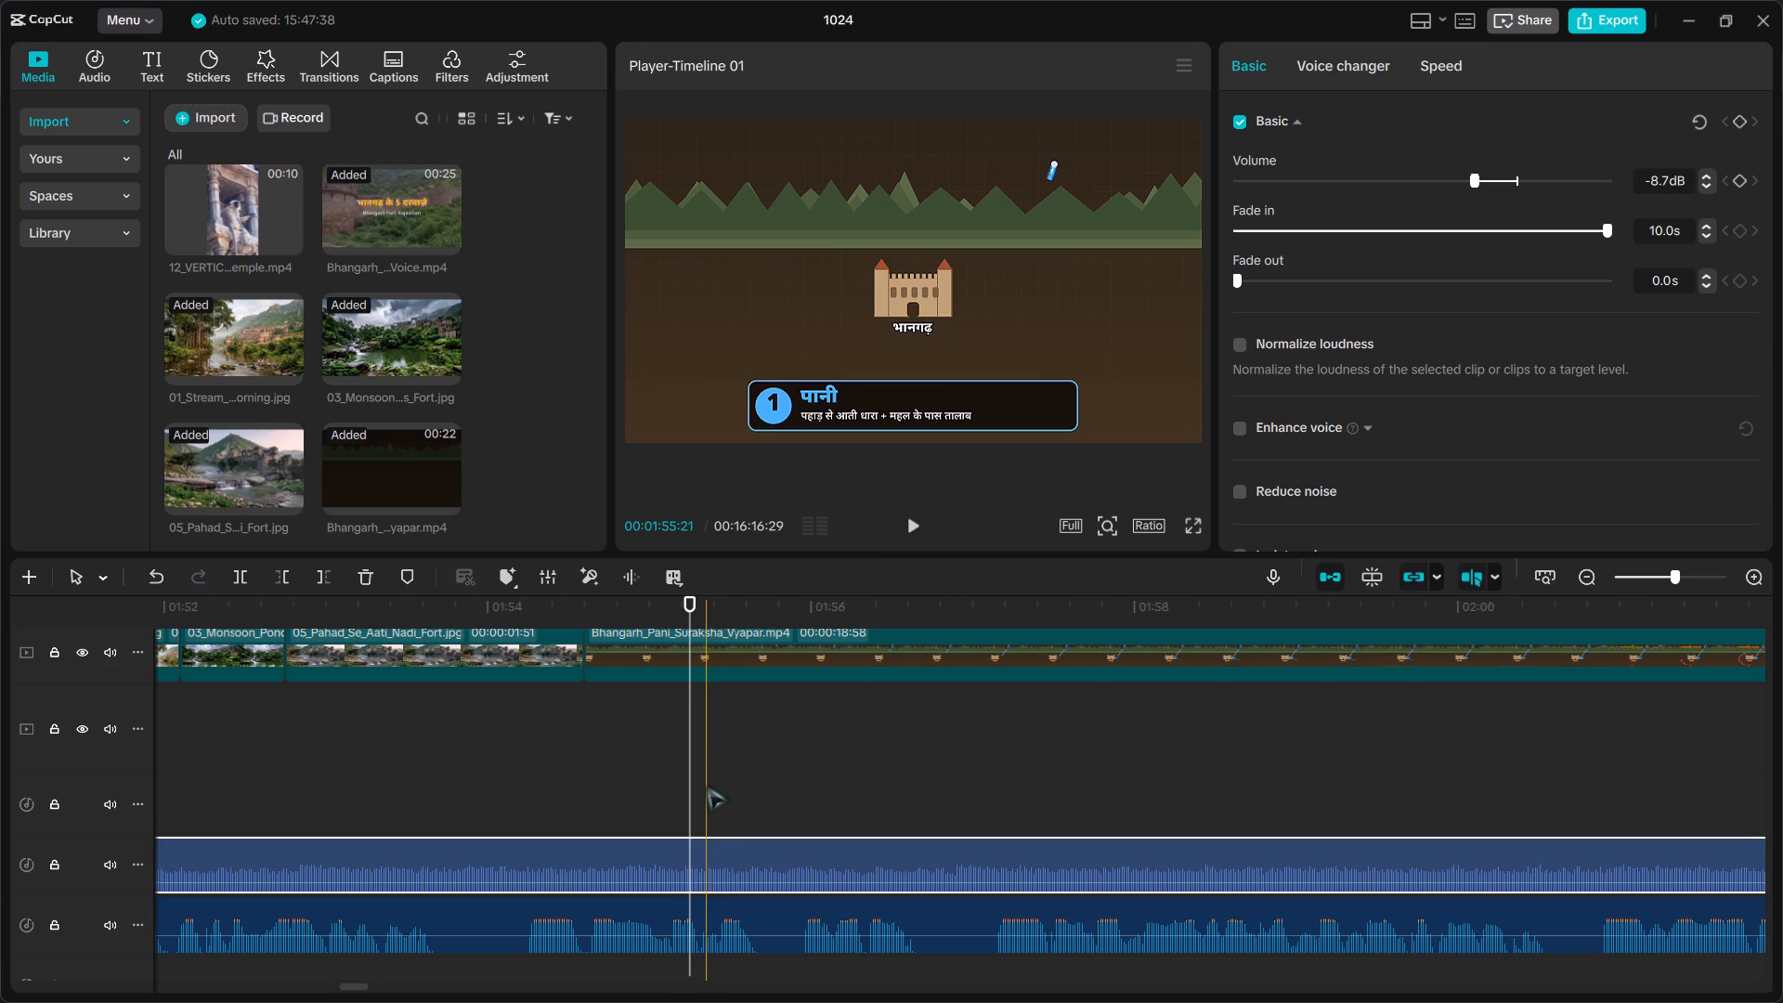
pyautogui.keyDown('ctrl'); pyautogui.scroll(11, 707, 786); pyautogui.keyUp('ctrl')
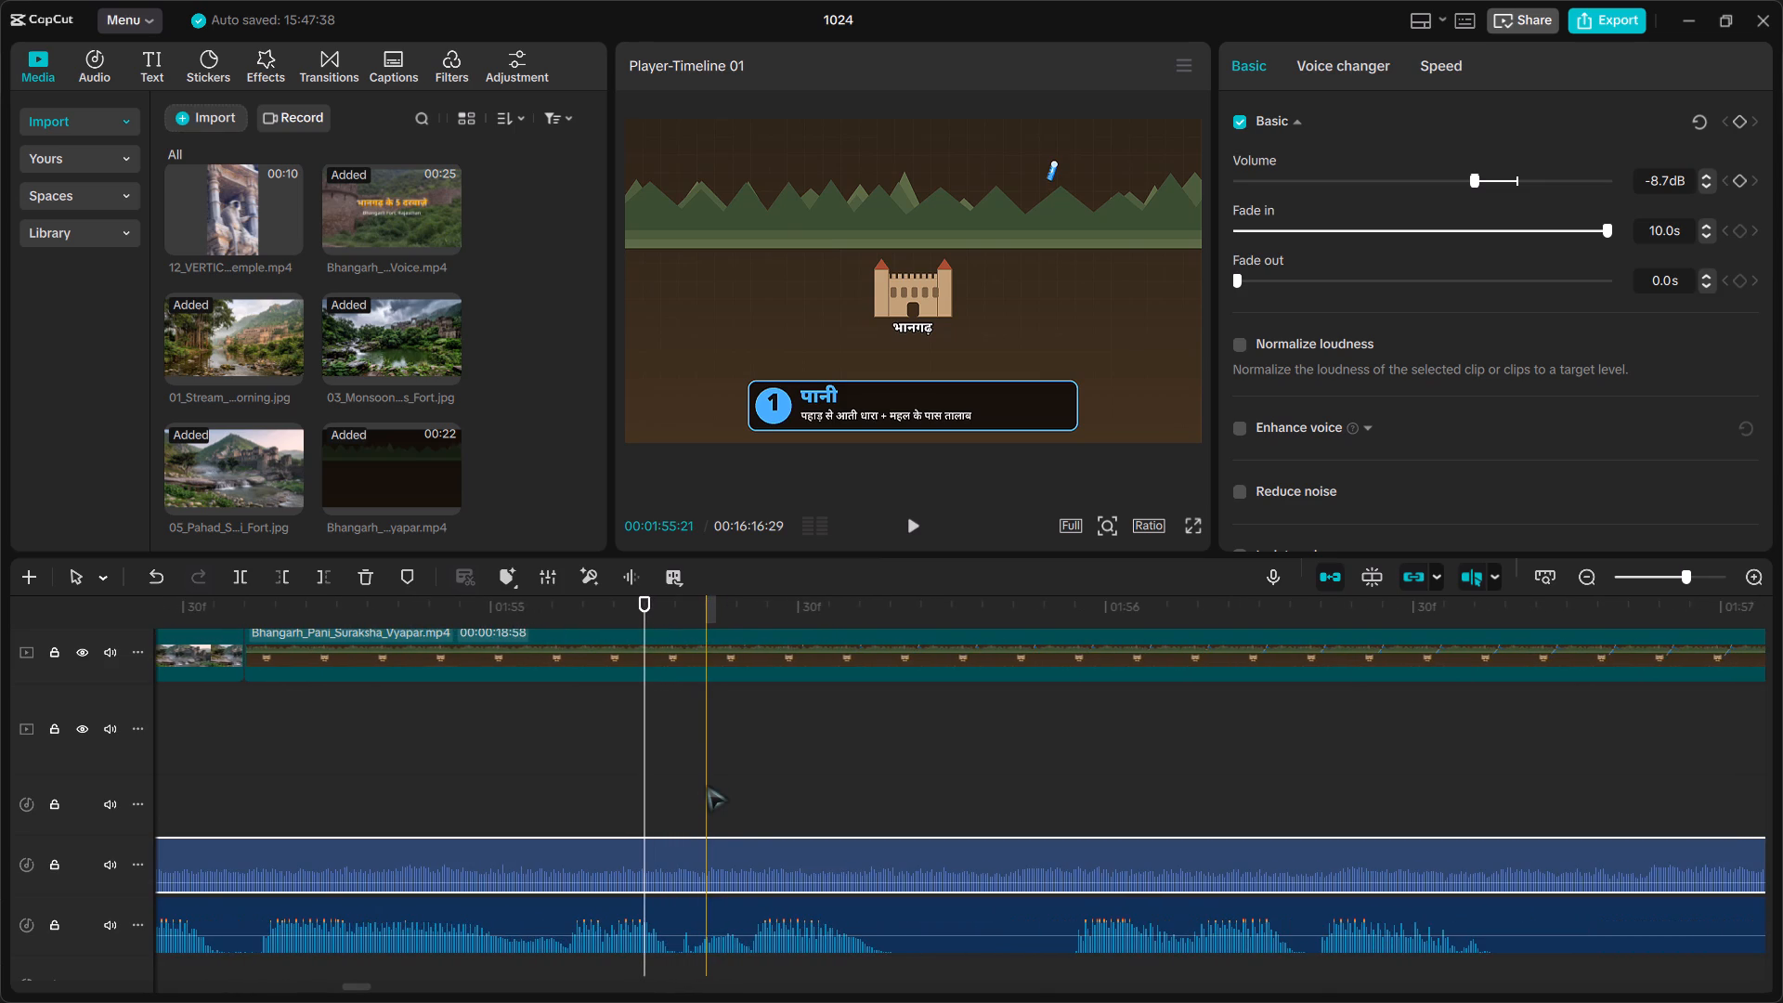
pyautogui.press('space')
pyautogui.press('space')
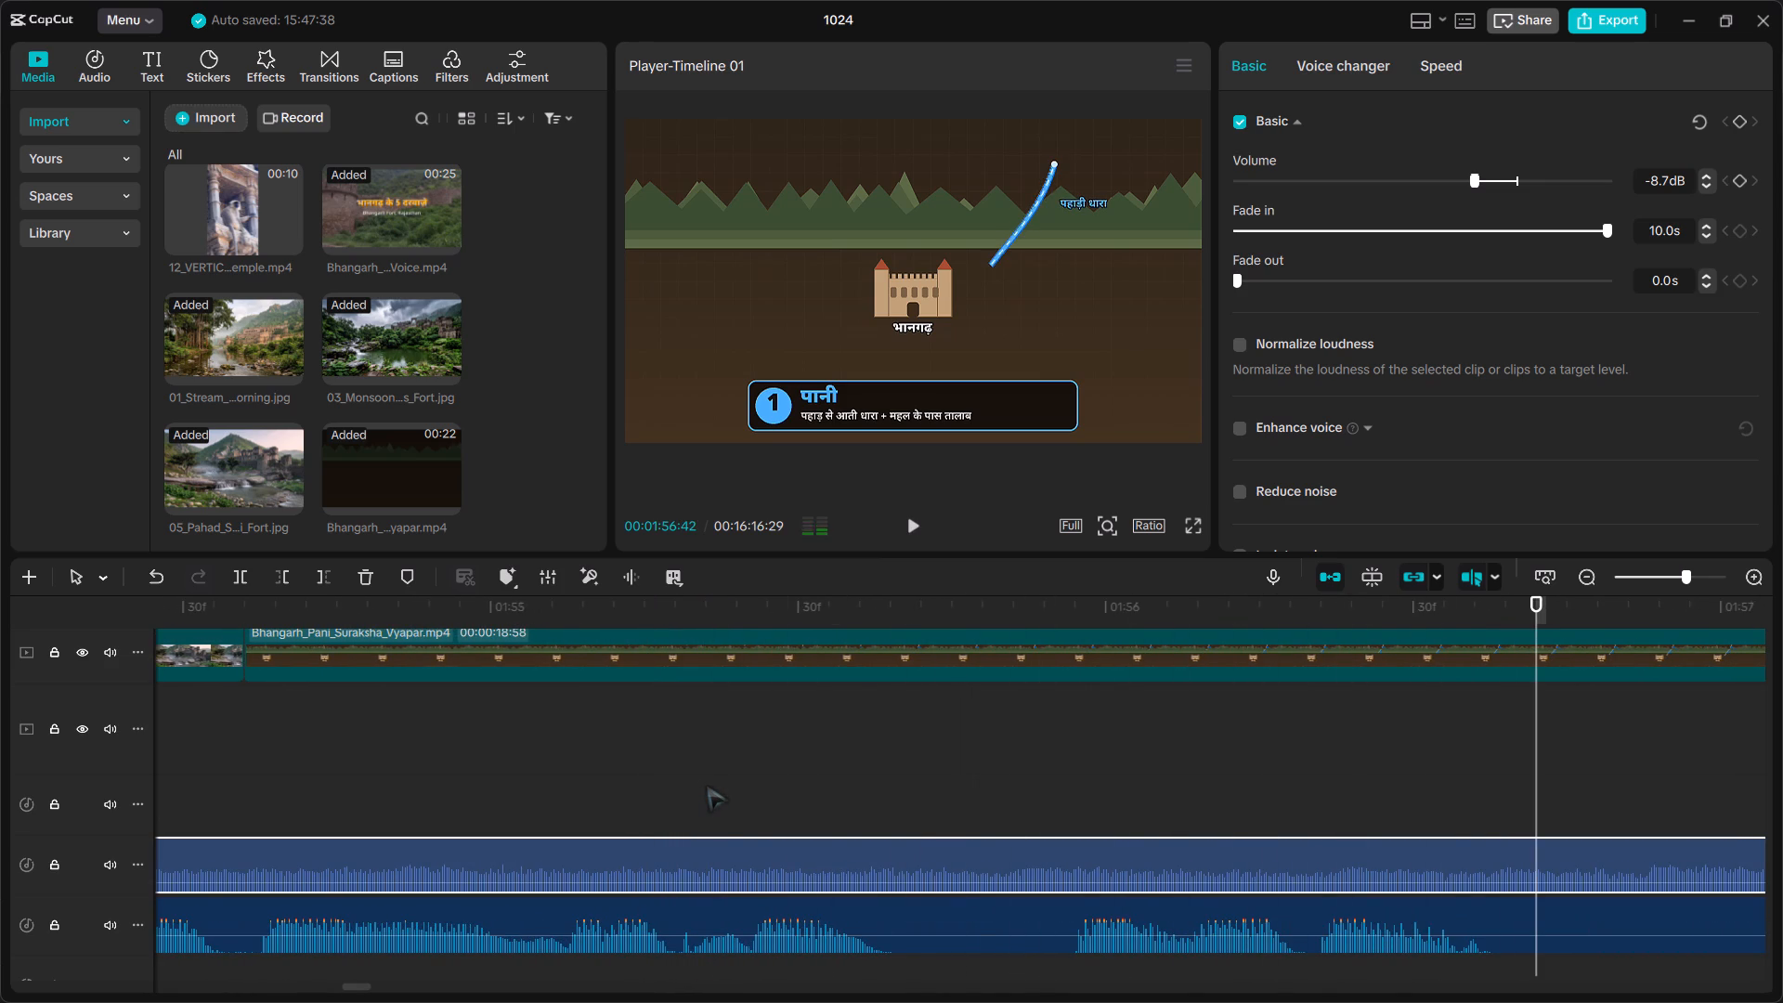
pyautogui.click(227, 771)
pyautogui.press('space')
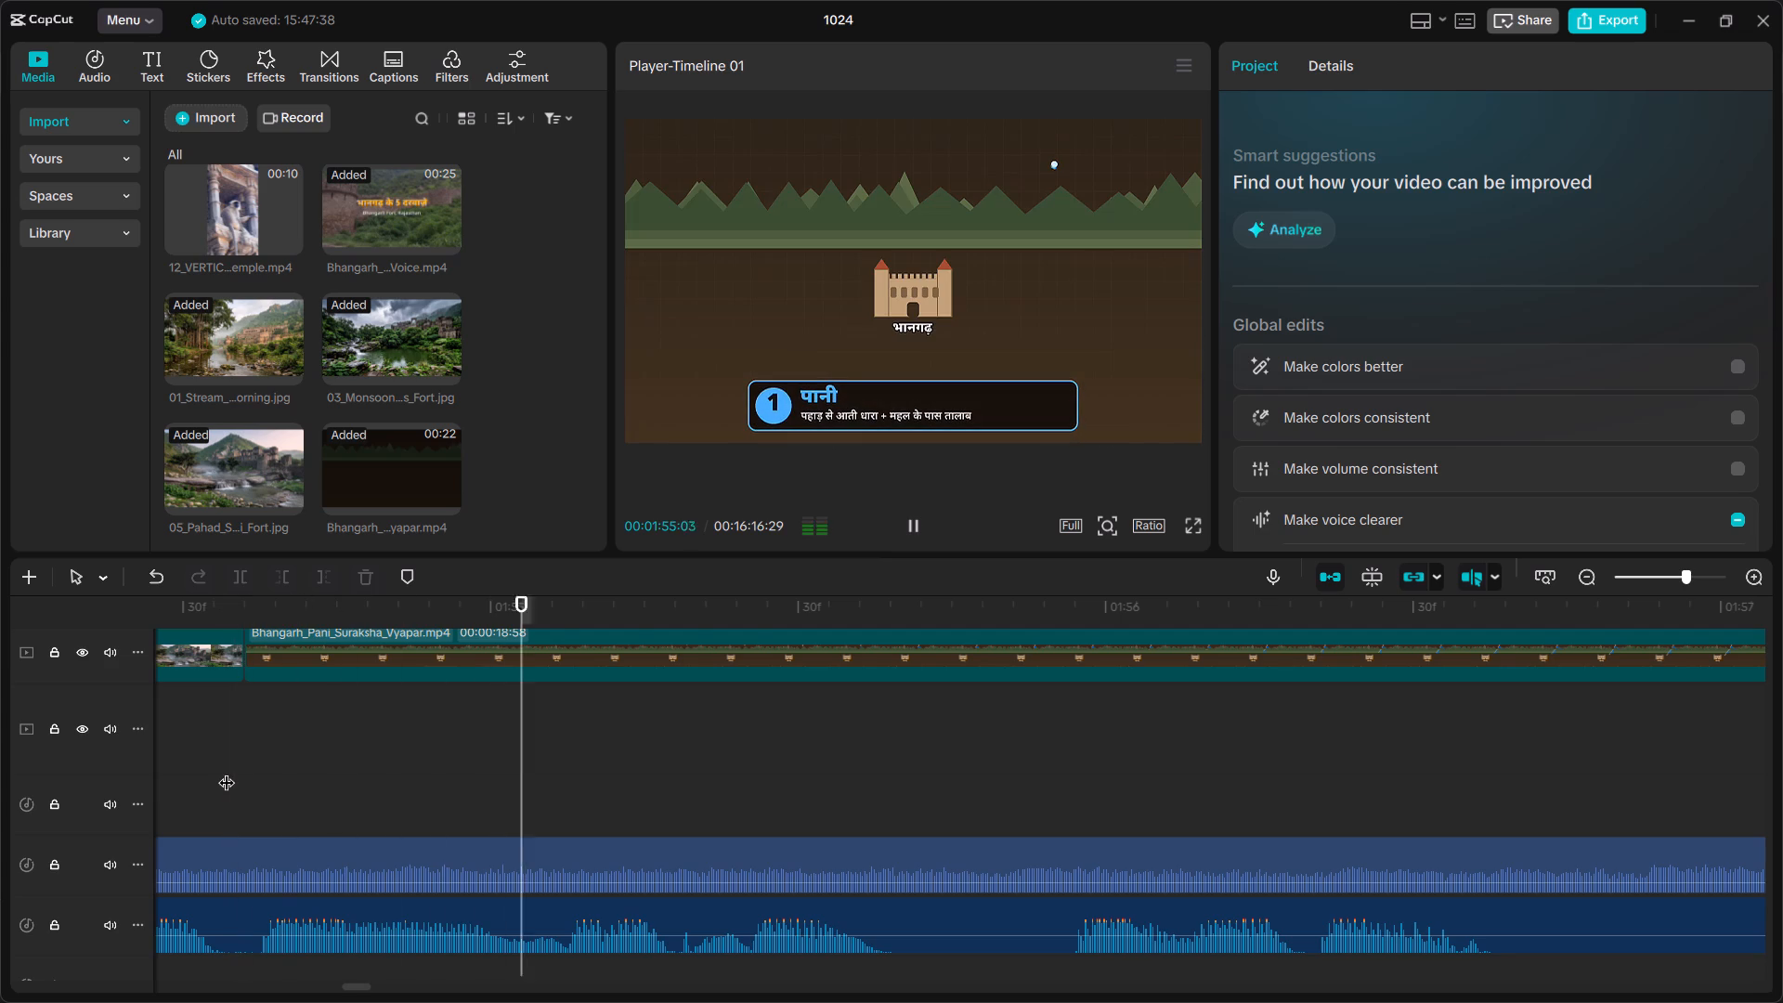
pyautogui.press('space')
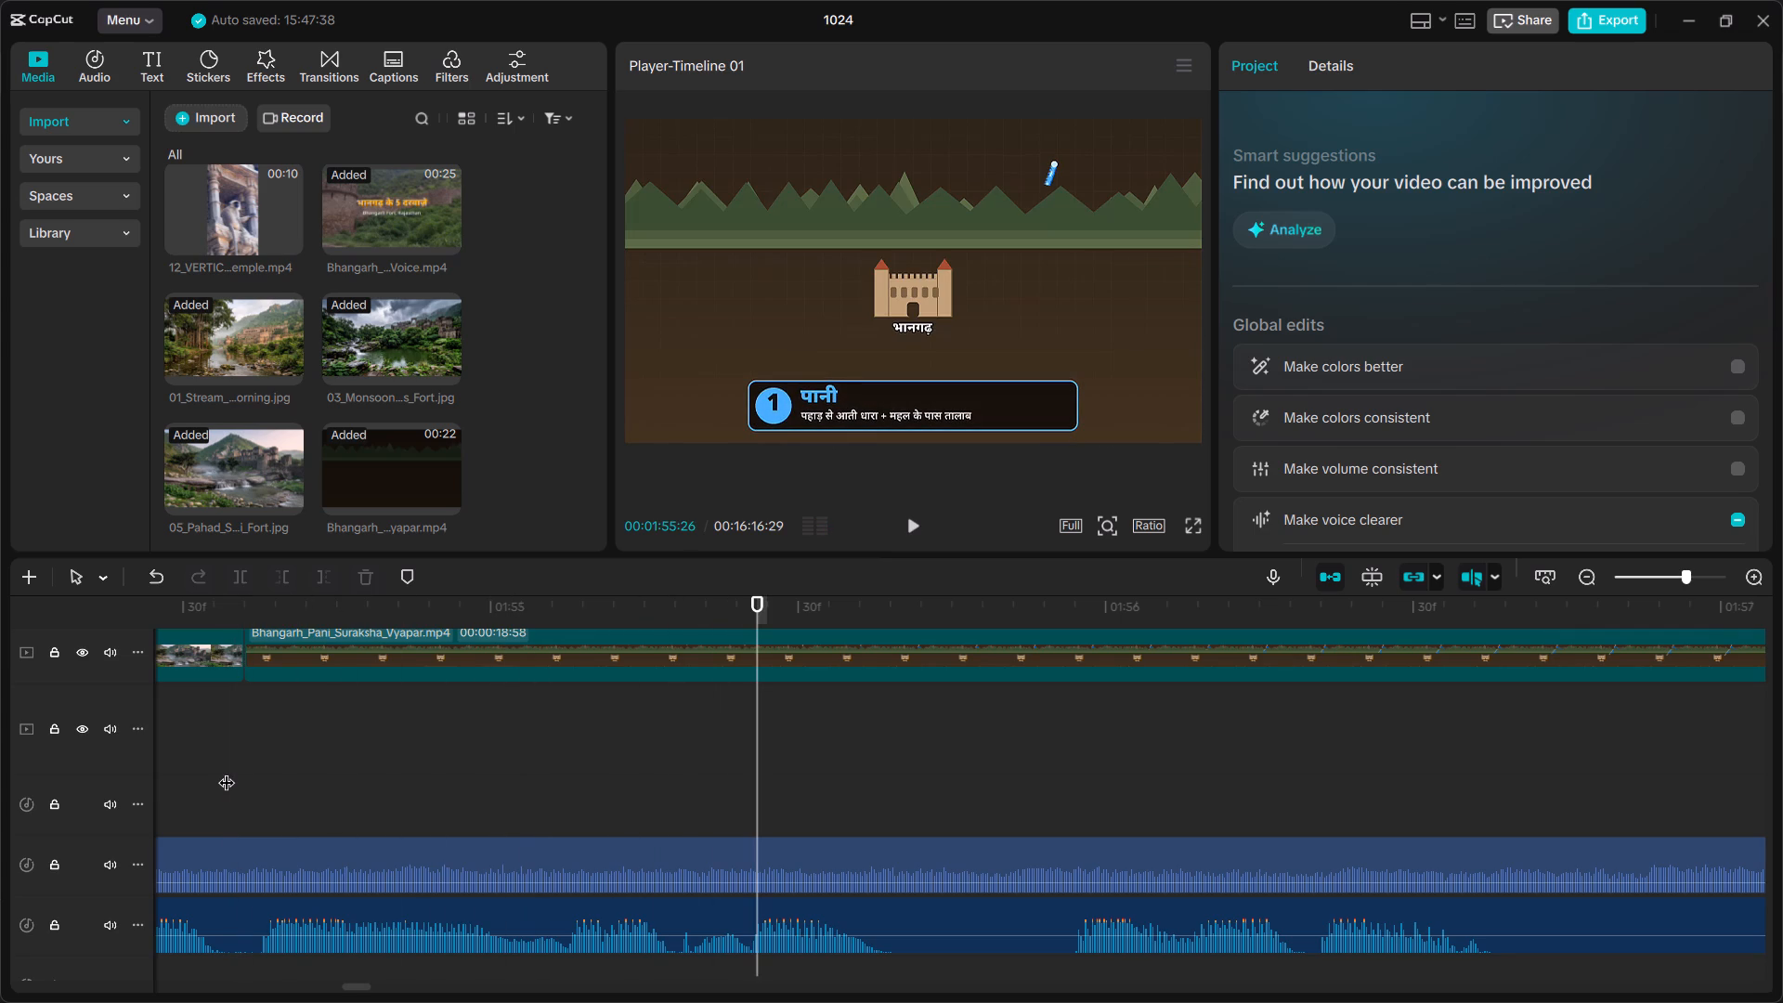
pyautogui.moveTo(755, 626); pyautogui.dragTo(561, 636)
pyautogui.rightClick(561, 636)
pyautogui.click(470, 723)
pyautogui.press('space')
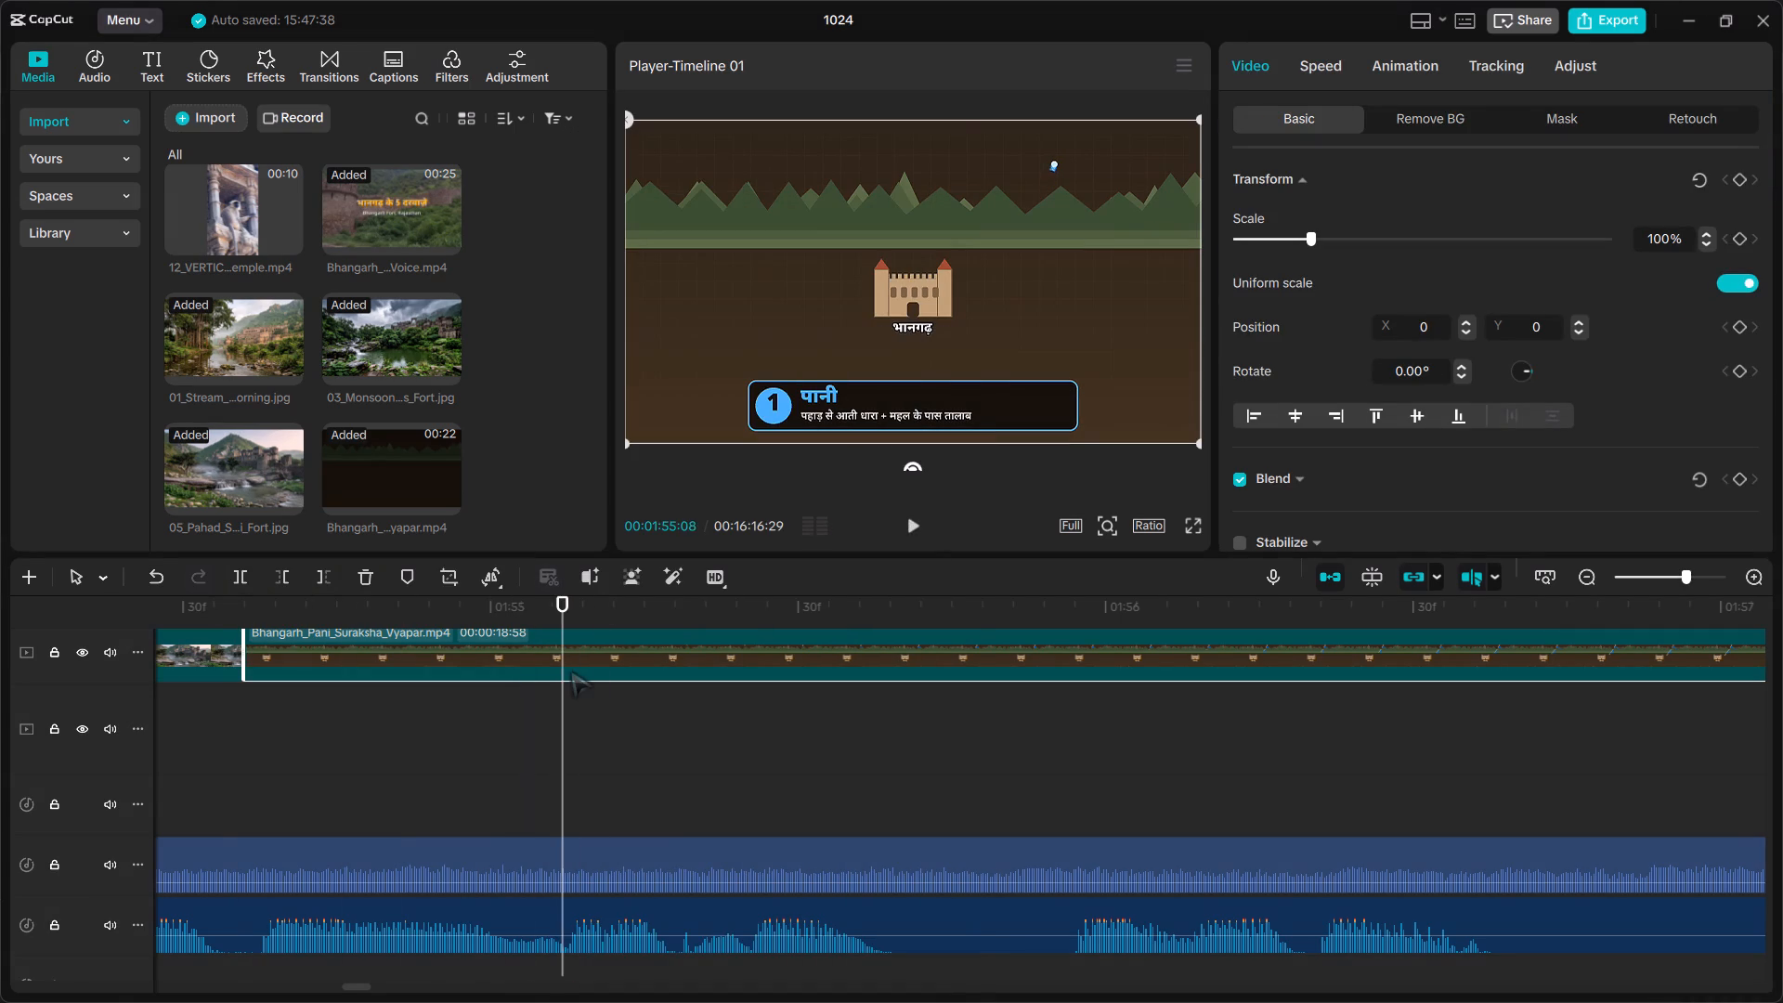
pyautogui.press('space')
pyautogui.moveTo(826, 605); pyautogui.dragTo(263, 619)
pyautogui.press('space')
pyautogui.press('space')
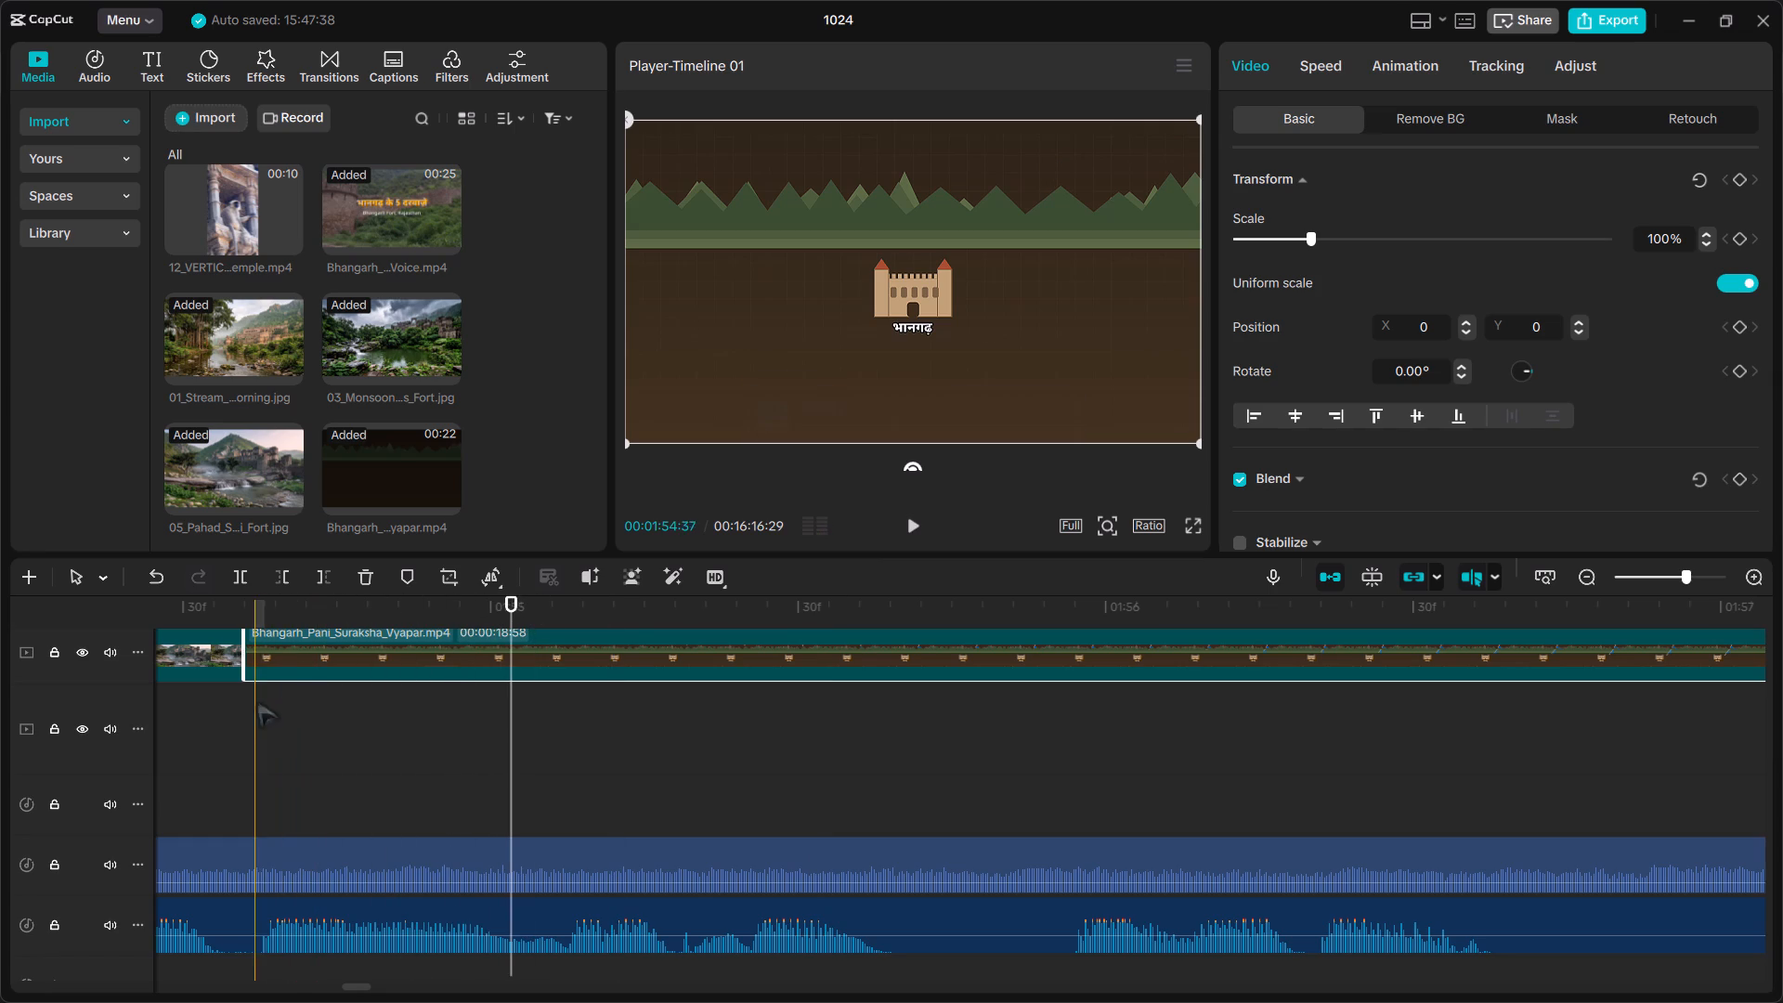
pyautogui.click(547, 947)
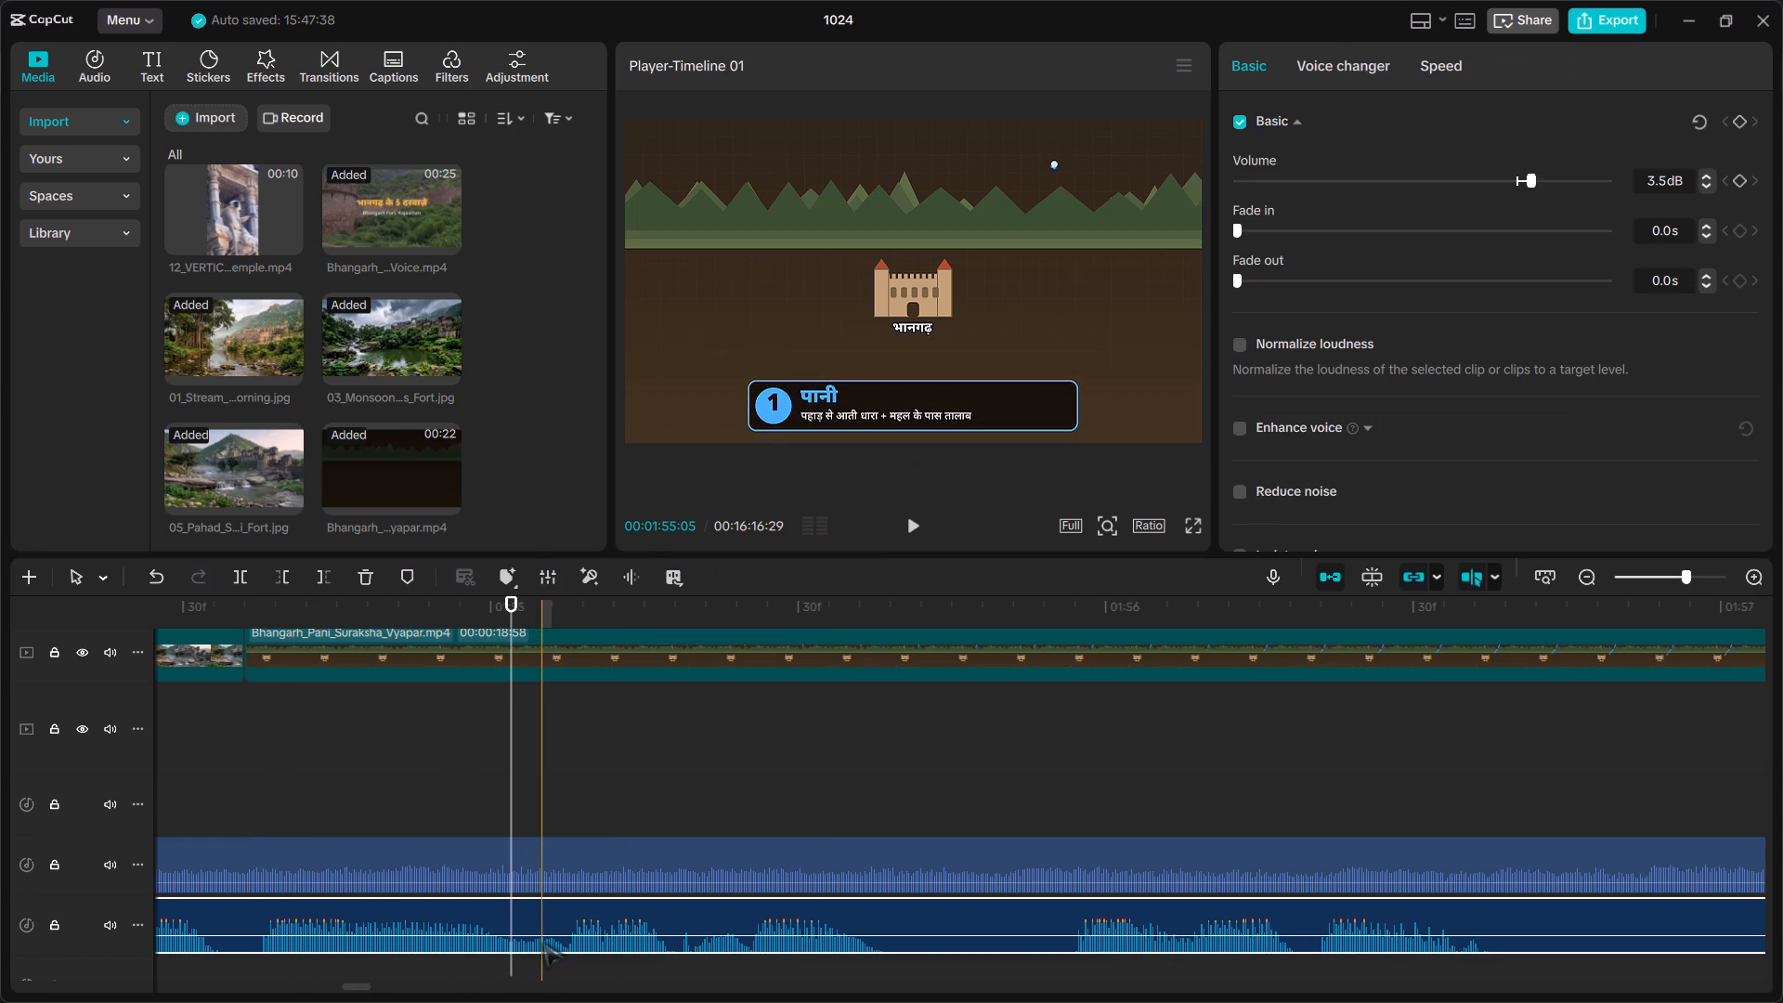
pyautogui.moveTo(509, 603); pyautogui.dragTo(549, 647)
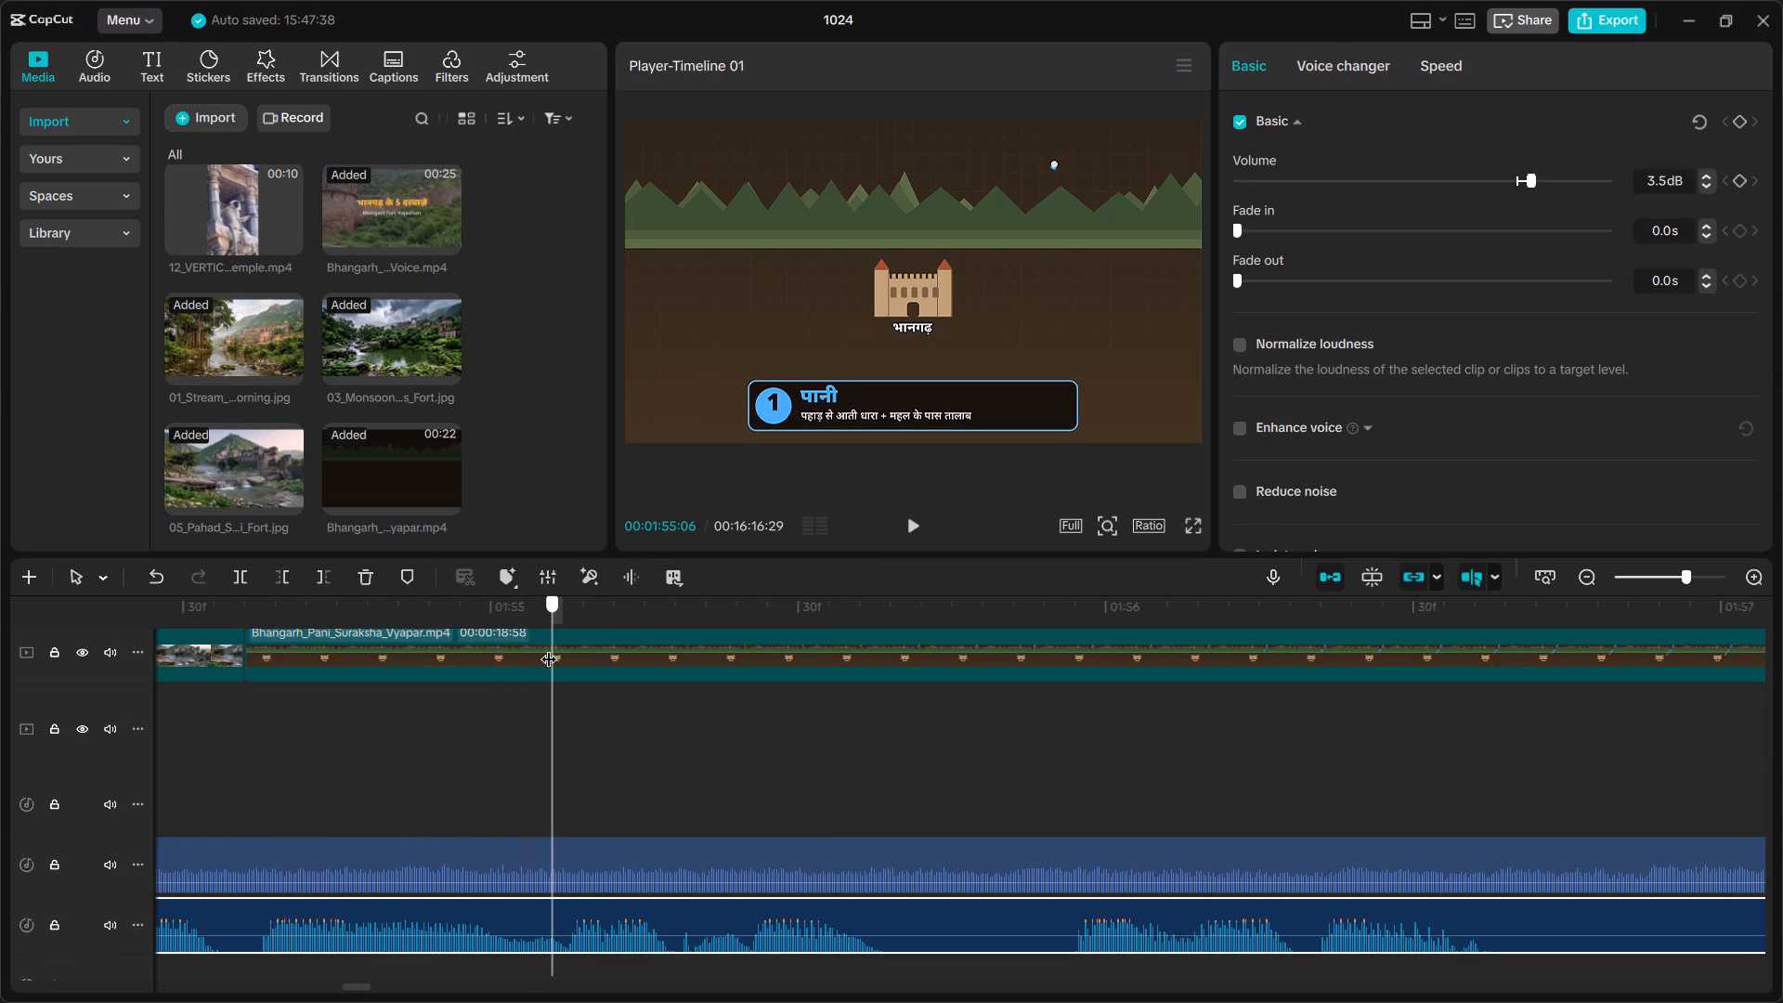
pyautogui.moveTo(549, 647); pyautogui.dragTo(553, 655)
pyautogui.press('space')
pyautogui.press('space')
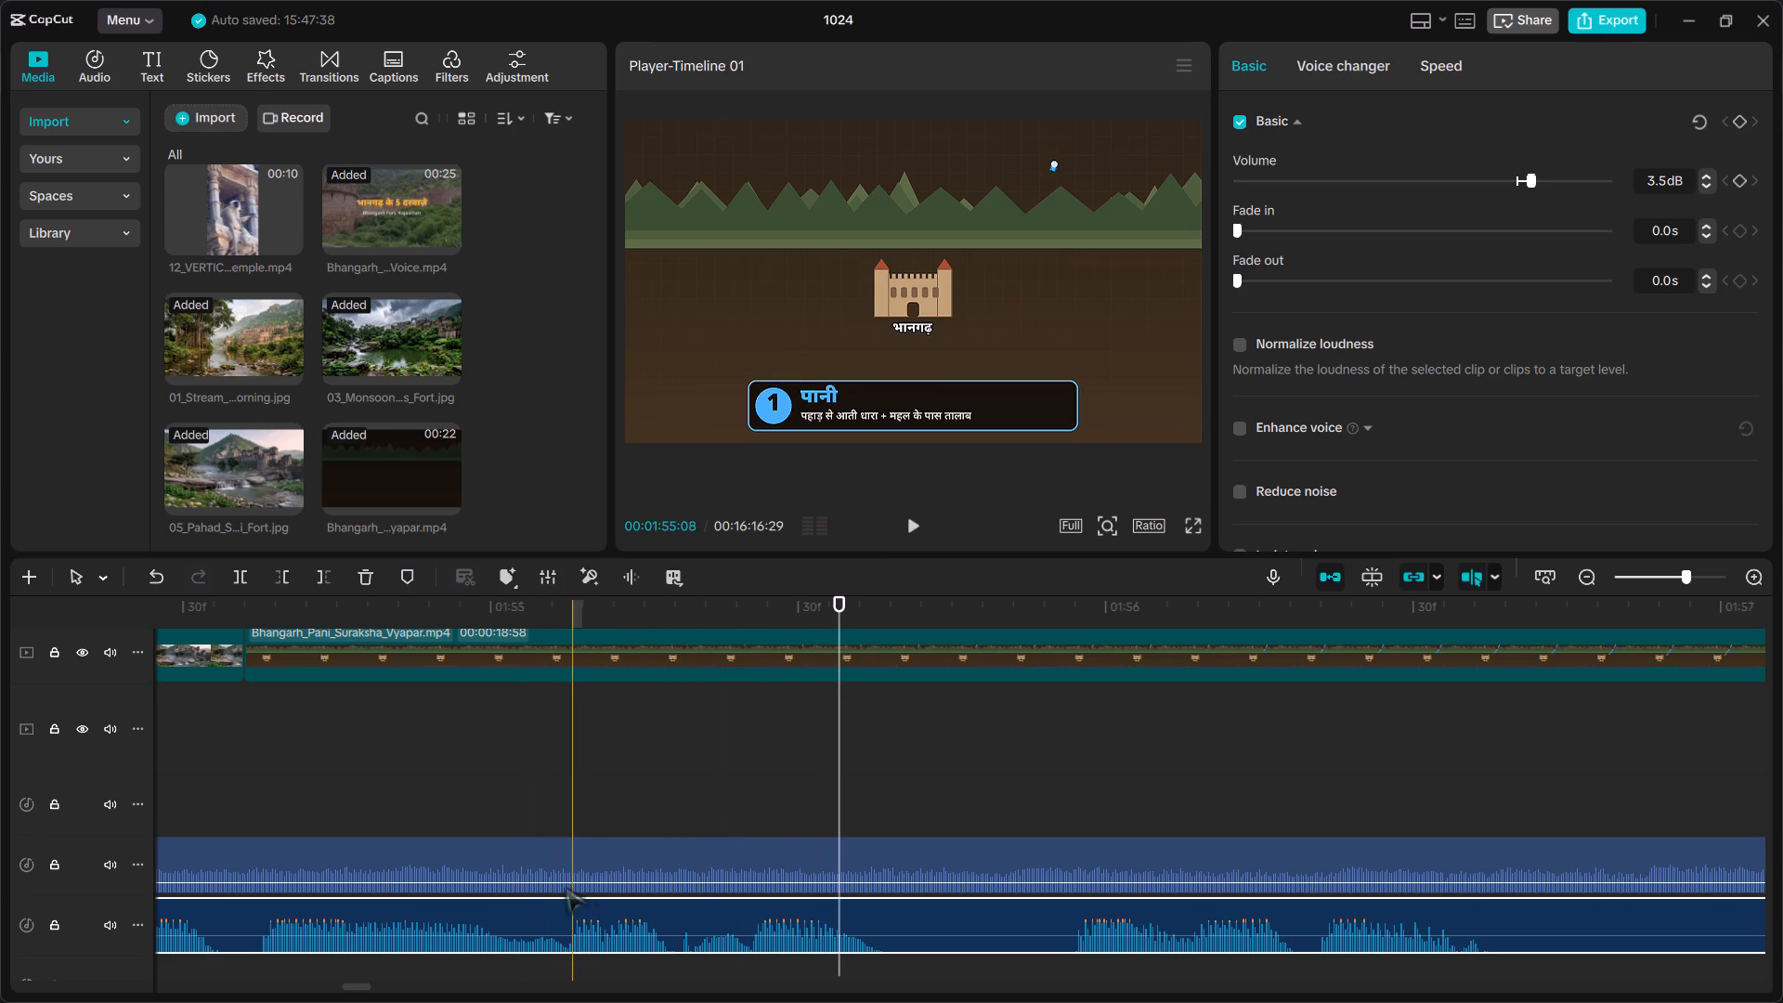
# Split the narration audio clip at 00:01:55:34, during the animation's first point.
pyautogui.click(566, 888)
pyautogui.click(549, 945)
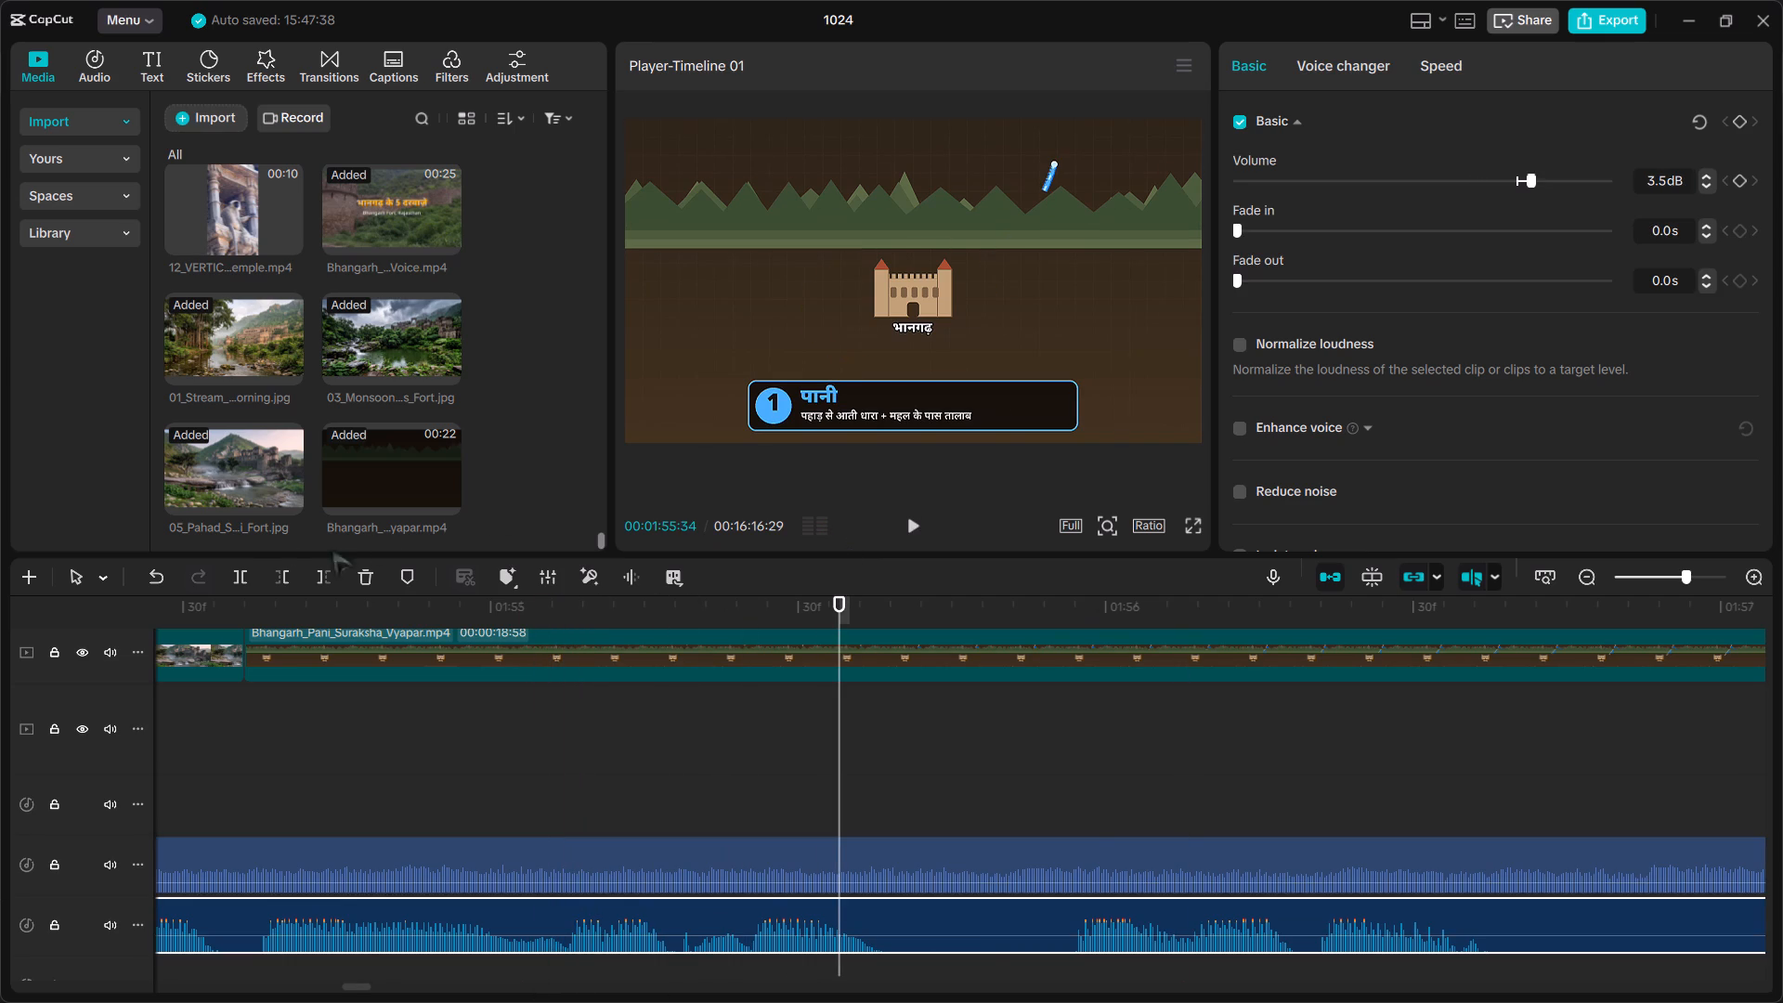
pyautogui.click(240, 576)
# Move the second part of the narration onto the audio track above the music, starting at about 00:01:56:24.
pyautogui.moveTo(1045, 957); pyautogui.dragTo(1124, 957)
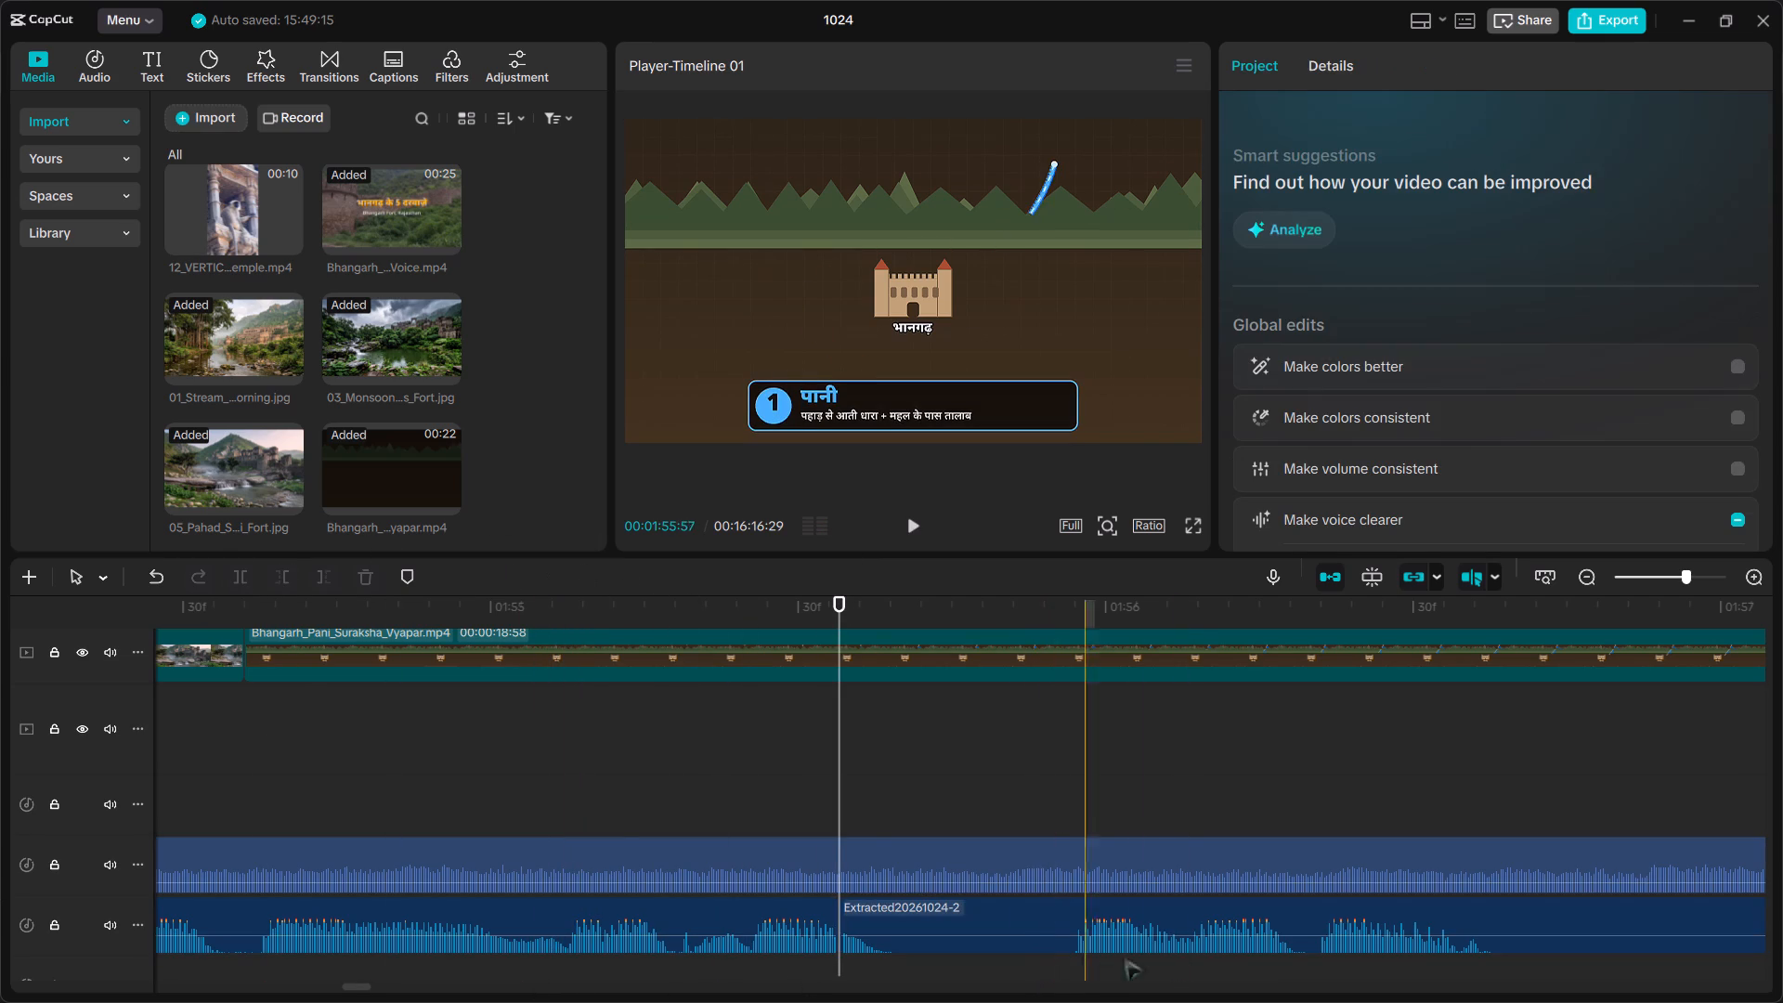
pyautogui.moveTo(1124, 957); pyautogui.dragTo(1204, 957)
pyautogui.click(744, 912)
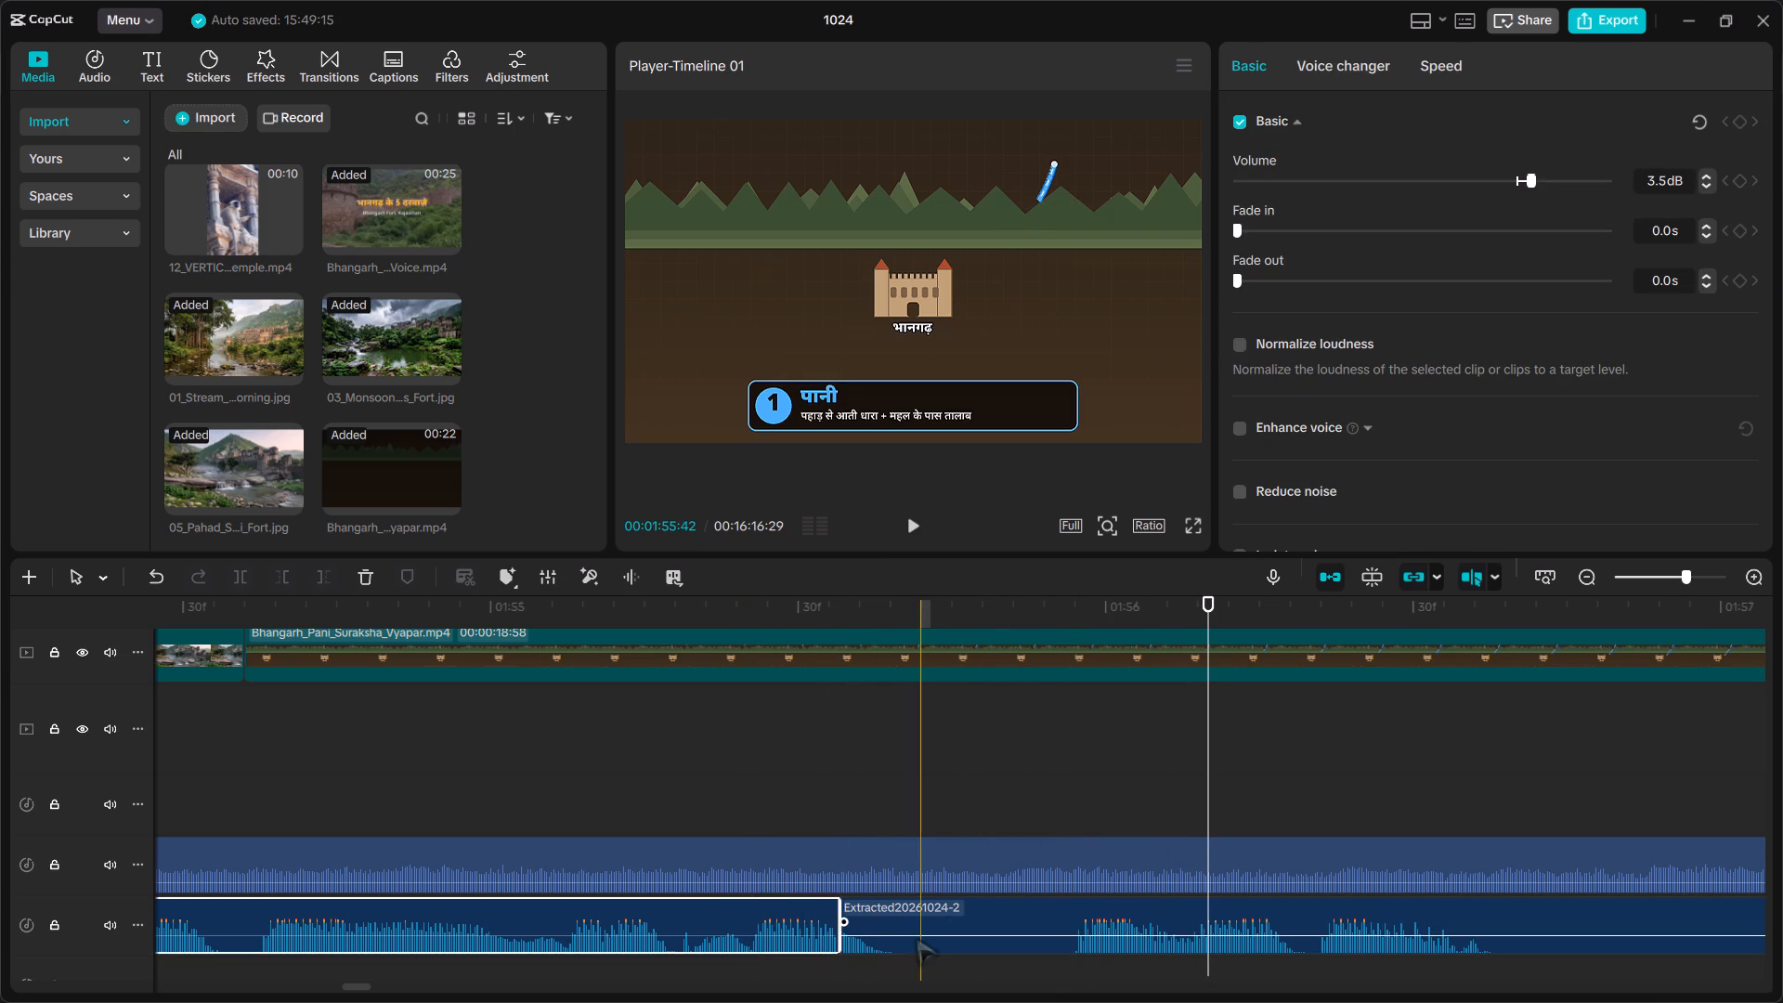
pyautogui.click(917, 939)
pyautogui.moveTo(955, 931); pyautogui.dragTo(1425, 815)
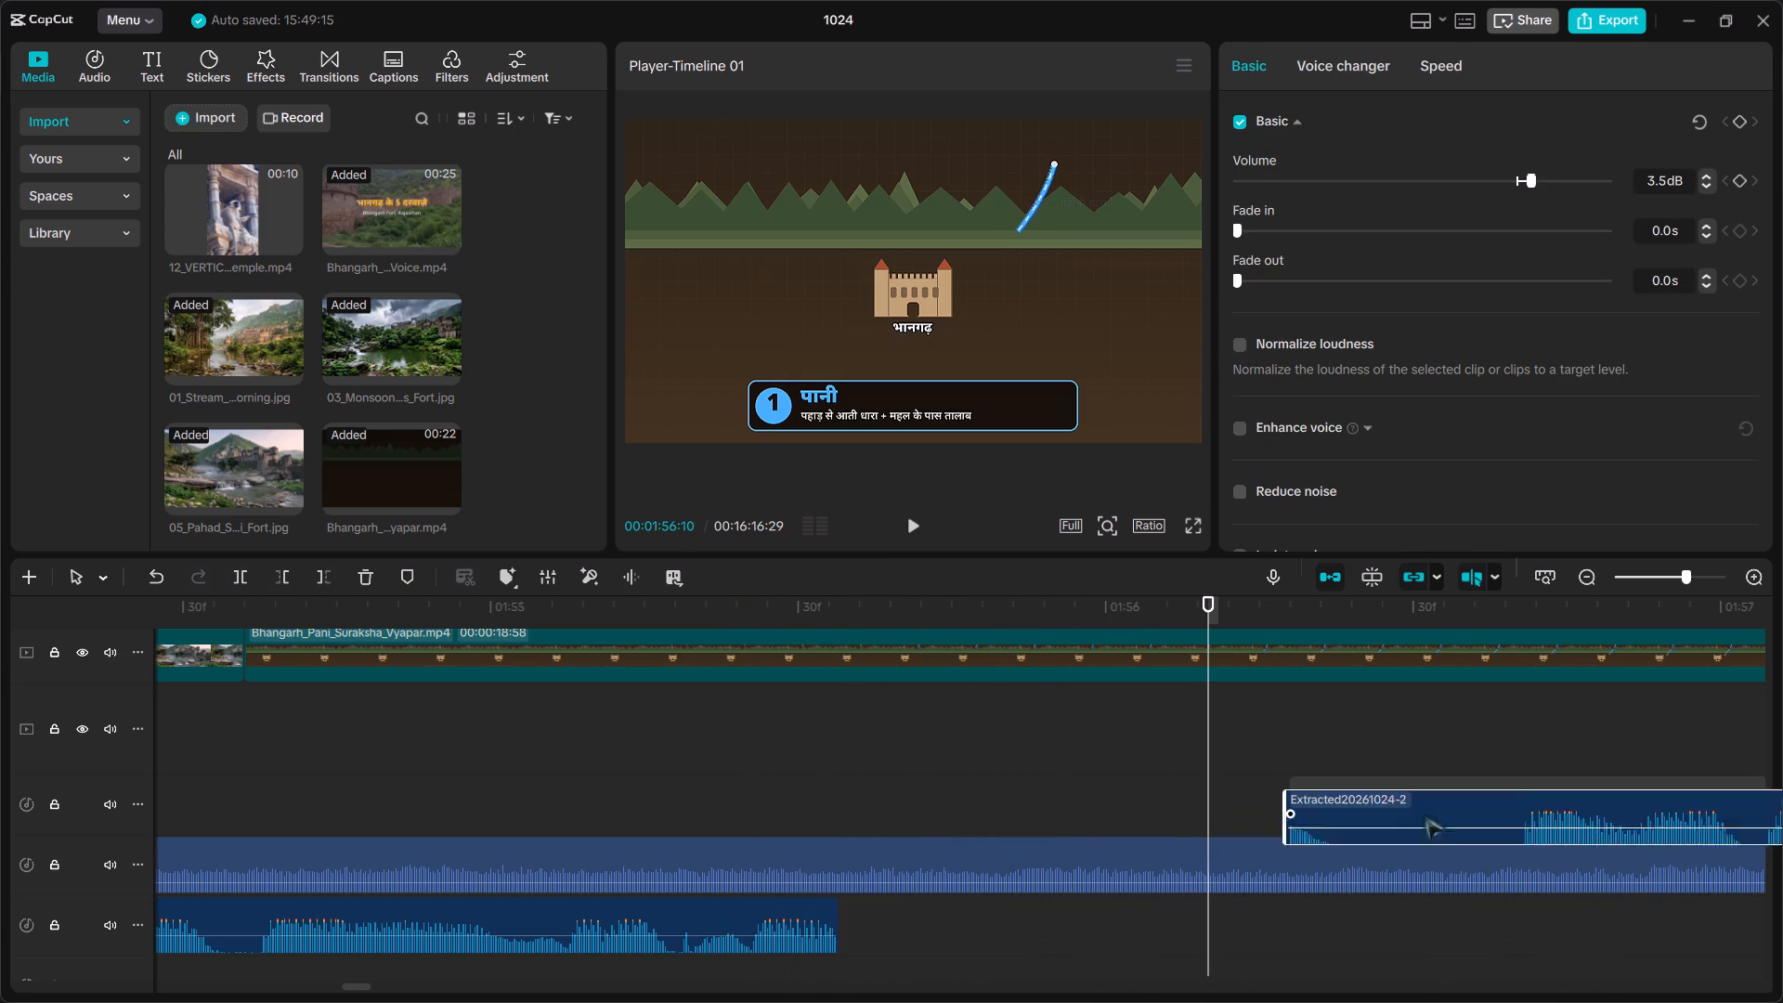
pyautogui.moveTo(1425, 815); pyautogui.dragTo(1464, 795)
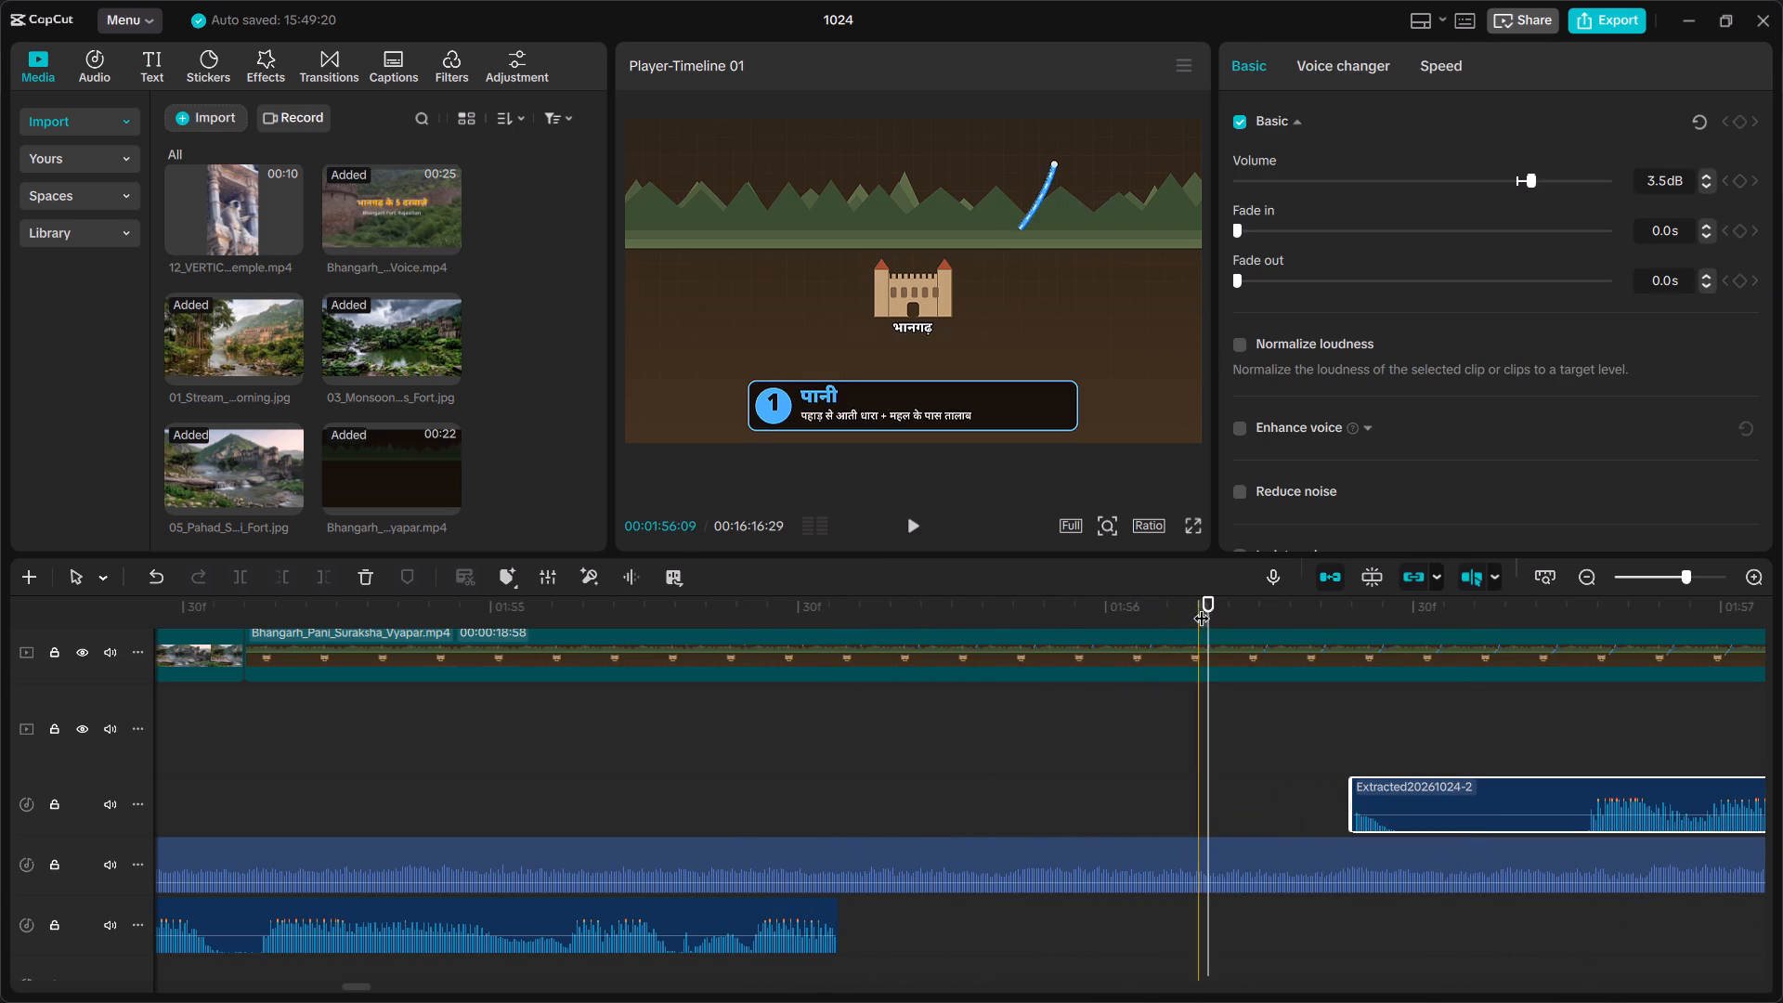
# Play from the end of the river image across the narration gap to check the moved part against the animation's first point.
pyautogui.moveTo(1203, 605); pyautogui.dragTo(993, 625)
pyautogui.press('space')
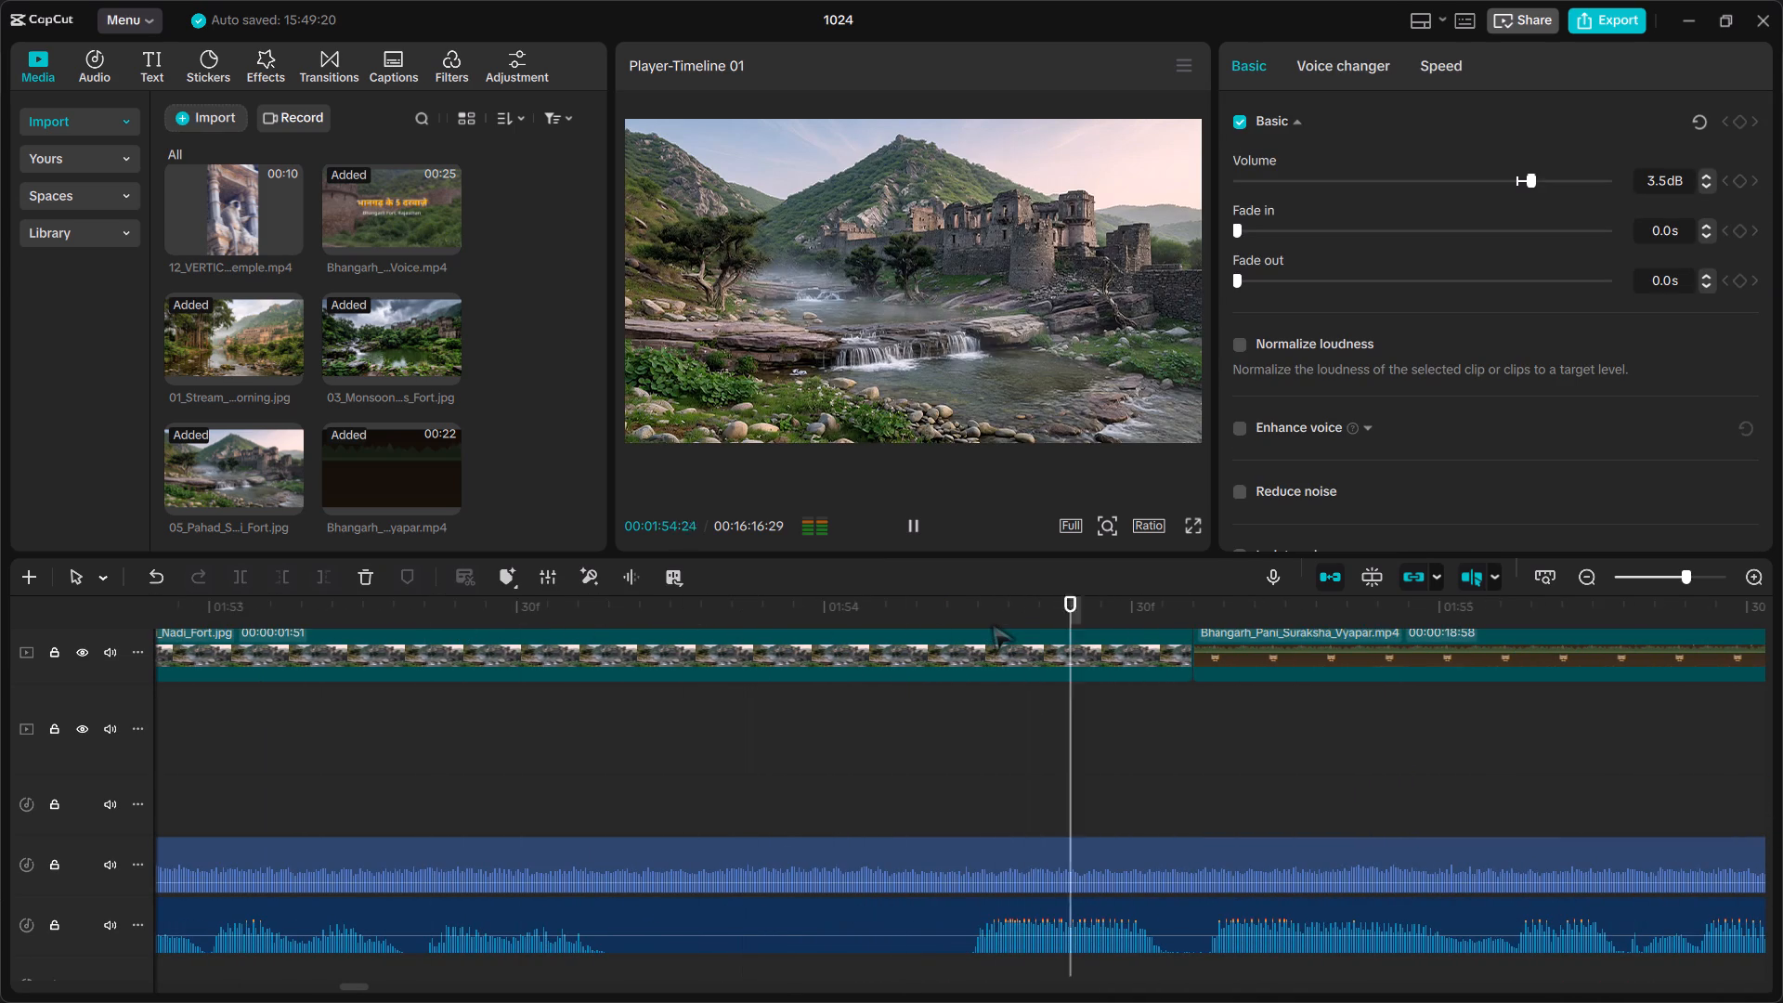
pyautogui.press('space')
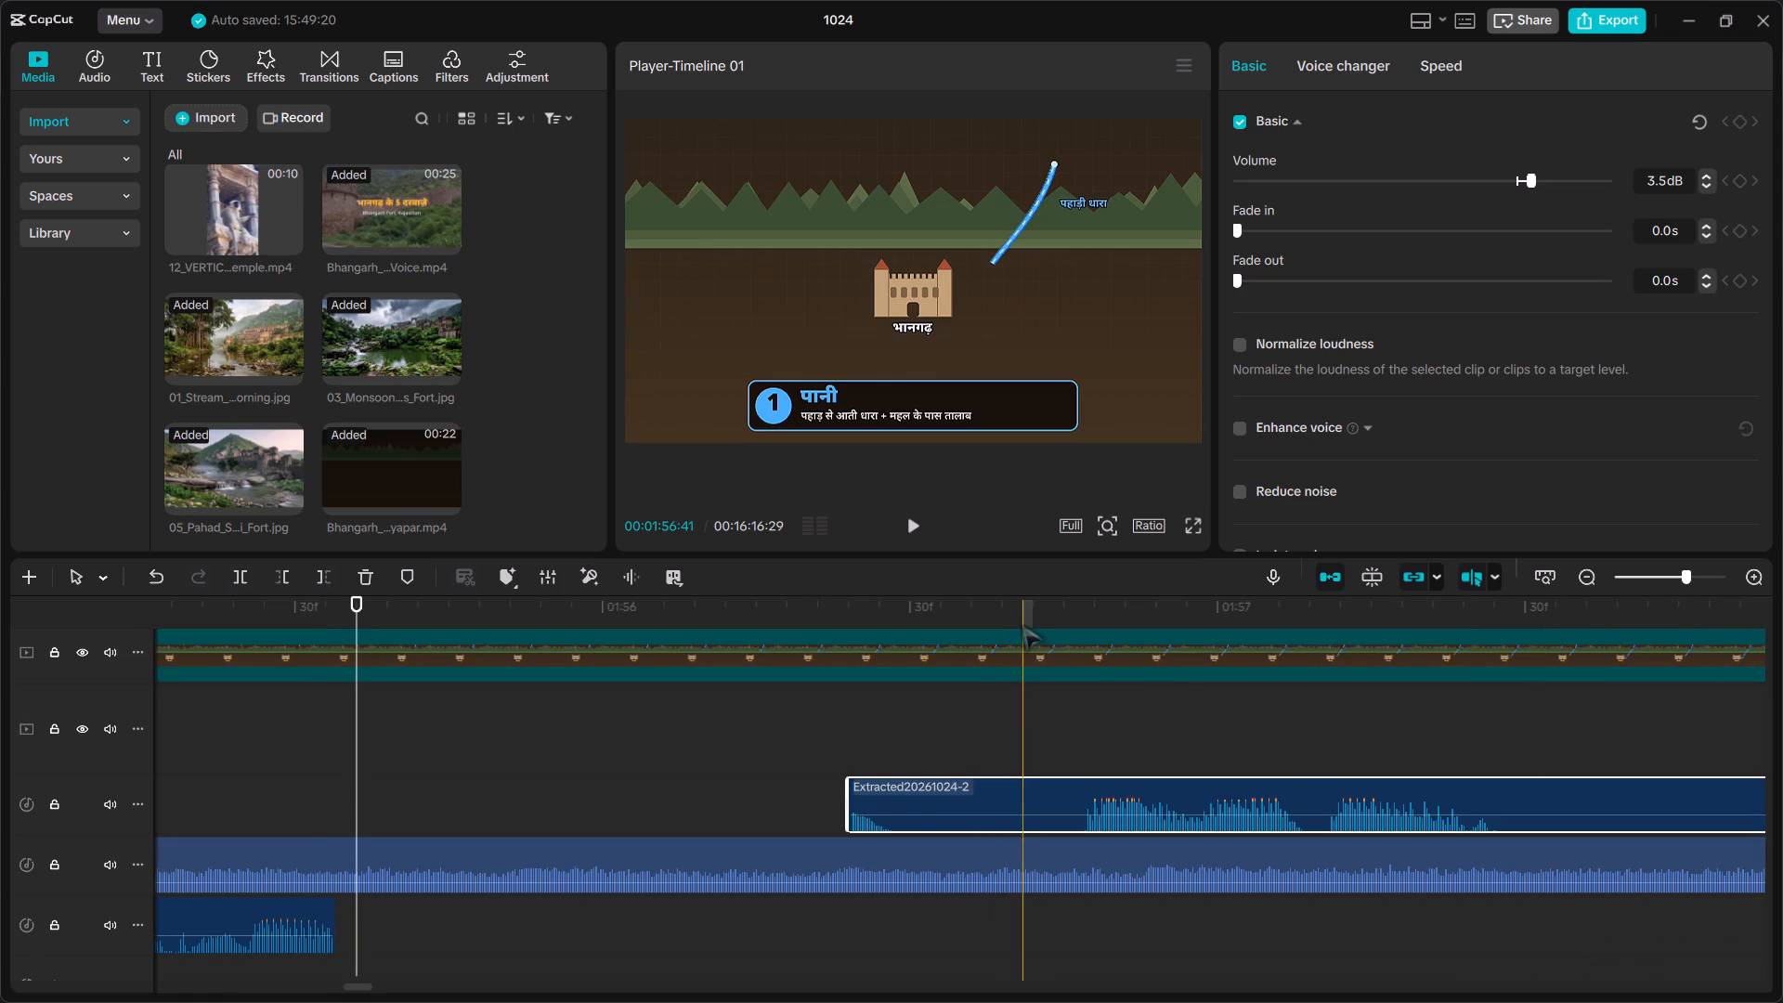
pyautogui.press('space')
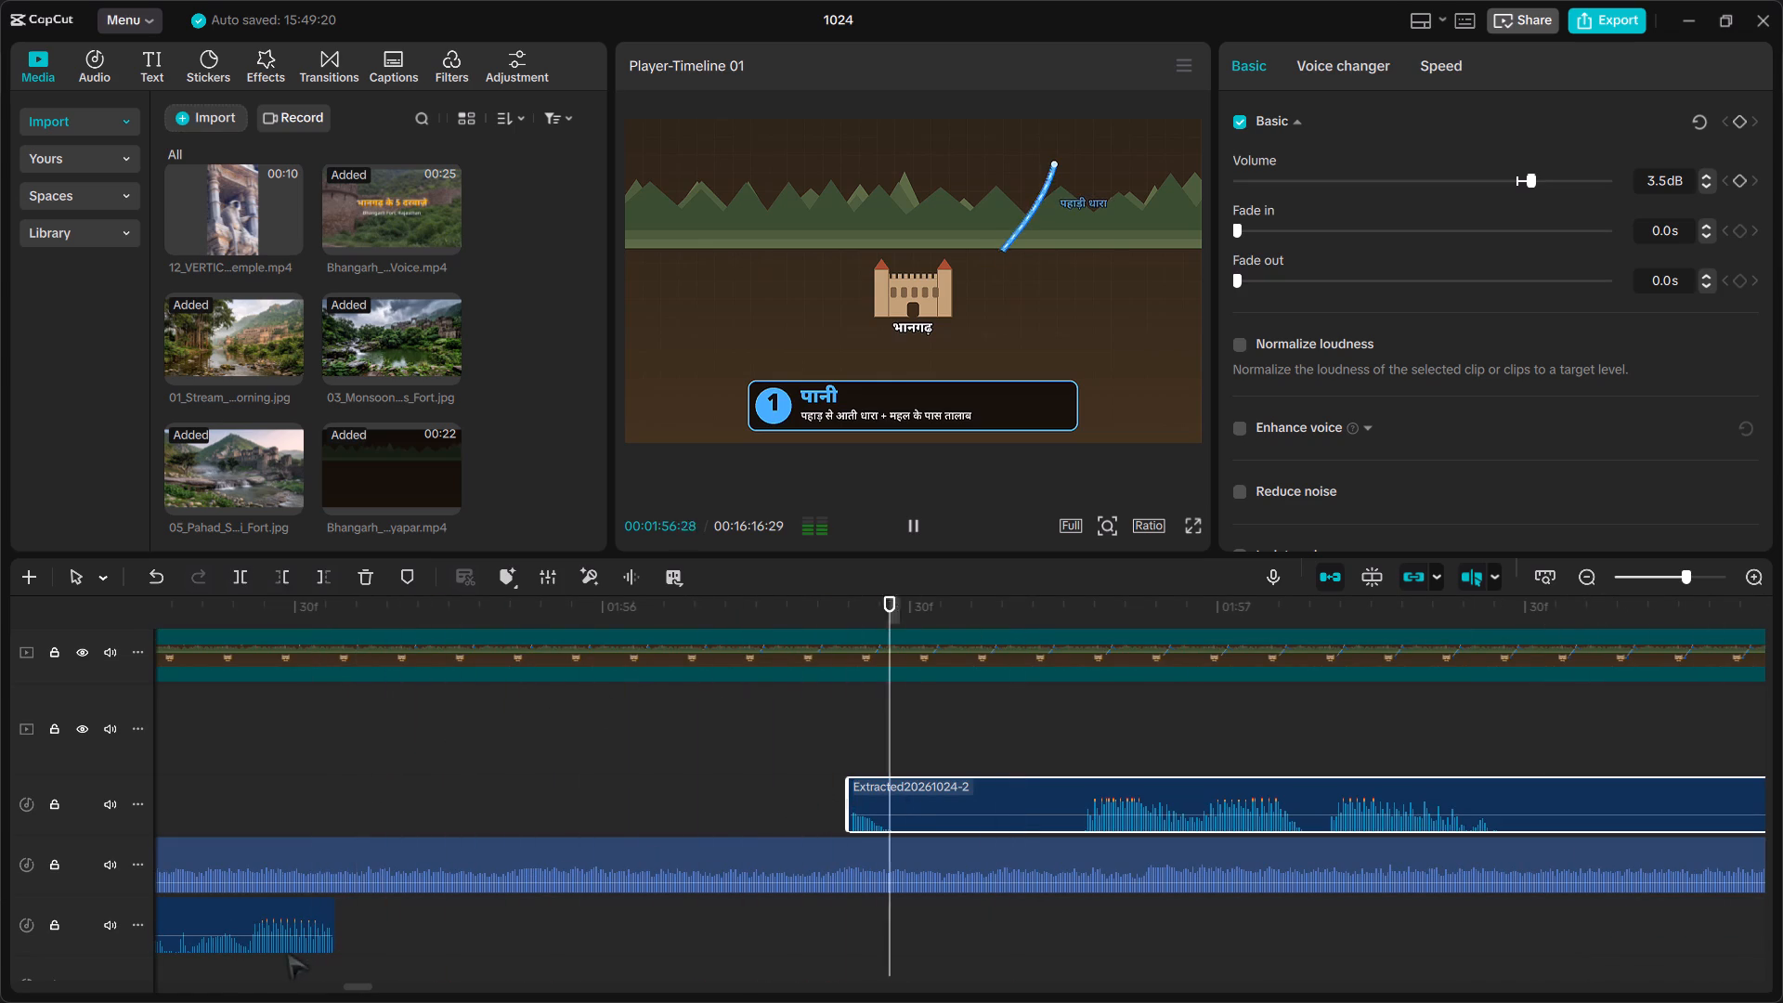
pyautogui.press('space')
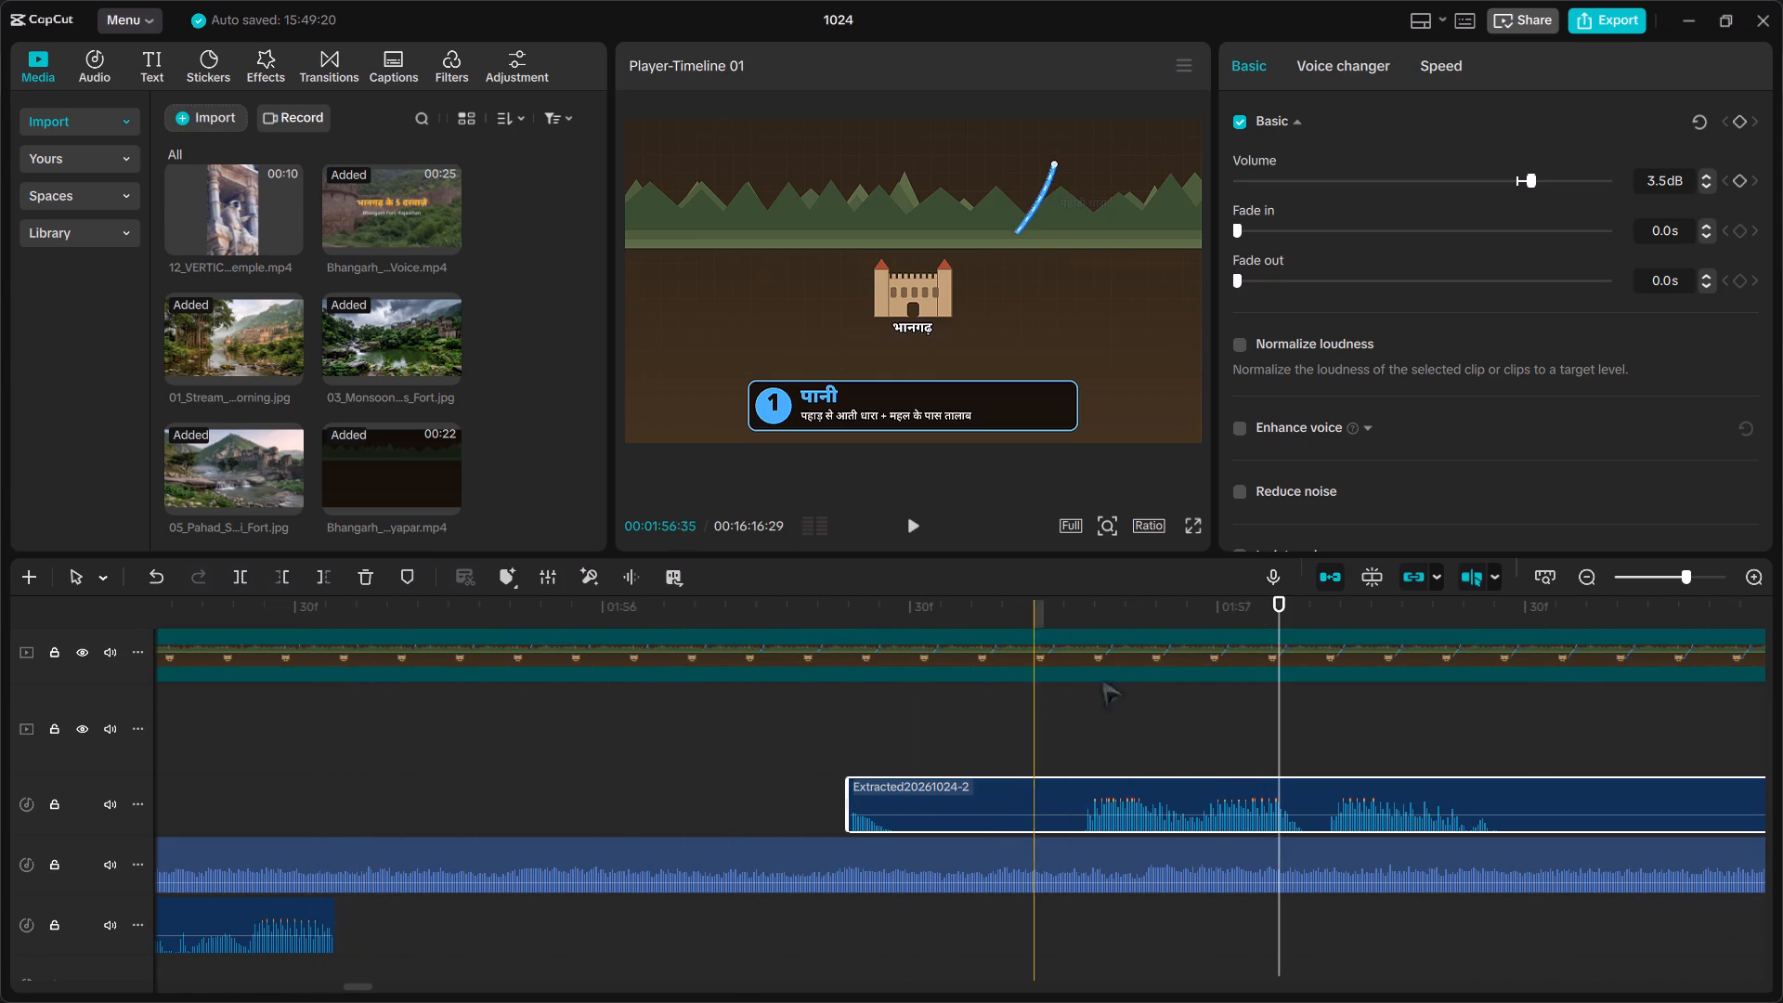
pyautogui.moveTo(1275, 604); pyautogui.dragTo(239, 719)
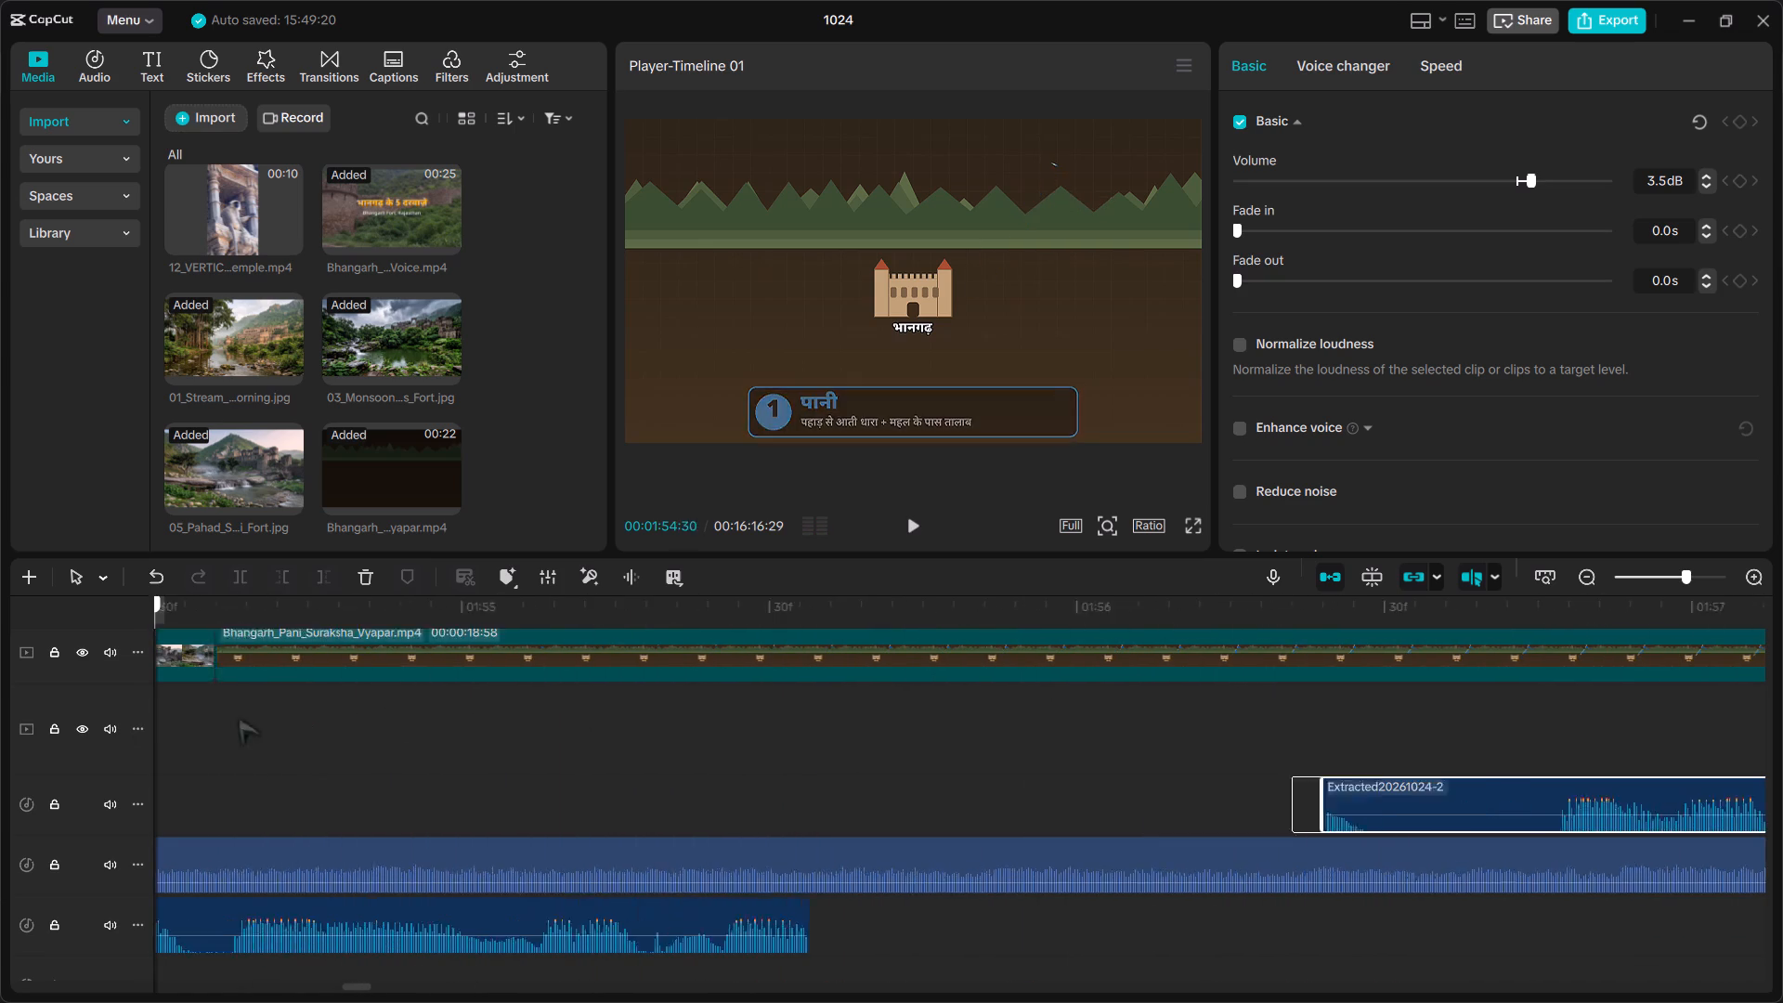
pyautogui.moveTo(239, 719); pyautogui.dragTo(443, 719)
pyautogui.press('space')
pyautogui.press('space')
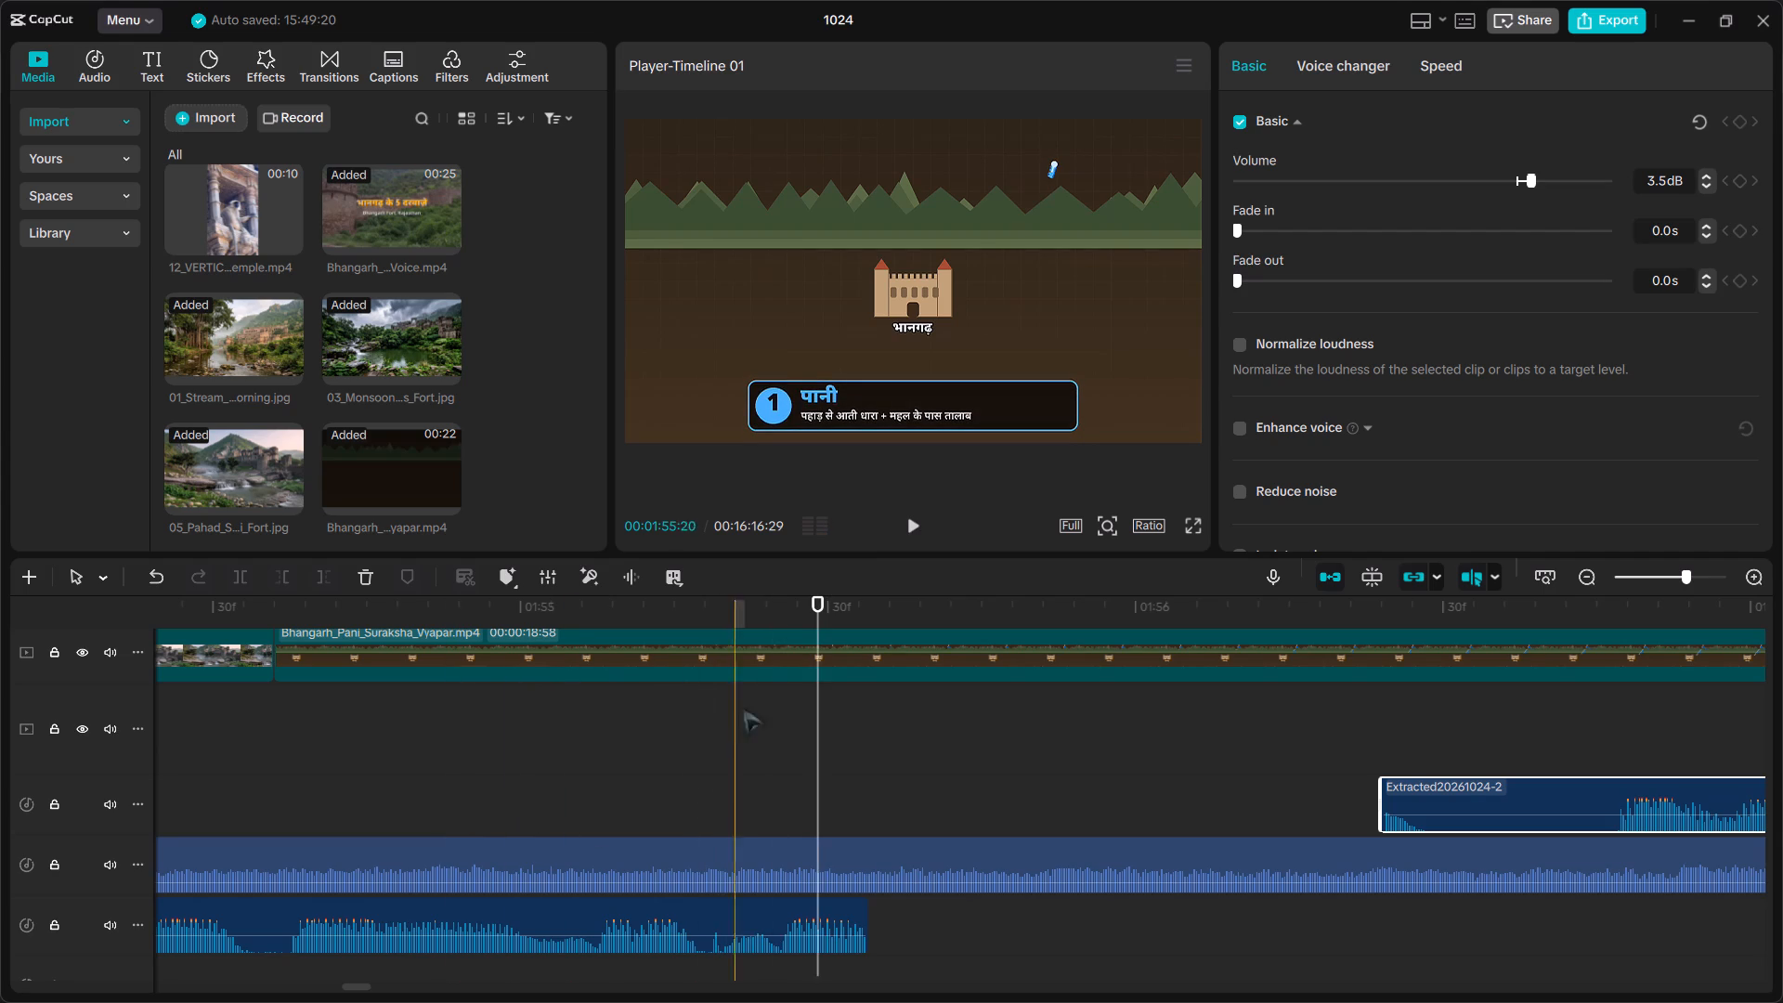
# Replay short stretches of the narration before the gap, around 00:01:55, to find an earlier cutting position.
pyautogui.moveTo(814, 601); pyautogui.dragTo(708, 650)
pyautogui.press('space')
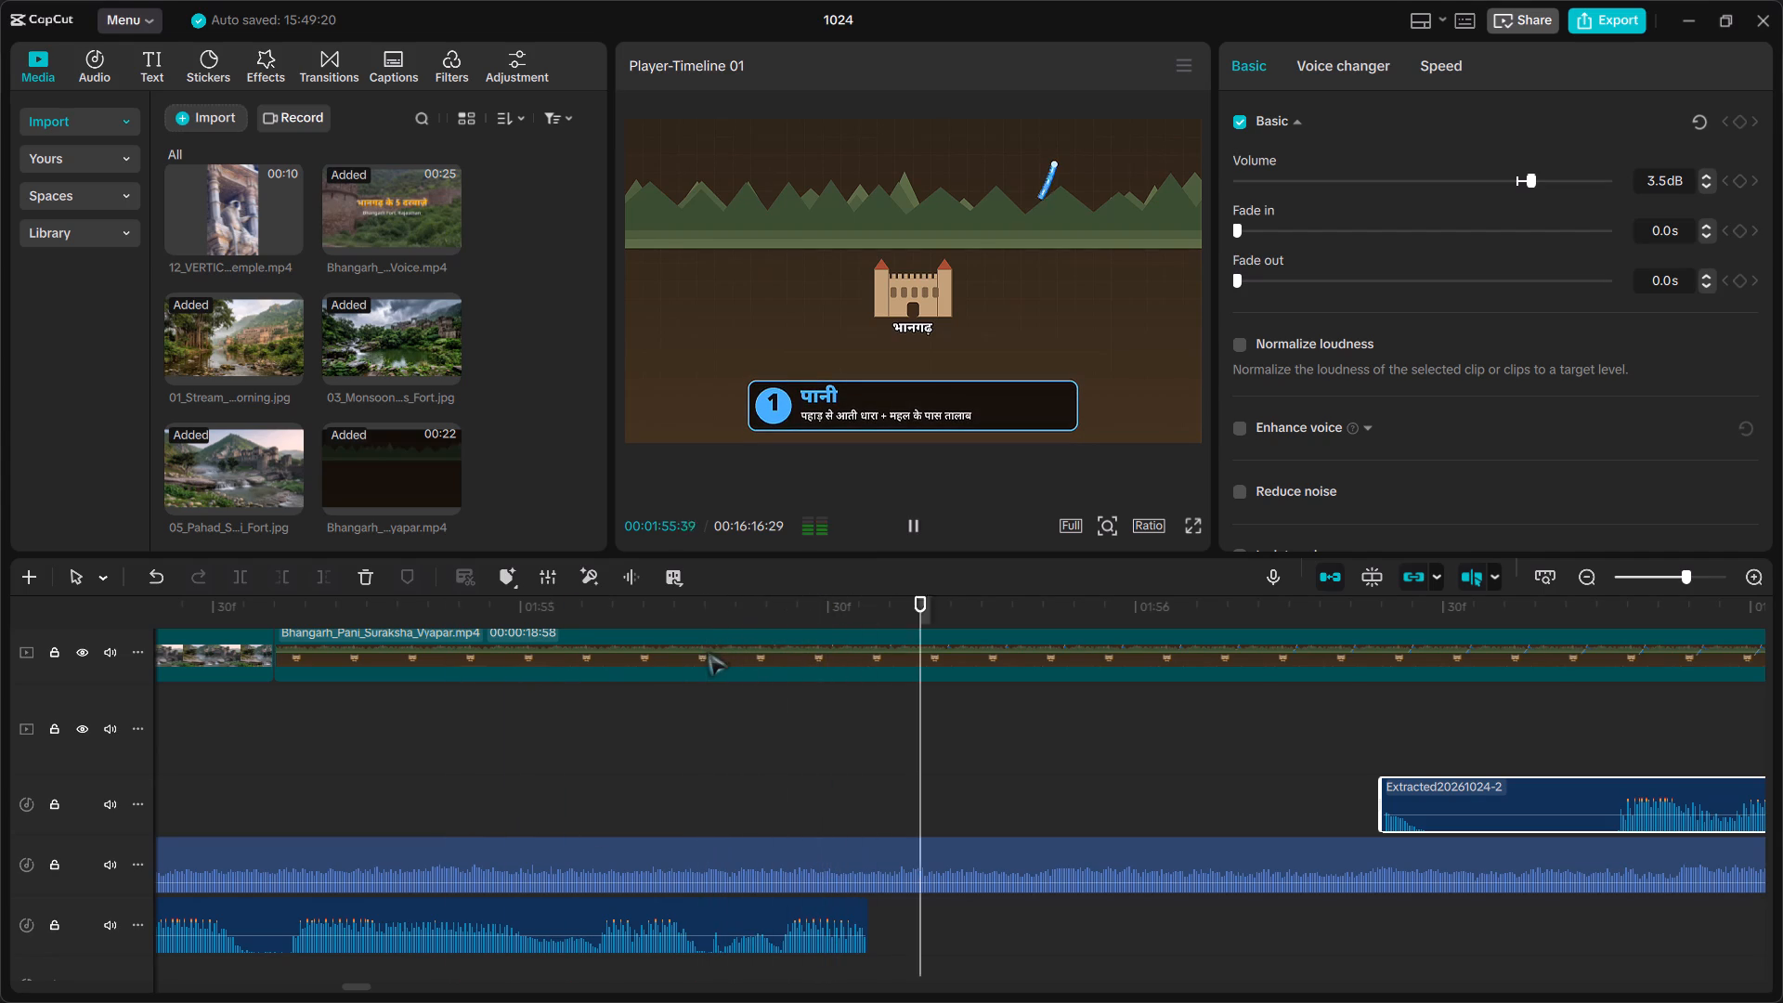
pyautogui.press('space')
pyautogui.moveTo(991, 594); pyautogui.dragTo(577, 691)
pyautogui.press('space')
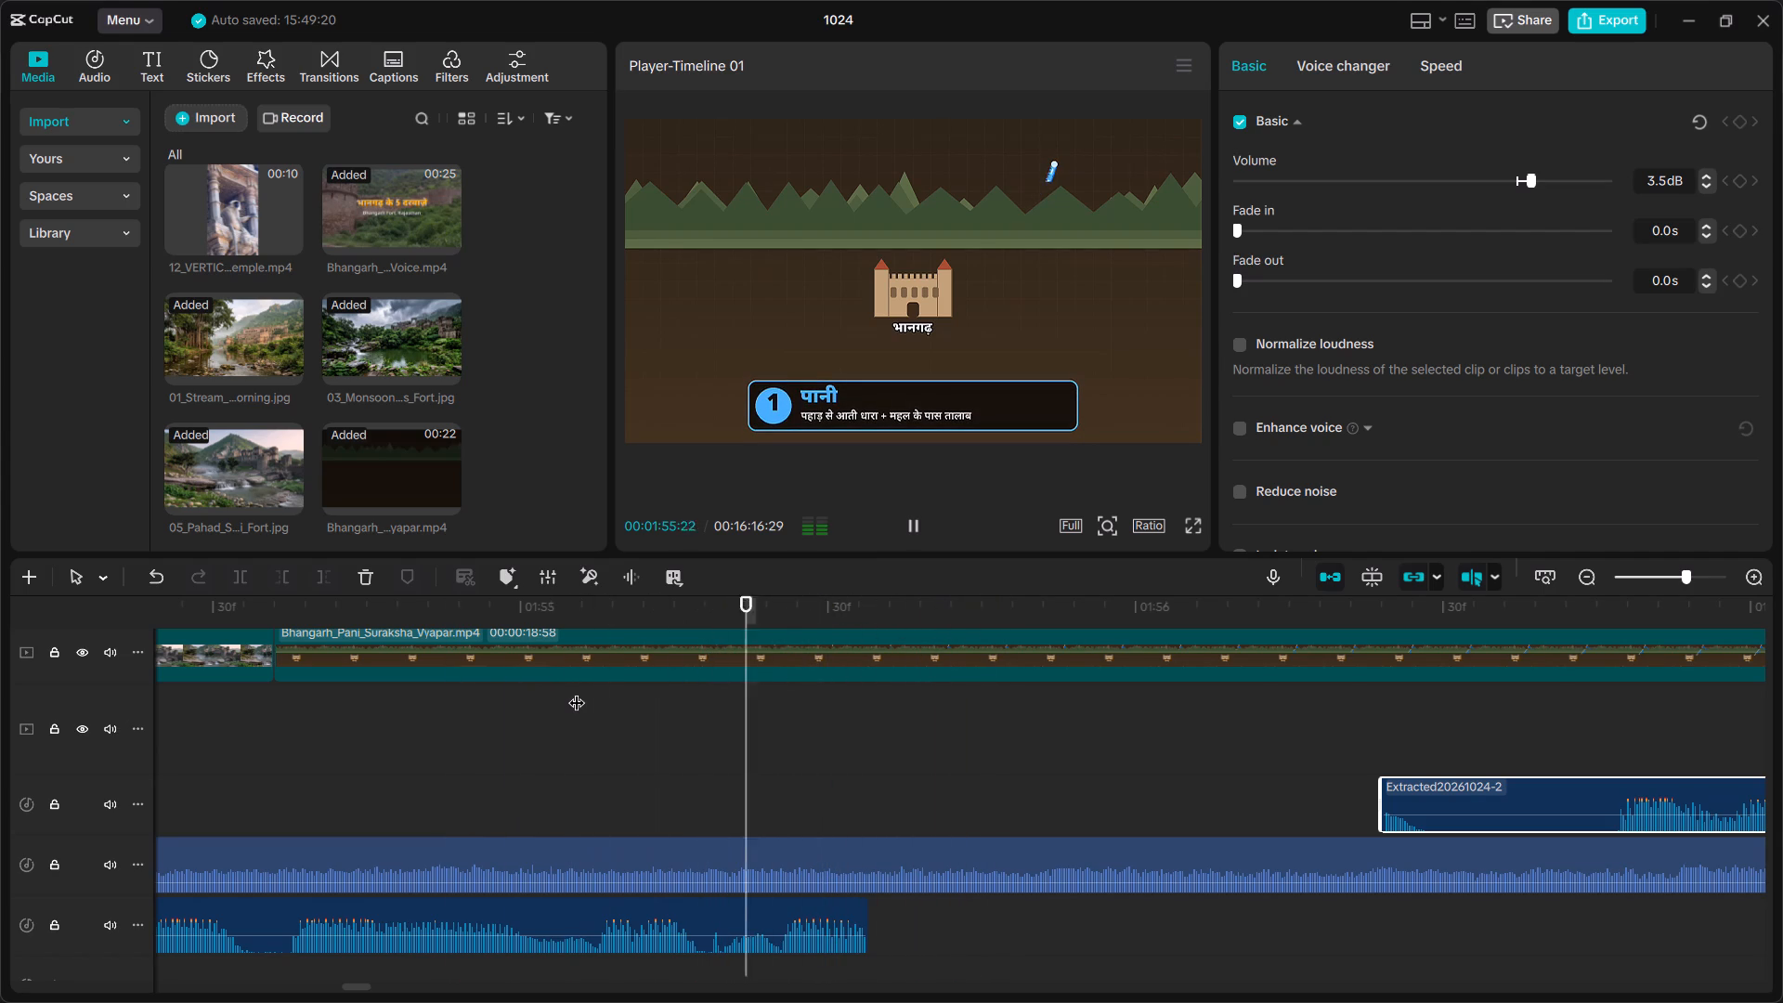
pyautogui.press('space')
pyautogui.click(574, 932)
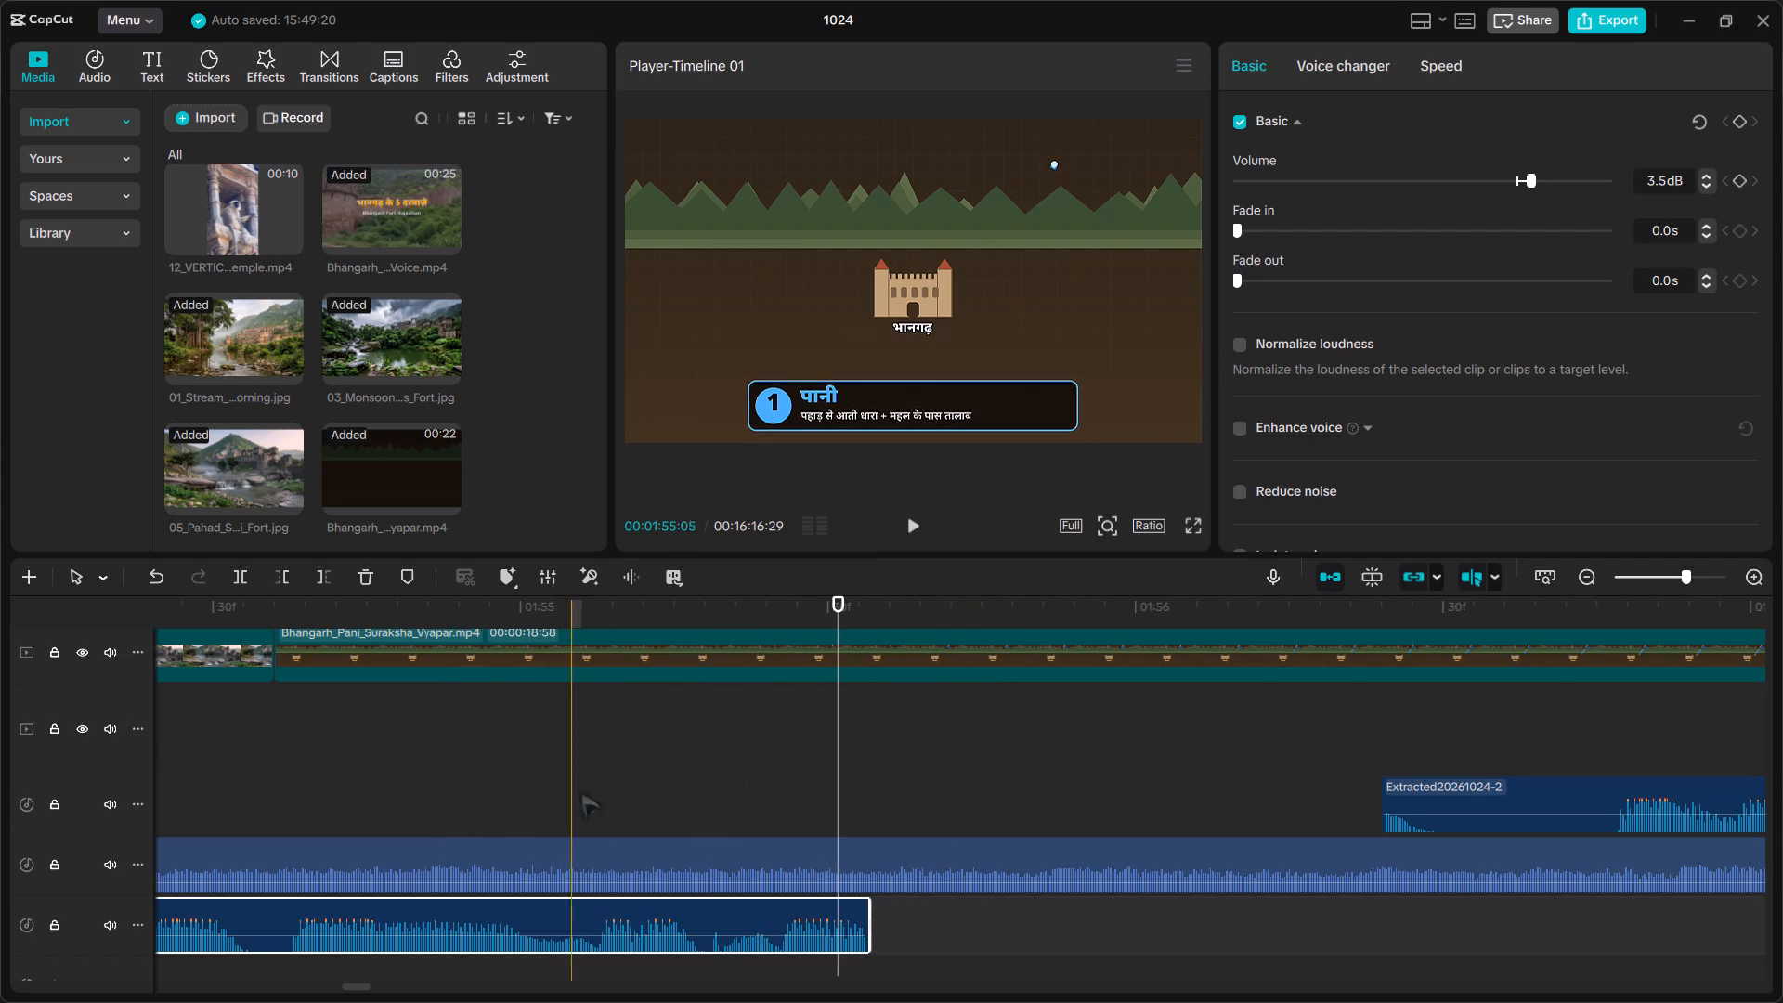
pyautogui.moveTo(830, 607); pyautogui.dragTo(557, 672)
pyautogui.press('space')
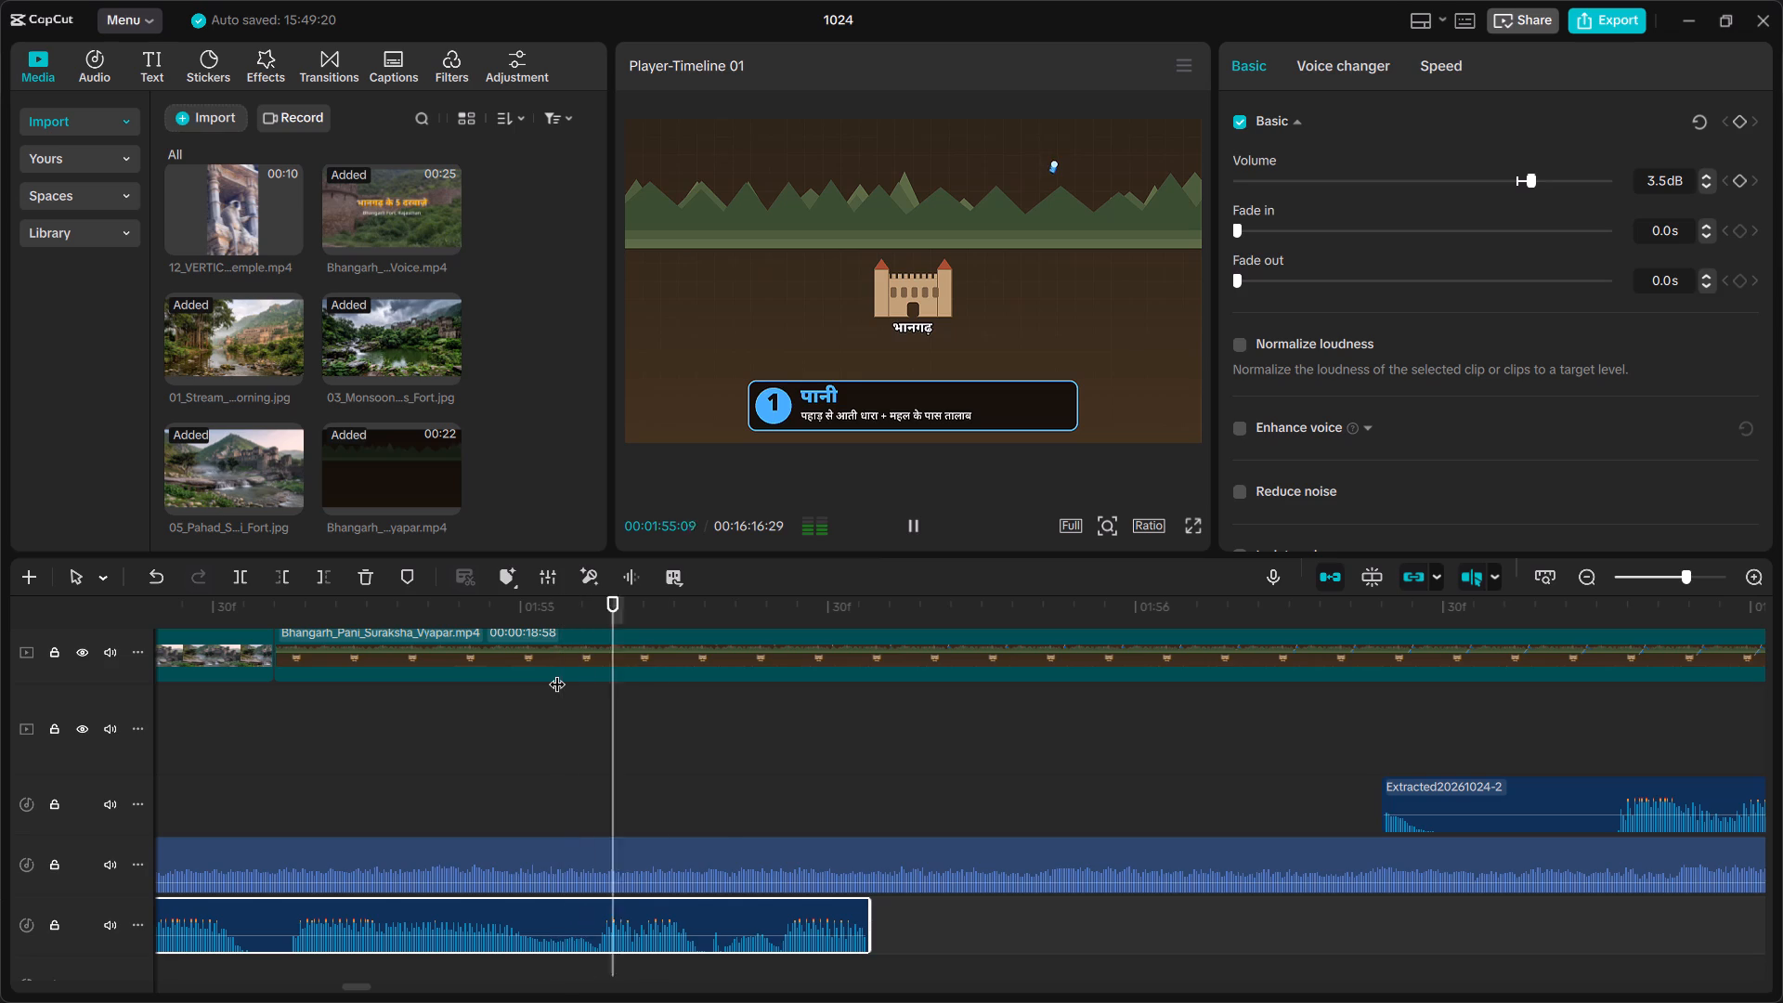
pyautogui.press('space')
pyautogui.click(525, 658)
pyautogui.click(534, 798)
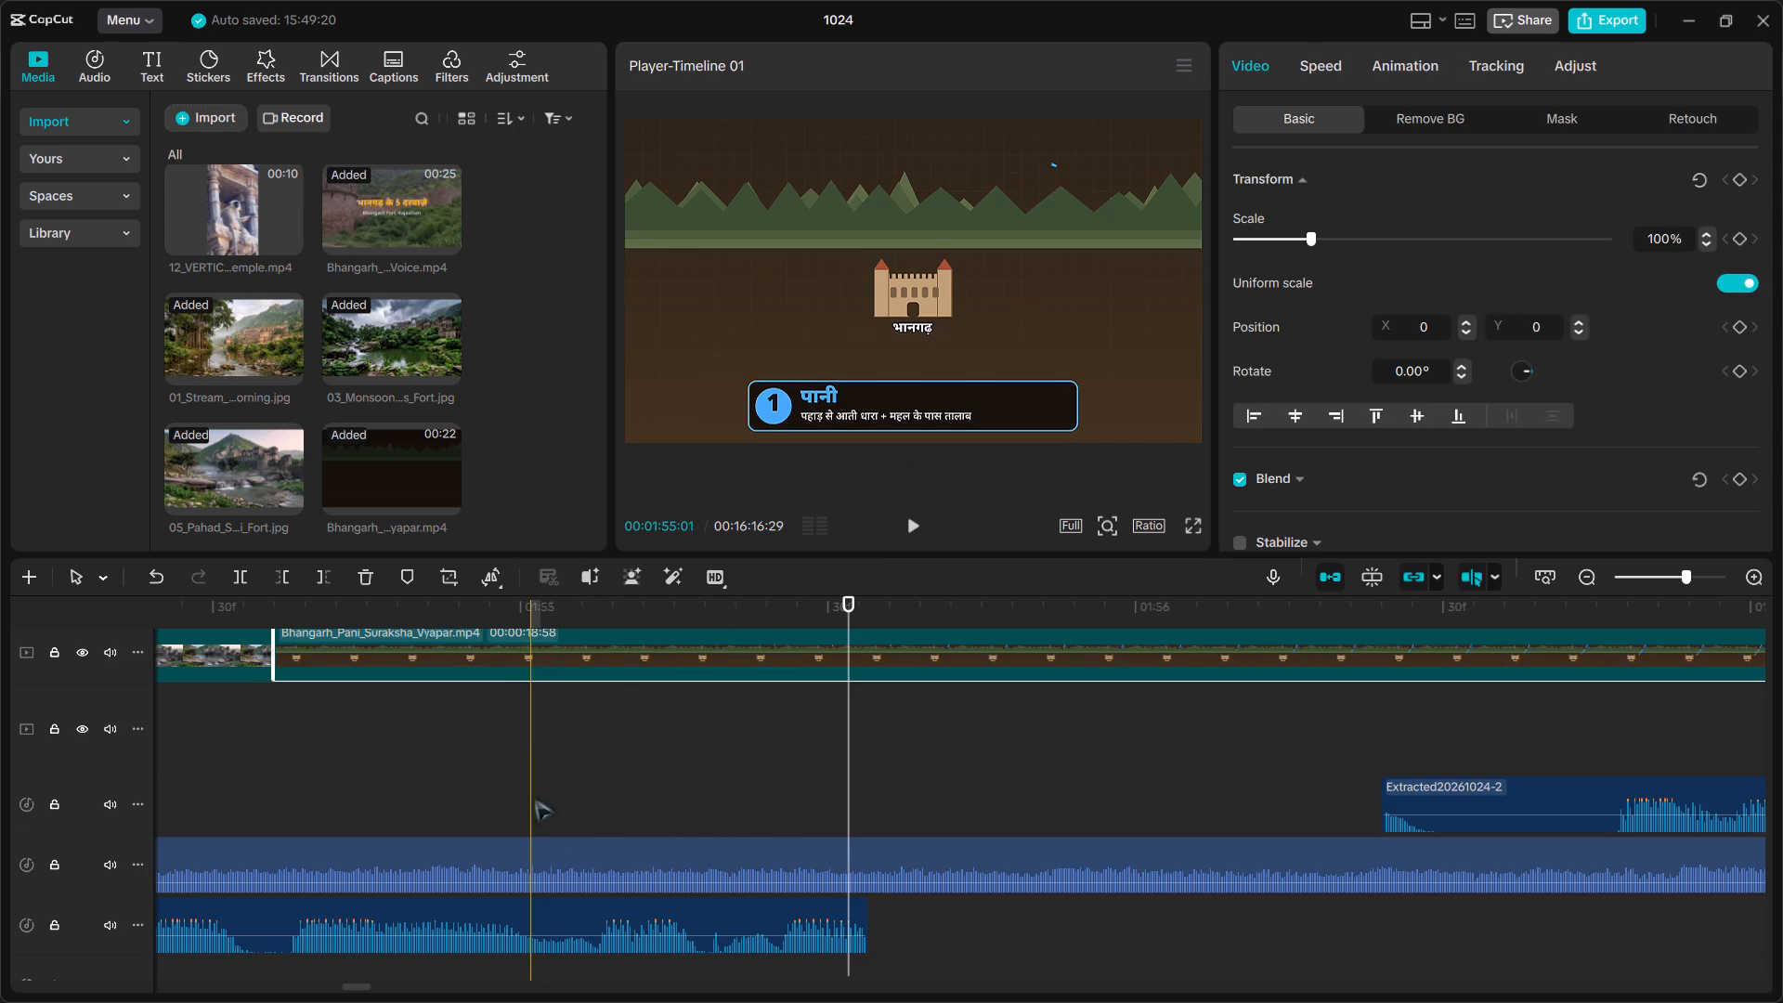
pyautogui.press('space')
pyautogui.press('space')
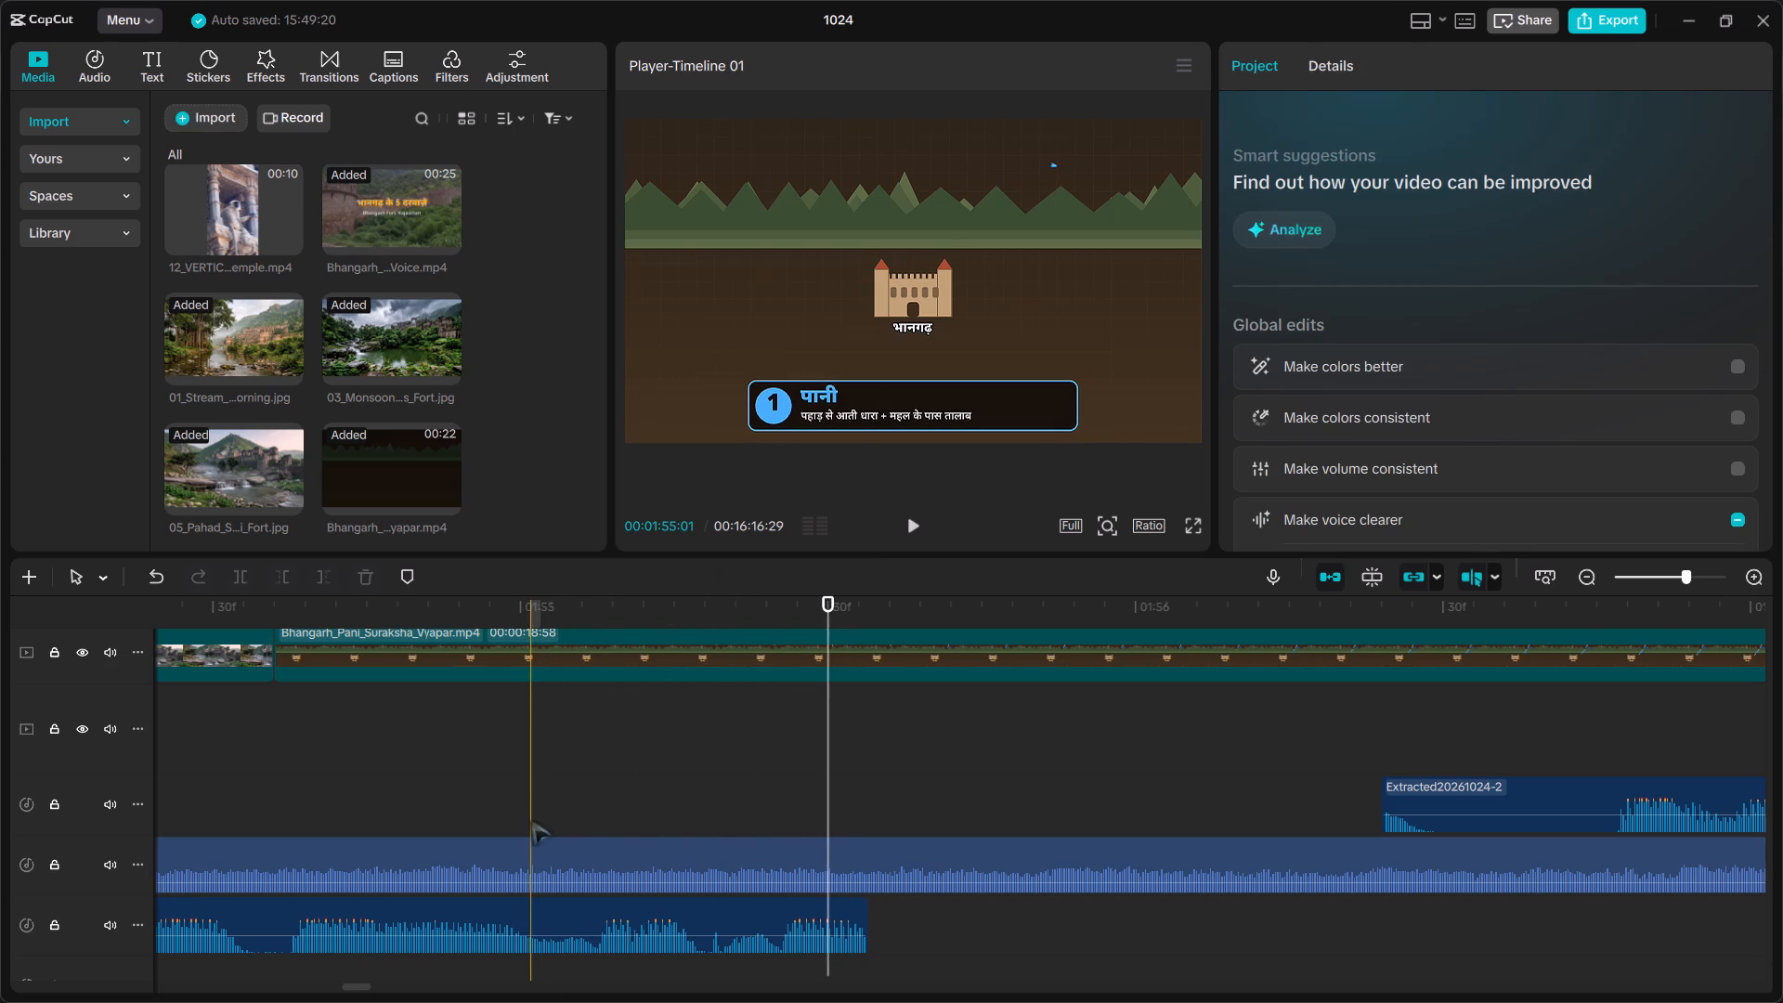
# Split the first narration part at 00:01:54:59, shortly after the animation begins.
pyautogui.click(529, 801)
pyautogui.click(510, 792)
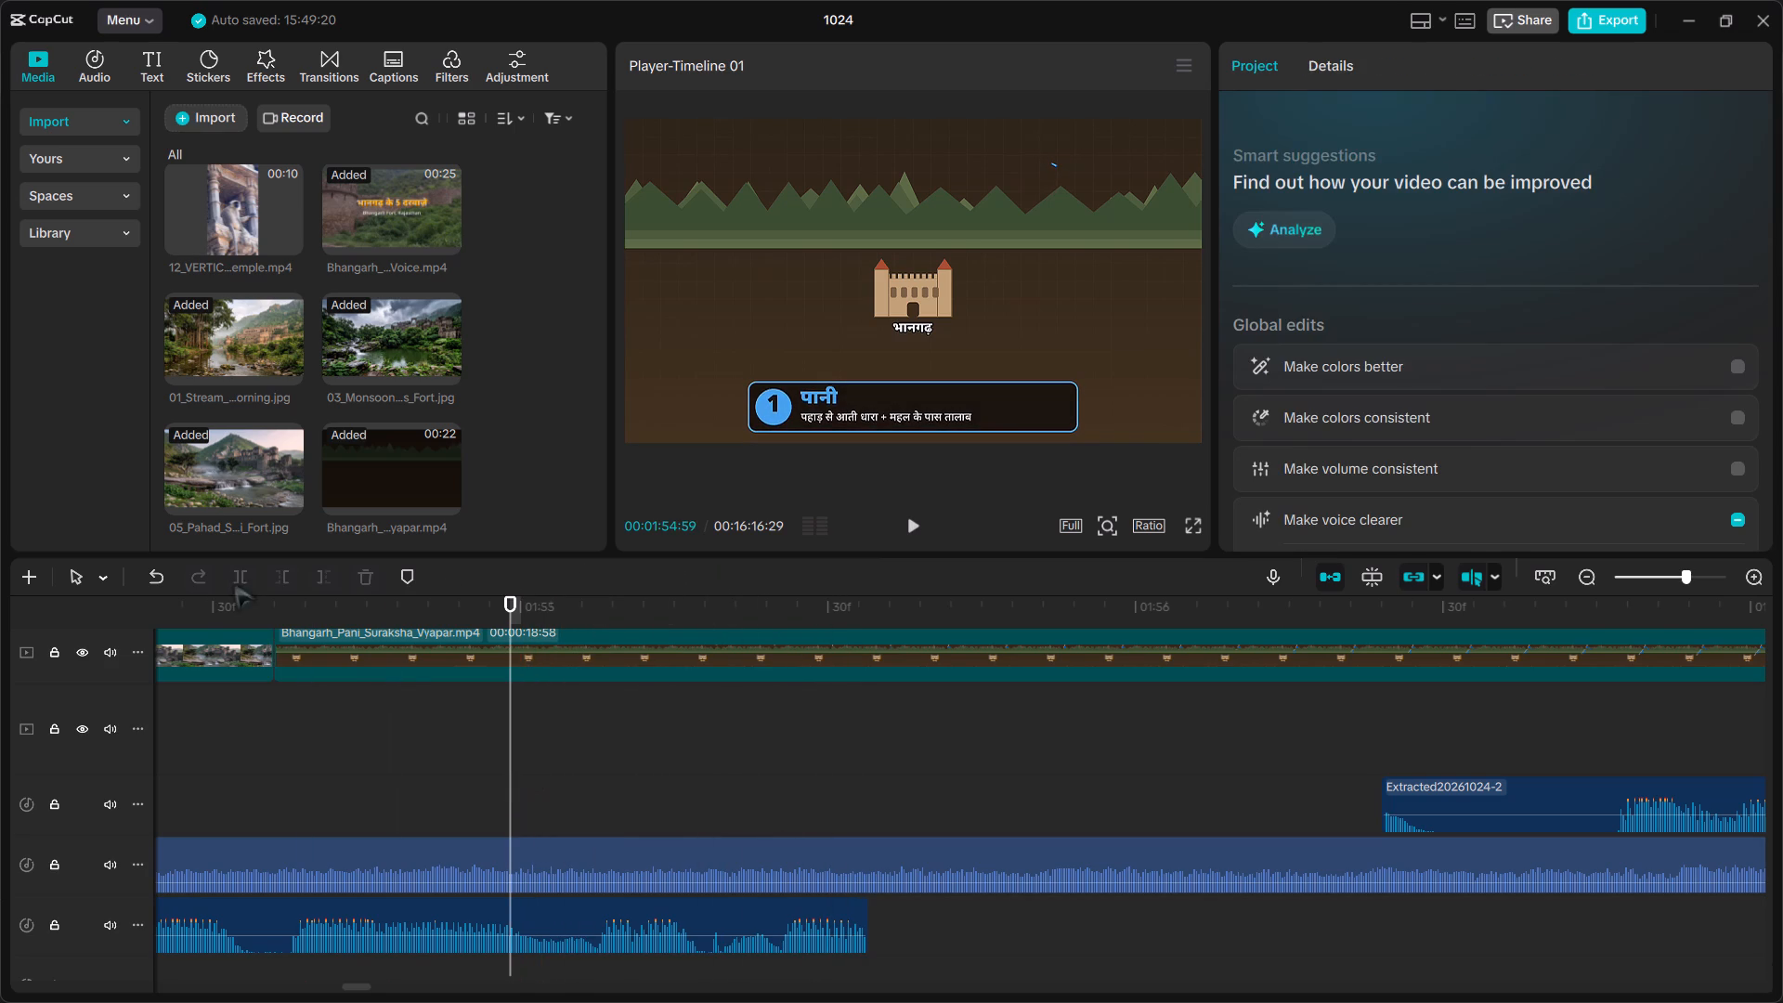
pyautogui.click(538, 928)
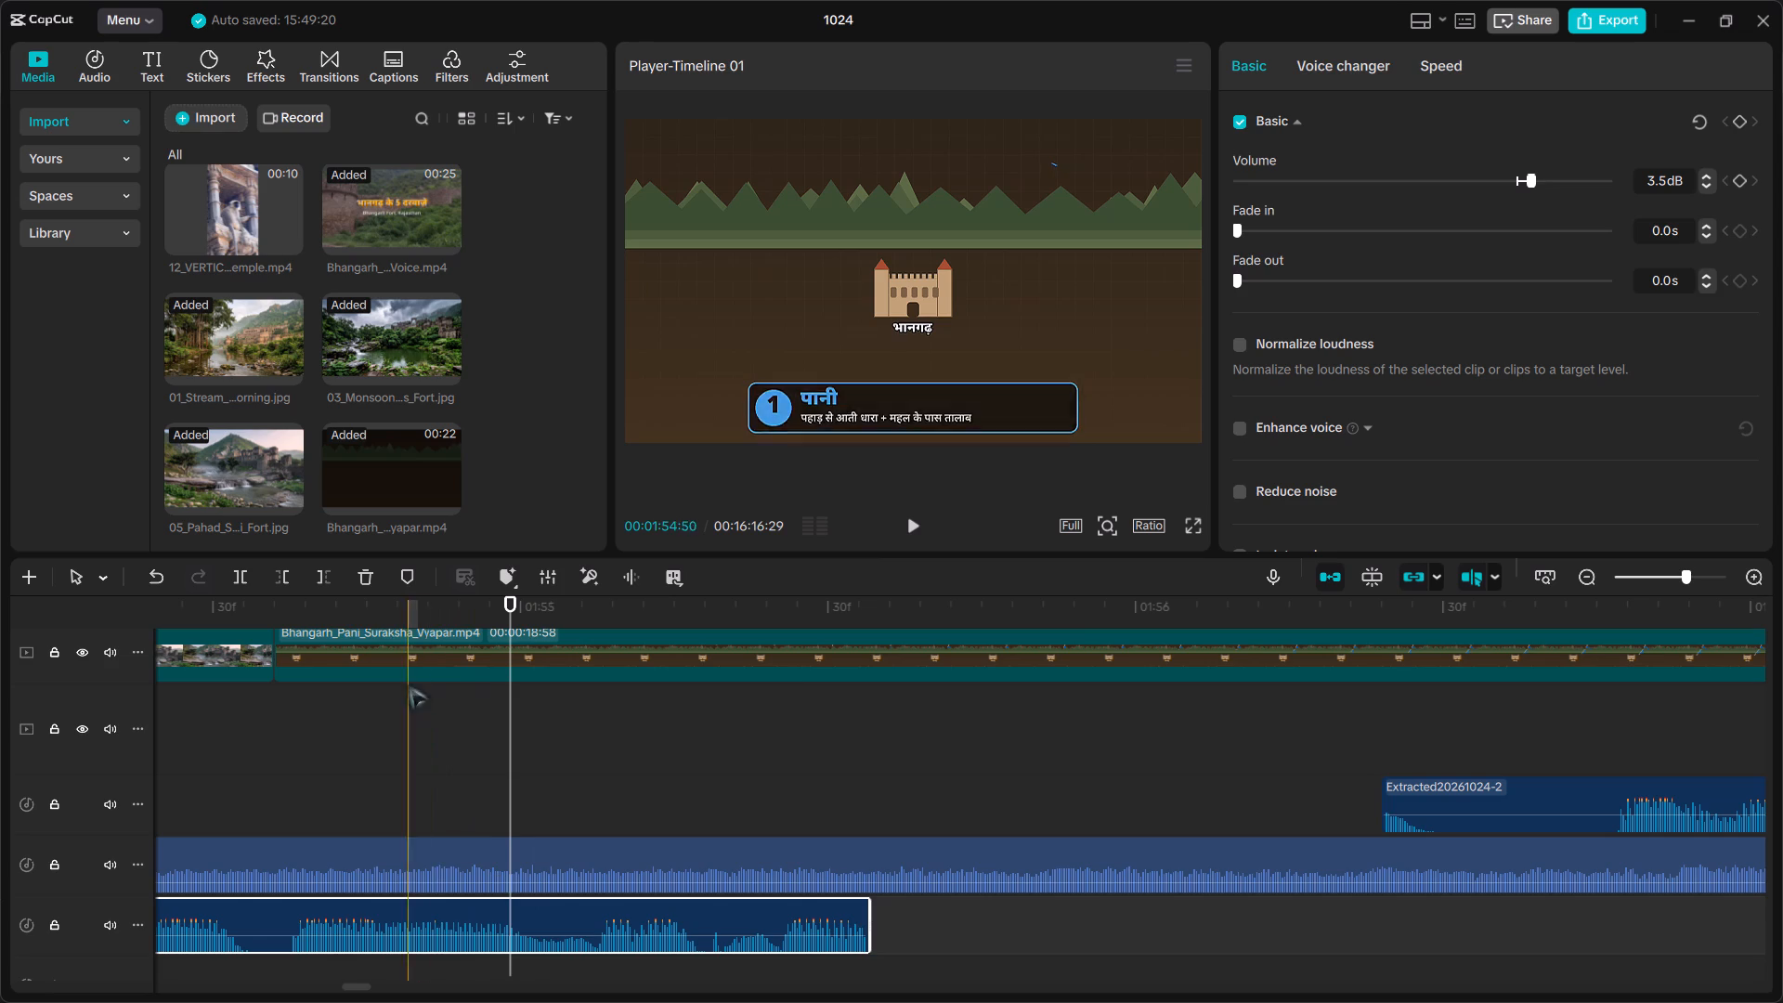
pyautogui.click(243, 579)
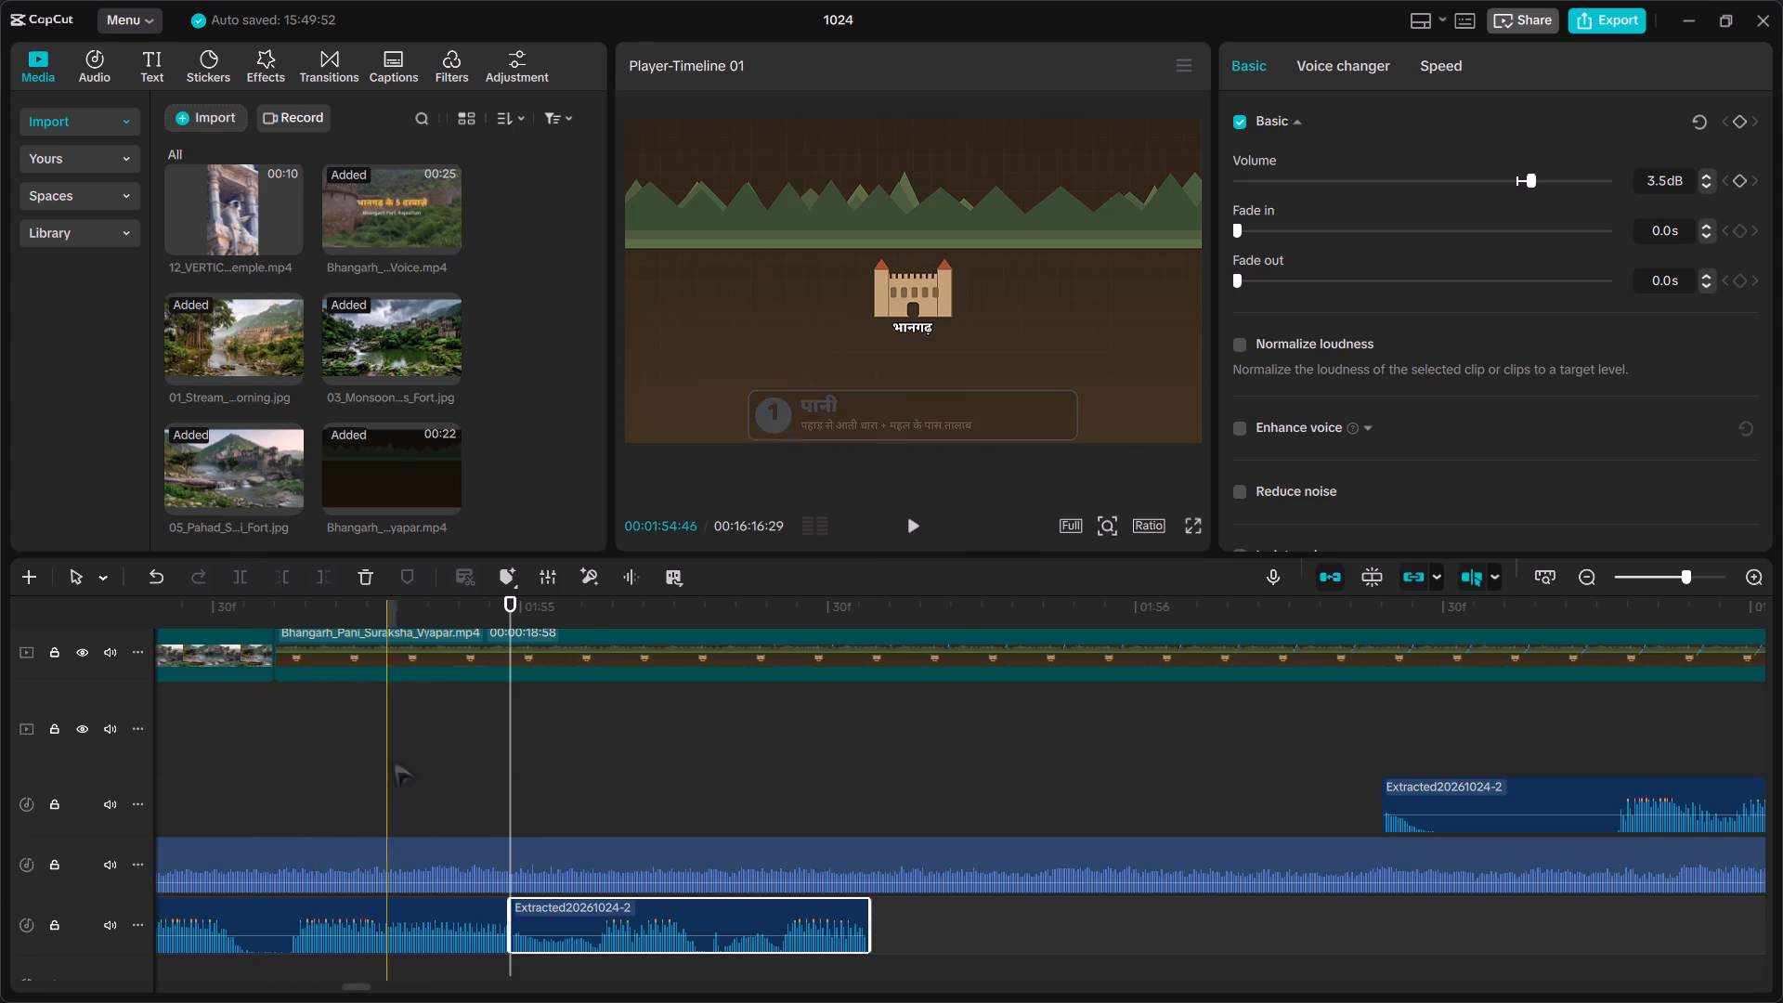
# Shift the newly cut narration piece along its track so it starts at about 00:01:55:25.
pyautogui.moveTo(627, 923); pyautogui.dragTo(891, 923)
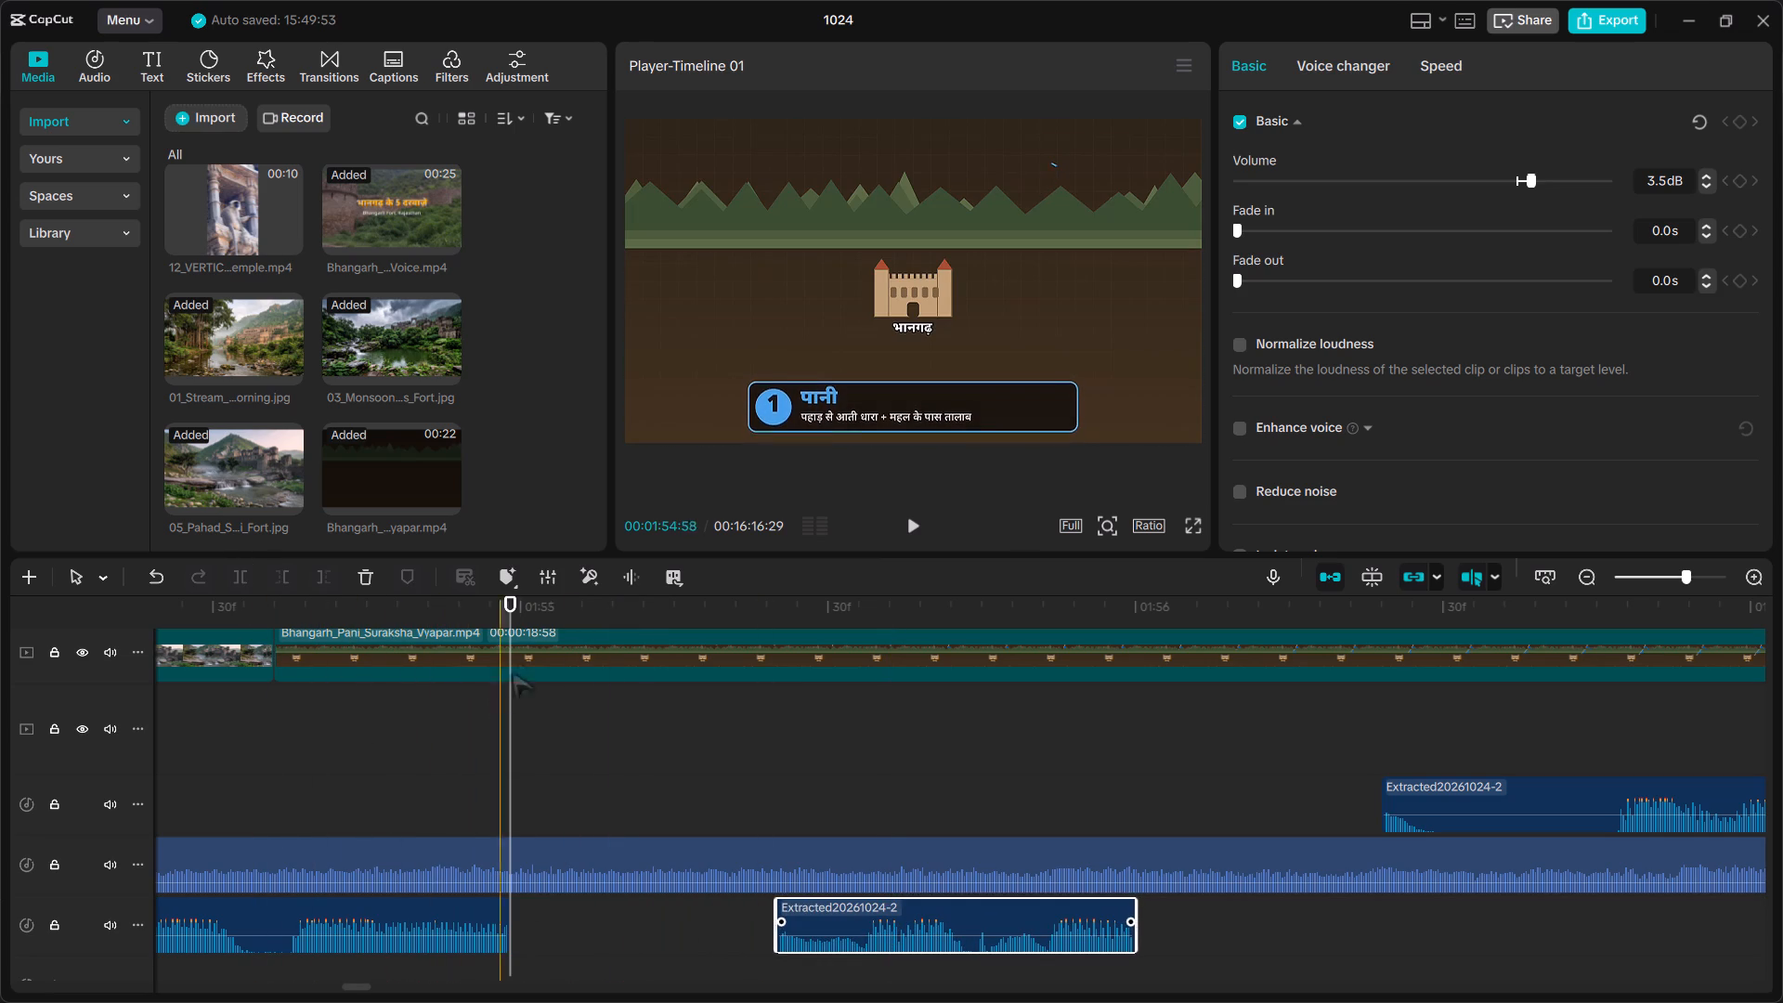
# Play from the river image through the first point to check the spaced narration pieces, stopping at the pause before 00:01:58.
pyautogui.moveTo(502, 631); pyautogui.dragTo(504, 637)
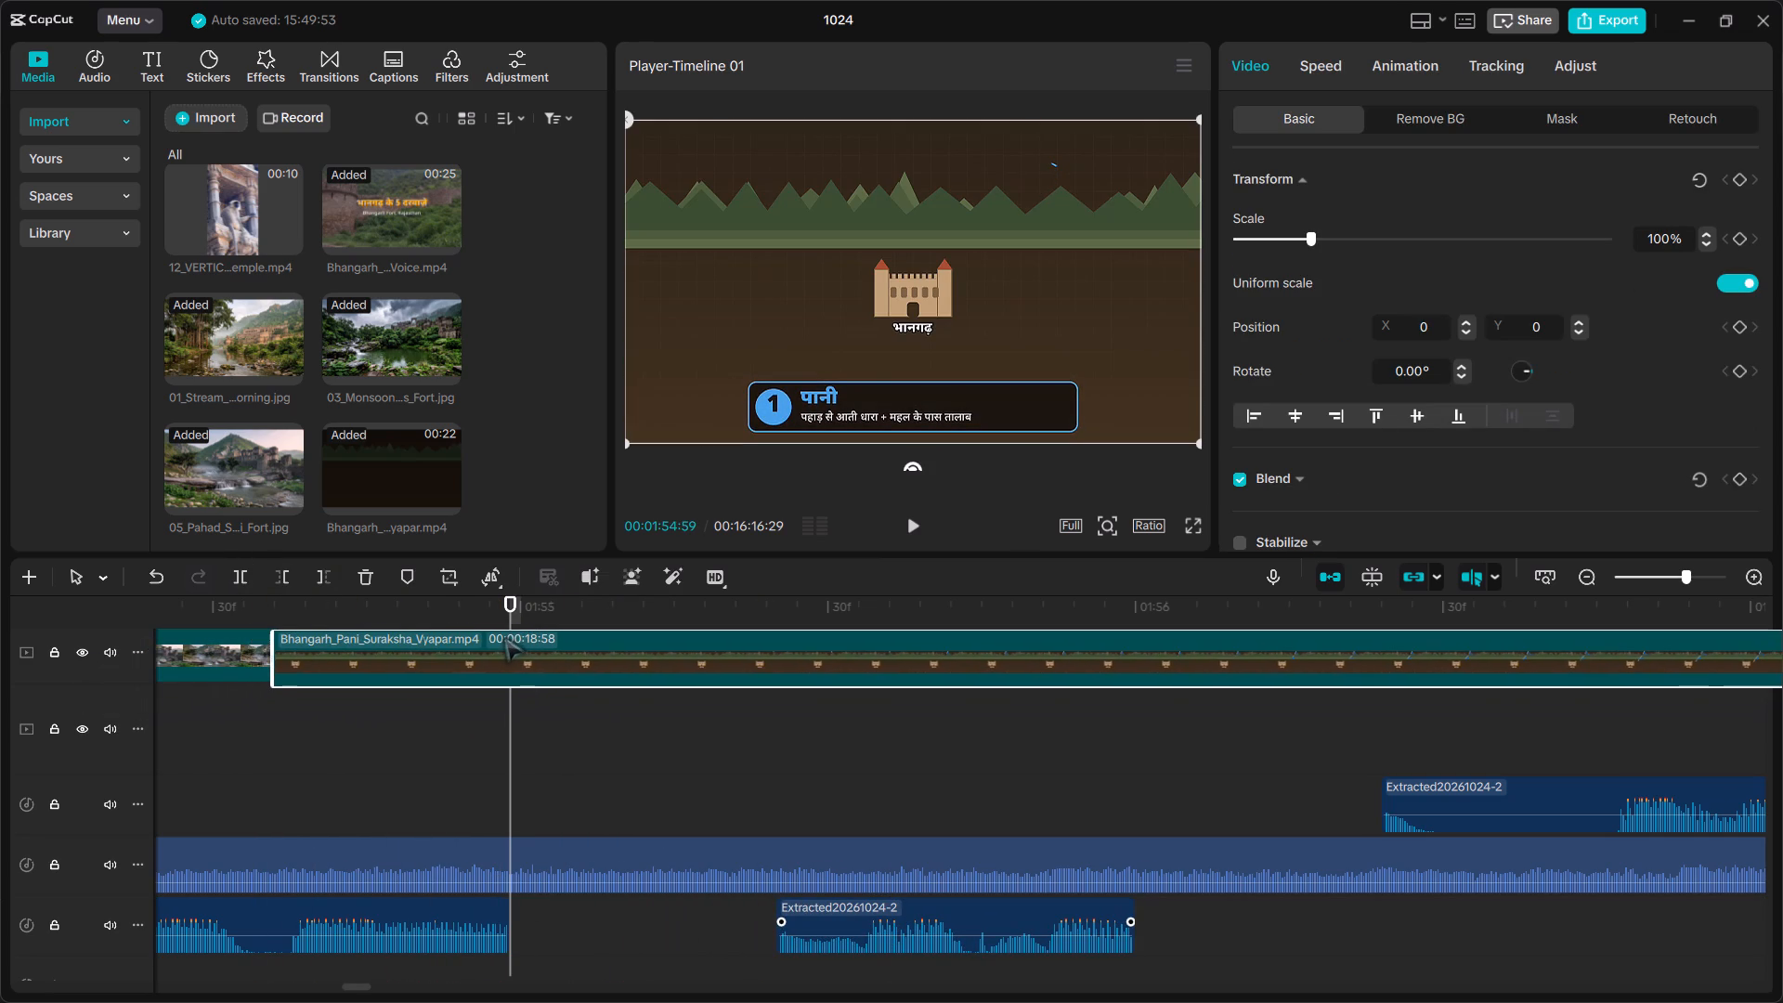
pyautogui.moveTo(504, 637); pyautogui.dragTo(506, 672)
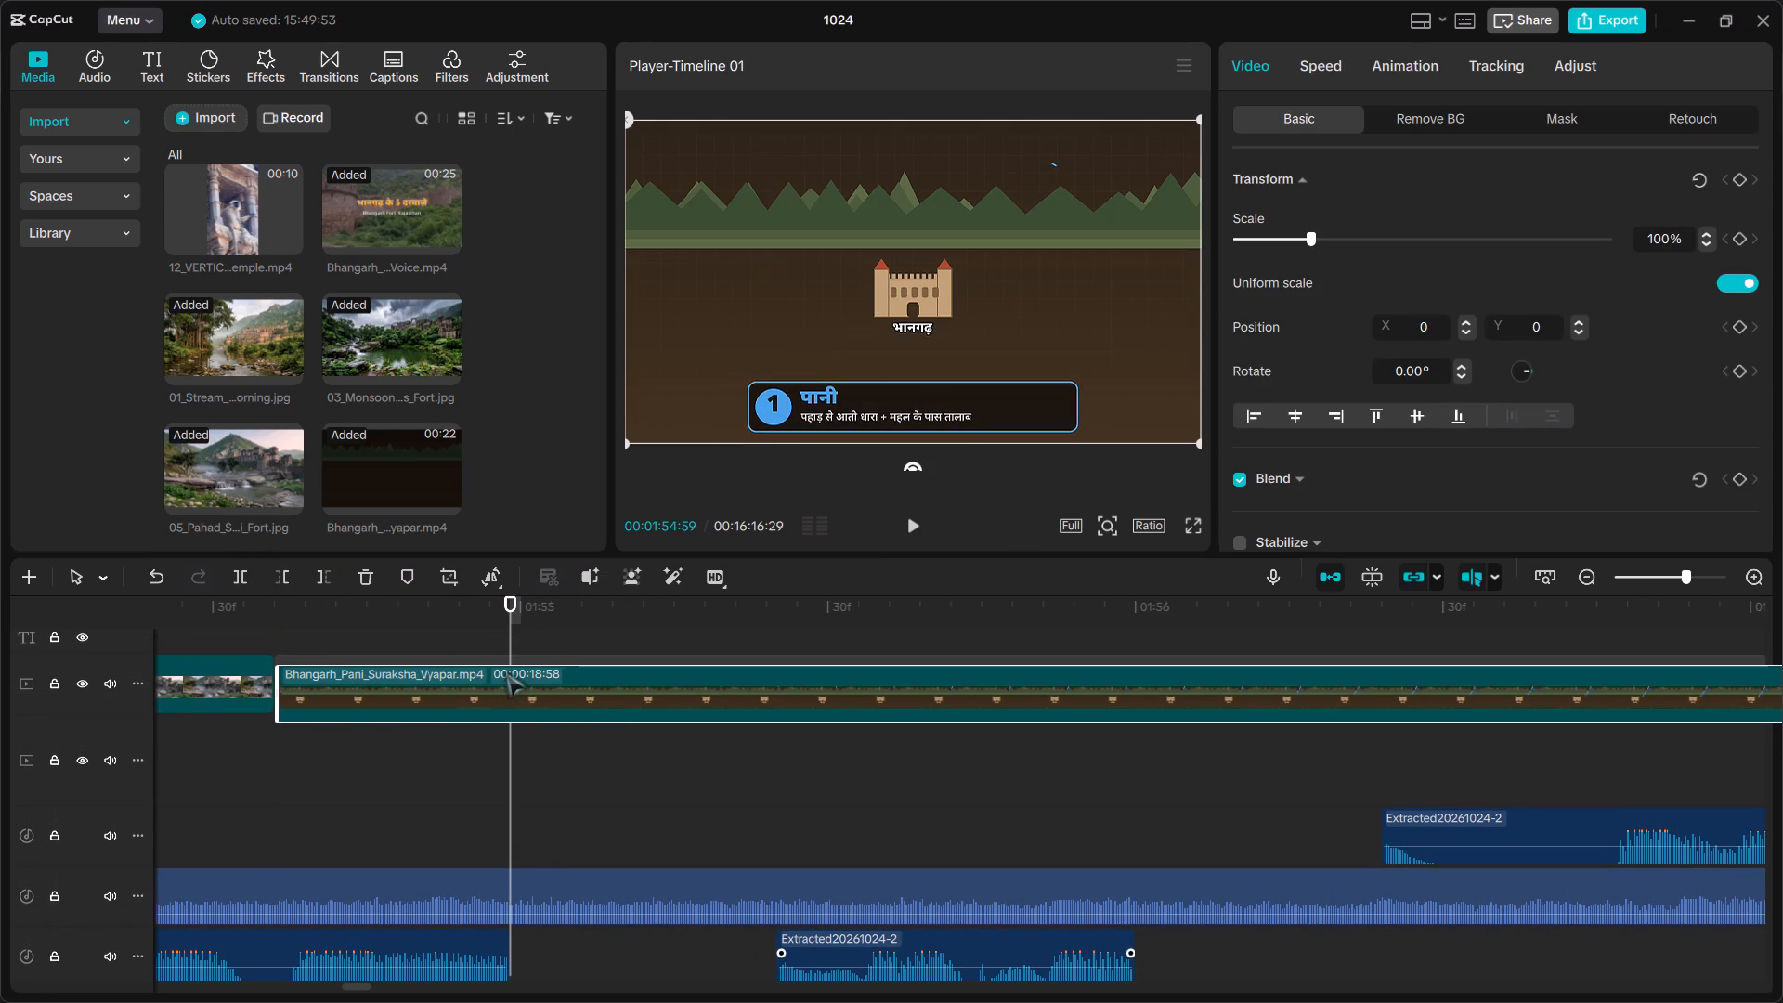
pyautogui.moveTo(506, 672); pyautogui.dragTo(506, 670)
pyautogui.moveTo(510, 598); pyautogui.dragTo(417, 610)
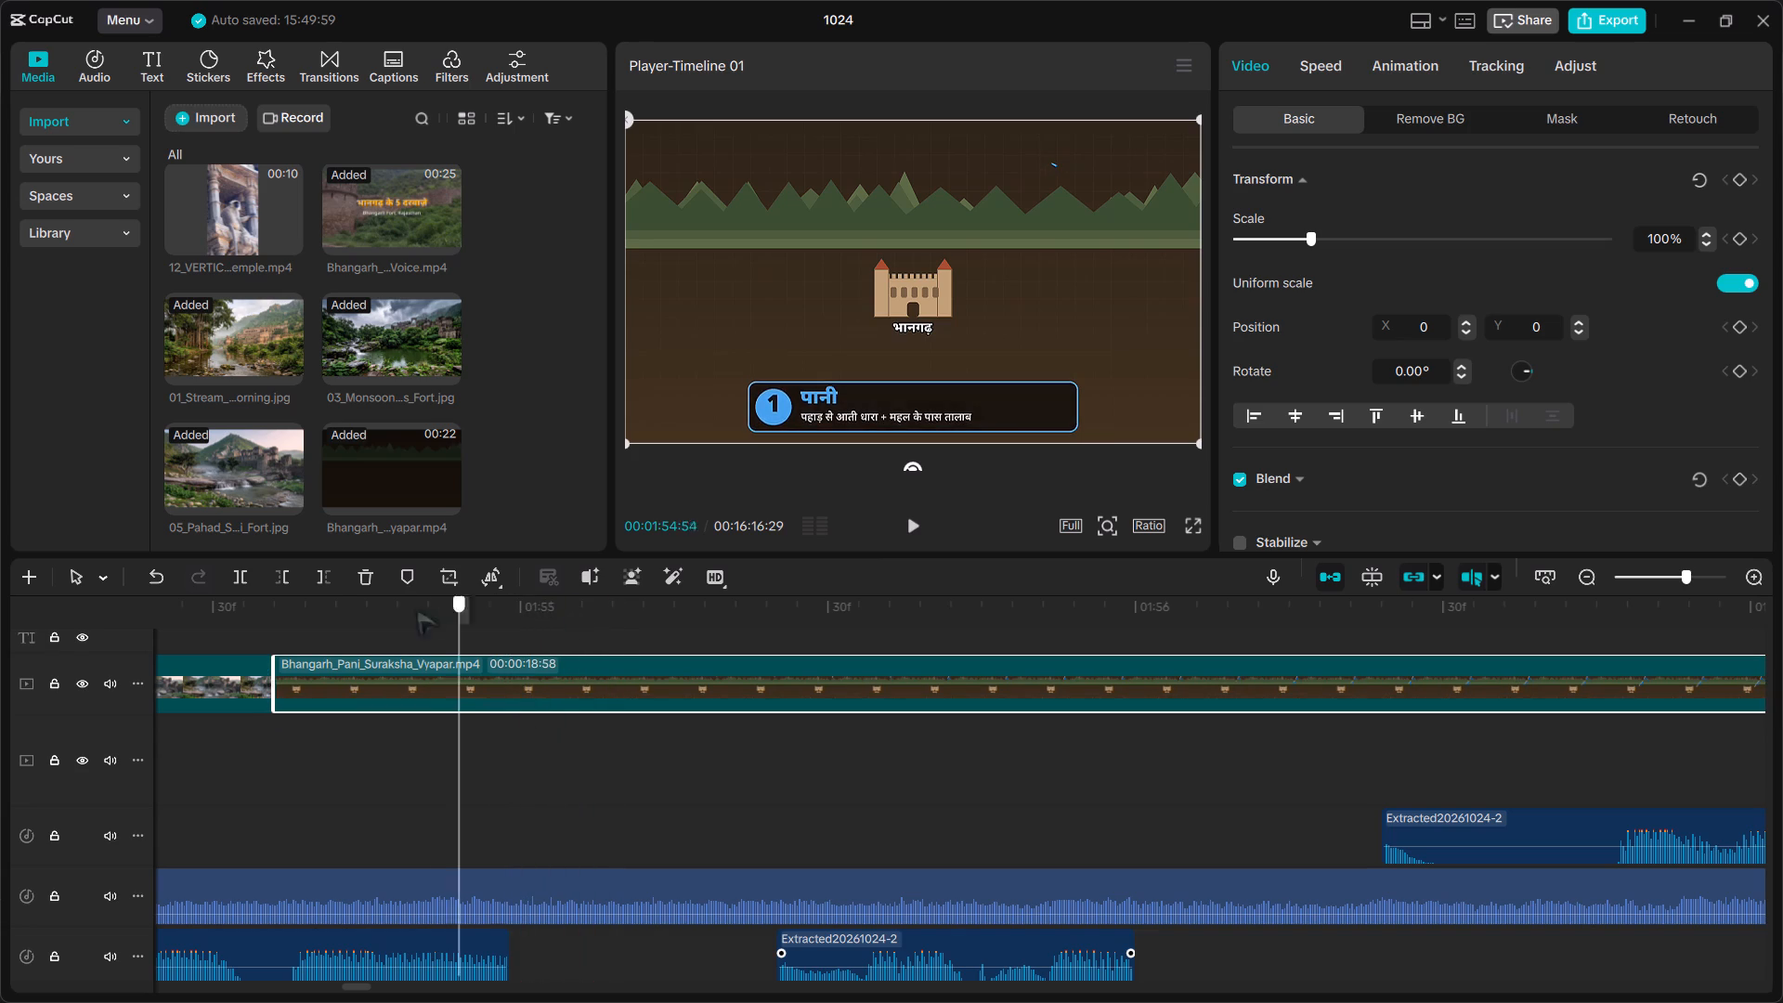
pyautogui.moveTo(417, 610); pyautogui.dragTo(191, 636)
pyautogui.press('space')
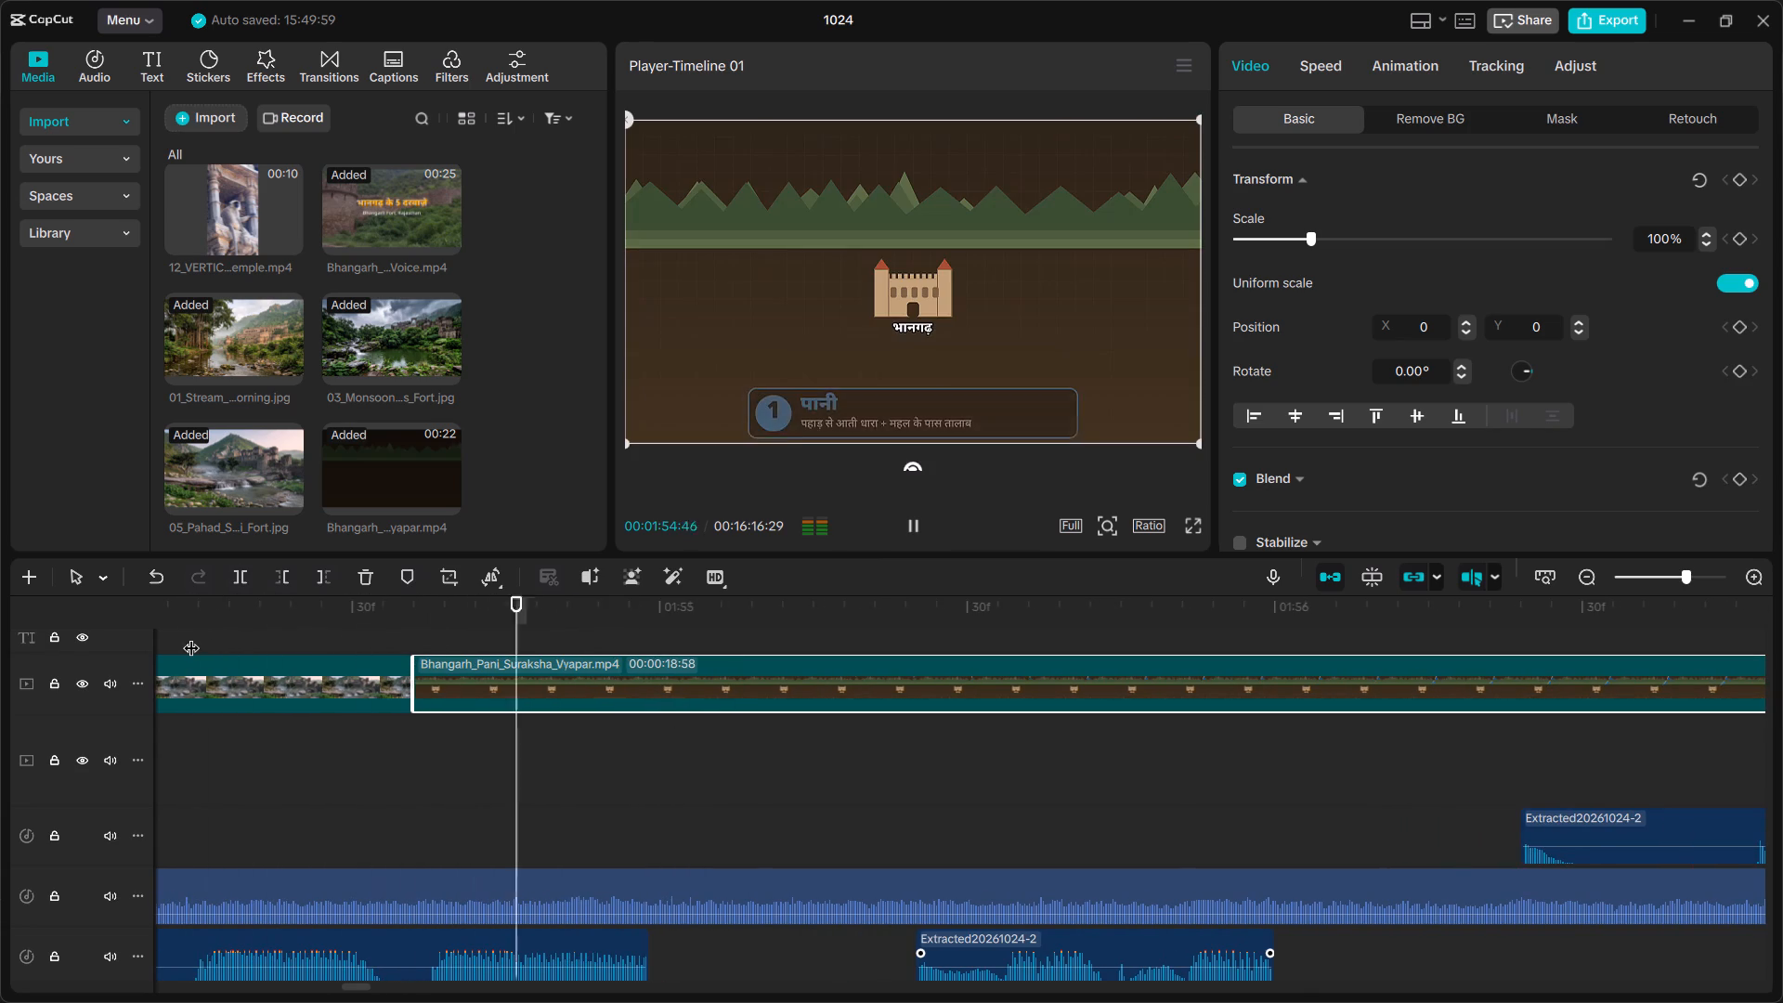
pyautogui.press('space')
pyautogui.press('space')
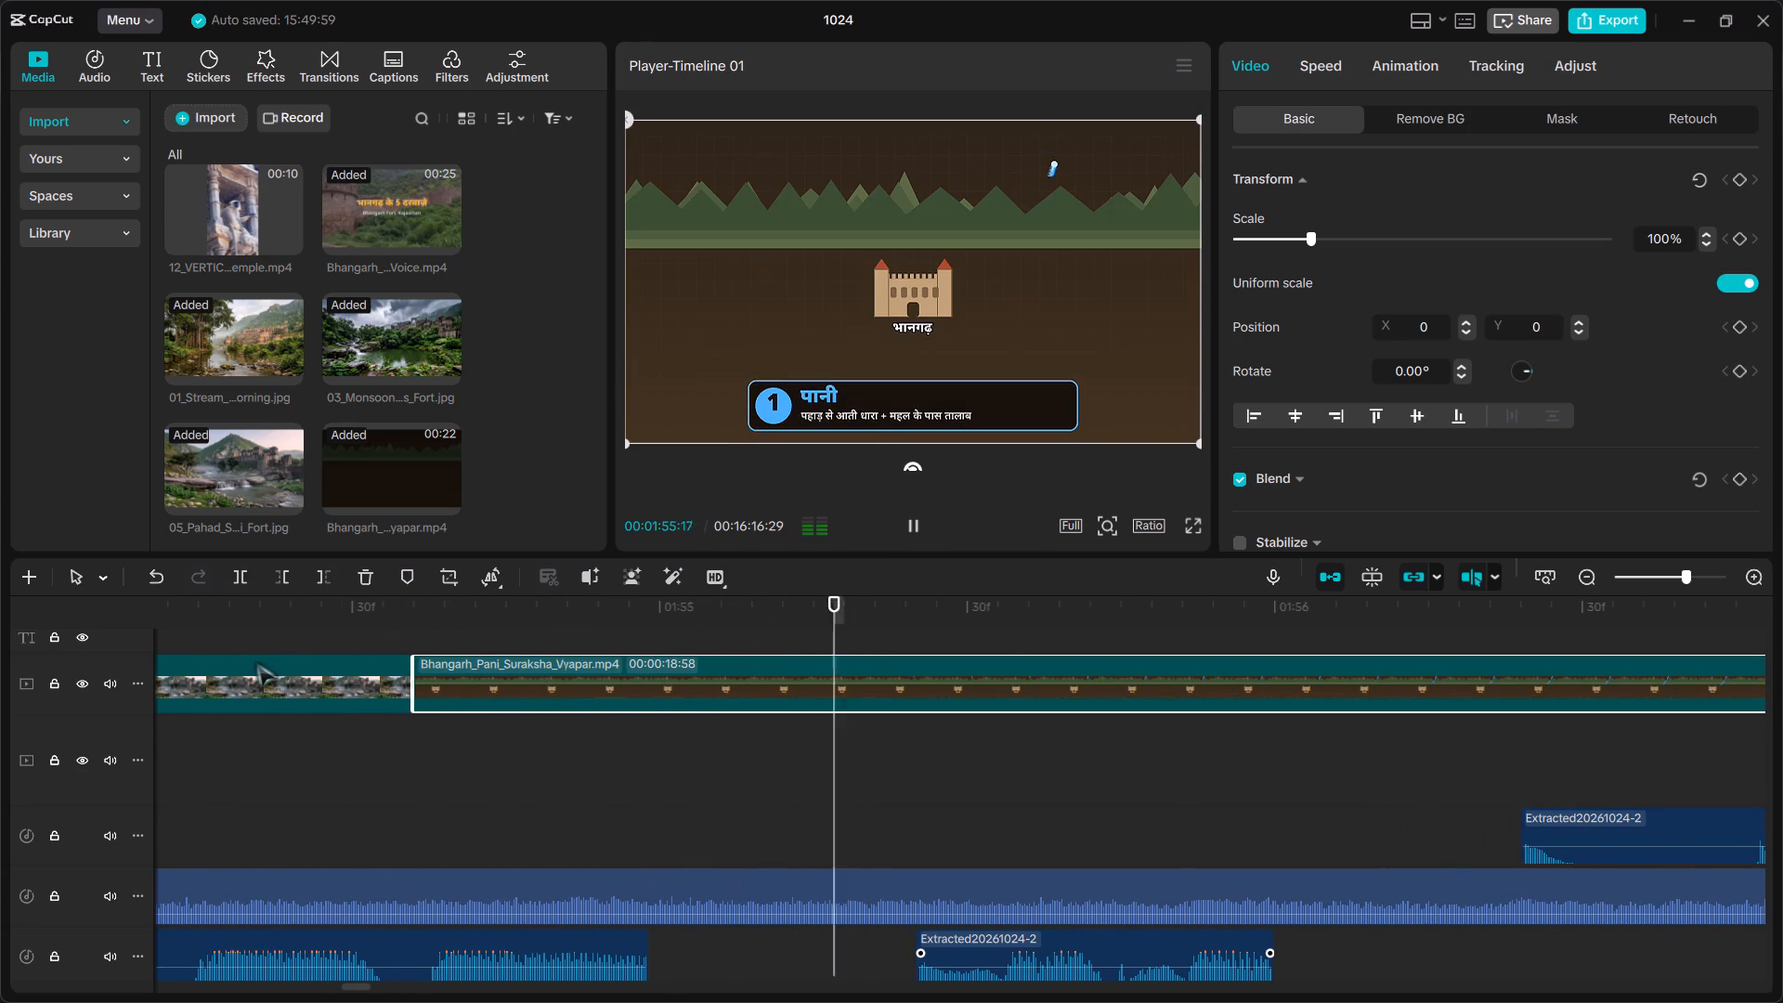
pyautogui.press('space')
pyautogui.press('space')
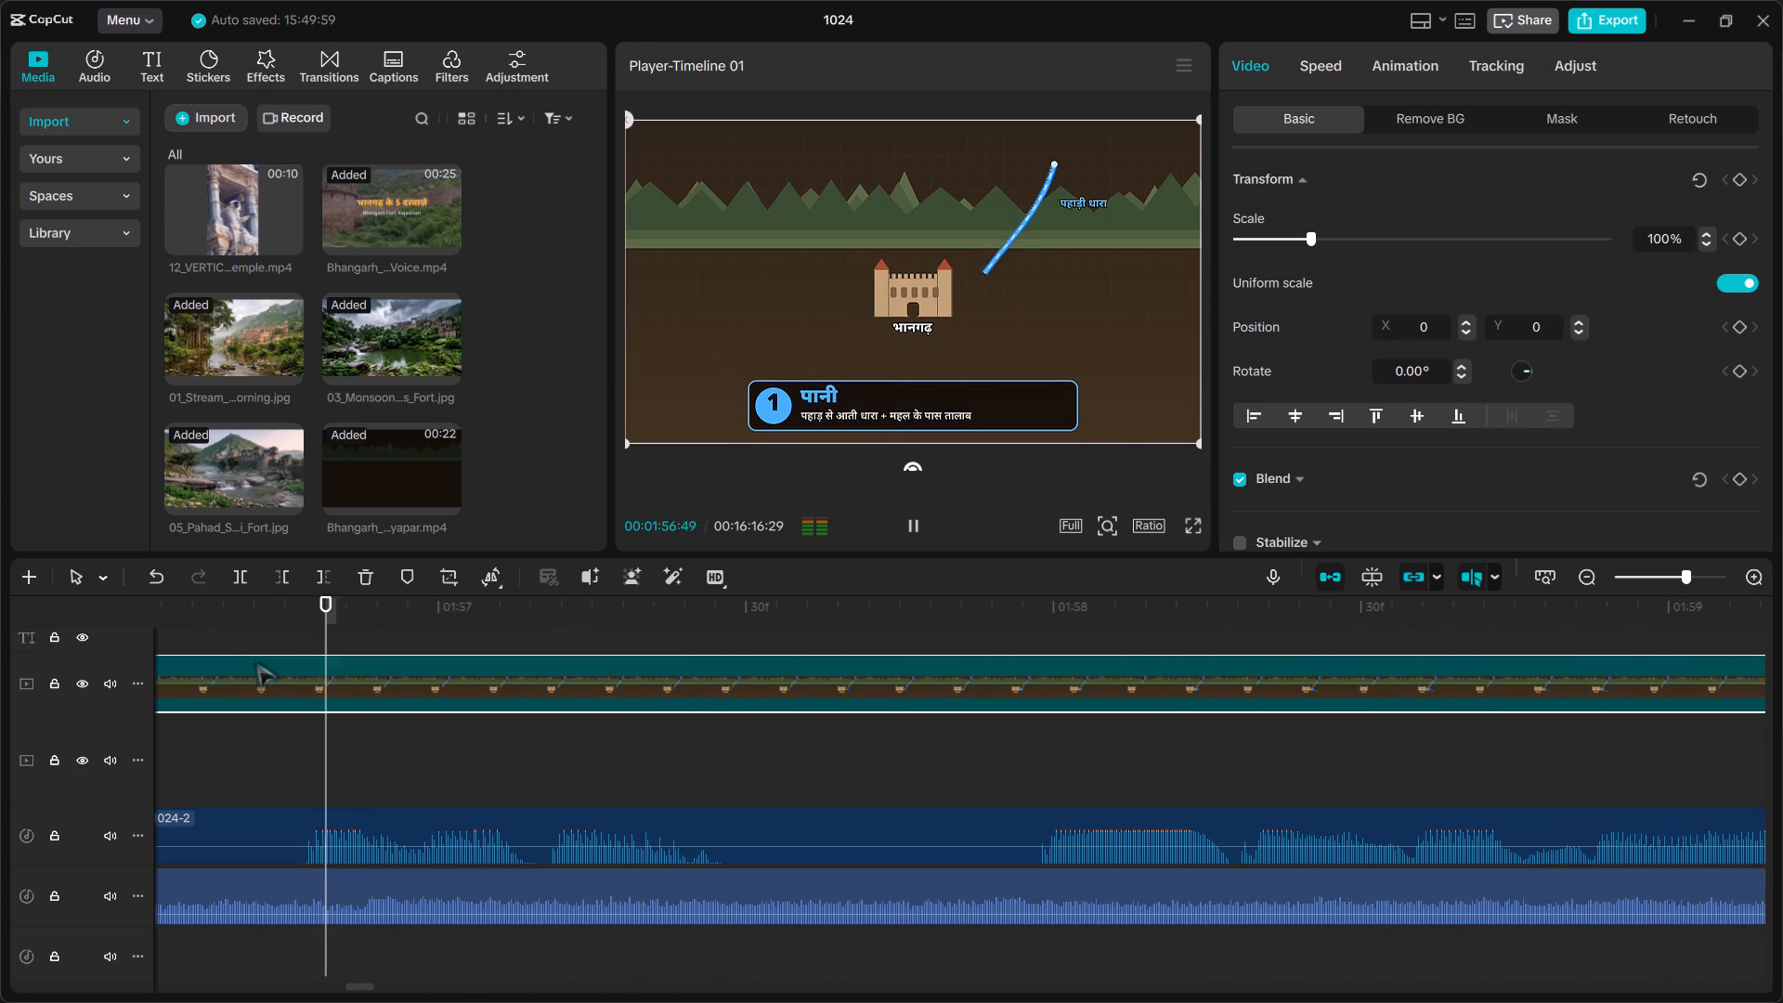
pyautogui.press('space')
pyautogui.press('space')
pyautogui.press('space')
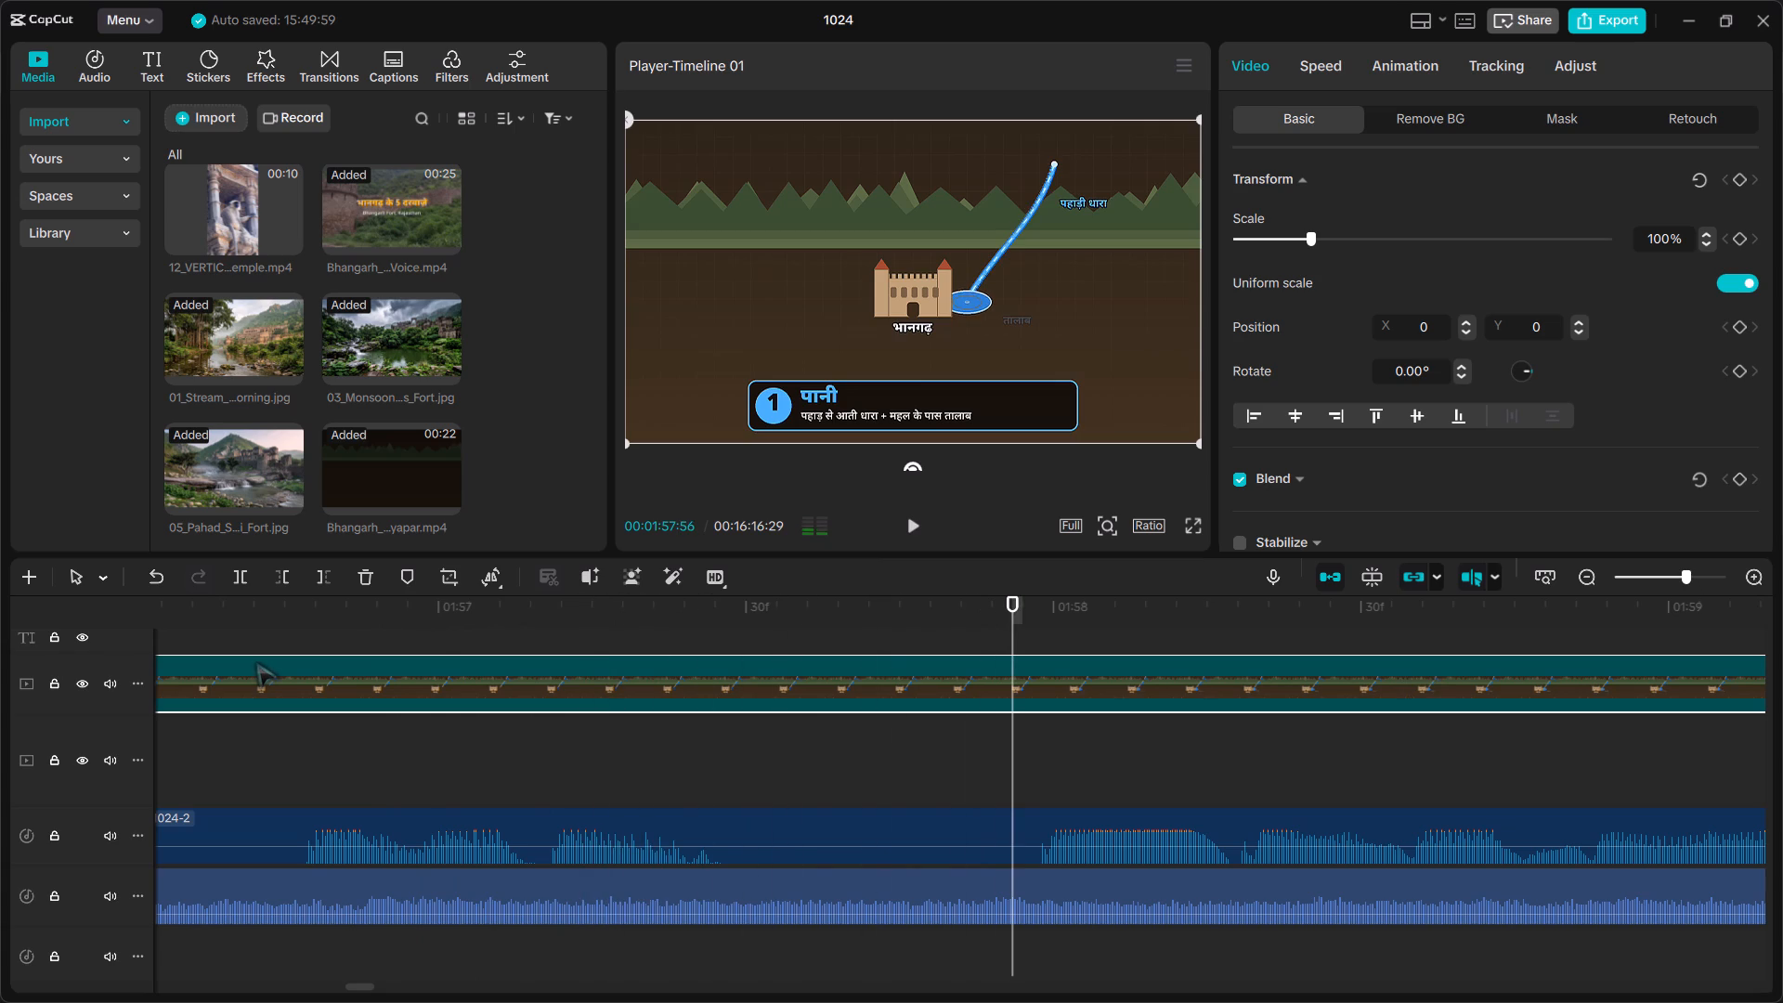
# Split the narration part above the music at 00:01:57:56, in the pause before the next phrase.
pyautogui.rightClick(860, 842)
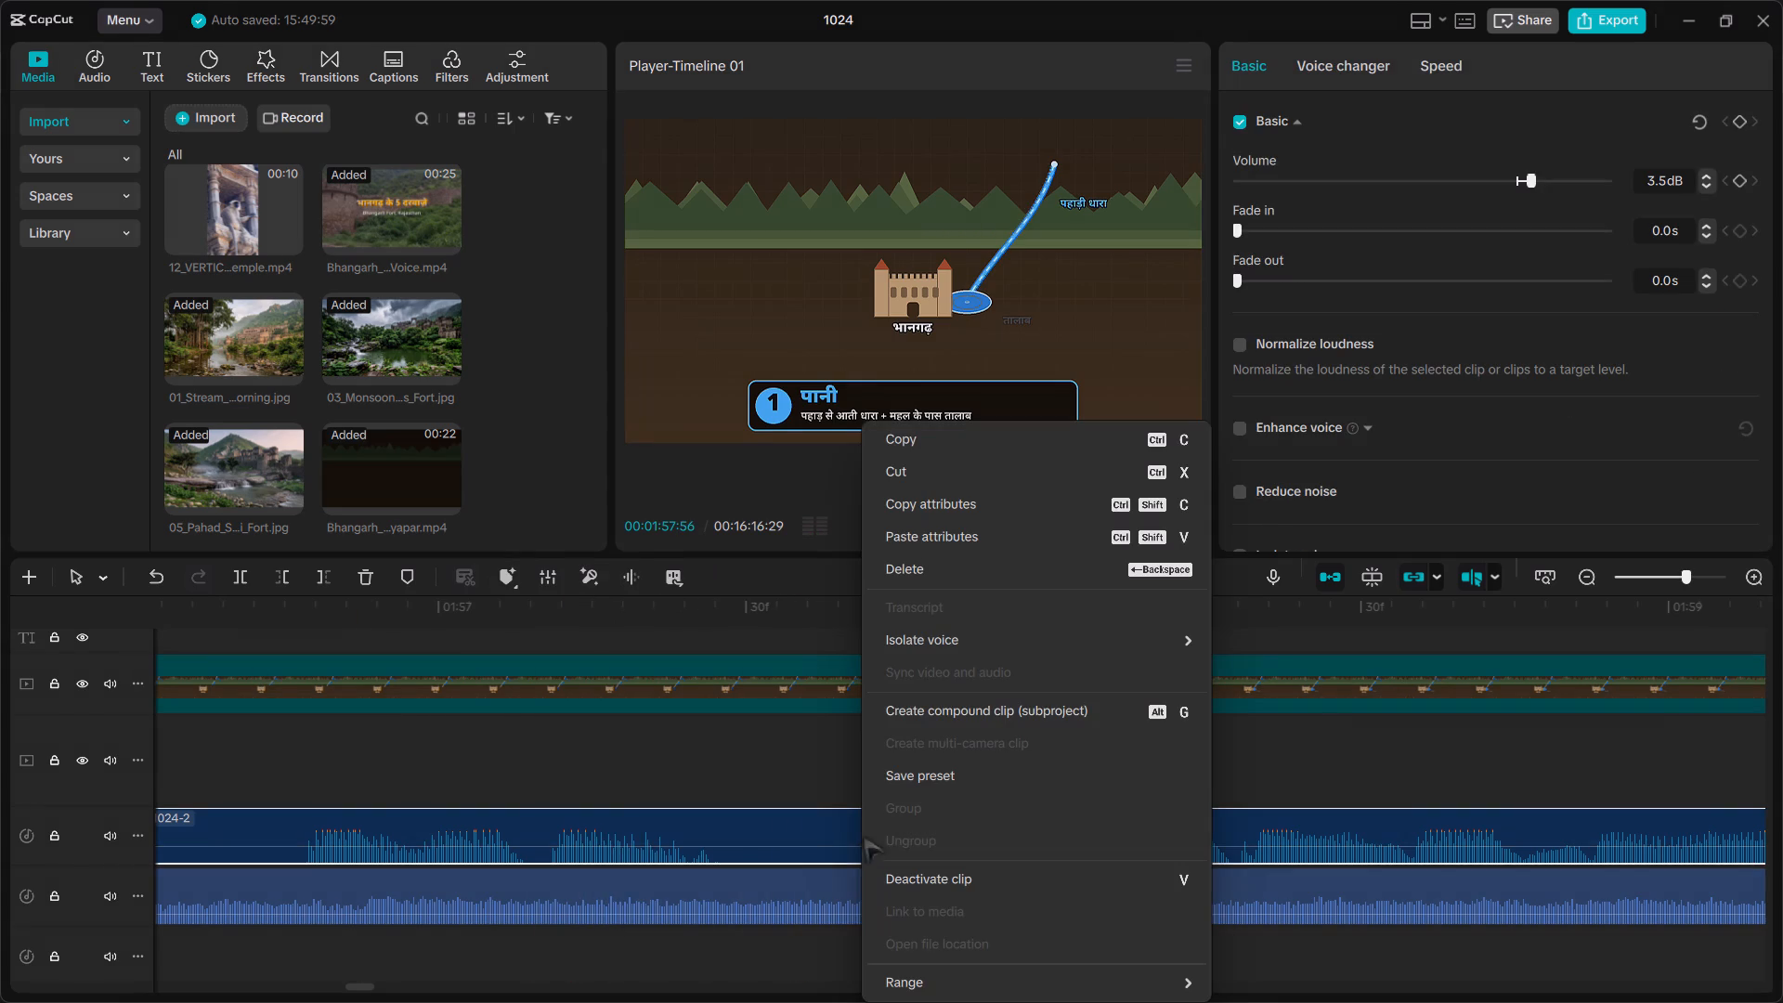
pyautogui.click(812, 818)
pyautogui.click(853, 839)
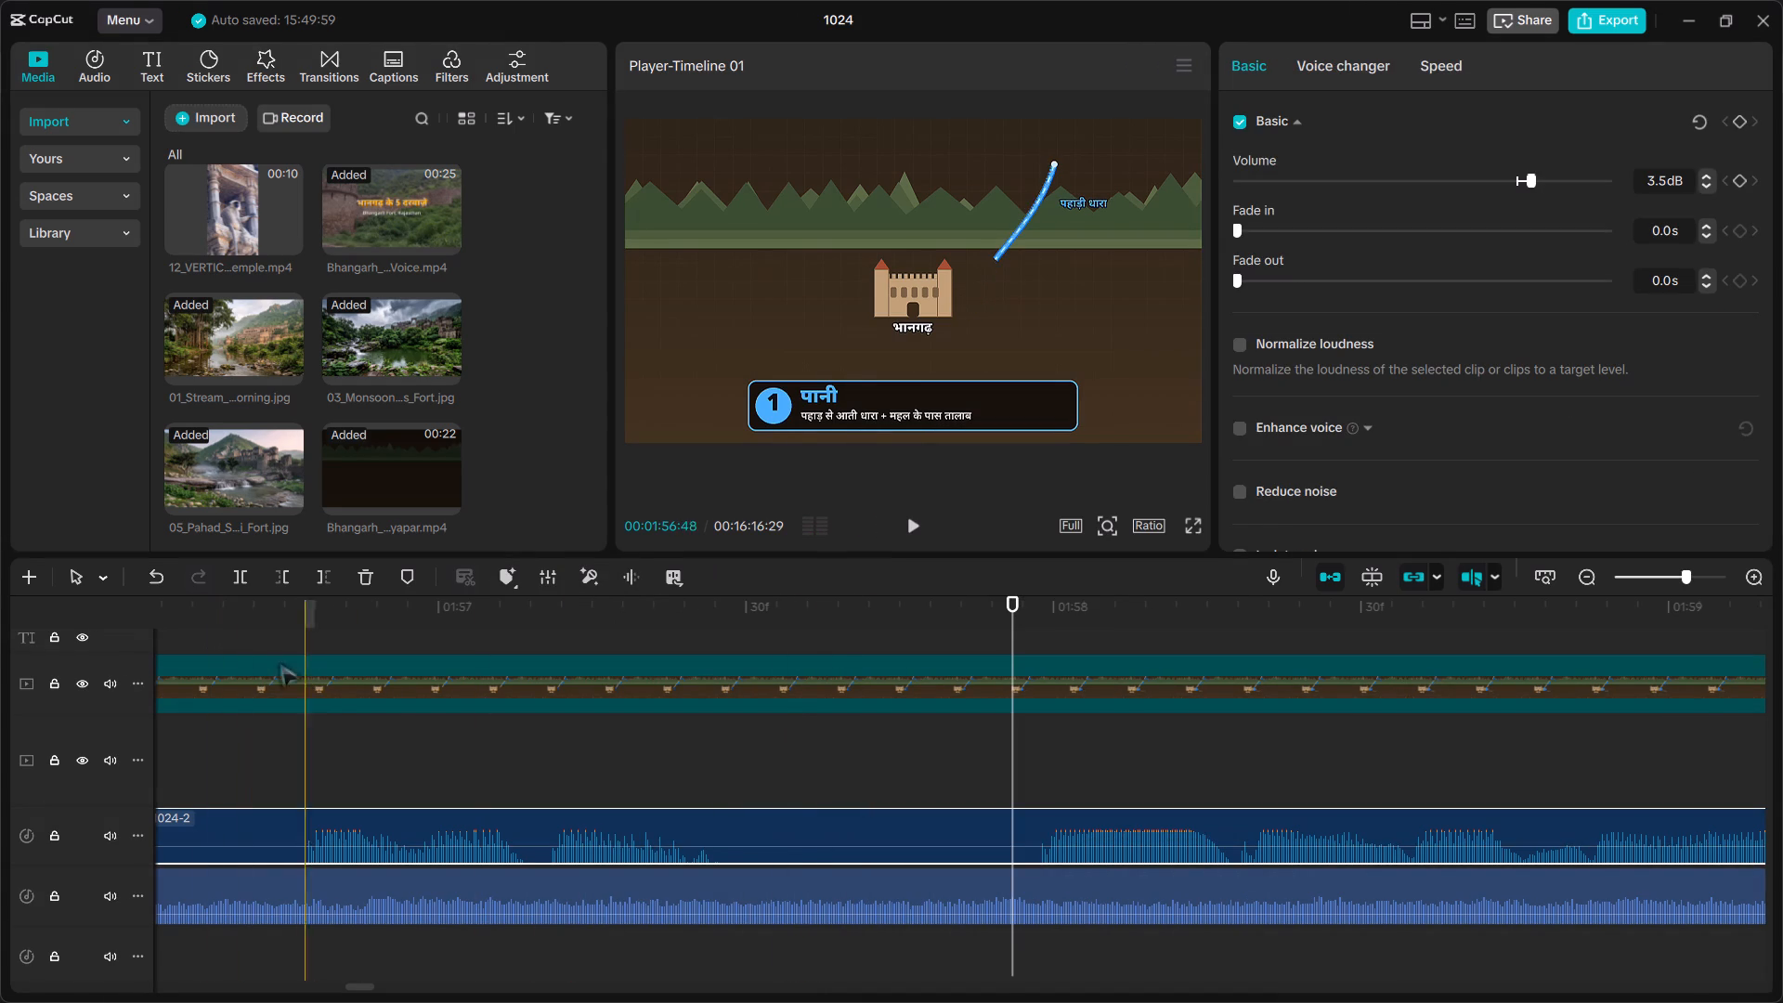
pyautogui.click(226, 576)
pyautogui.click(245, 578)
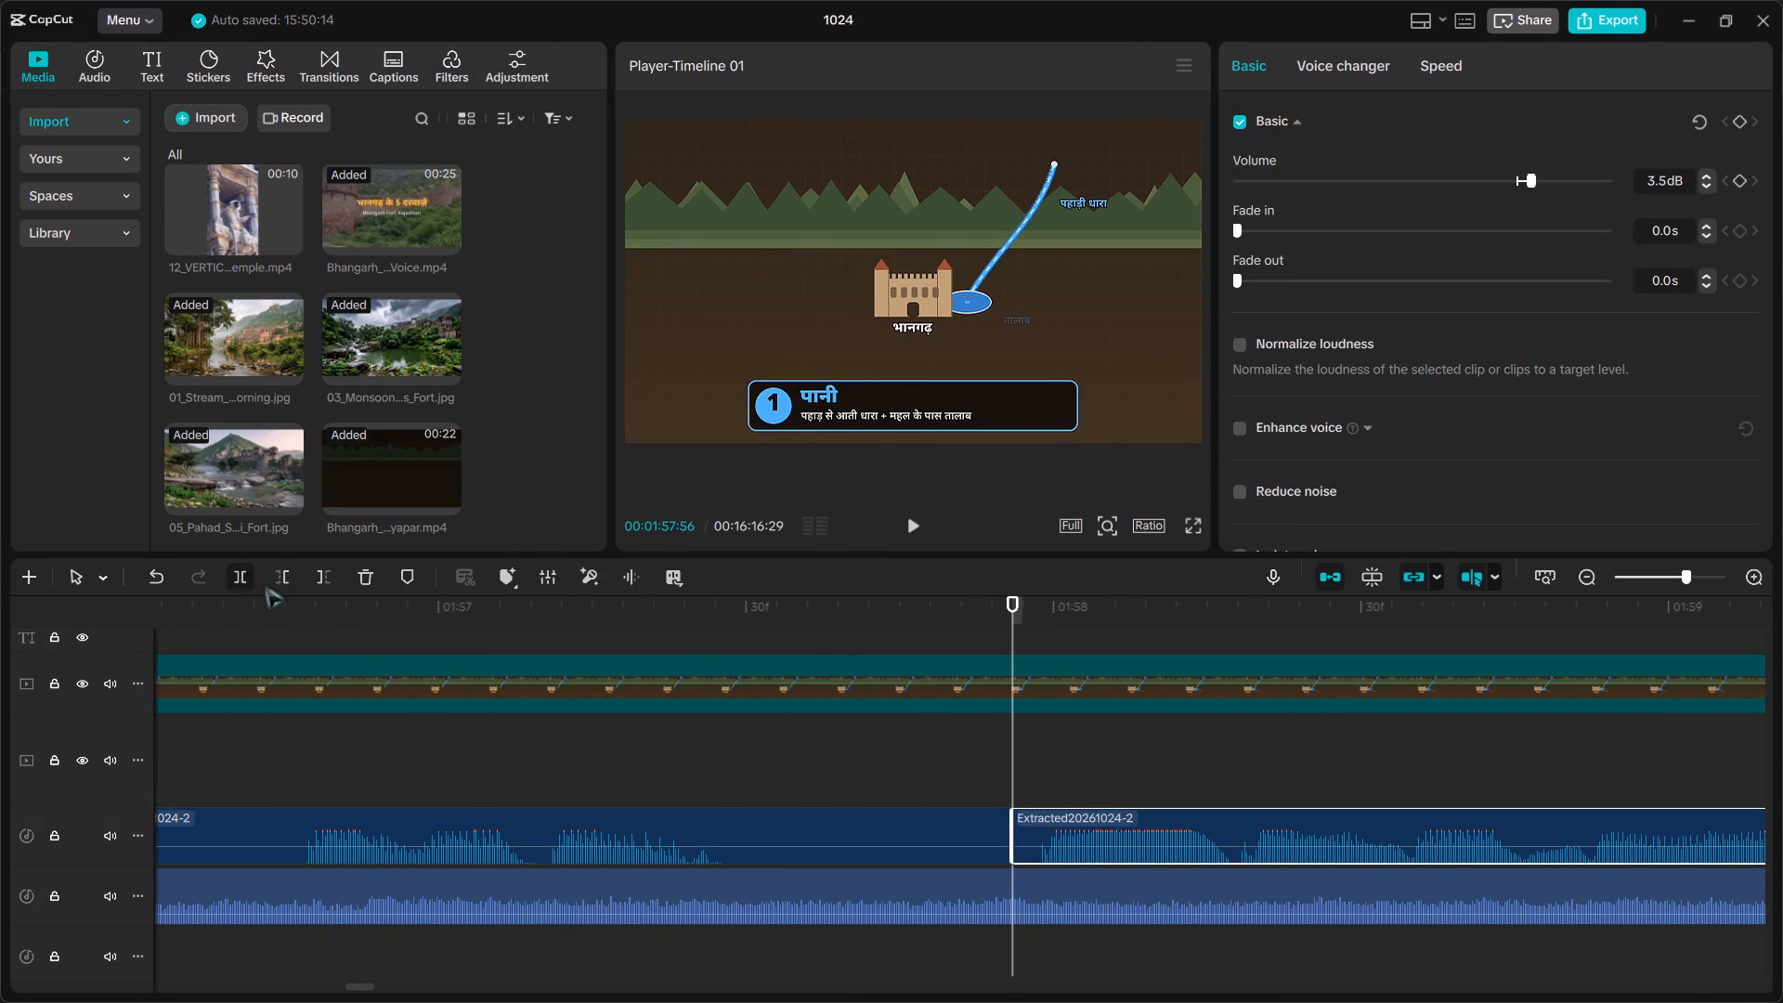
# Go back to the river image at about 00:01:53:26 and zoom out the timeline to review the narration pieces' spacing.
pyautogui.moveTo(1012, 598); pyautogui.dragTo(293, 598)
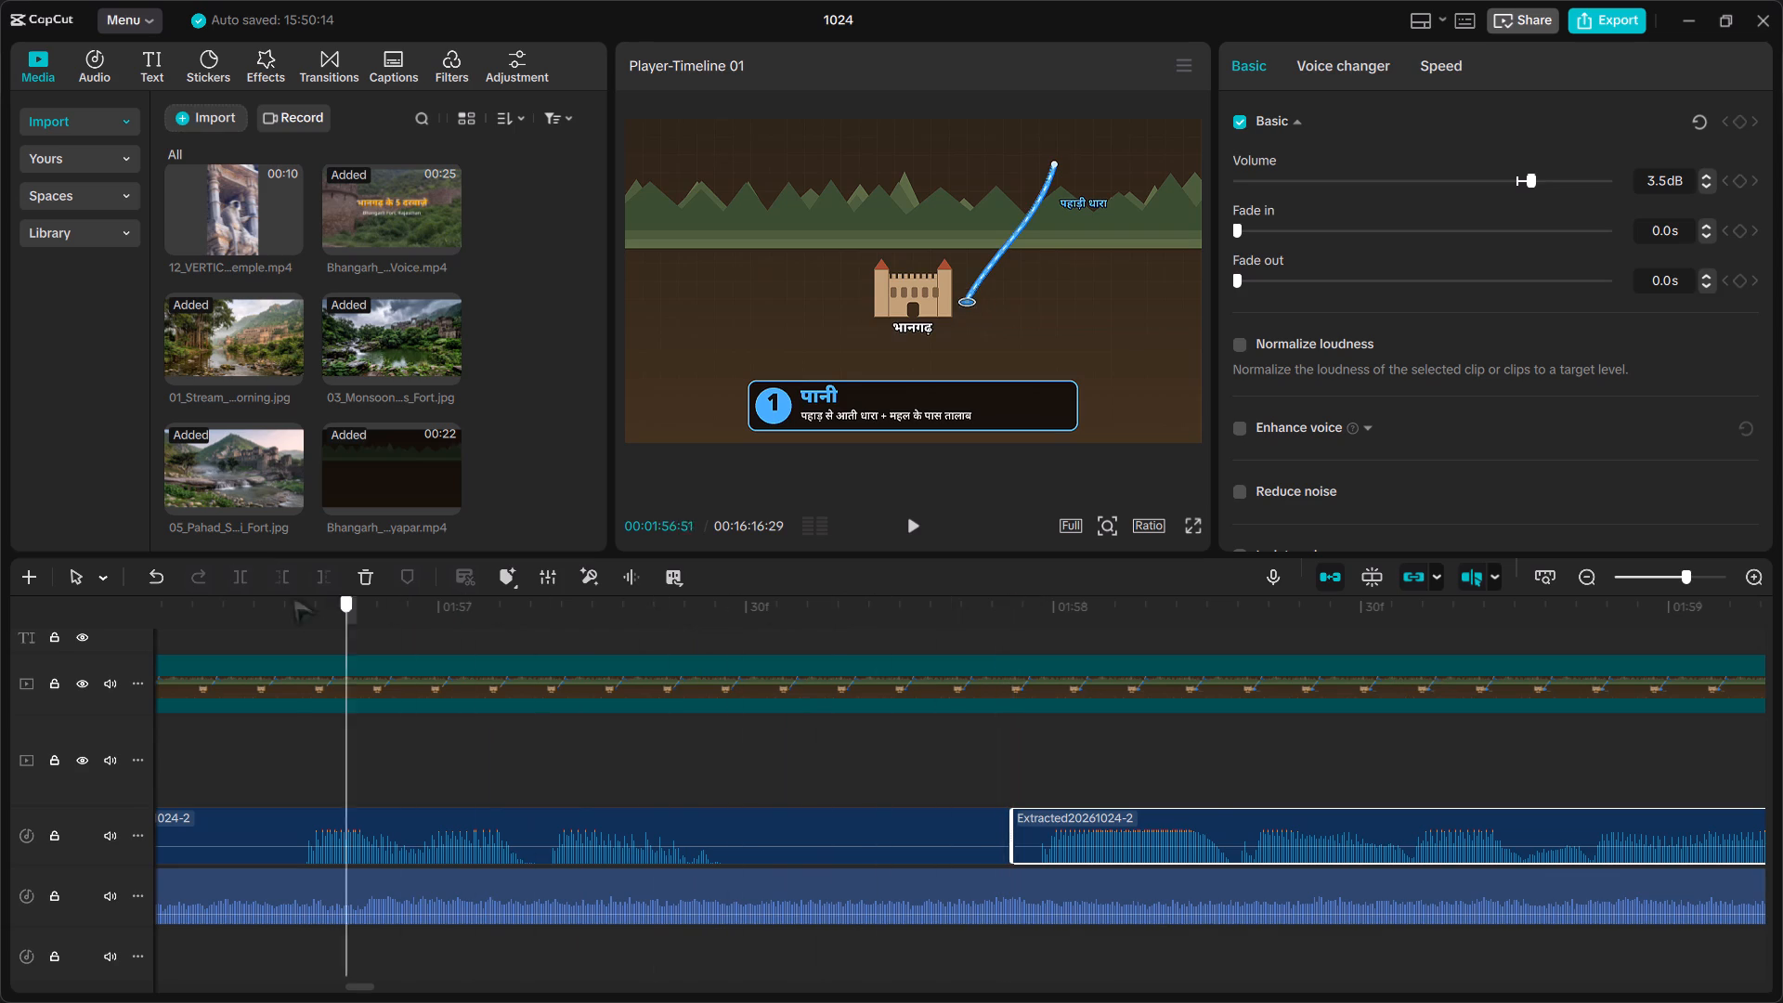
pyautogui.moveTo(293, 598); pyautogui.dragTo(1221, 690)
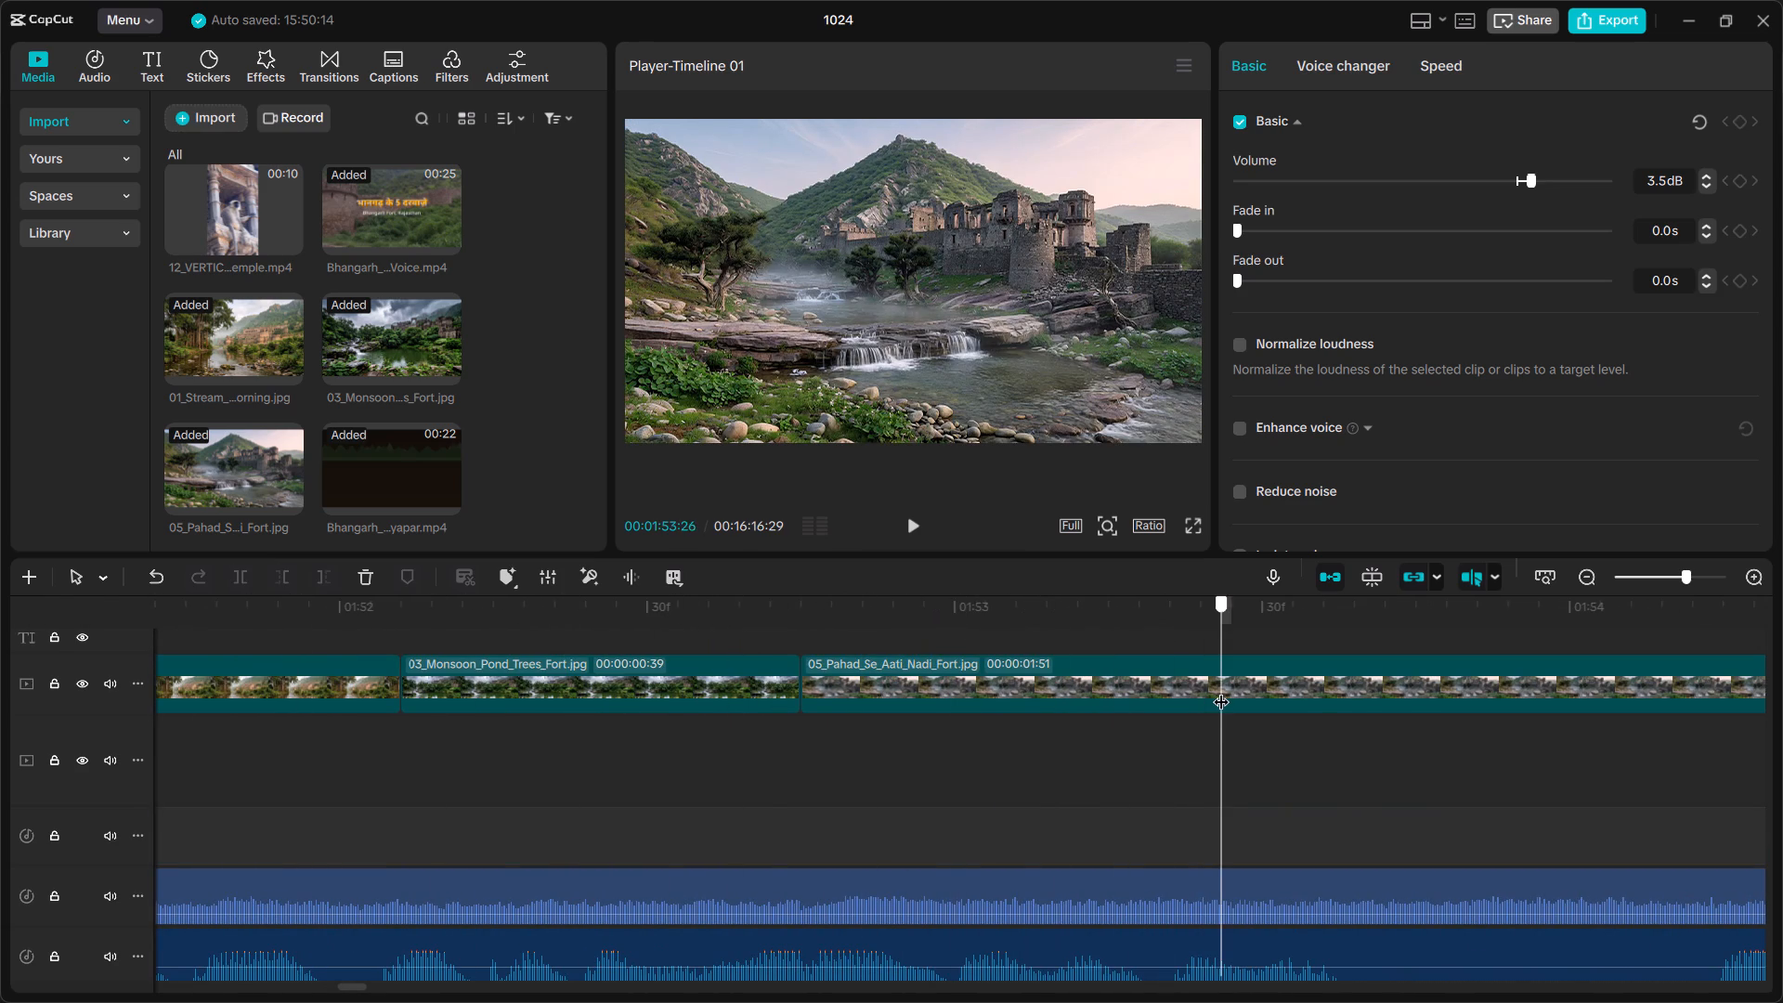
pyautogui.keyDown('ctrl'); pyautogui.scroll(-1, 1073, 736); pyautogui.keyUp('ctrl')
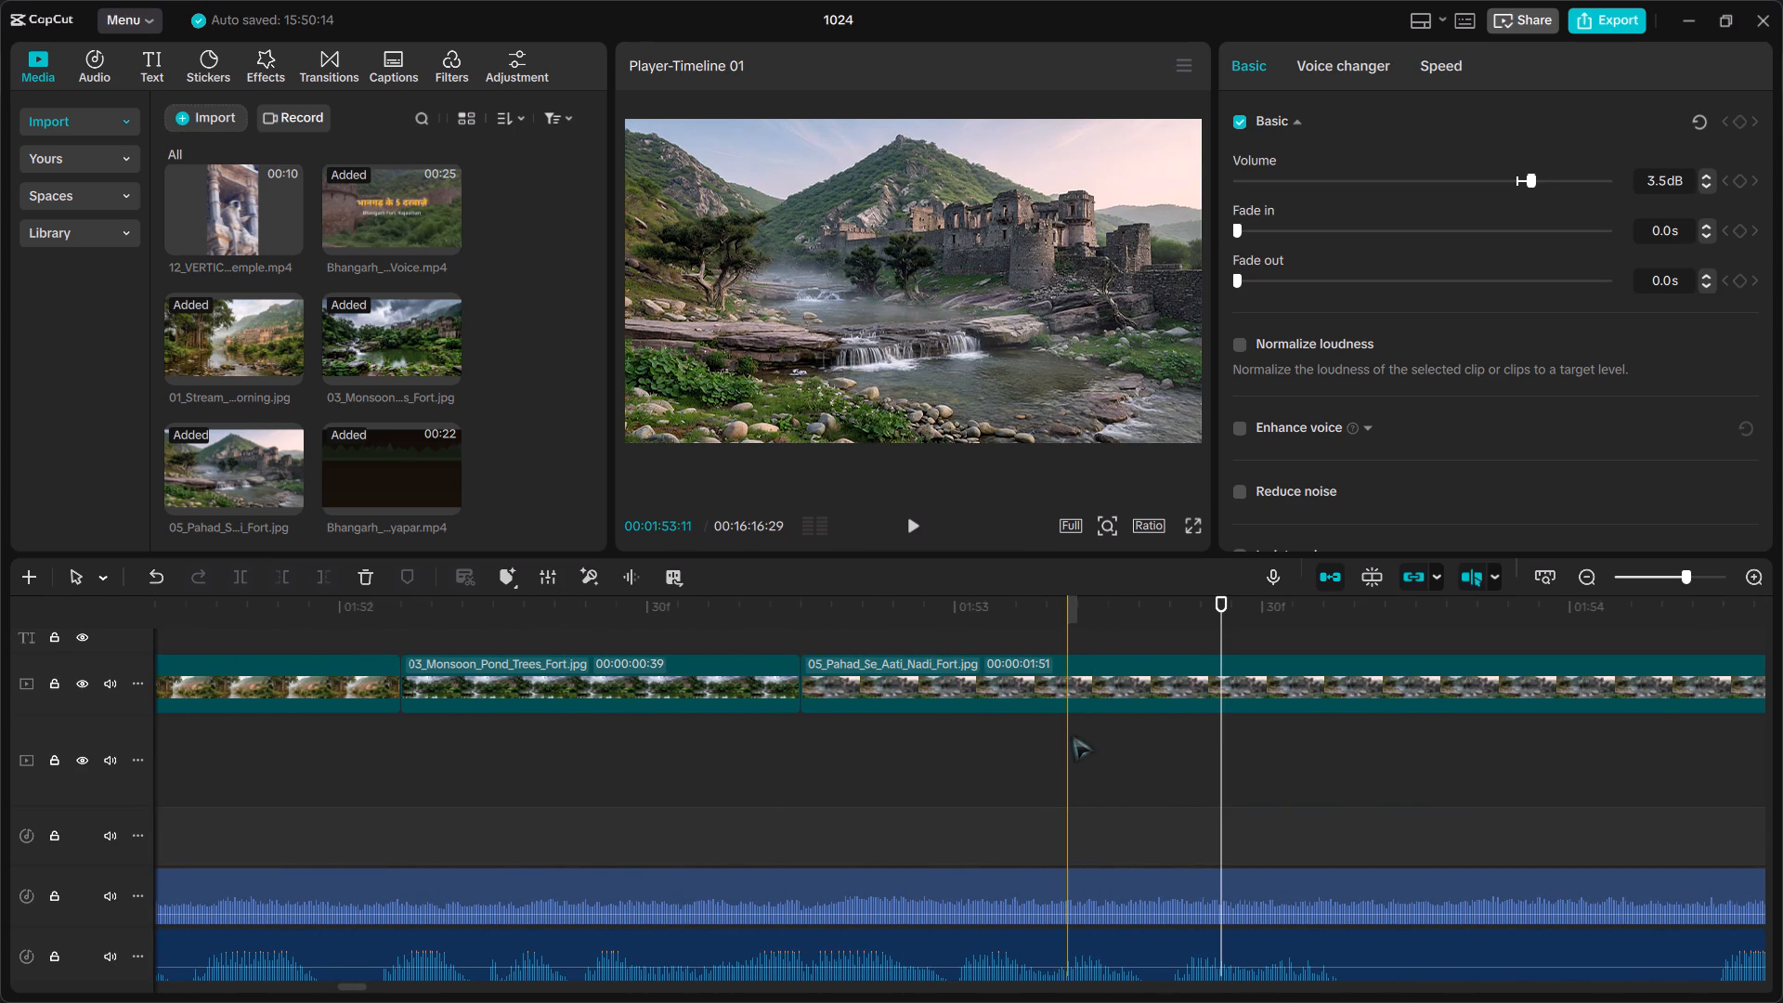
pyautogui.keyDown('ctrl'); pyautogui.scroll(-8, 1073, 736); pyautogui.keyUp('ctrl')
pyautogui.hscroll(-2, 1073, 736)
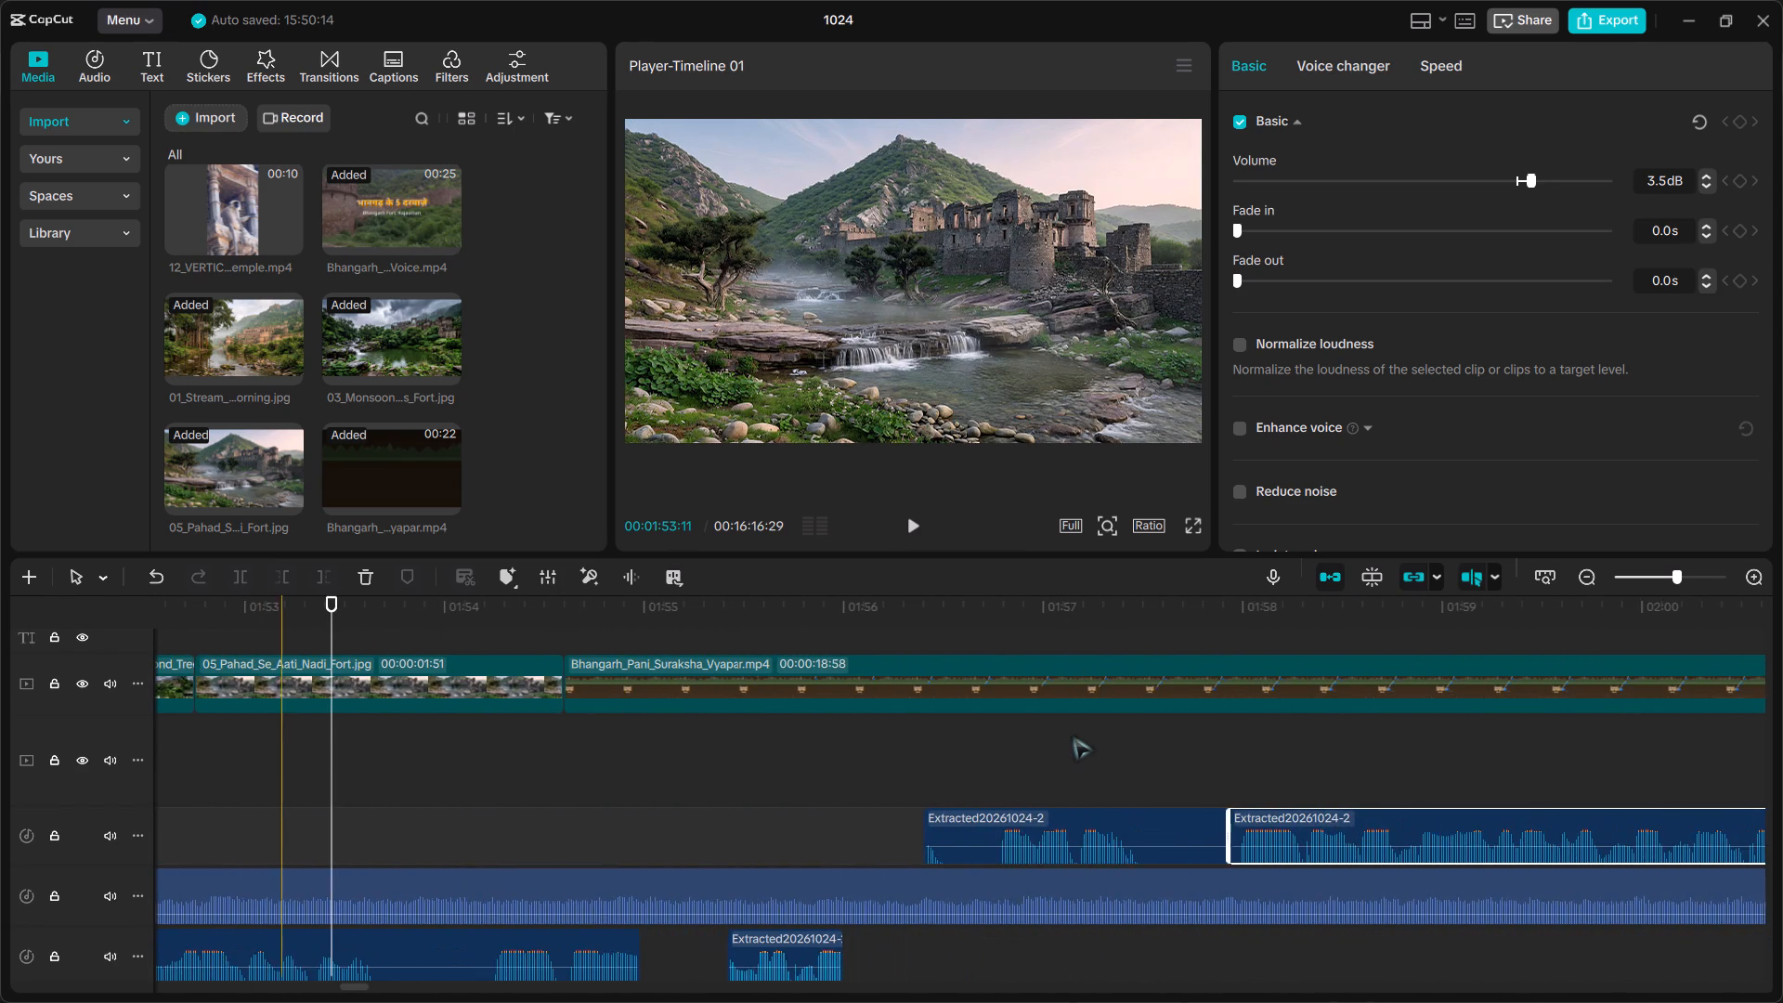
pyautogui.hscroll(-1, 1073, 736)
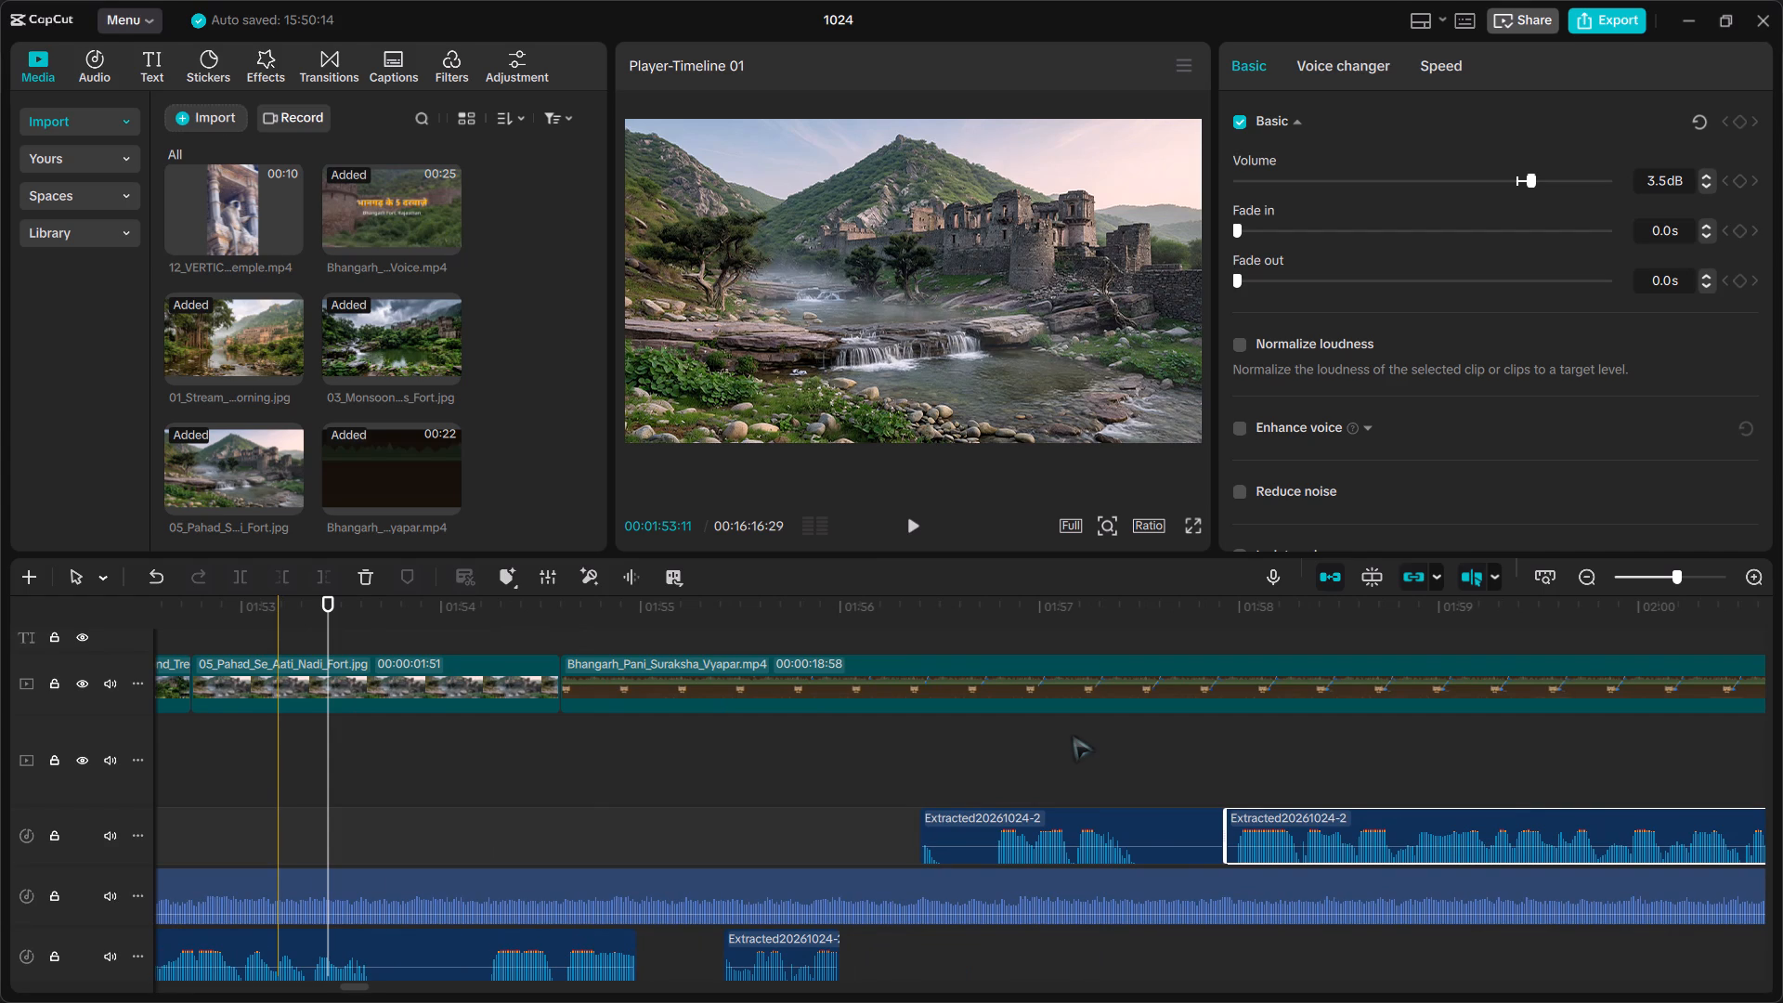
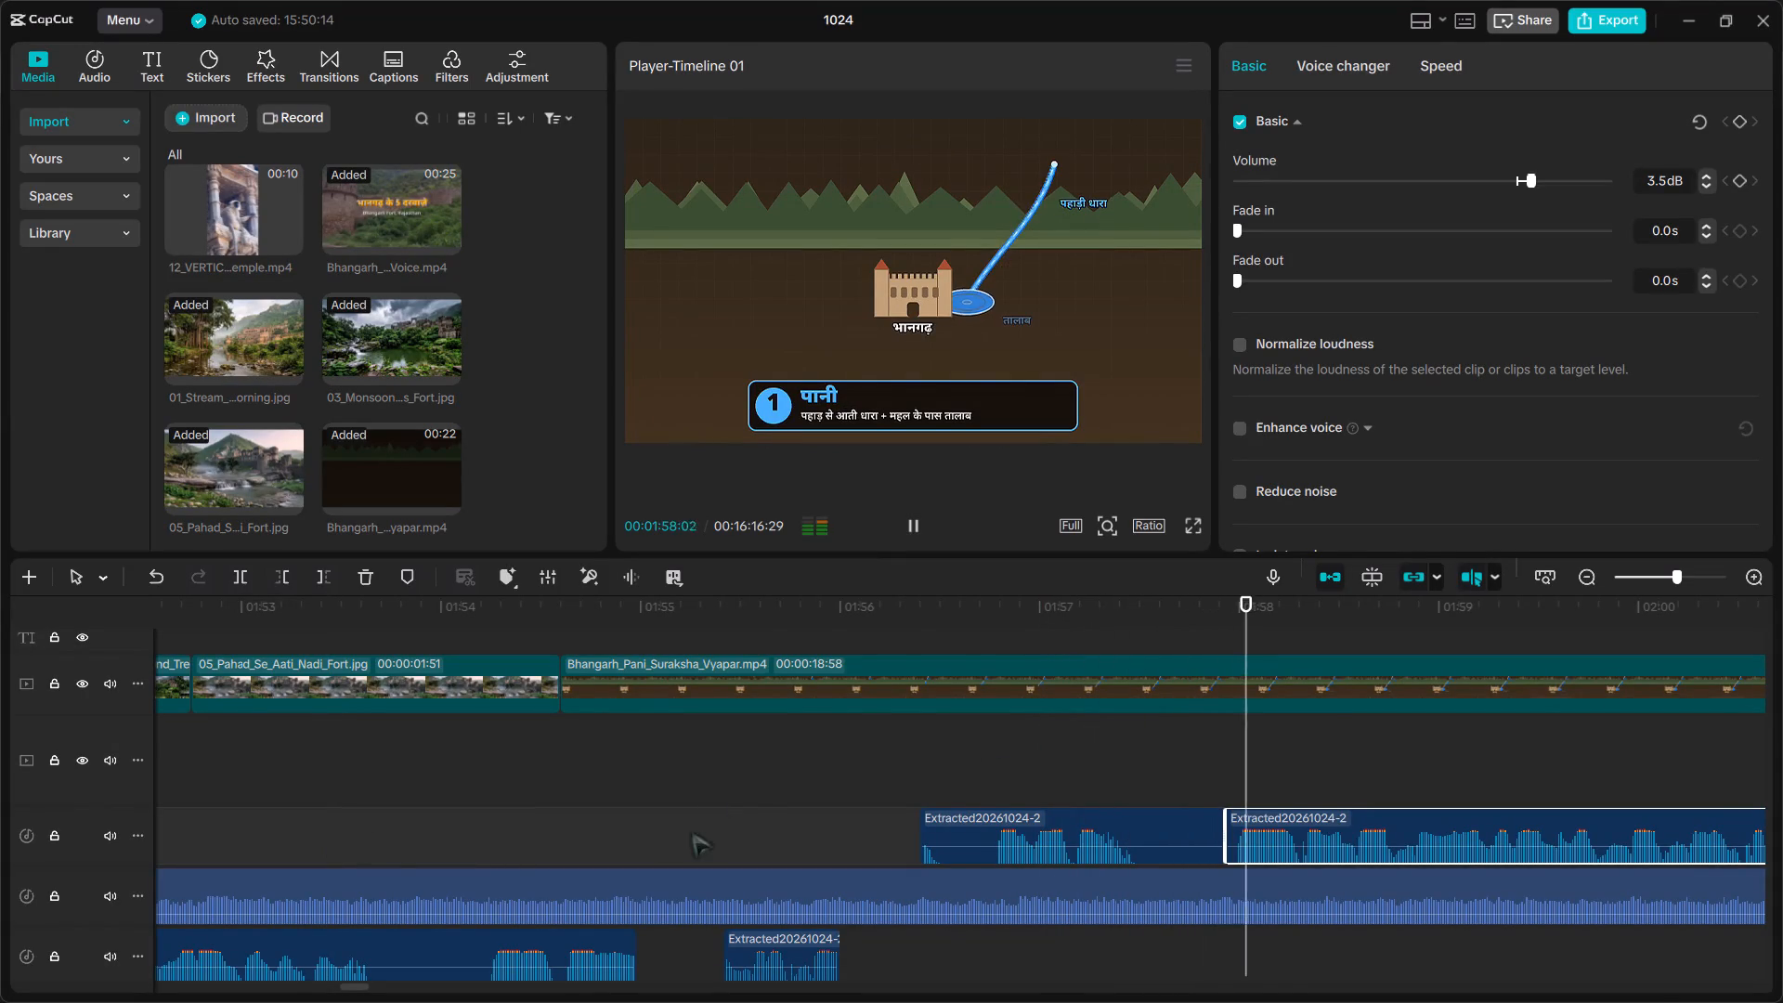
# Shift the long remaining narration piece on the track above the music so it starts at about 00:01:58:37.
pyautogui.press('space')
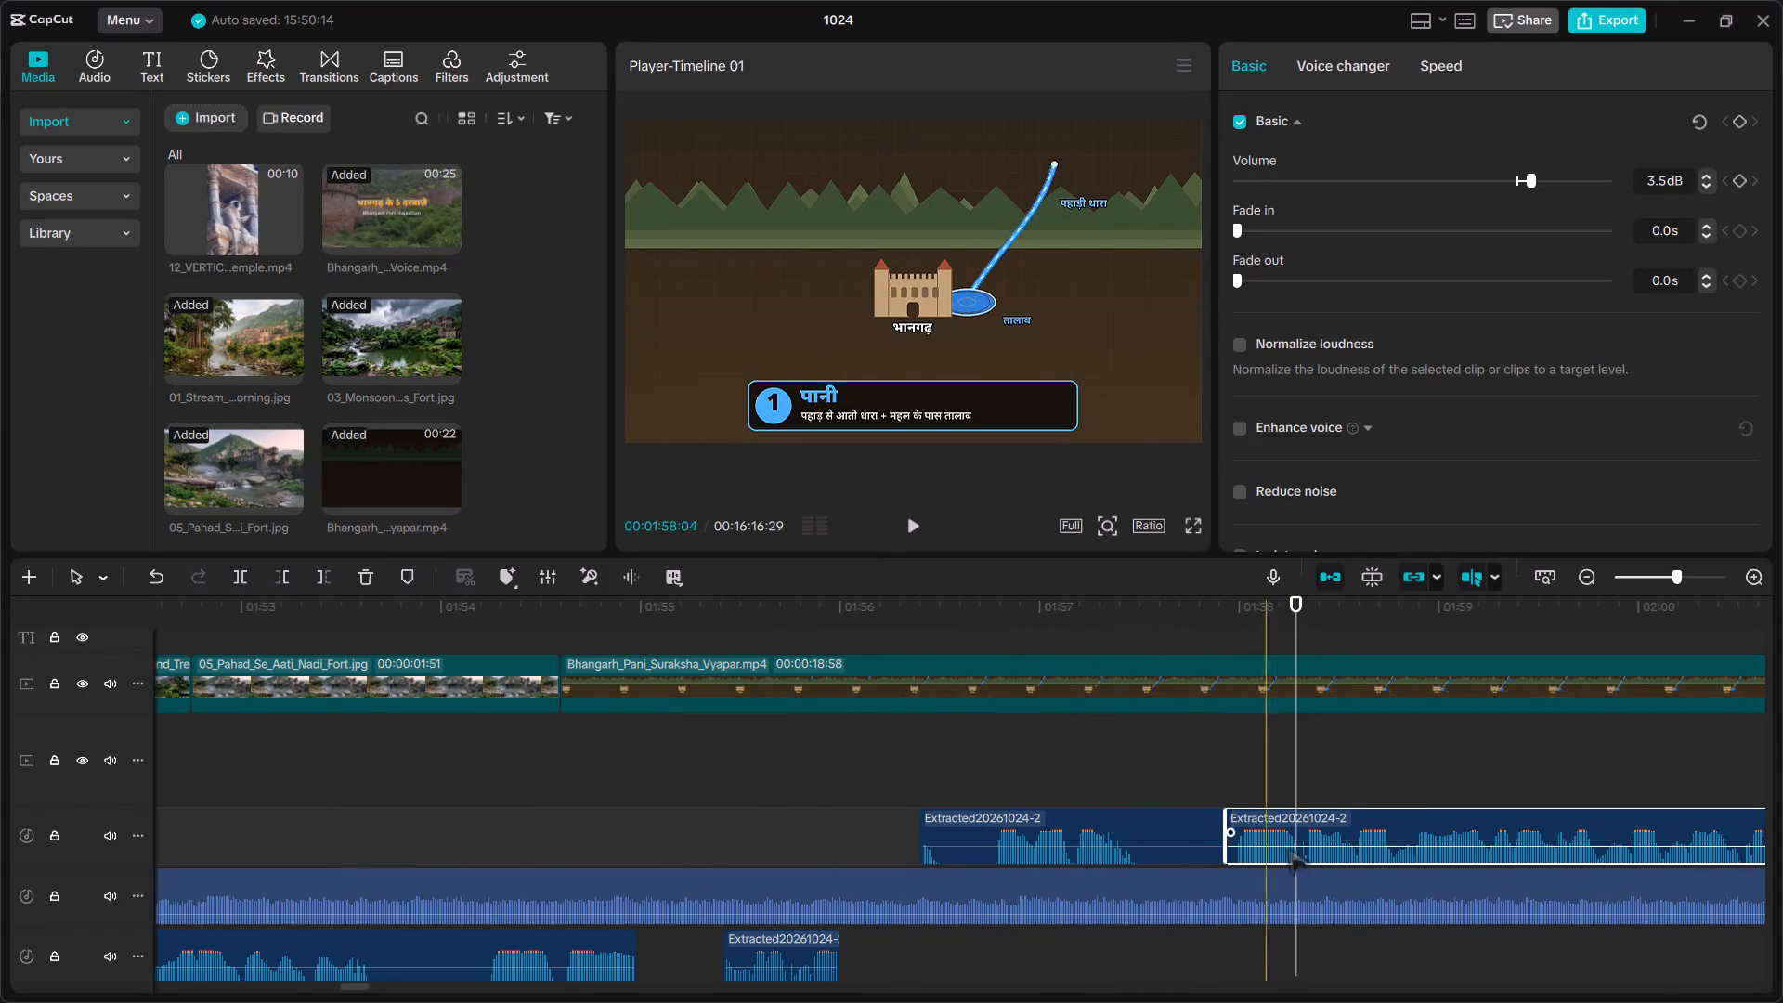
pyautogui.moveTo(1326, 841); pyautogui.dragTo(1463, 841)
# Play from the river image into the first point to check the narration's timing up to about 00:01:55:56.
pyautogui.press('space')
pyautogui.moveTo(1290, 607); pyautogui.dragTo(1269, 607)
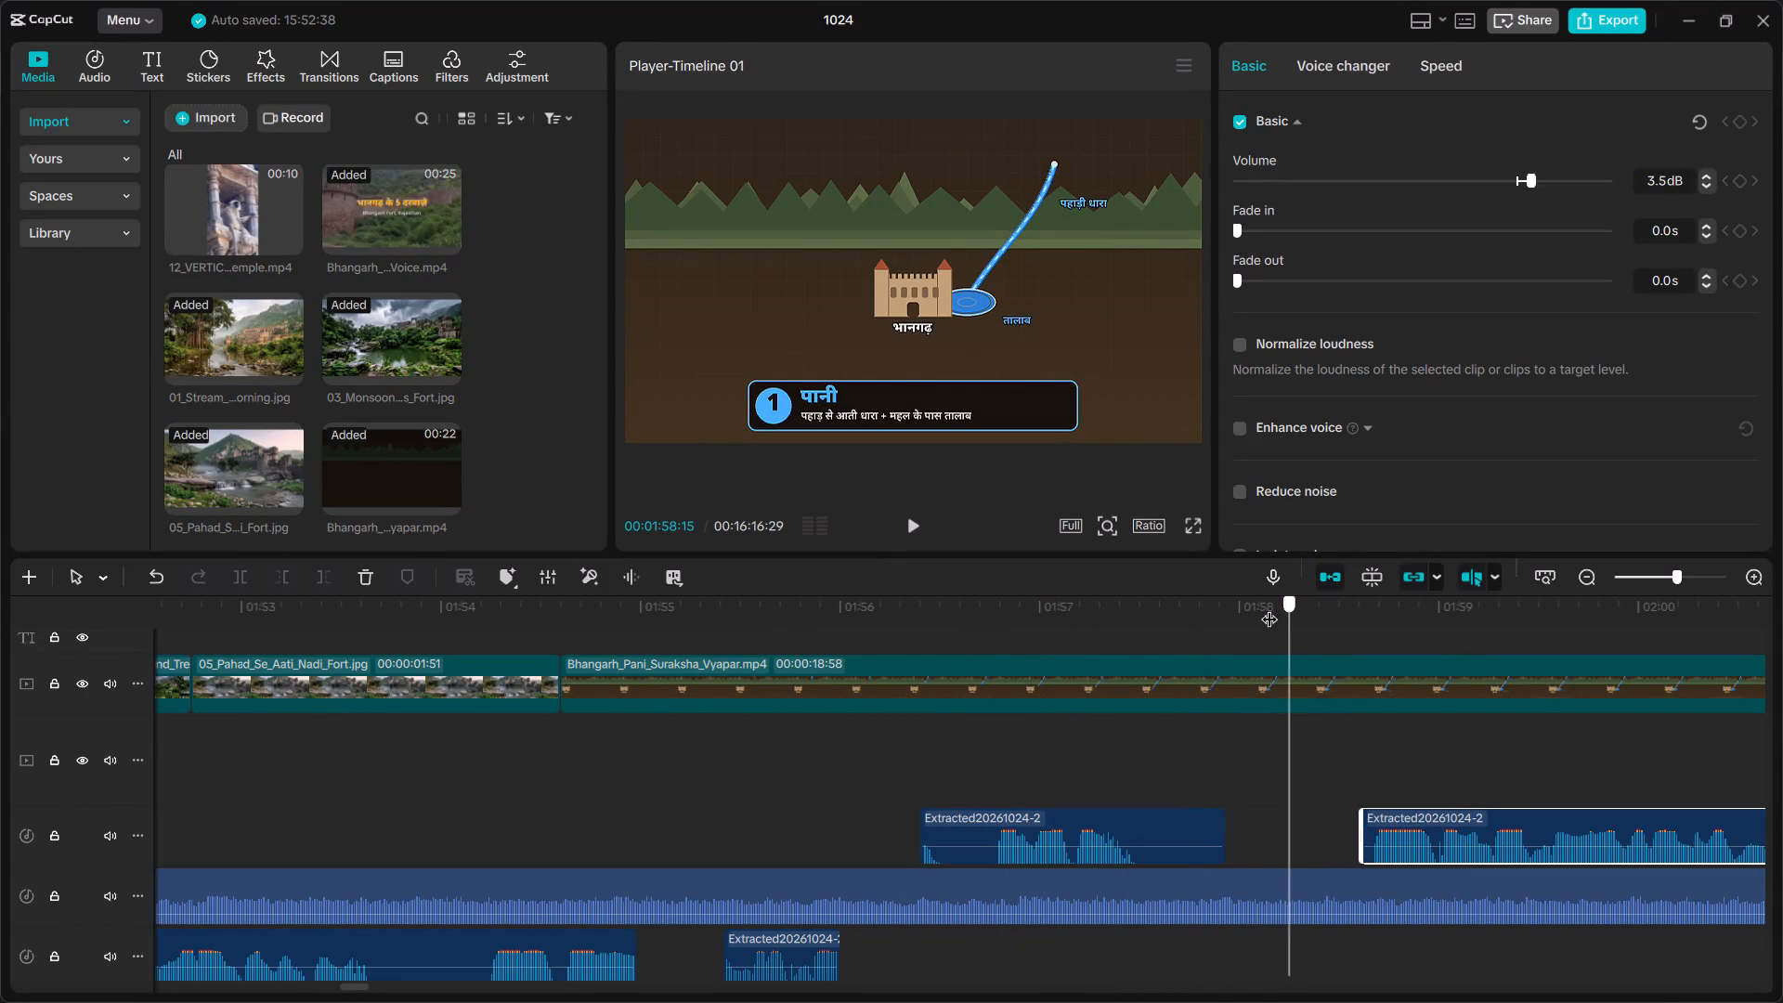
pyautogui.moveTo(1269, 607); pyautogui.dragTo(290, 620)
pyautogui.press('space')
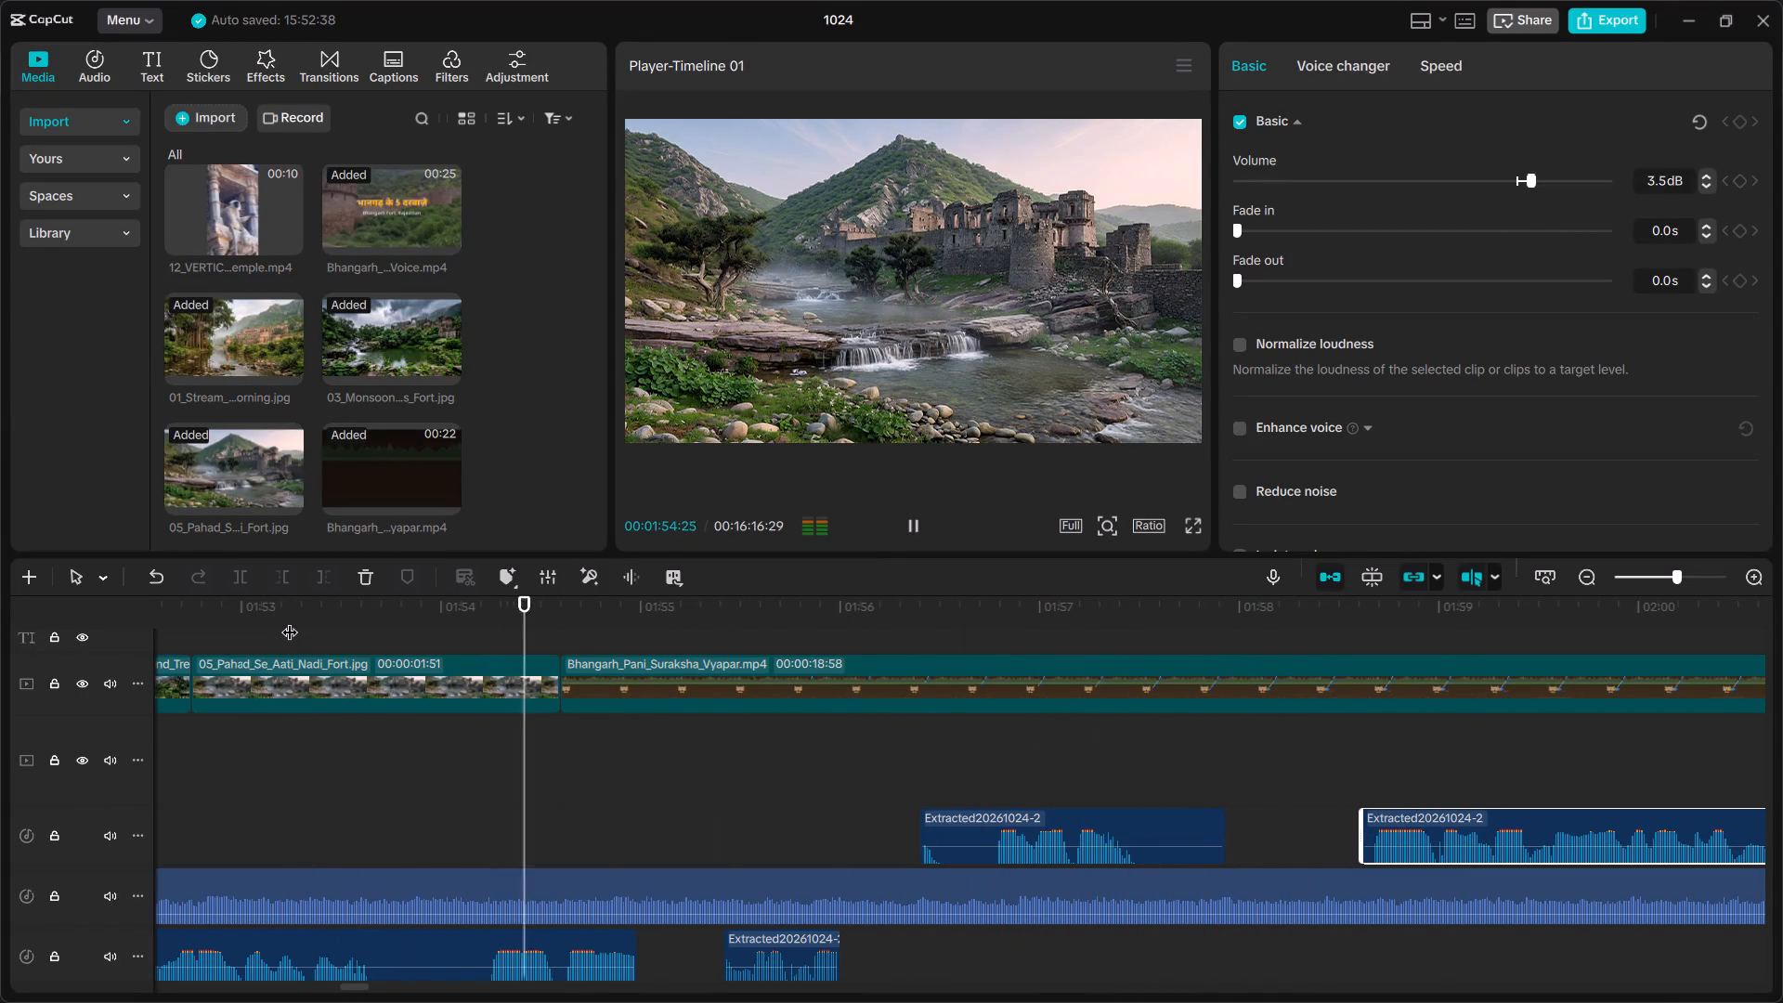
pyautogui.press('space')
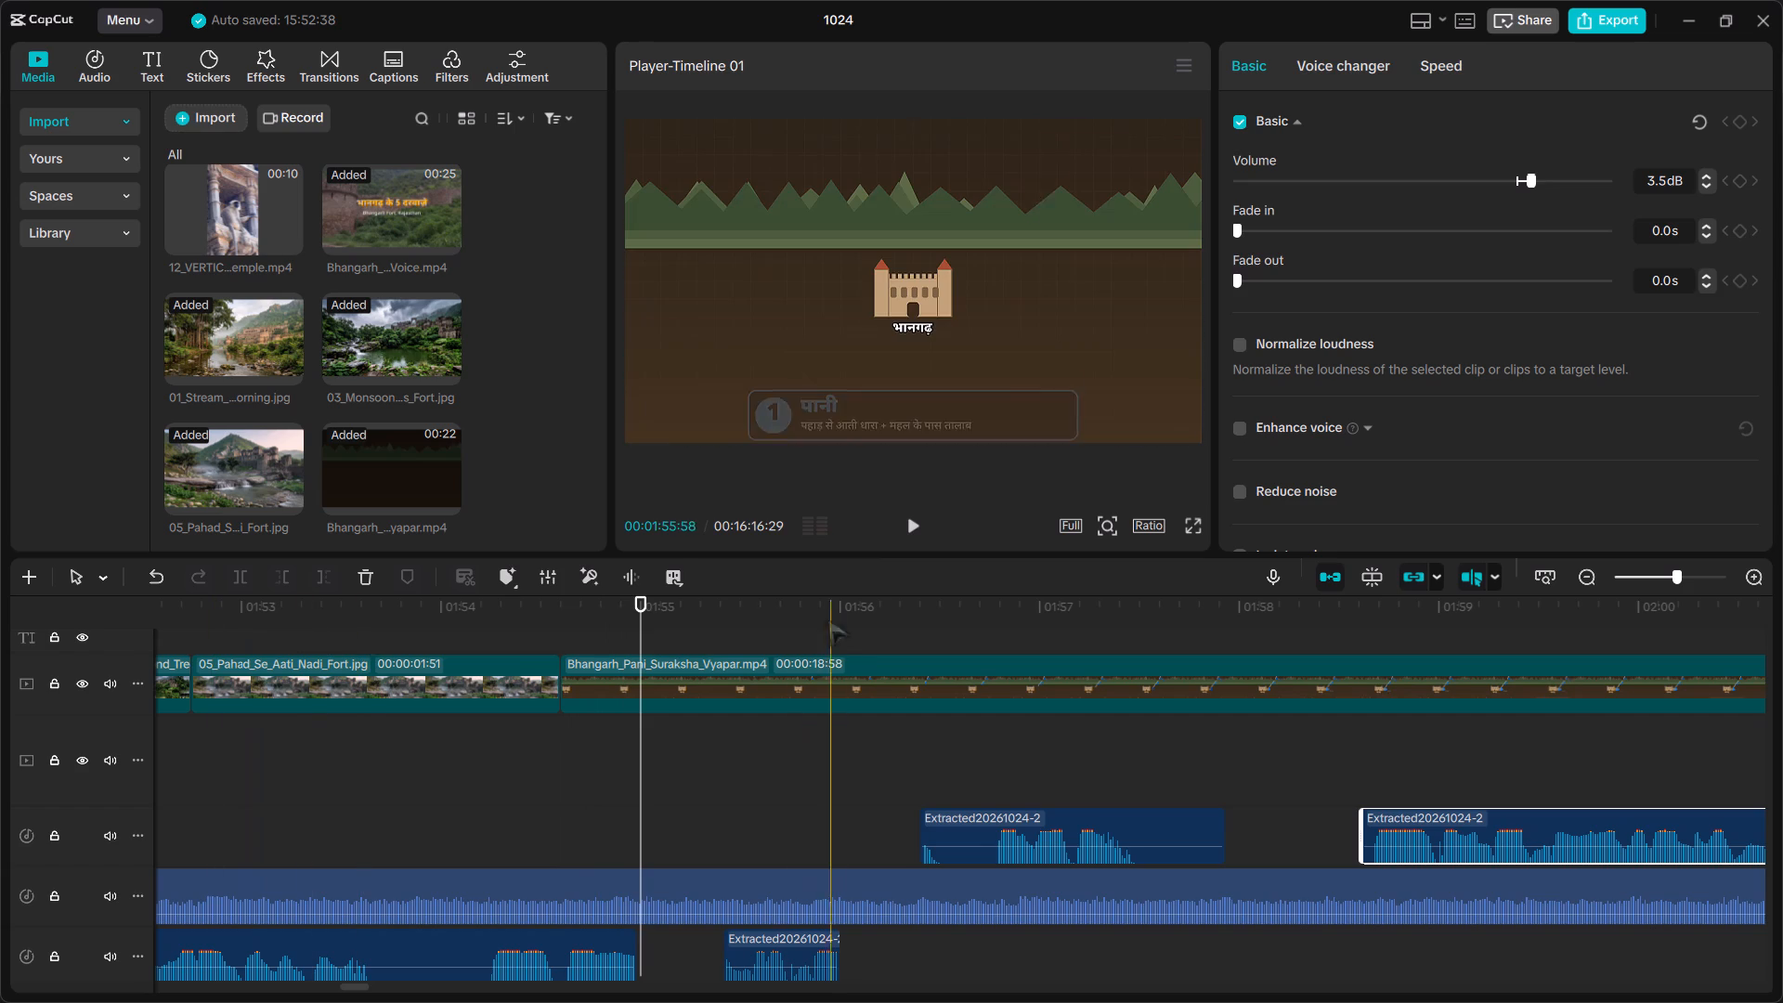
pyautogui.moveTo(644, 596); pyautogui.dragTo(543, 616)
pyautogui.press('space')
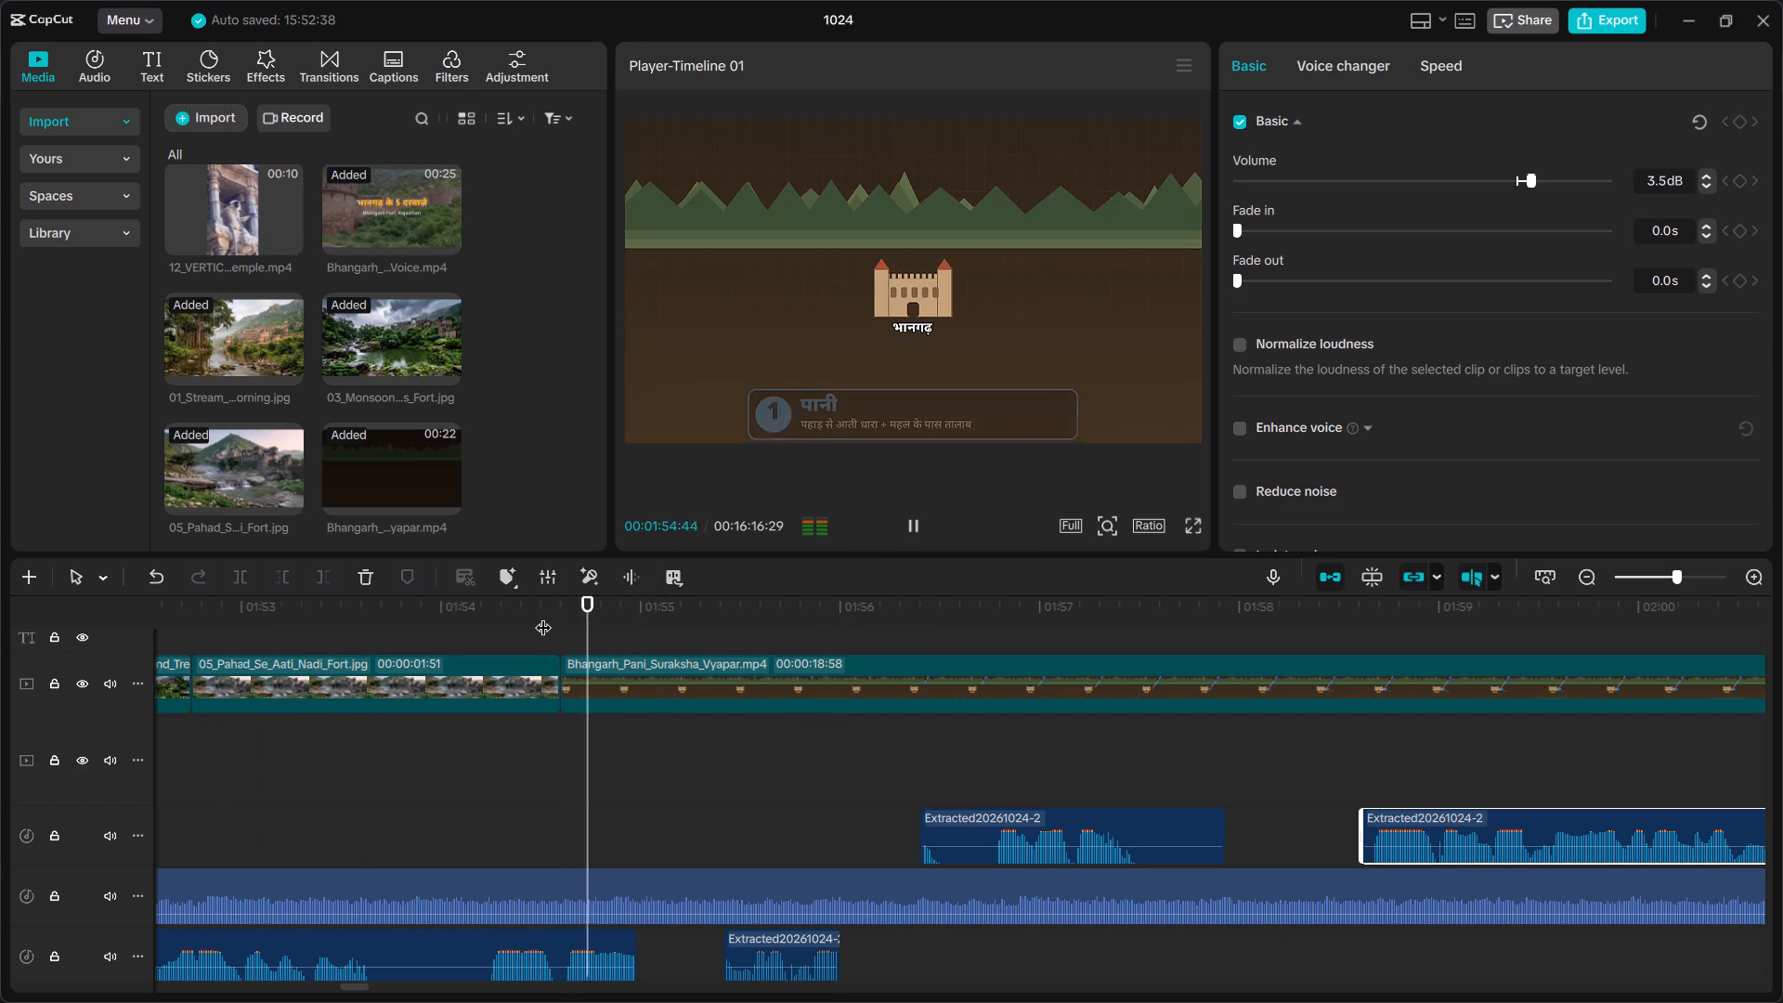
pyautogui.press('space')
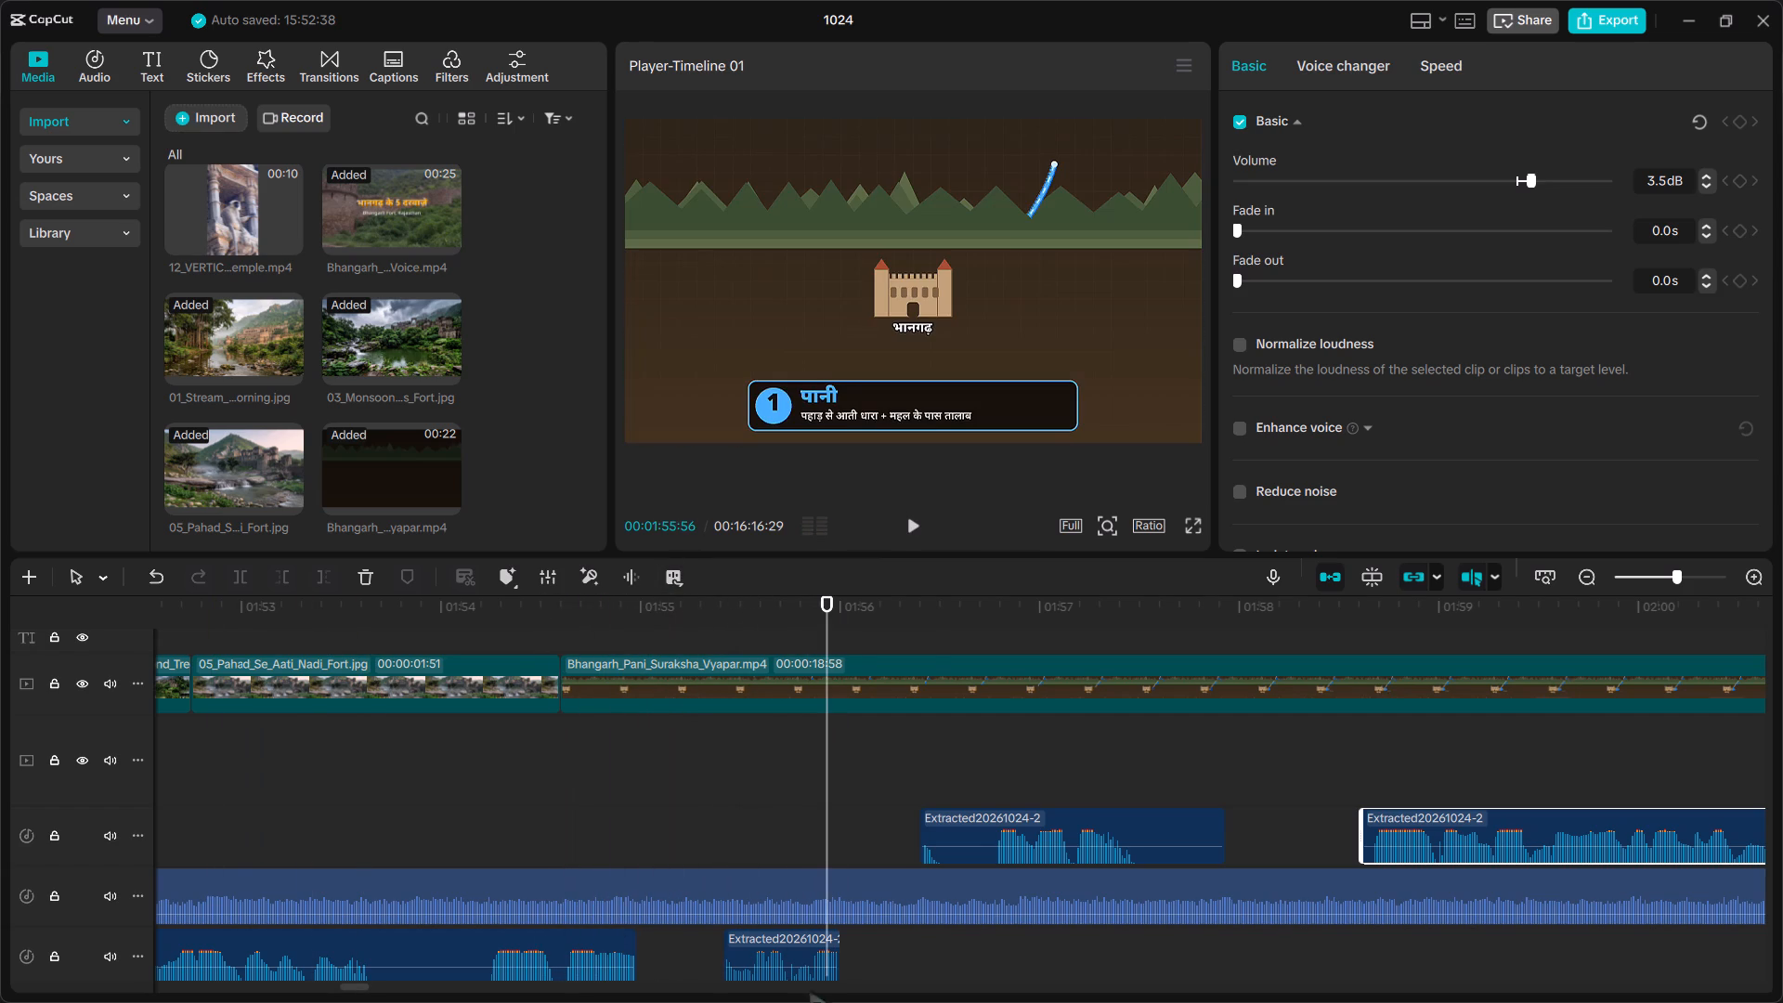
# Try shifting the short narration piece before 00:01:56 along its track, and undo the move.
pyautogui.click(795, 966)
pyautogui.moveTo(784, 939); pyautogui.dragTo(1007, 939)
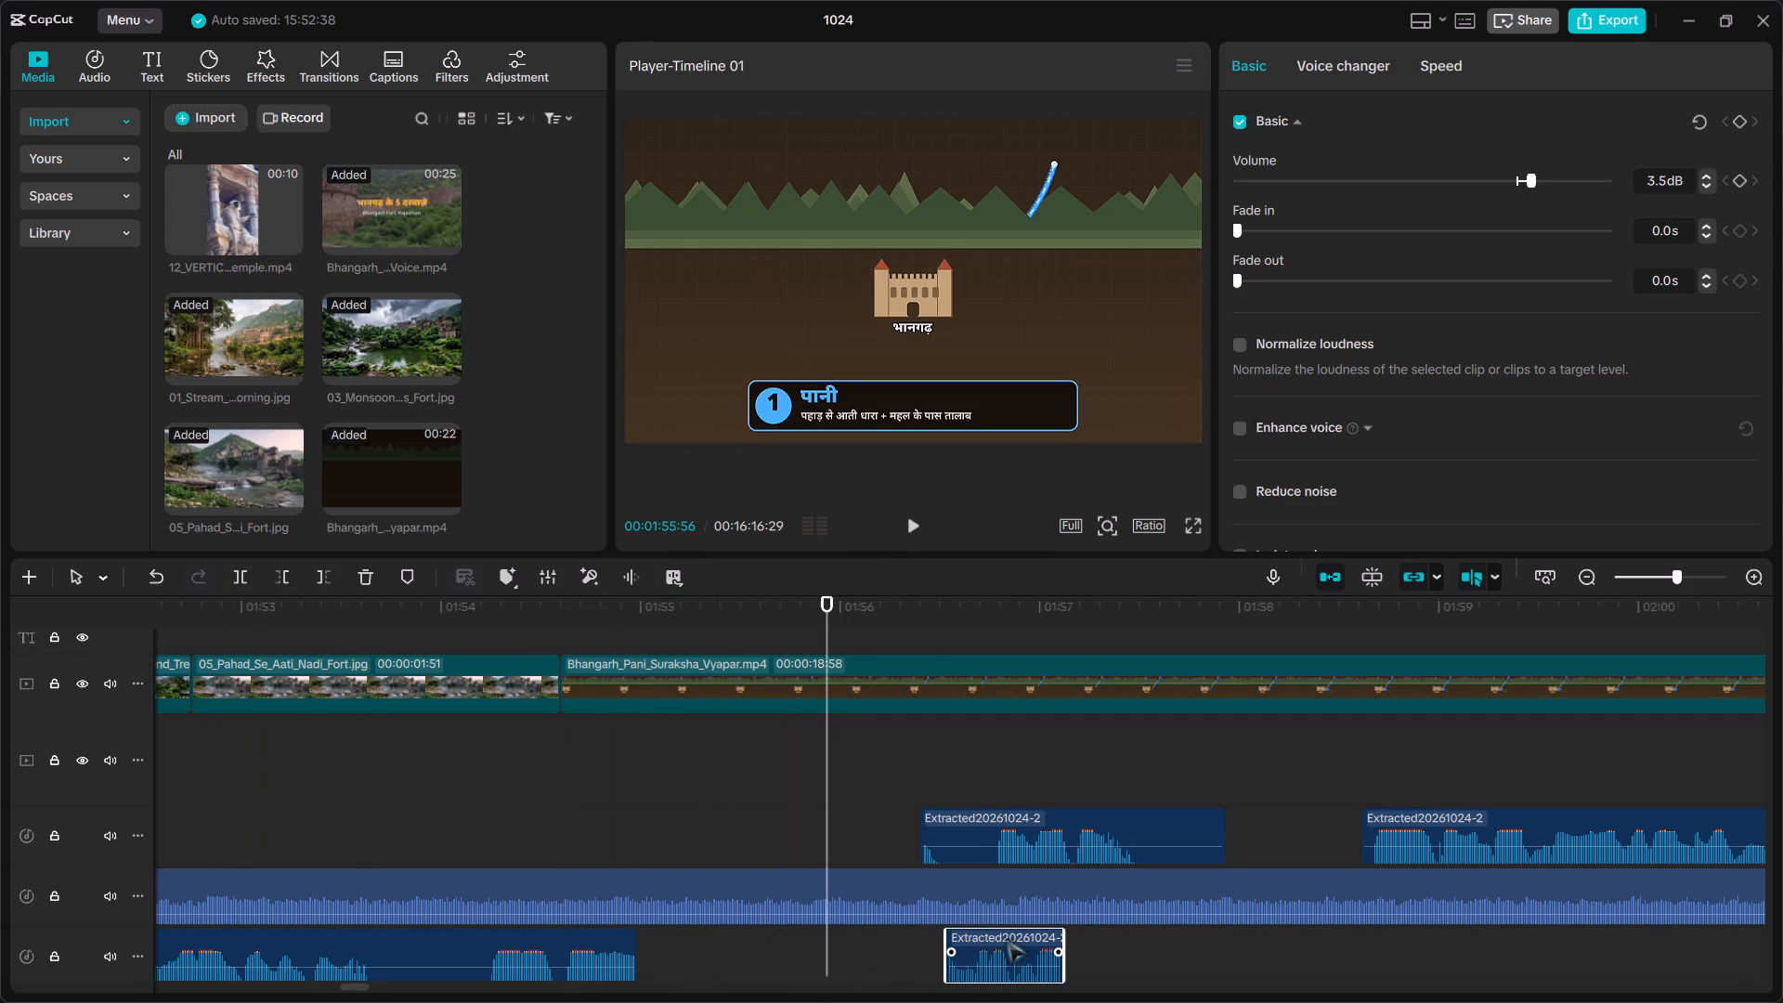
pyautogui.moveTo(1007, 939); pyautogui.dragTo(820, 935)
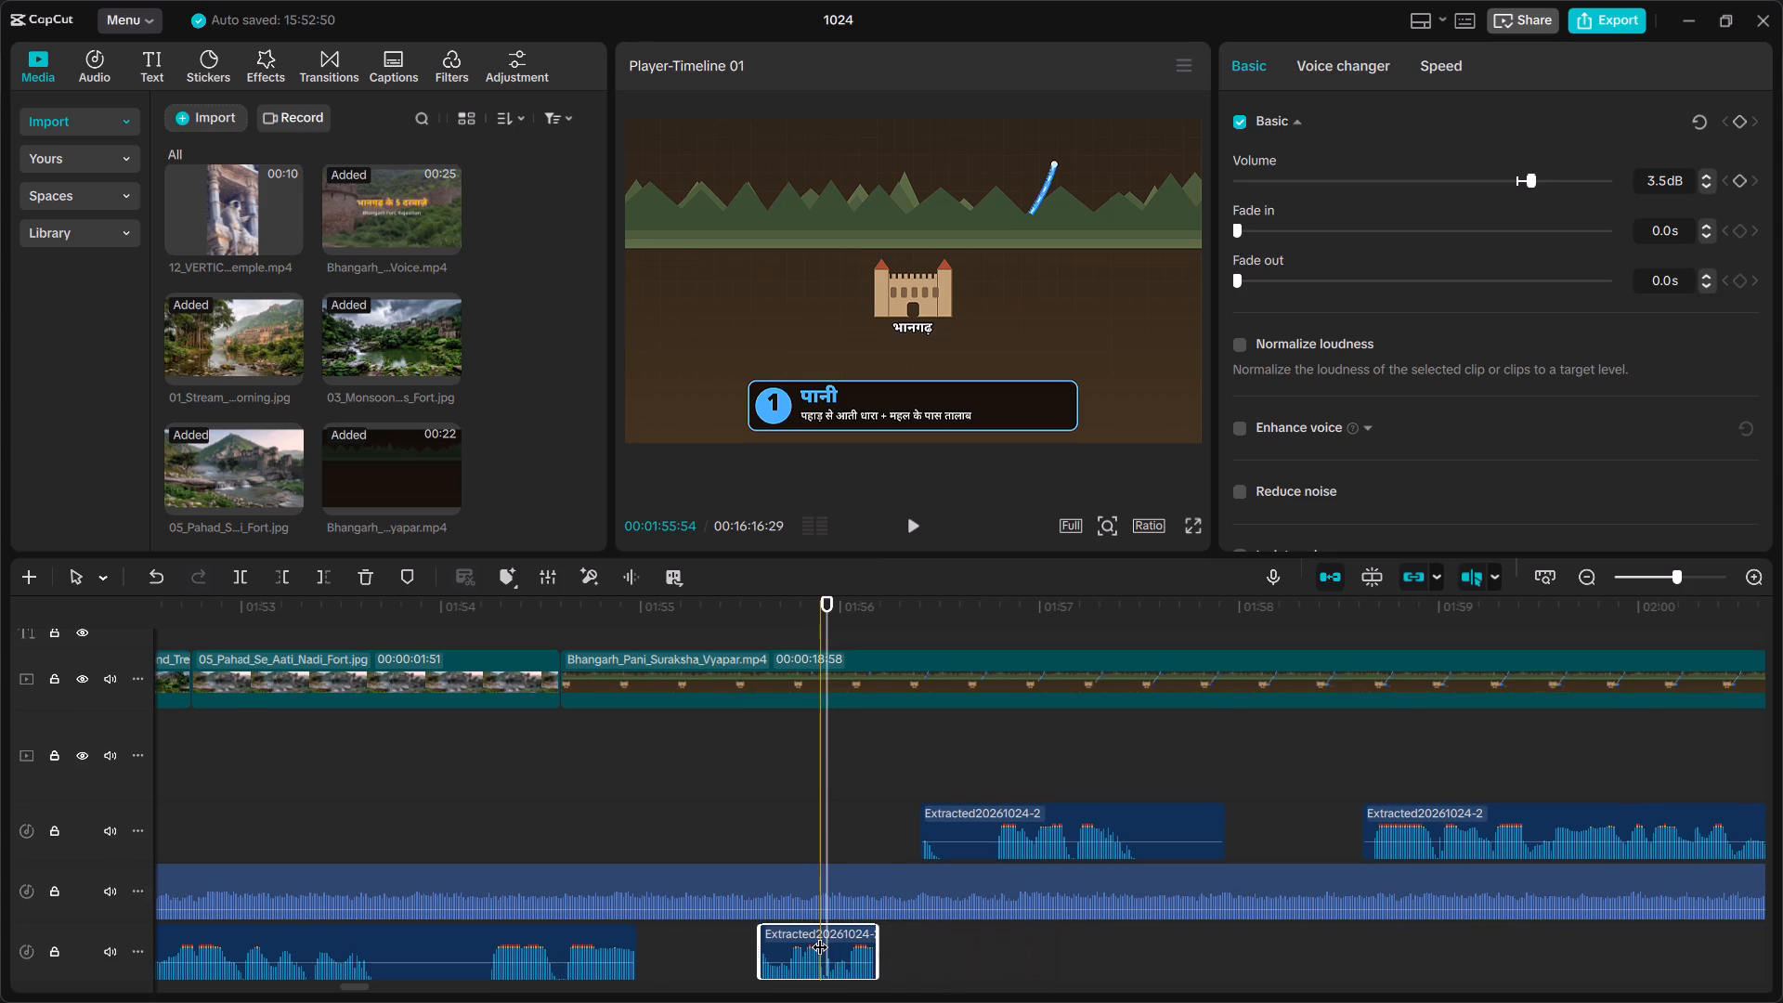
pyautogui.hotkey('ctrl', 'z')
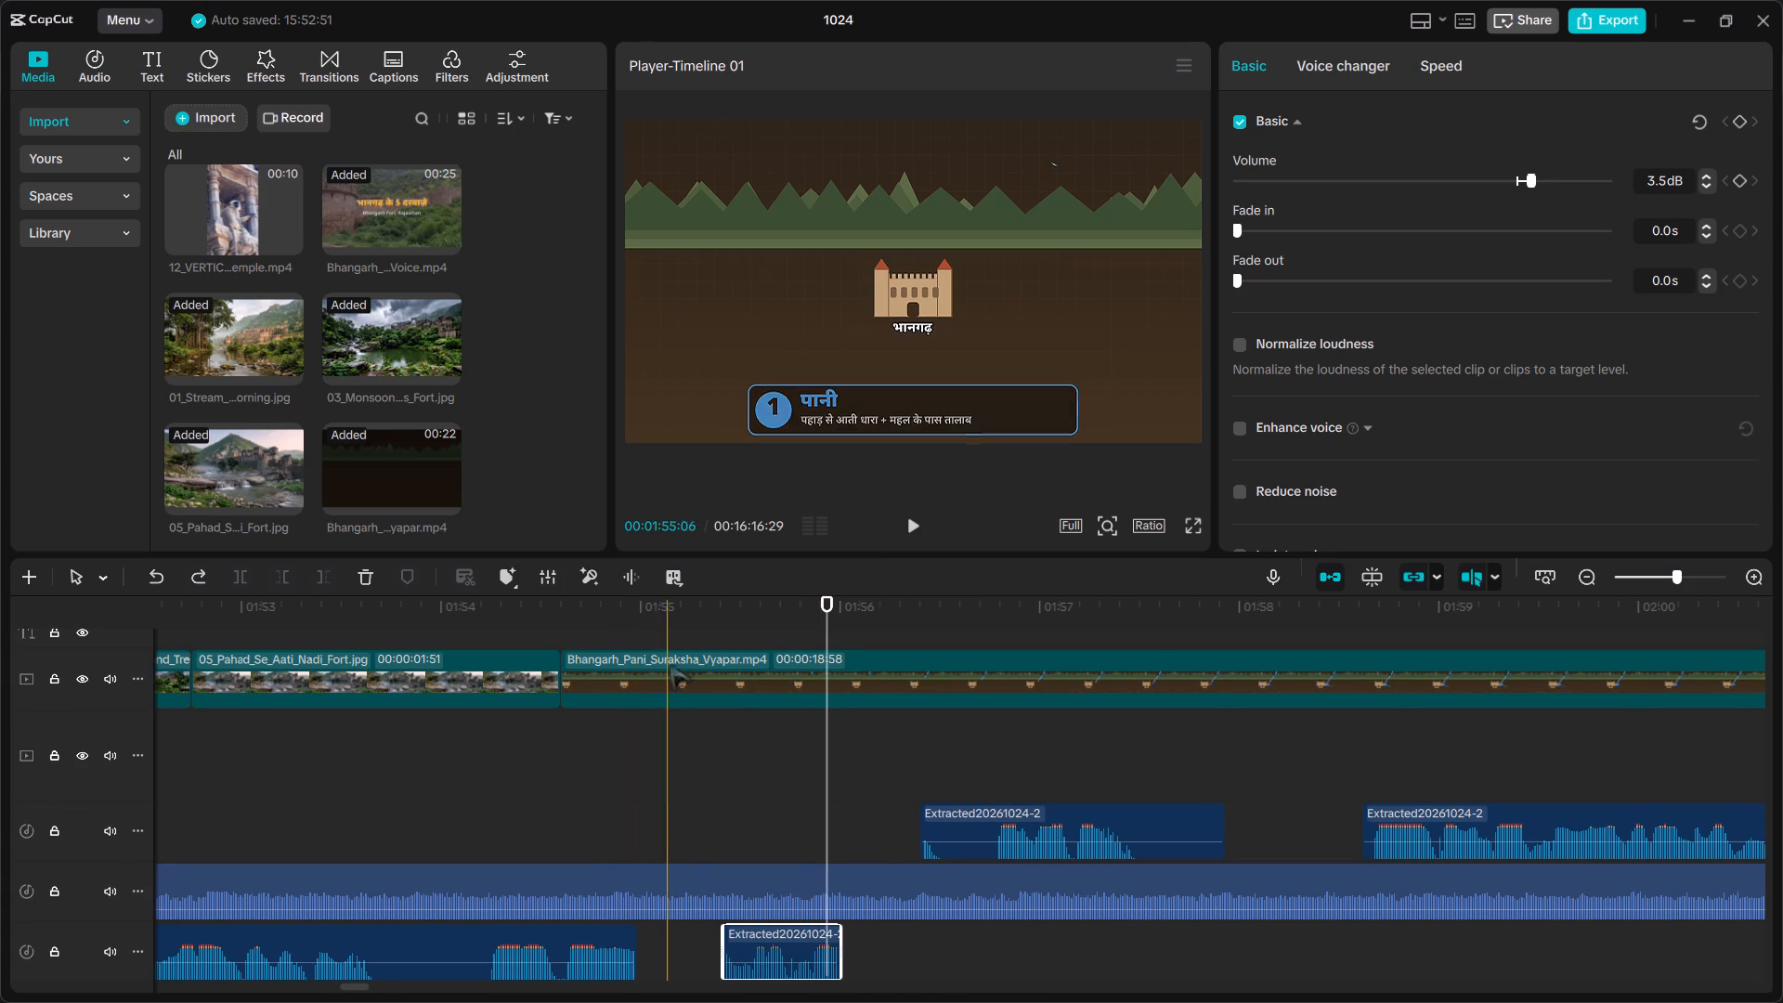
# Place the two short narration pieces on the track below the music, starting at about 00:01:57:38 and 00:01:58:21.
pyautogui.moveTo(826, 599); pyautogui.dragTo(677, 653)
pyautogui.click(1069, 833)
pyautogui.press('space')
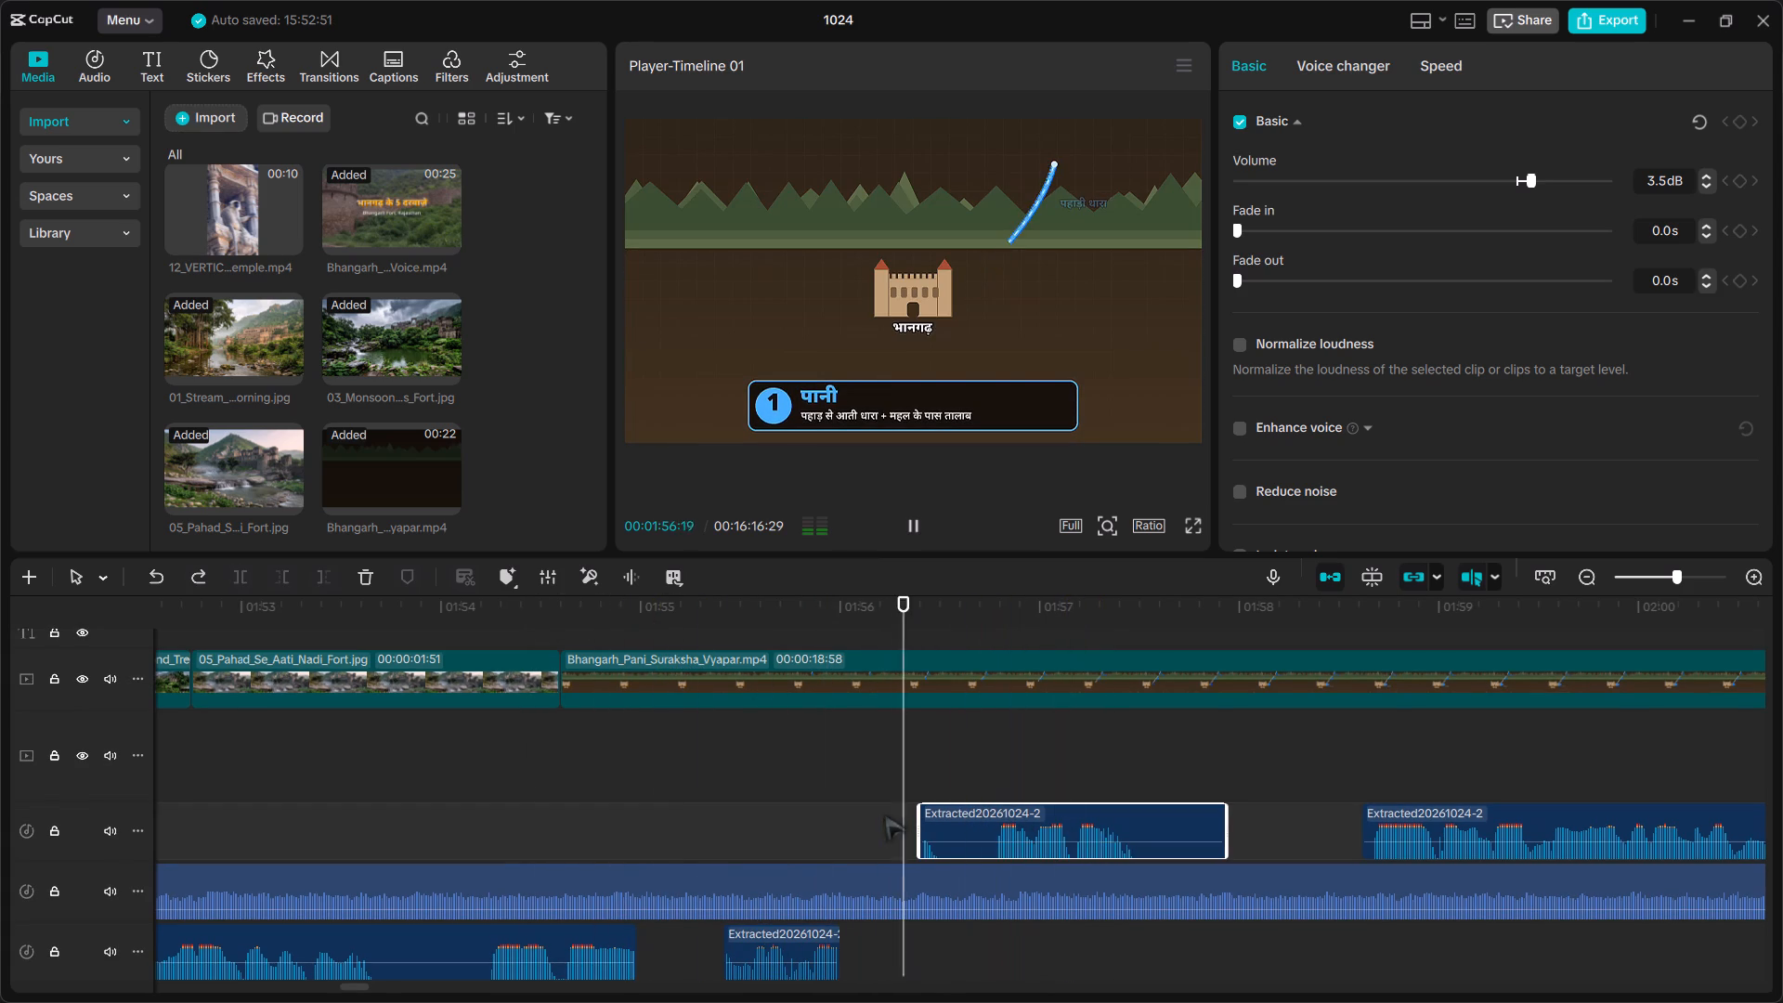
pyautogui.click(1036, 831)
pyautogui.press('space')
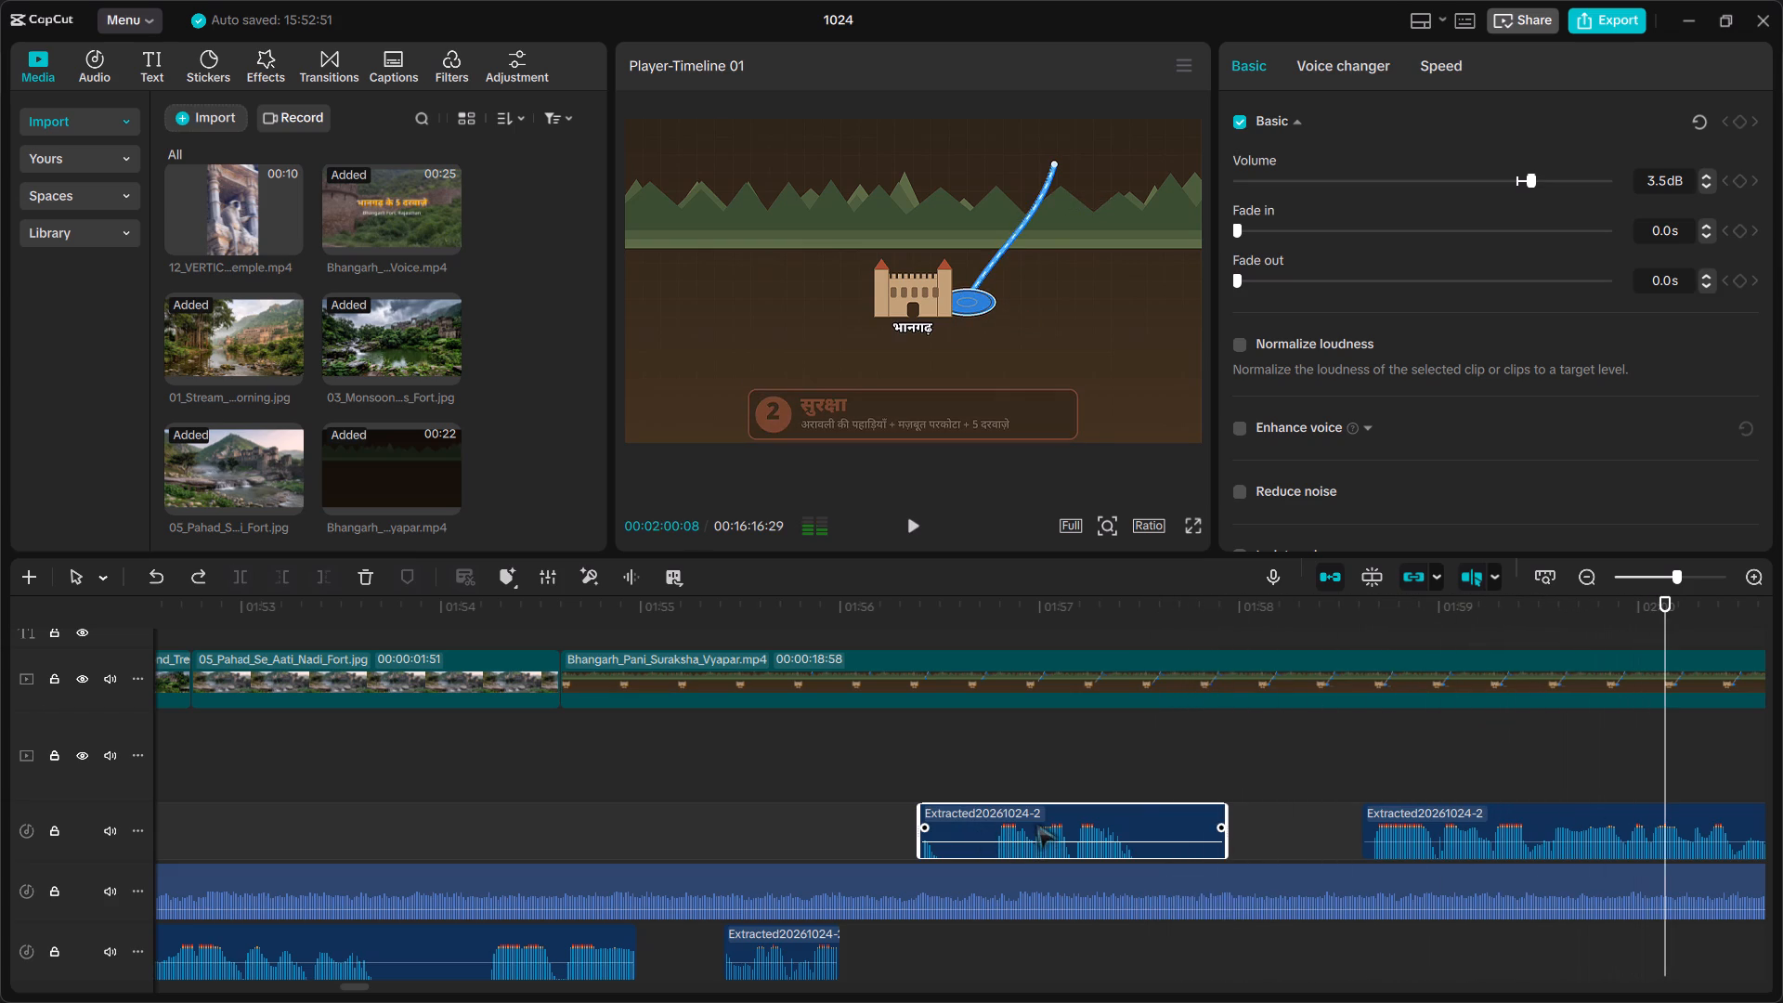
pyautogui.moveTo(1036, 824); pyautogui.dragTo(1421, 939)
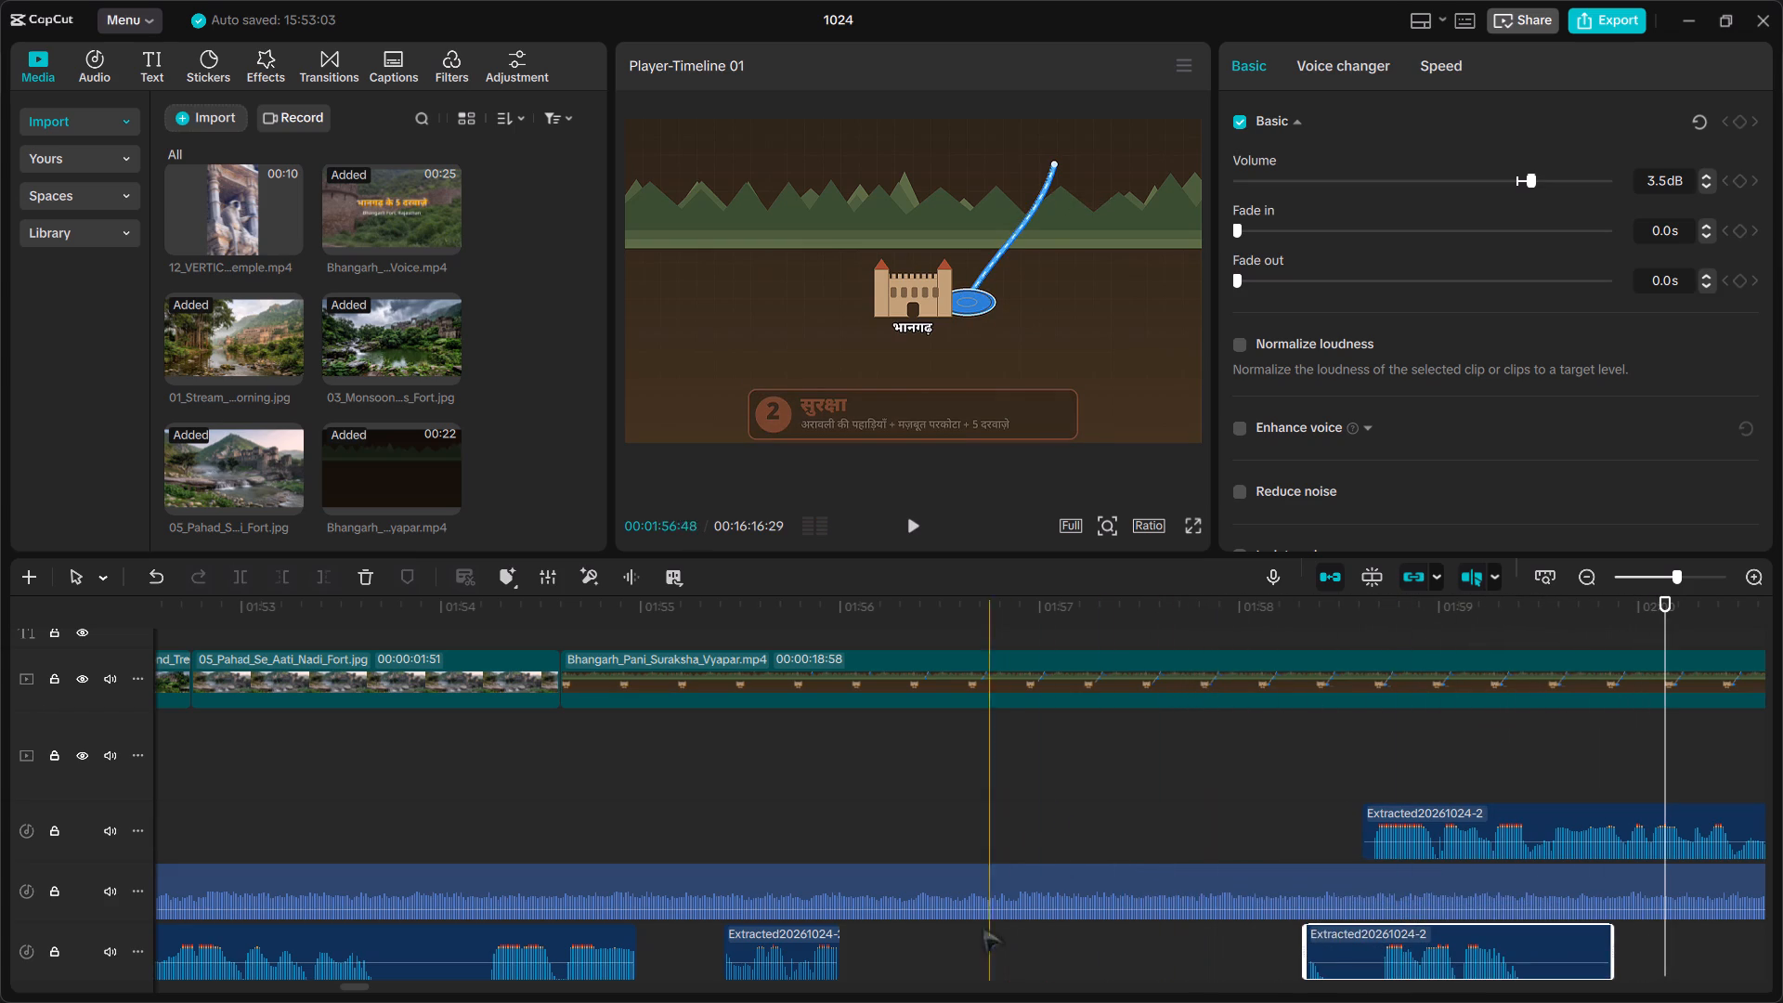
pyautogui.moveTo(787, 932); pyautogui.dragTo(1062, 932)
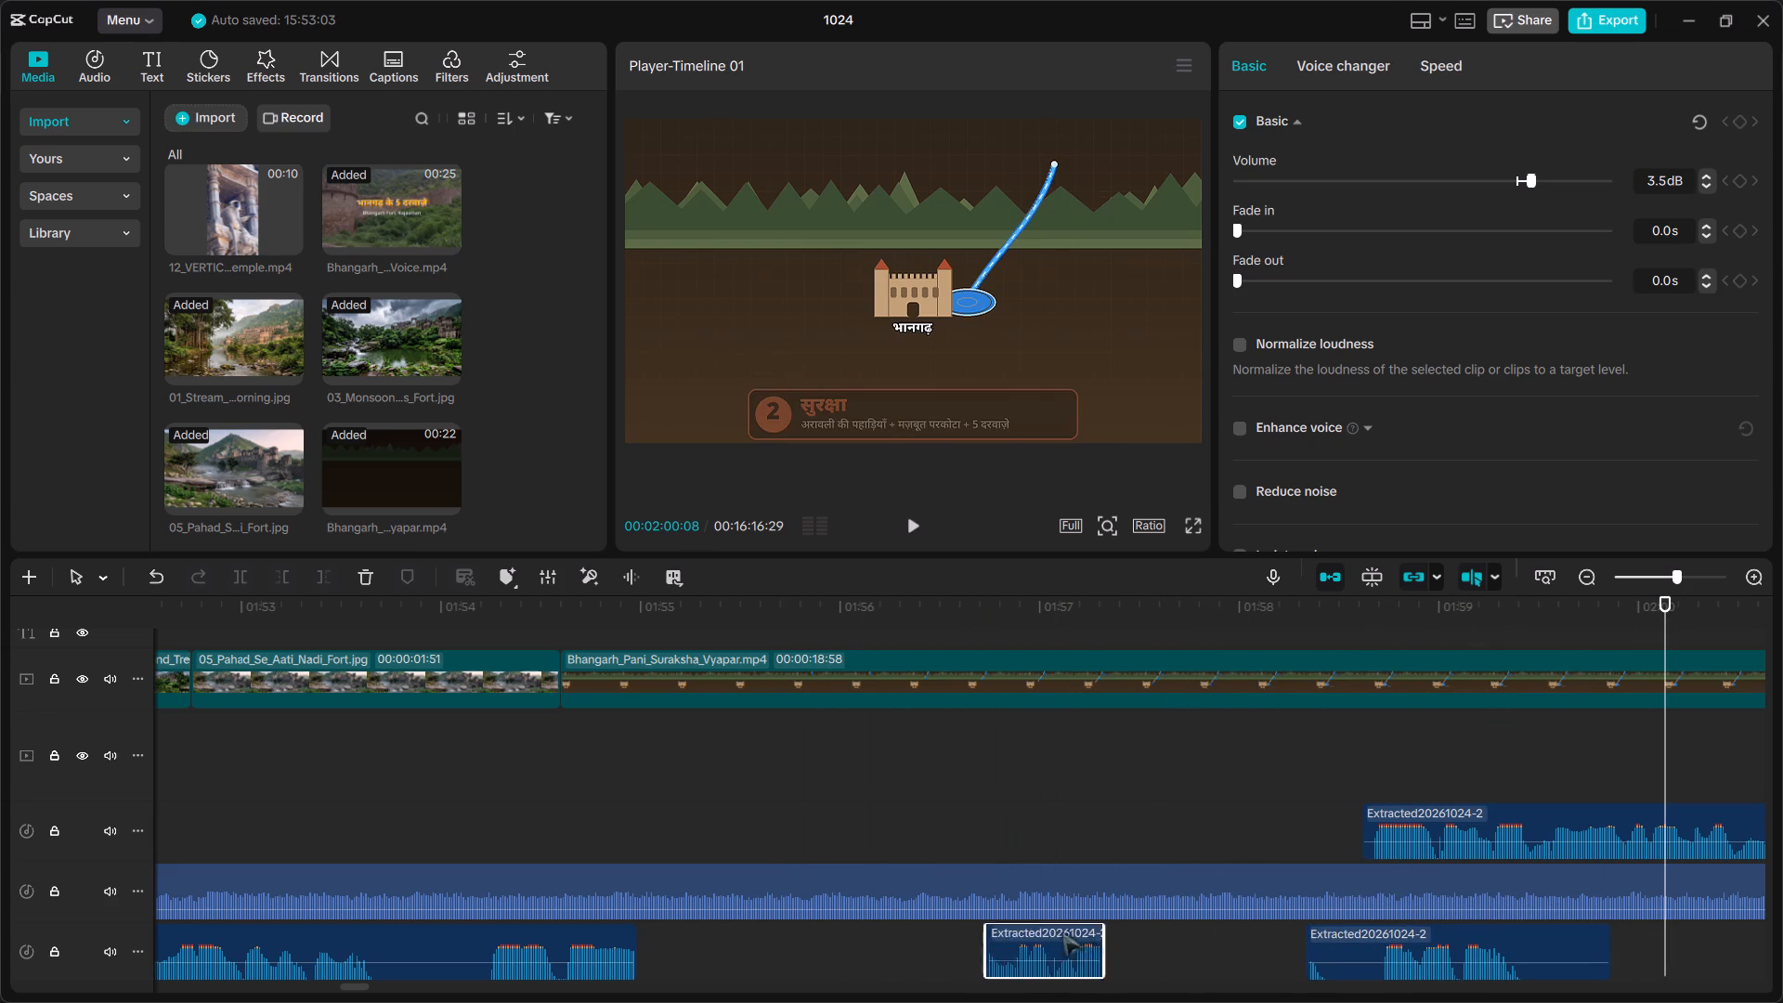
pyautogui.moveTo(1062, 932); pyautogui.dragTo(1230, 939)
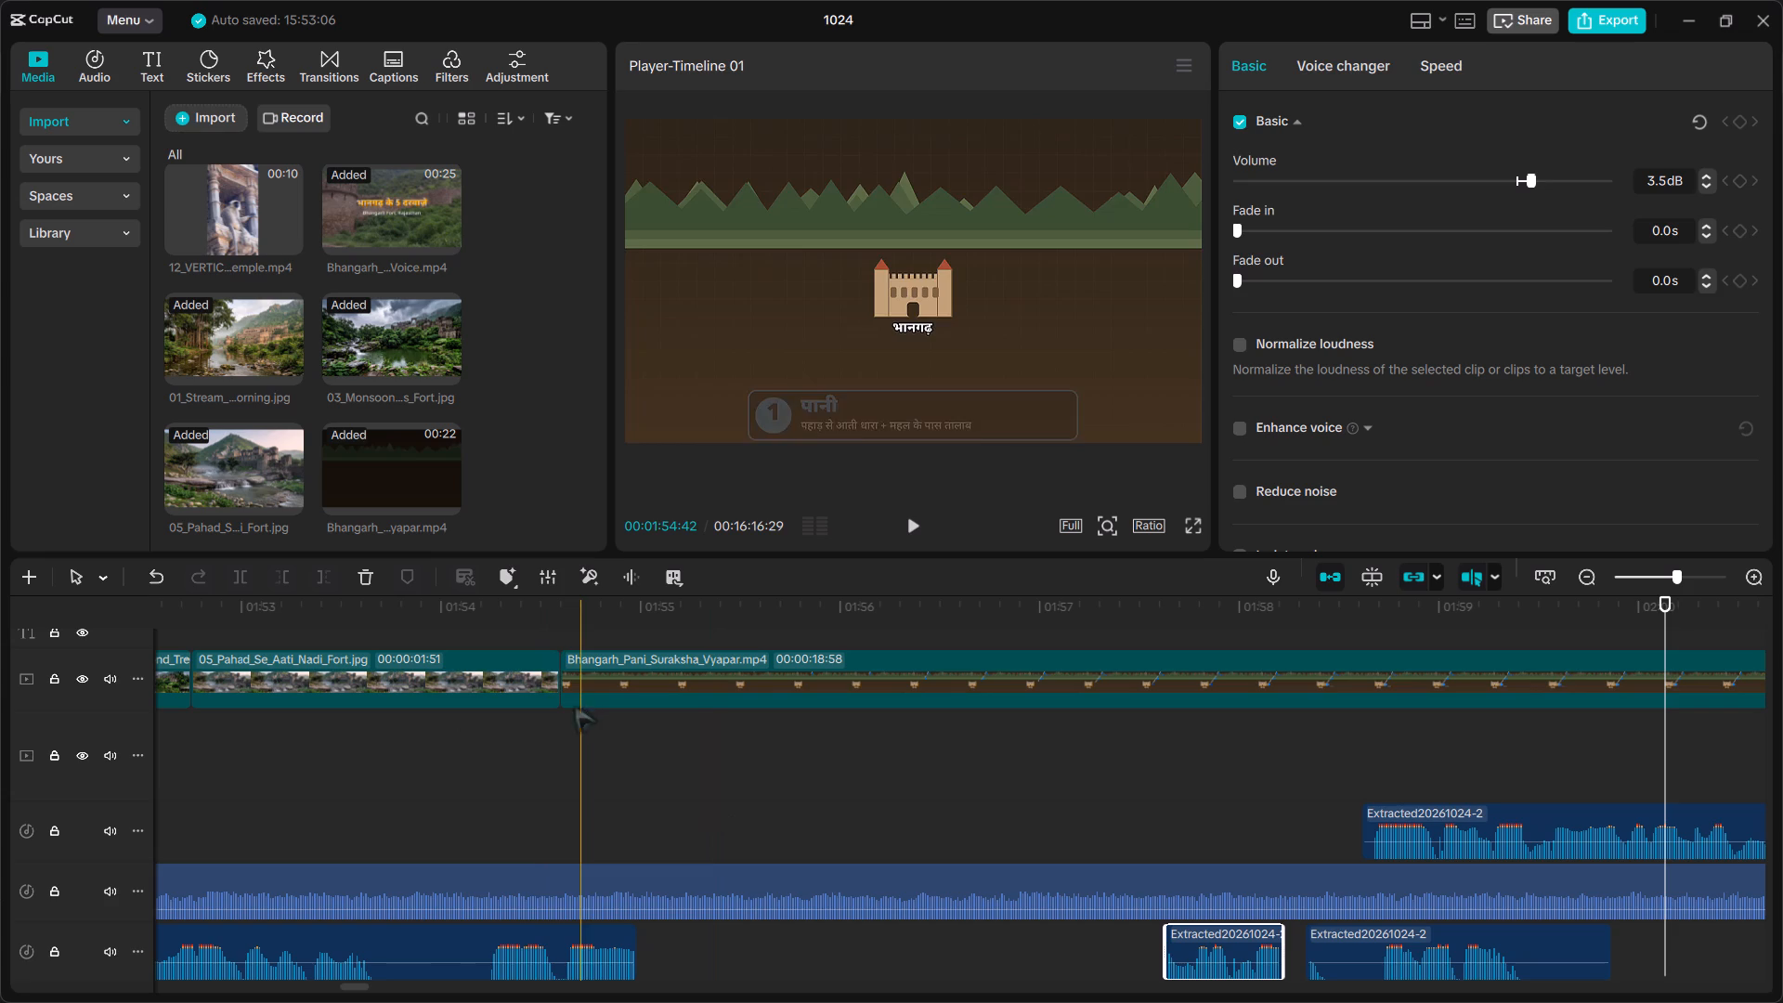
# Play the first point's water stream animation to check when the next narration phrase should begin.
pyautogui.press('space')
pyautogui.press('space')
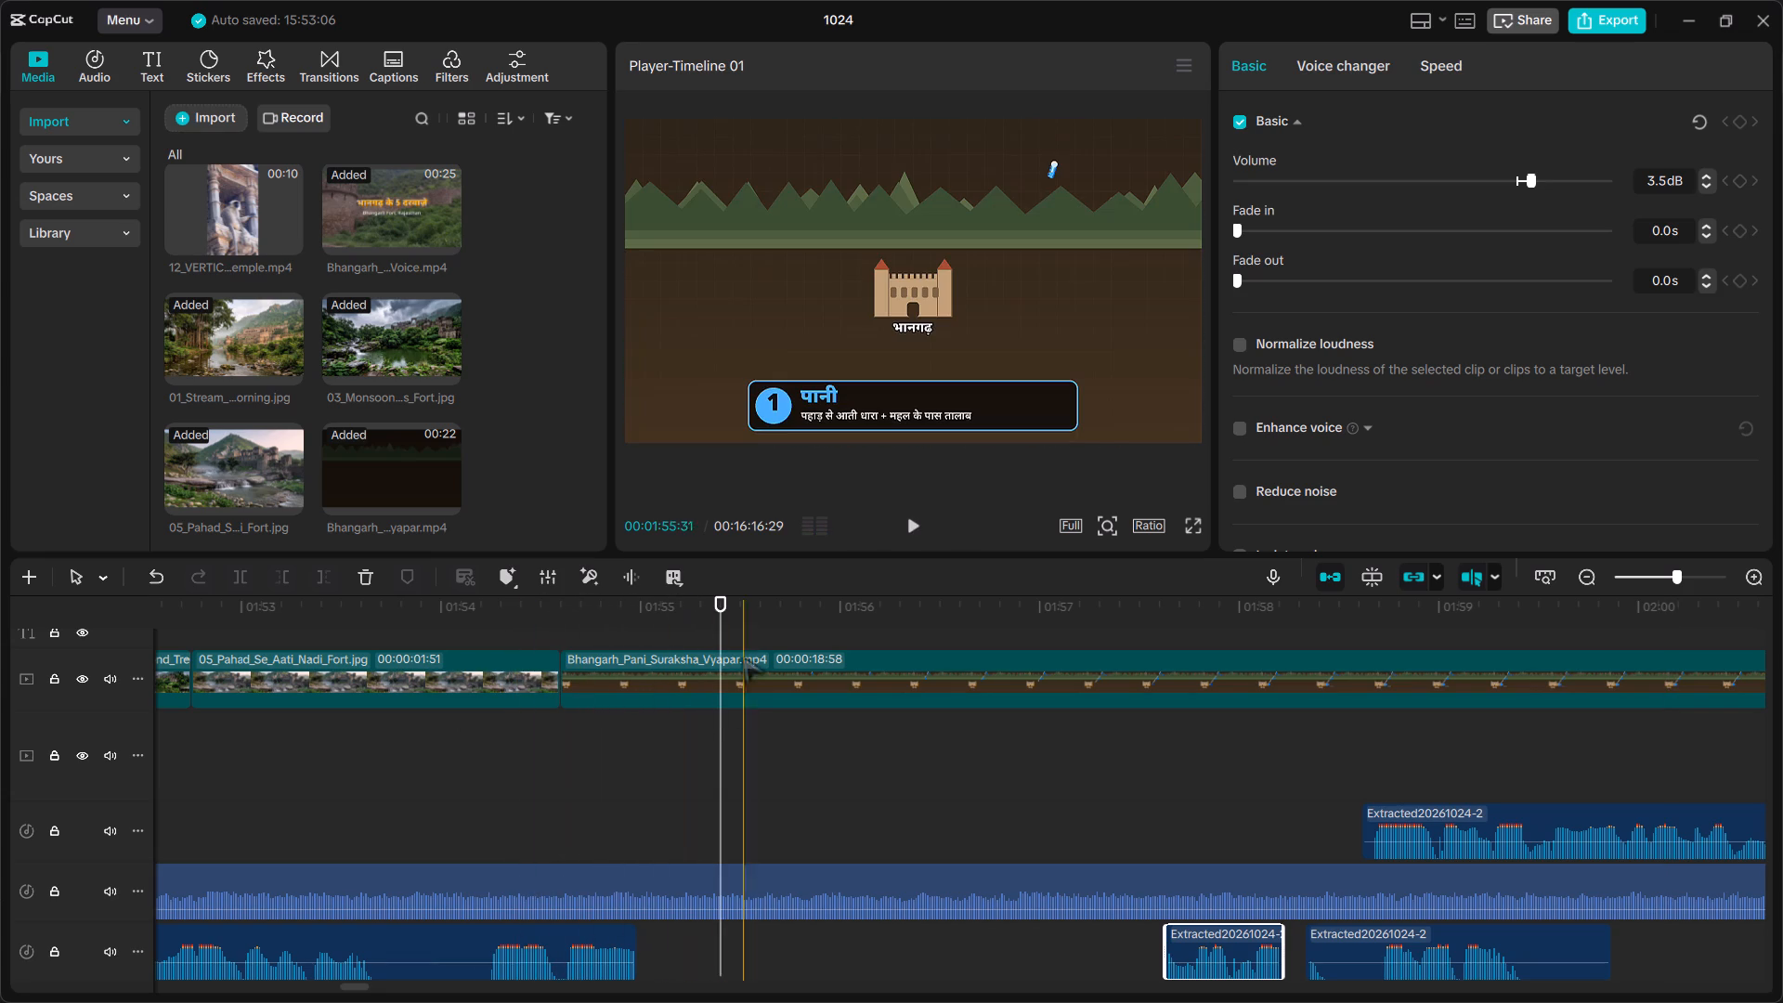
pyautogui.moveTo(718, 586); pyautogui.dragTo(570, 627)
pyautogui.moveTo(721, 606); pyautogui.dragTo(511, 642)
pyautogui.press('space')
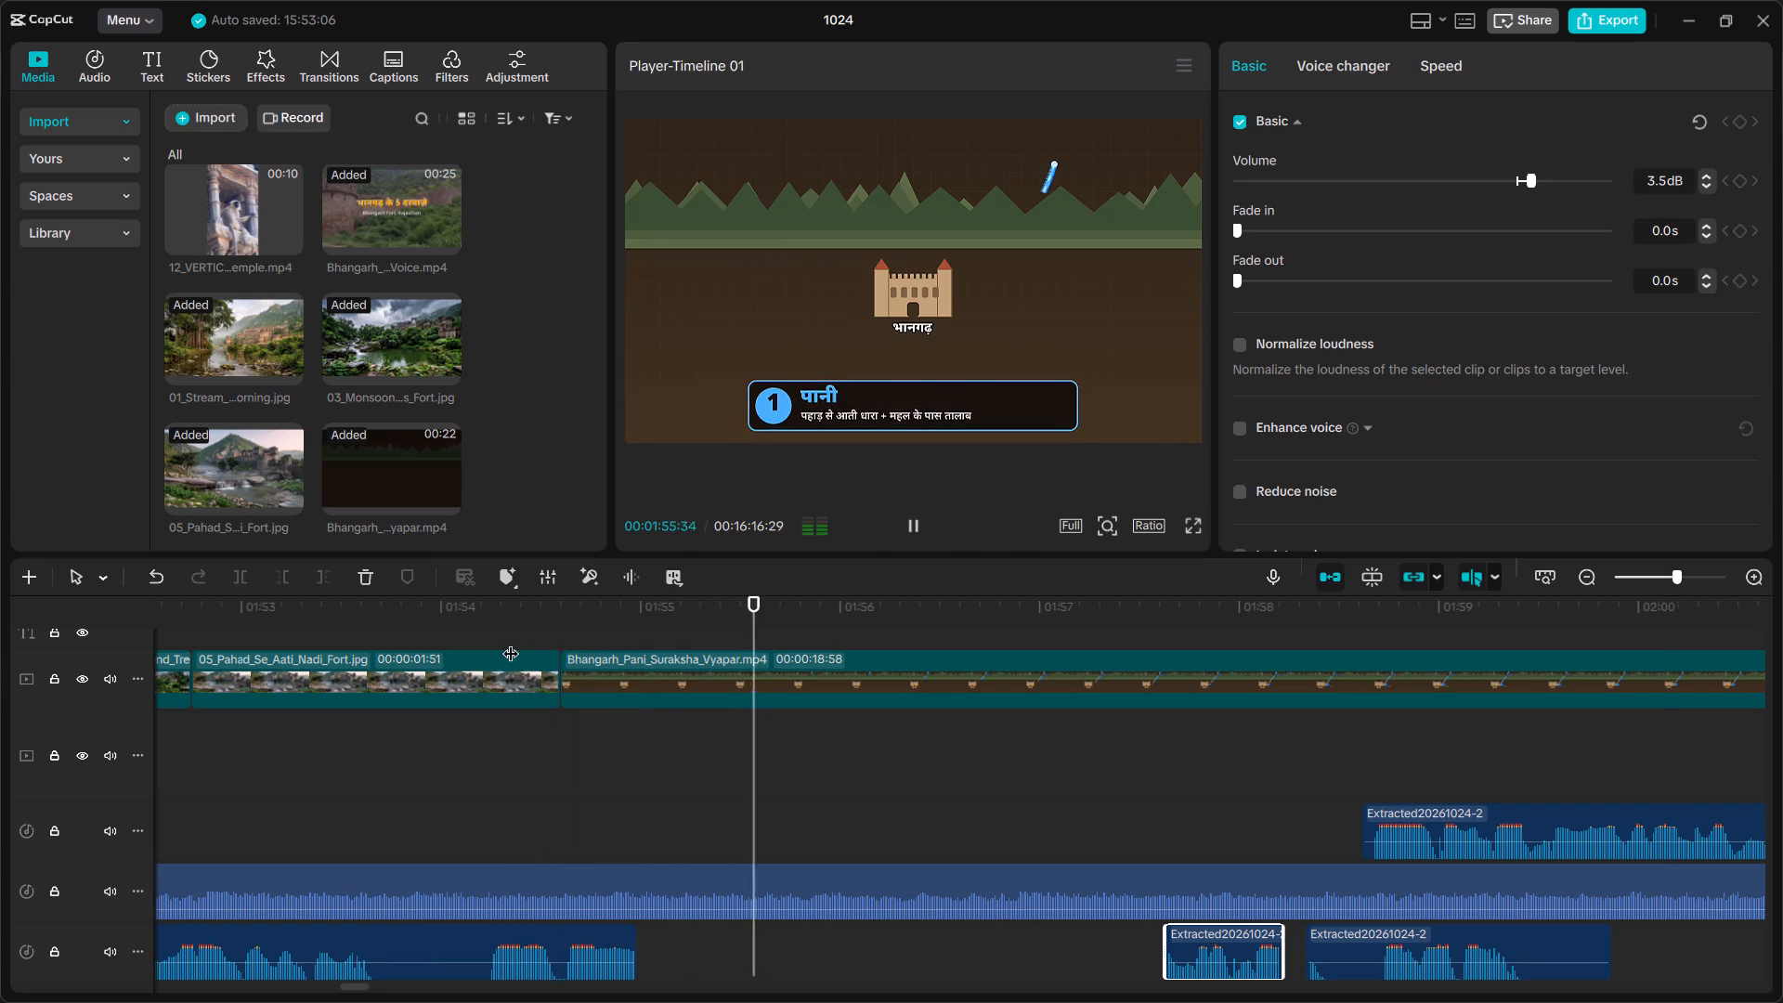
pyautogui.press('space')
pyautogui.press('space')
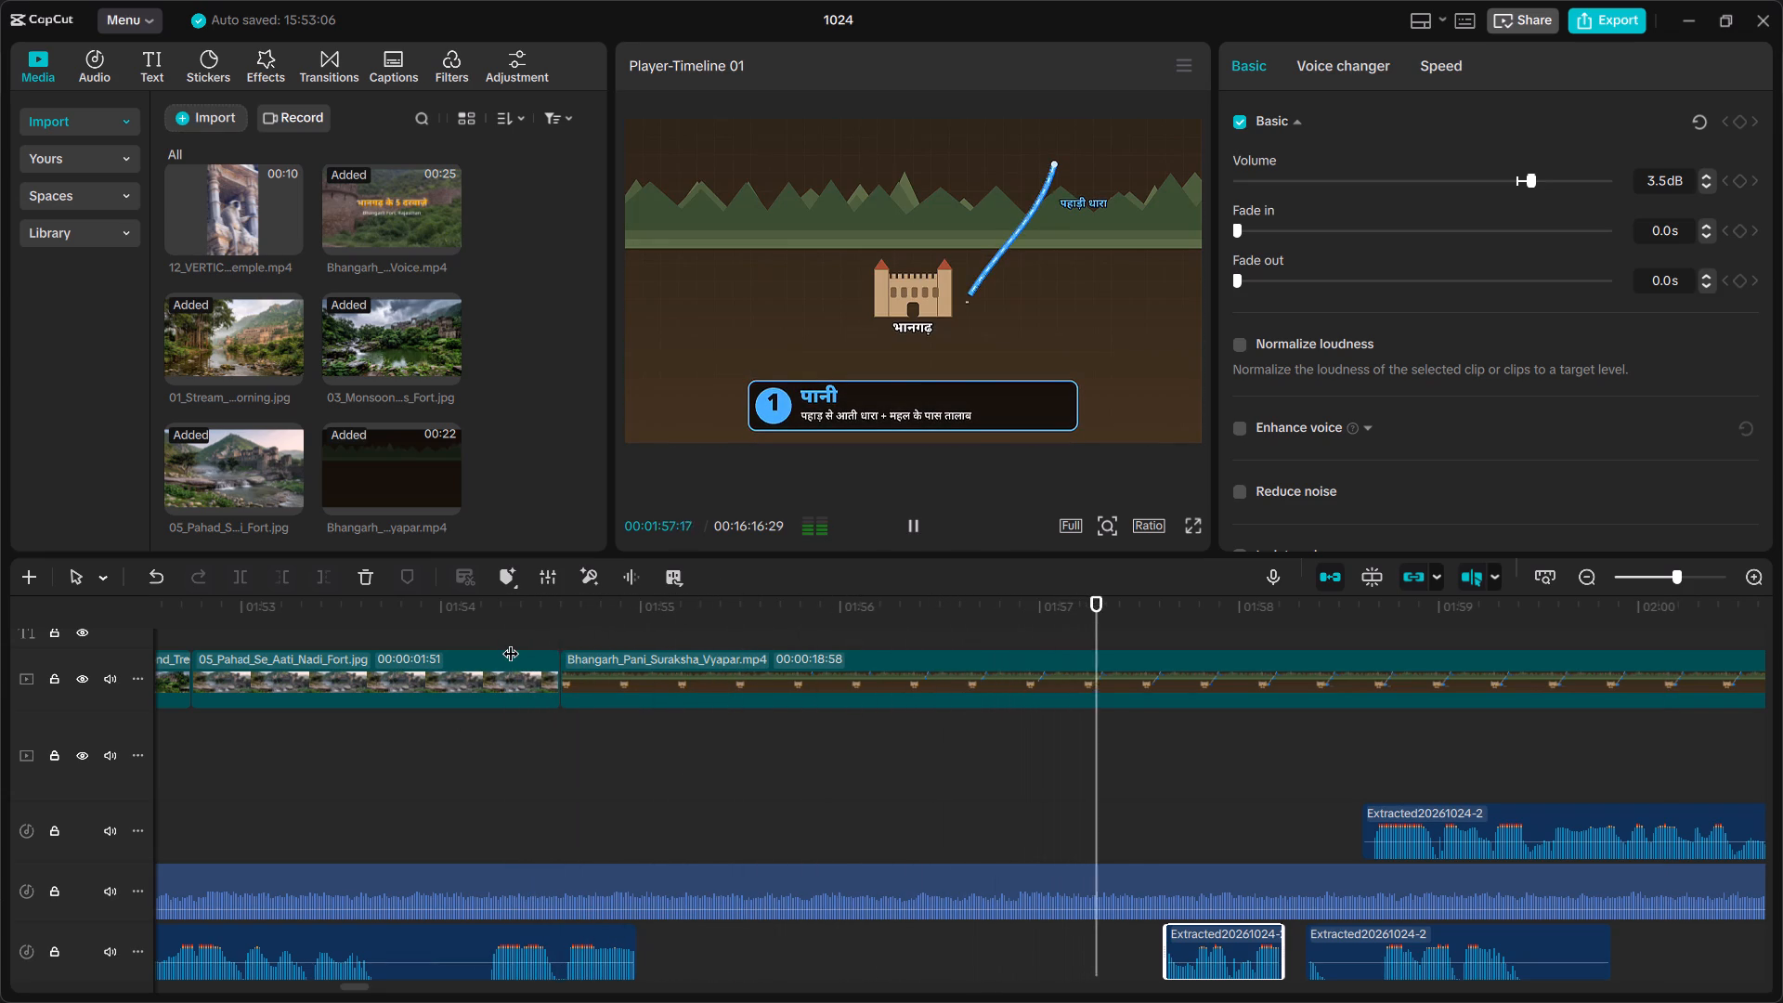
pyautogui.press('space')
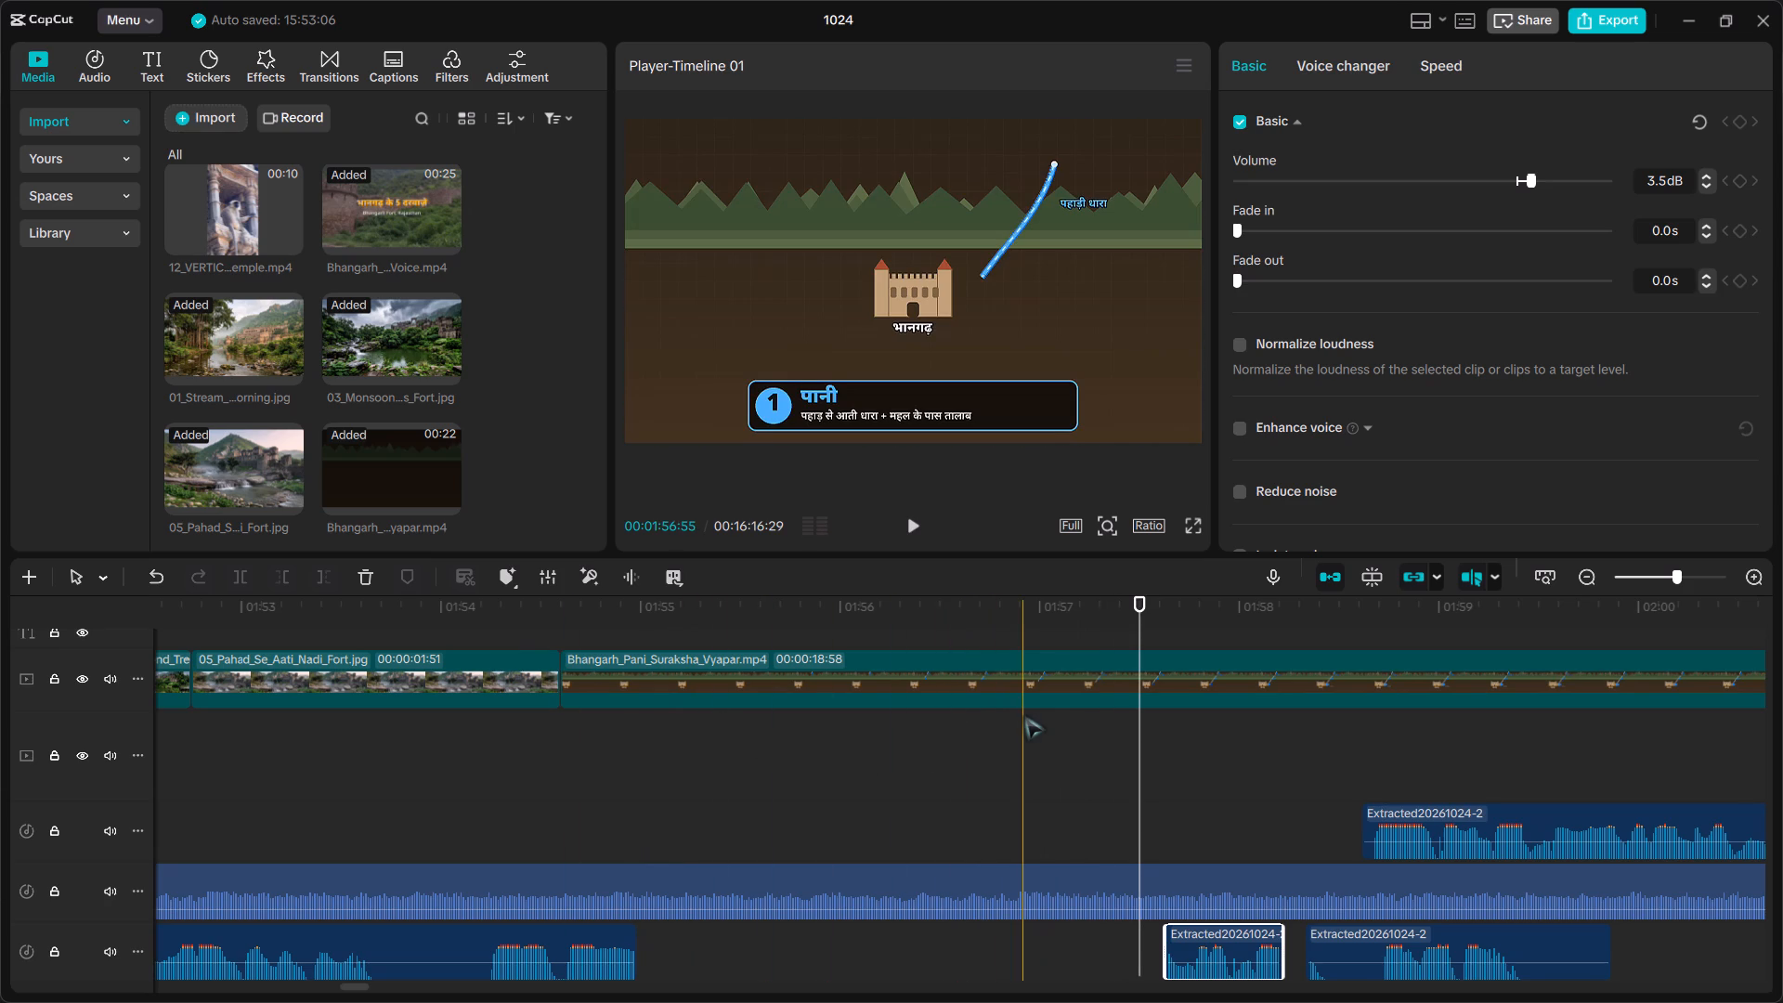
# Space the three narration pieces on the track above the music, starting at about 00:01:58:57, 00:01:59:37 and 00:02:01:12.
pyautogui.hscroll(-1, 1024, 715)
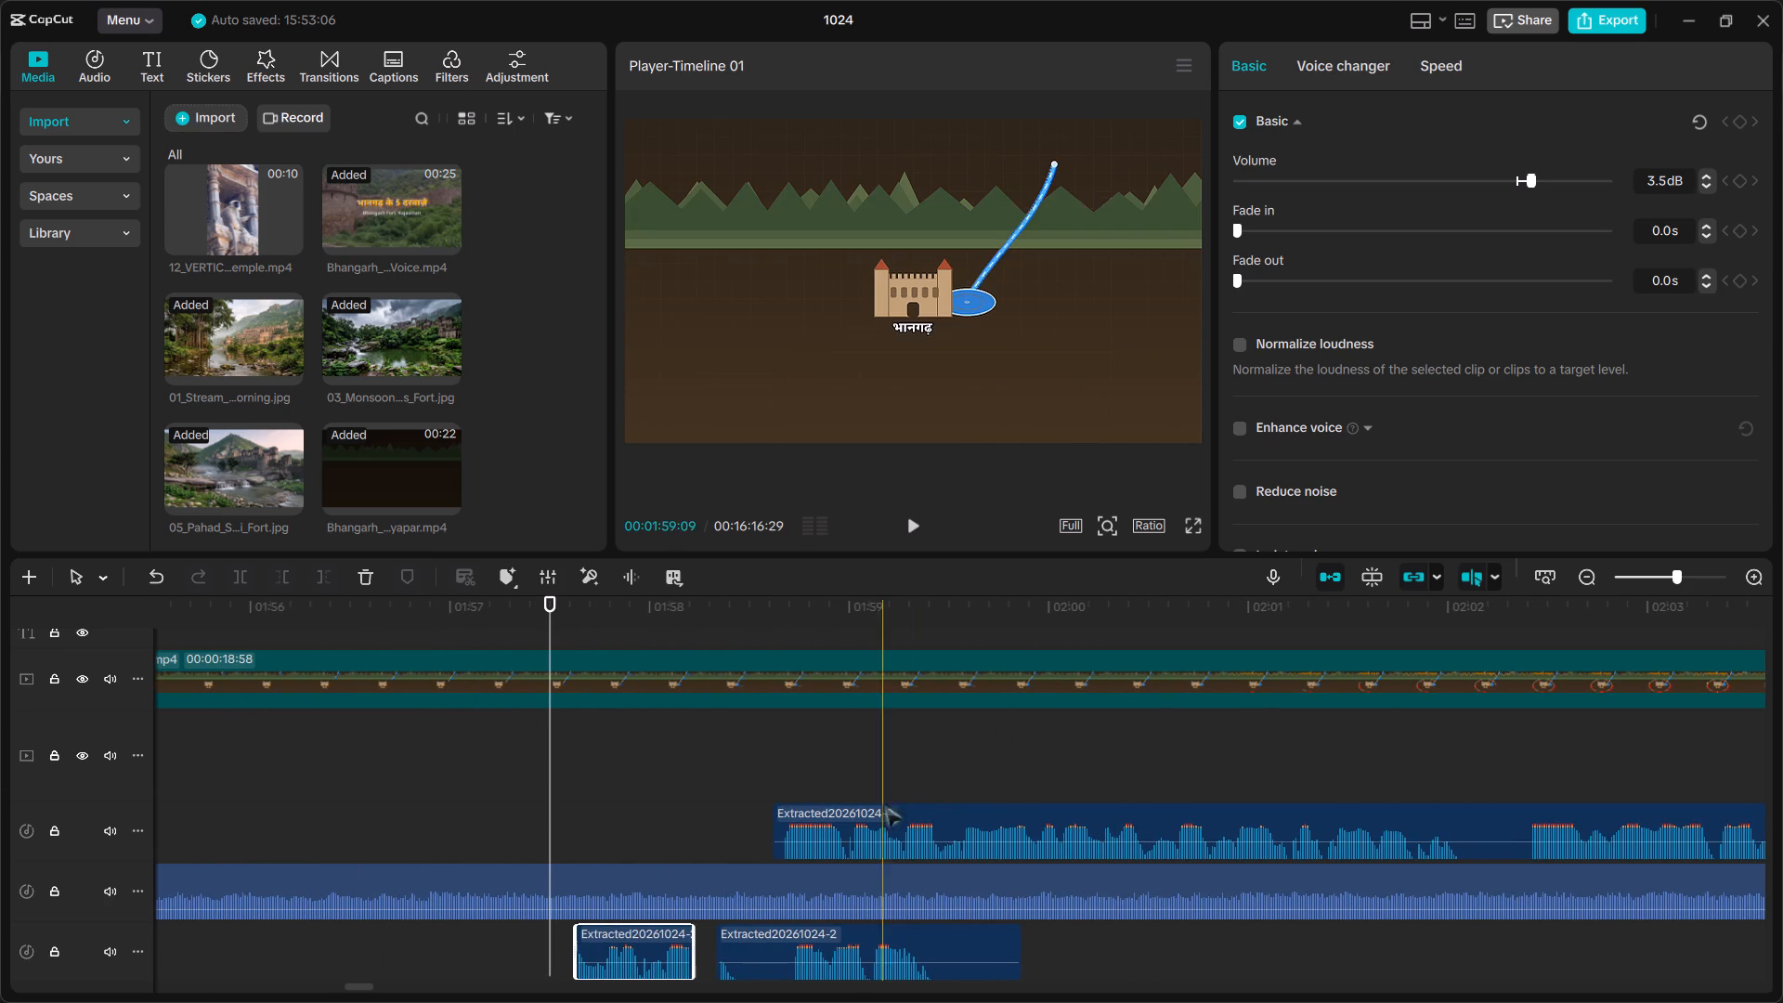
pyautogui.moveTo(891, 815); pyautogui.dragTo(1412, 812)
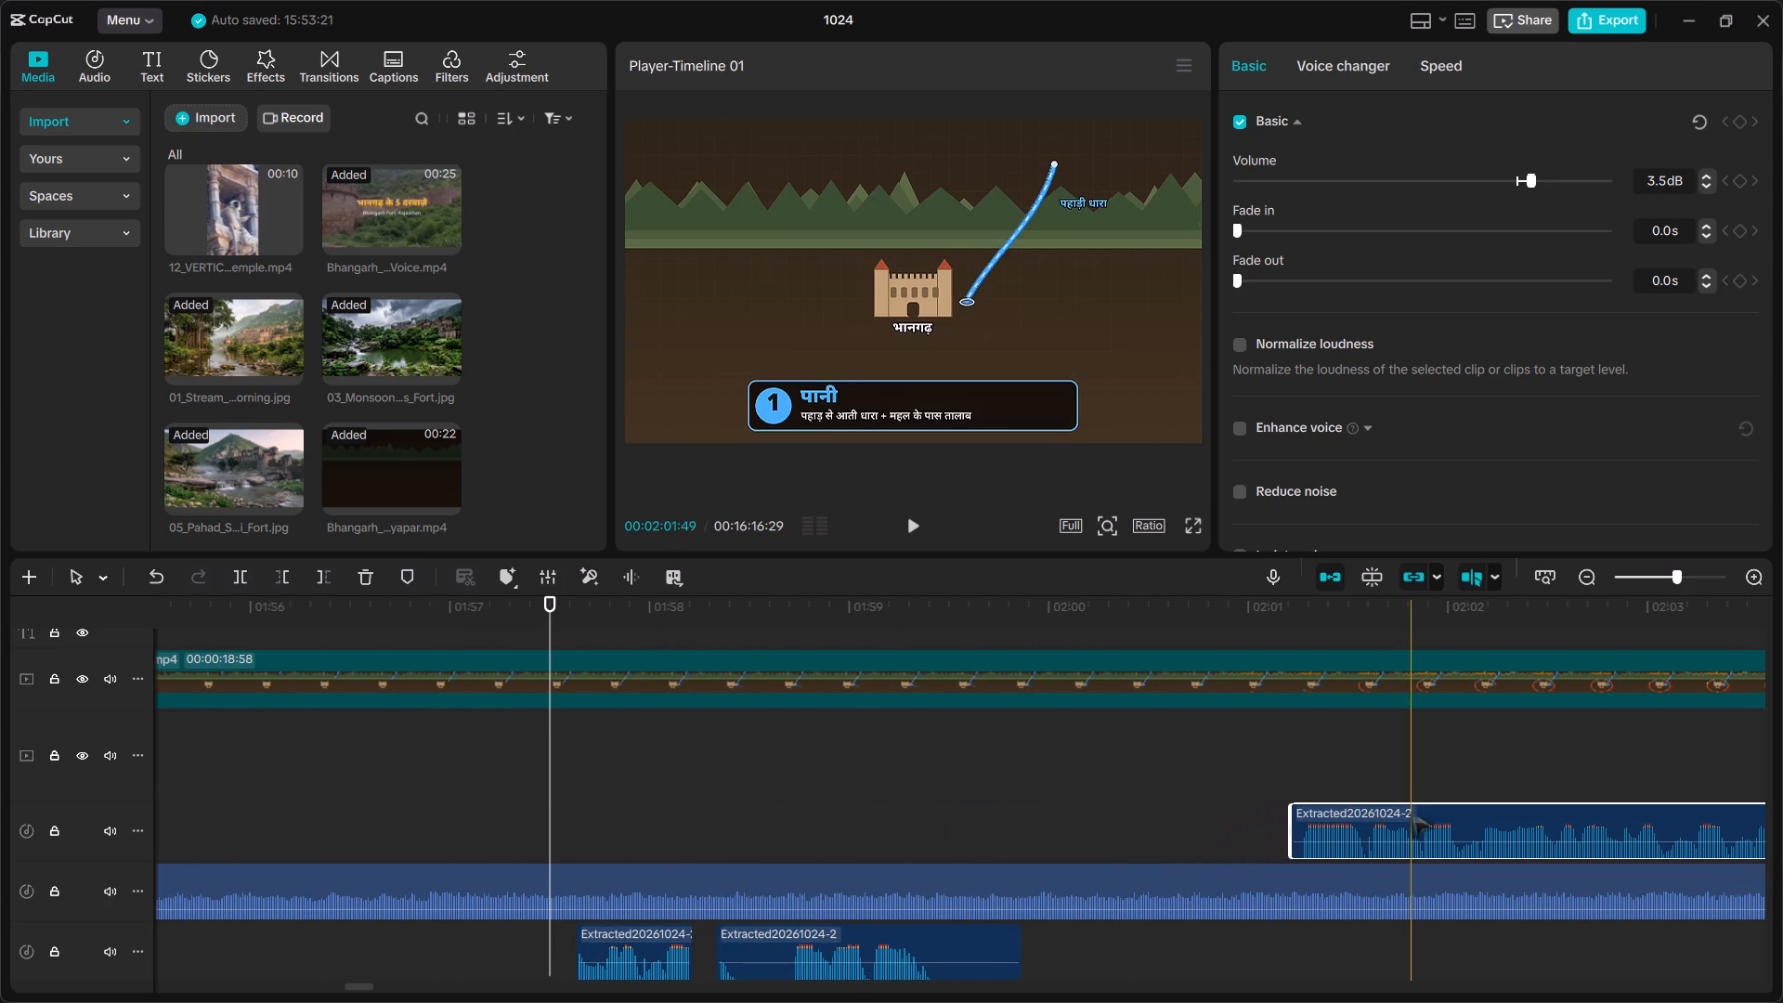
pyautogui.moveTo(859, 937); pyautogui.dragTo(1116, 820)
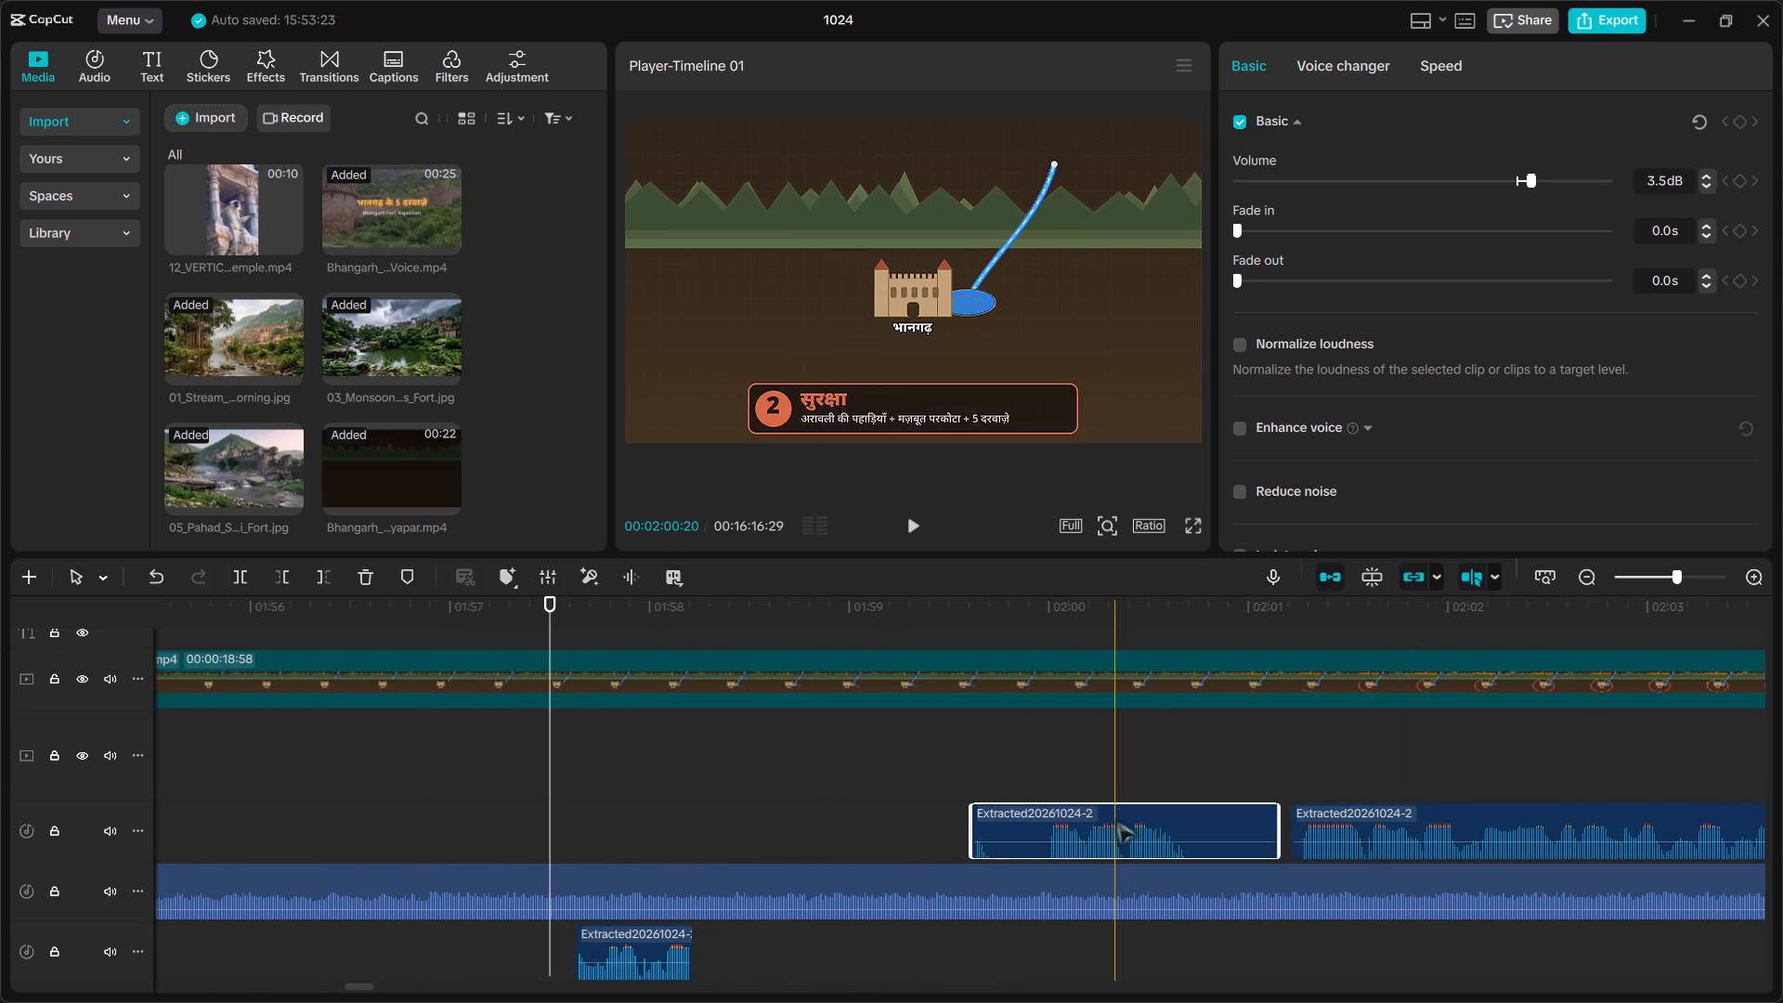
pyautogui.moveTo(601, 944); pyautogui.dragTo(865, 821)
# Play from the river image at 00:01:54:05 into the second point to check the repositioned narration against the animation.
pyautogui.hscroll(1, 865, 821)
pyautogui.scroll(-1, 865, 821)
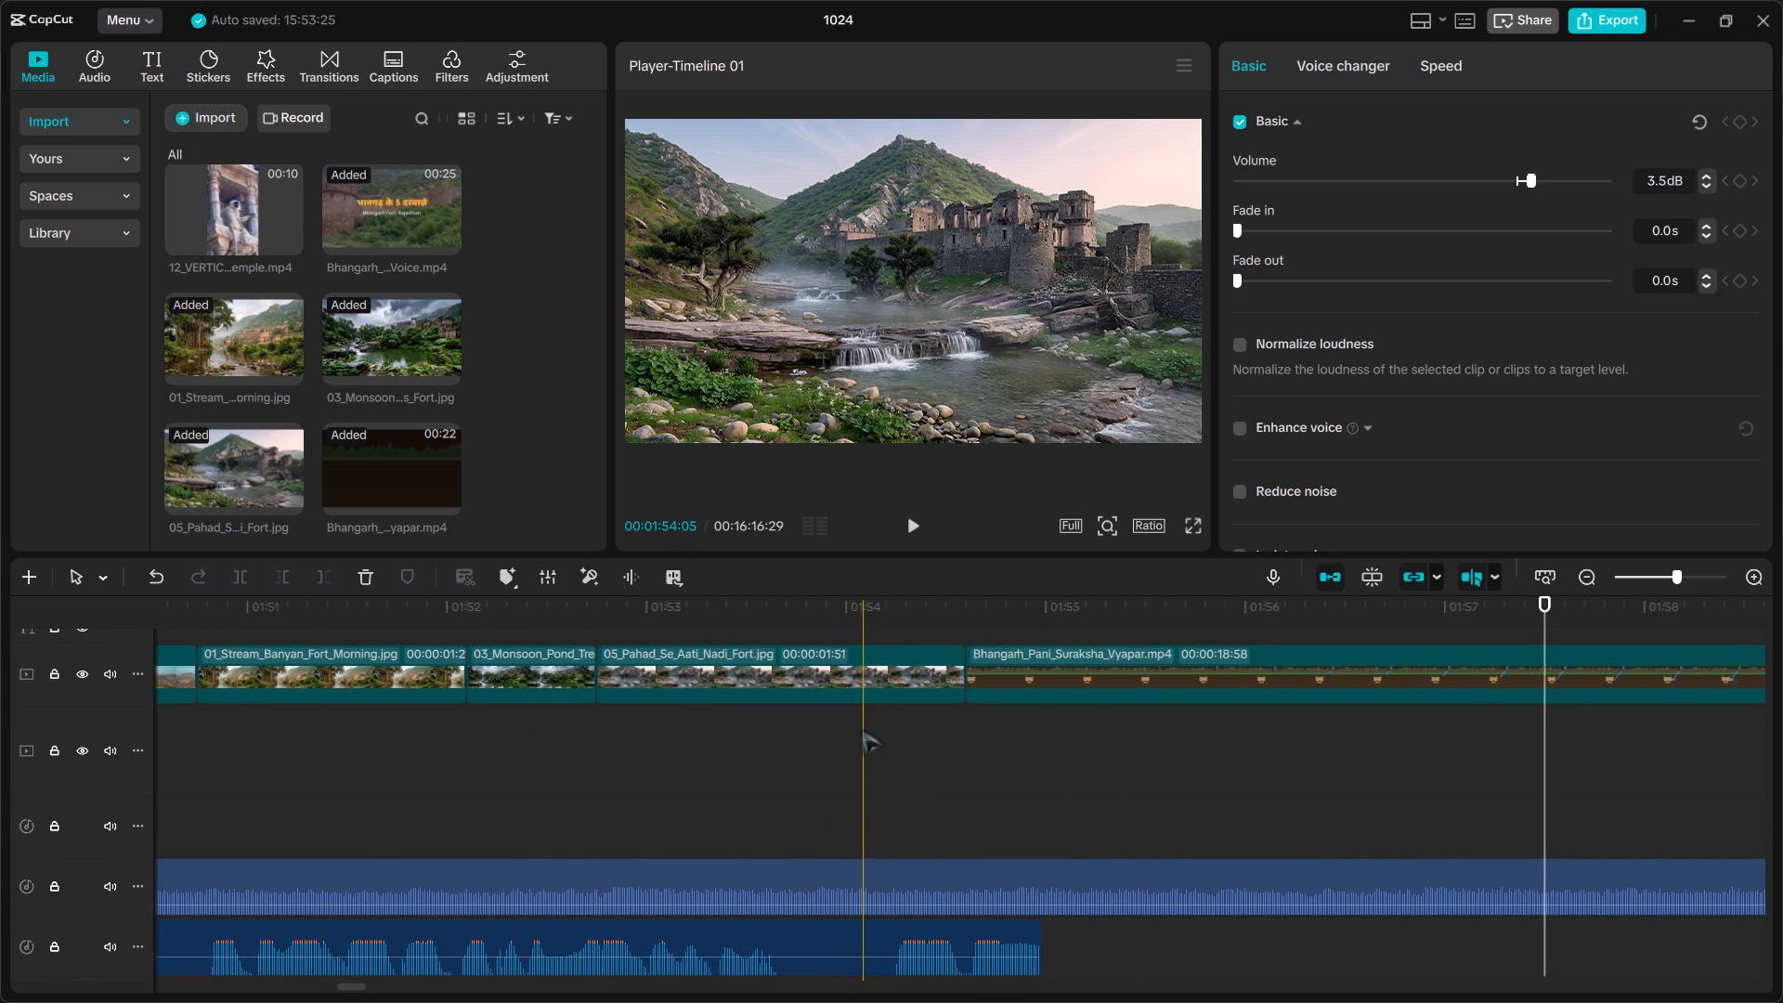
pyautogui.click(862, 730)
pyautogui.press('space')
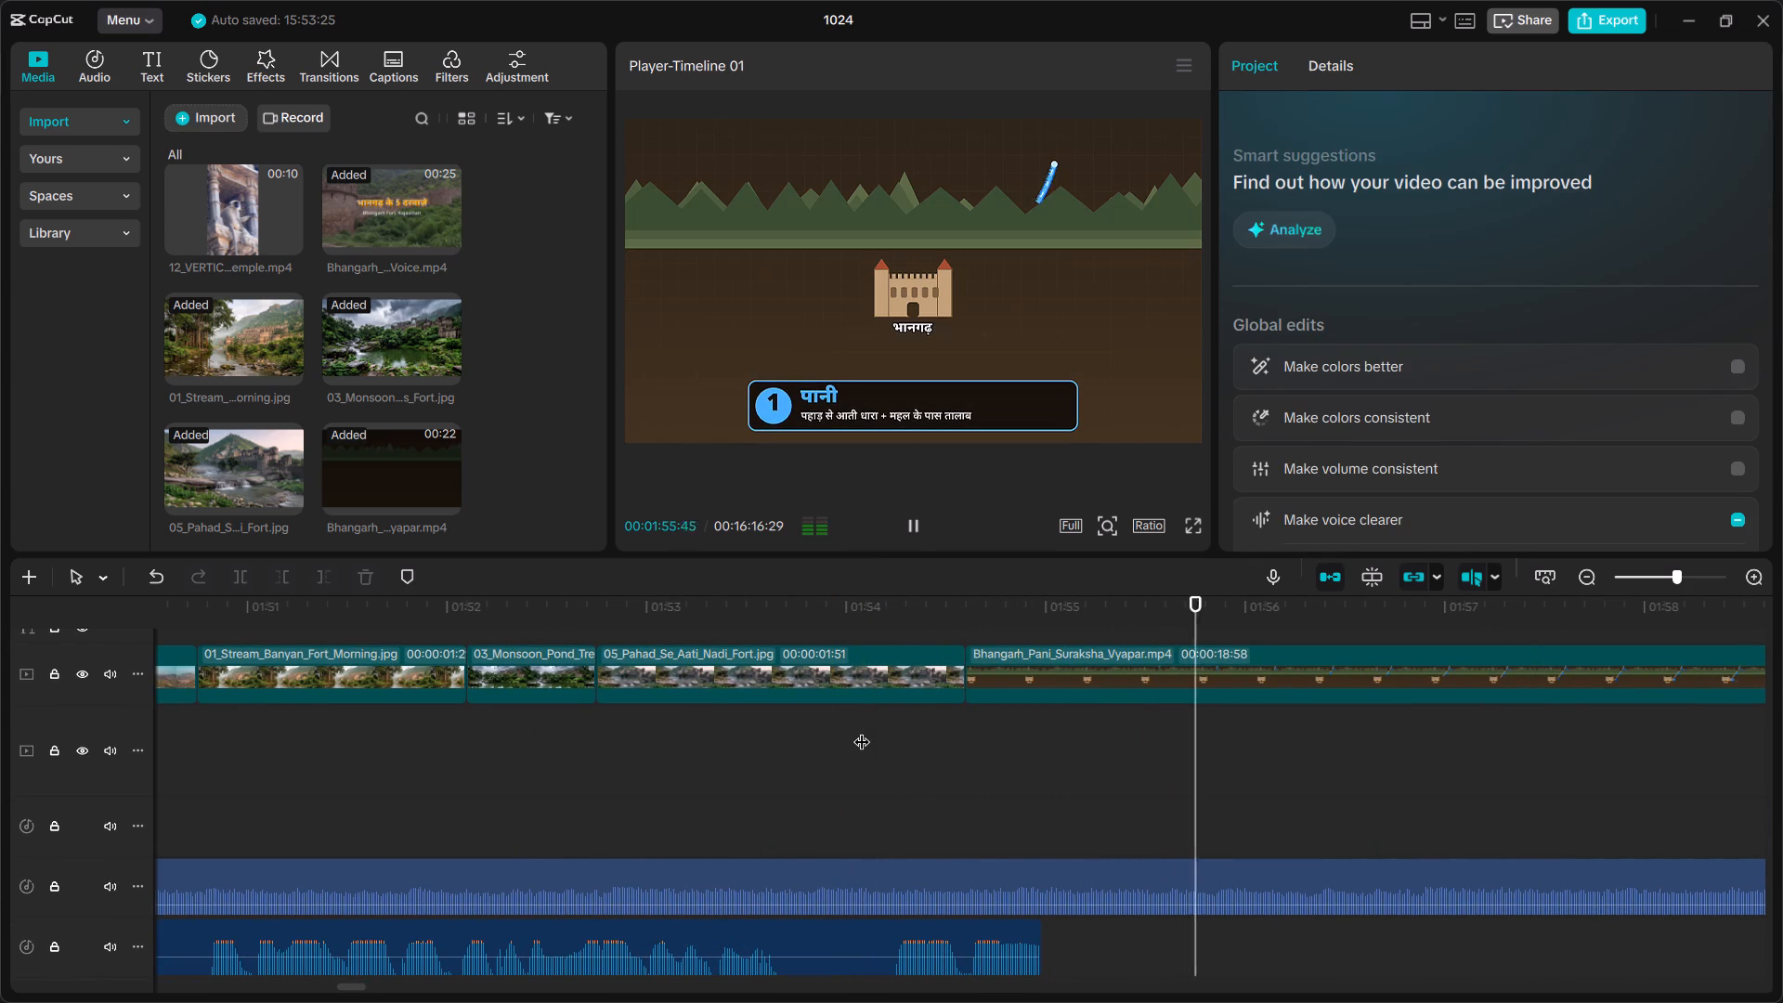
pyautogui.hscroll(-2, 862, 730)
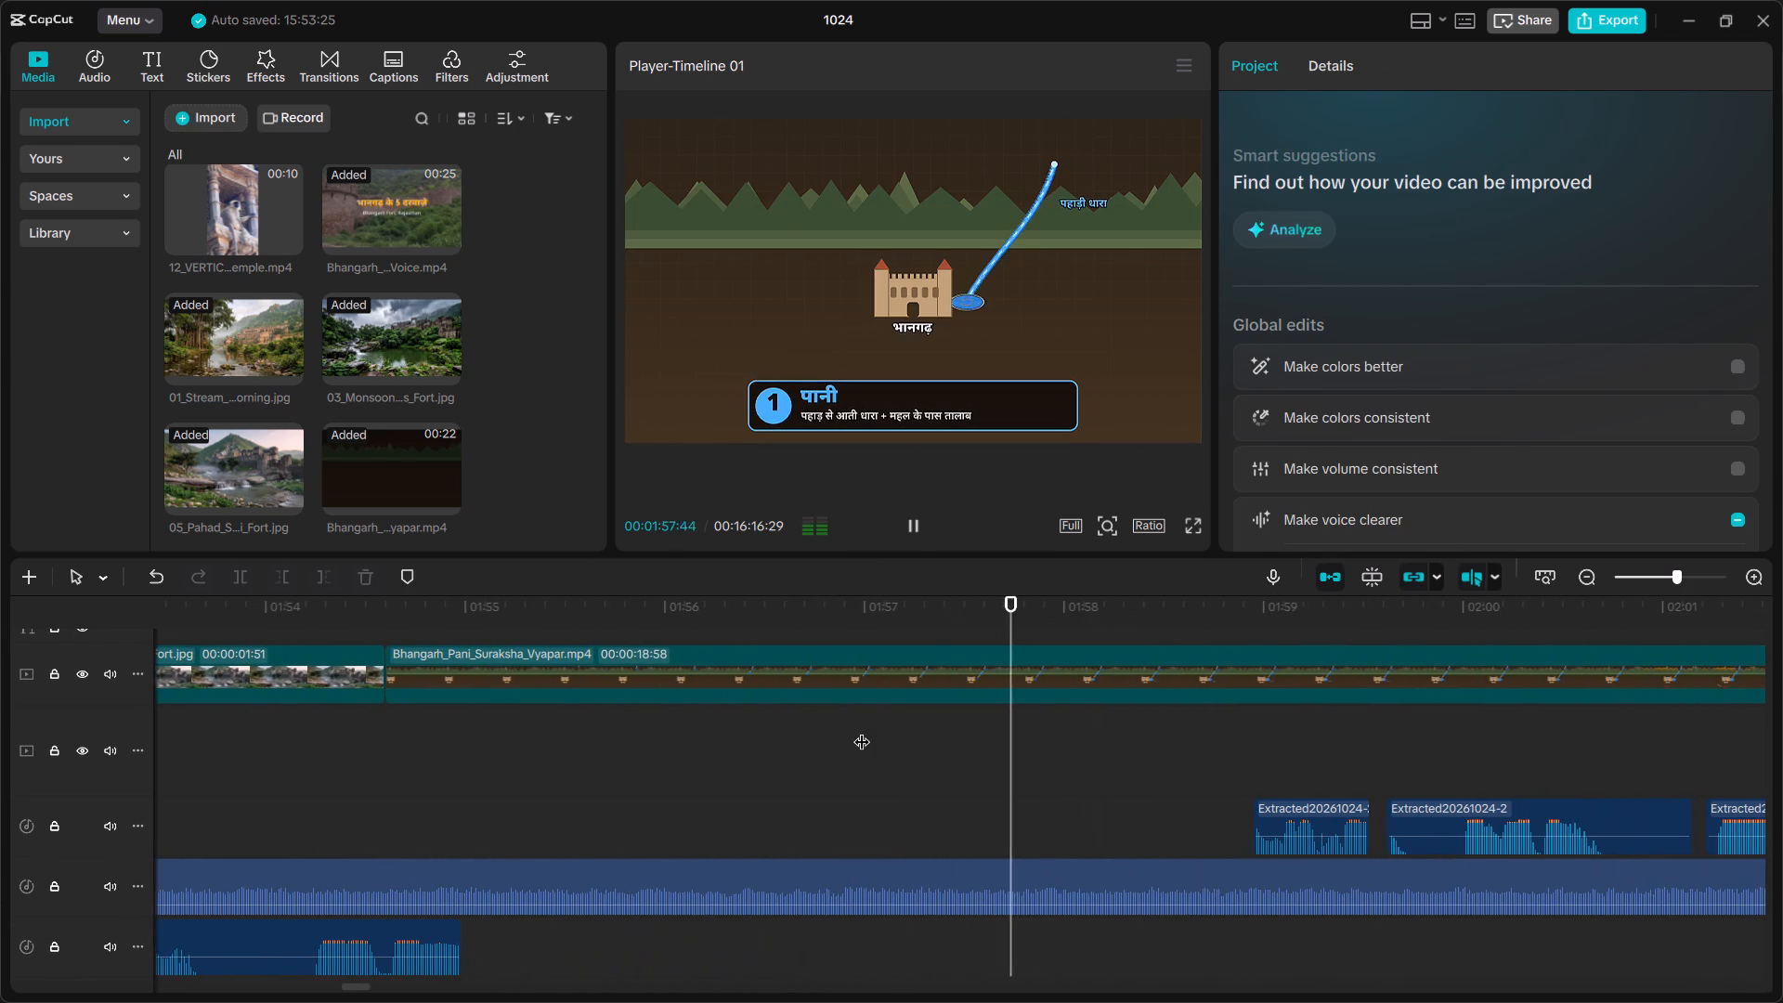
pyautogui.press('space')
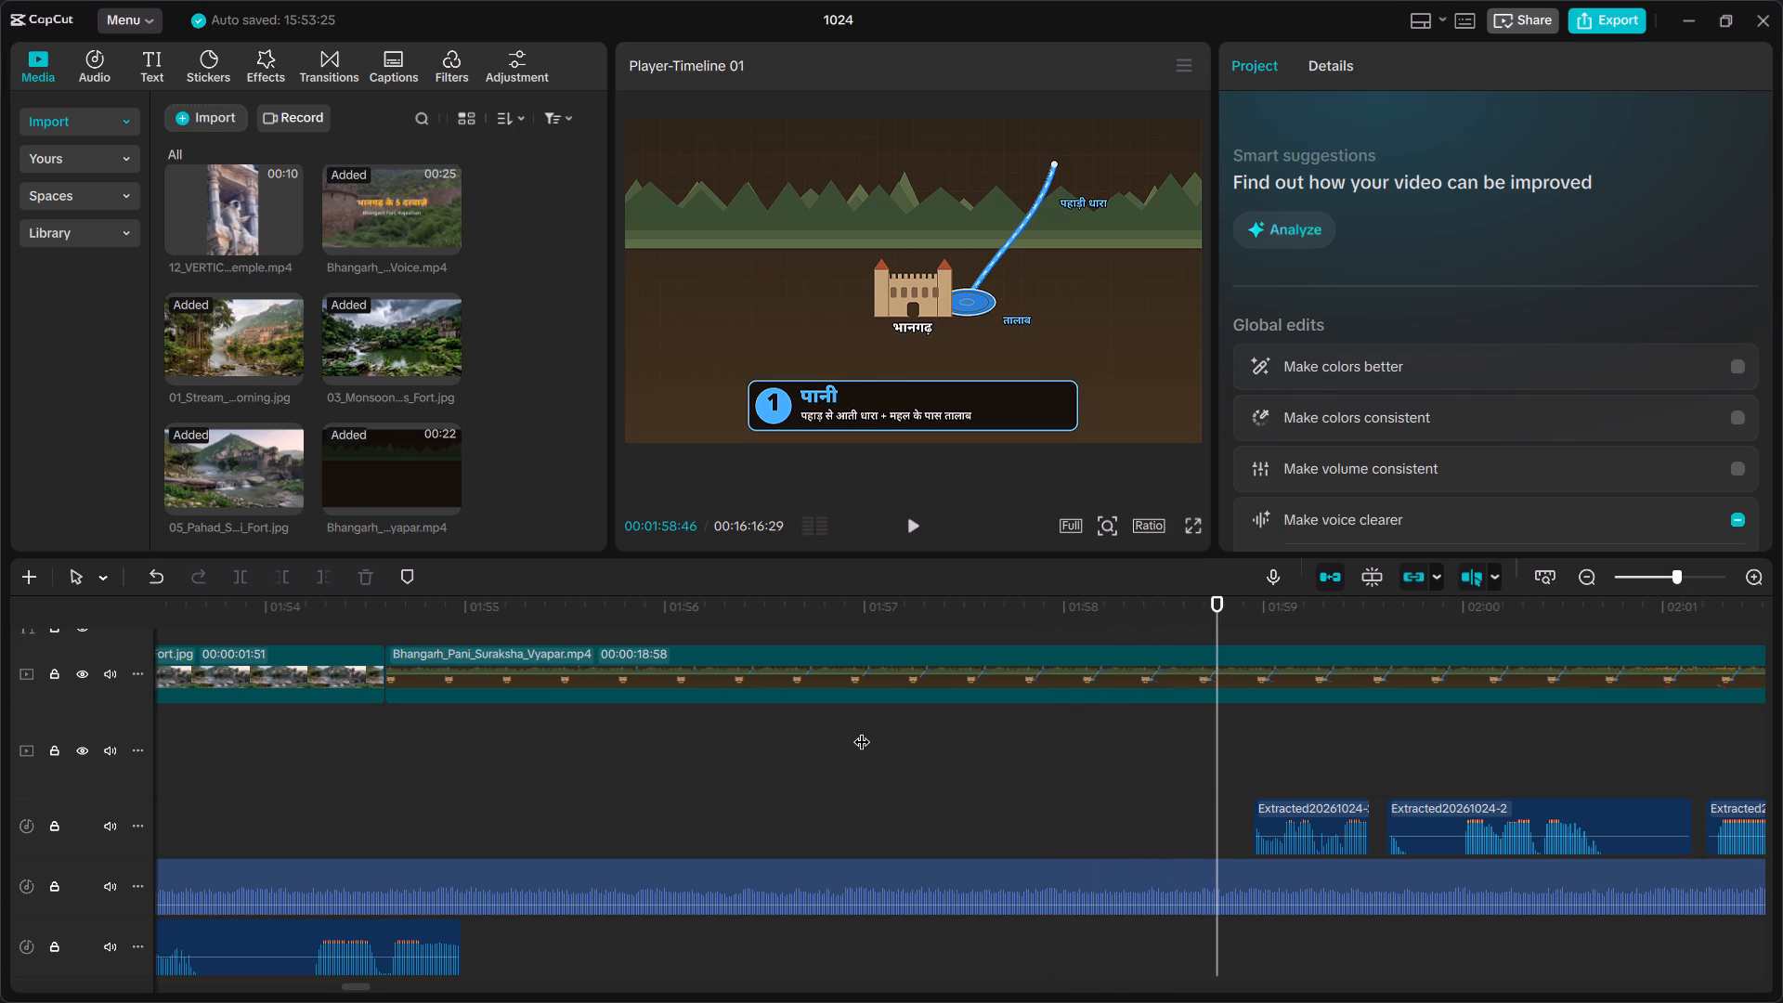
pyautogui.press('space')
pyautogui.press('space')
pyautogui.press('space')
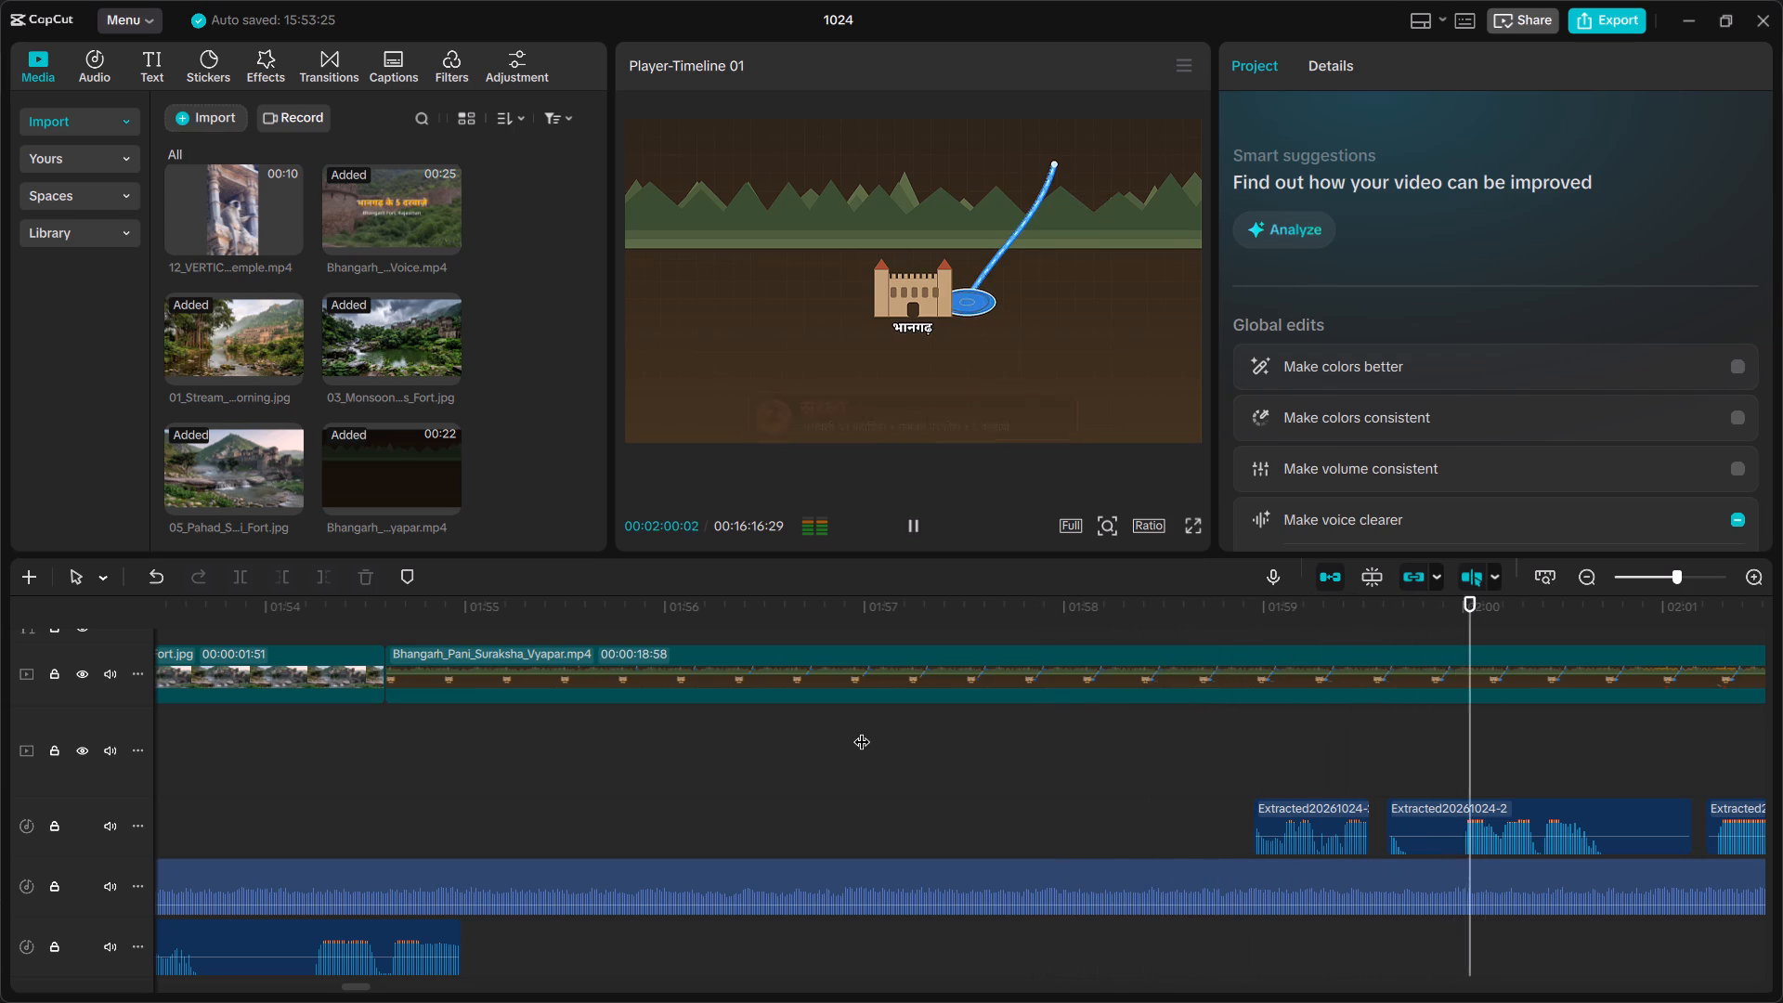
pyautogui.press('space')
pyautogui.press('space')
pyautogui.press('space')
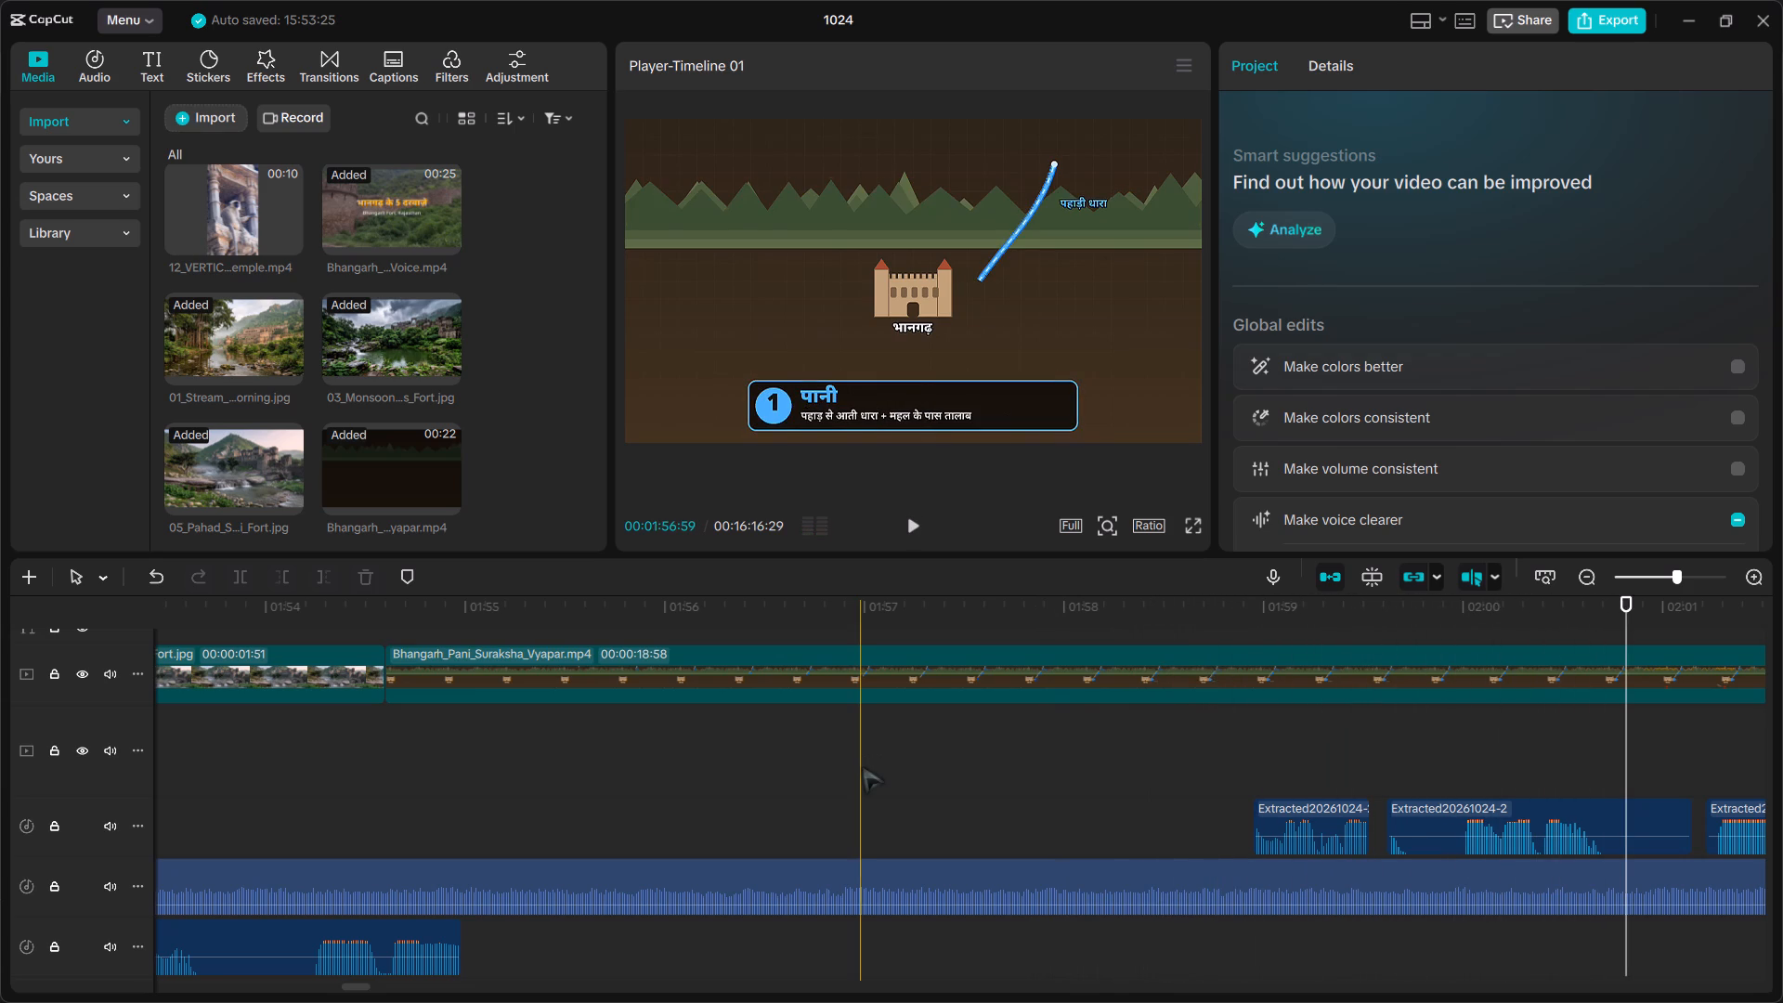
# Split the Bhangarh_Pani_Suraksha_Vyapar.mp4 clip at 00:01:59:56, just before the second point's caption appears.
pyautogui.hscroll(-1, 863, 767)
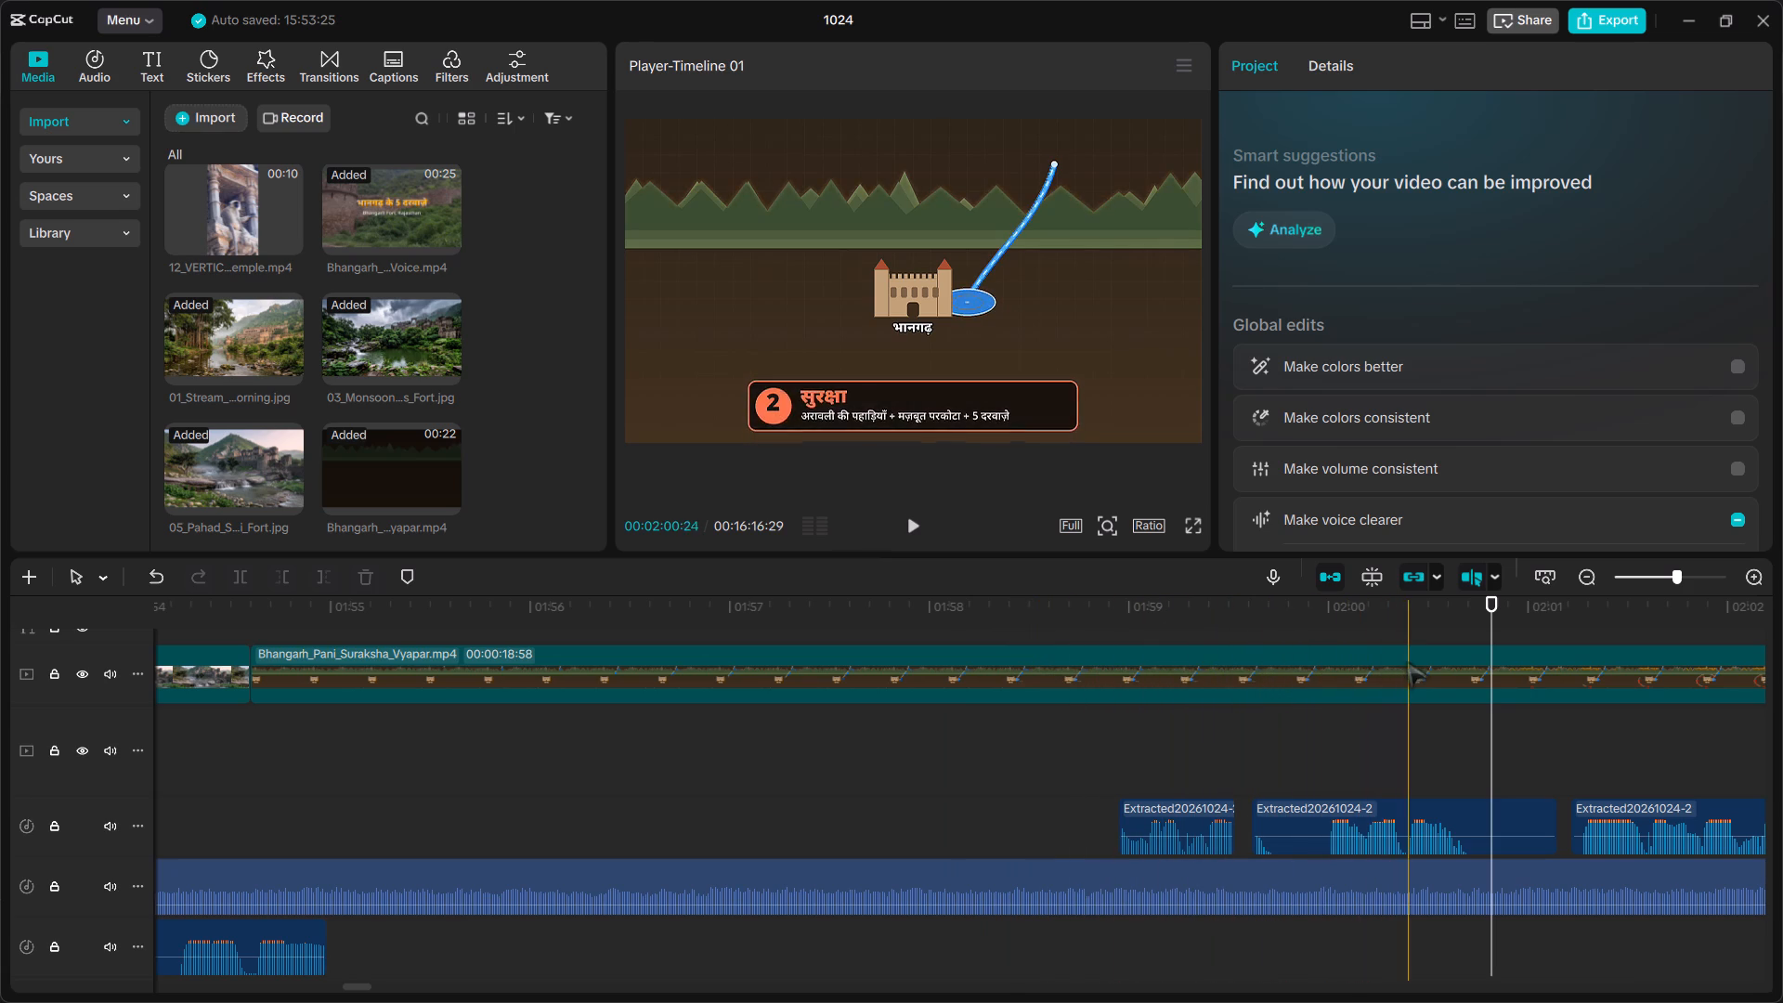
pyautogui.doubleClick(1330, 683)
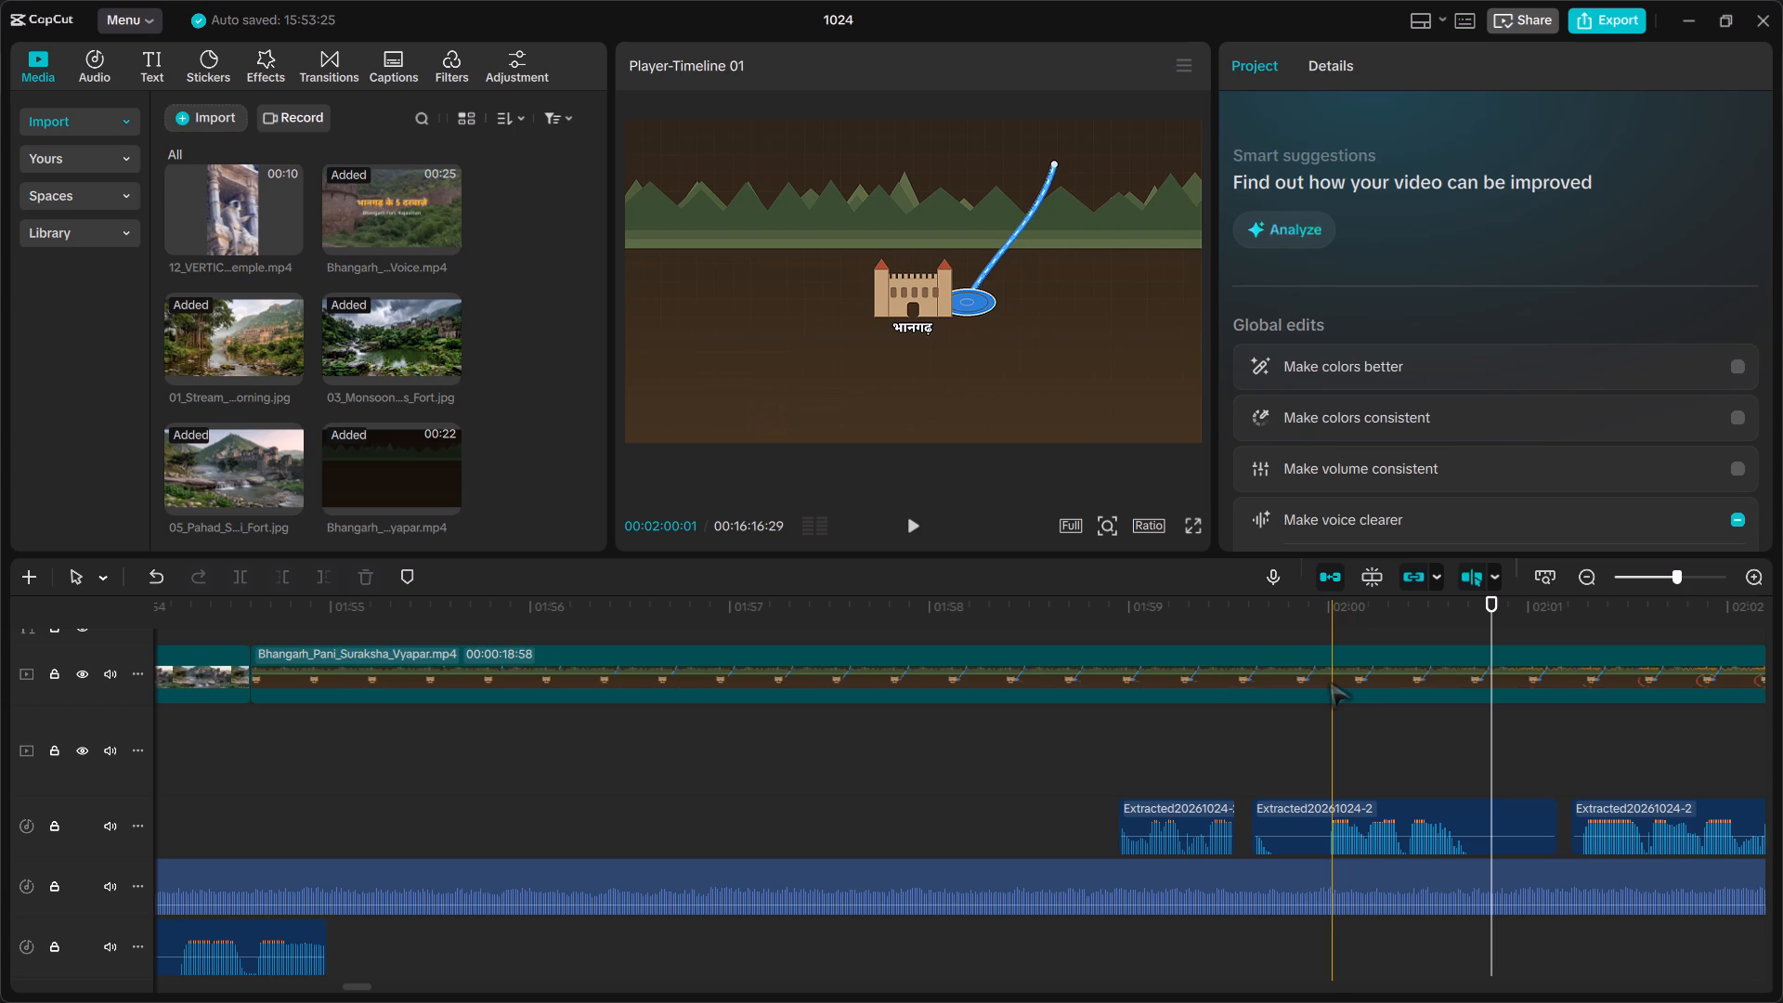
pyautogui.scroll(-20, 1330, 683)
pyautogui.scroll(-20, 1330, 683)
pyautogui.scroll(-20, 1330, 683)
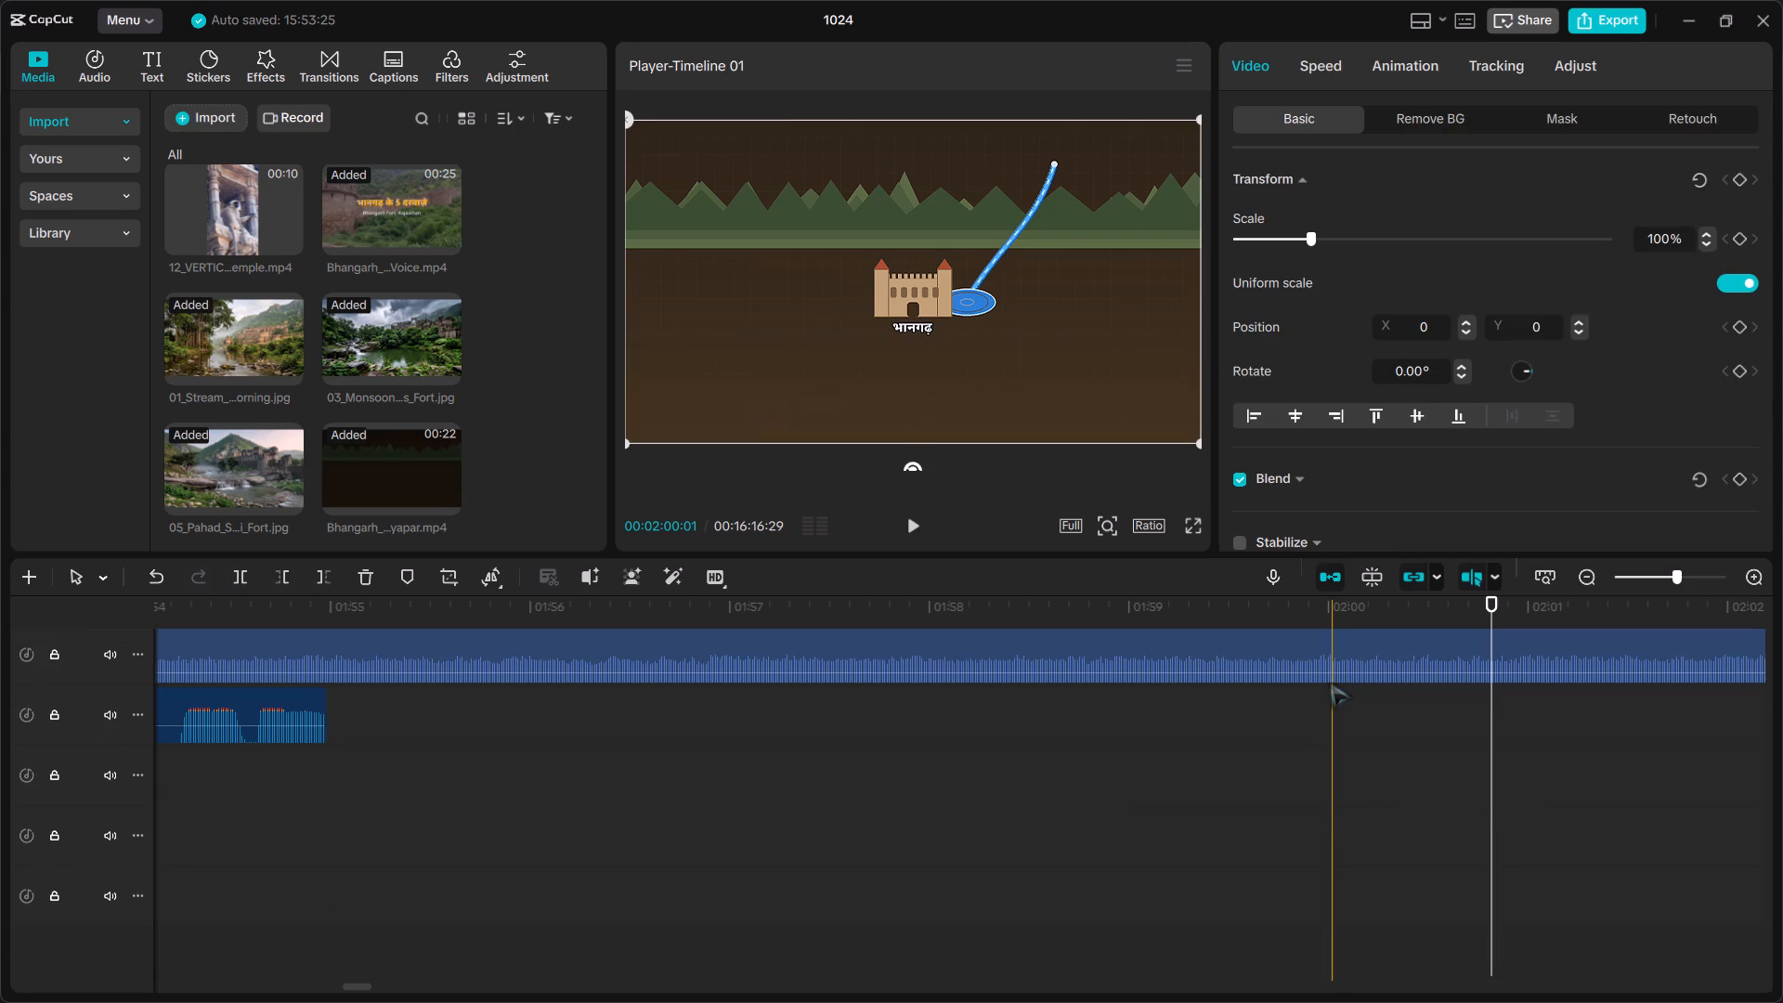
pyautogui.scroll(20, 1330, 683)
pyautogui.scroll(20, 1330, 683)
pyautogui.scroll(20, 1330, 683)
pyautogui.click(1315, 826)
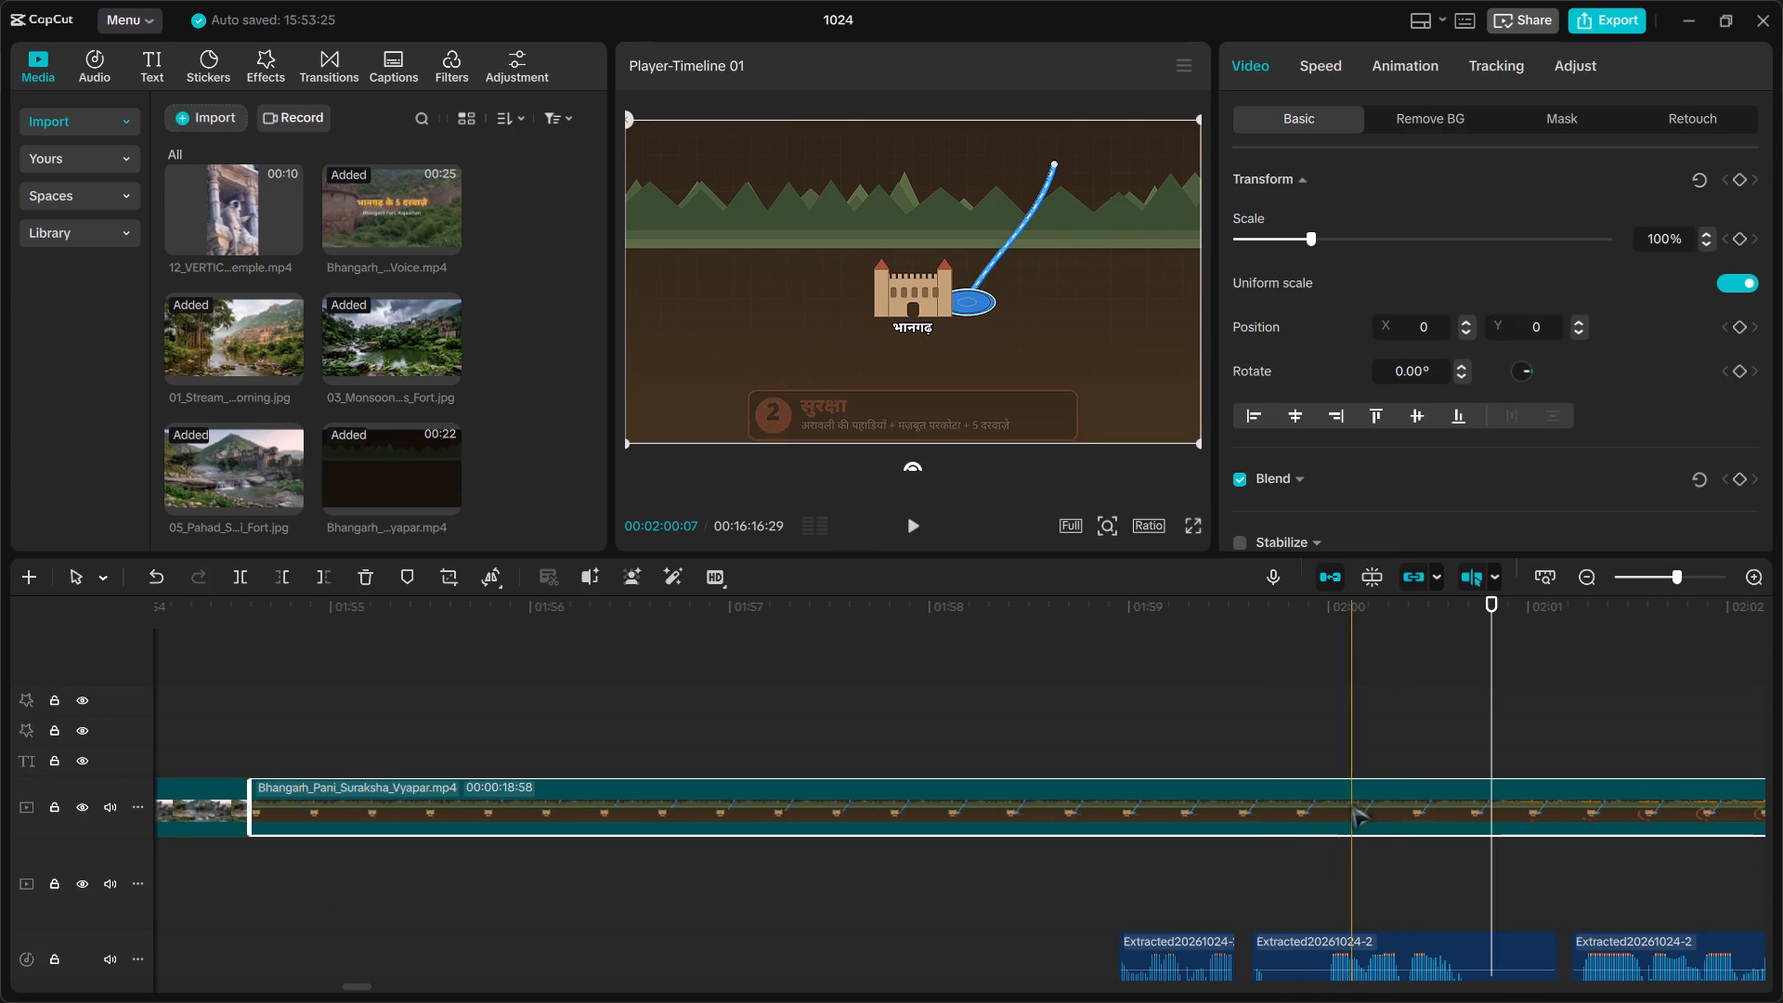
pyautogui.click(1330, 804)
pyautogui.click(1330, 804)
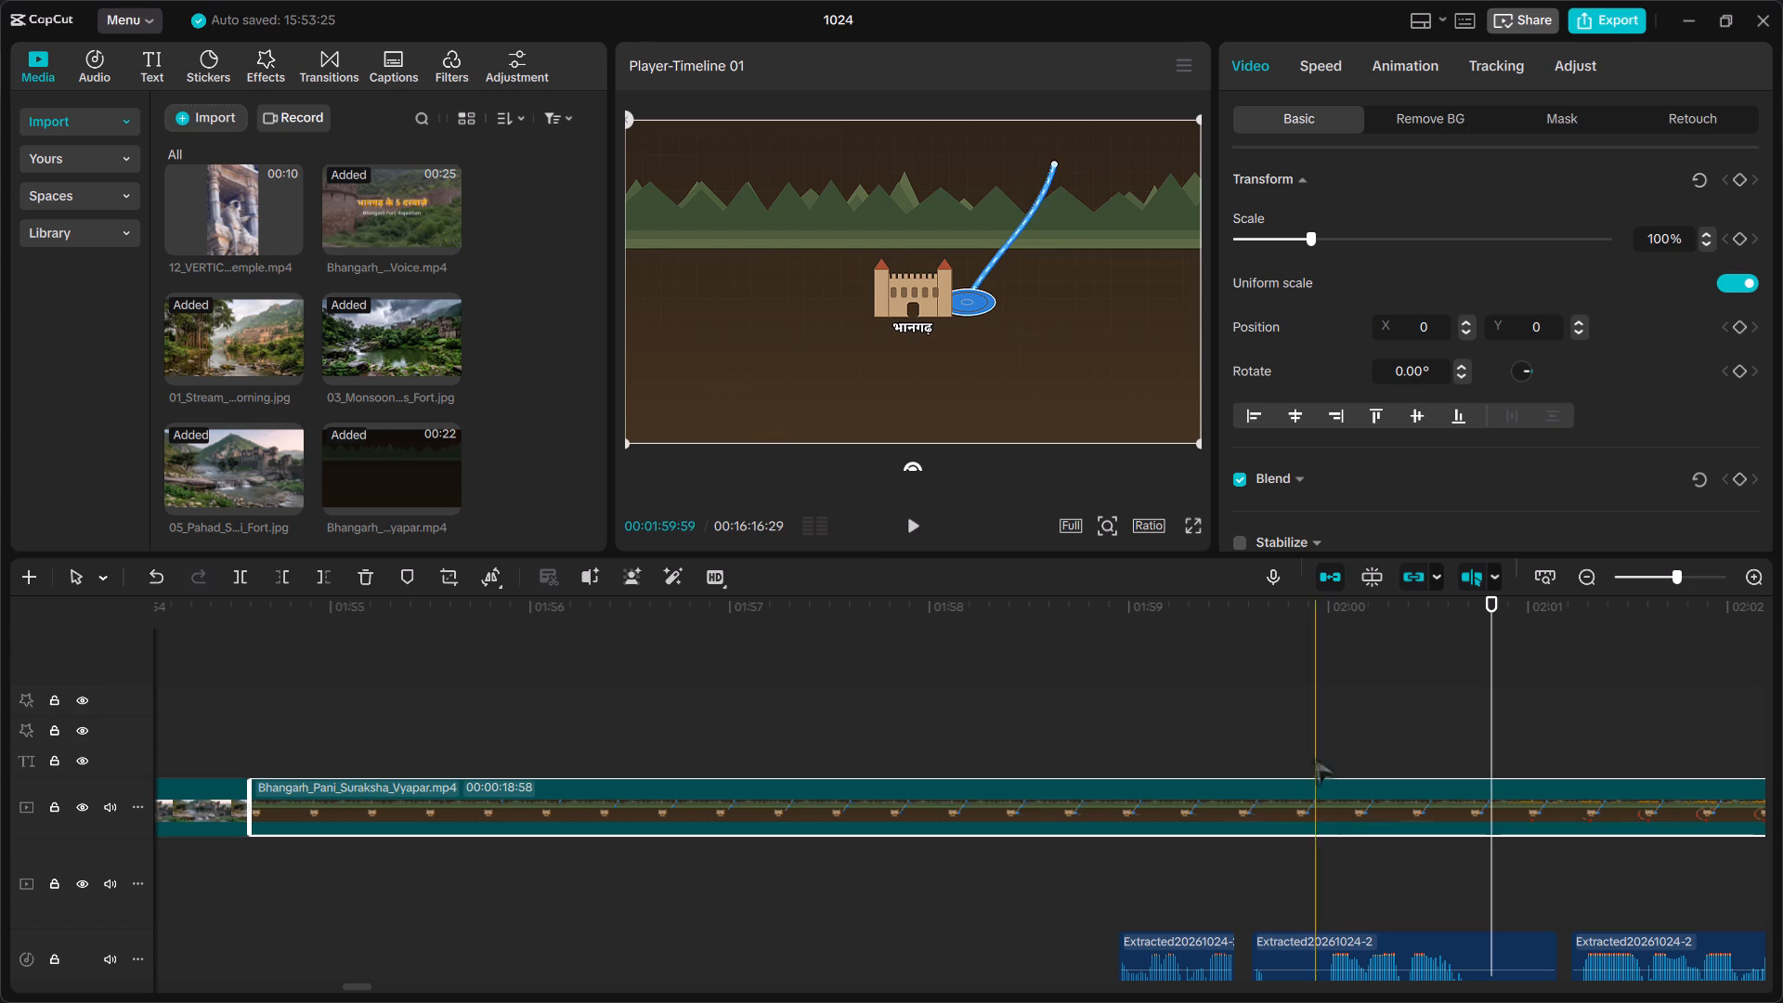
pyautogui.click(1314, 616)
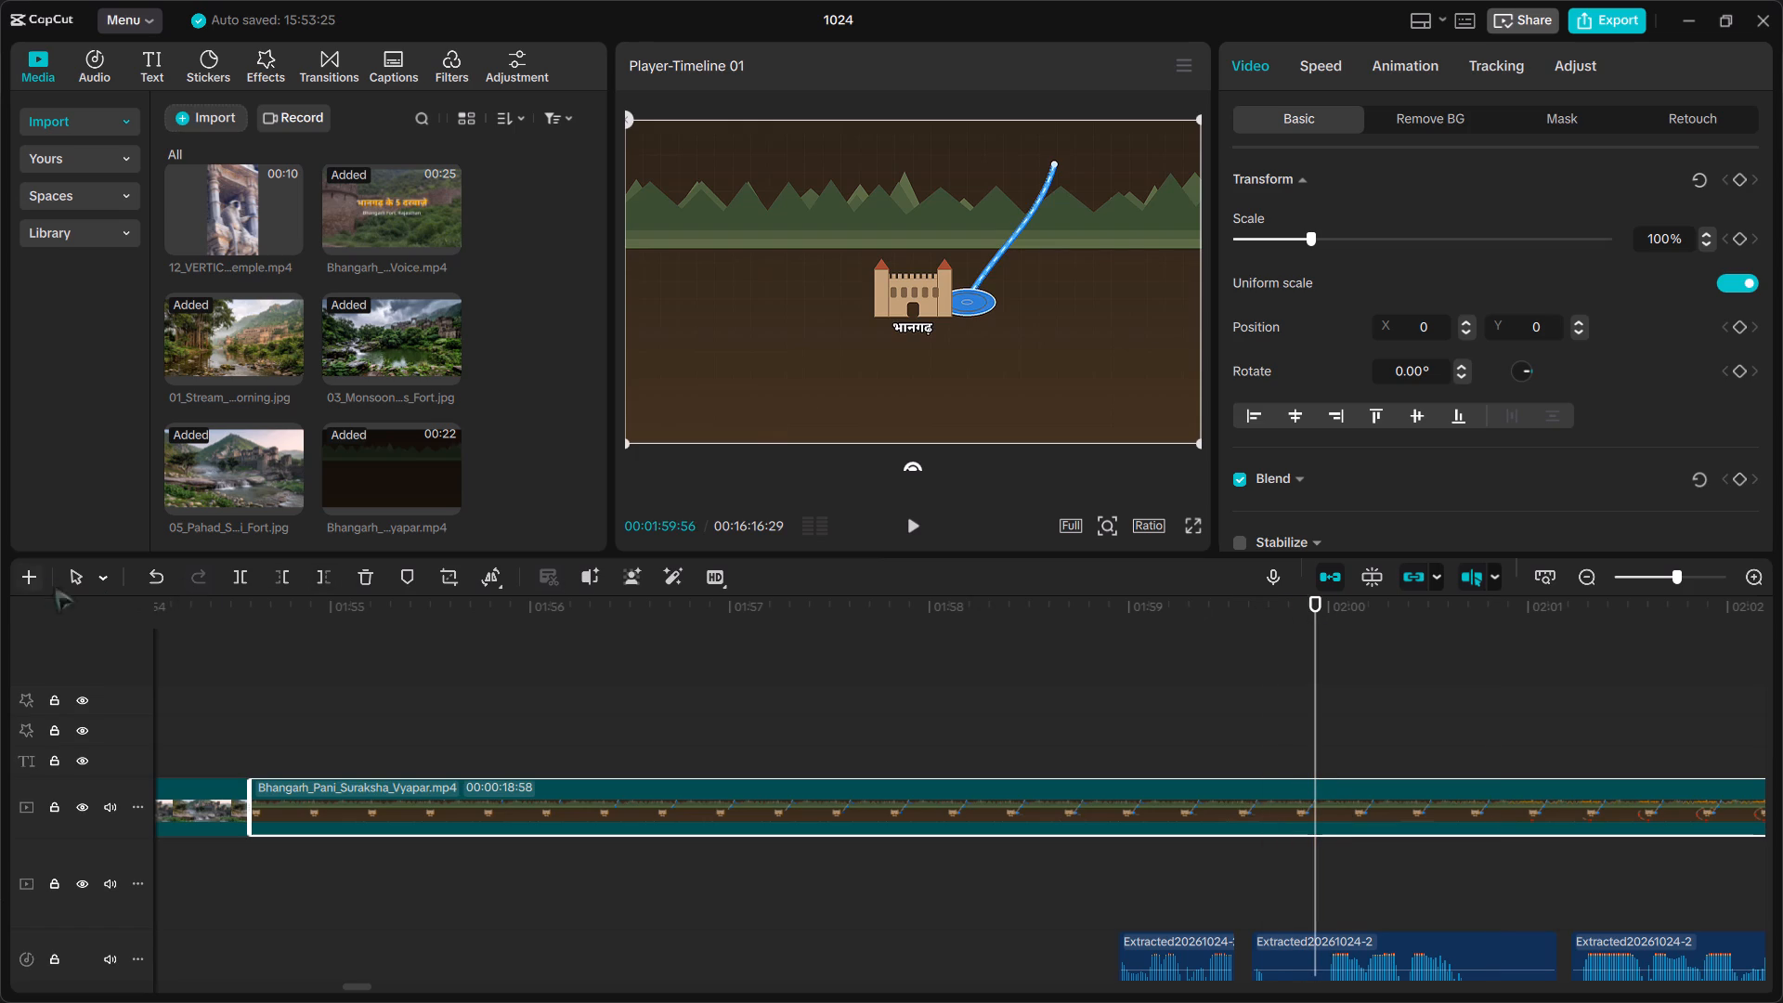
pyautogui.click(238, 579)
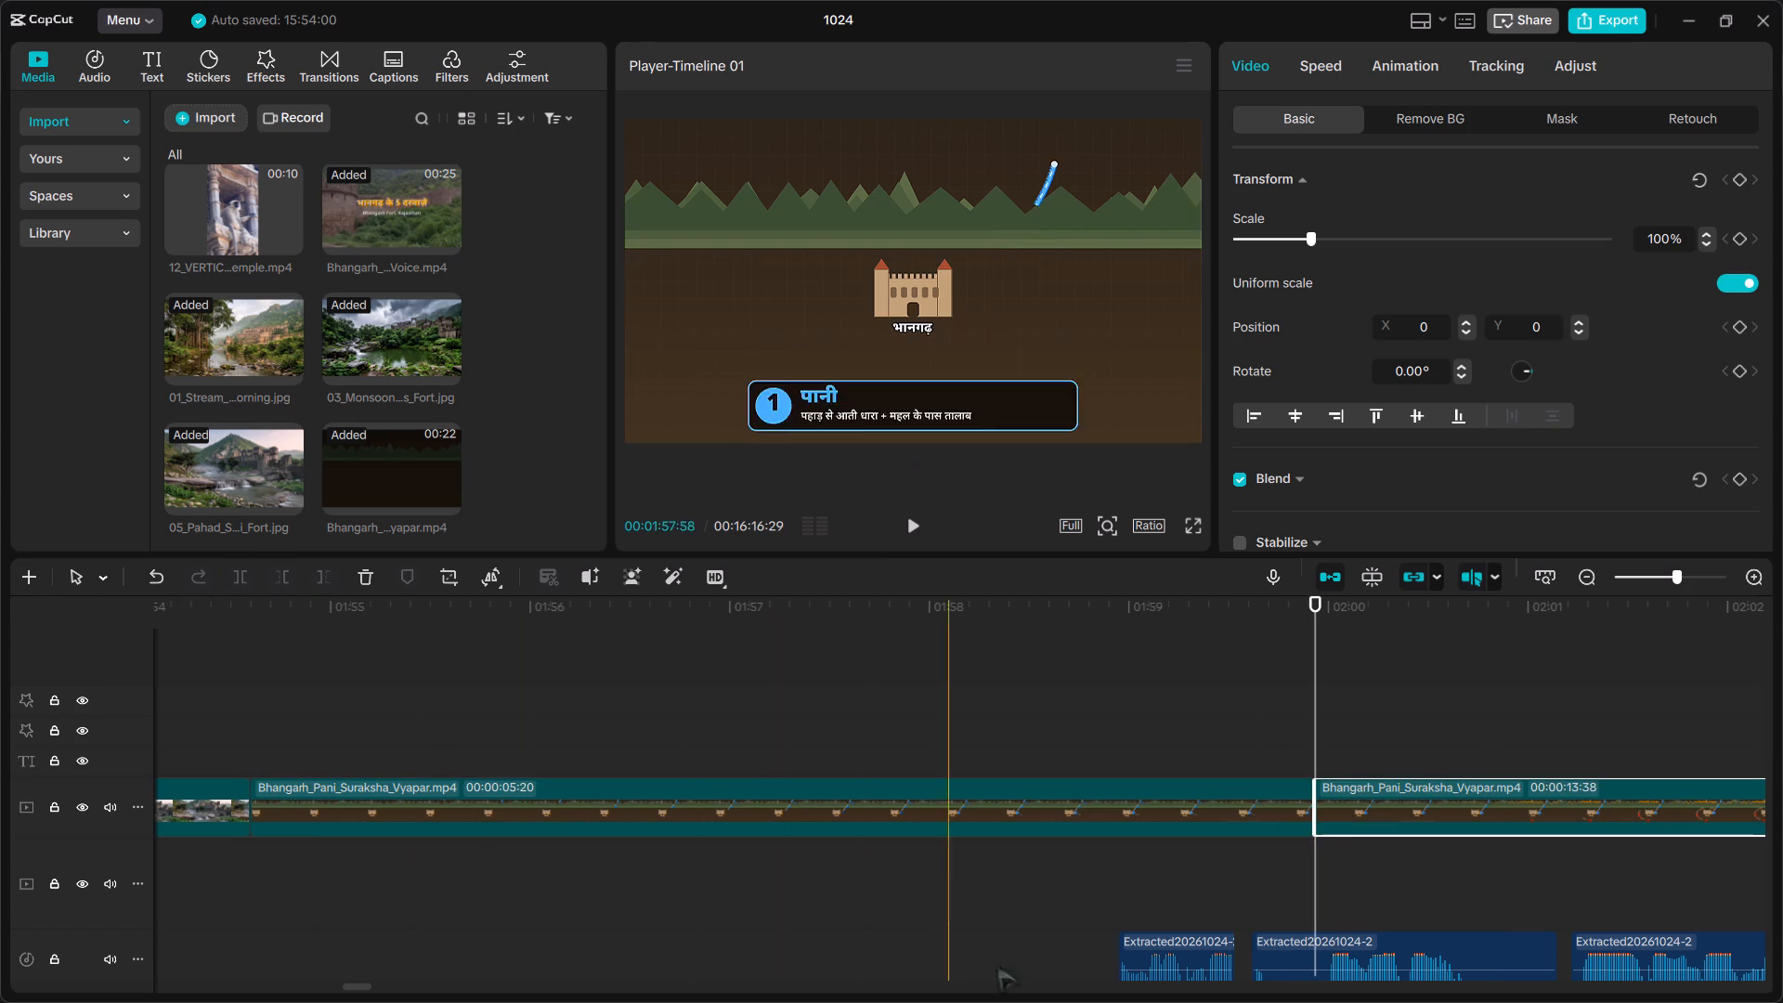
# Move the shortest narration piece onto its own audio track, starting at about 00:01:59:58, just after the animation clip's split.
pyautogui.moveTo(1196, 934); pyautogui.dragTo(1391, 856)
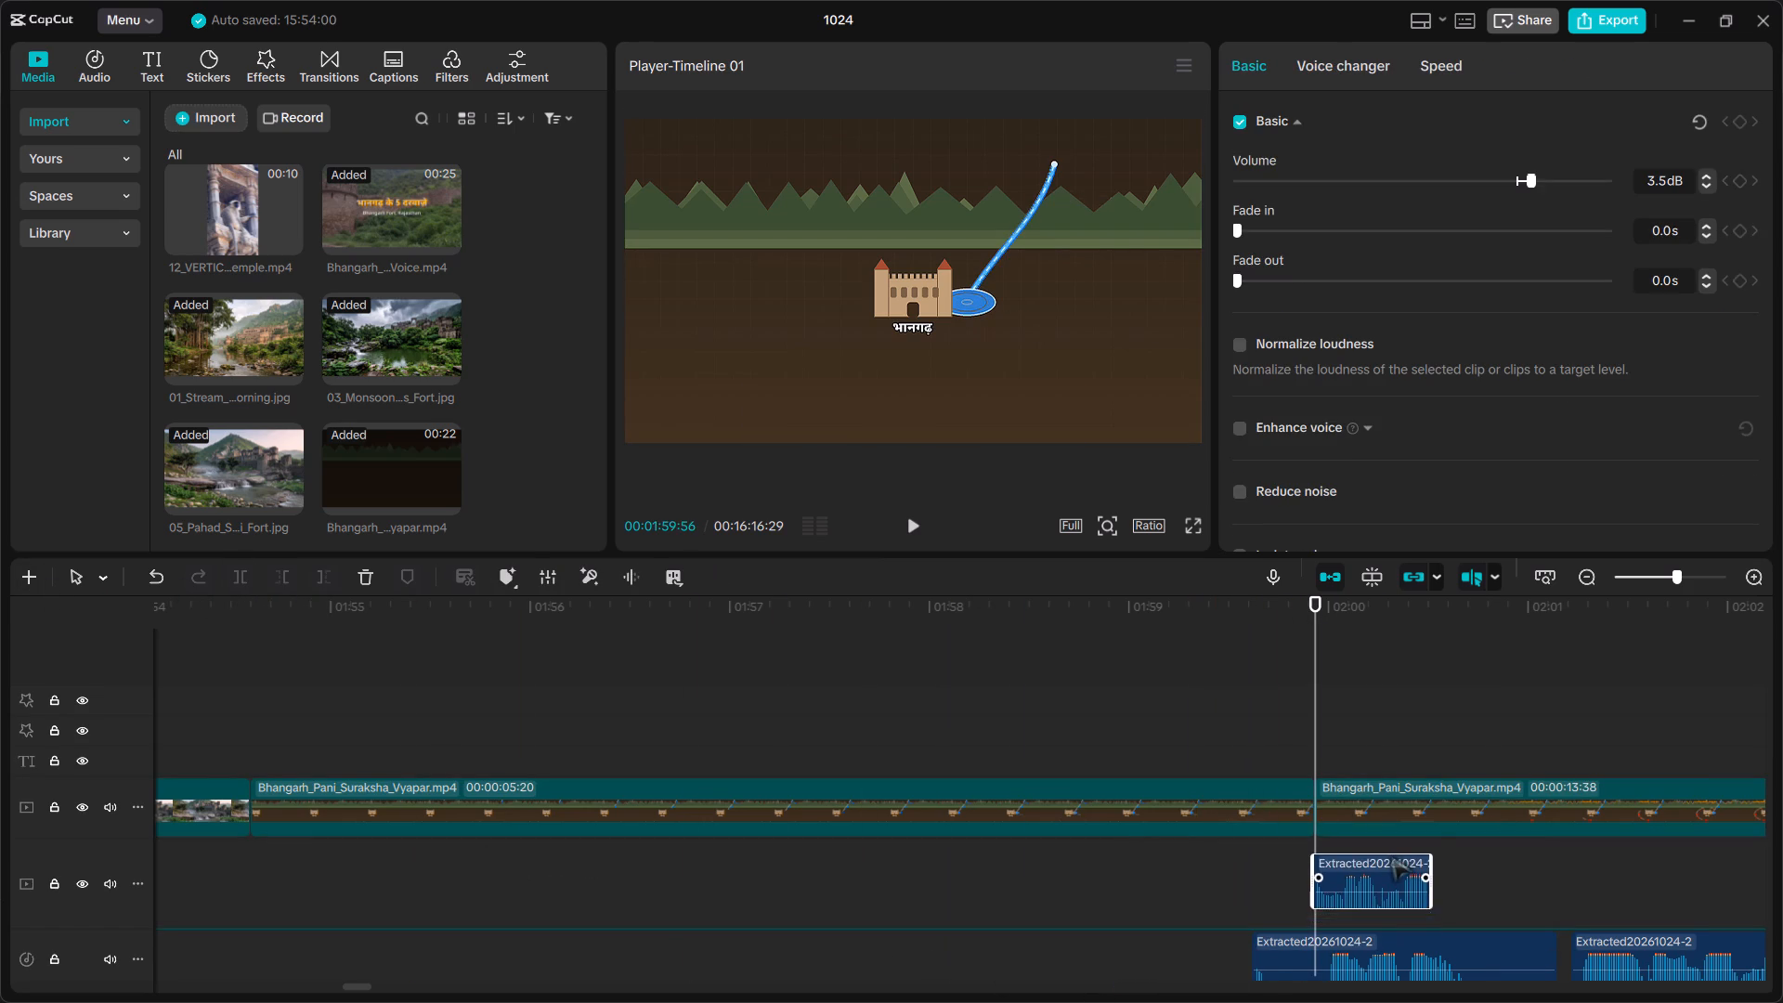
pyautogui.moveTo(1391, 856); pyautogui.dragTo(1401, 850)
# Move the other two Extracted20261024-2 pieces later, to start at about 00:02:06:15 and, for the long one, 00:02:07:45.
pyautogui.scroll(-10, 1215, 889)
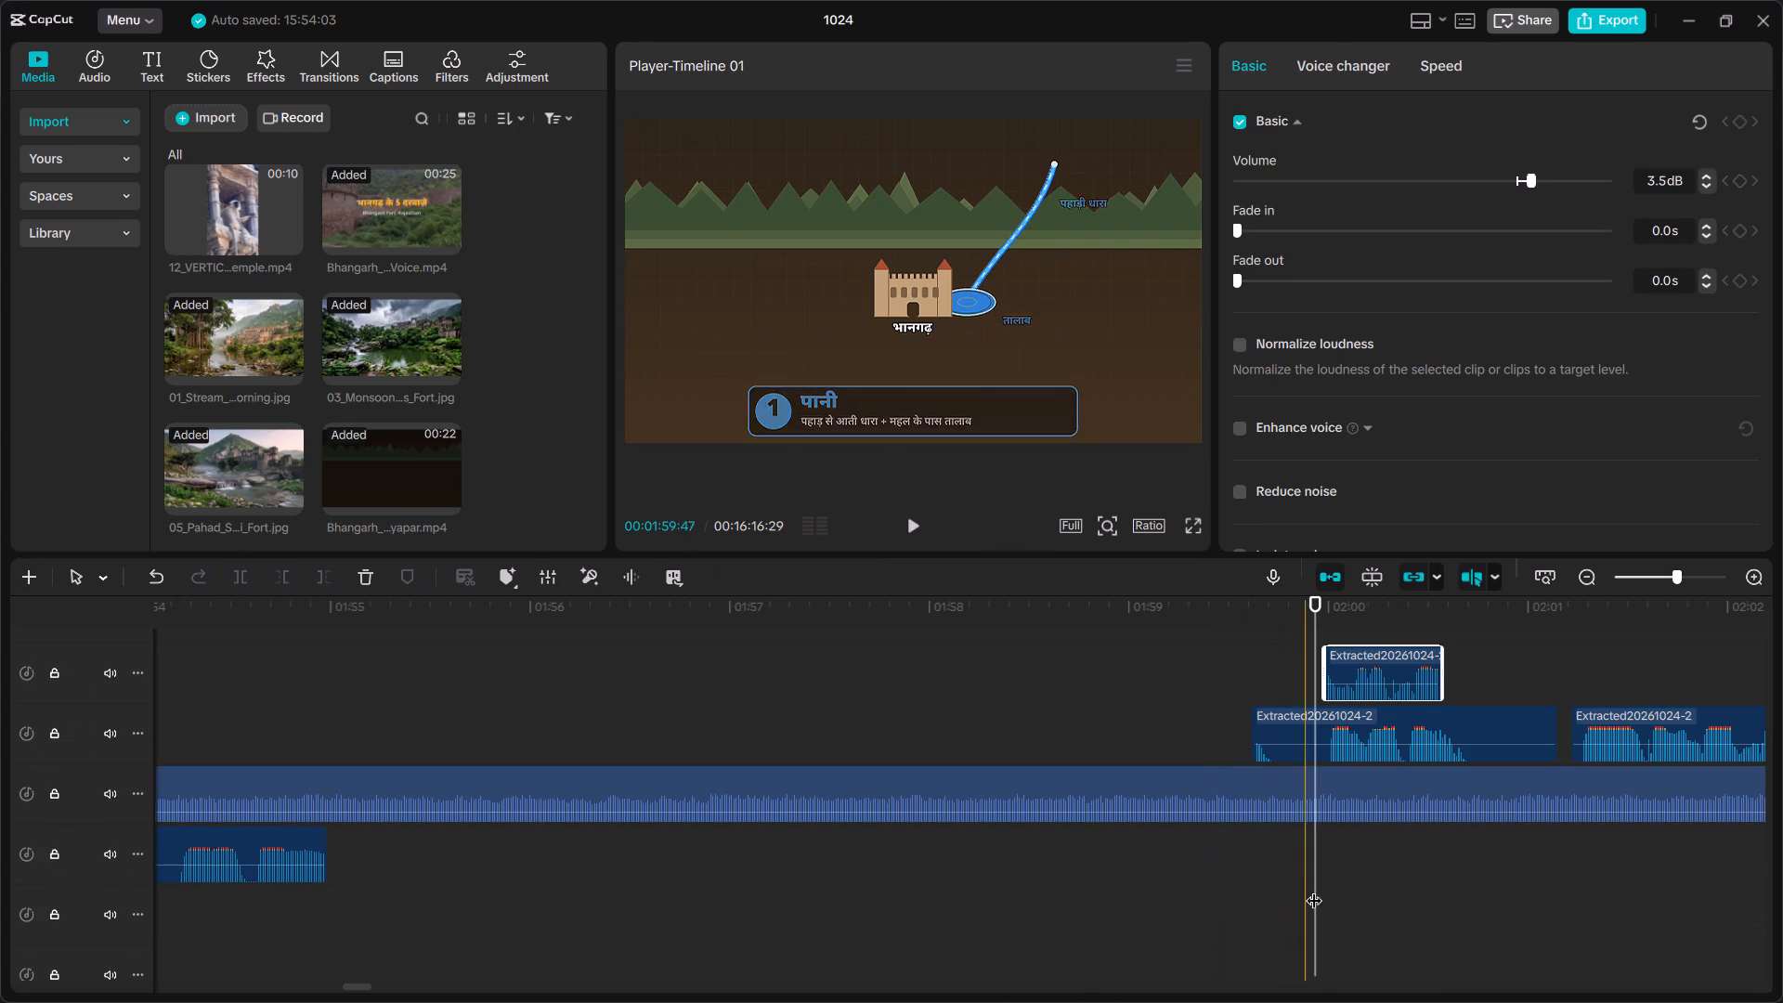
pyautogui.hscroll(-2, 1375, 823)
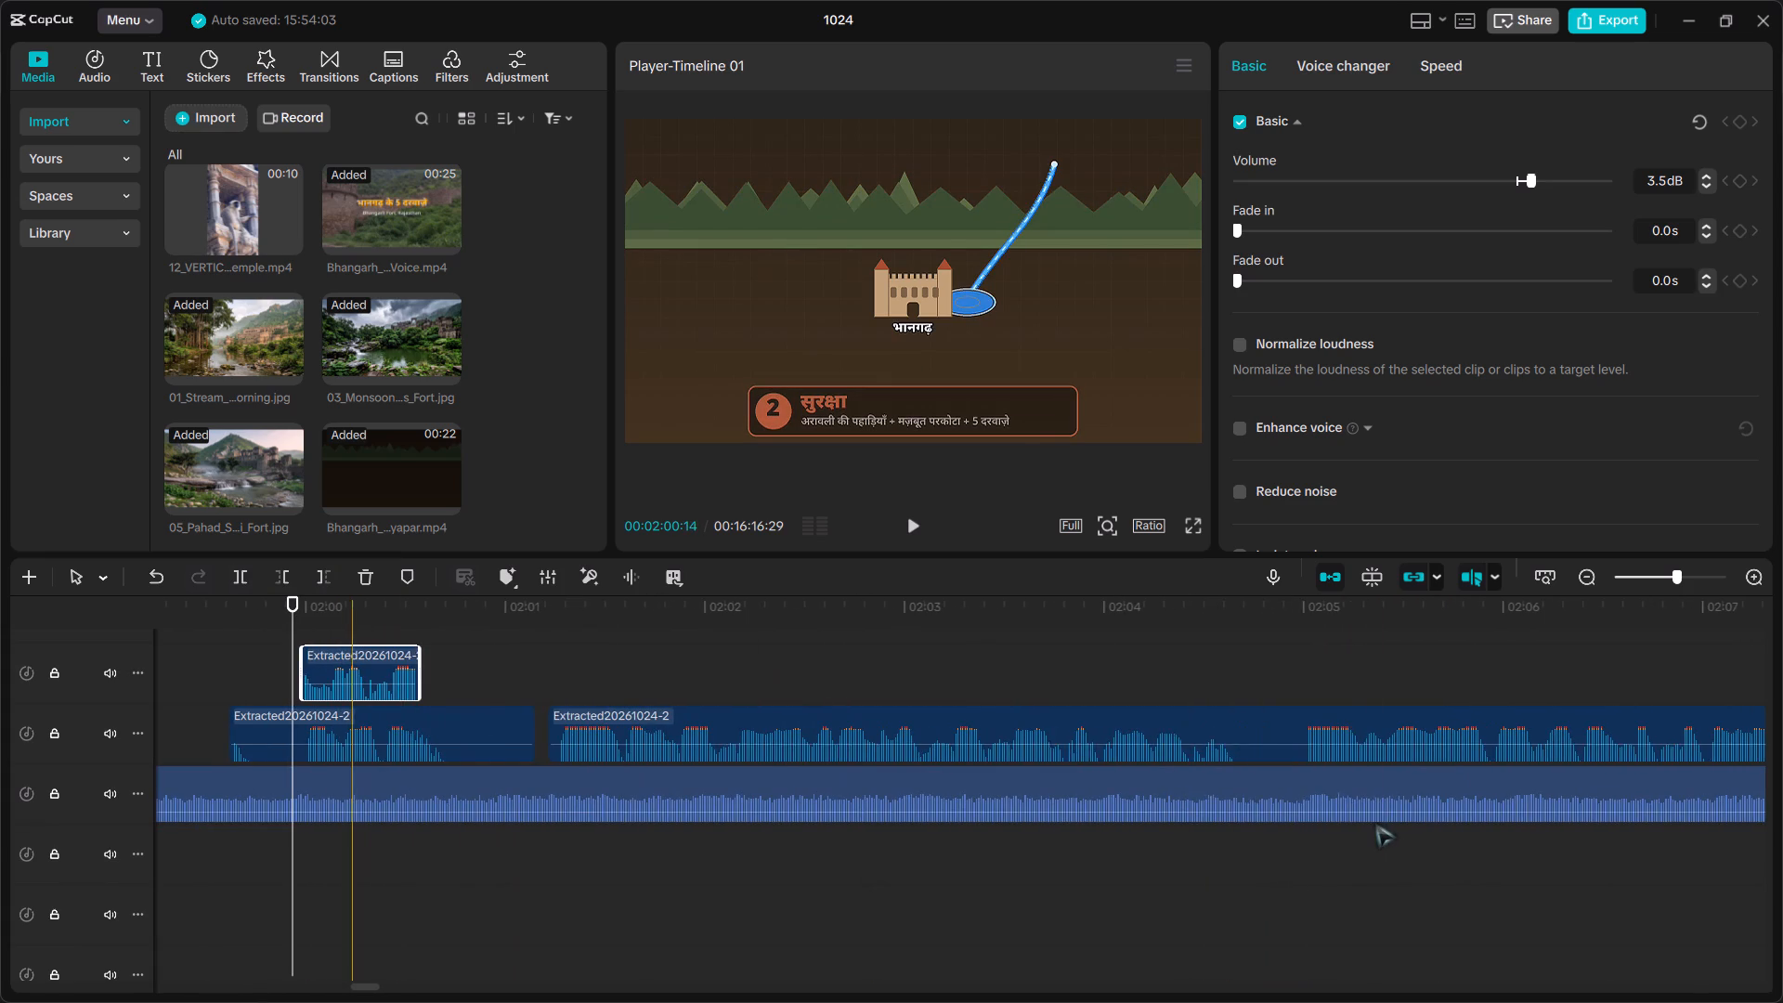
pyautogui.click(1003, 693)
pyautogui.click(997, 697)
pyautogui.click(970, 709)
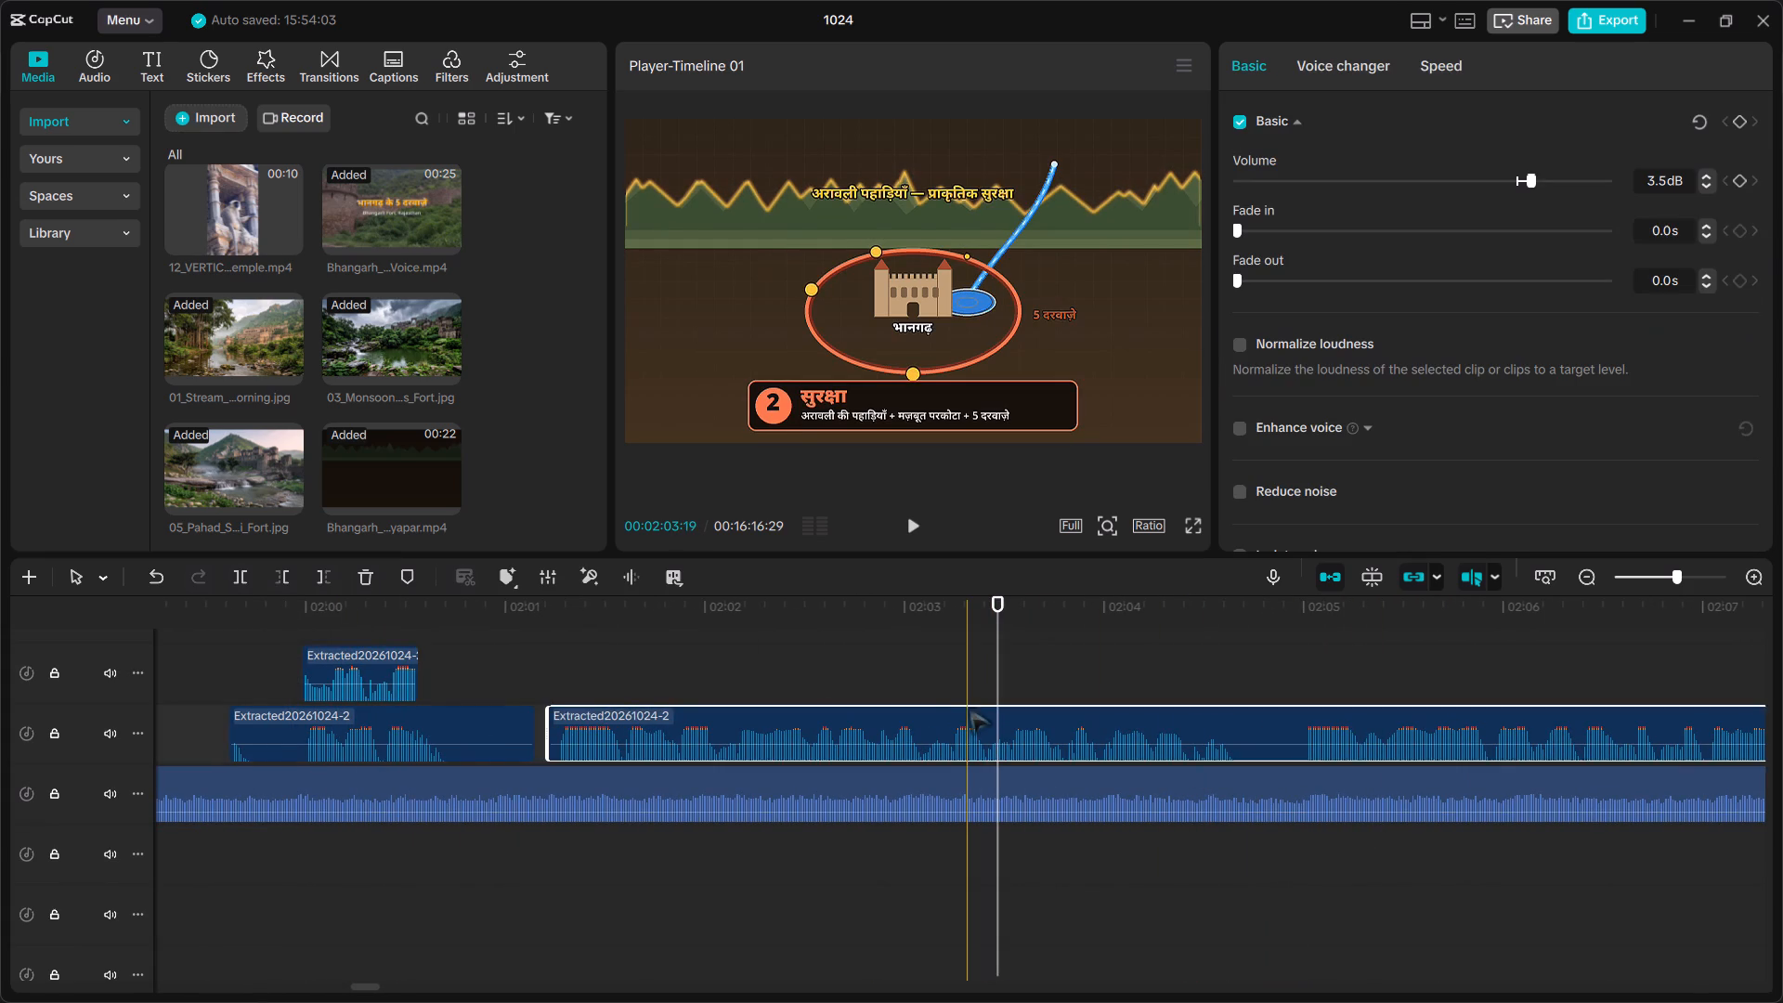
pyautogui.moveTo(955, 712); pyautogui.dragTo(1757, 712)
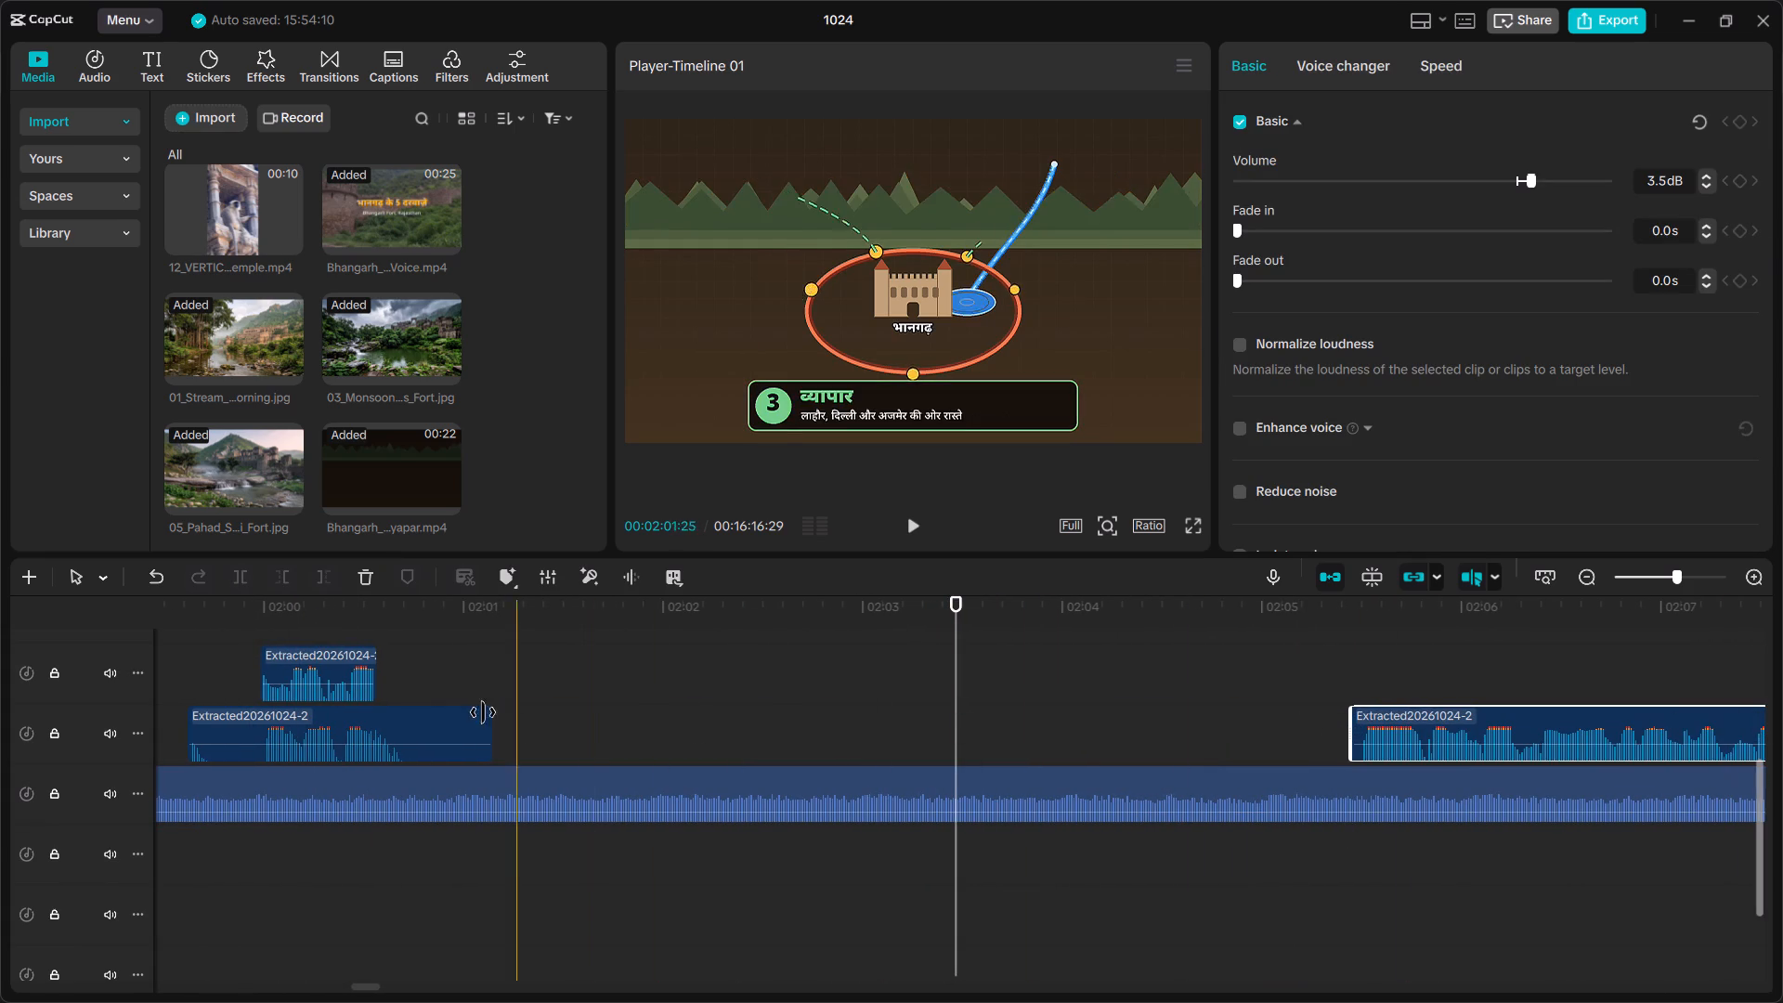
pyautogui.click(449, 710)
pyautogui.moveTo(449, 710); pyautogui.dragTo(1304, 712)
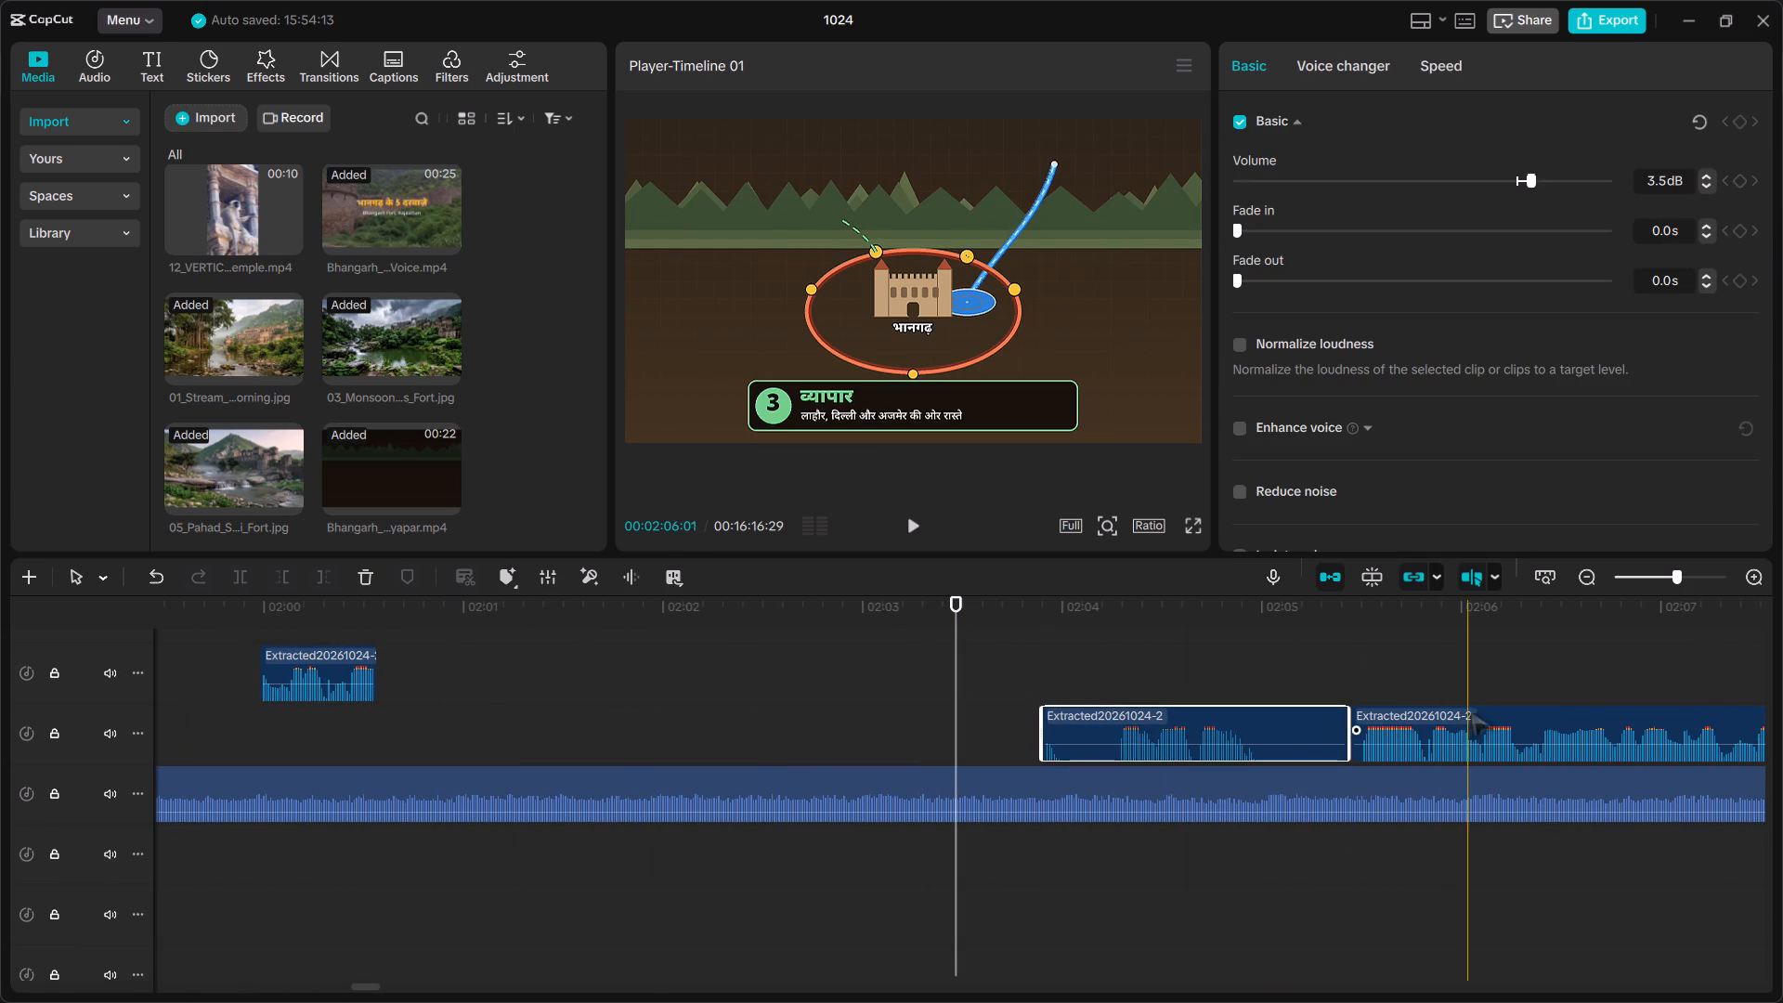
pyautogui.moveTo(1474, 710); pyautogui.dragTo(1782, 710)
pyautogui.moveTo(1178, 705); pyautogui.dragTo(1539, 710)
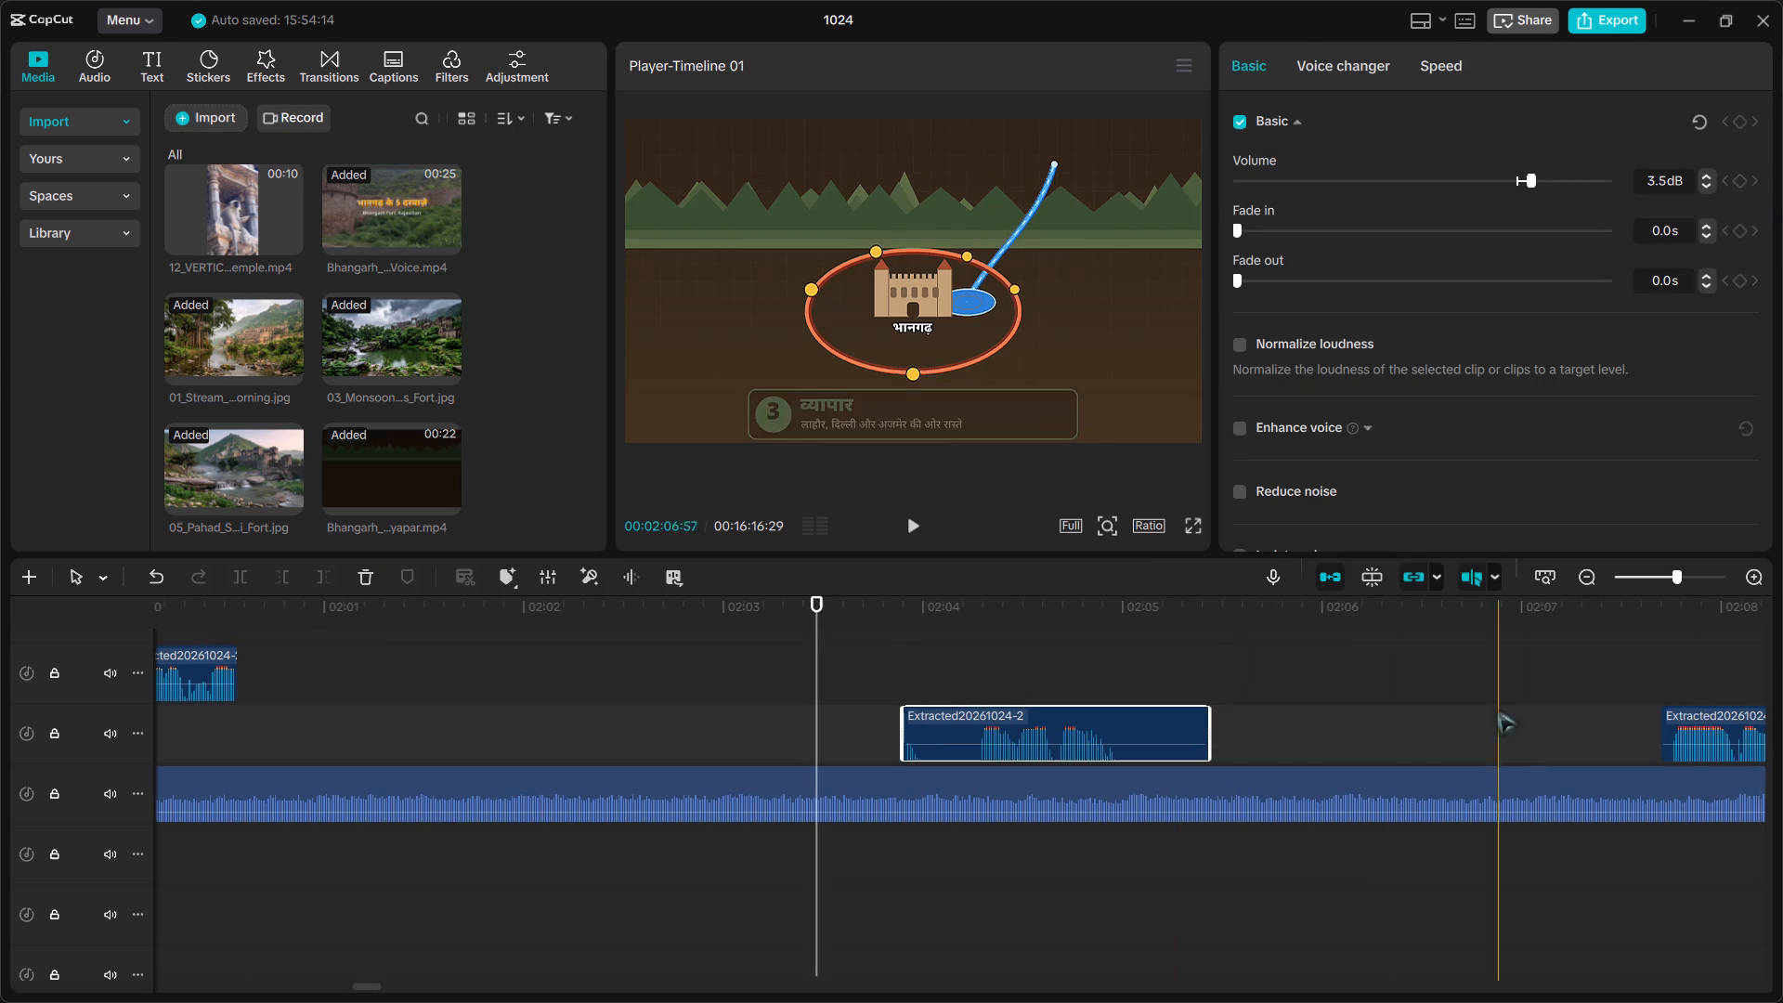
pyautogui.moveTo(1068, 714); pyautogui.dragTo(1537, 714)
# Play from the river image at about 00:01:53:20 into the third point to check narration timing against the animation.
pyautogui.hscroll(1, 963, 713)
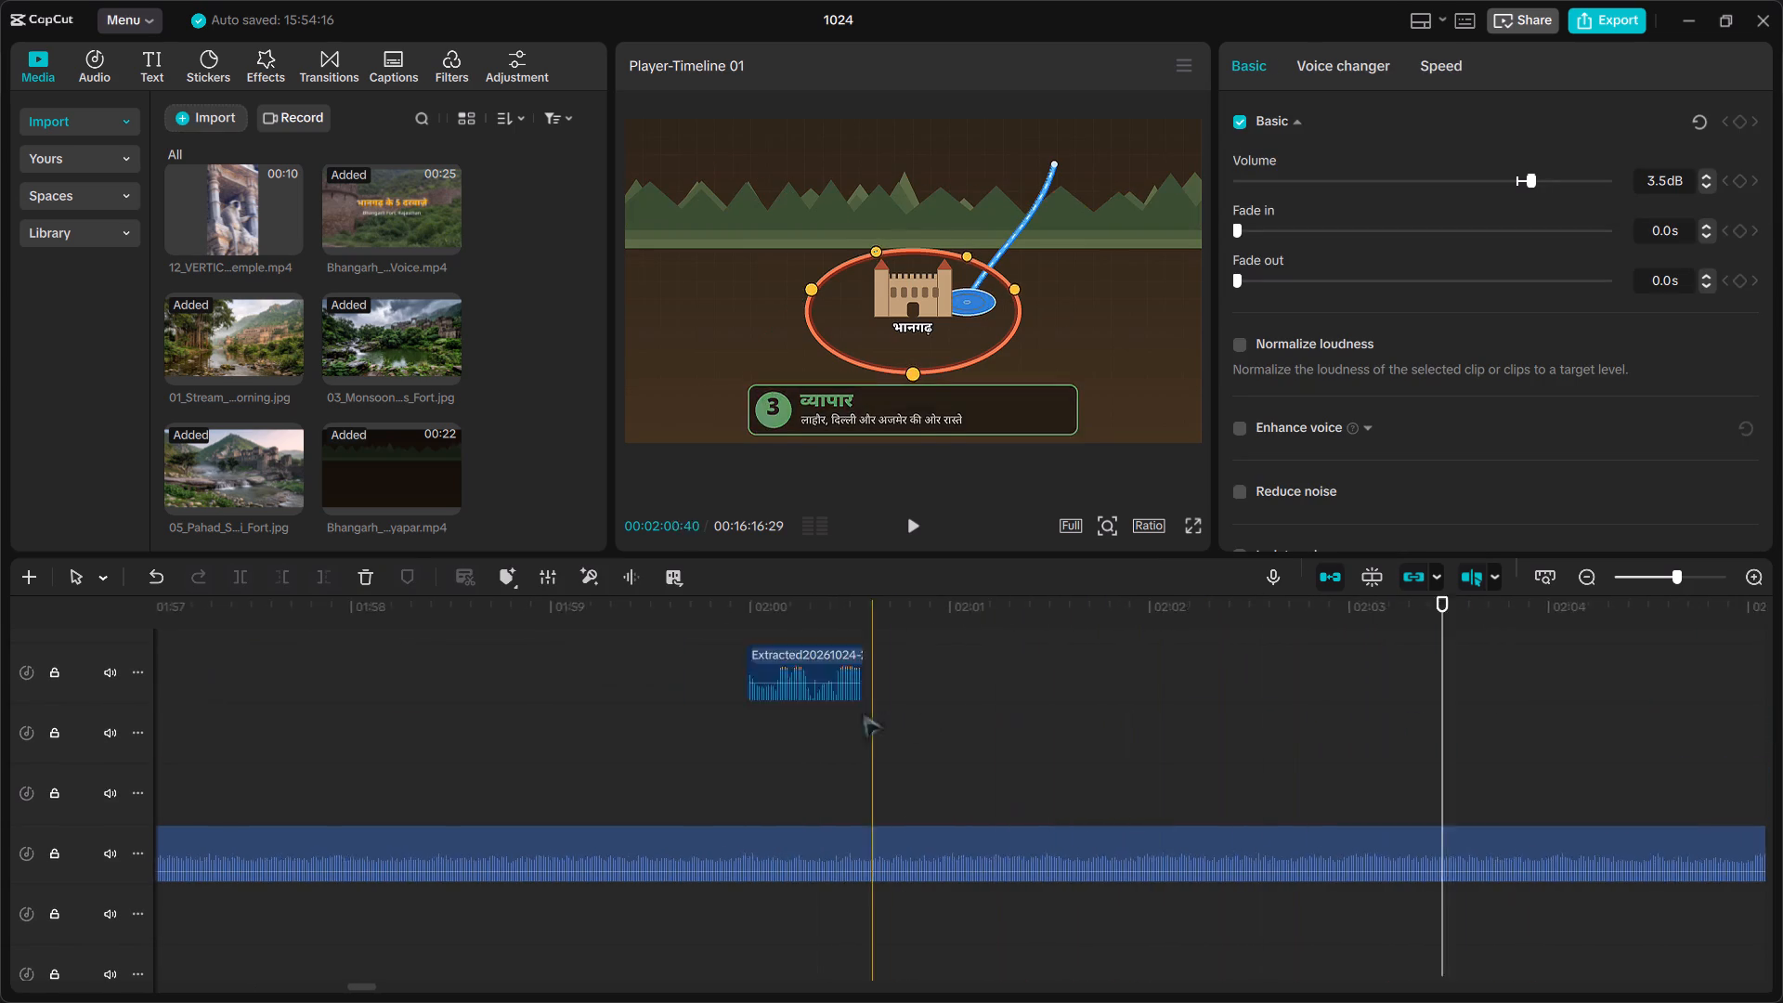
pyautogui.hscroll(1, 863, 713)
pyautogui.scroll(5, 787, 715)
pyautogui.keyDown('ctrl'); pyautogui.scroll(-5, 787, 715); pyautogui.keyUp('ctrl')
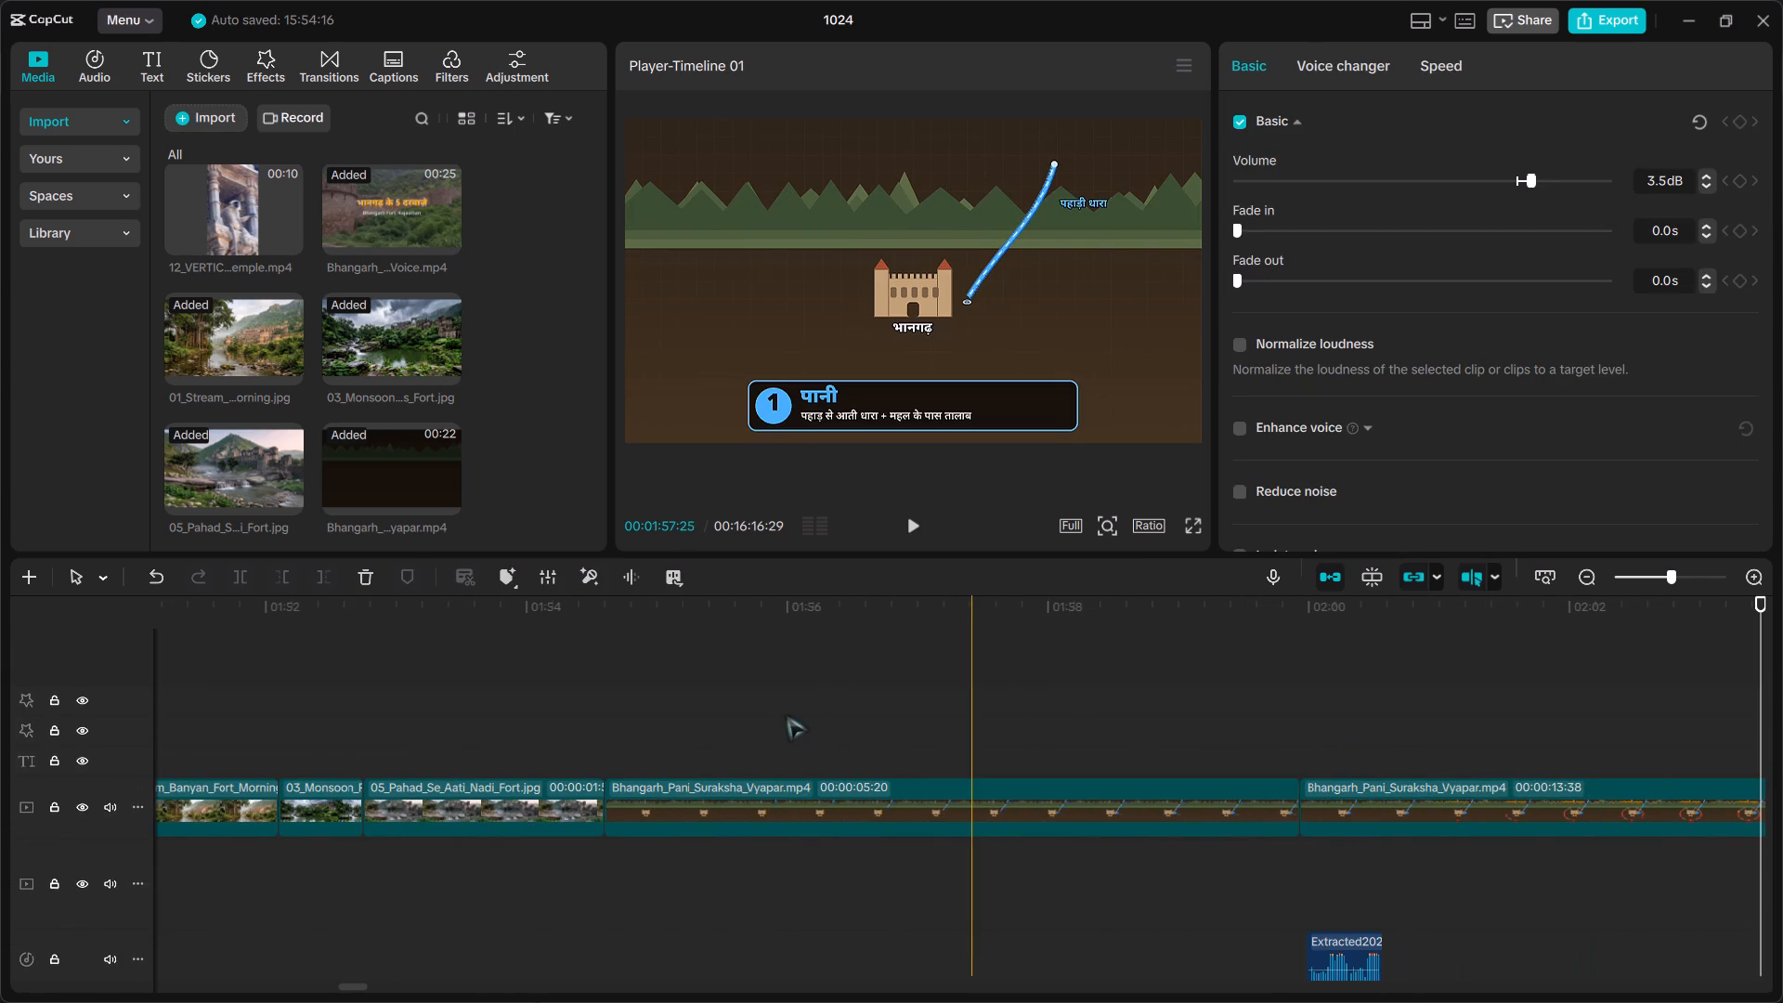
pyautogui.click(482, 645)
pyautogui.click(430, 590)
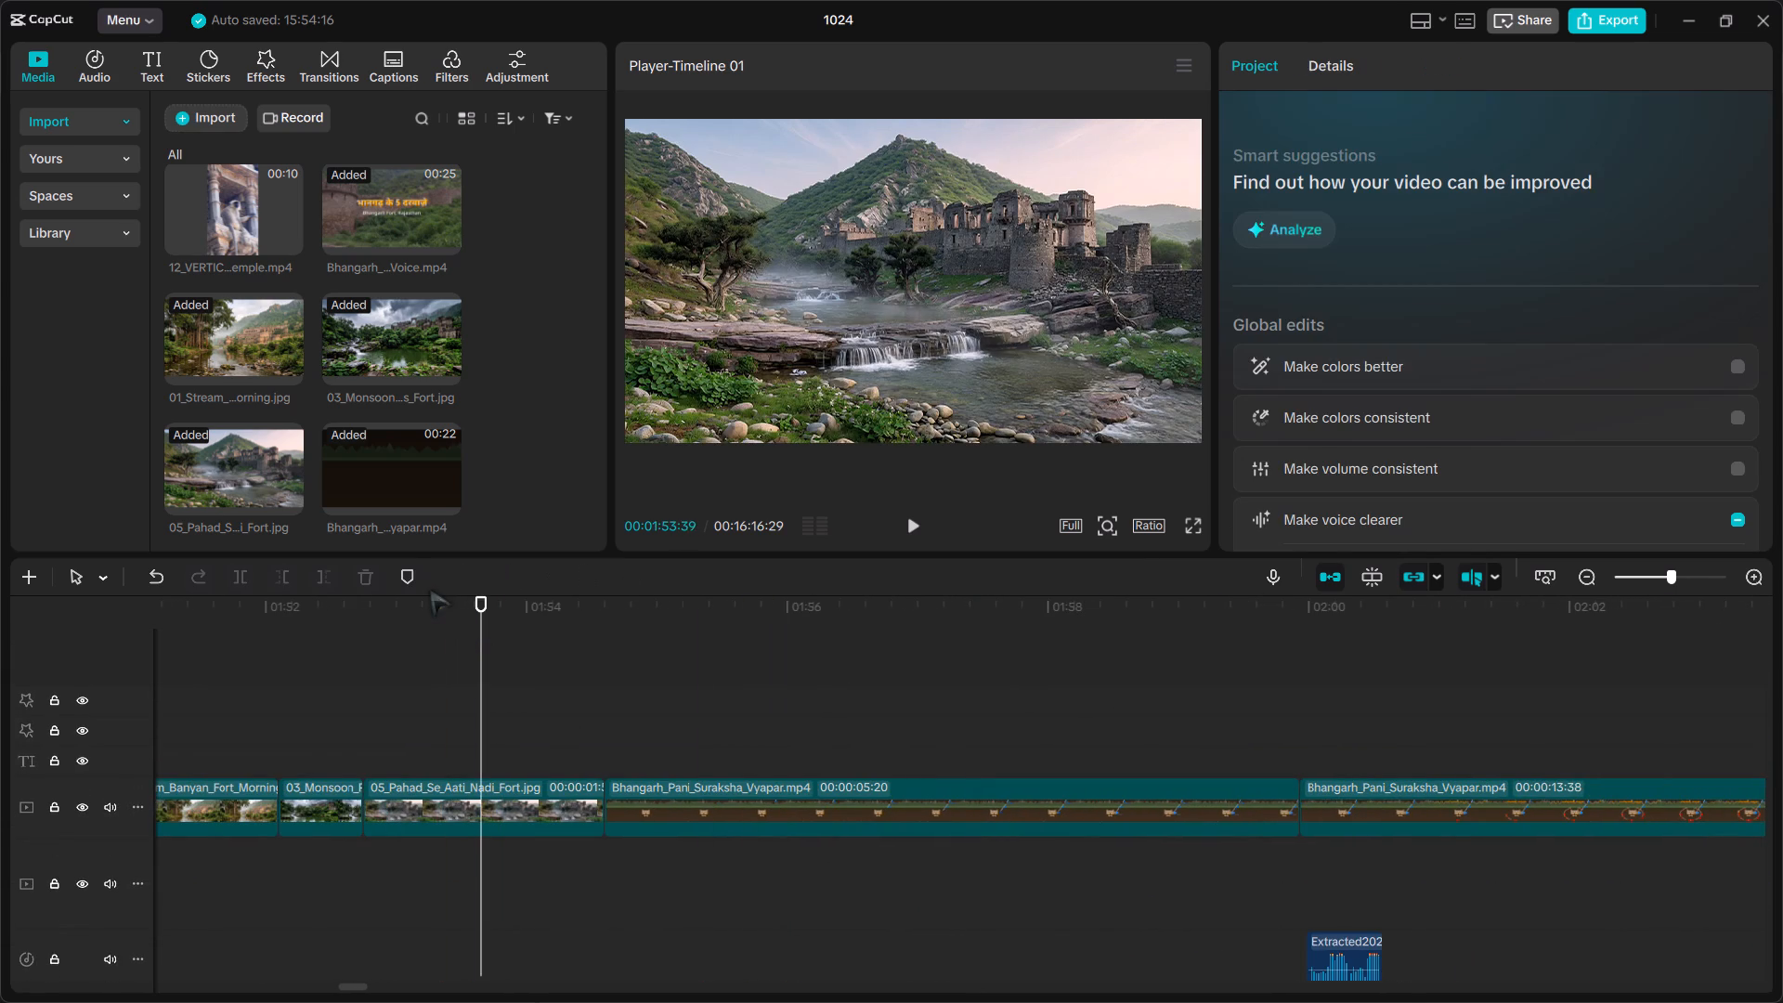
pyautogui.click(438, 606)
pyautogui.press('space')
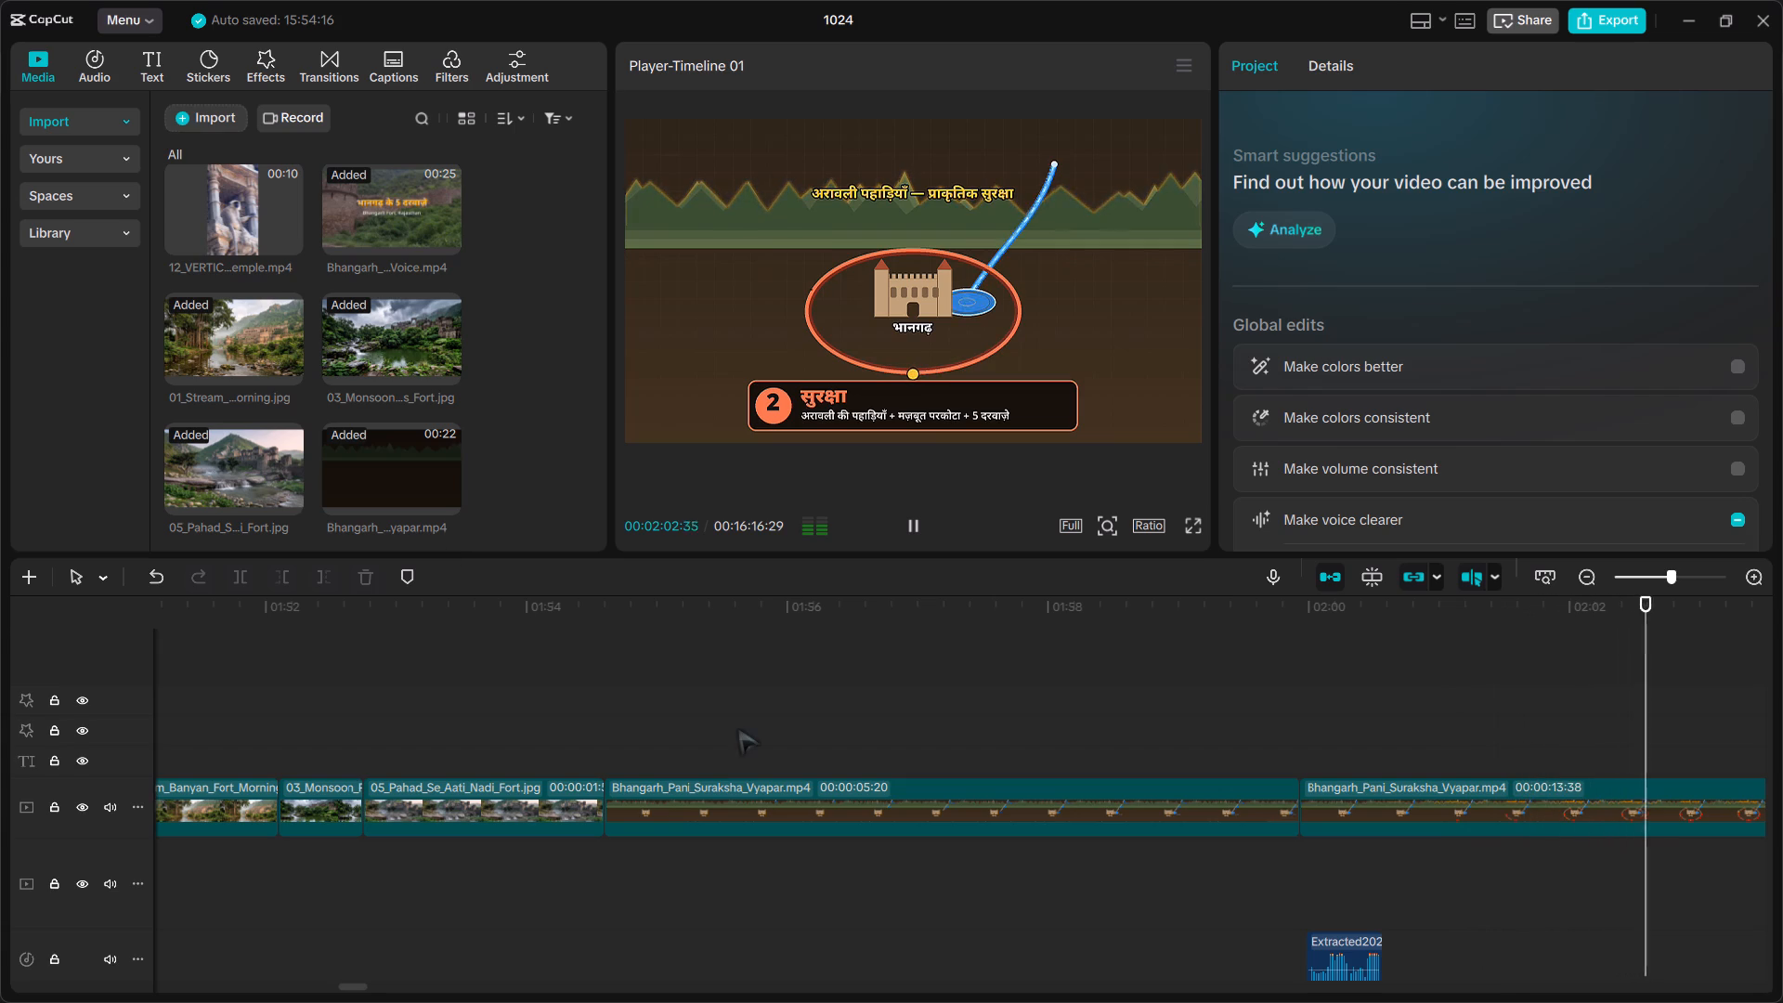
pyautogui.hscroll(-4, 738, 729)
pyautogui.scroll(-1, 738, 729)
pyautogui.keyDown('ctrl'); pyautogui.scroll(-5, 738, 729); pyautogui.keyUp('ctrl')
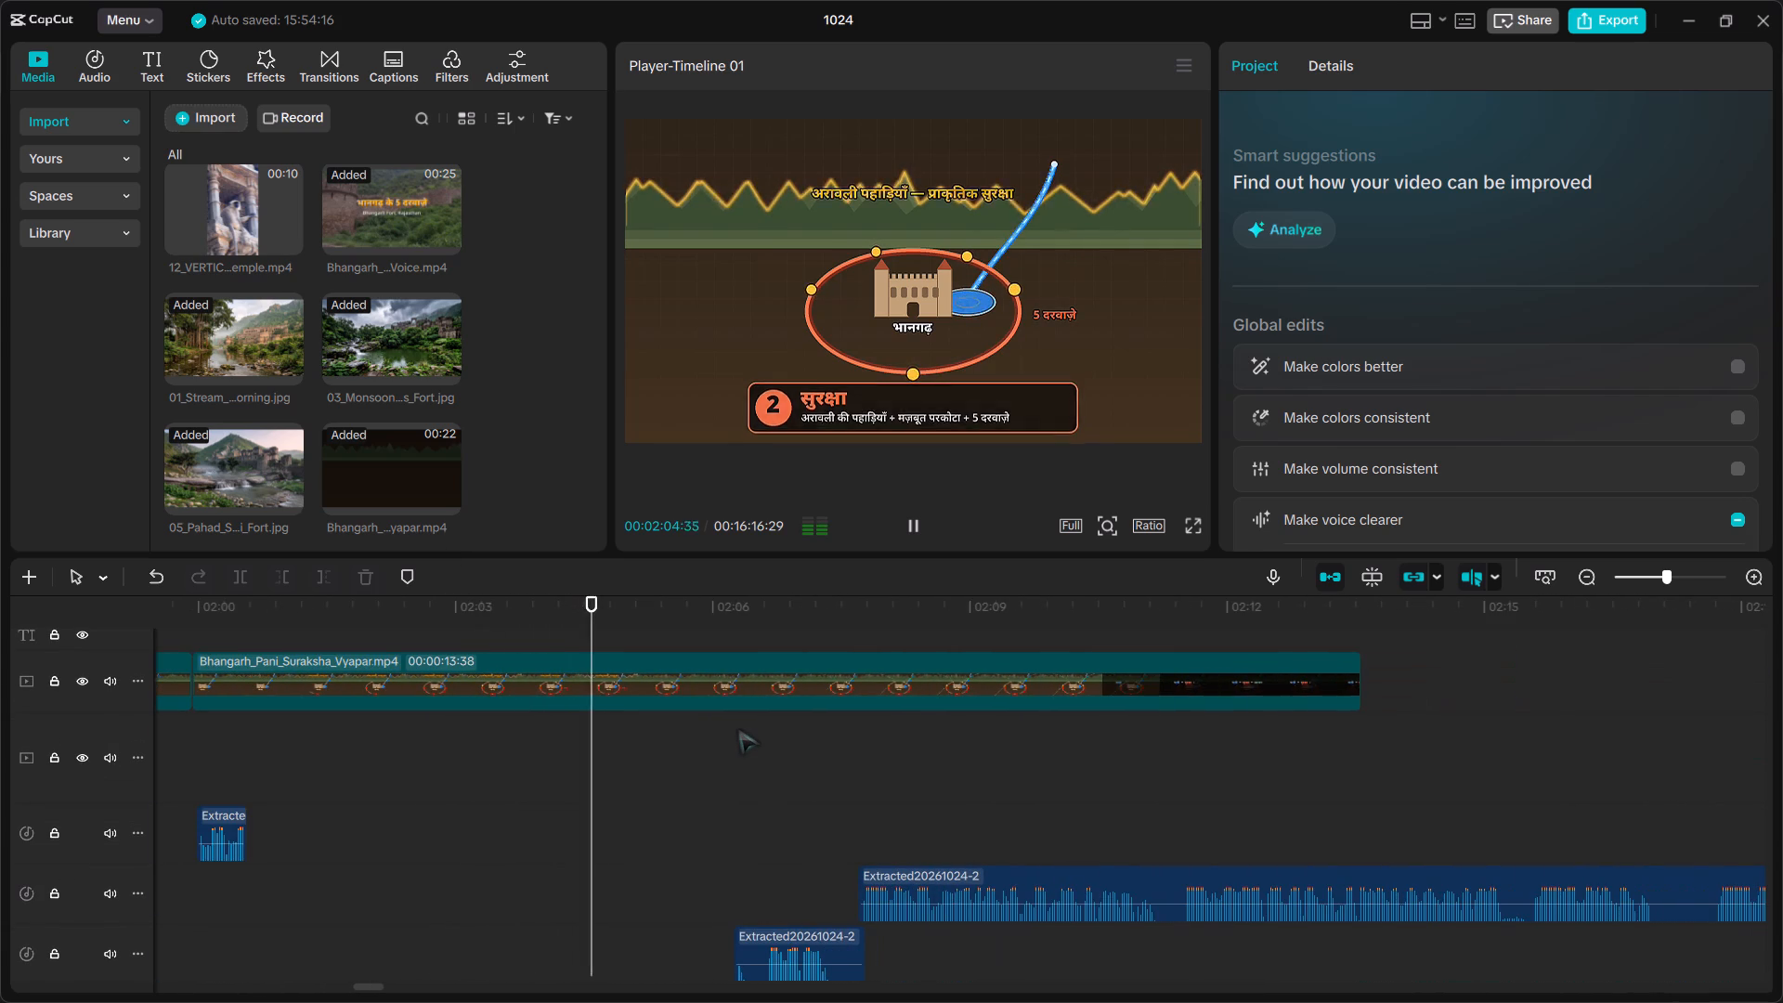
pyautogui.press('space')
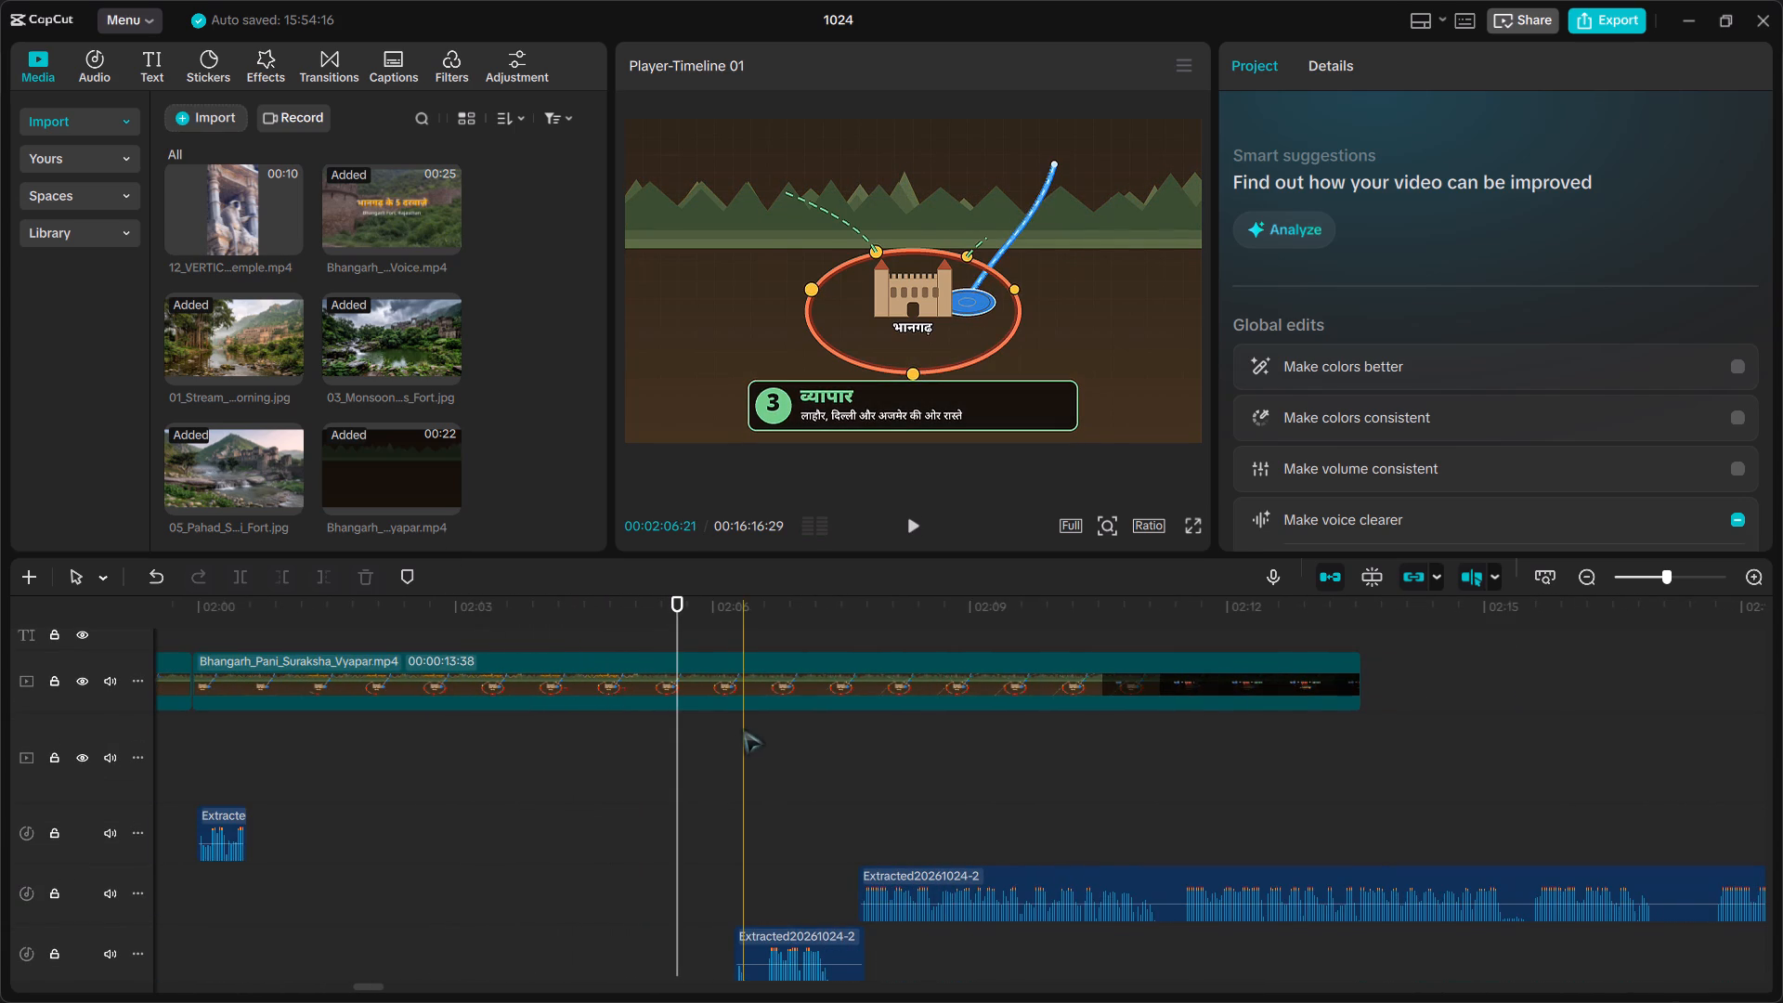
# Move the narration piece for the third point earlier and onto its own audio track, starting at about 00:02:05:14.
pyautogui.moveTo(786, 930); pyautogui.dragTo(696, 716)
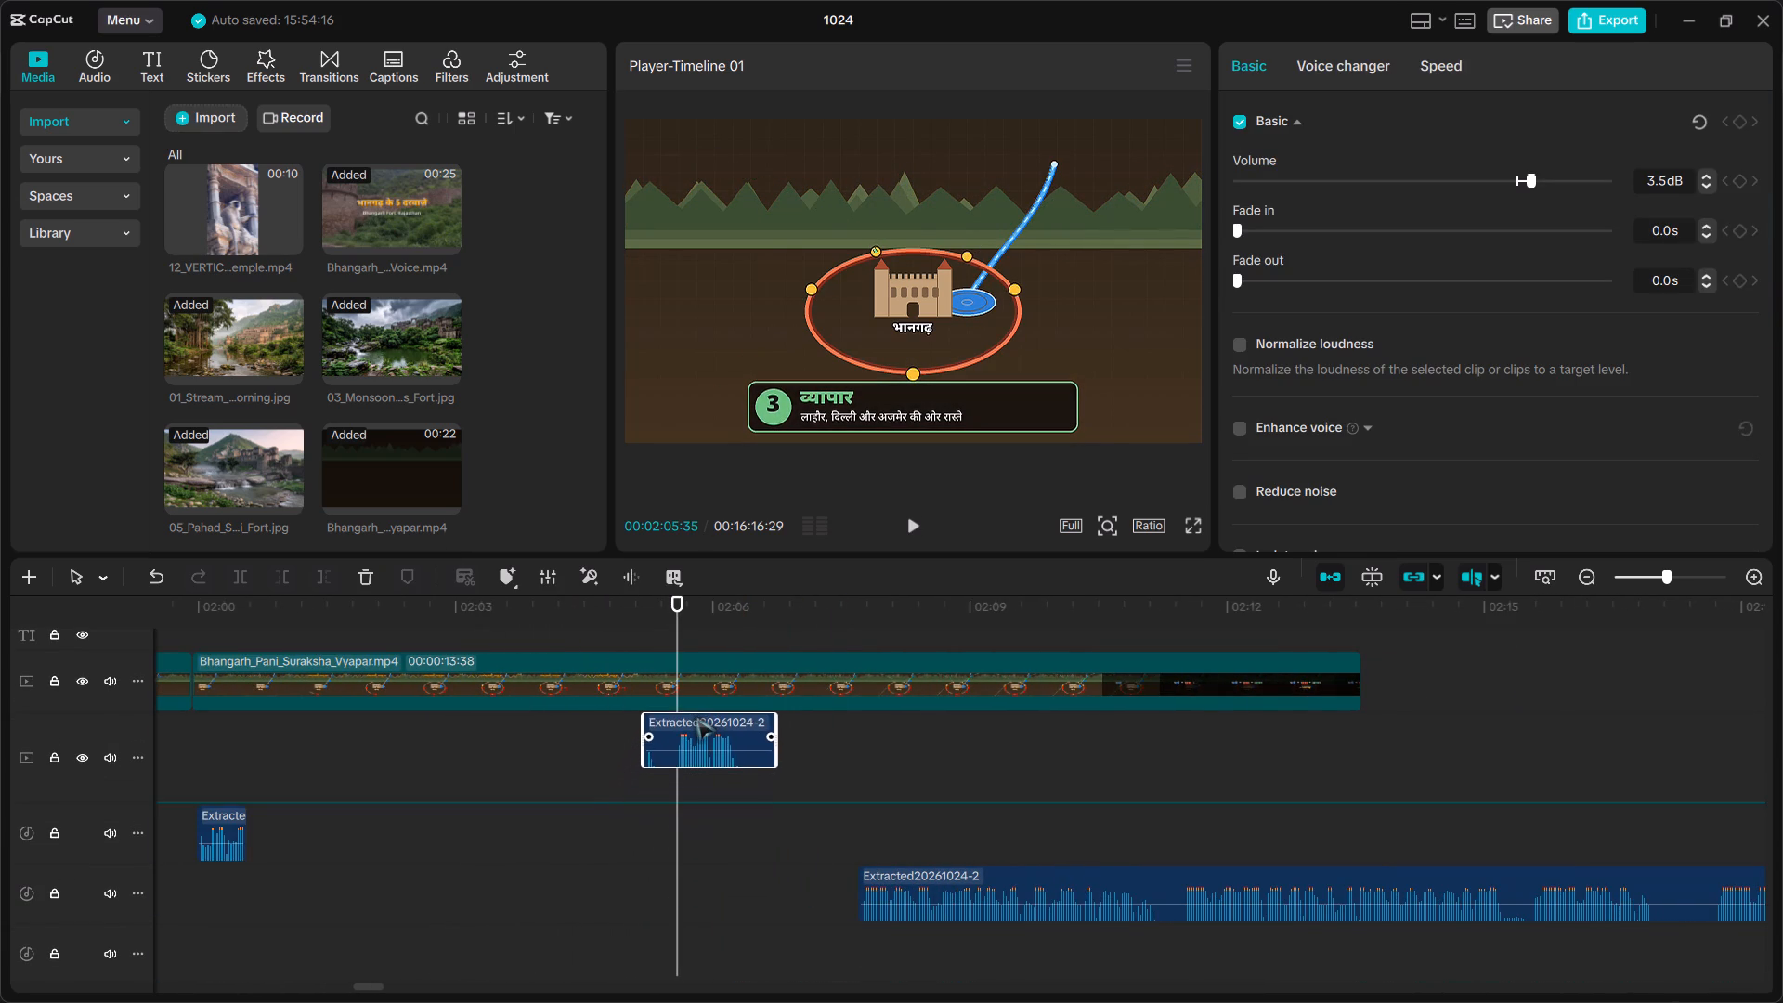
pyautogui.moveTo(696, 716); pyautogui.dragTo(701, 715)
# Replay the security section into the third point's opening to check when its caption appears against the narration.
pyautogui.moveTo(674, 609); pyautogui.dragTo(438, 609)
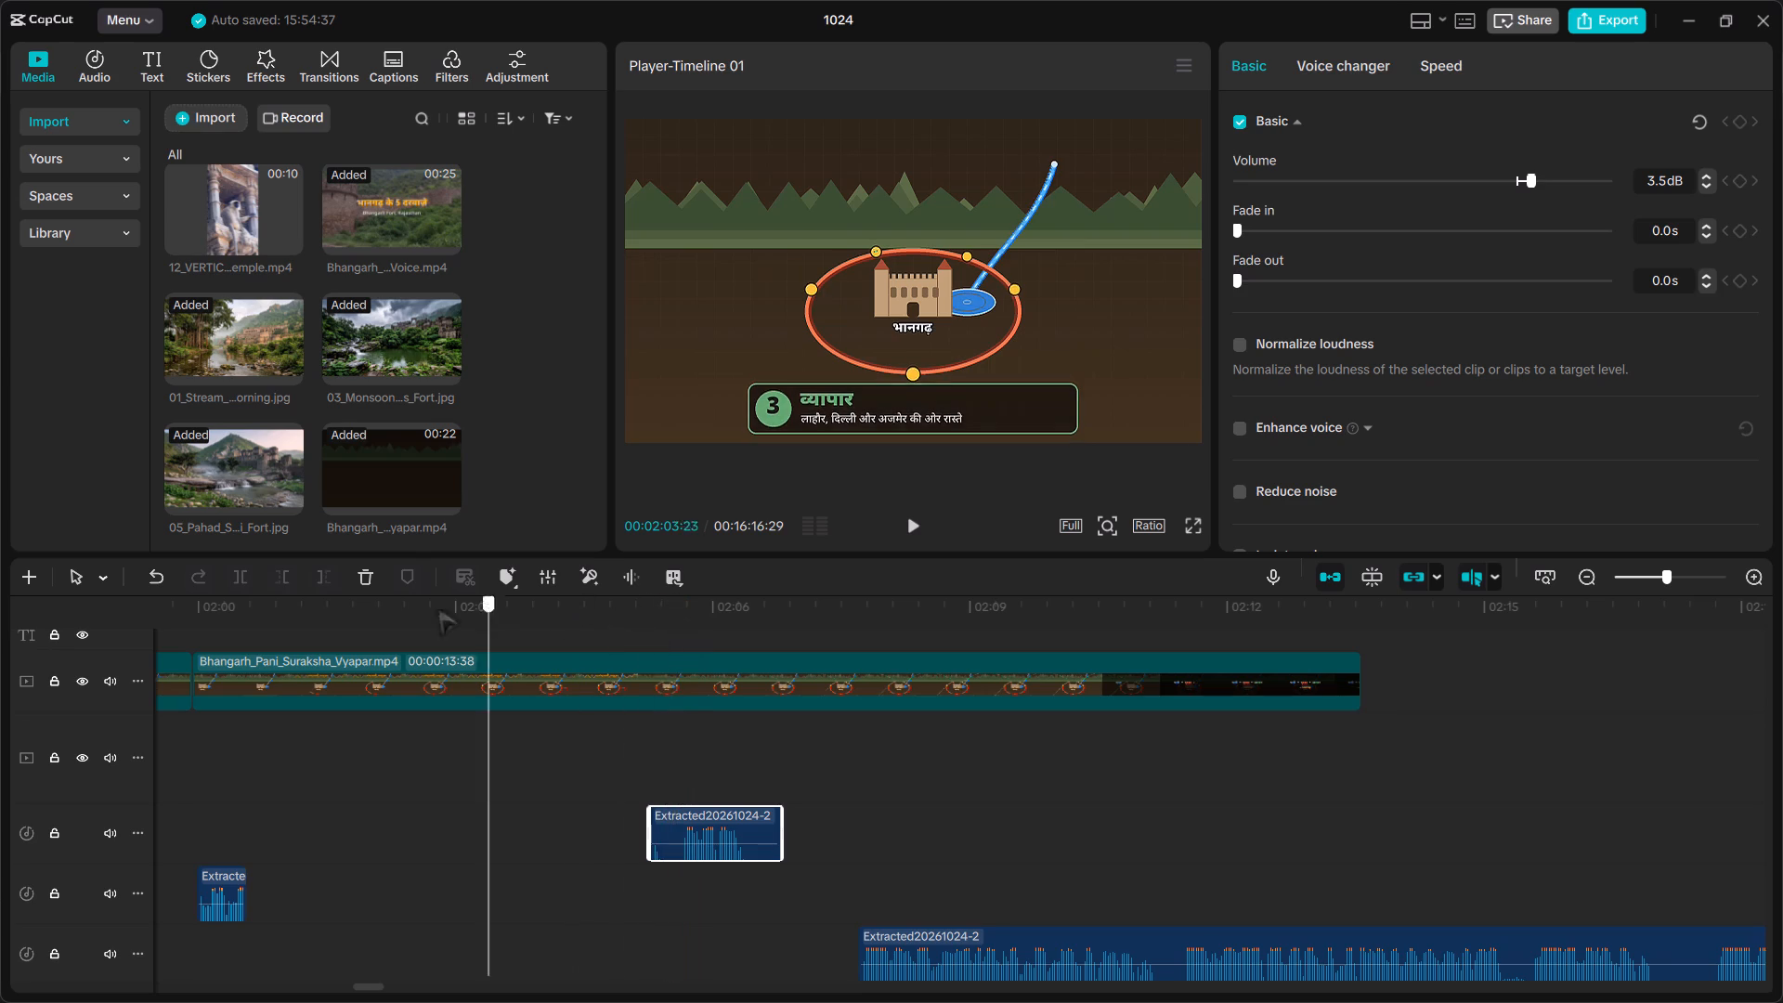
pyautogui.moveTo(438, 609); pyautogui.dragTo(140, 606)
pyautogui.press('space')
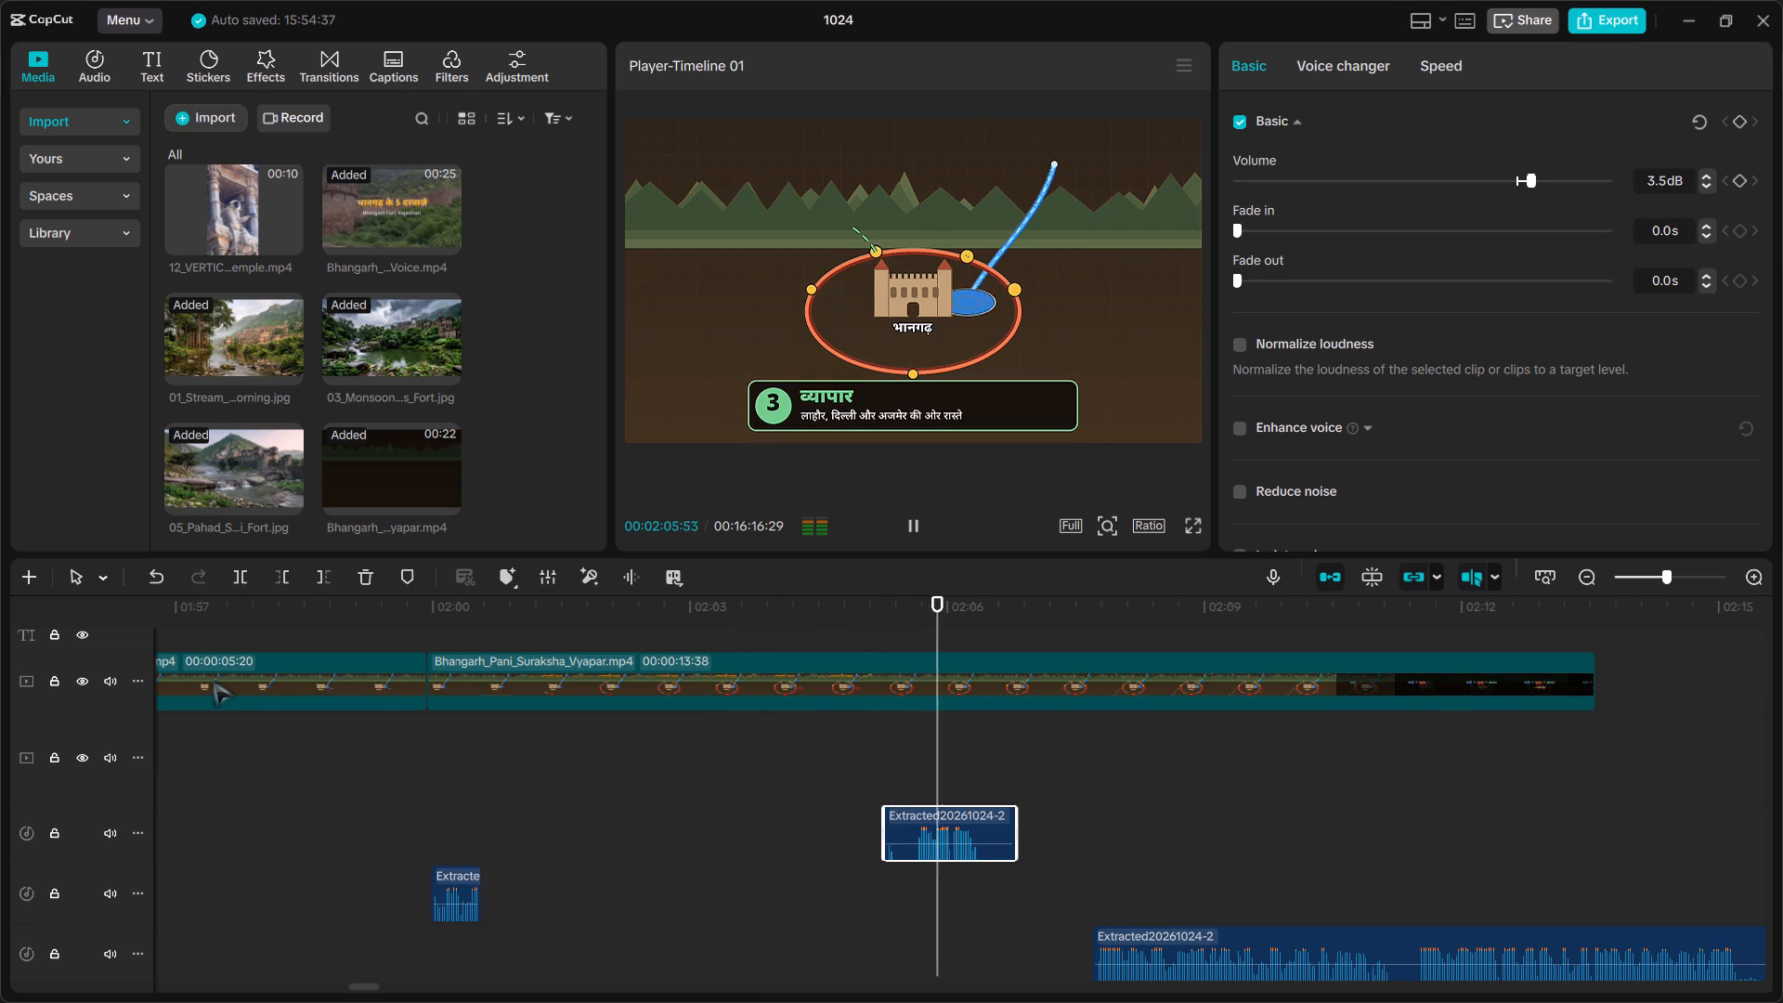
pyautogui.press('space')
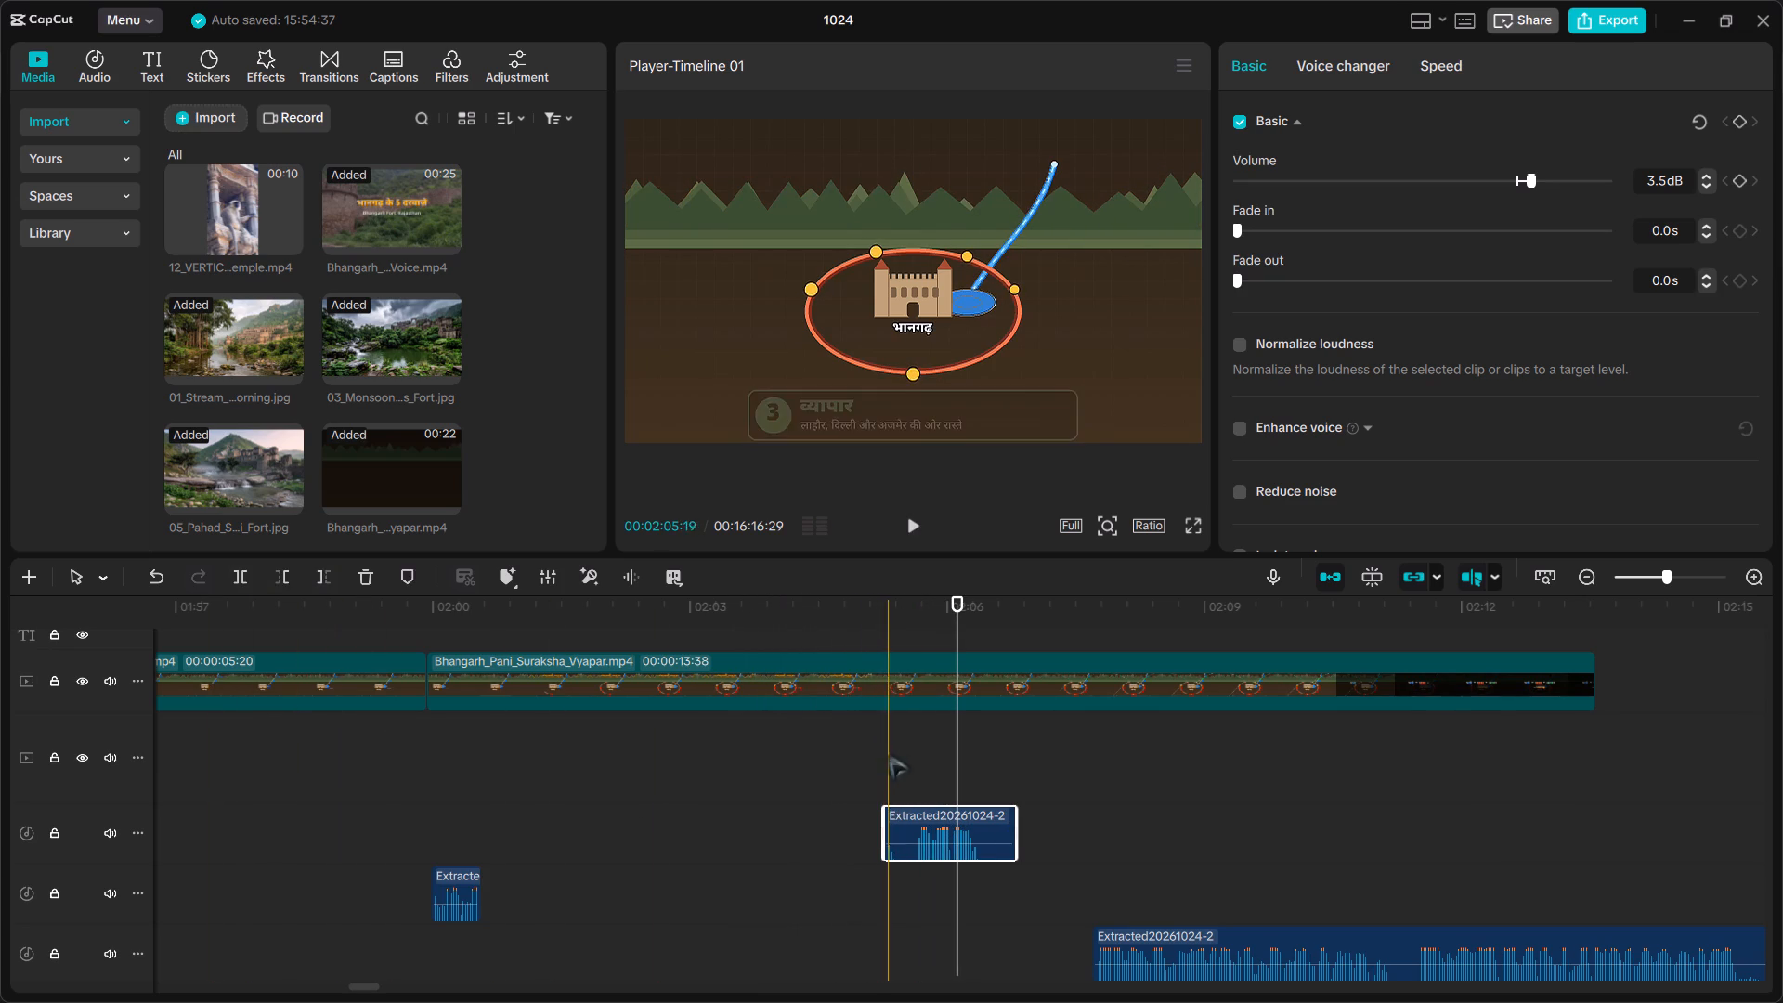
pyautogui.click(798, 701)
pyautogui.click(791, 653)
pyautogui.click(803, 631)
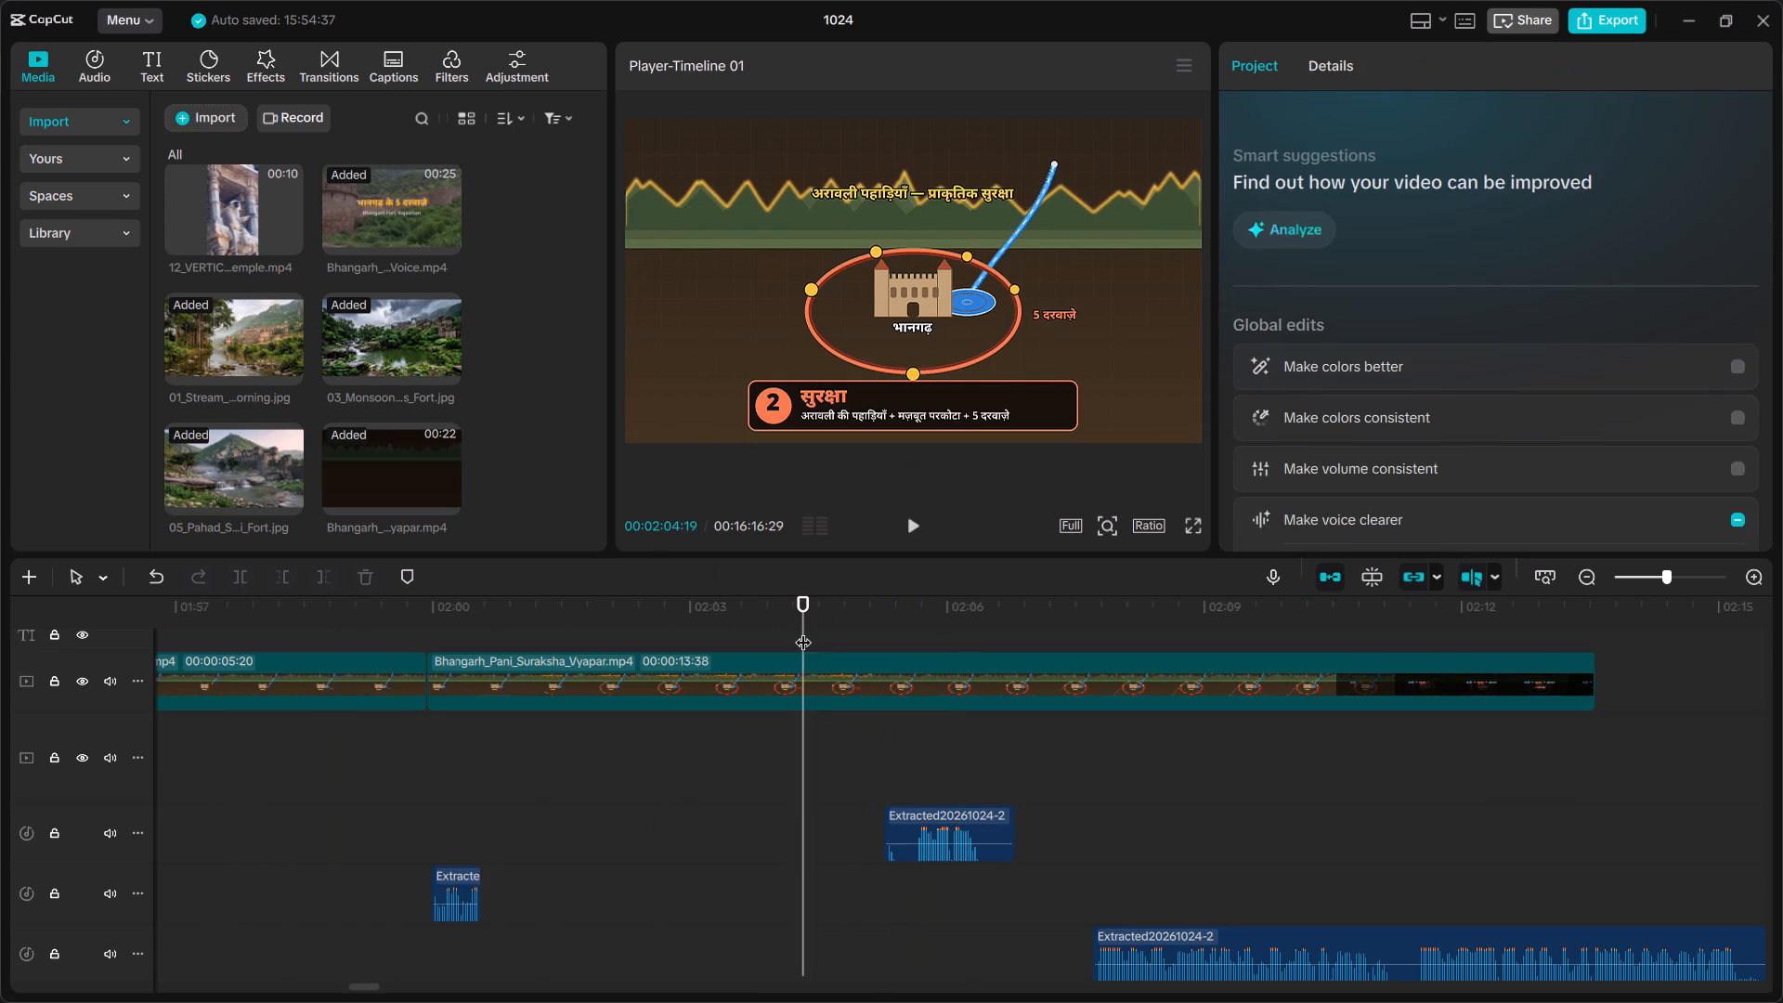
pyautogui.press('space')
pyautogui.press('space')
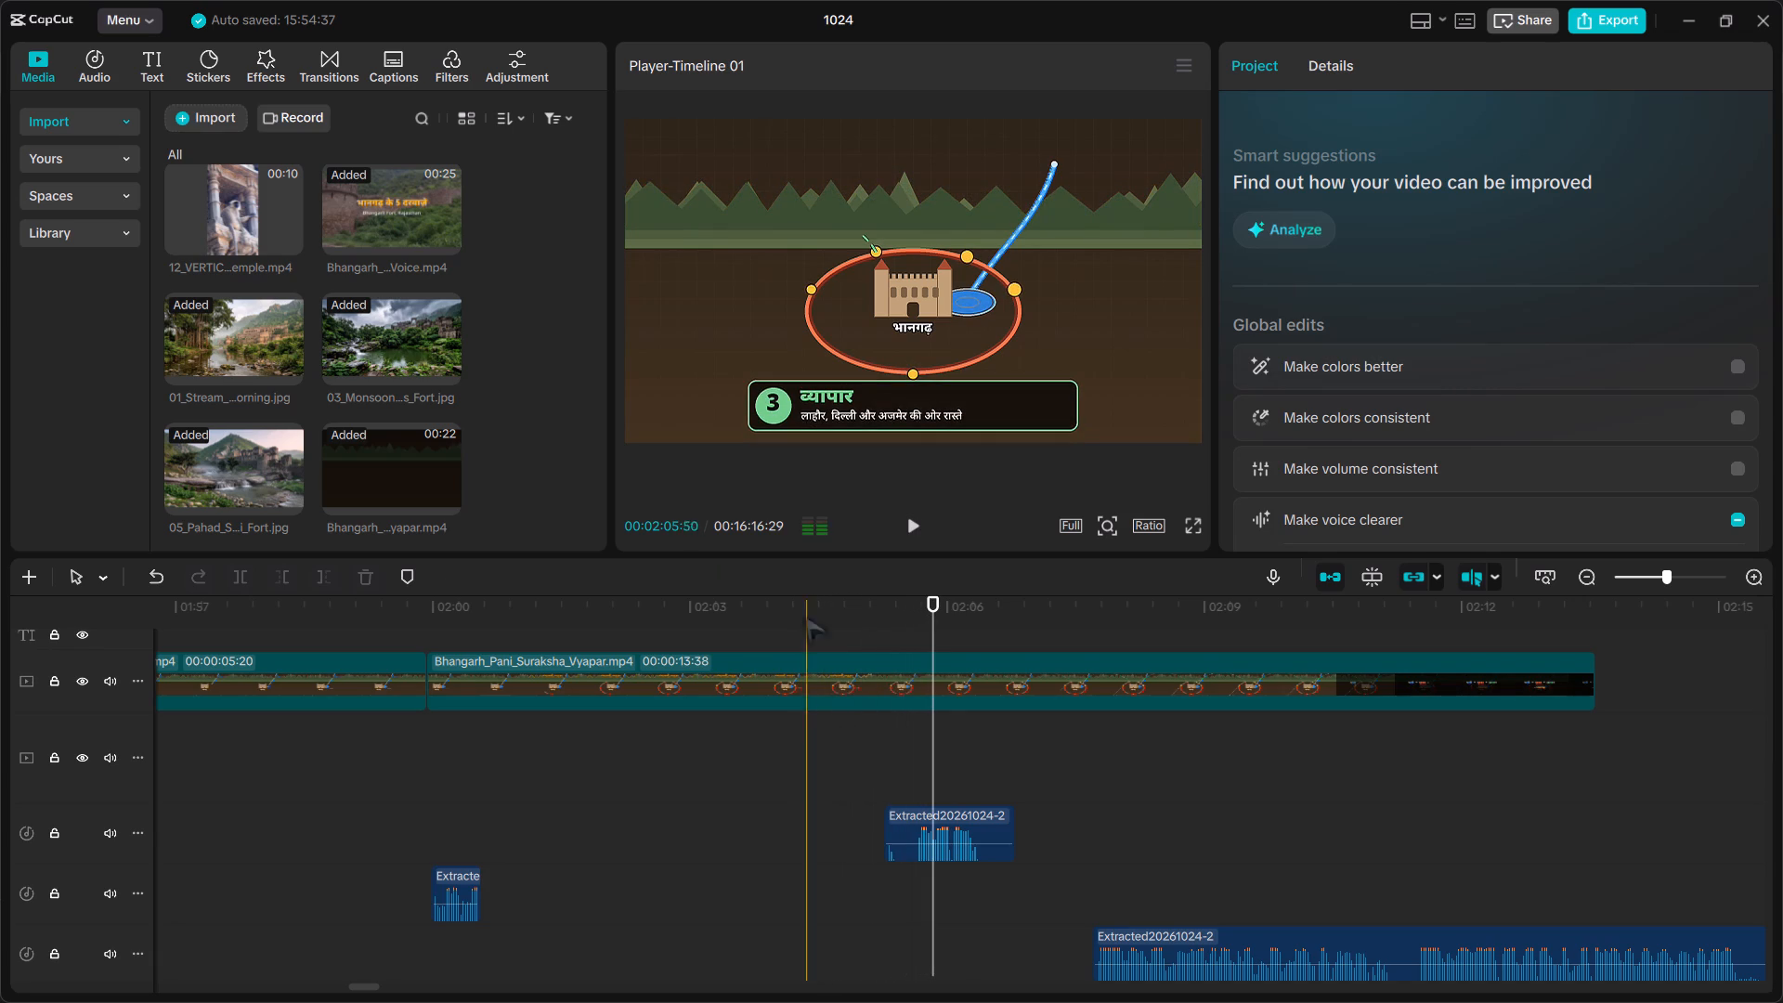
# Move the third point's narration piece earlier to start at about 00:02:04:44, and play the result from about 00:02:03:35.
pyautogui.moveTo(957, 814); pyautogui.dragTo(914, 818)
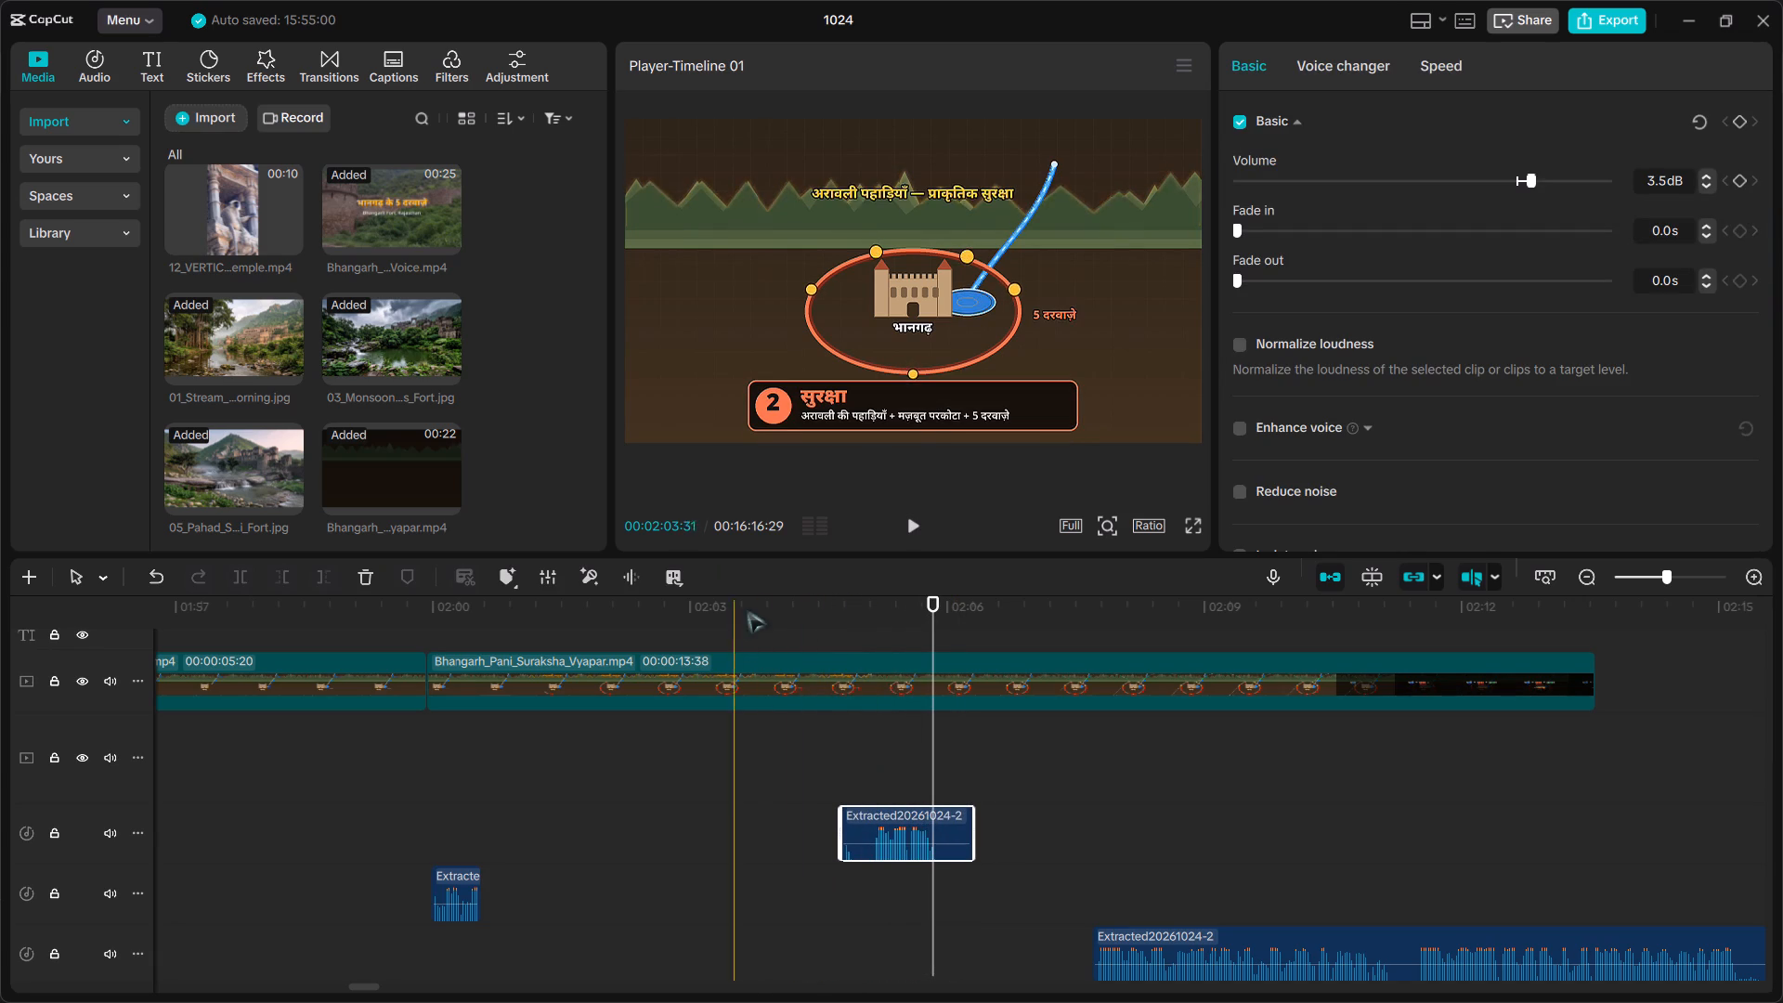
pyautogui.click(760, 605)
pyautogui.press('space')
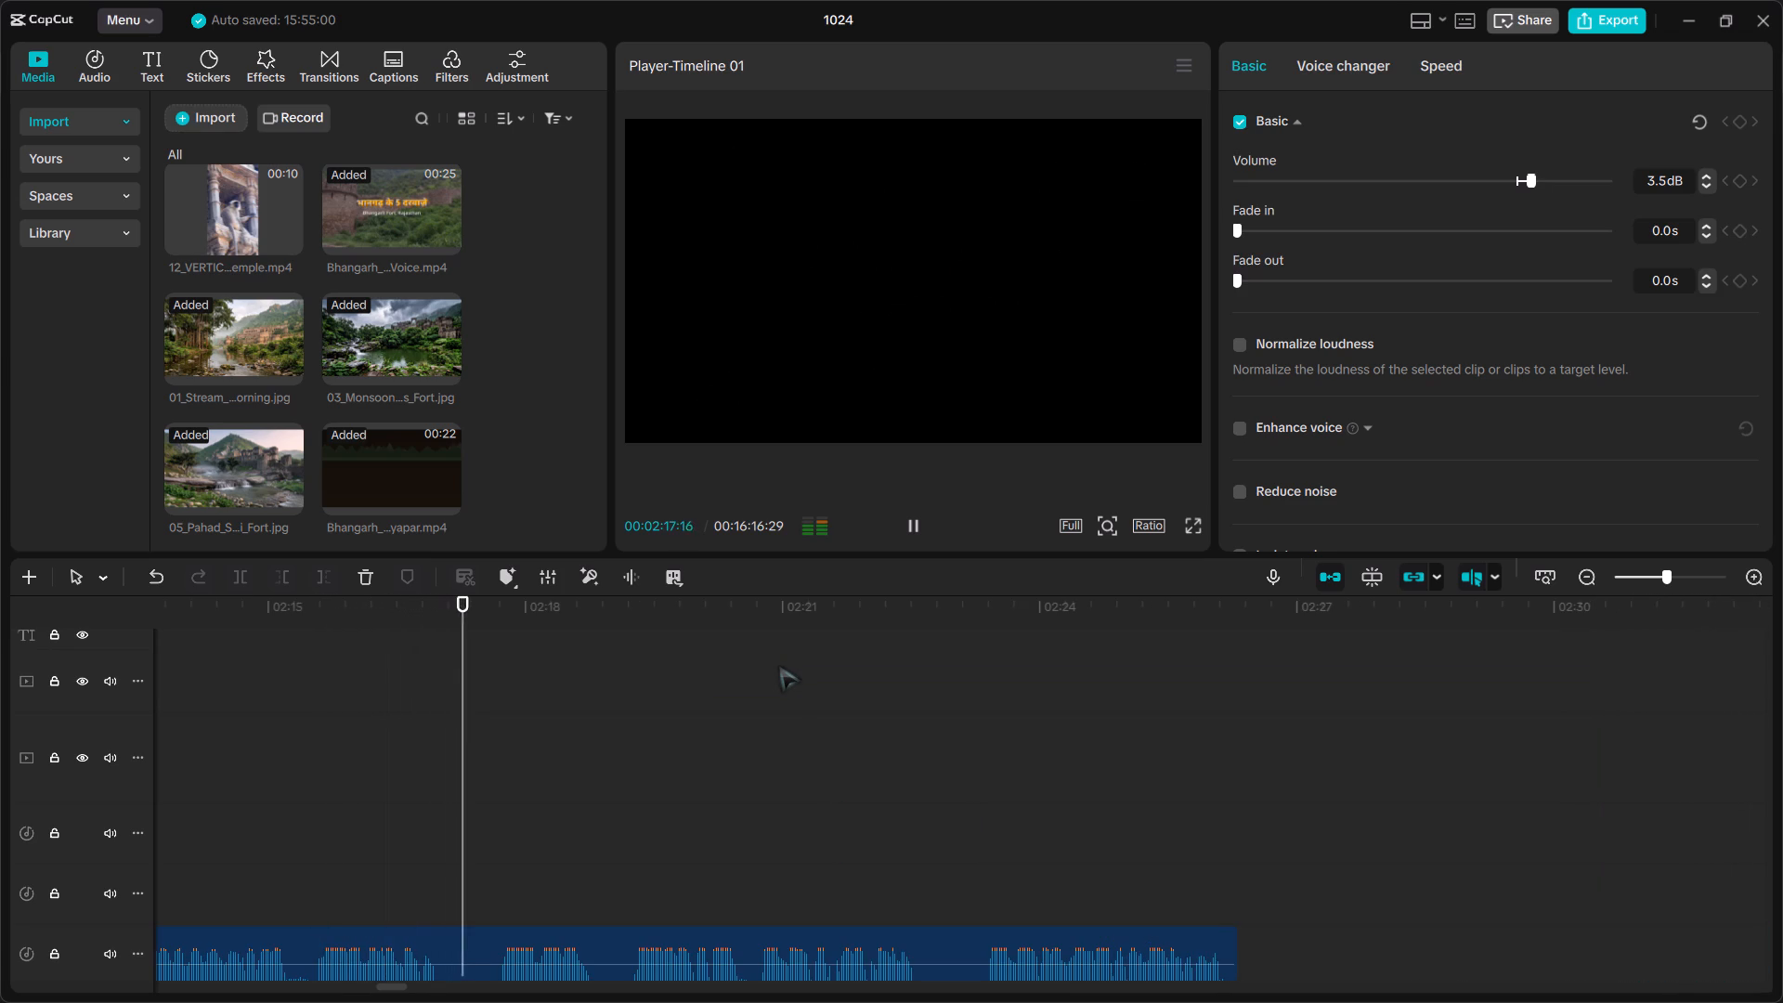
pyautogui.press('space')
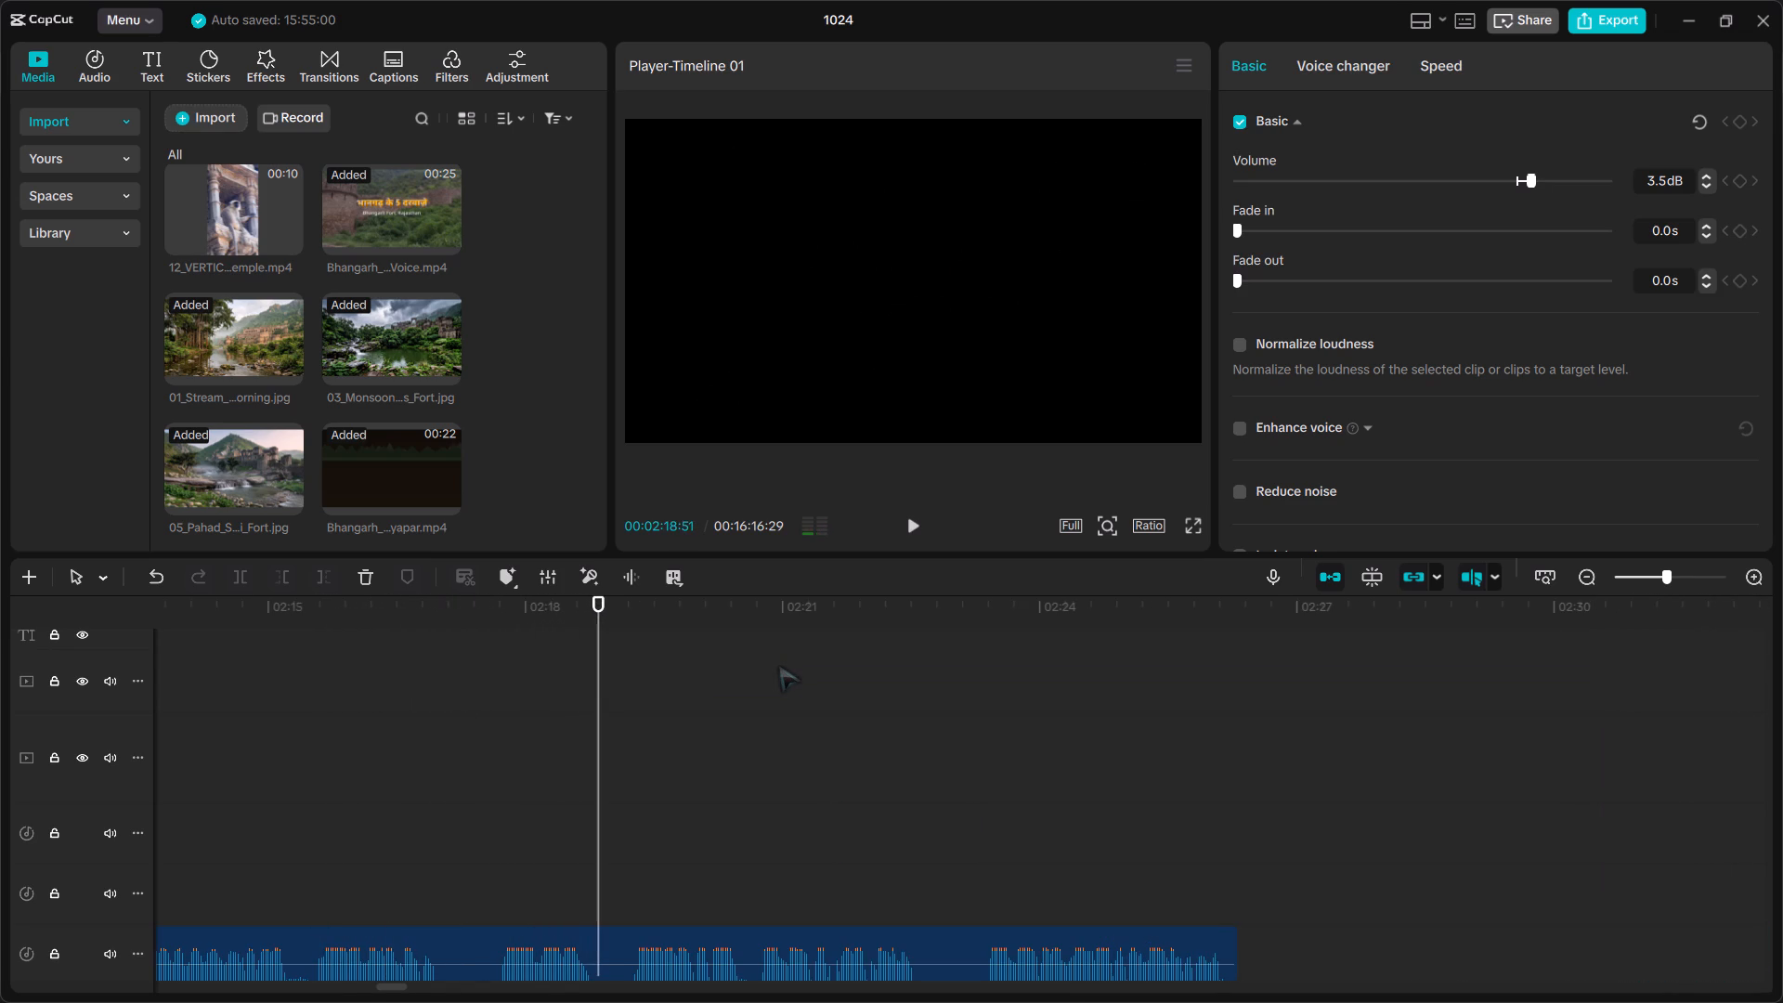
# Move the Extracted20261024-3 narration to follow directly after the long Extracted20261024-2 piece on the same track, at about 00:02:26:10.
pyautogui.keyDown('ctrl'); pyautogui.scroll(-6, 779, 666); pyautogui.keyUp('ctrl')
pyautogui.scroll(-1, 779, 666)
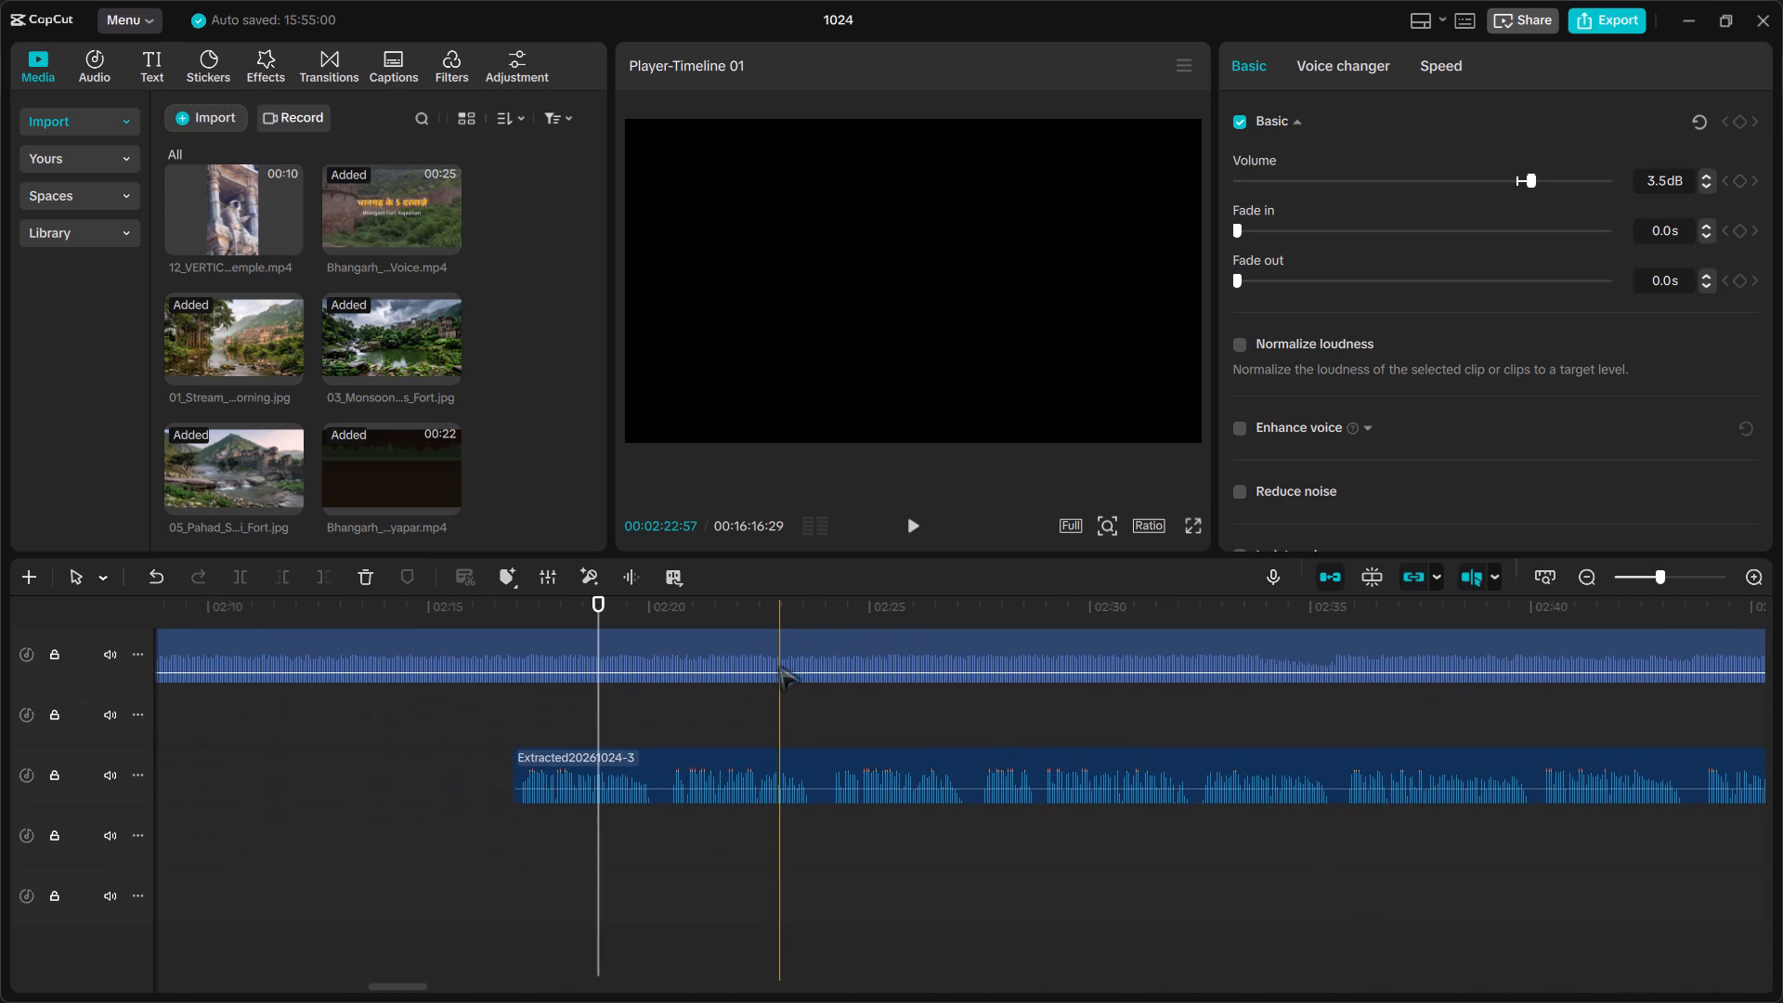
pyautogui.scroll(2, 779, 666)
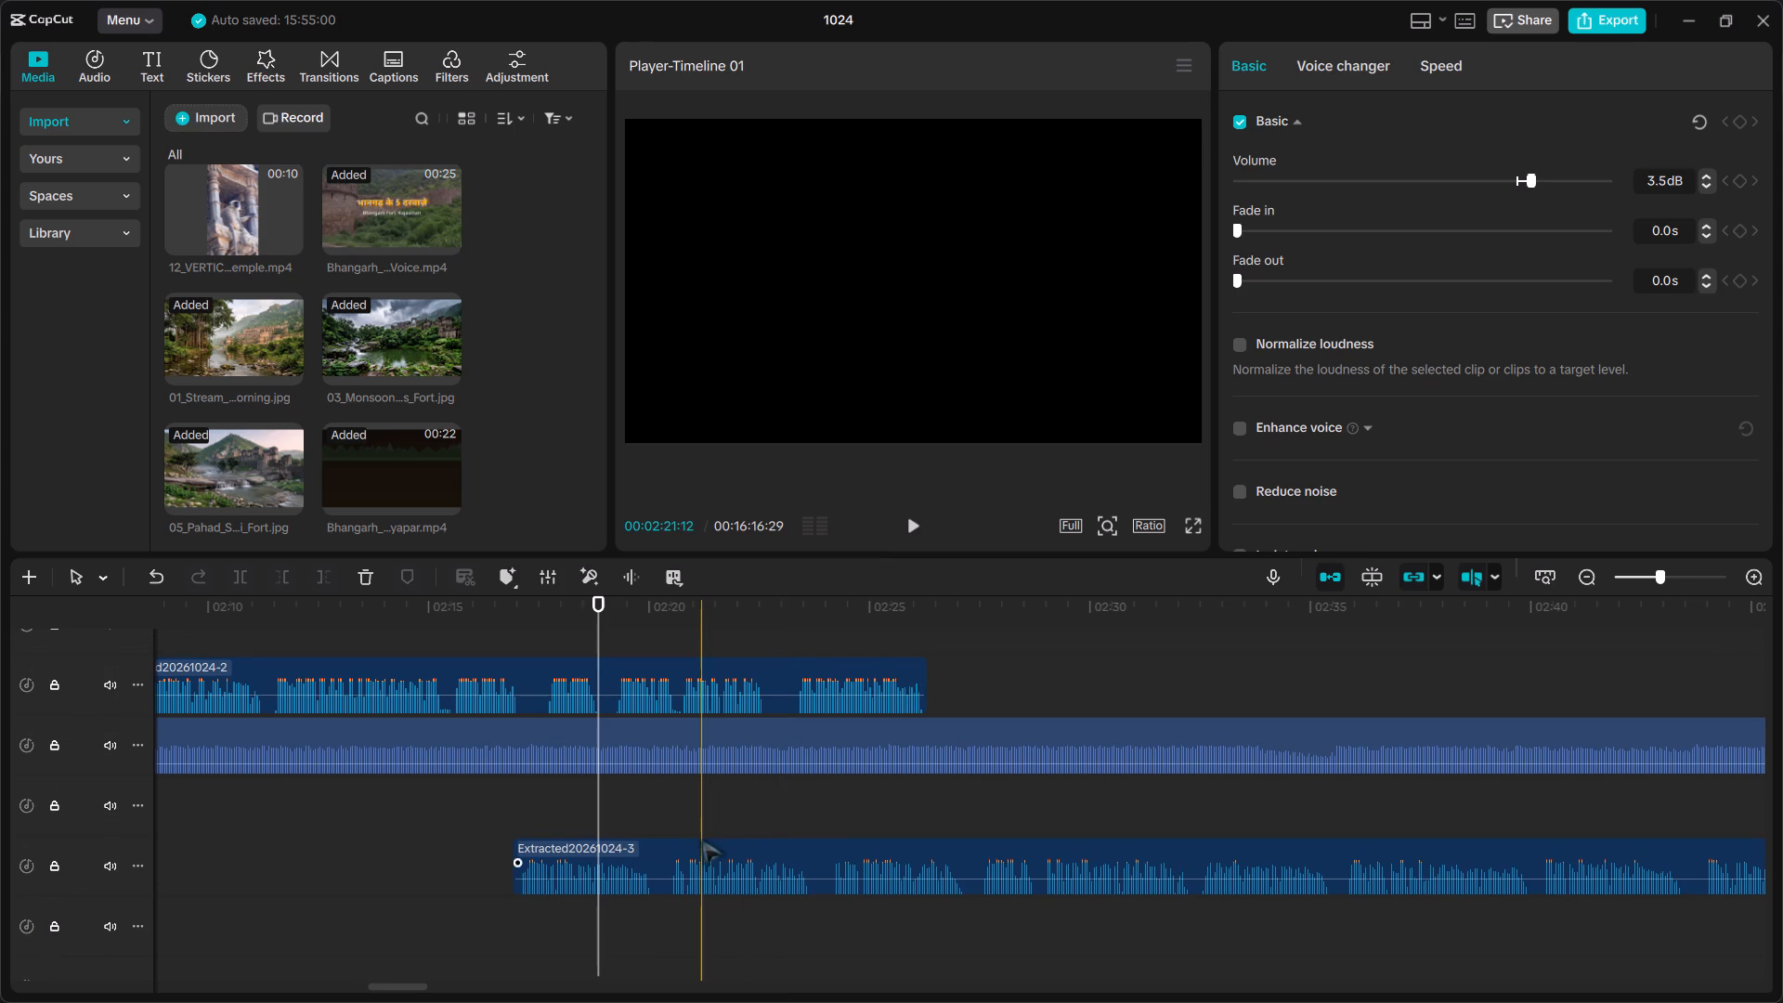
pyautogui.moveTo(702, 840); pyautogui.dragTo(1114, 670)
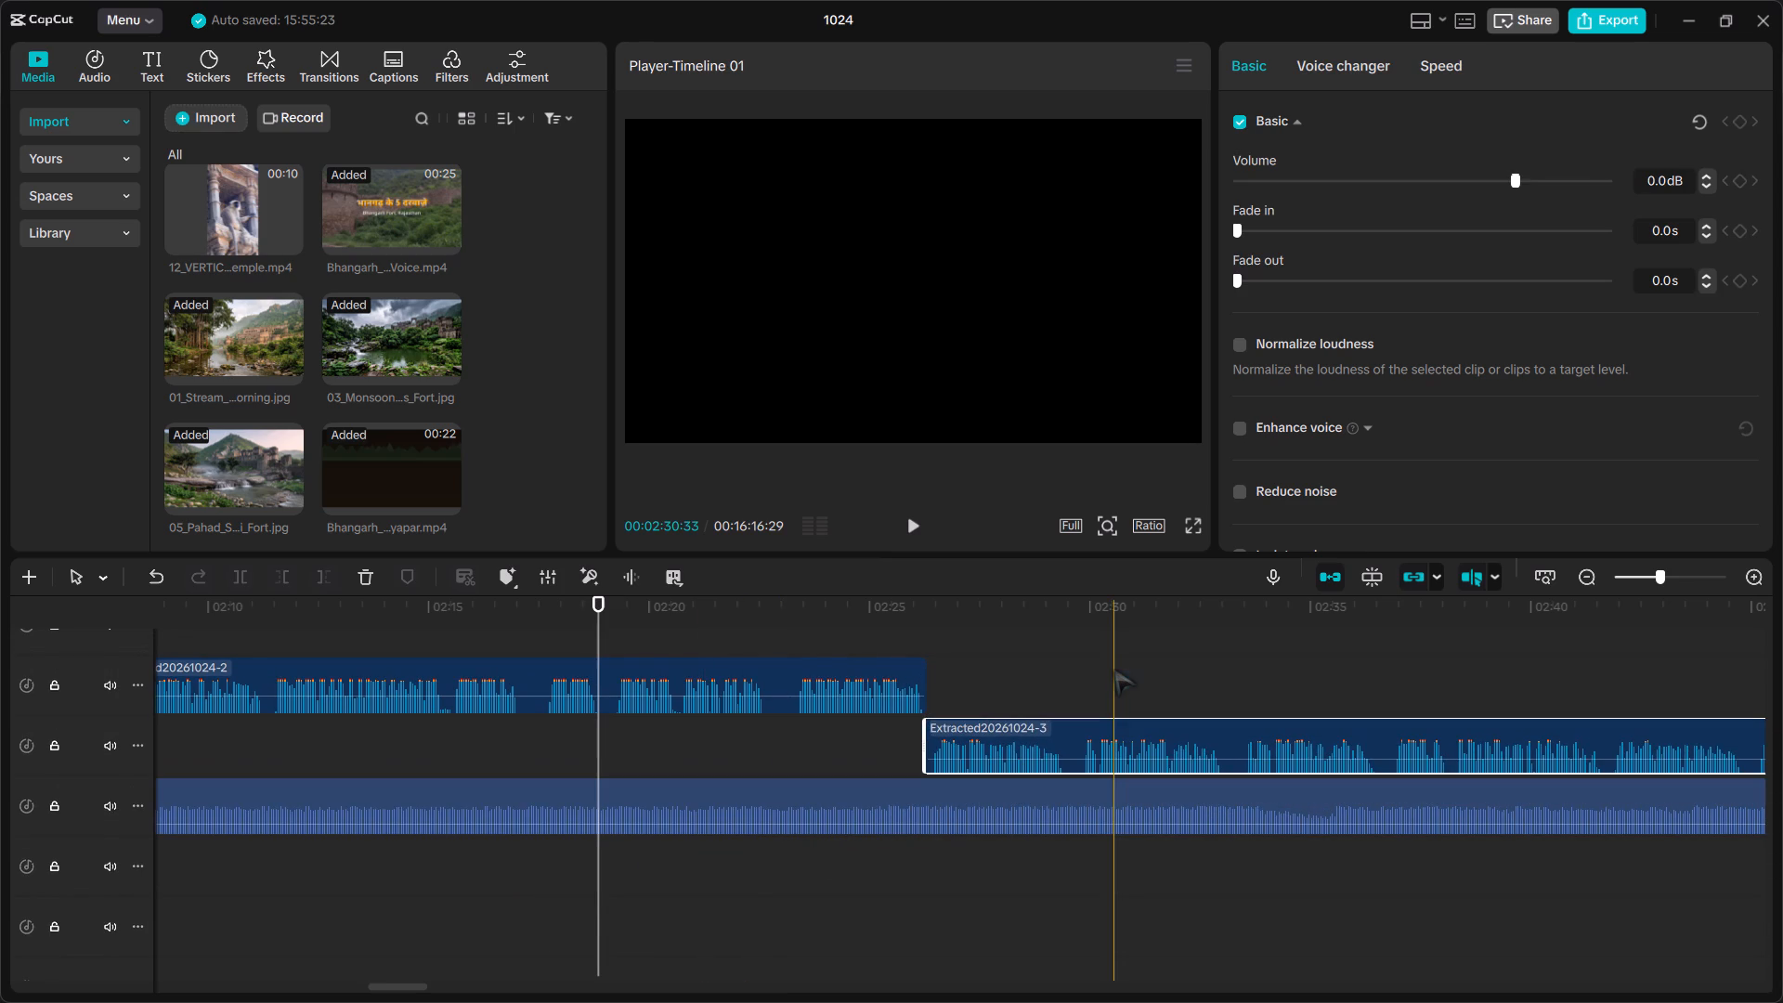
pyautogui.moveTo(1090, 738); pyautogui.dragTo(1097, 697)
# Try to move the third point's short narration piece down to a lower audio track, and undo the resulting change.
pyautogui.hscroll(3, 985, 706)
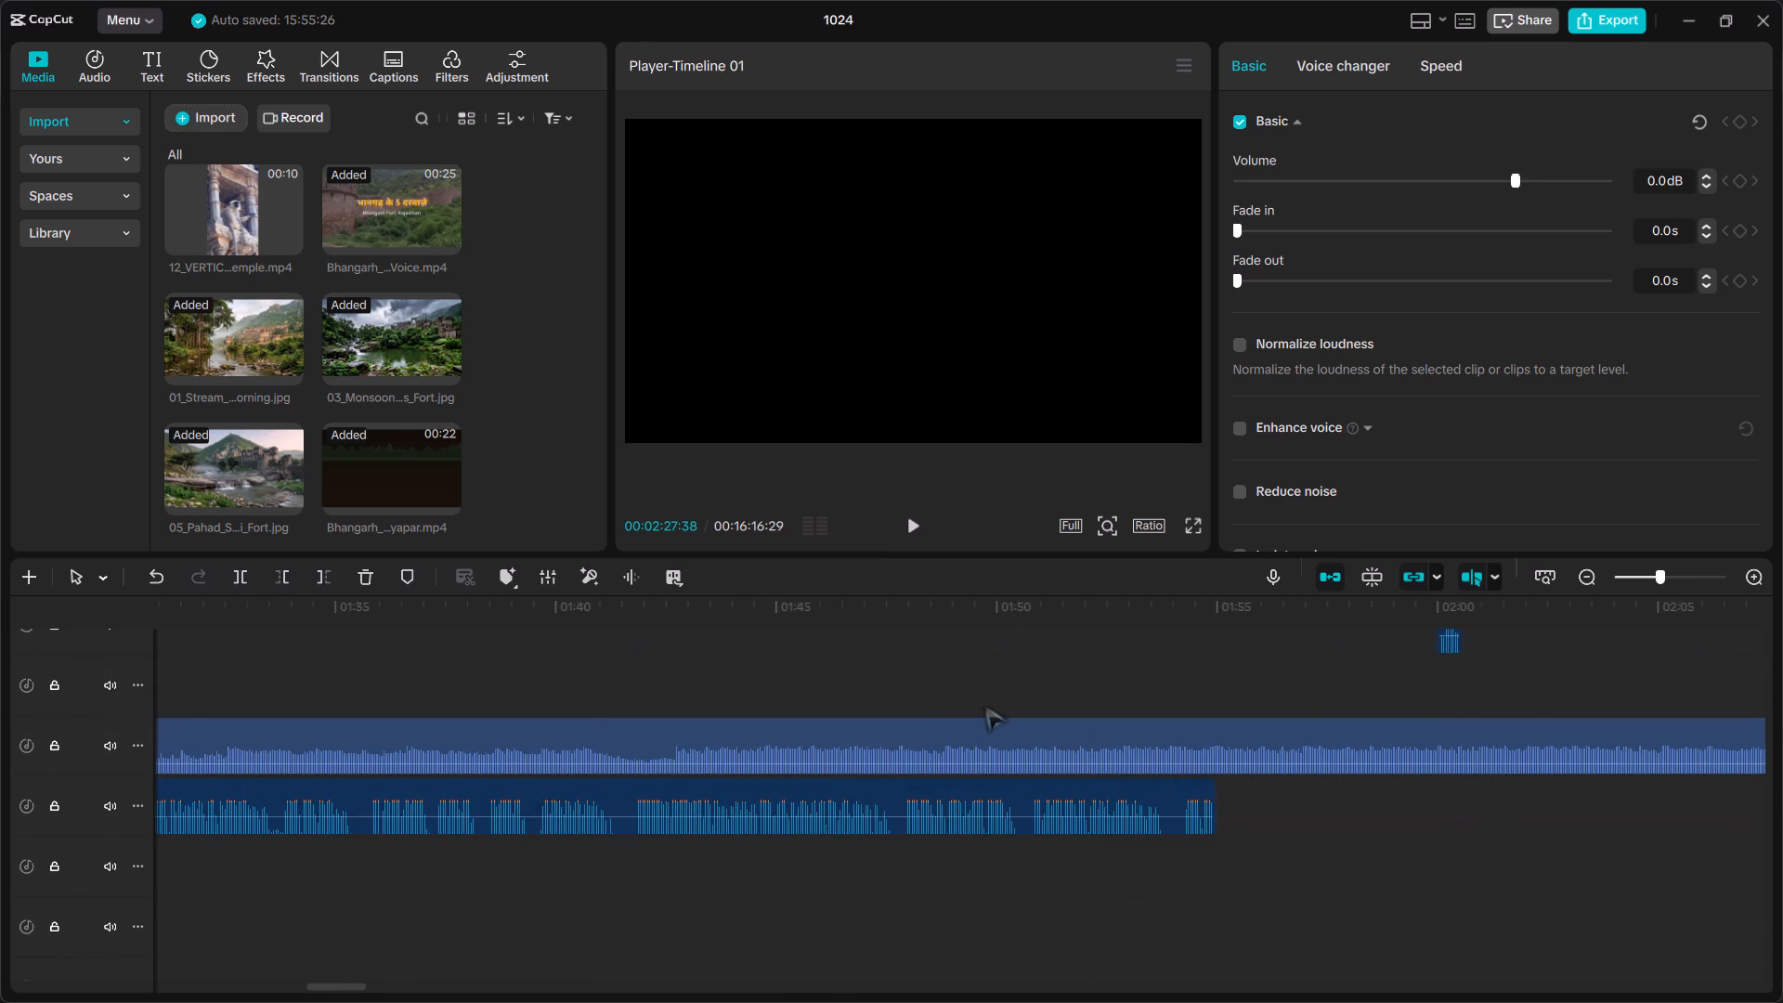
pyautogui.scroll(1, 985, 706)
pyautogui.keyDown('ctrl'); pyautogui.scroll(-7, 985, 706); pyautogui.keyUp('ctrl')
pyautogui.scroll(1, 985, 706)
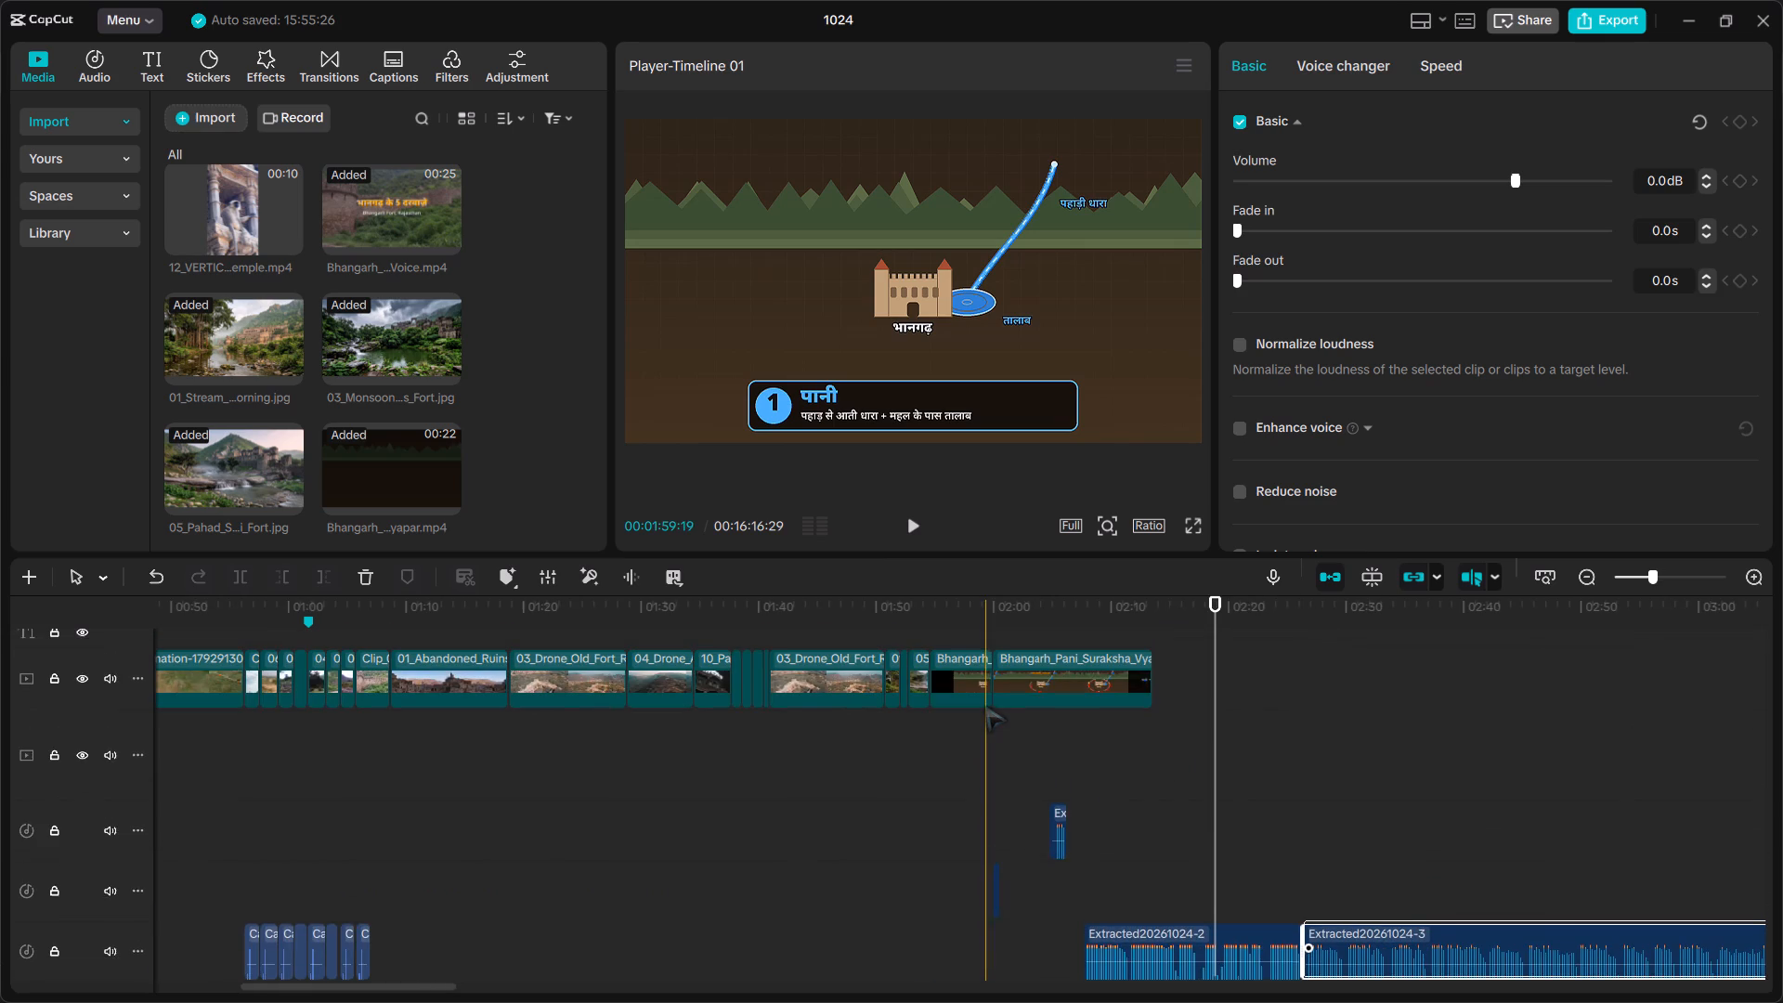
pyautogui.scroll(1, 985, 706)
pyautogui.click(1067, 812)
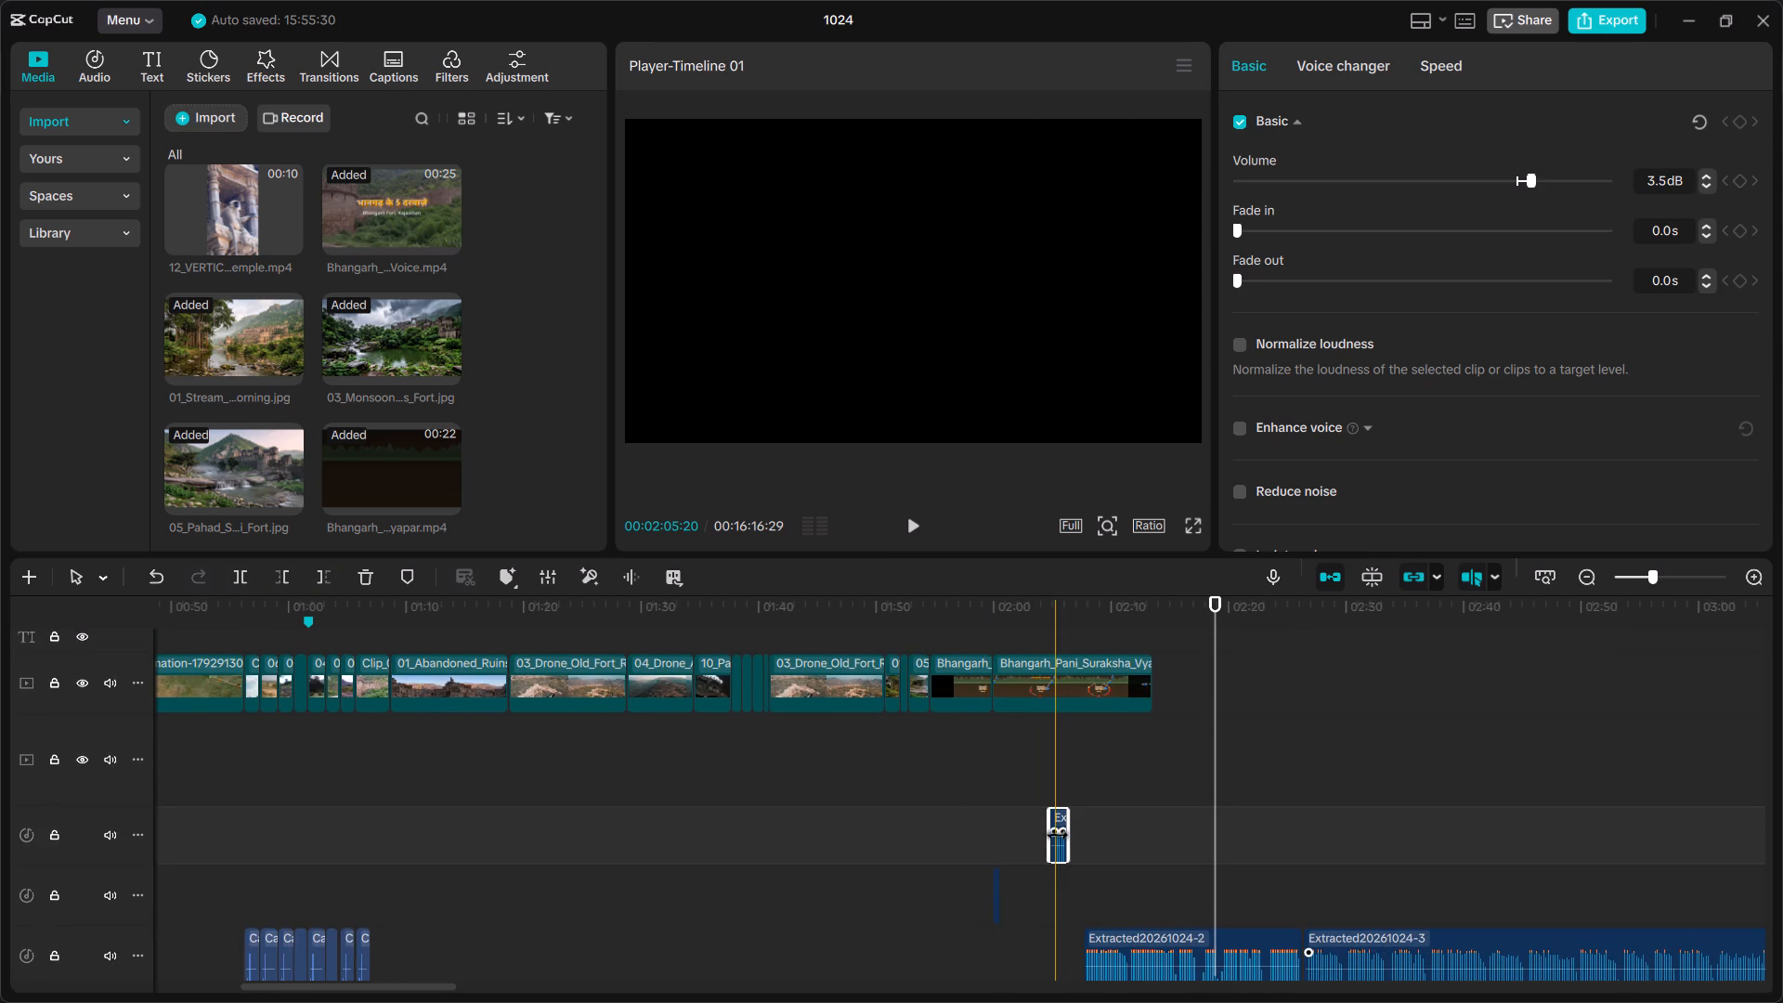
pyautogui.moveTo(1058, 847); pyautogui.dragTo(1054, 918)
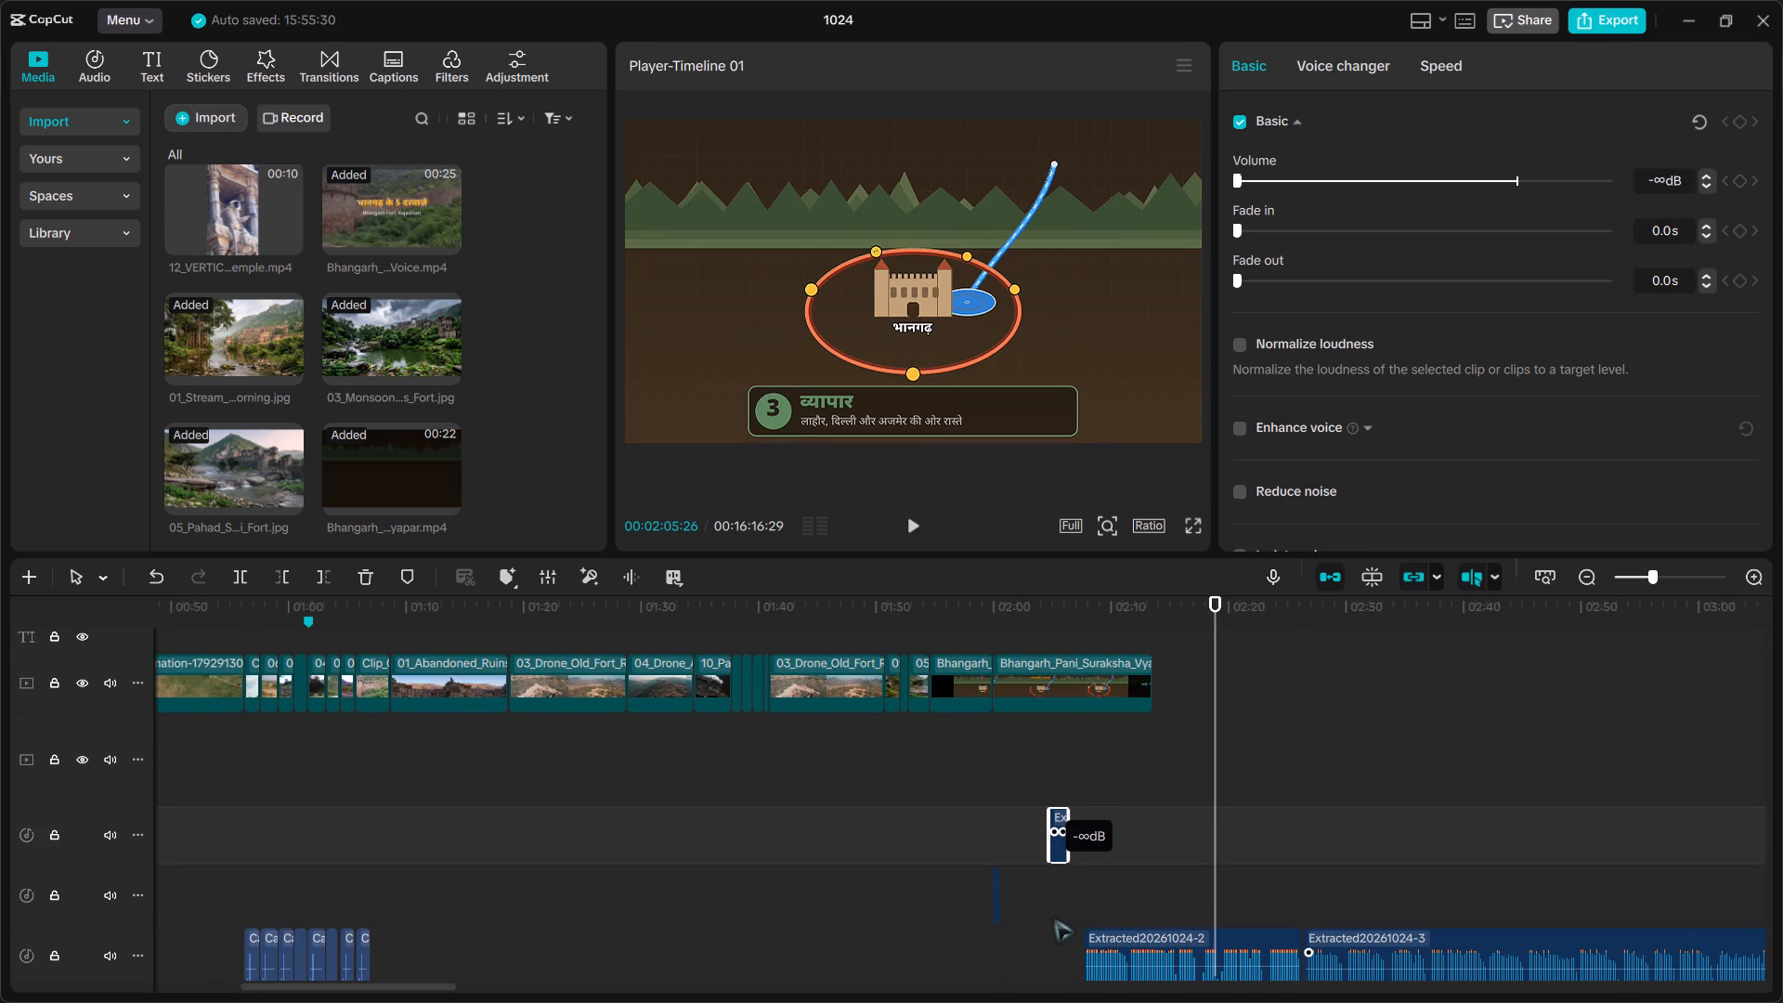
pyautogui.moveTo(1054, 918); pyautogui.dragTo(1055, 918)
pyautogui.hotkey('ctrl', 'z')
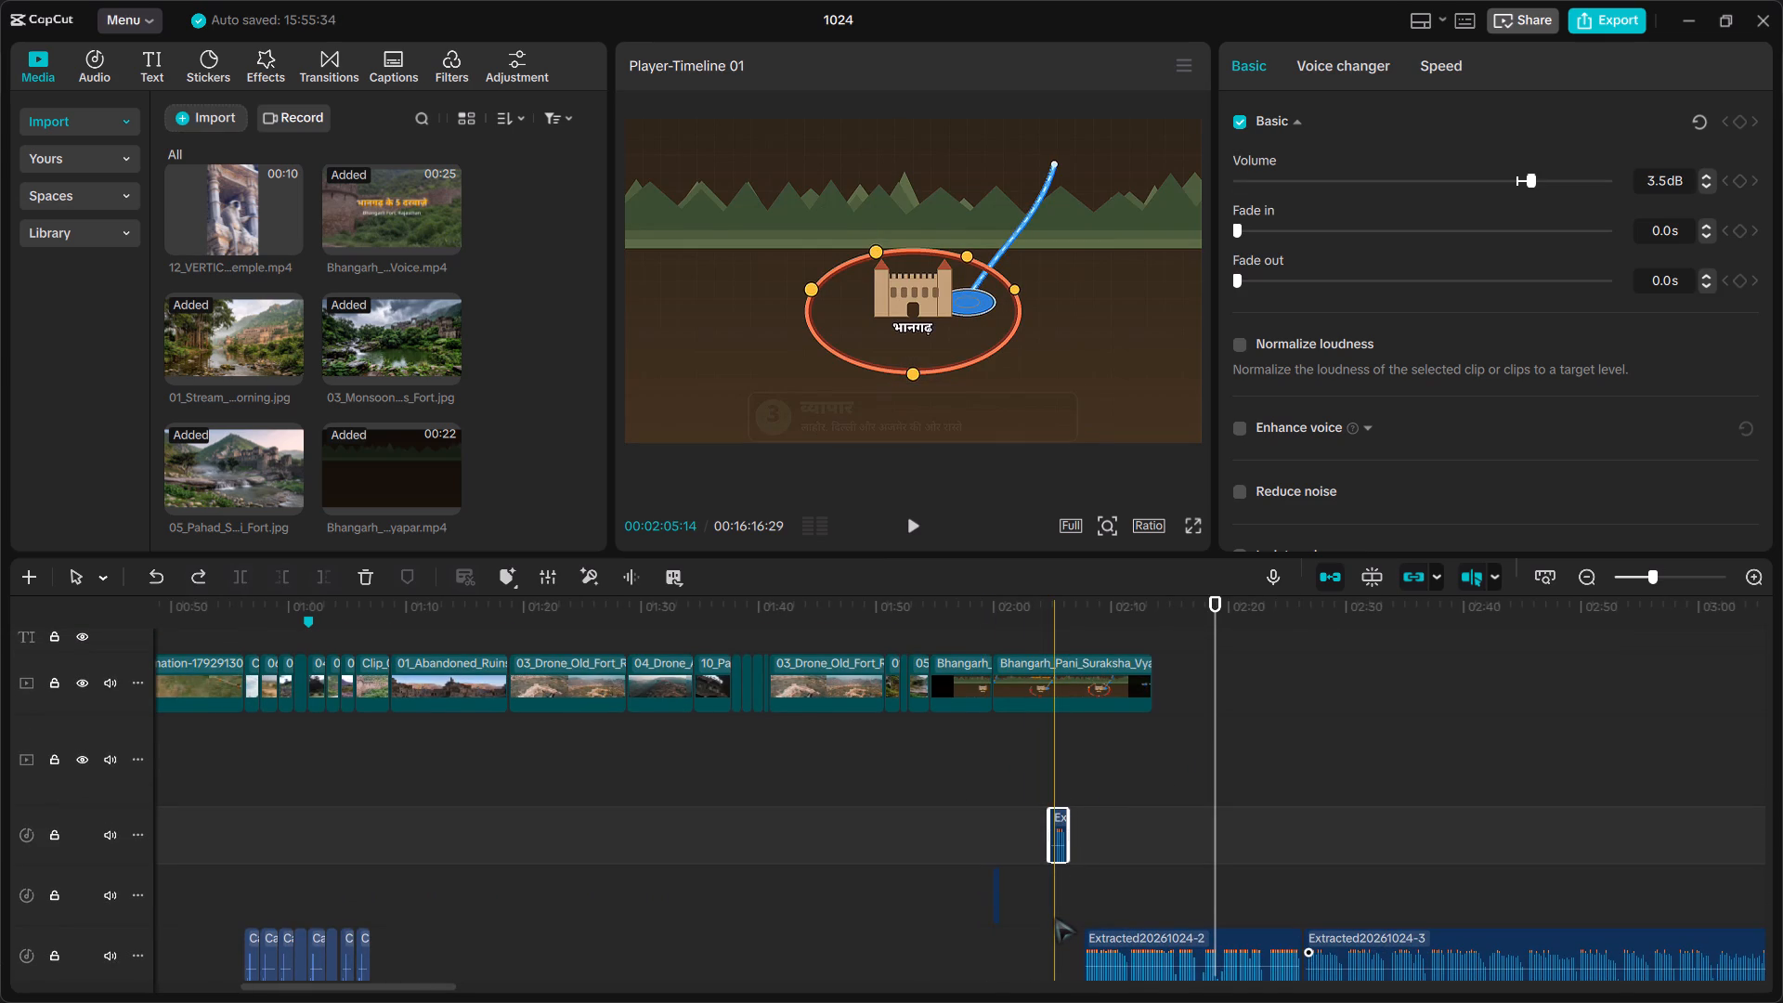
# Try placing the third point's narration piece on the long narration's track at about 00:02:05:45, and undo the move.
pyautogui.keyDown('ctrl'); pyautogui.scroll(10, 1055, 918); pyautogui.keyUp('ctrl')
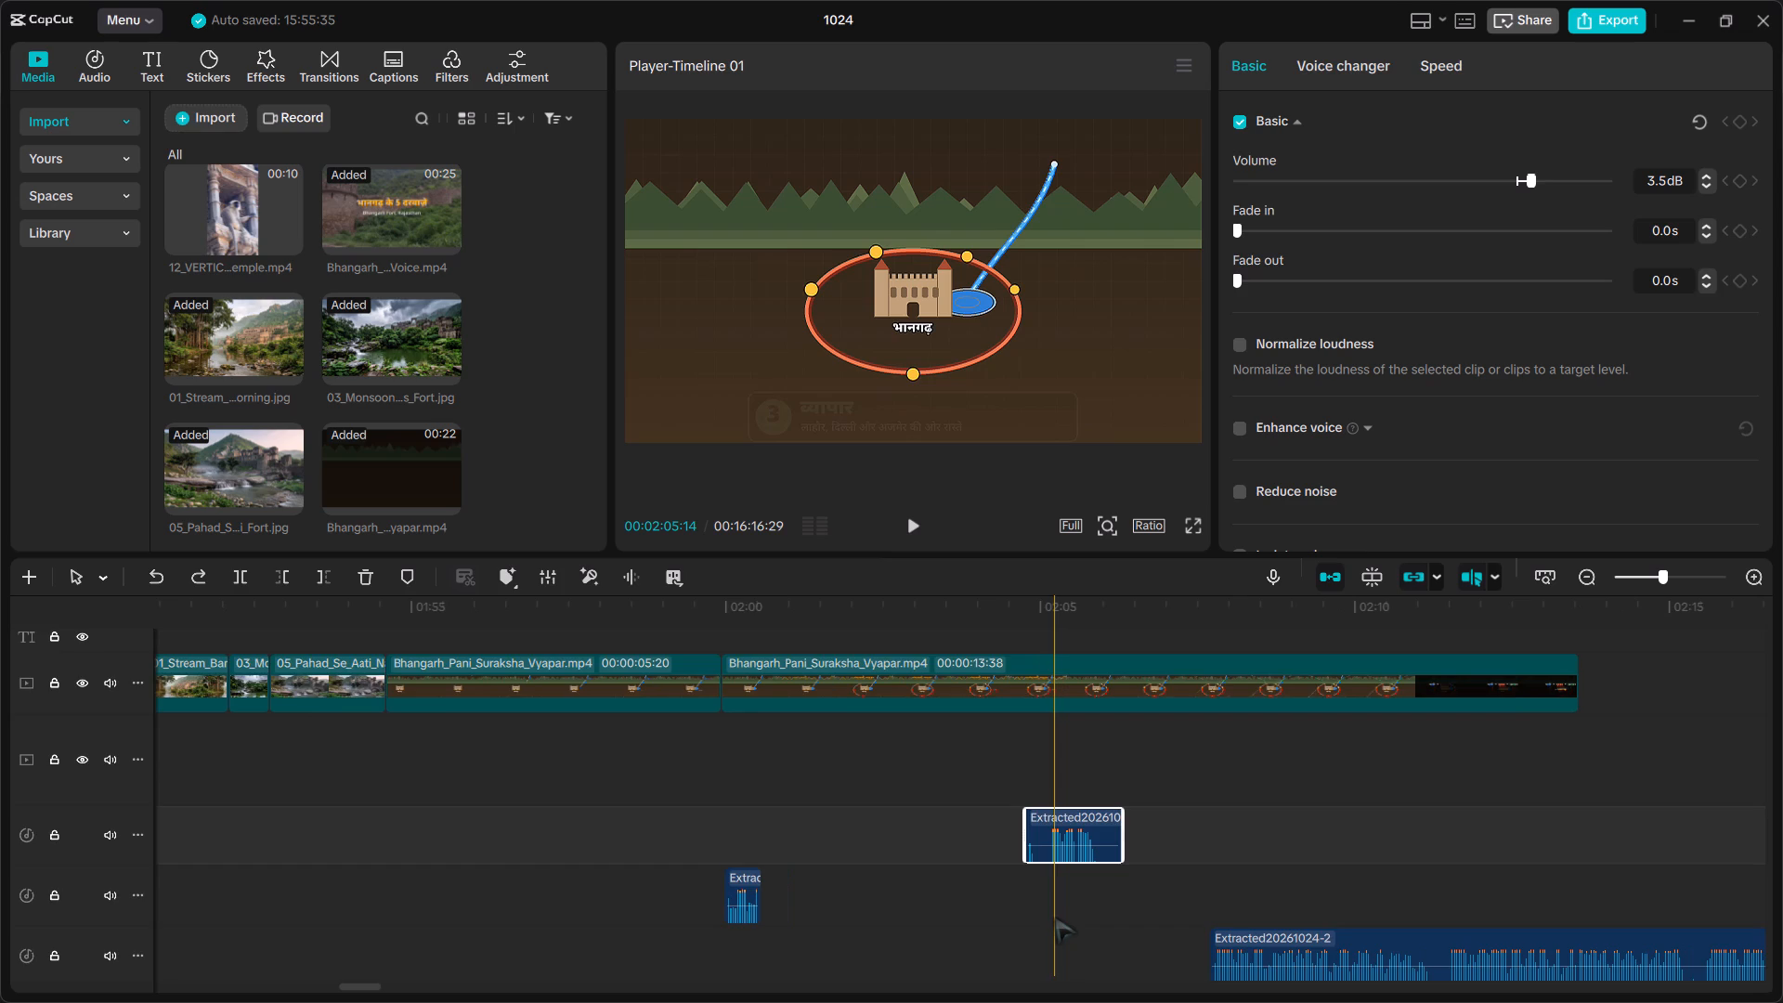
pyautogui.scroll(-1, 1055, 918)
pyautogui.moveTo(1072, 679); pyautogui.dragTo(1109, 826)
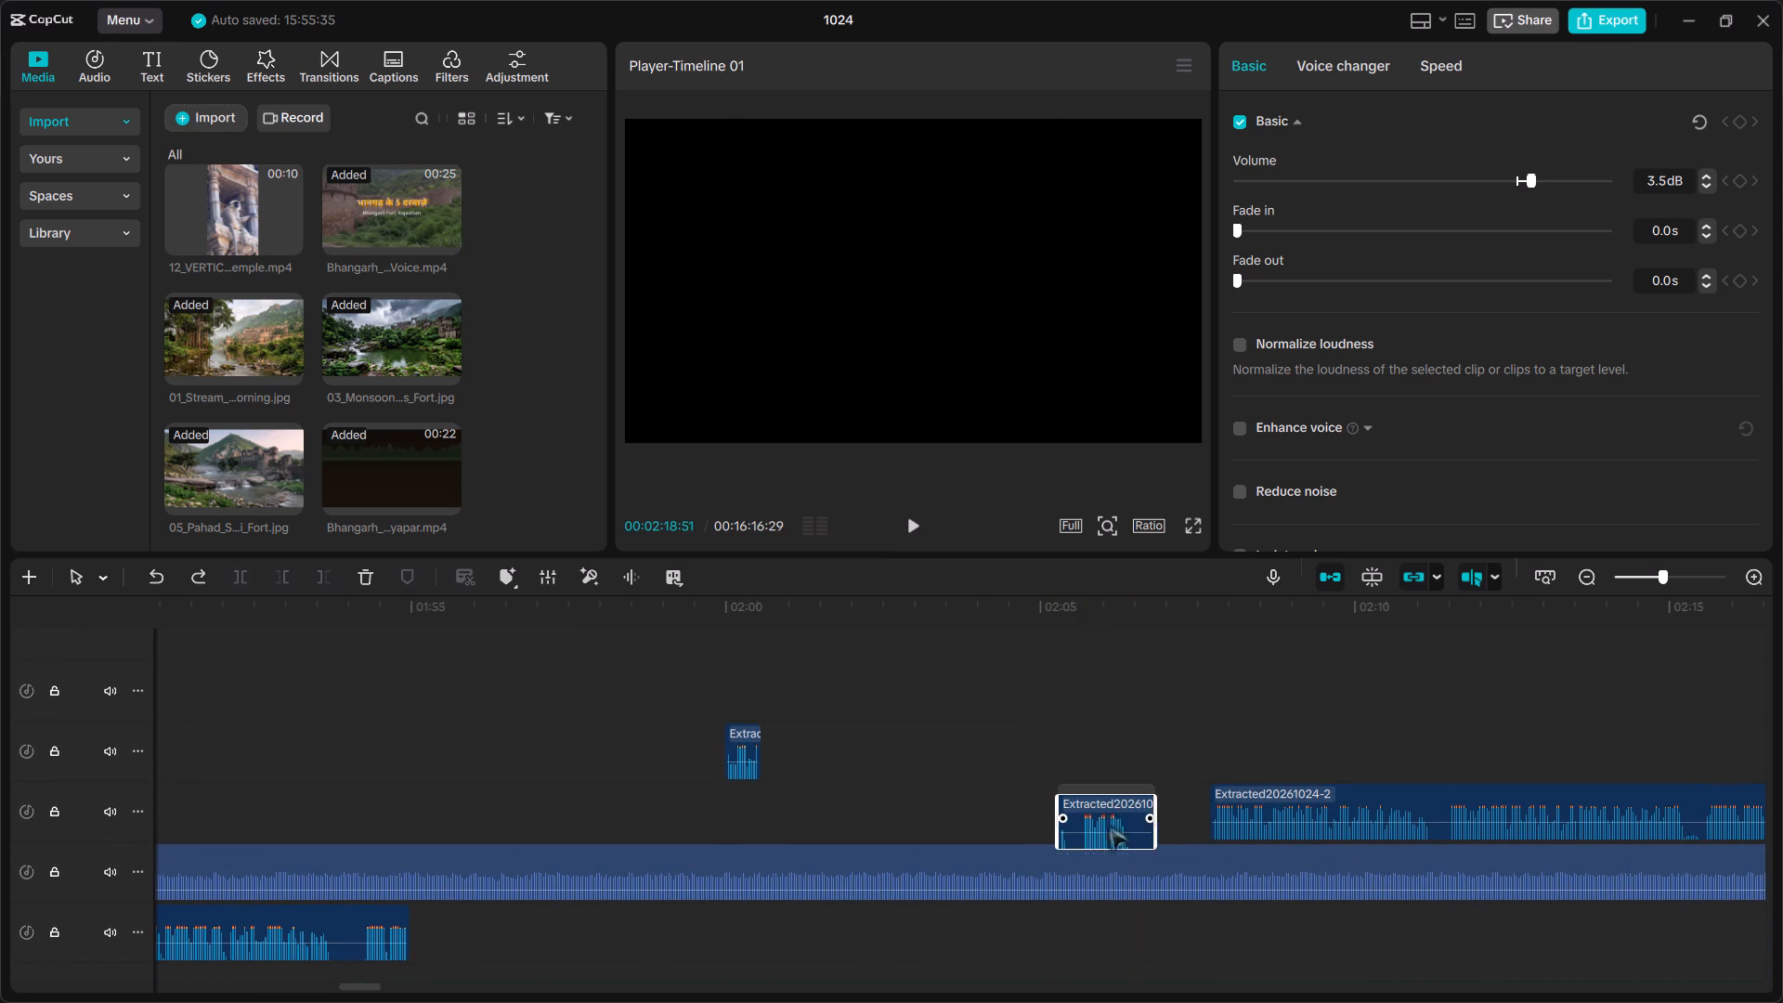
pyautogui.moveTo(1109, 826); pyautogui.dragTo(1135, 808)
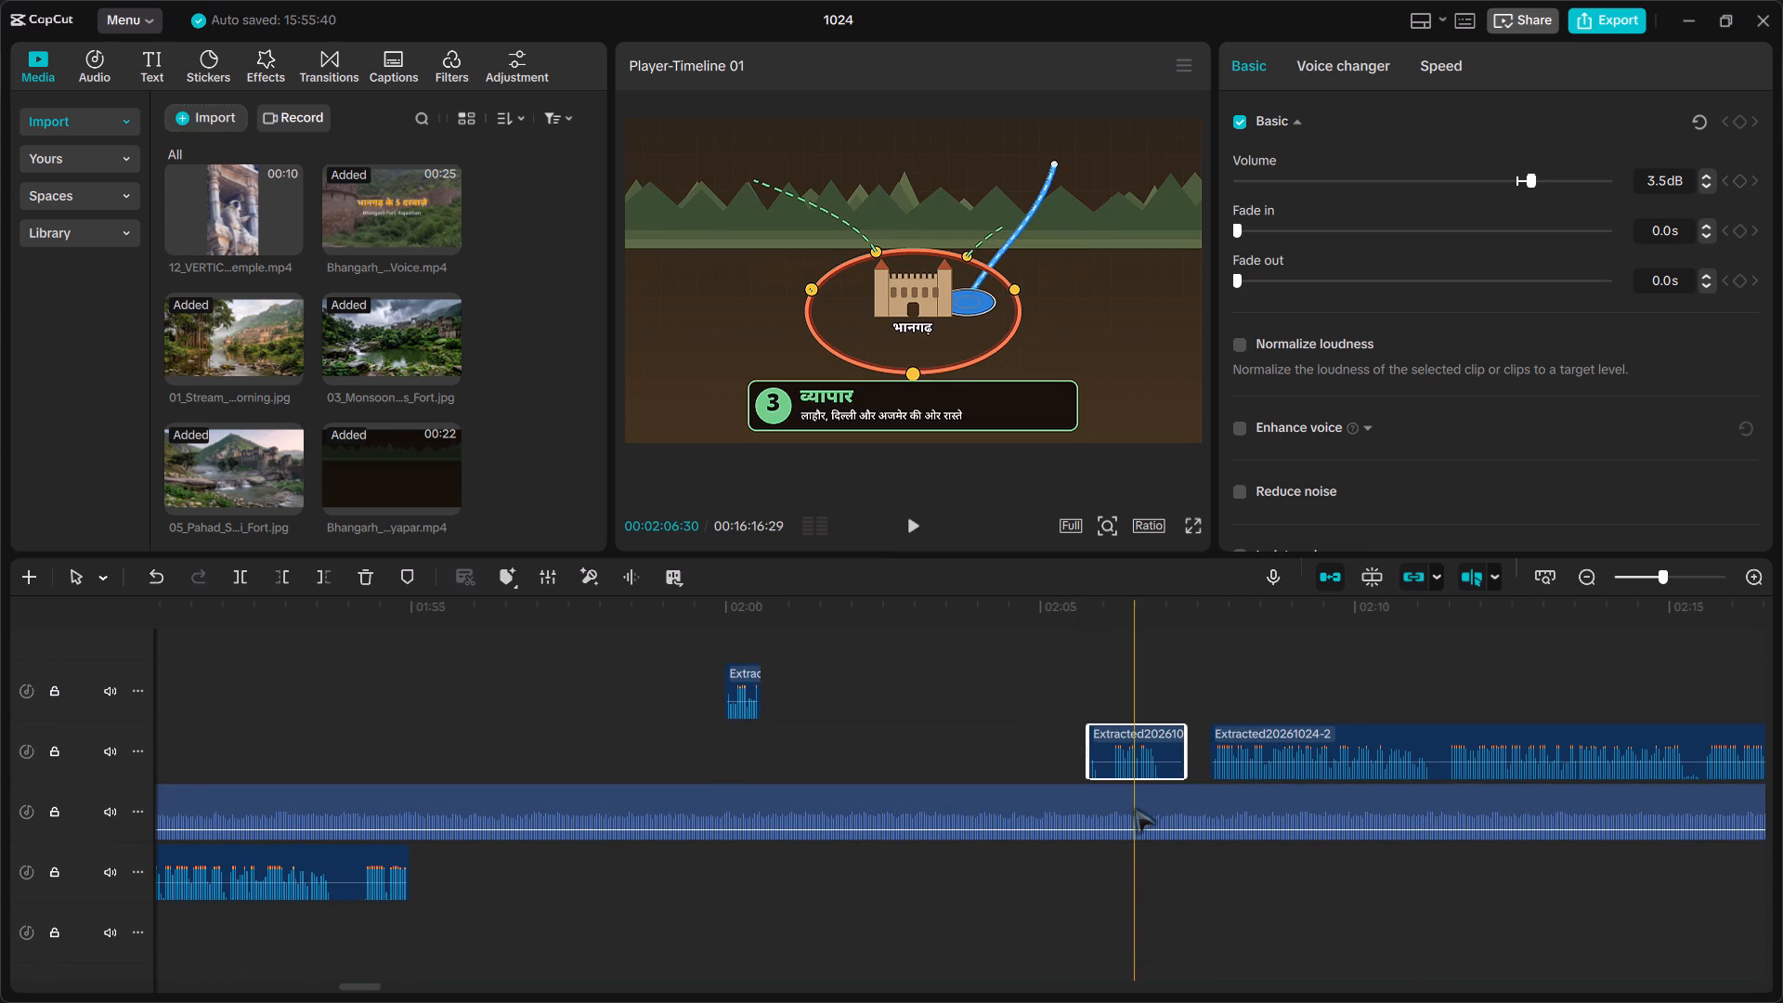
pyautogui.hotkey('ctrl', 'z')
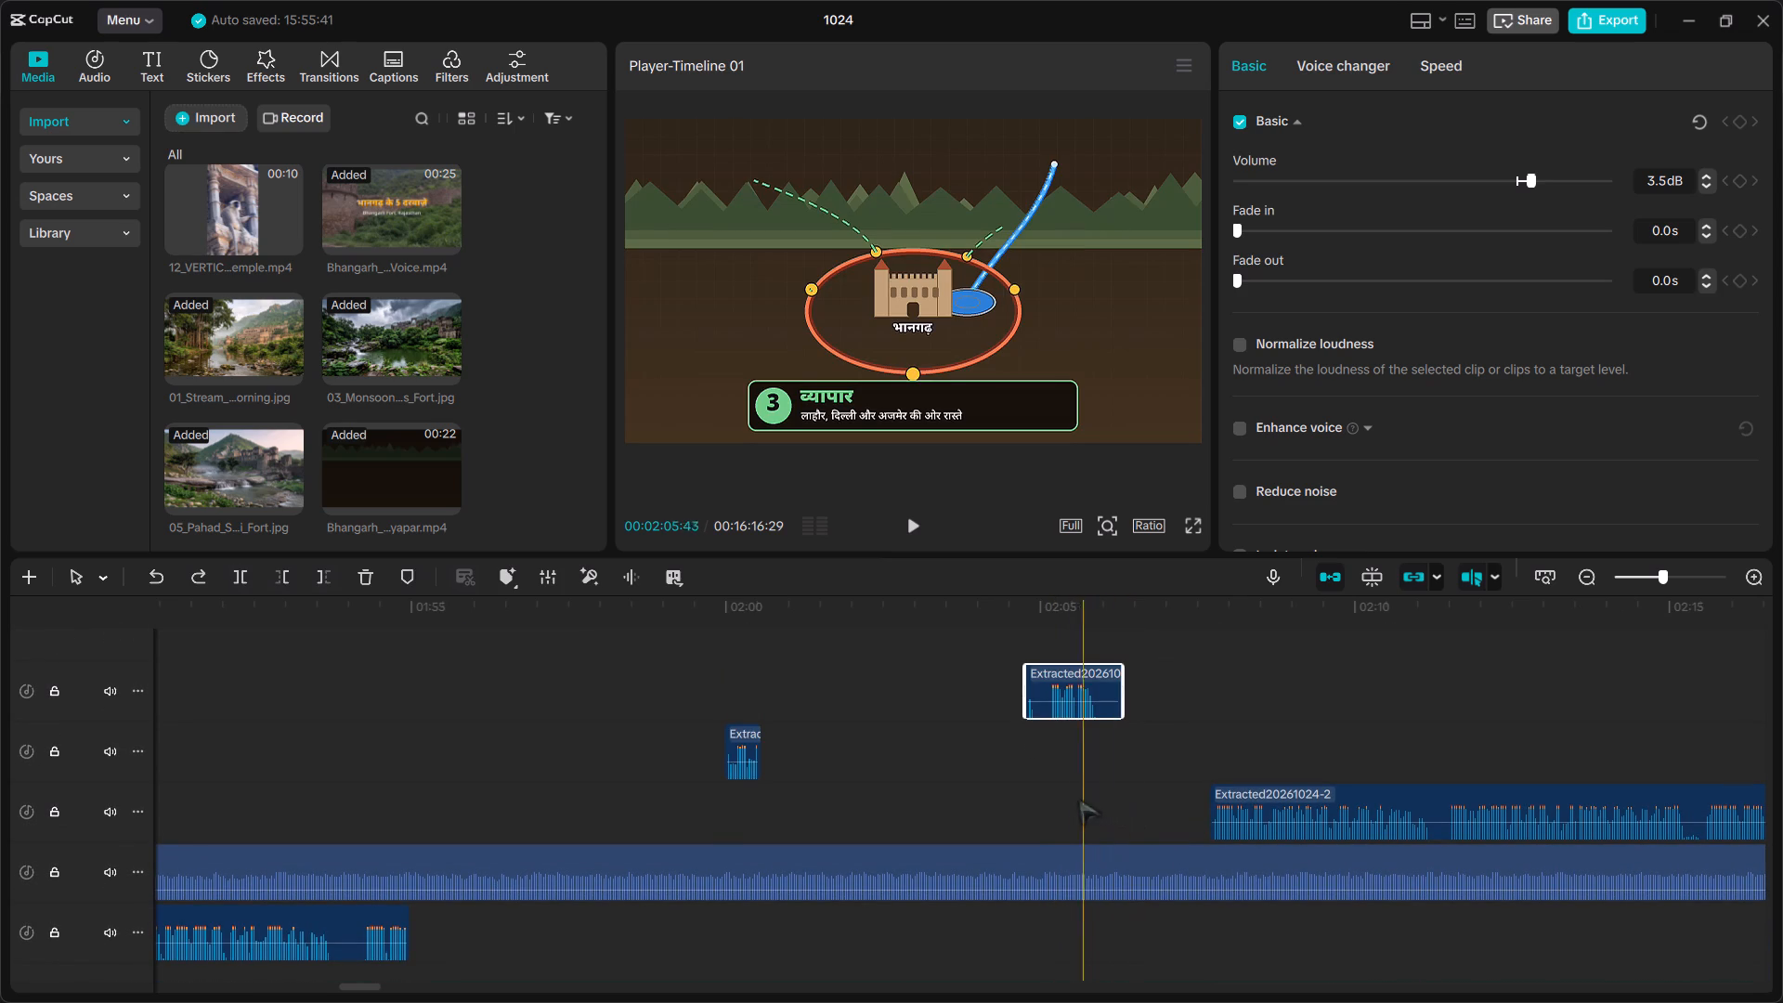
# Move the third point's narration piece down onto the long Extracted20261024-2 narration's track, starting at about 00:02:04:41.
pyautogui.click(1021, 825)
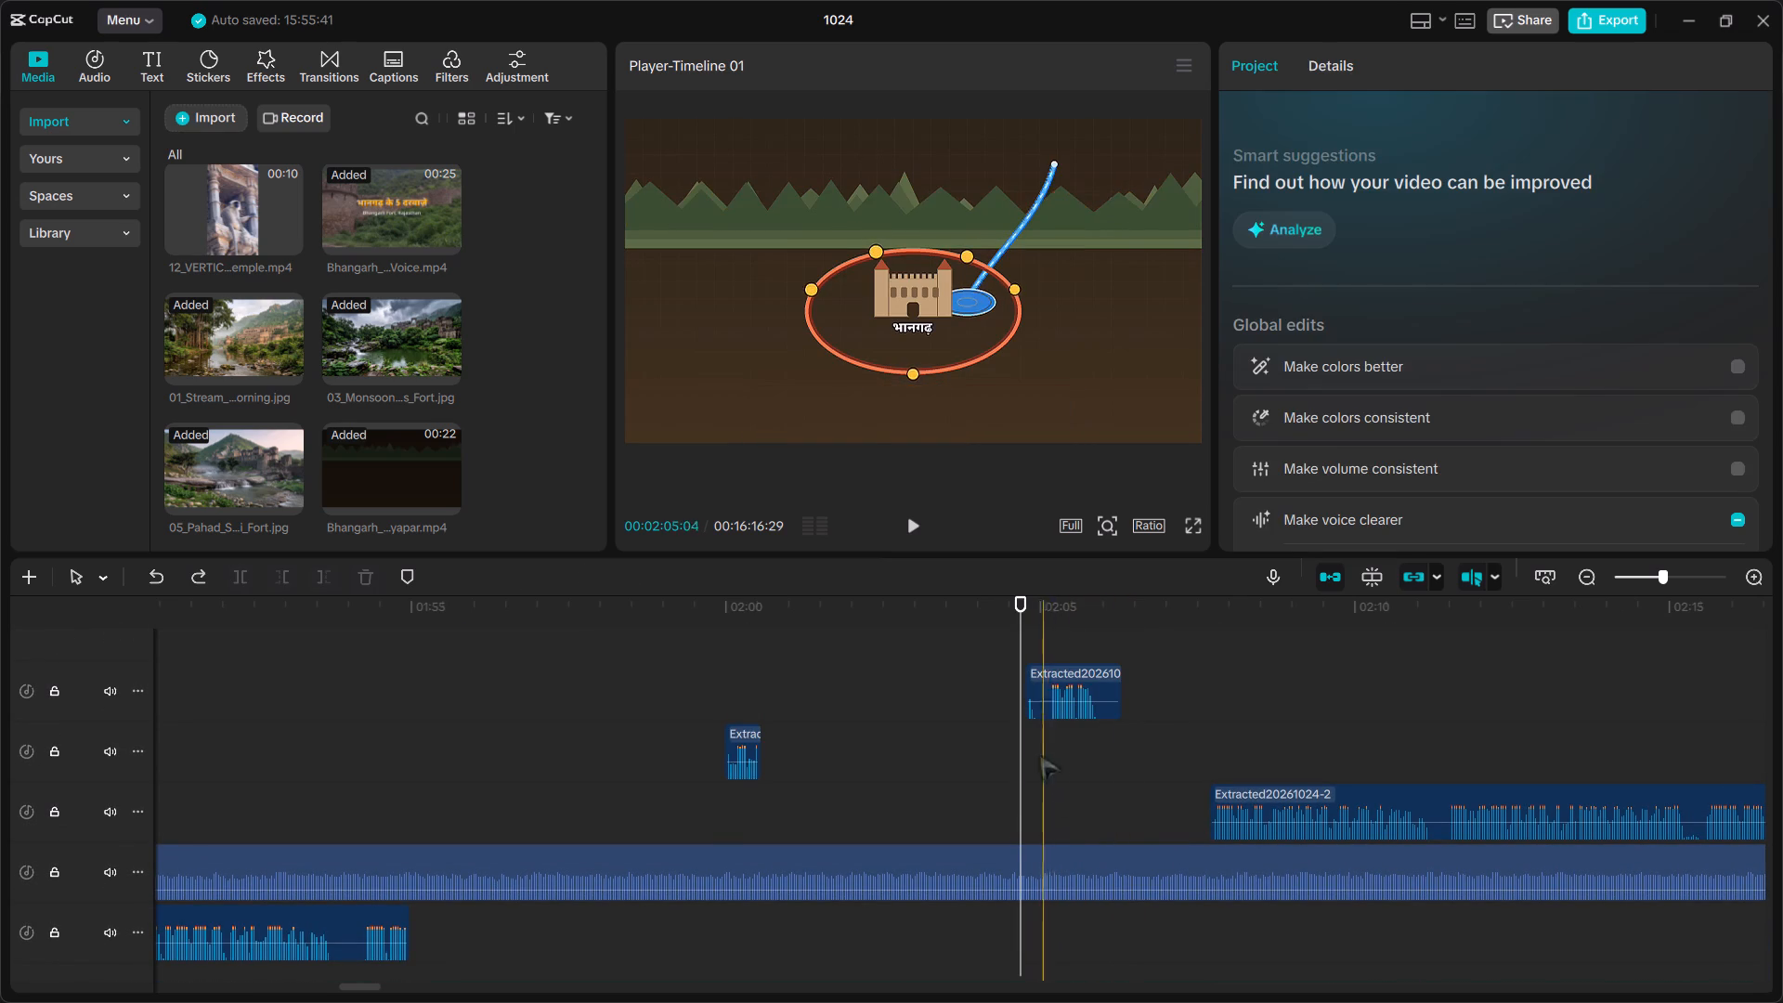
pyautogui.moveTo(1053, 684); pyautogui.dragTo(1053, 802)
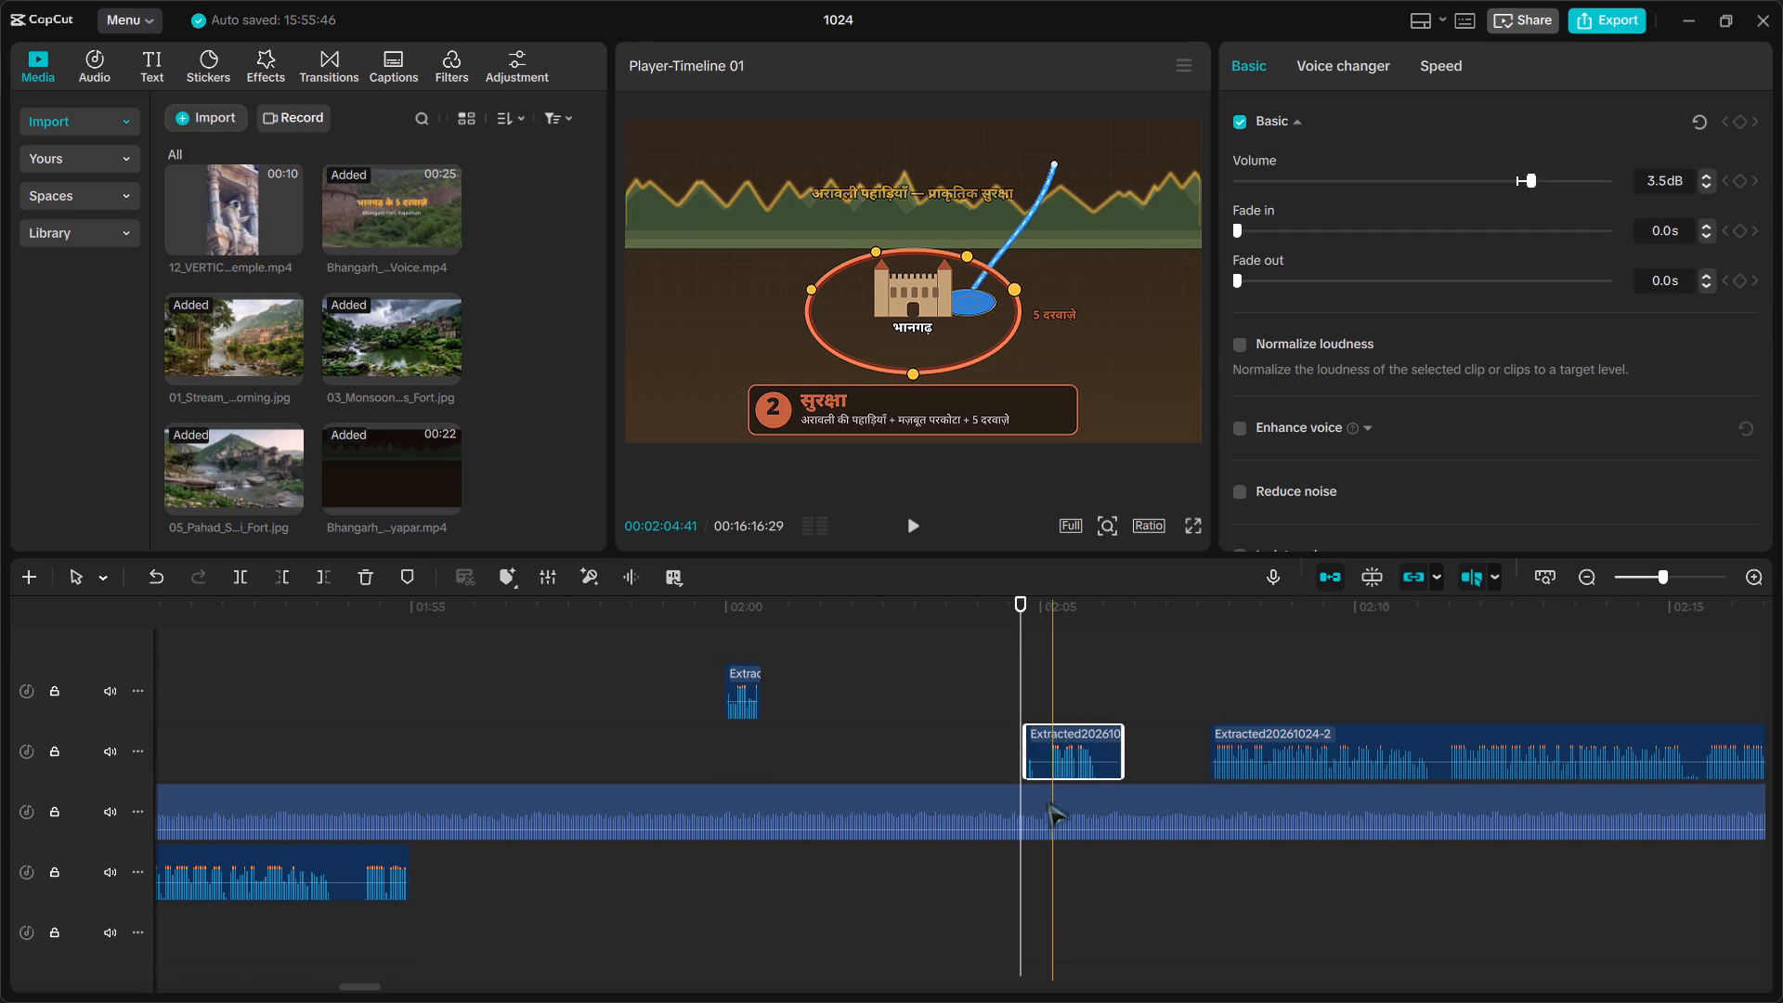
# Move the short second-point narration piece onto the same track as the third point's piece, starting at about 00:02:00:02.
pyautogui.hscroll(1, 850, 800)
pyautogui.scroll(2, 914, 772)
pyautogui.hscroll(-1, 1127, 778)
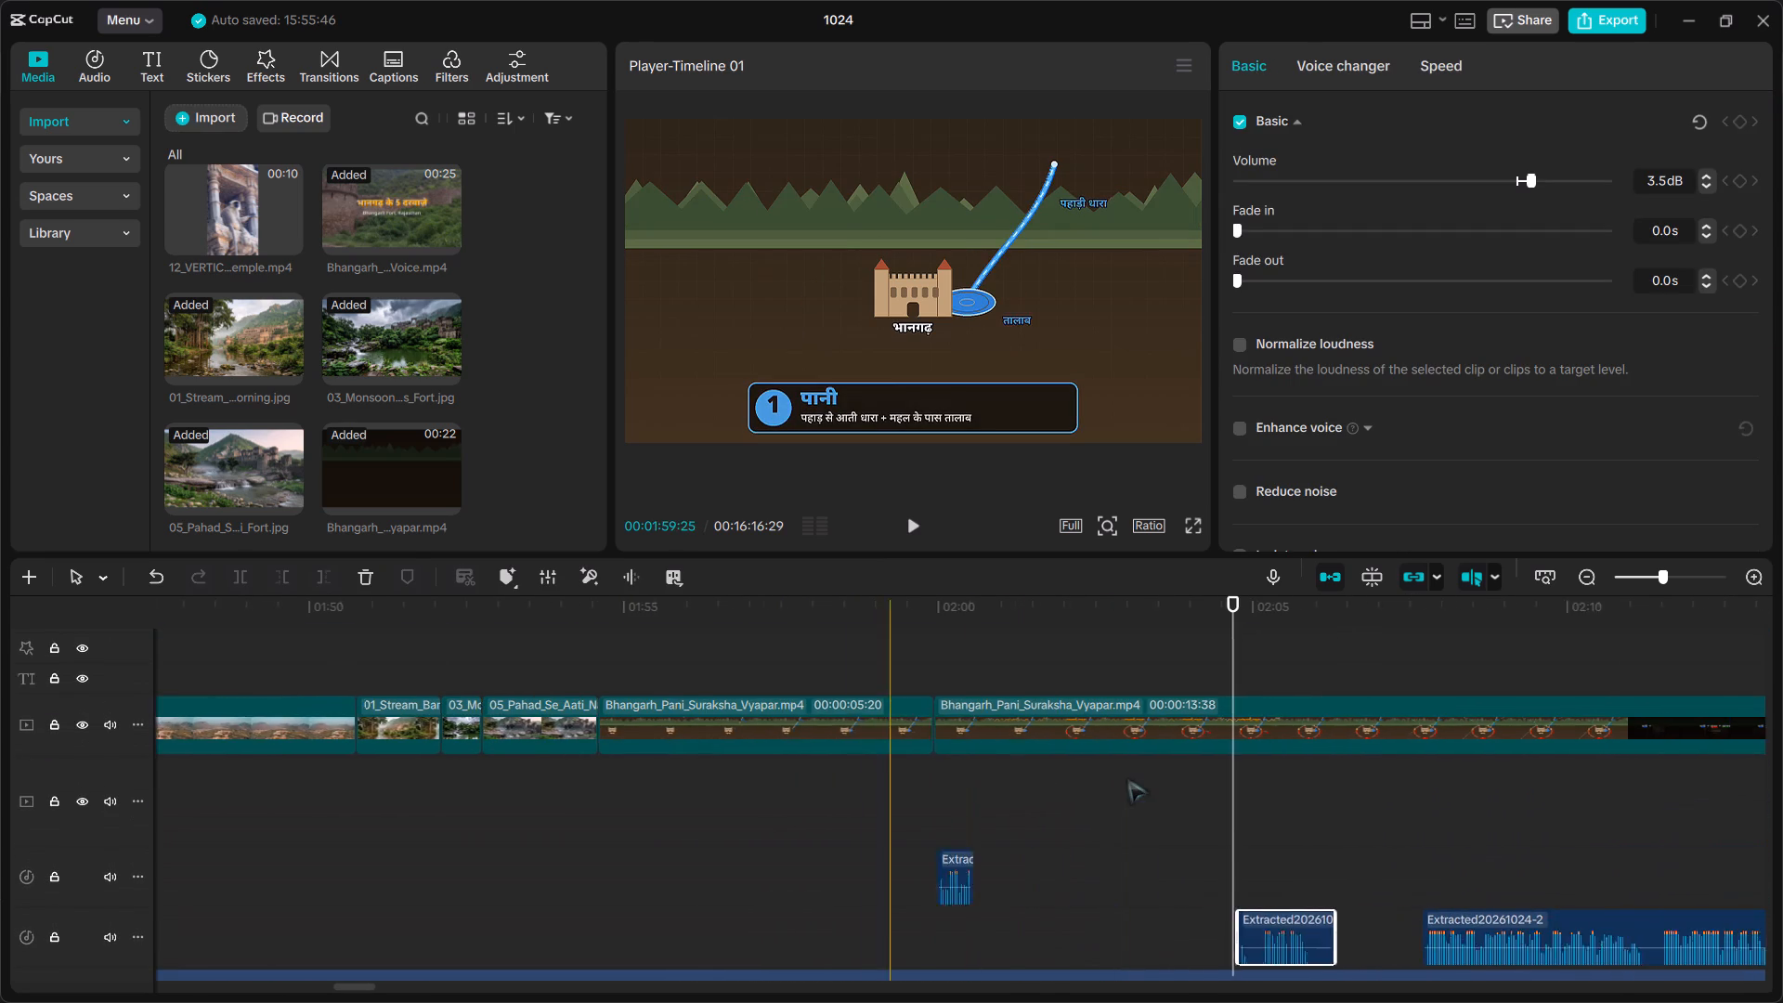
pyautogui.hscroll(-1, 1127, 778)
pyautogui.click(900, 852)
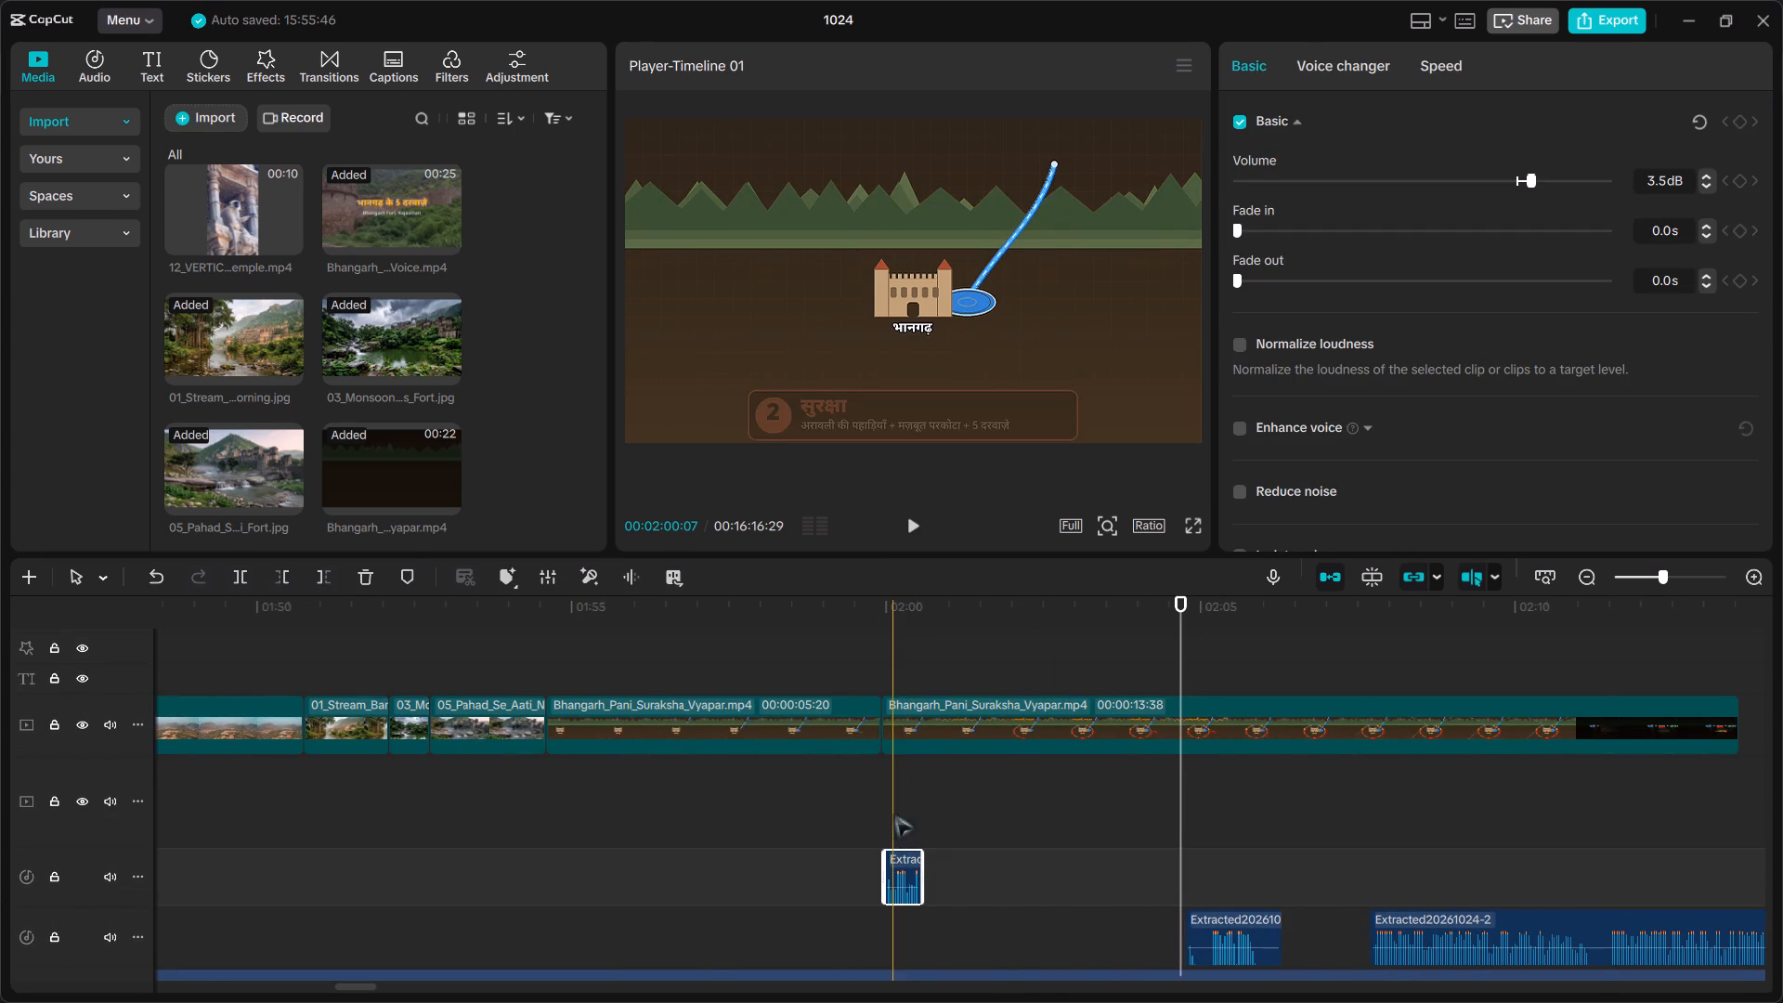
pyautogui.click(888, 611)
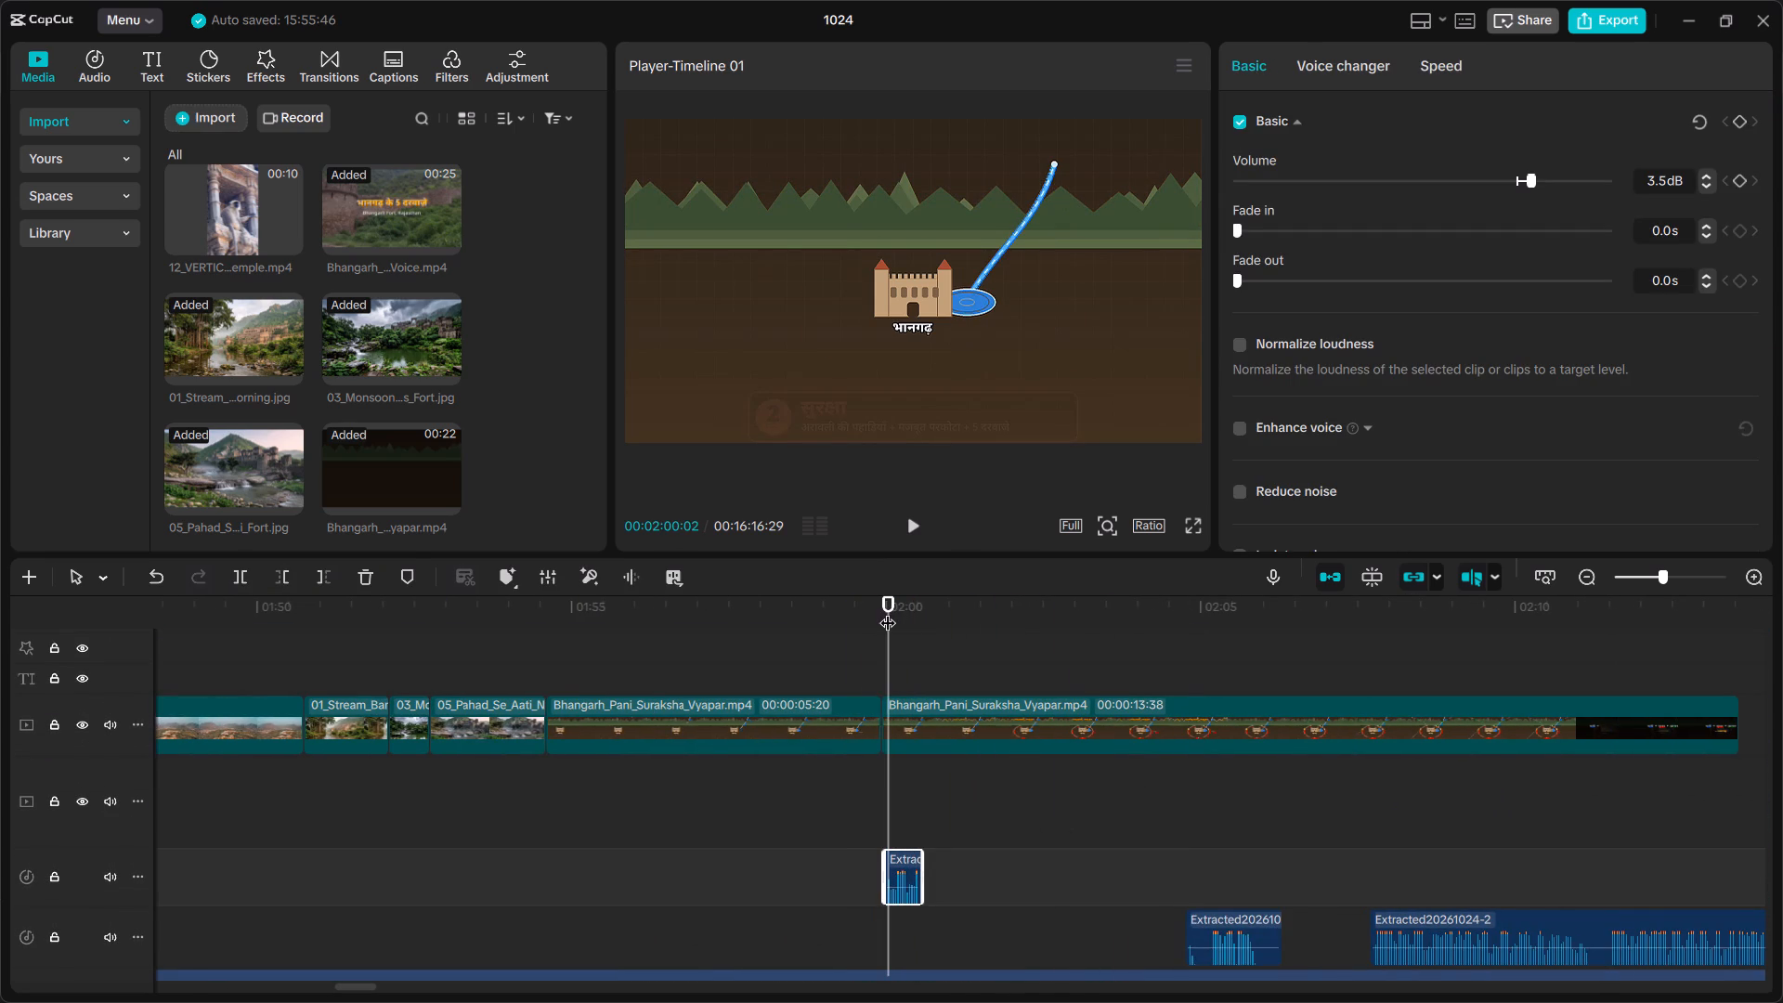
pyautogui.scroll(-1, 904, 888)
pyautogui.moveTo(895, 804); pyautogui.dragTo(900, 839)
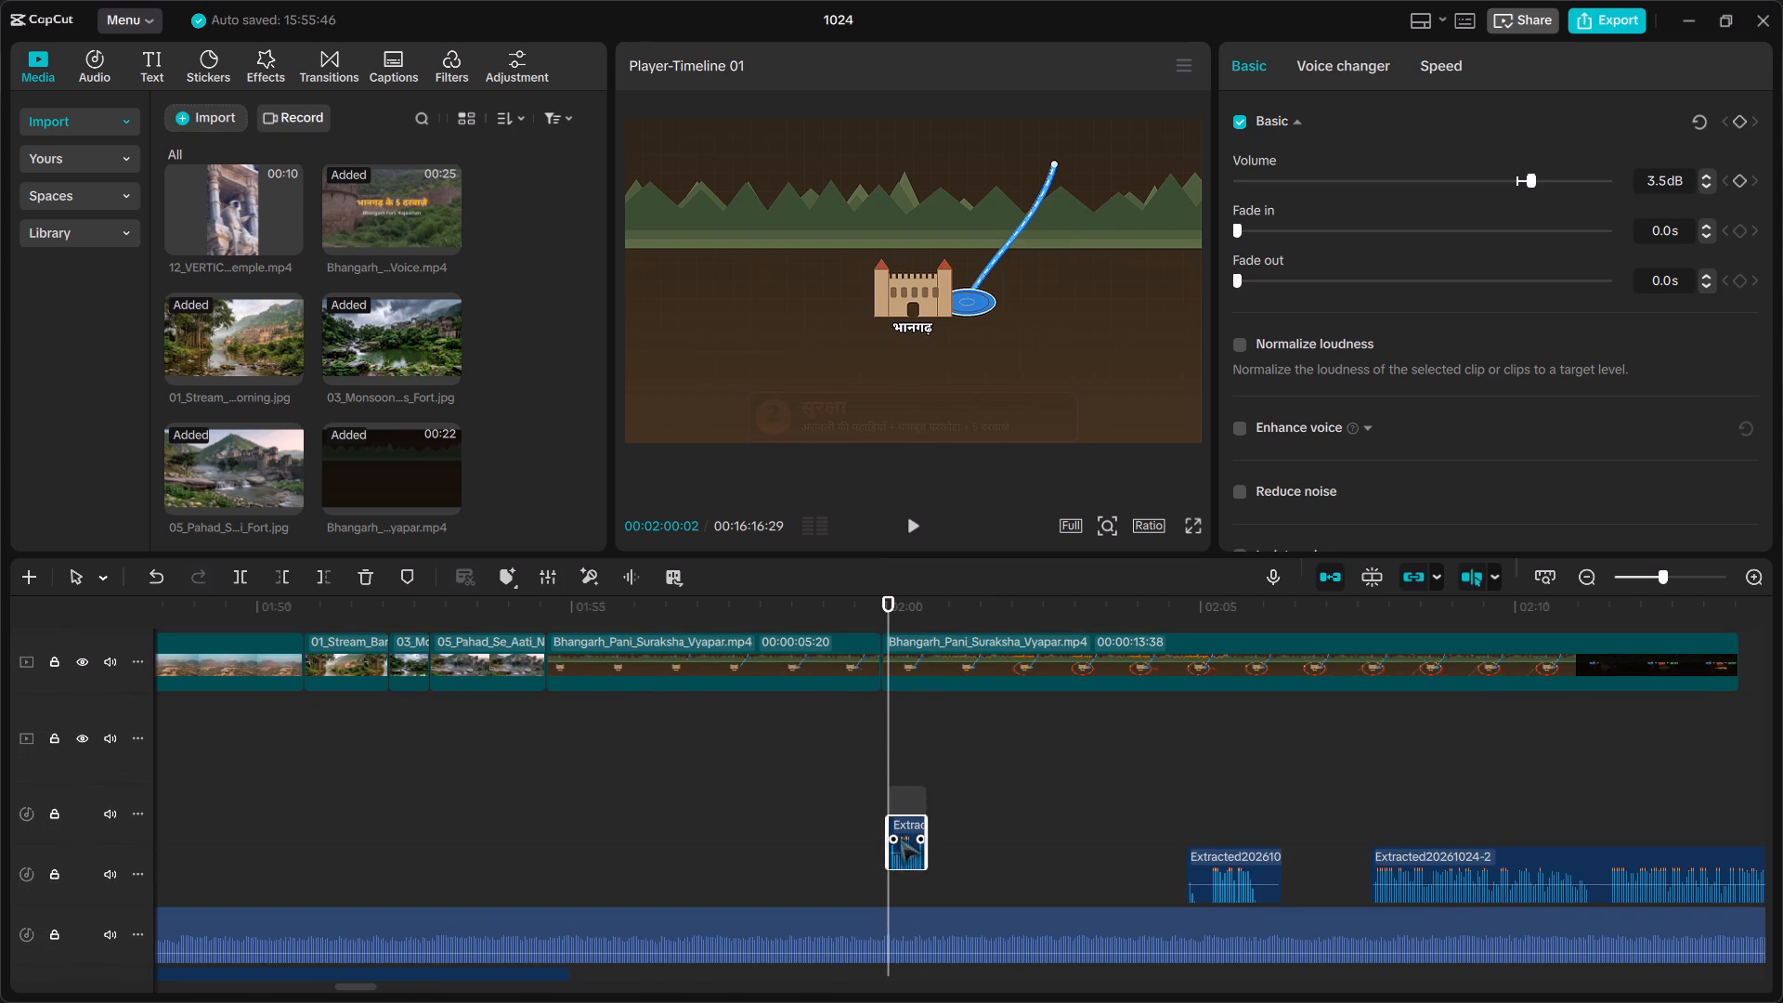
pyautogui.moveTo(900, 839); pyautogui.dragTo(900, 873)
# Return to the early location clips, play the edit from around the 40-second mark, and show the preview full screen.
pyautogui.hscroll(1, 870, 871)
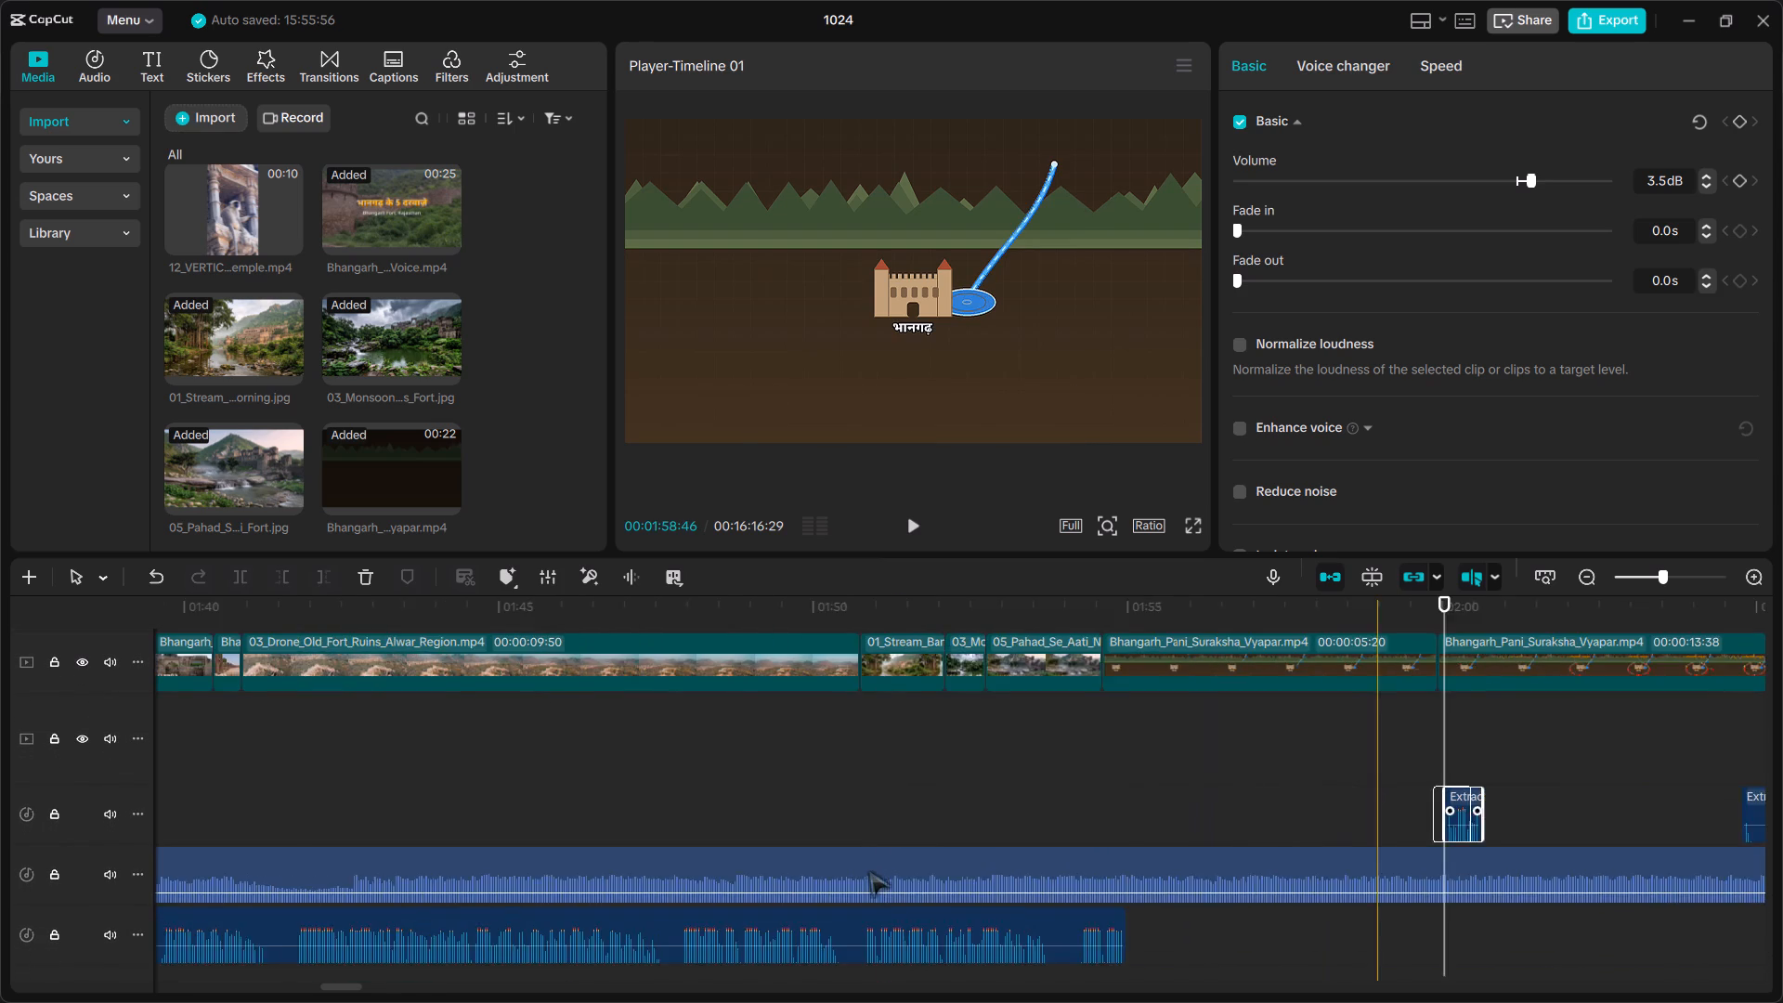
pyautogui.hscroll(4, 869, 871)
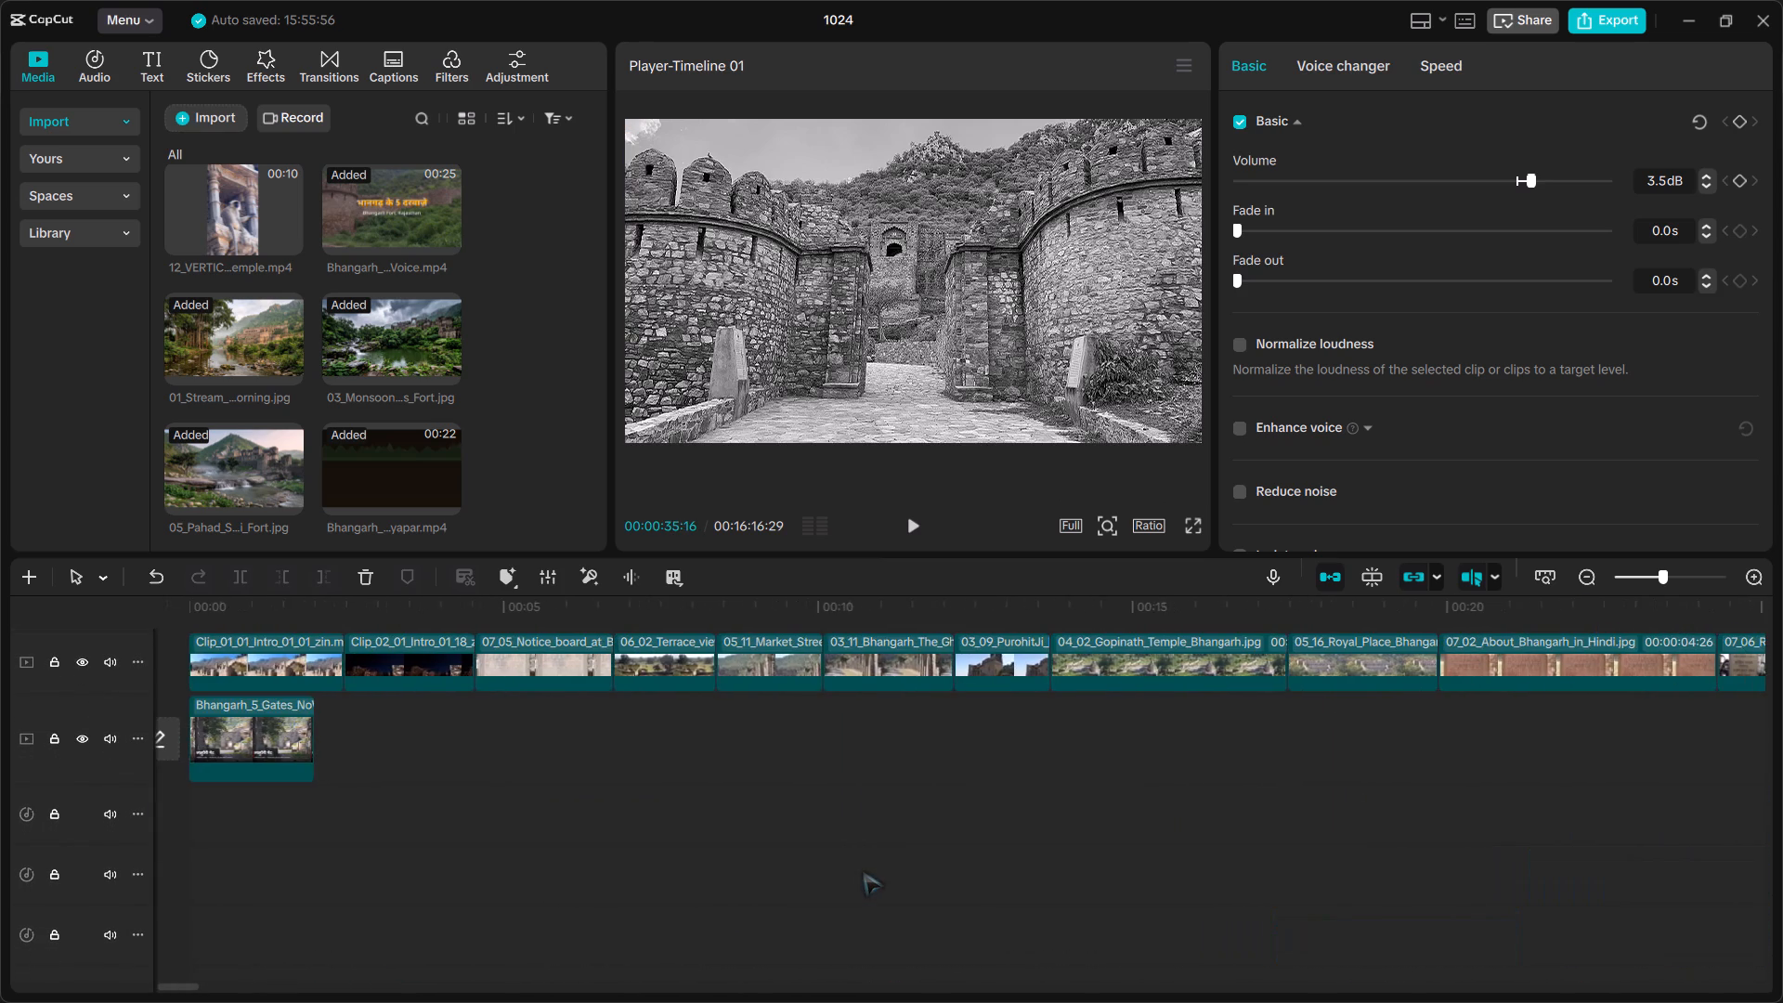
pyautogui.press('space')
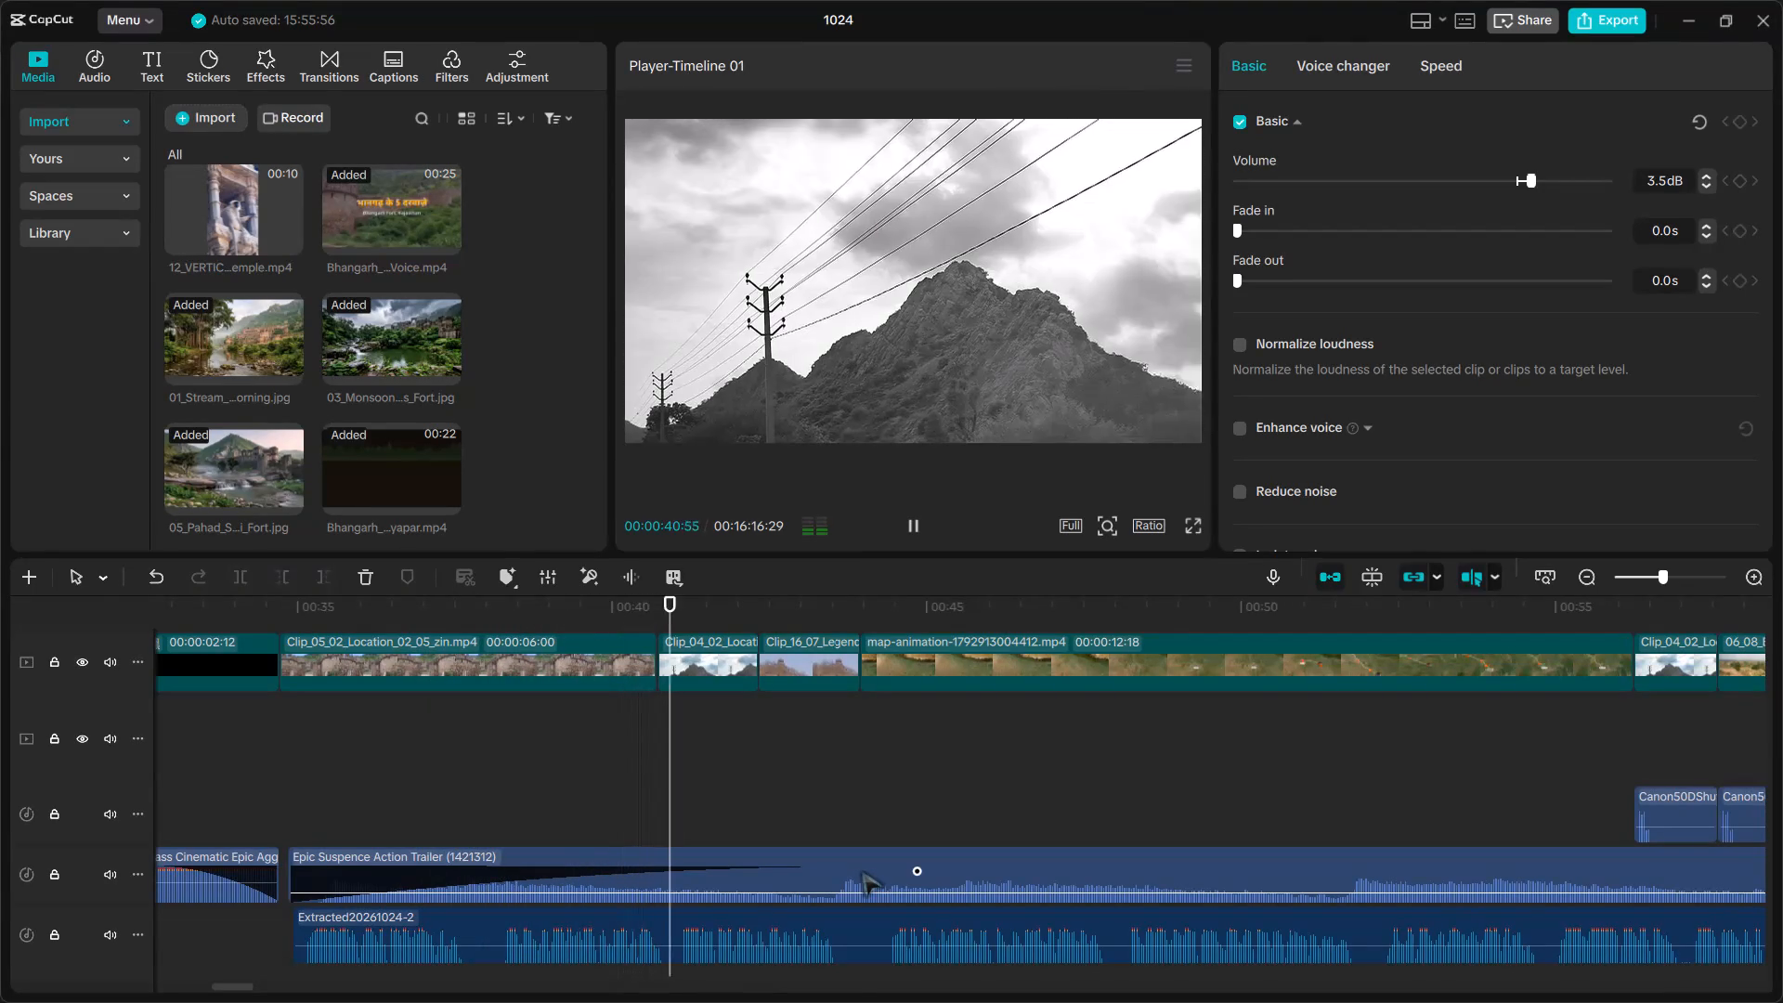
pyautogui.click(1184, 530)
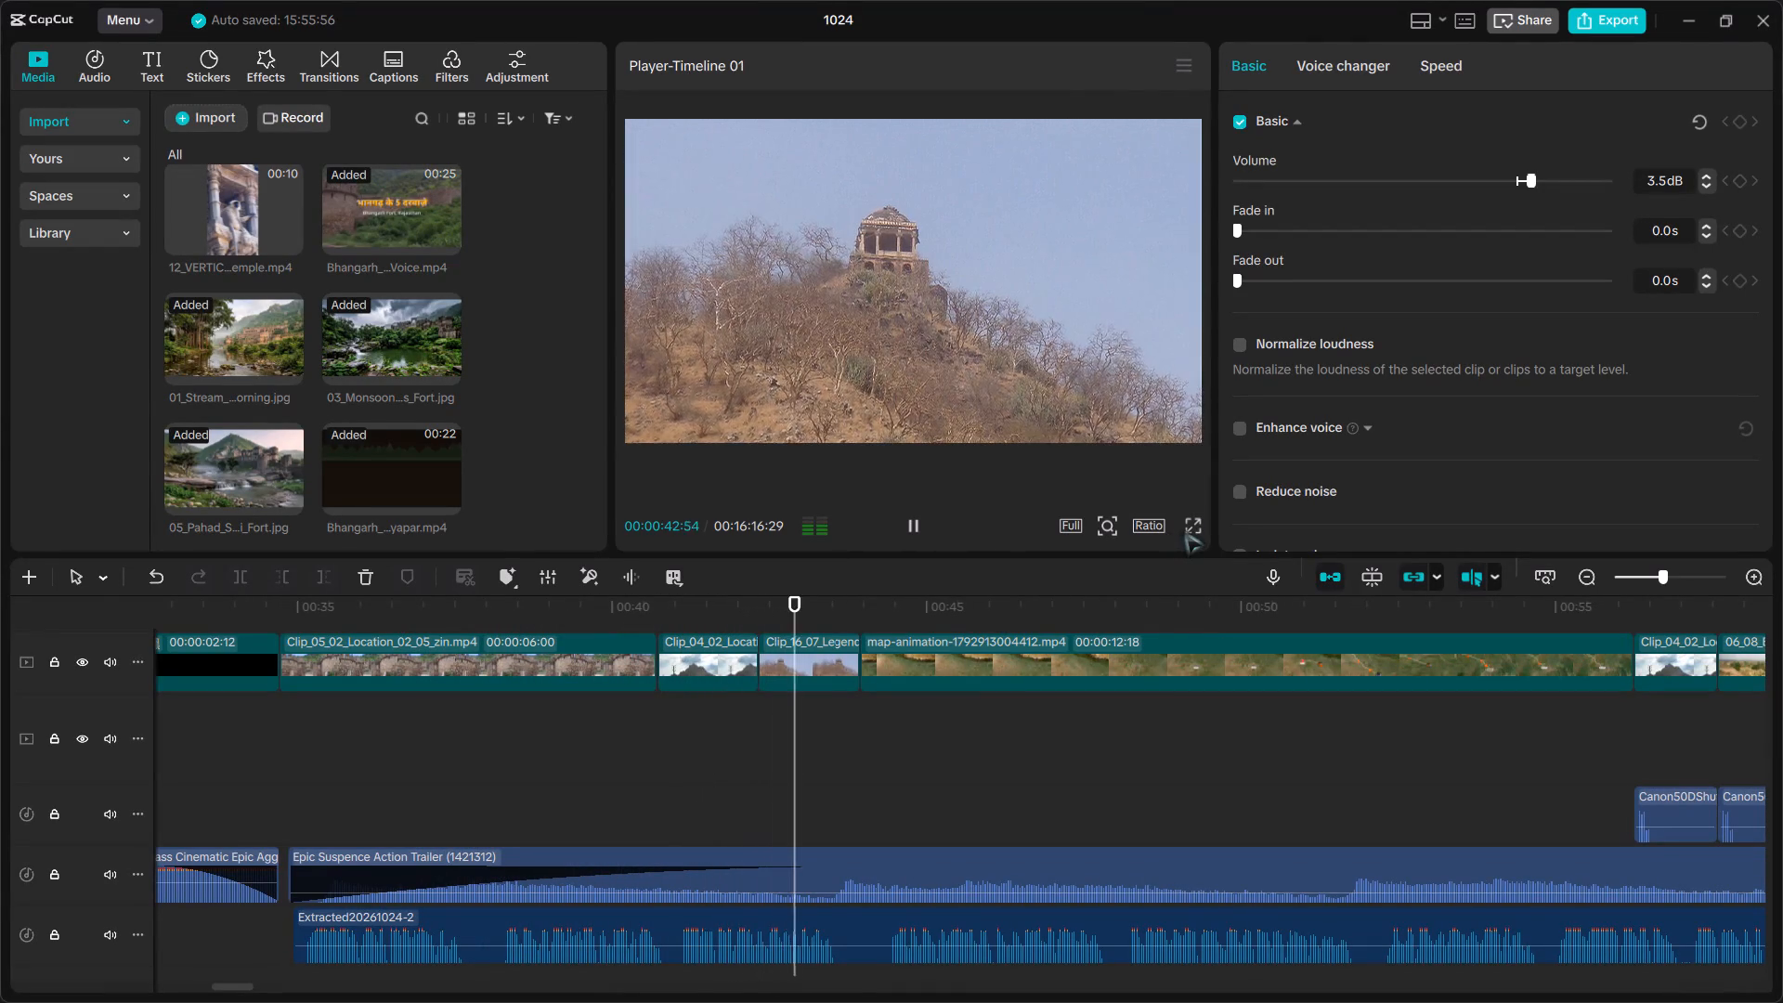
pyautogui.click(1187, 528)
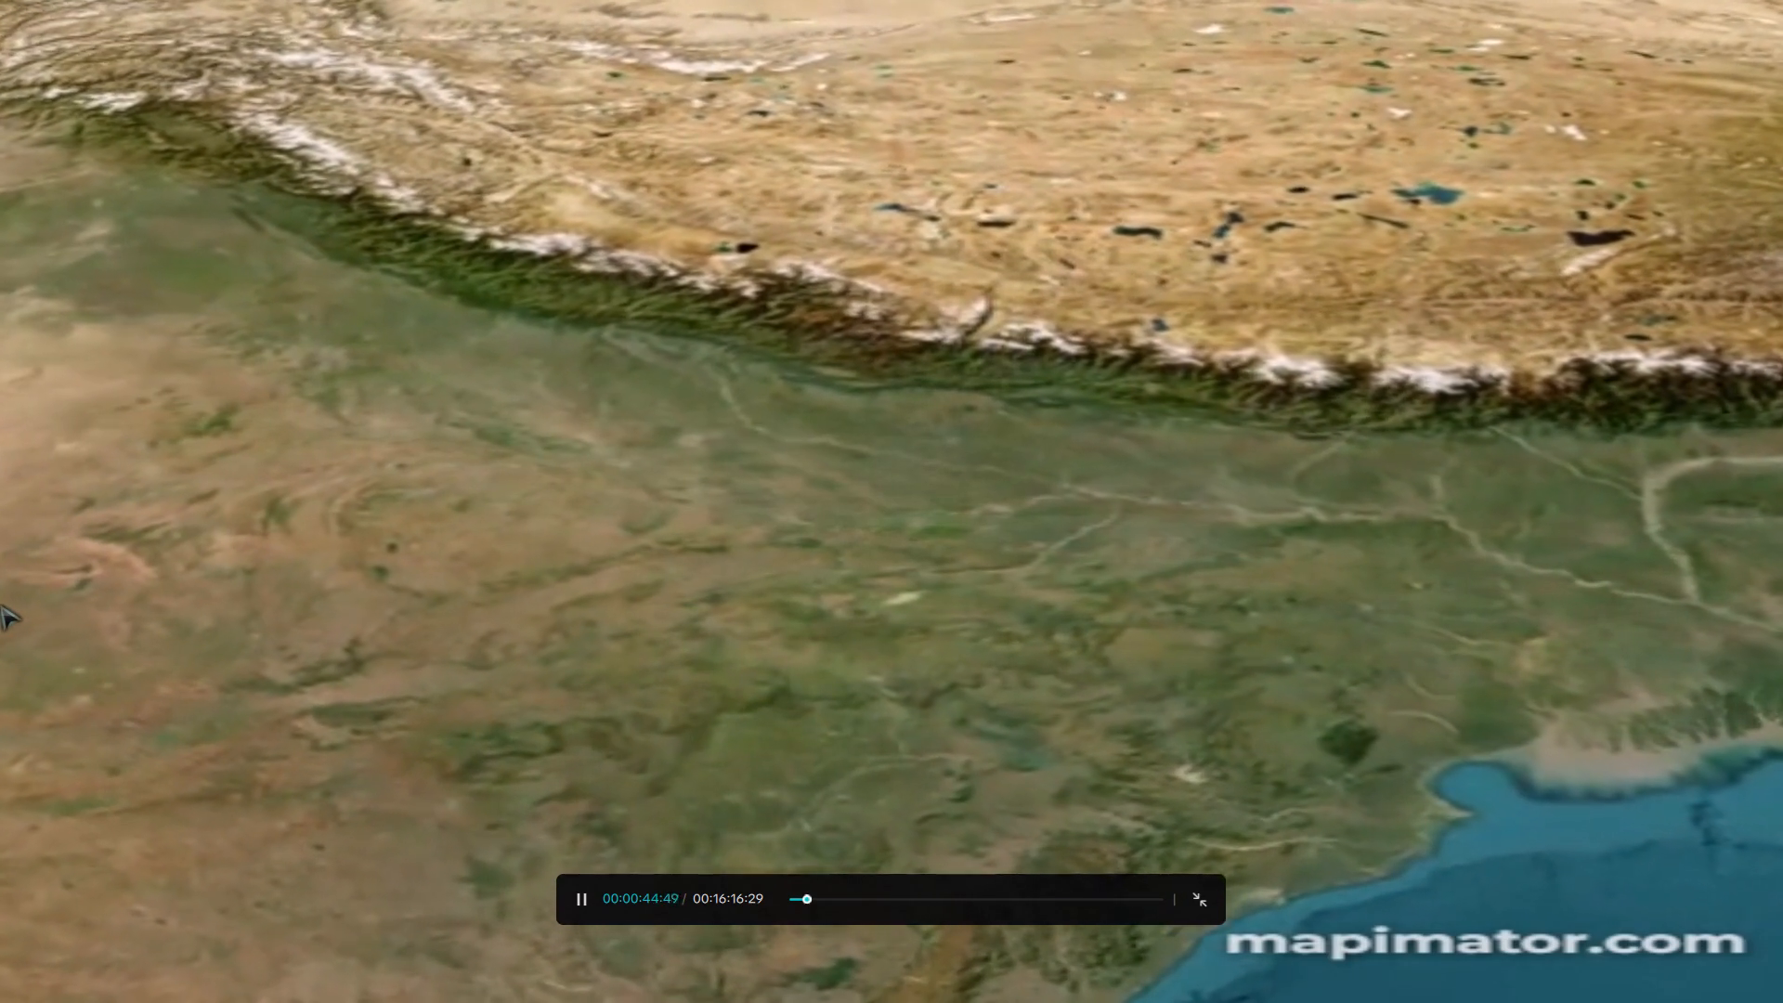
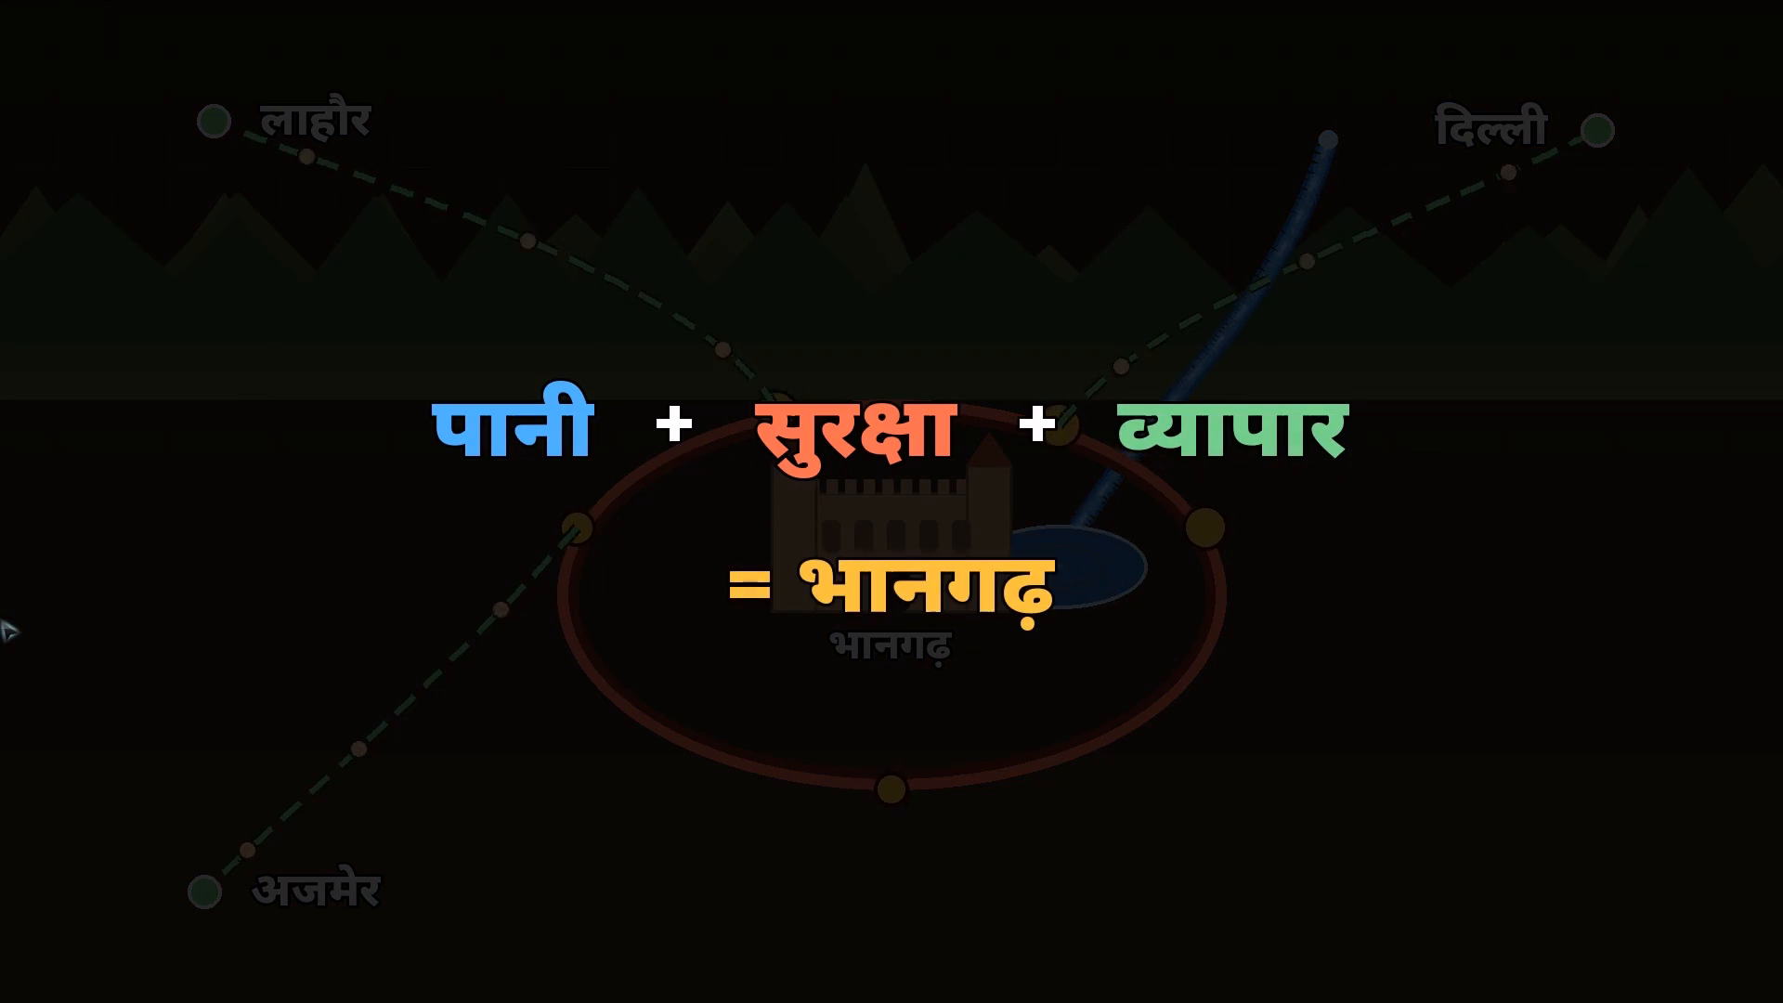
# Leave the full-screen preview and play the cut from the village mountains clip into the old fort drone clip, around 00:01:18.
pyautogui.press('space')
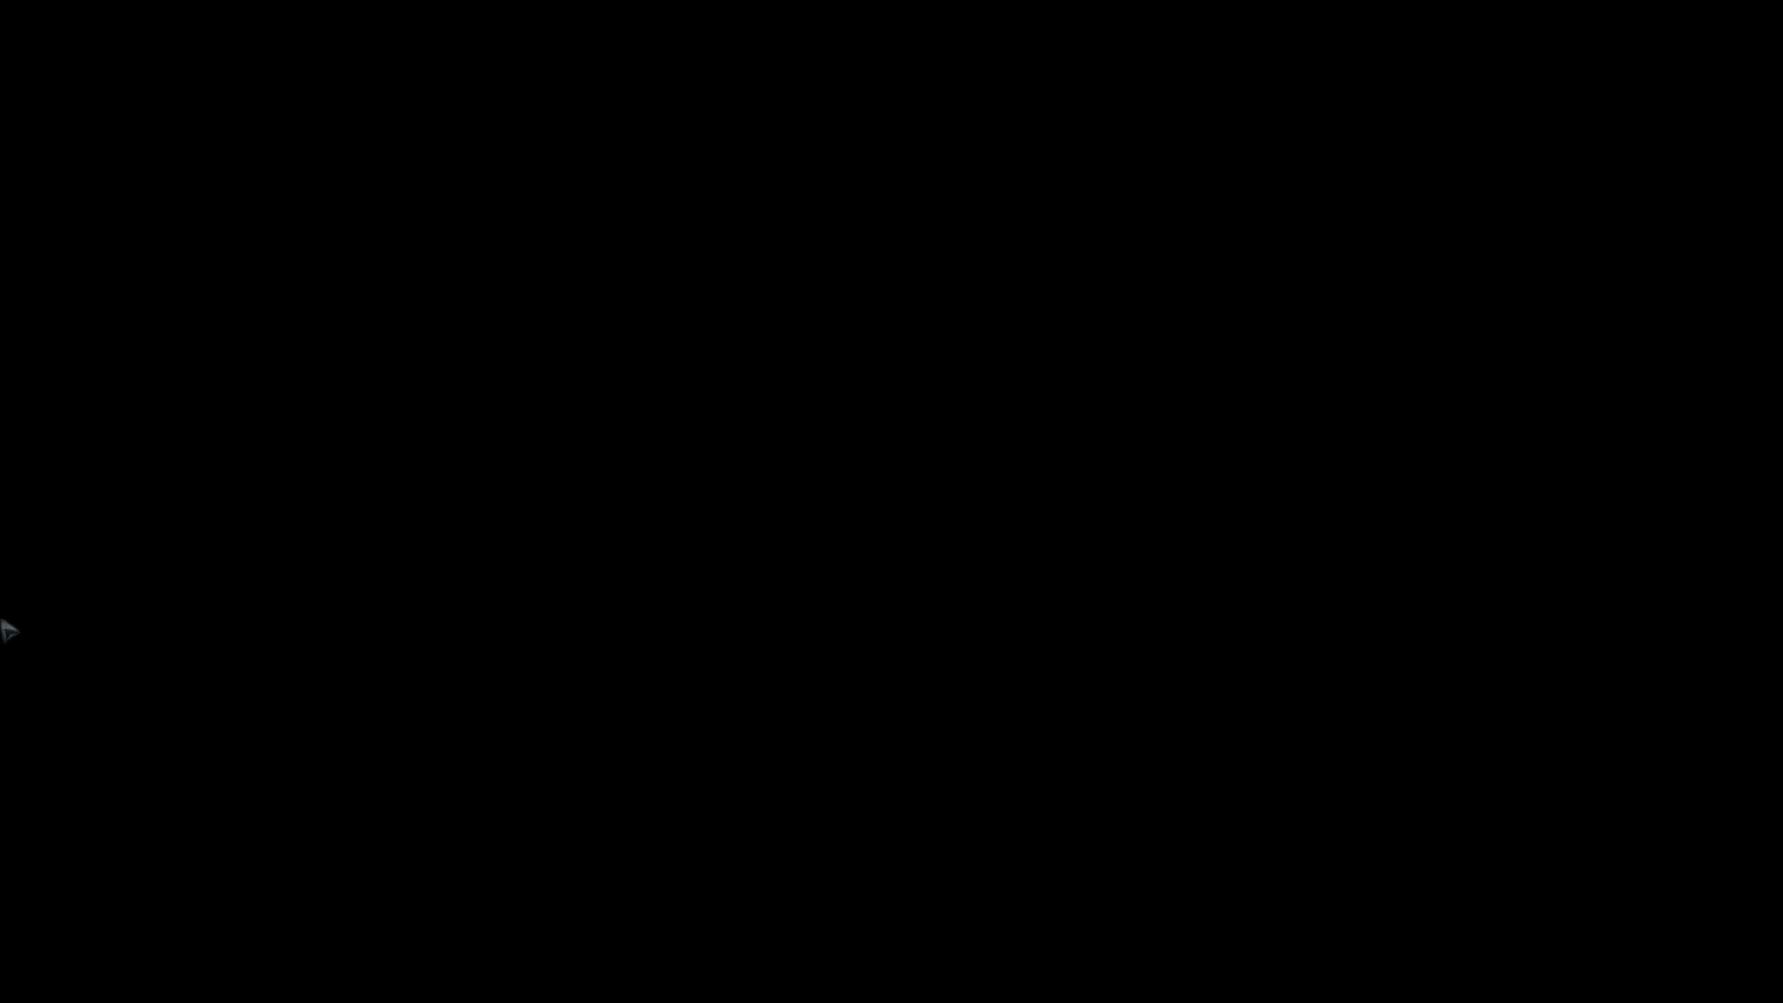
pyautogui.rightClick(1098, 1002)
pyautogui.click(1190, 891)
pyautogui.hscroll(3, 679, 558)
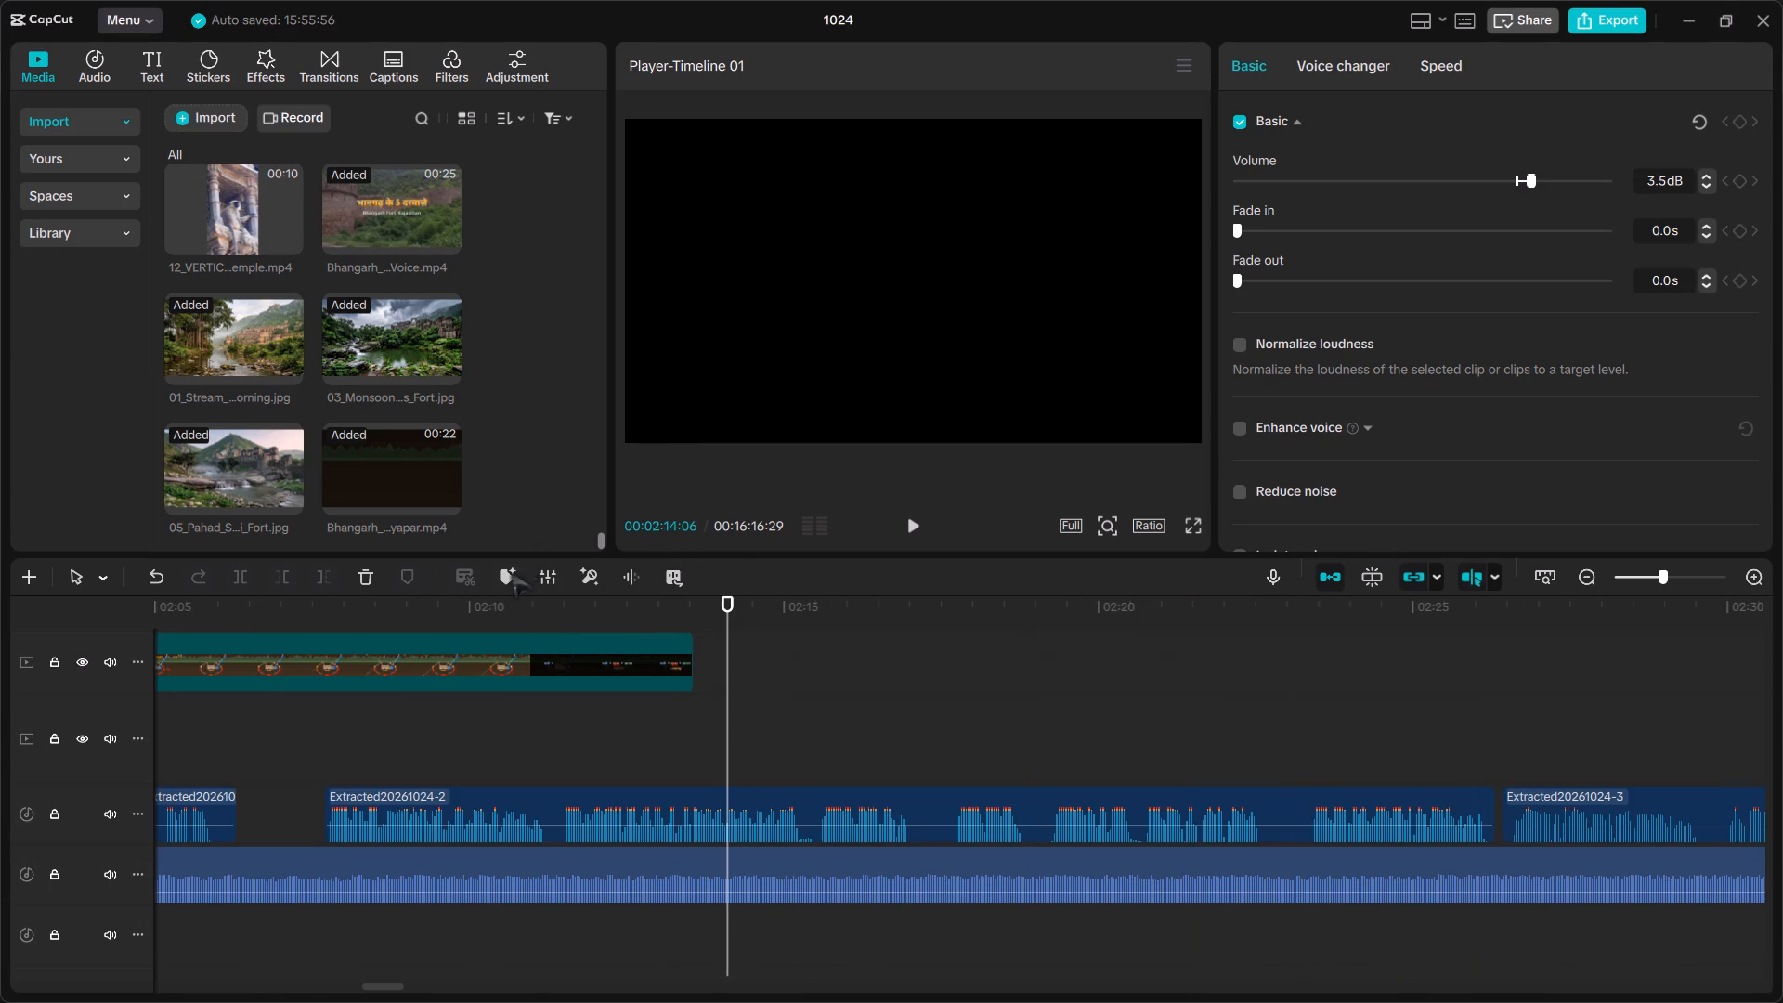
pyautogui.hscroll(2, 512, 585)
pyautogui.hscroll(1, 716, 699)
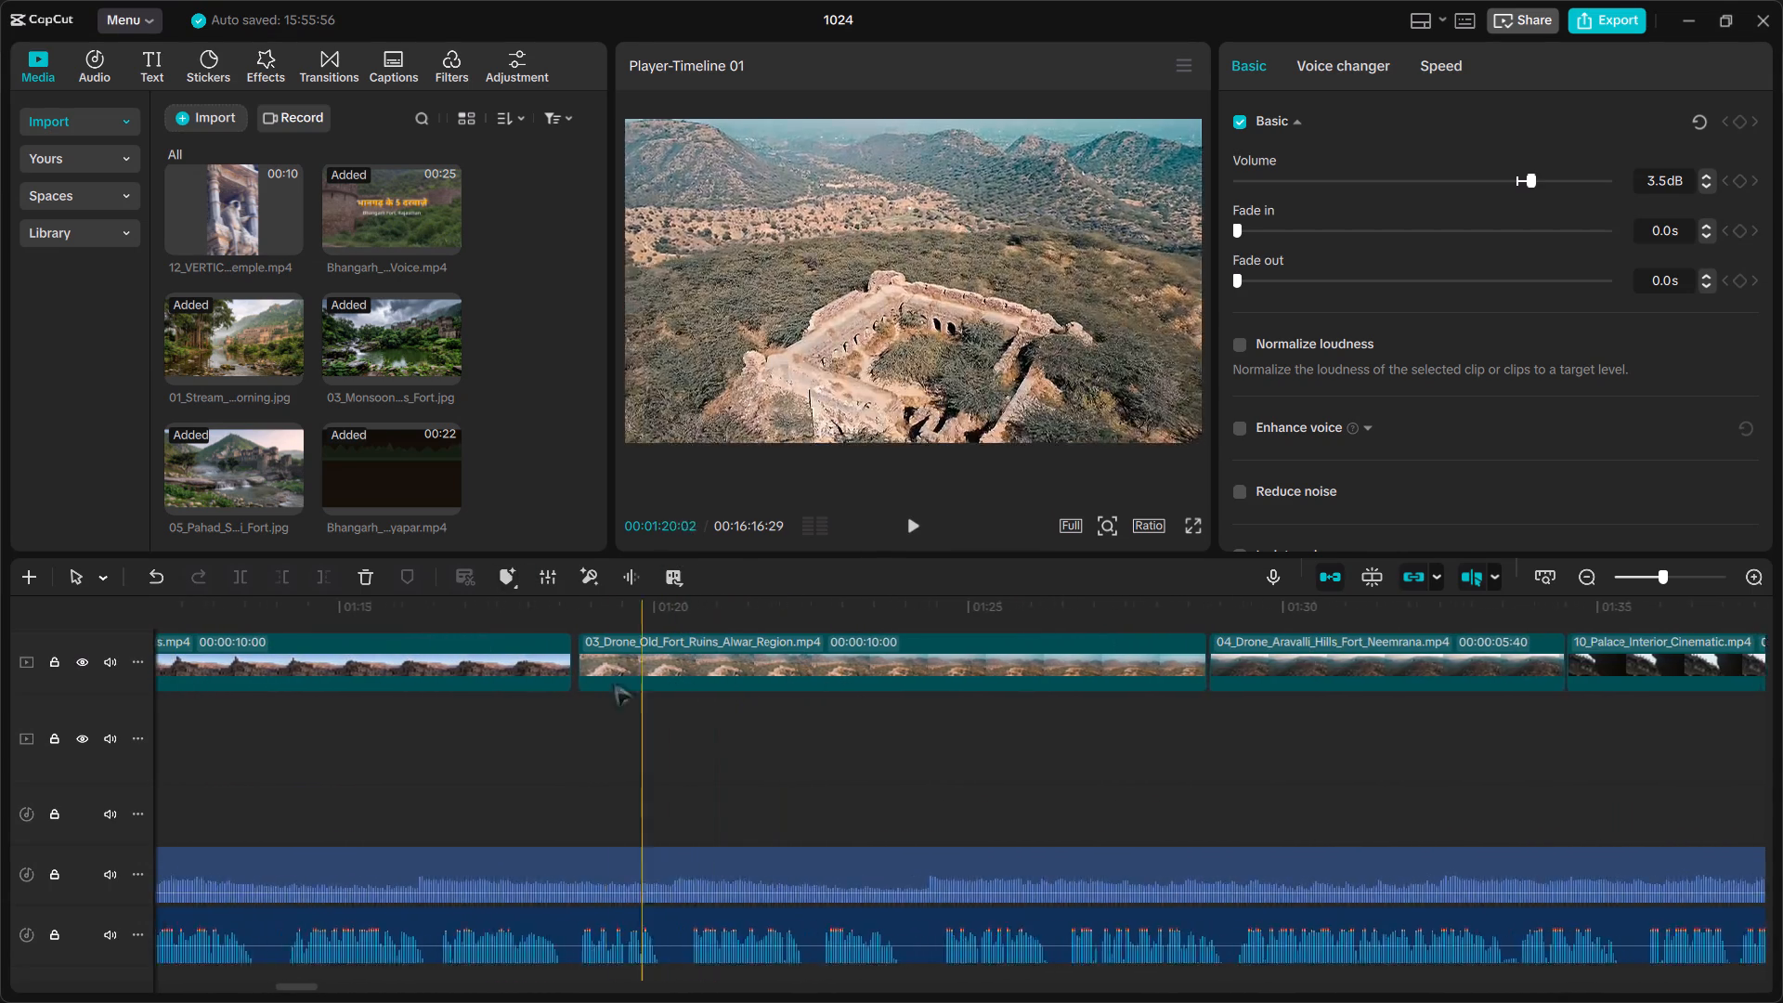
pyautogui.hscroll(1, 614, 683)
pyautogui.press('space')
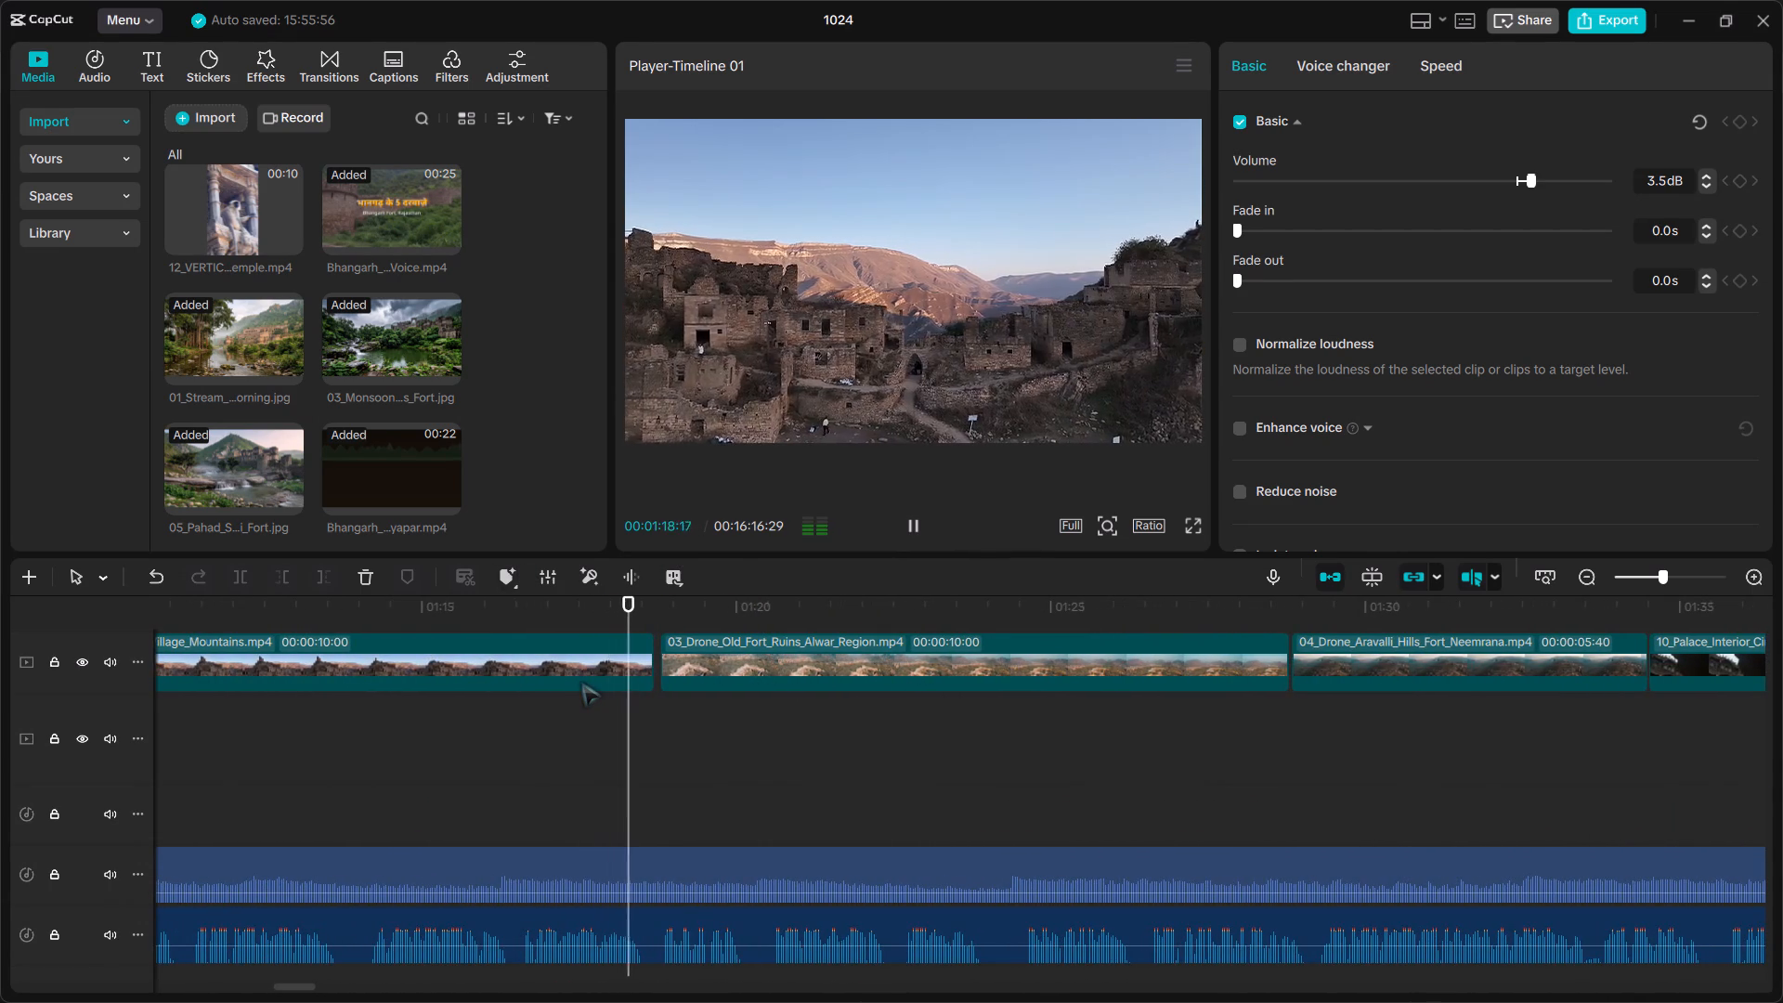
pyautogui.press('space')
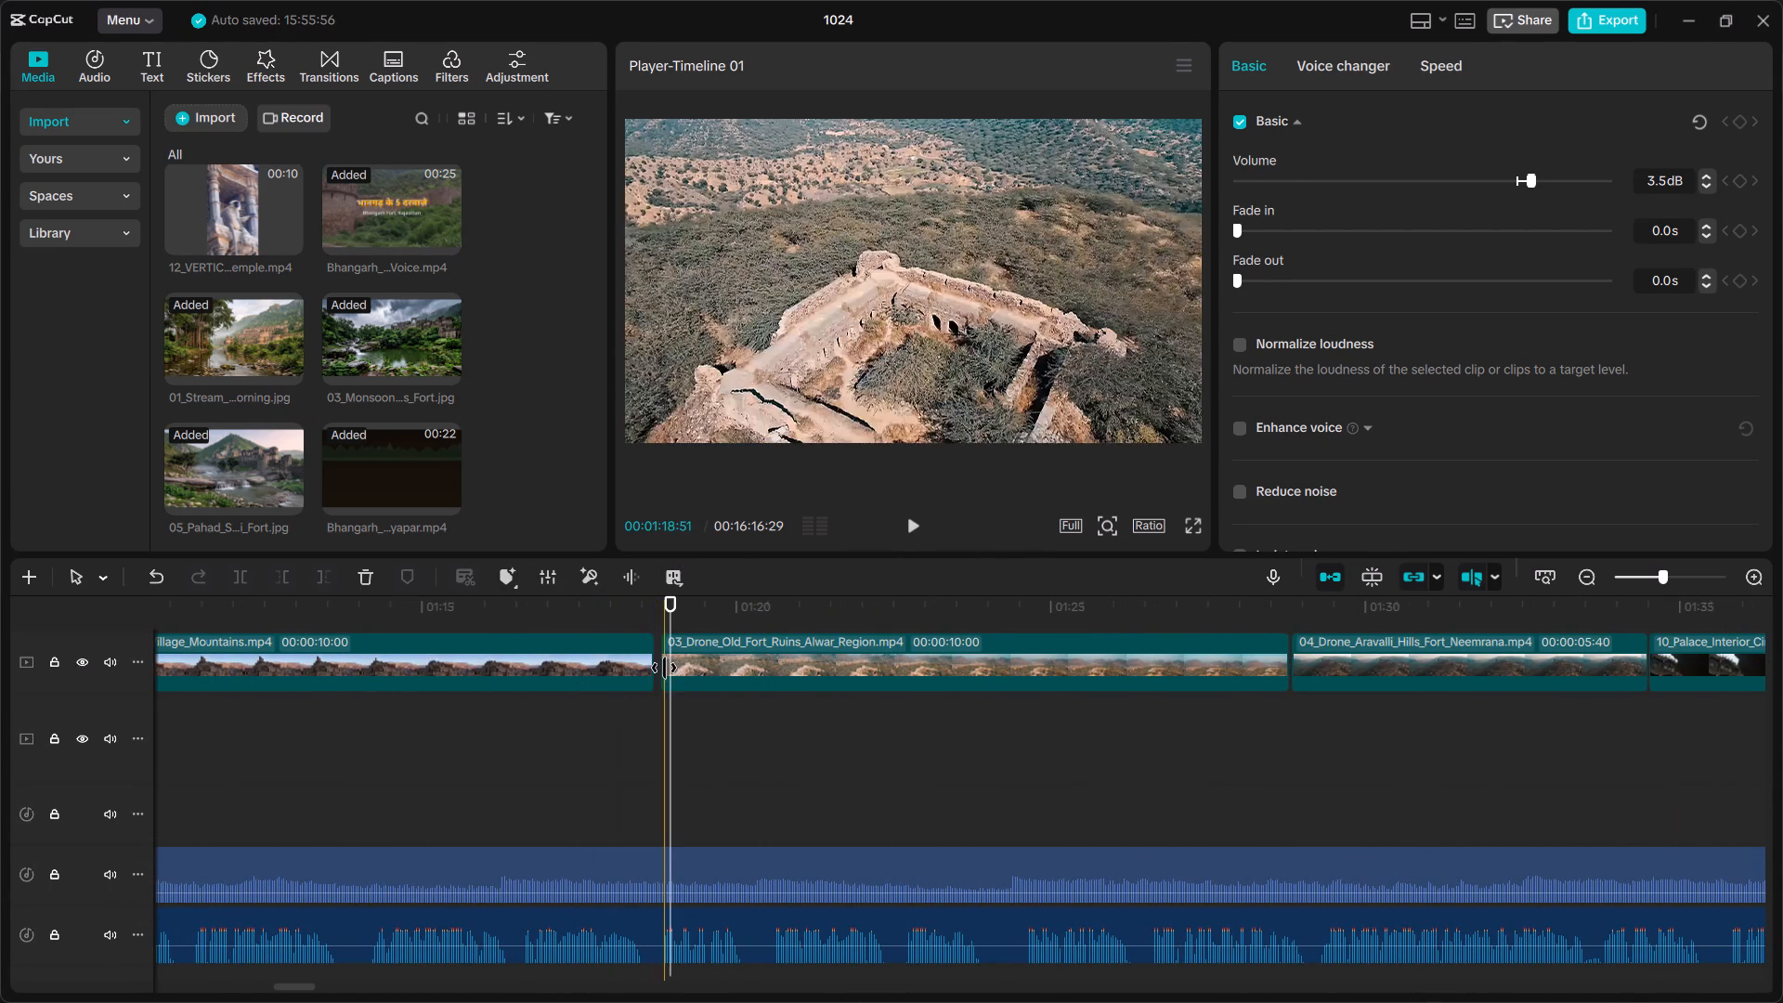
# Move the 03_Drone_Old_Fort_Ruins_Alwar_Region clip slightly earlier so it starts where the village mountains clip ends, closing the black gap.
pyautogui.click(664, 668)
pyautogui.moveTo(657, 665); pyautogui.dragTo(640, 665)
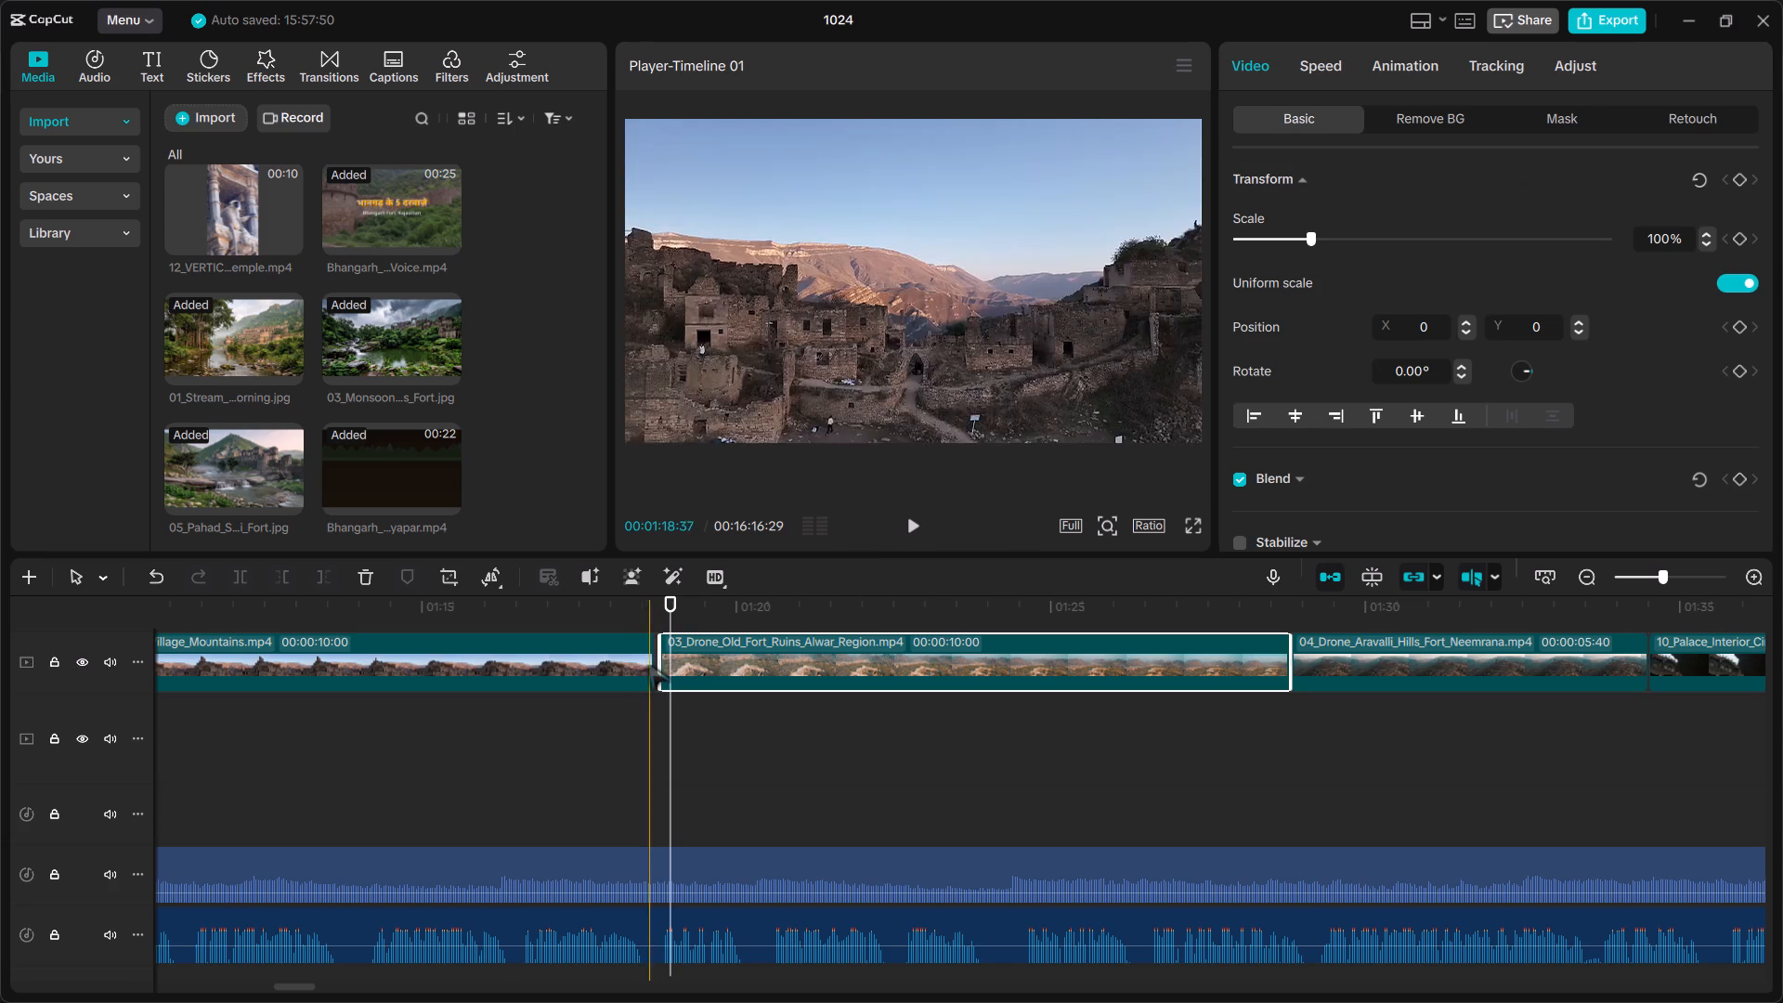
pyautogui.moveTo(657, 665); pyautogui.dragTo(628, 667)
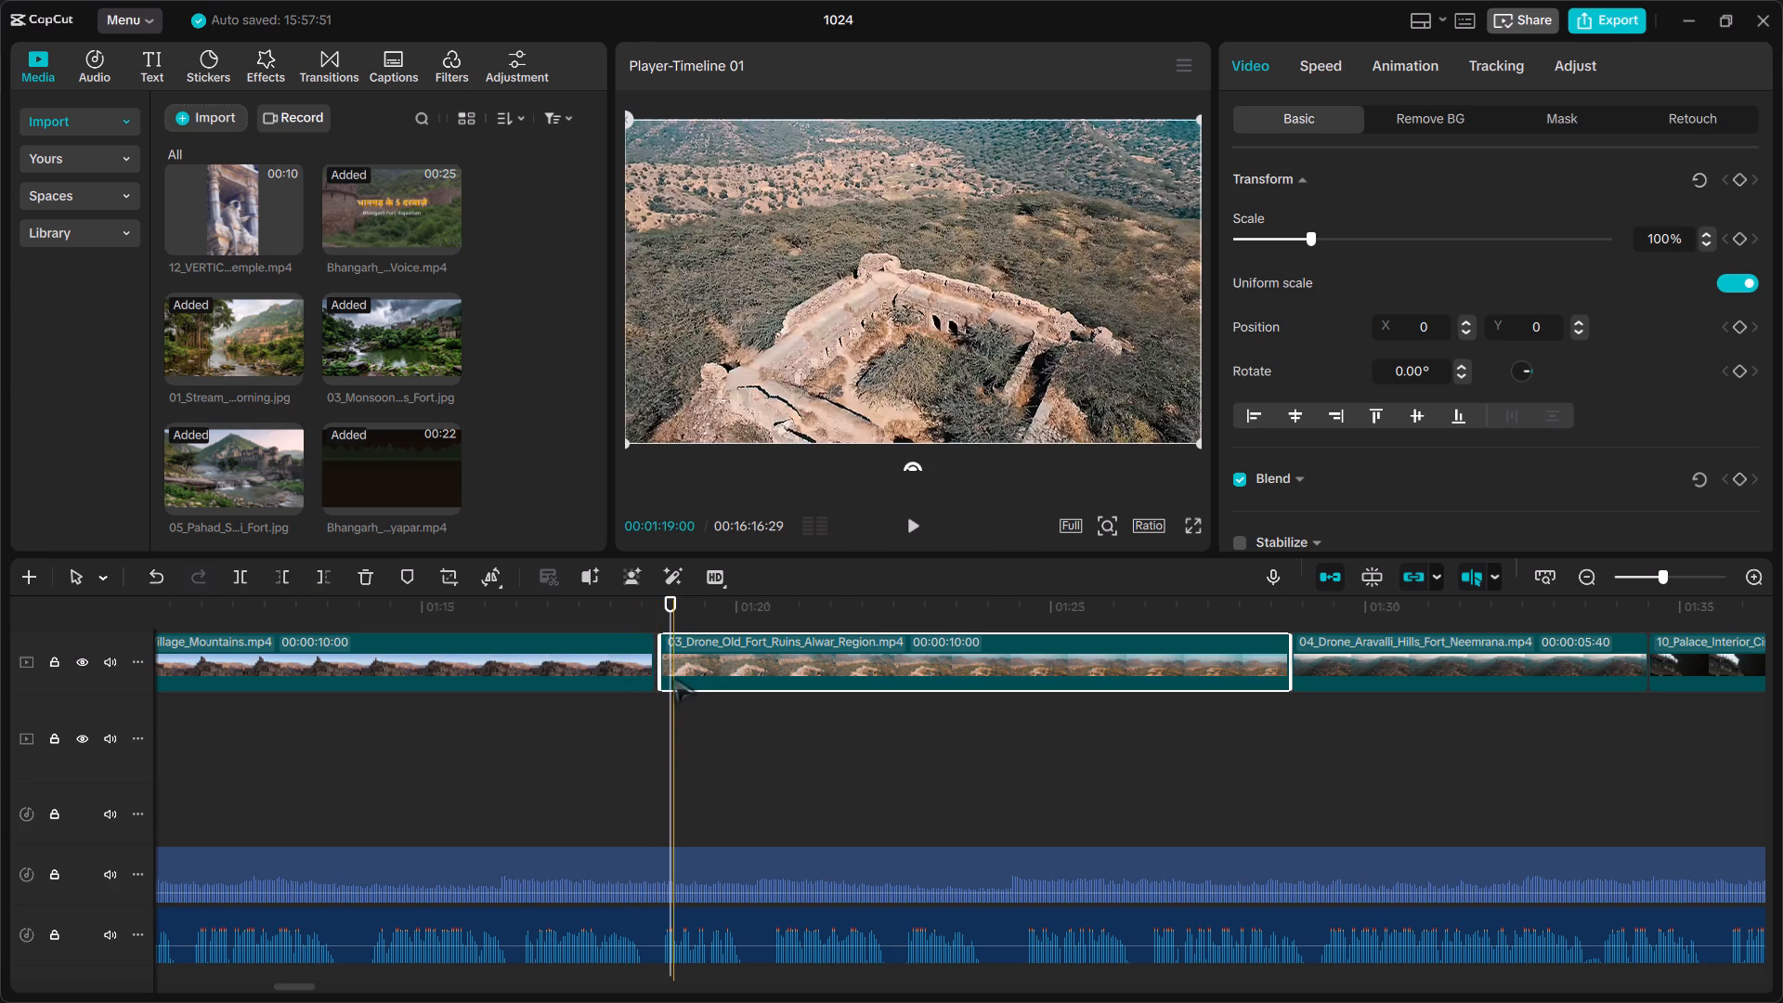
pyautogui.keyDown('ctrl'); pyautogui.scroll(11, 673, 678); pyautogui.keyUp('ctrl')
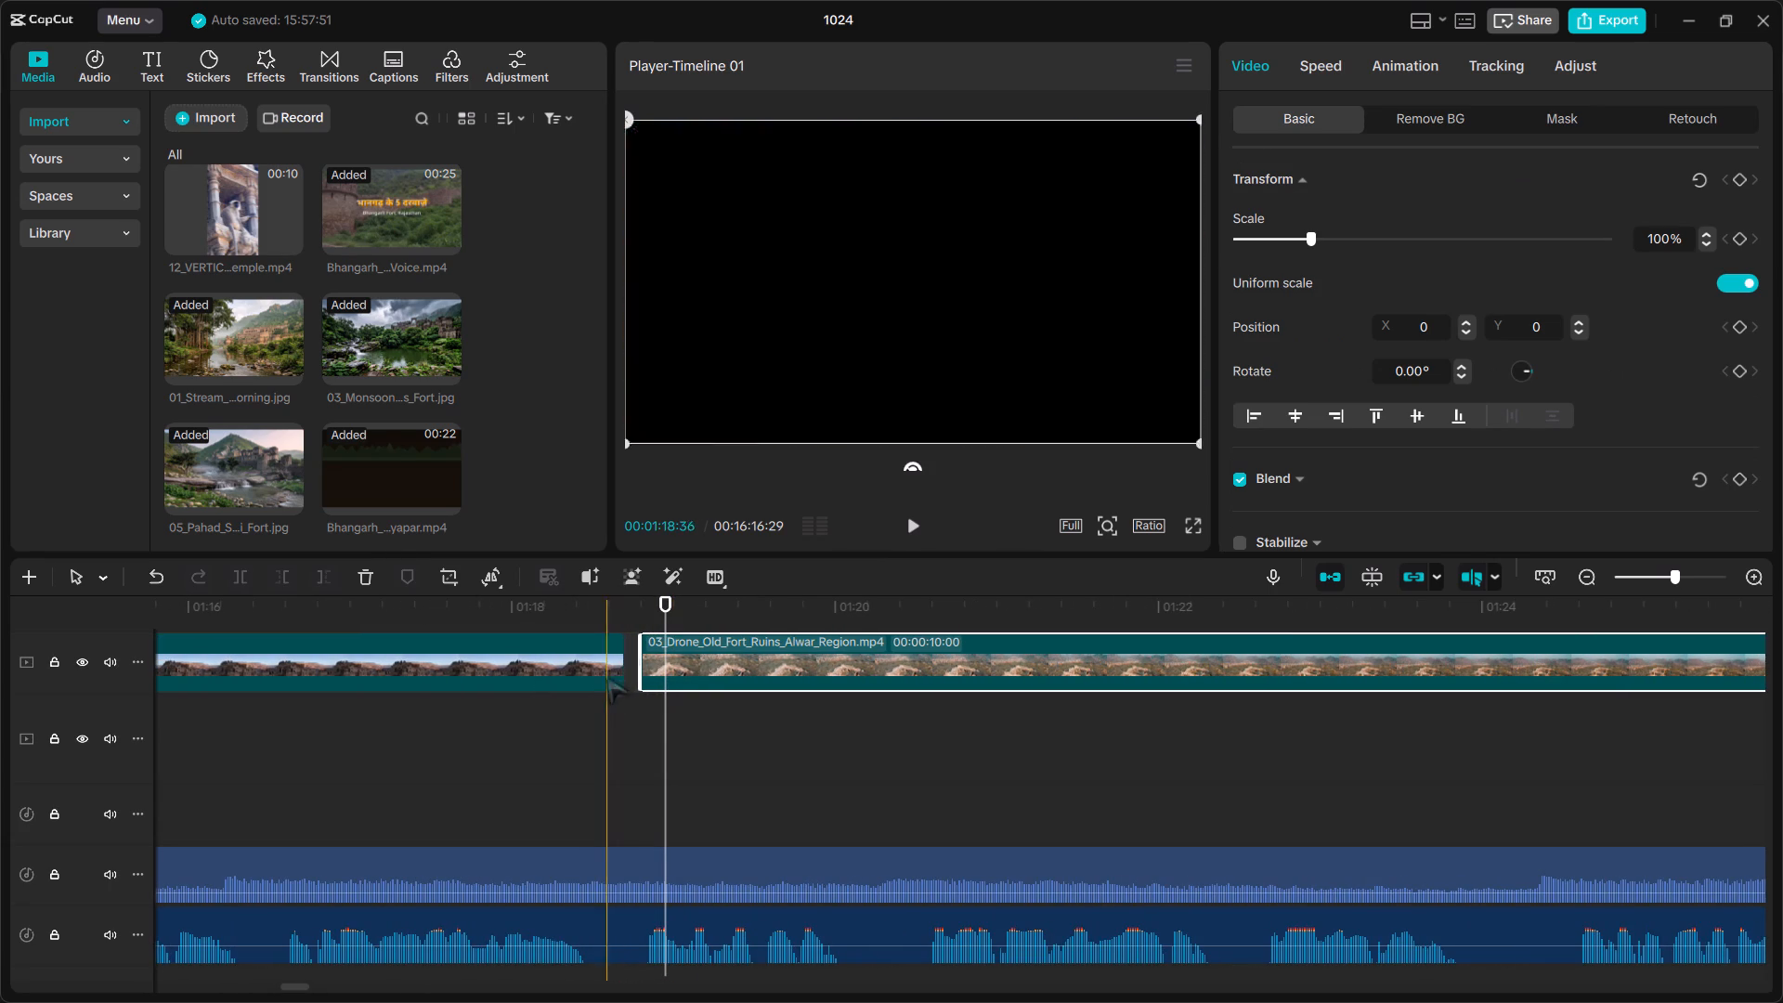
pyautogui.moveTo(636, 667); pyautogui.dragTo(616, 670)
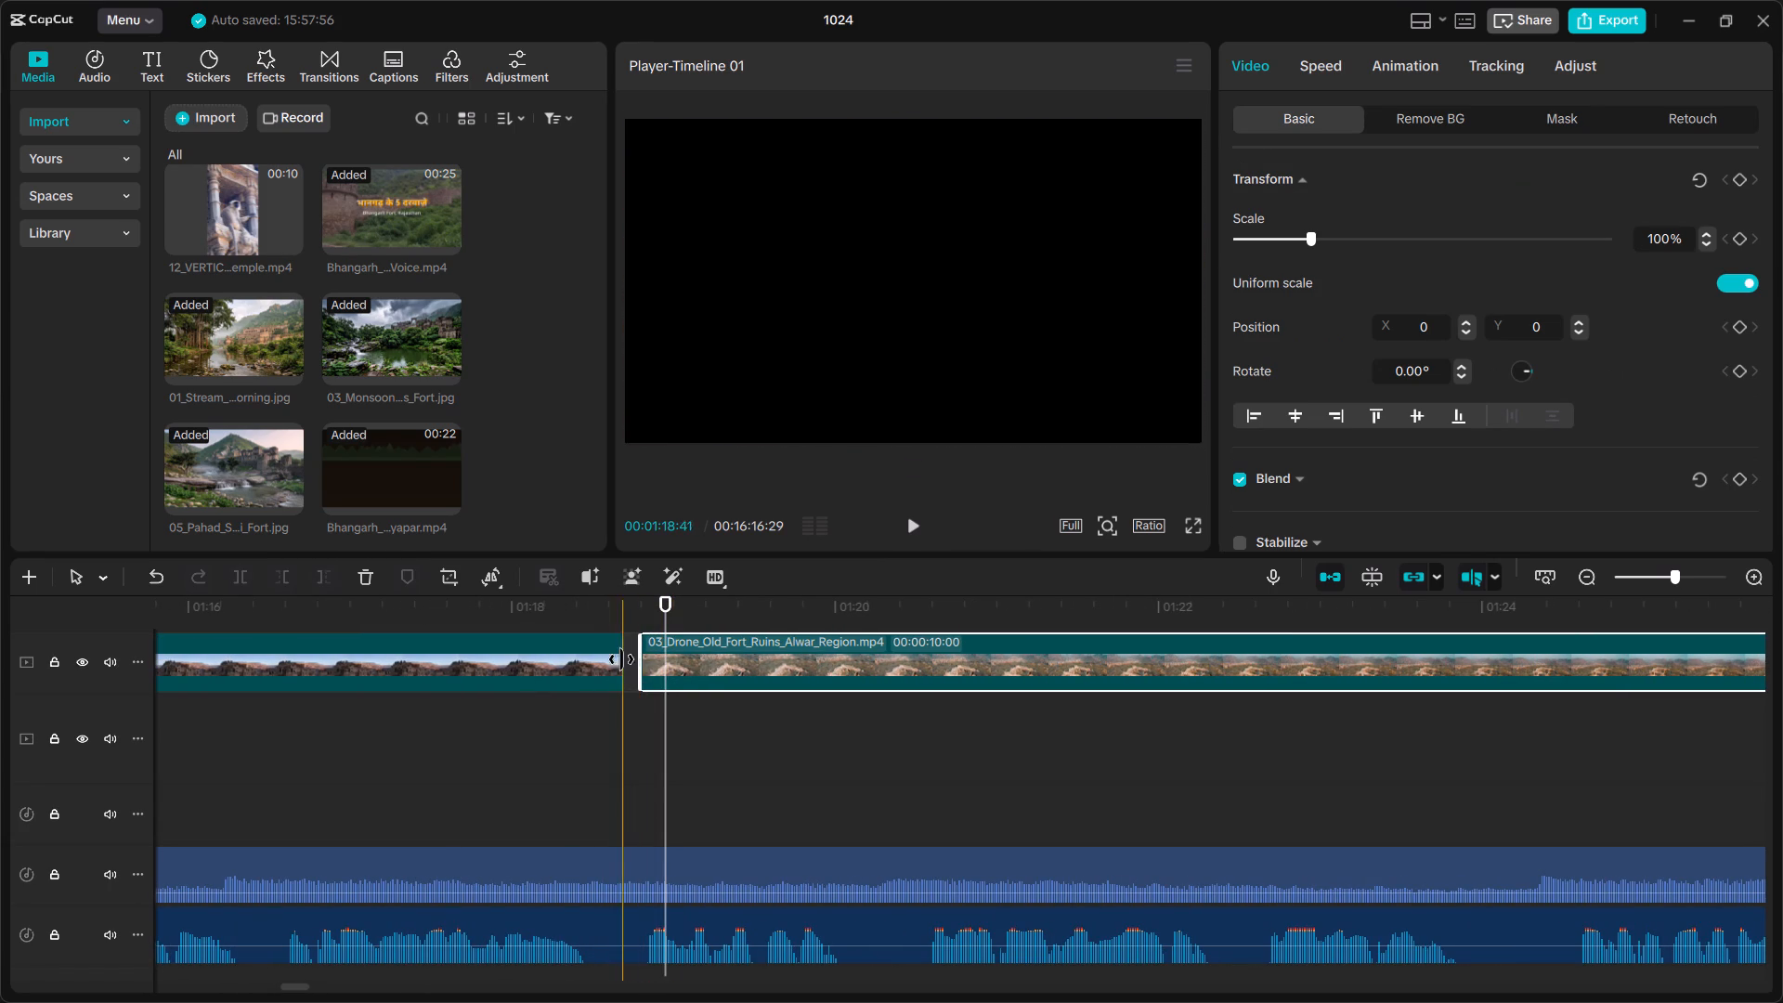
pyautogui.click(620, 659)
pyautogui.click(620, 659)
pyautogui.moveTo(626, 659); pyautogui.dragTo(657, 659)
pyautogui.moveTo(670, 642); pyautogui.dragTo(657, 642)
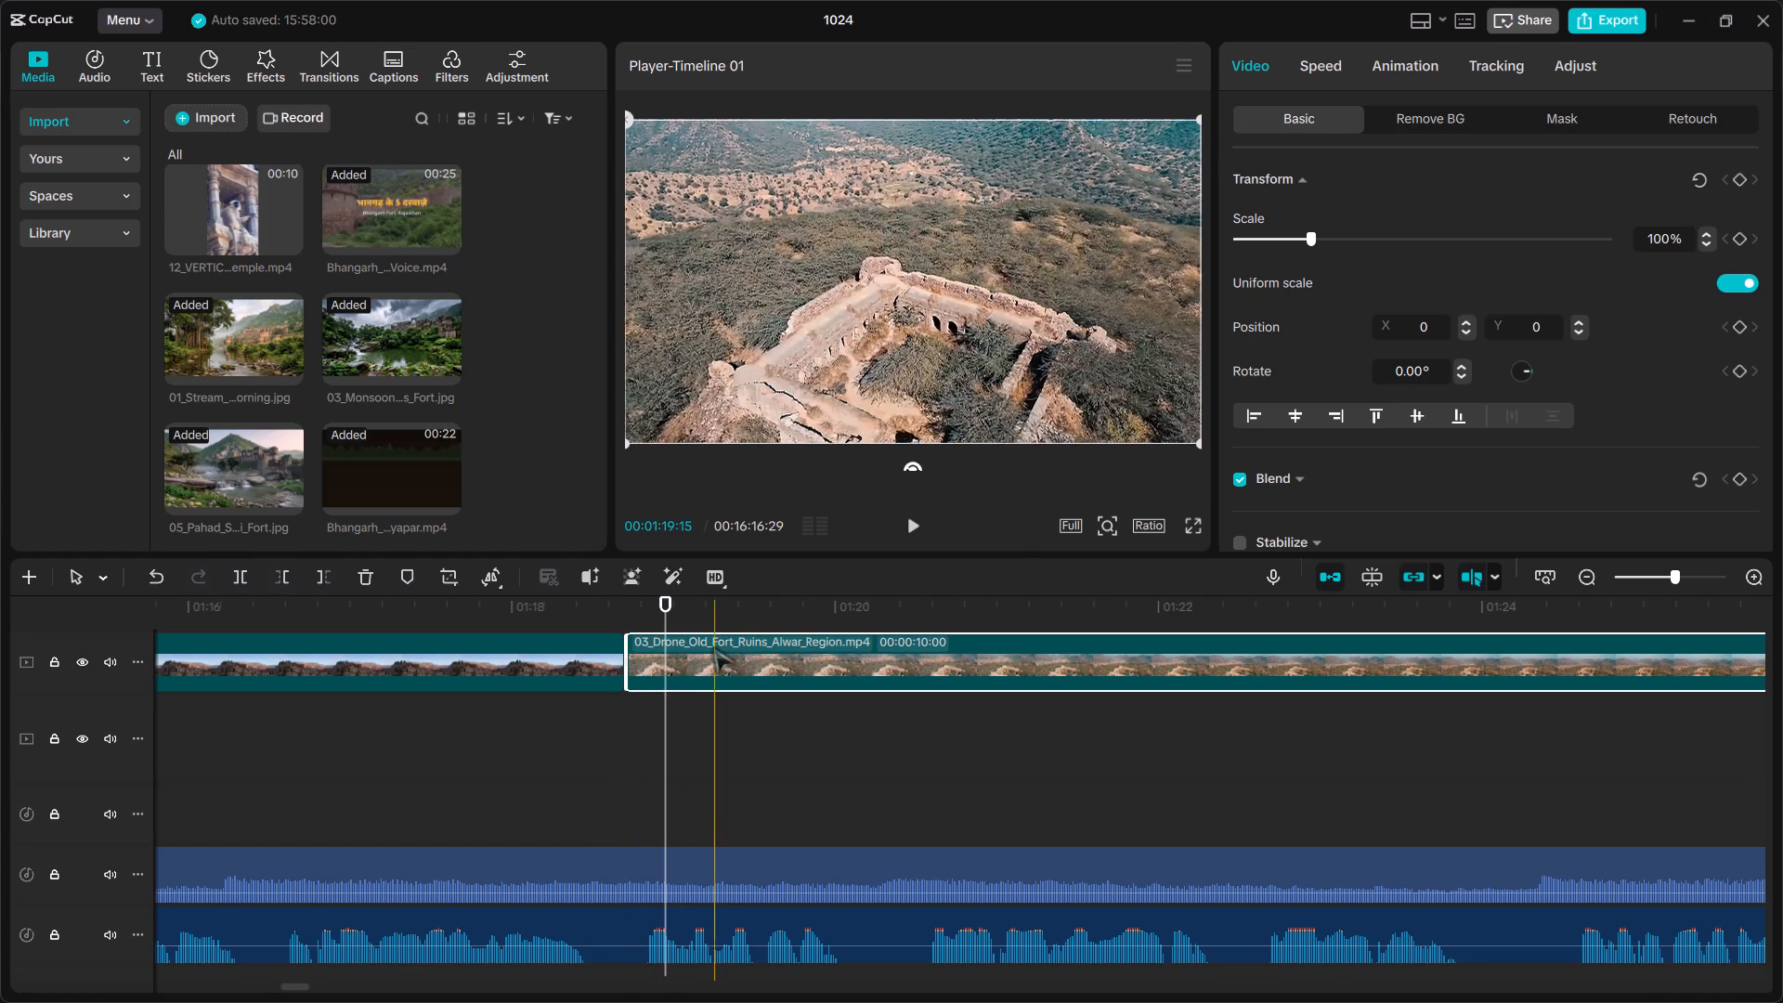
# Move the 04_Drone_Aravalli_Hills_Fort_Neemrana clip slightly earlier to close the gap after the old fort drone clip.
pyautogui.hscroll(-4, 722, 658)
pyautogui.hscroll(1, 722, 658)
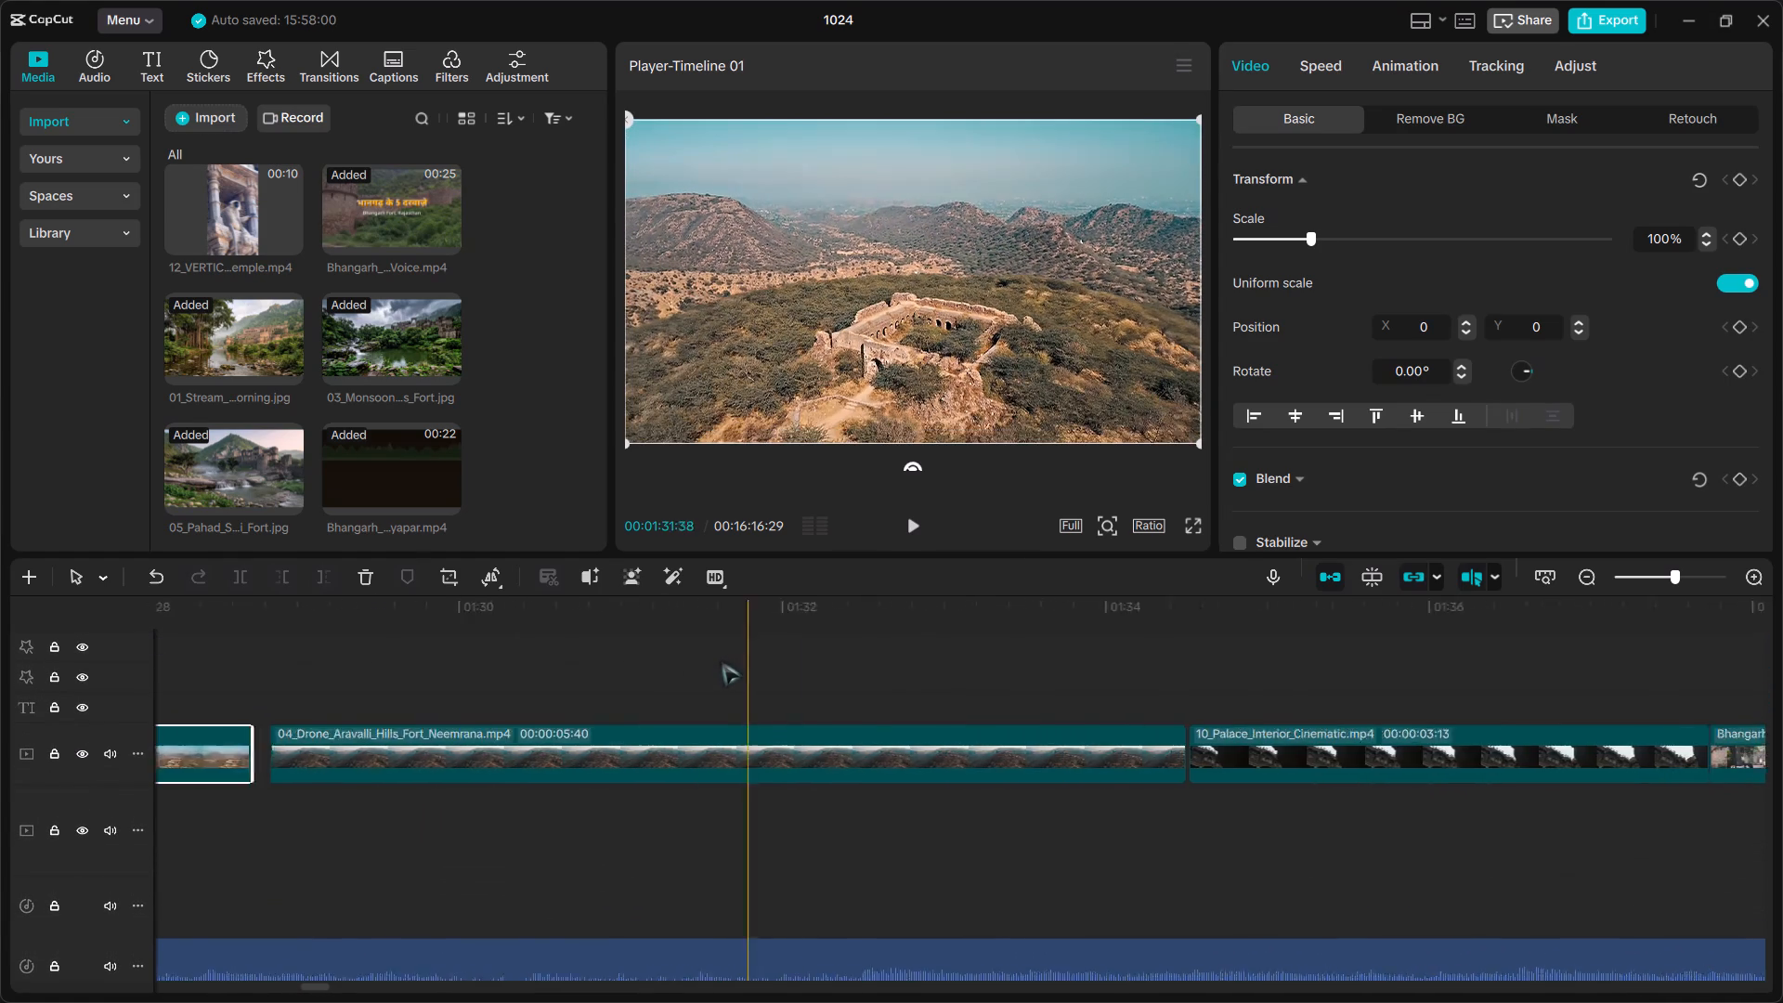
pyautogui.hscroll(1, 722, 661)
pyautogui.click(655, 728)
pyautogui.moveTo(593, 745); pyautogui.dragTo(575, 746)
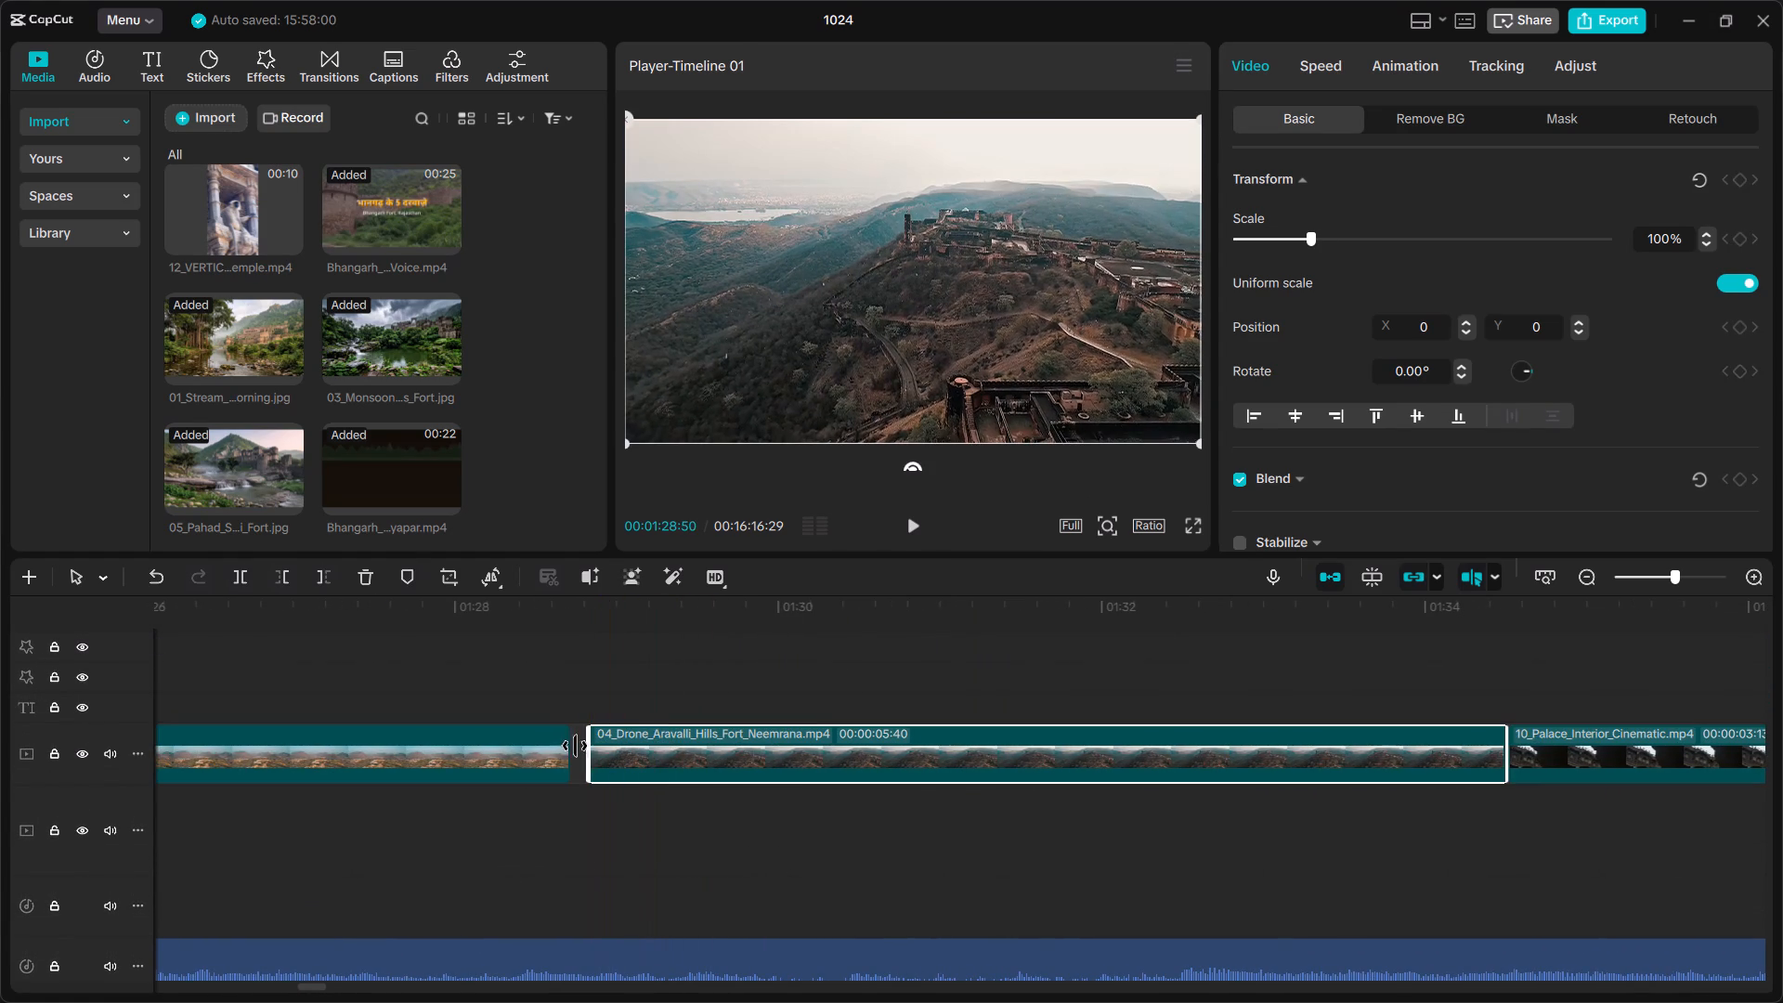
pyautogui.moveTo(575, 746); pyautogui.dragTo(564, 747)
pyautogui.moveTo(588, 752); pyautogui.dragTo(541, 753)
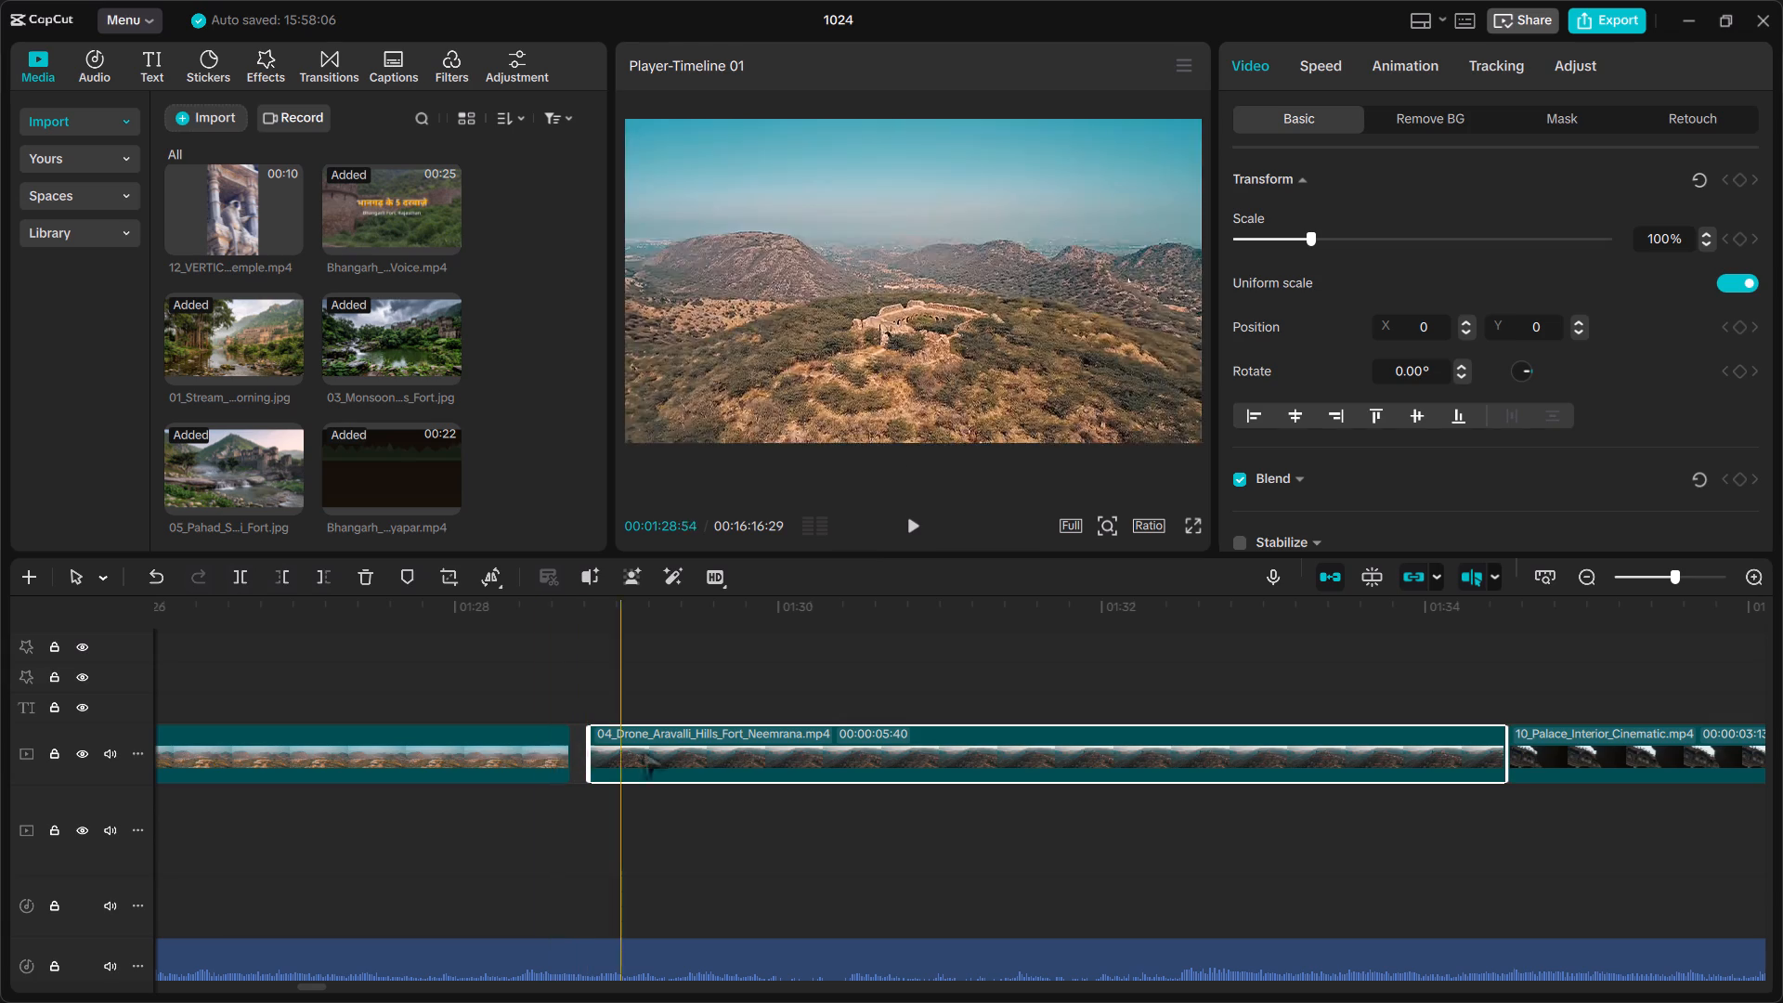
pyautogui.hscroll(-1, 825, 746)
pyautogui.moveTo(815, 740); pyautogui.dragTo(800, 740)
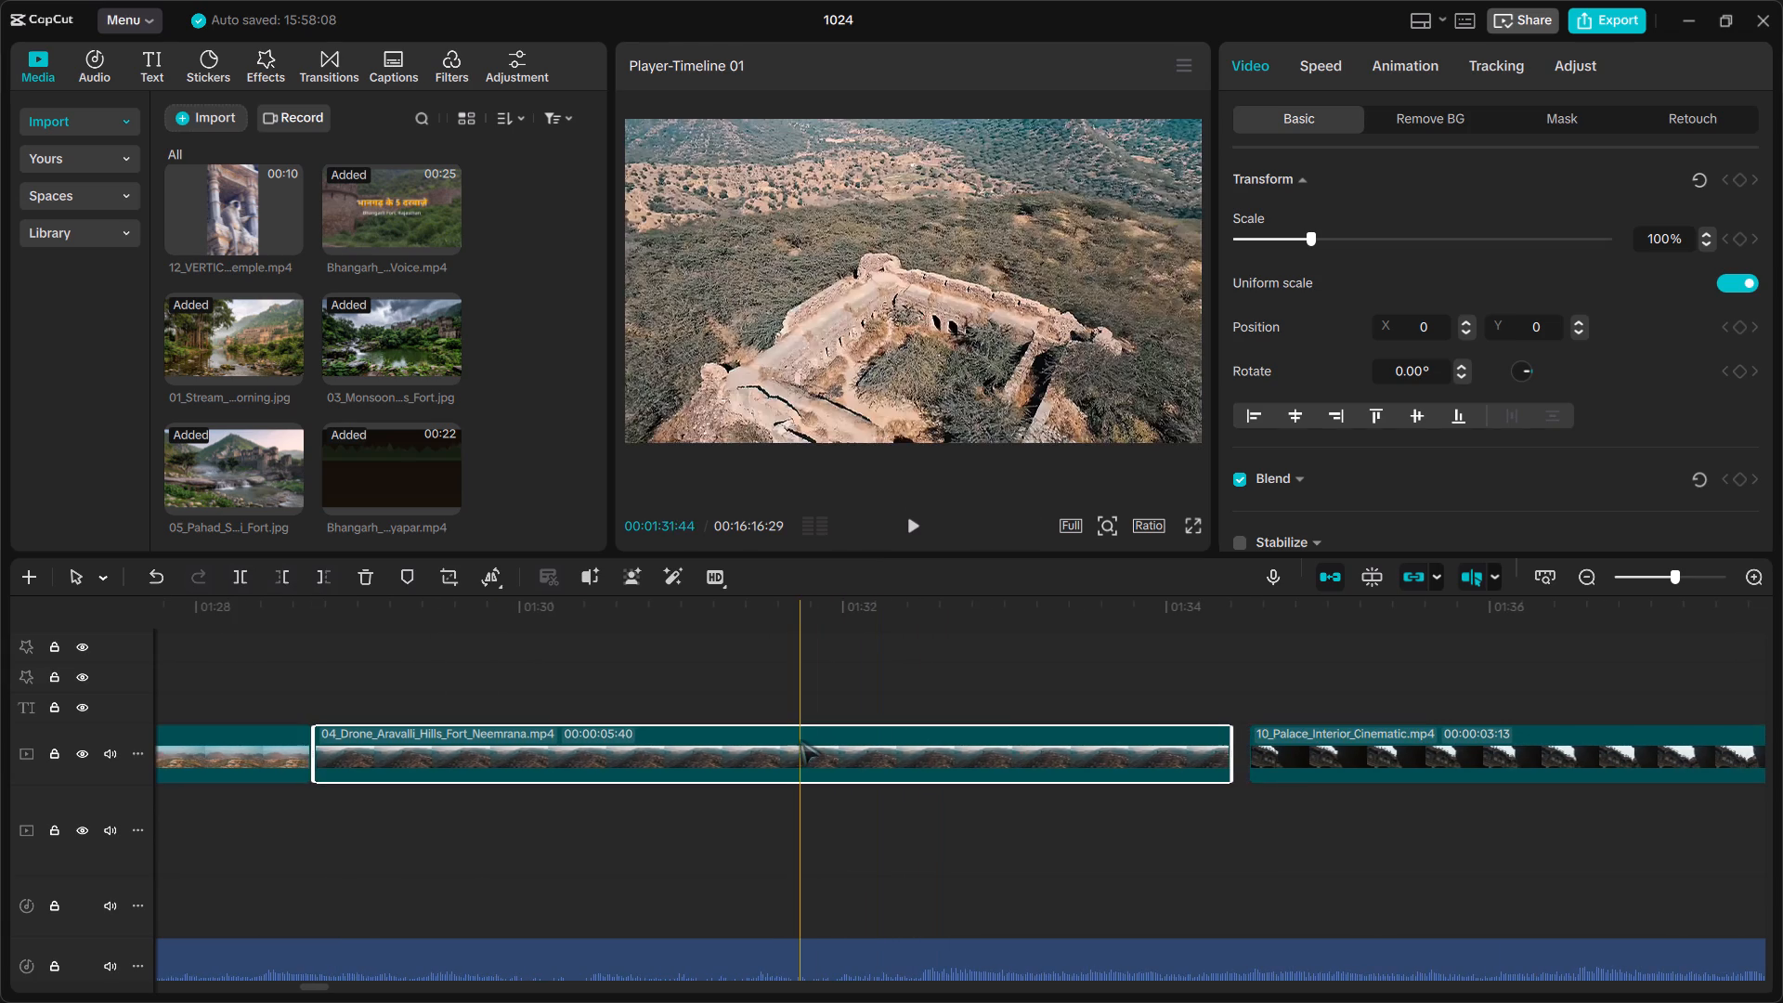
# Move the 10_Palace_Interior_Cinematic clip earlier to close the gap after the 04_Drone_Aravalli_Hills_Fort_Neemrana clip.
pyautogui.click(1269, 728)
pyautogui.moveTo(1250, 745); pyautogui.dragTo(1197, 748)
pyautogui.click(1260, 729)
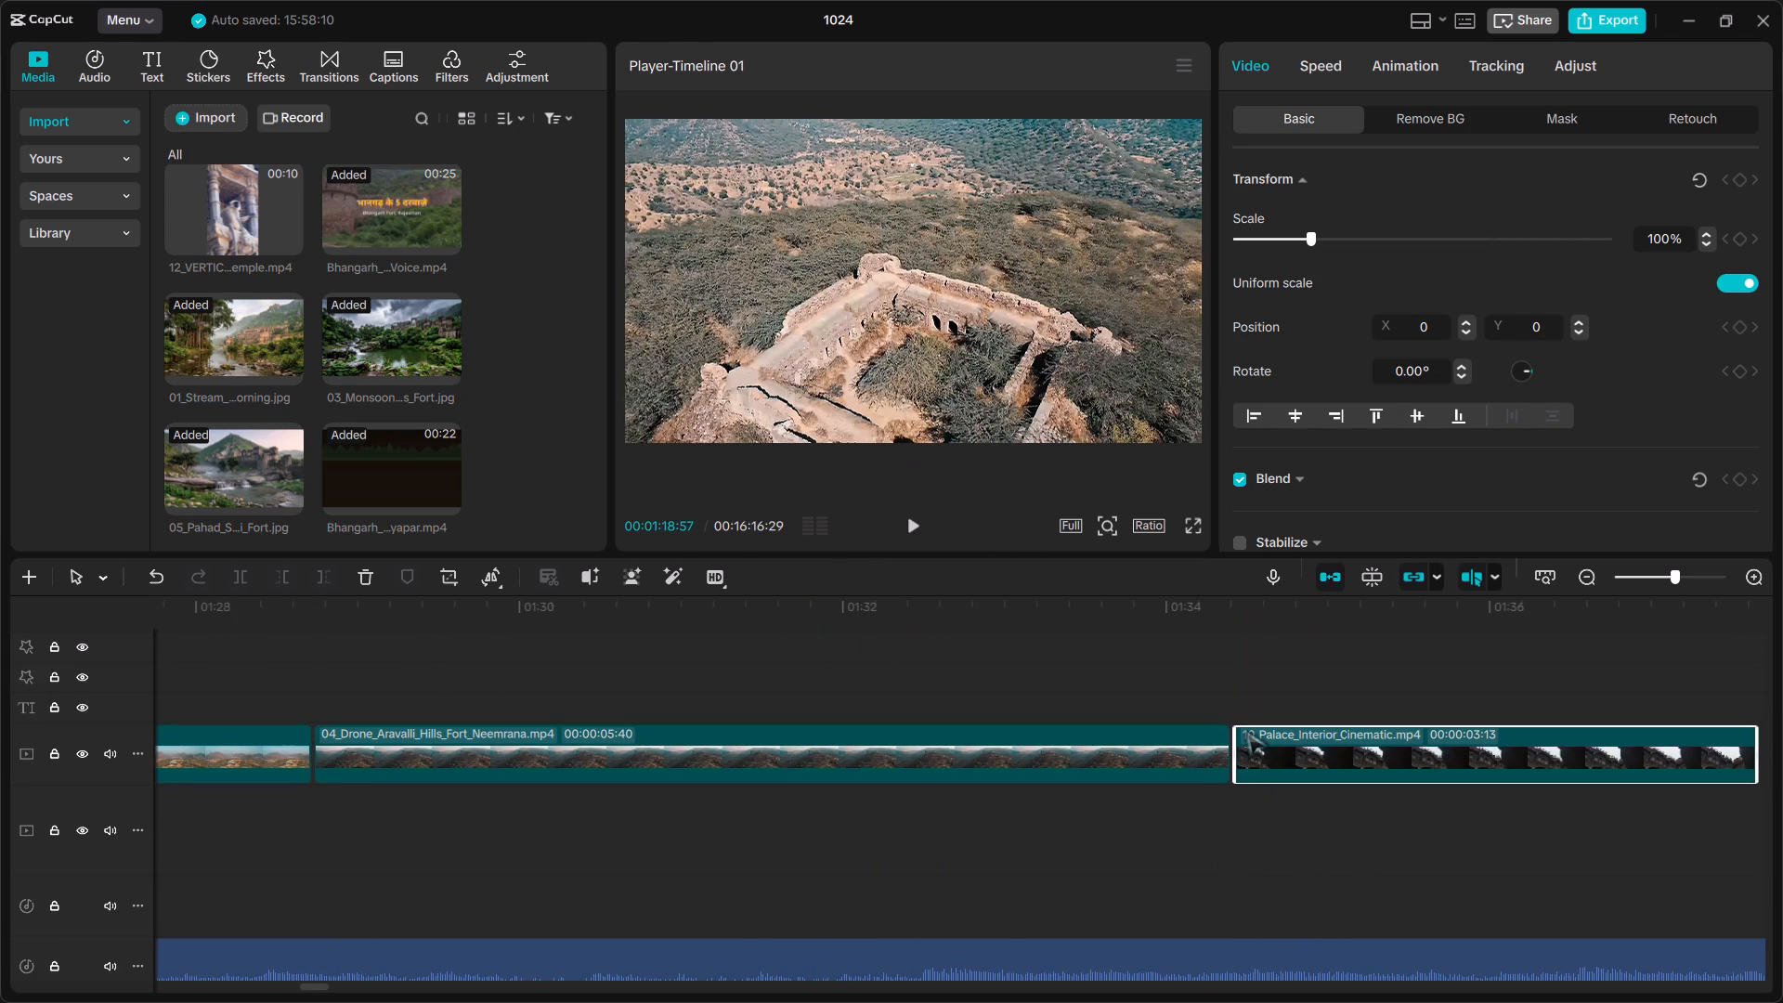
pyautogui.click(1246, 731)
pyautogui.click(1245, 731)
pyautogui.moveTo(1245, 731); pyautogui.dragTo(1243, 731)
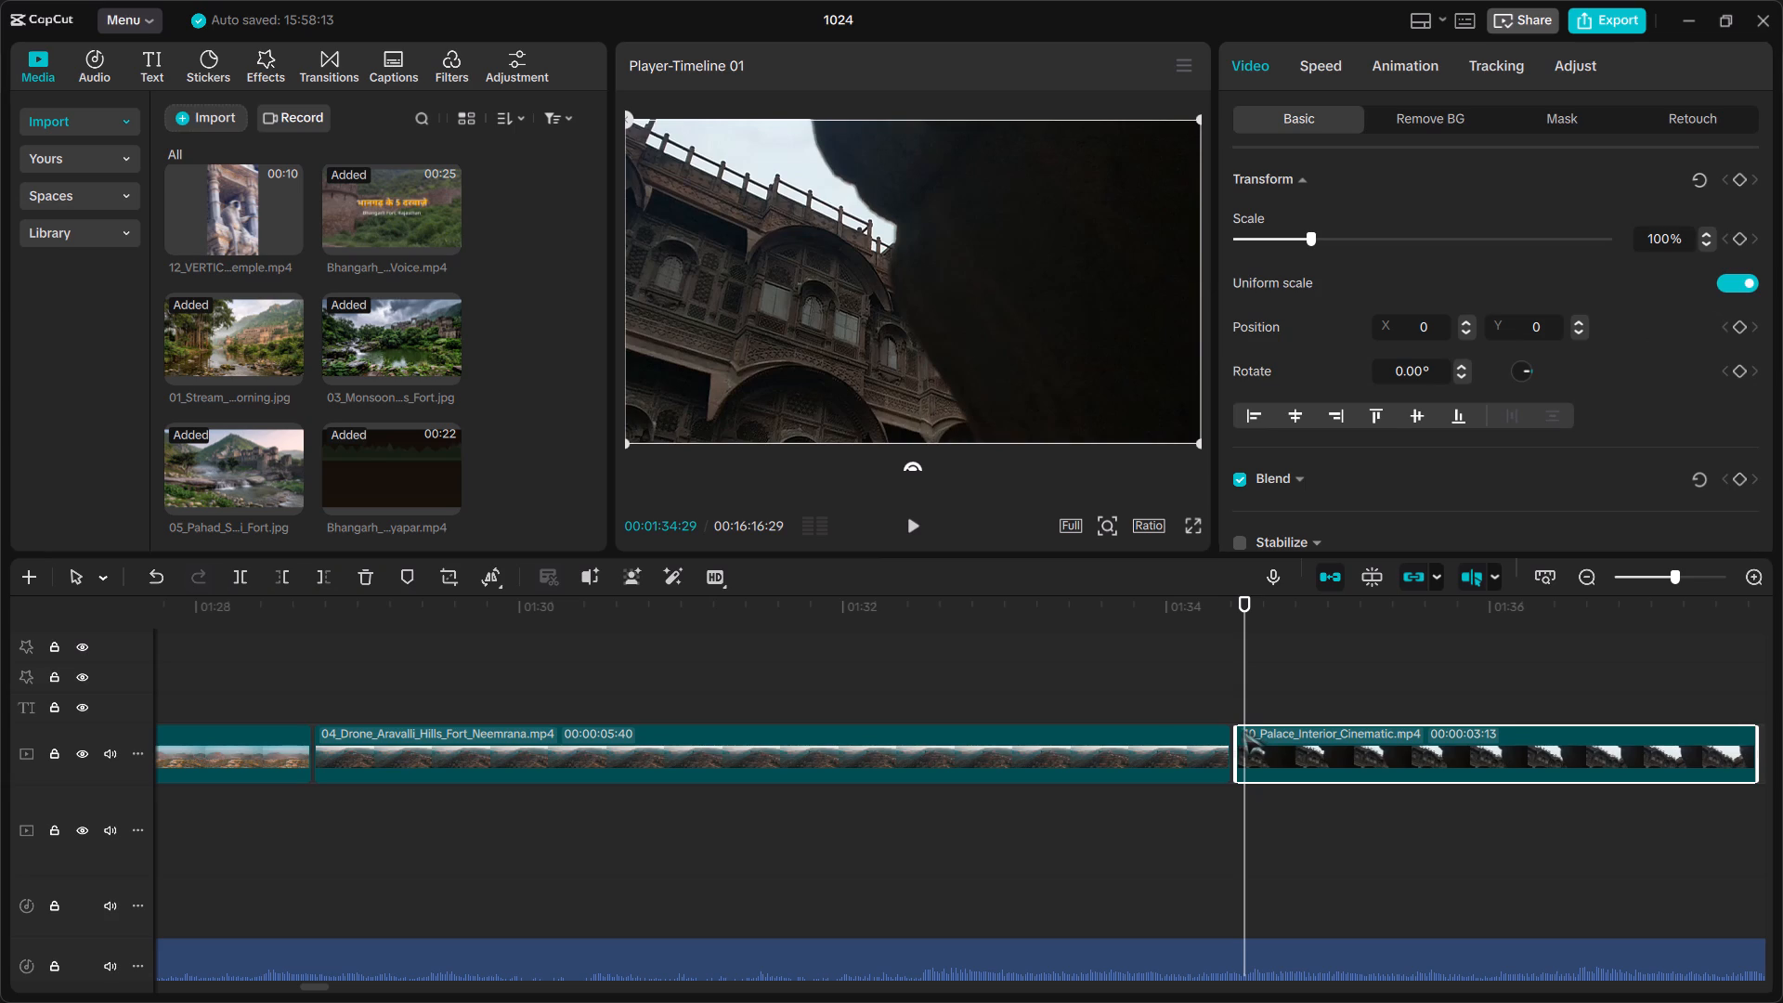
pyautogui.moveTo(1243, 731); pyautogui.dragTo(1236, 731)
# Reposition the 10_Palace_Interior_Cinematic clip on its track so its start sits tight against the end of the Aravalli hills clip.
pyautogui.moveTo(1255, 738); pyautogui.dragTo(1259, 762)
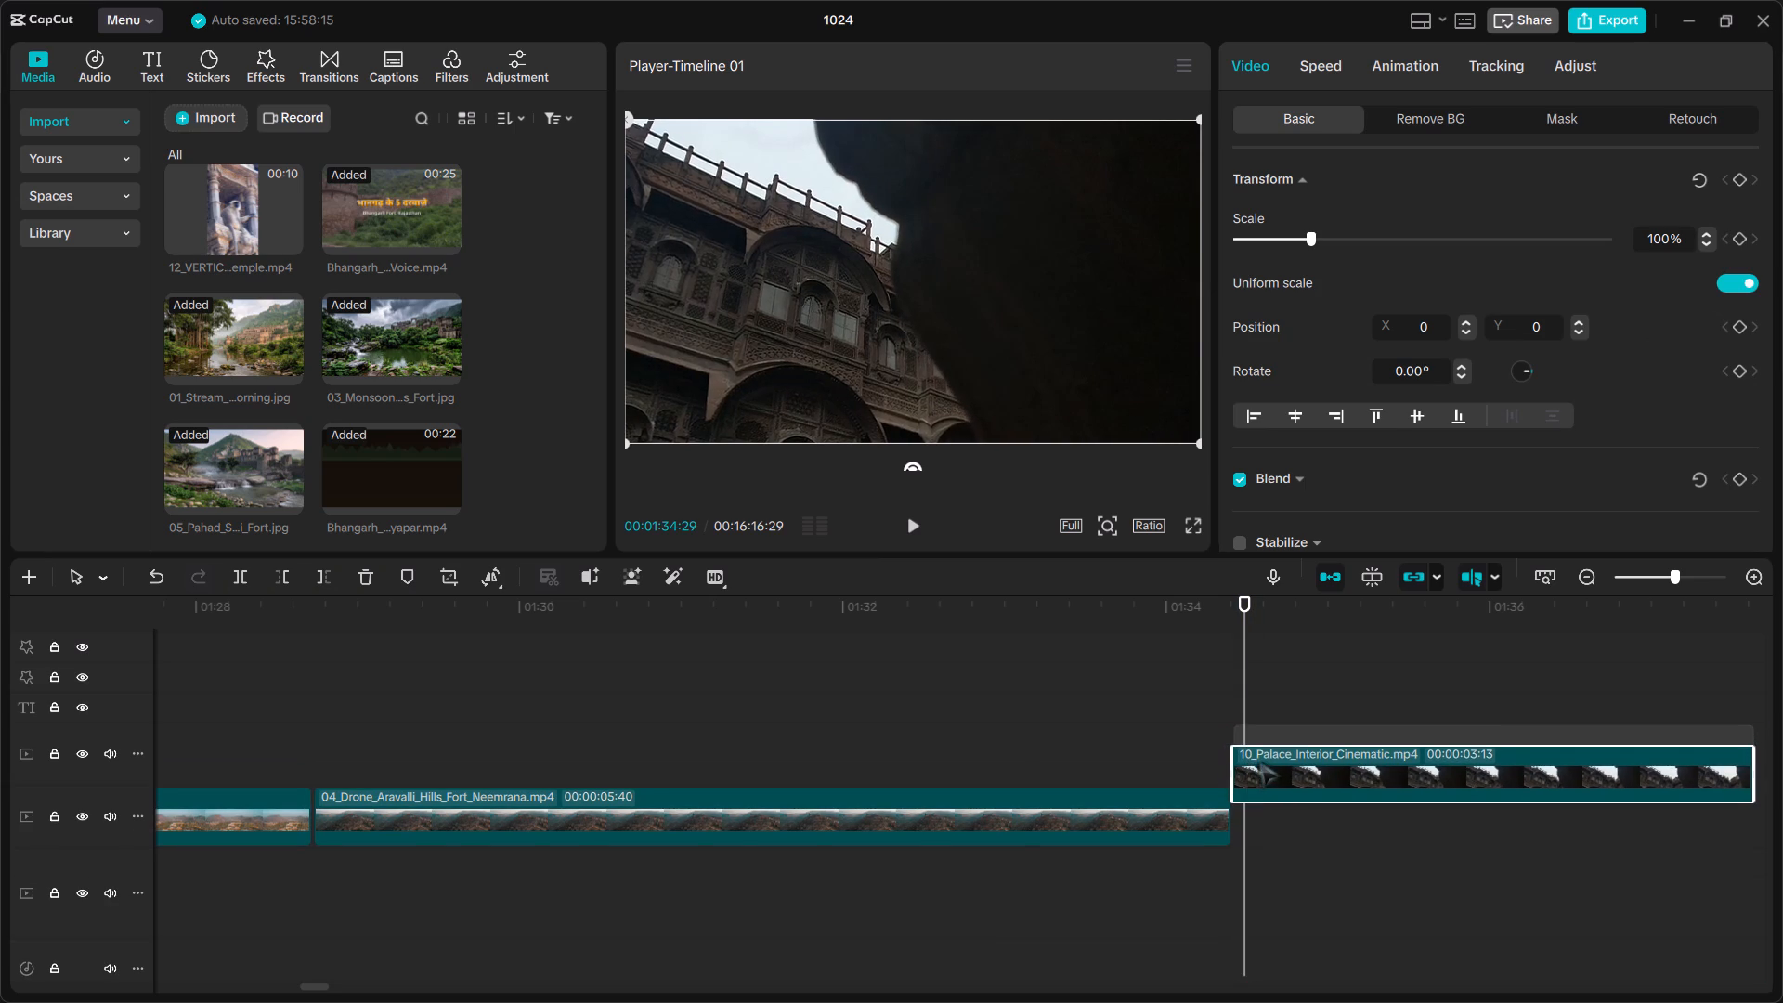
pyautogui.moveTo(1259, 762); pyautogui.dragTo(1269, 793)
pyautogui.moveTo(1244, 743); pyautogui.dragTo(1216, 749)
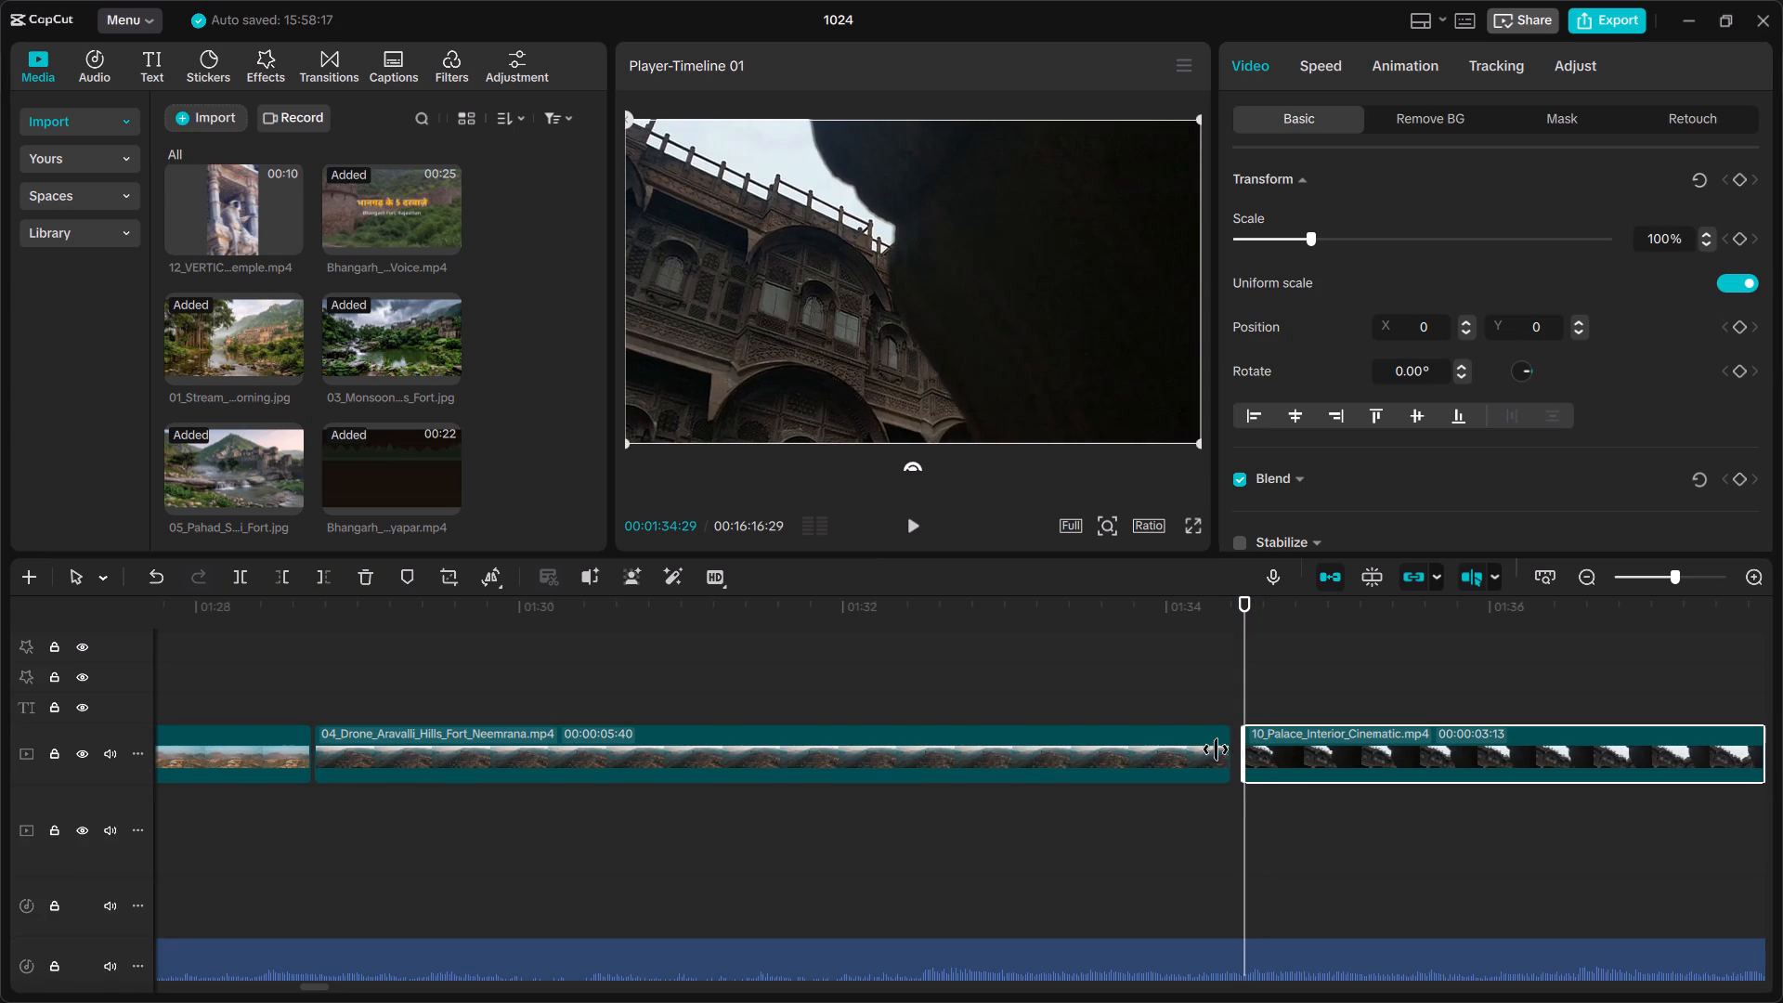
pyautogui.moveTo(1216, 749); pyautogui.dragTo(1208, 749)
pyautogui.moveTo(1261, 736); pyautogui.dragTo(1252, 737)
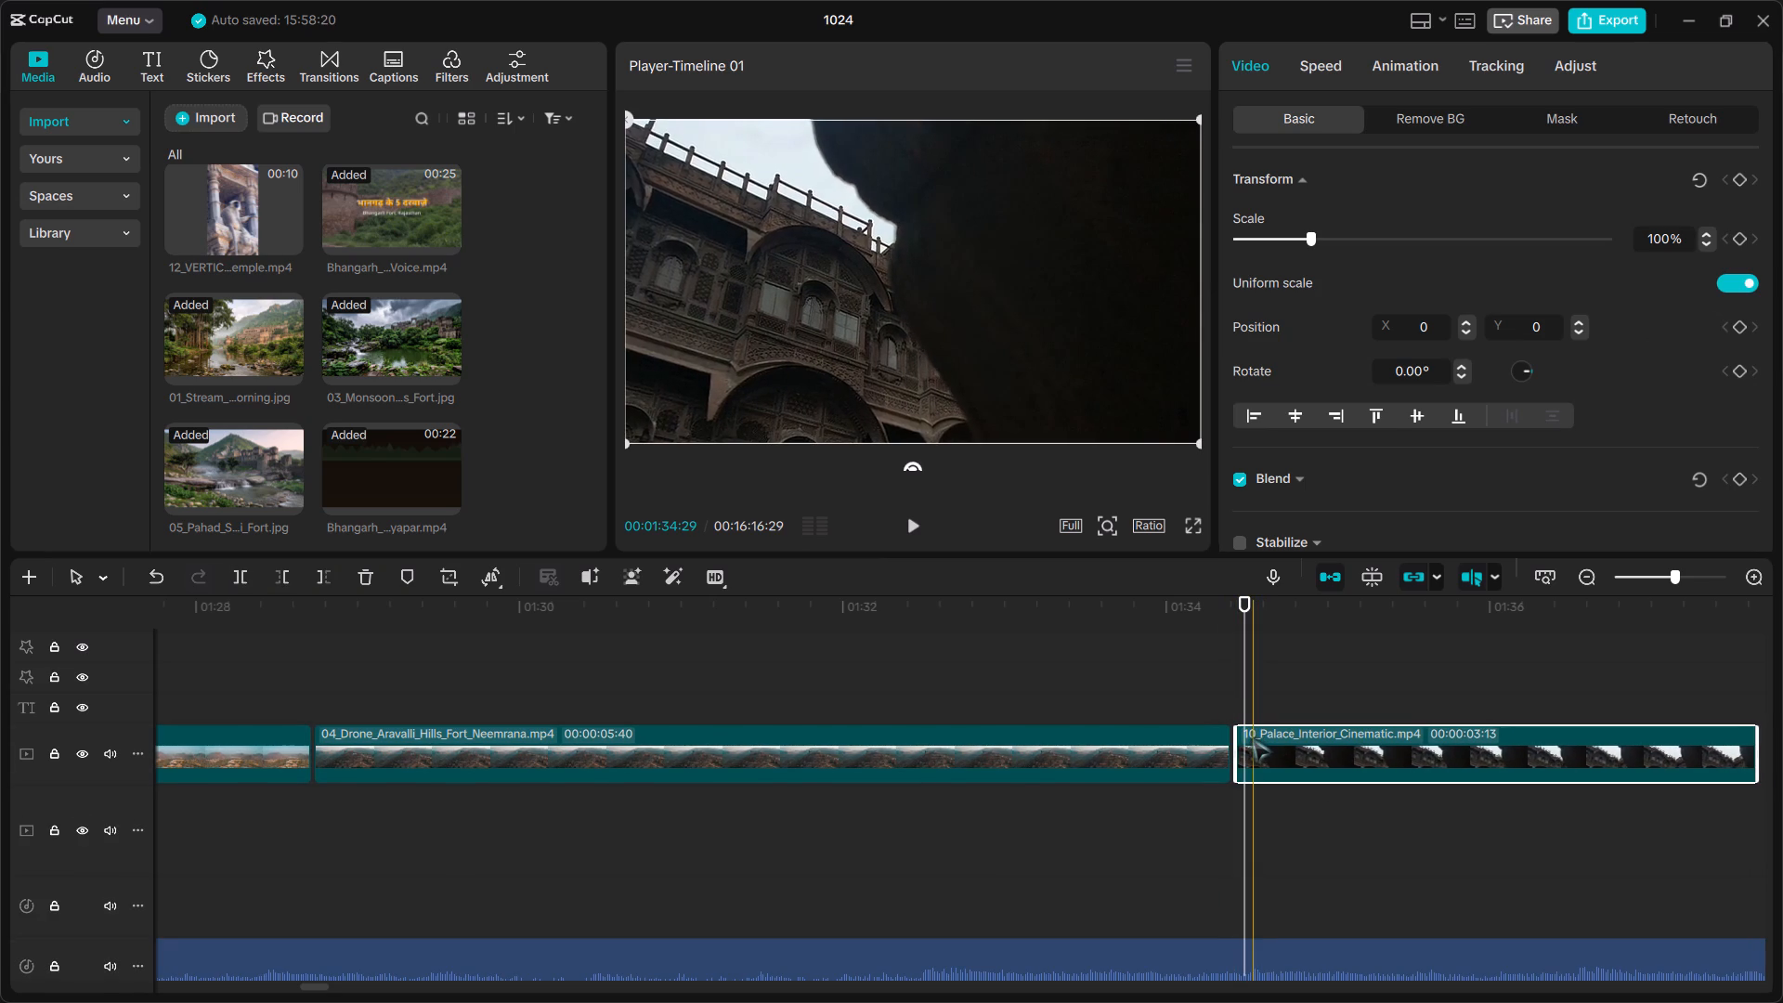
pyautogui.moveTo(1252, 737); pyautogui.dragTo(1243, 738)
pyautogui.moveTo(1249, 739); pyautogui.dragTo(1249, 775)
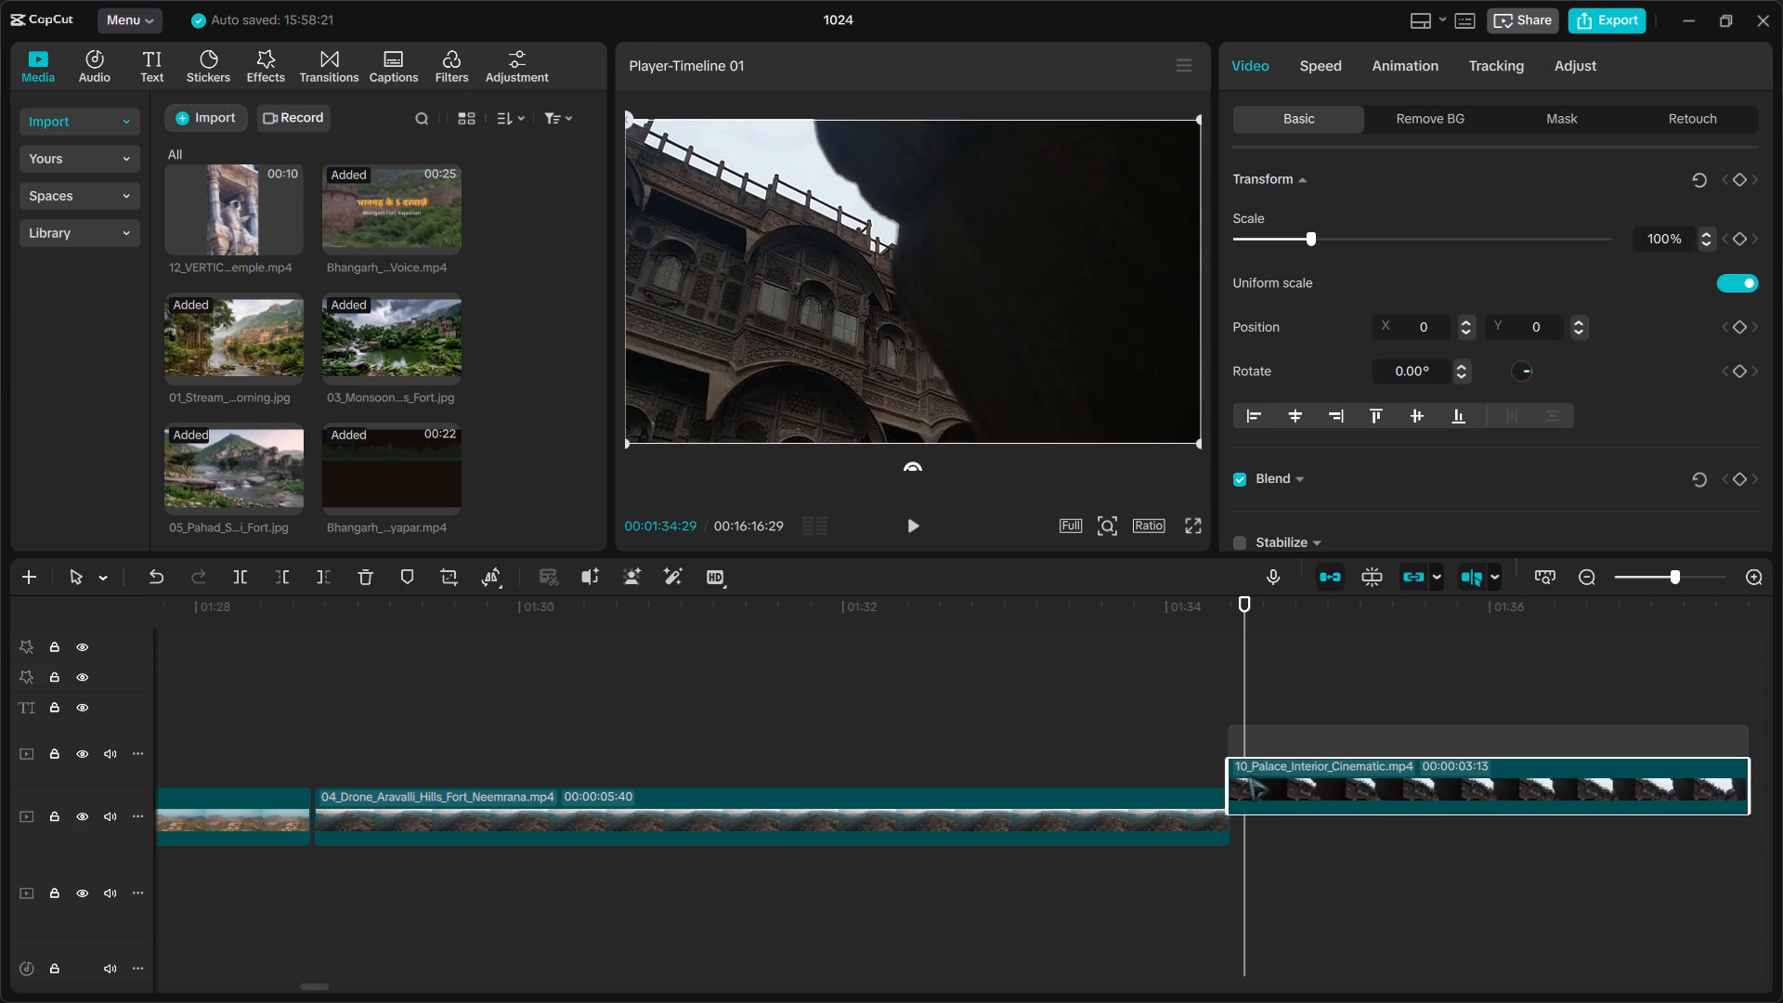
pyautogui.moveTo(1249, 775); pyautogui.dragTo(1256, 799)
# Turn on auto snapping for the timeline.
pyautogui.click(1358, 585)
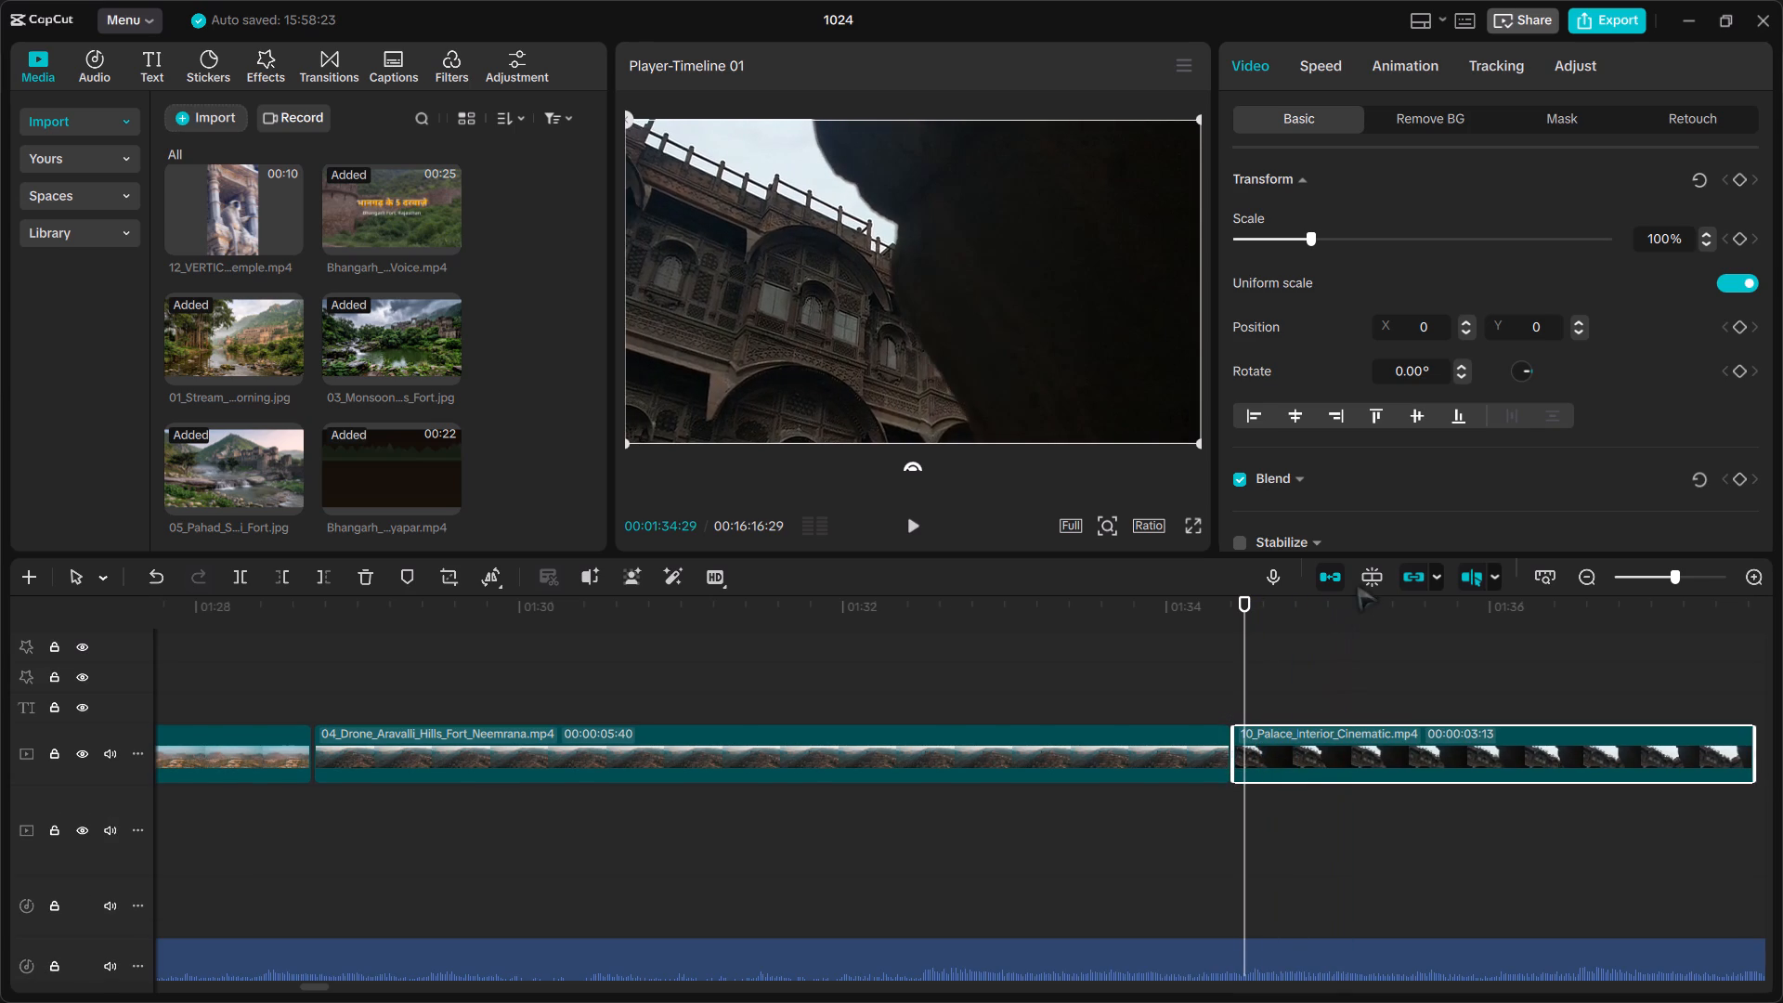
pyautogui.click(1371, 574)
pyautogui.moveTo(1371, 574); pyautogui.dragTo(1312, 650)
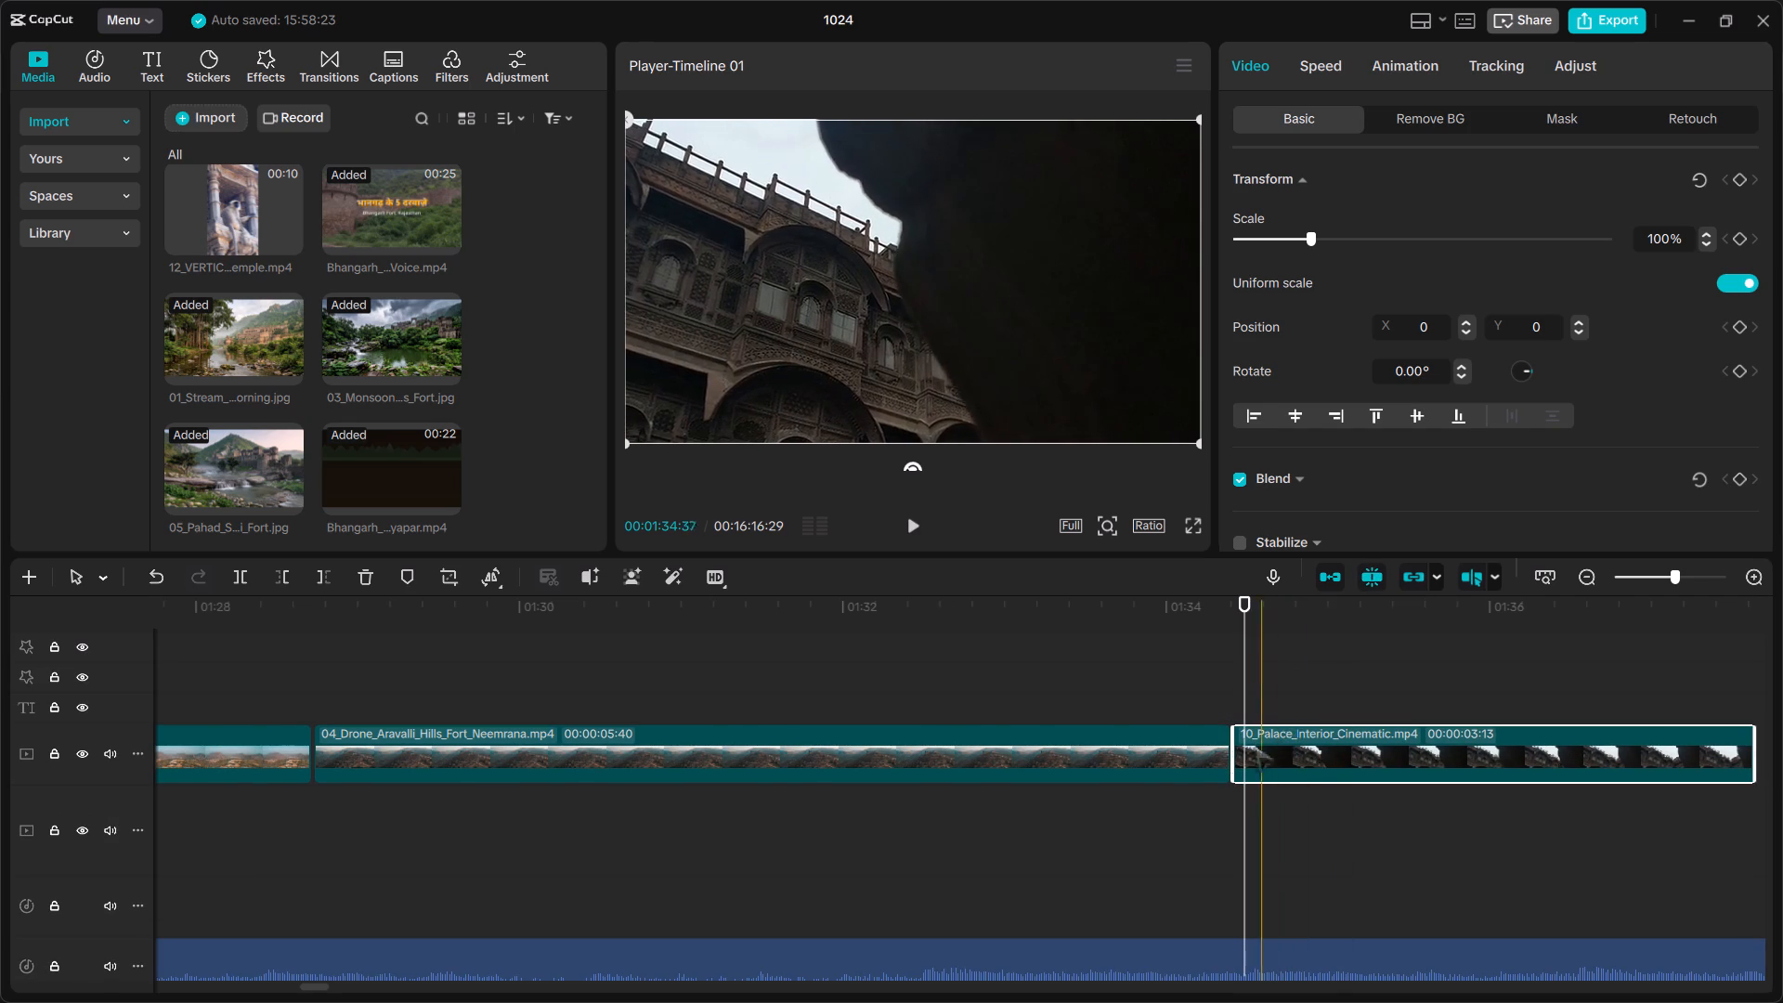
# Move the 04_Drone_Aravalli_Hills_Fort_Neemrana clip onto the track above, starting at the end of the old fort drone clip.
pyautogui.hscroll(1, 1155, 806)
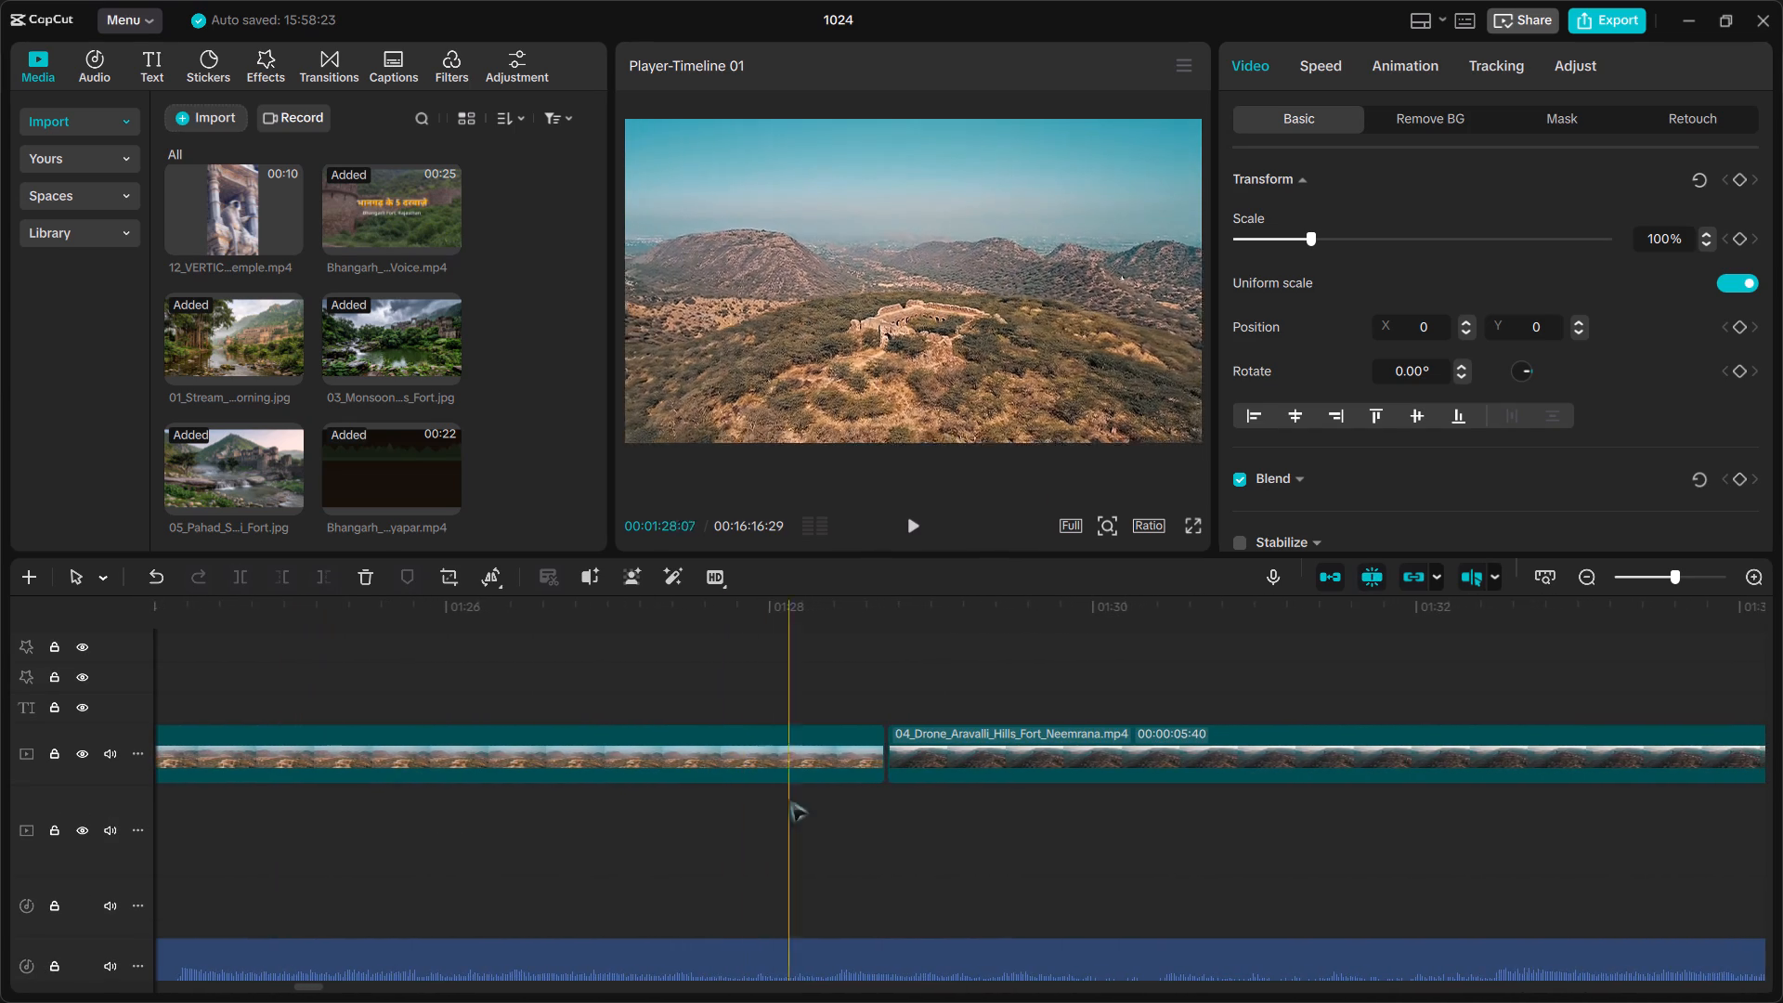
pyautogui.click(891, 774)
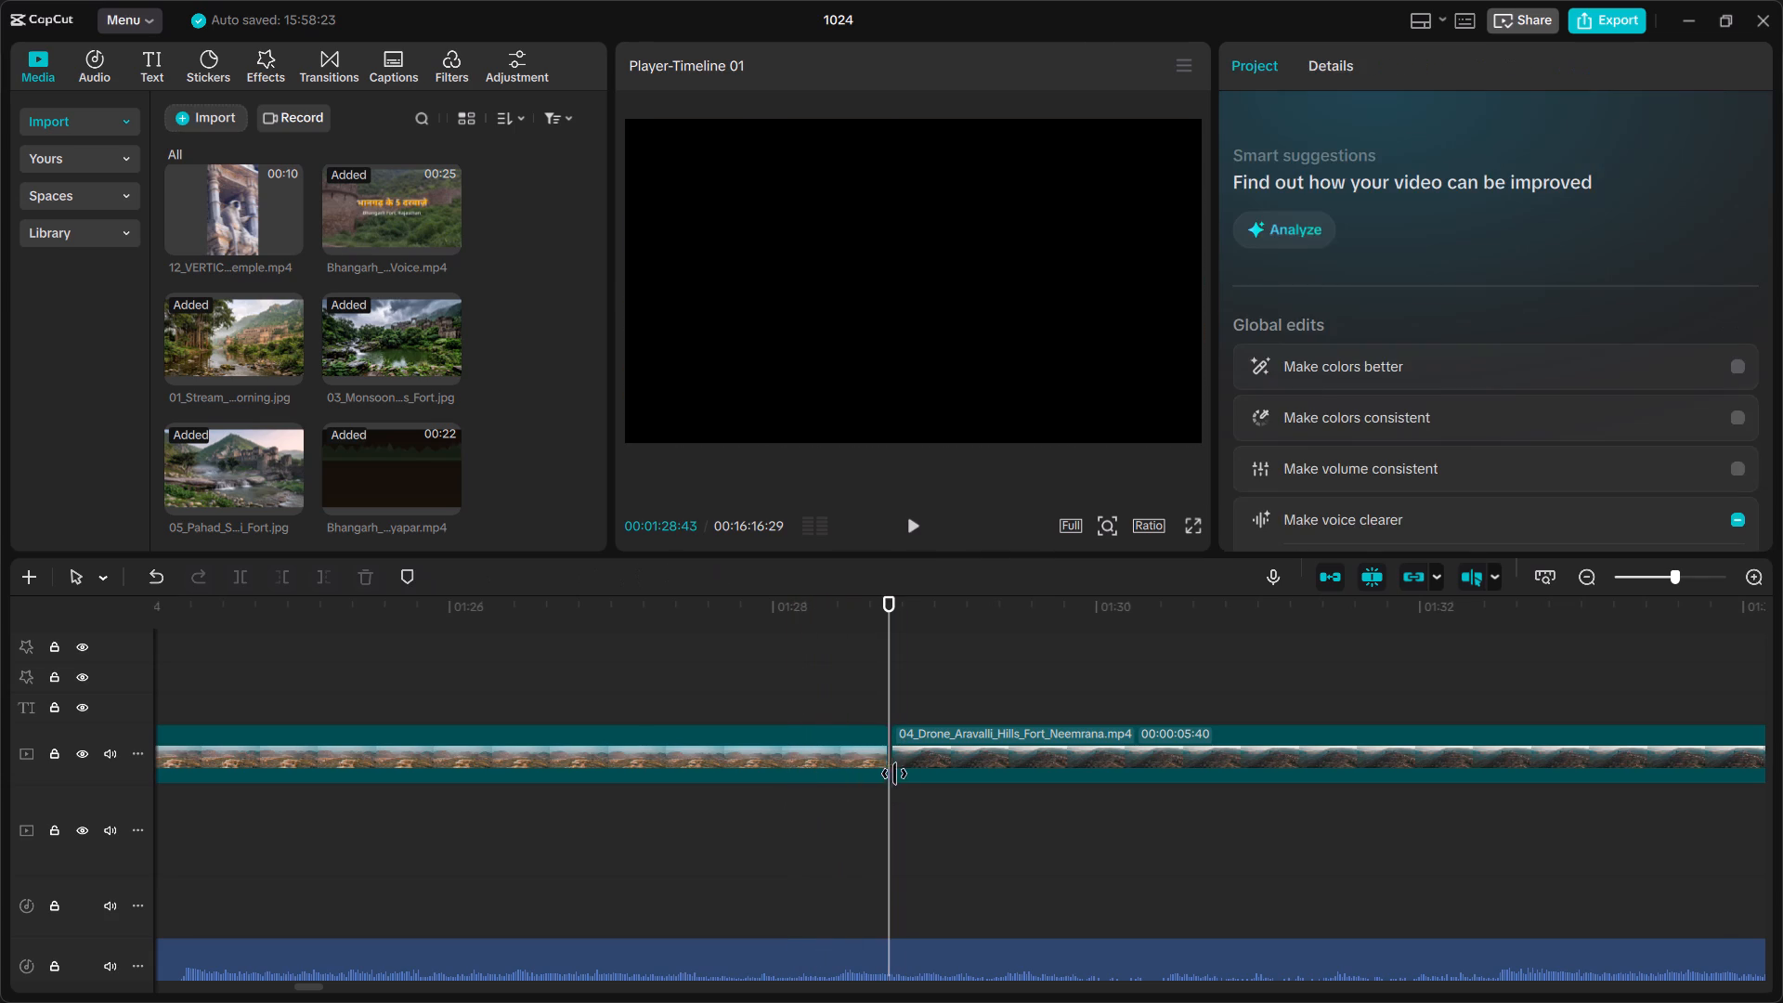
pyautogui.click(901, 774)
pyautogui.doubleClick(933, 739)
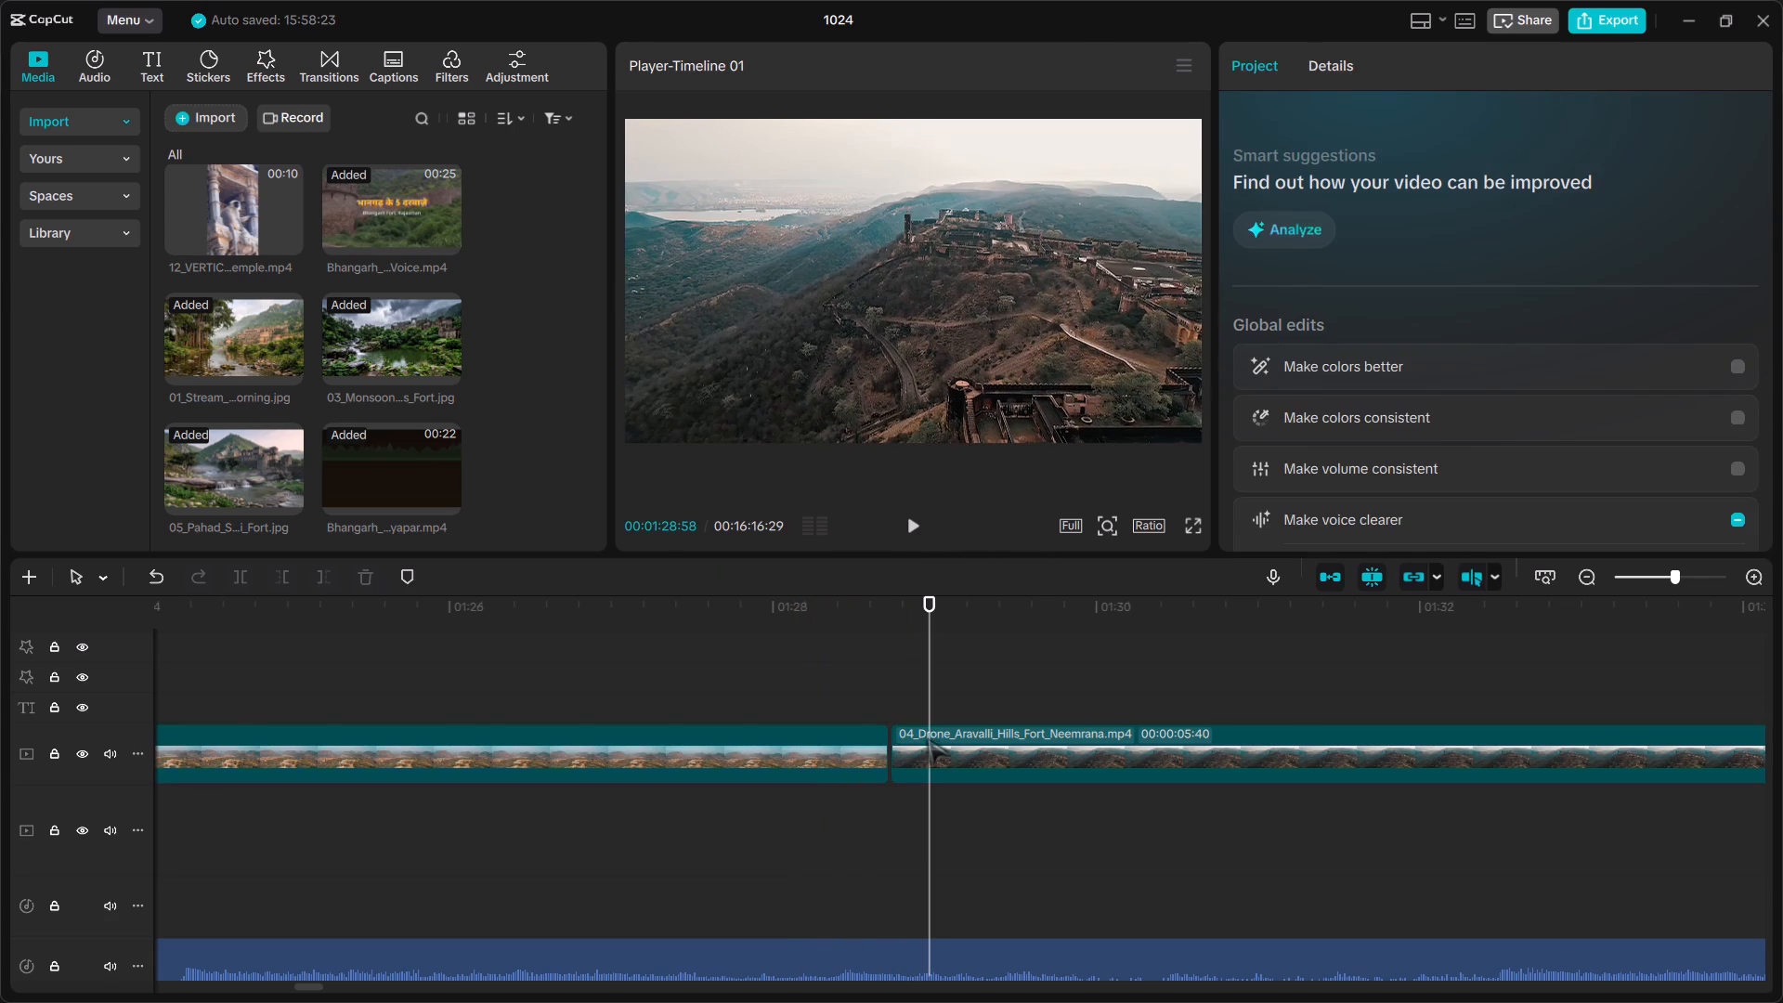
pyautogui.moveTo(925, 729); pyautogui.dragTo(909, 729)
pyautogui.moveTo(916, 734); pyautogui.dragTo(931, 773)
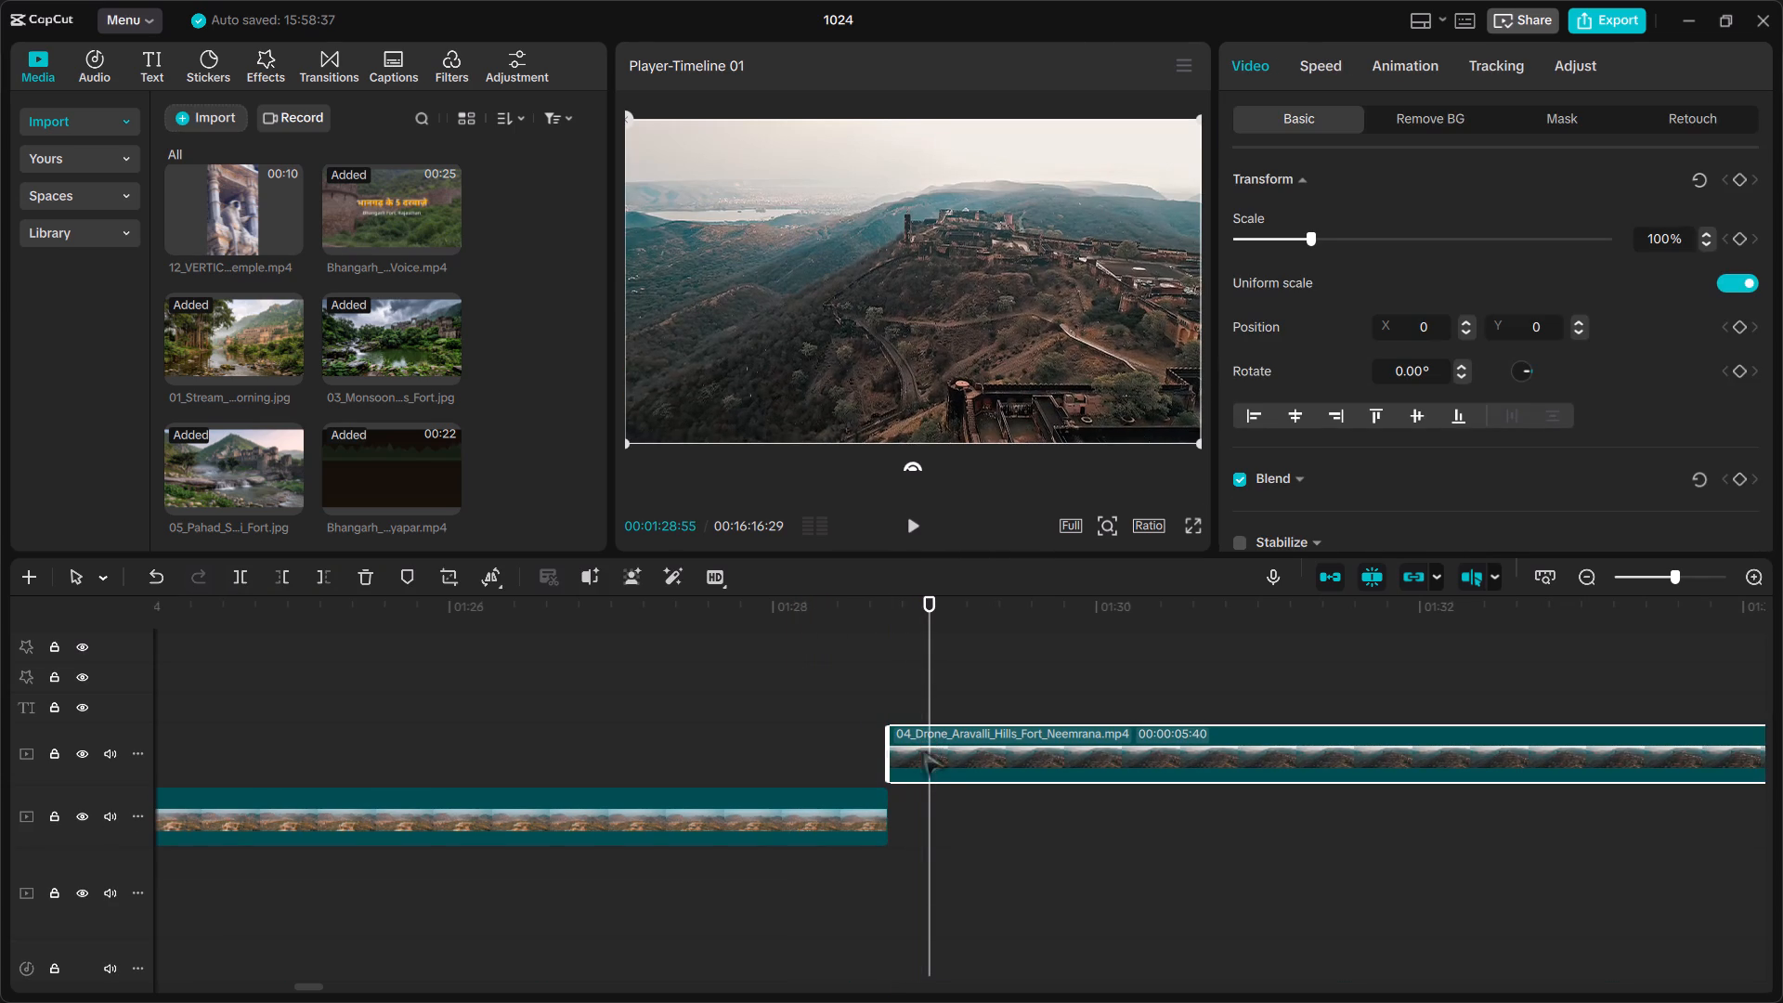
pyautogui.moveTo(920, 724); pyautogui.dragTo(920, 756)
pyautogui.click(911, 736)
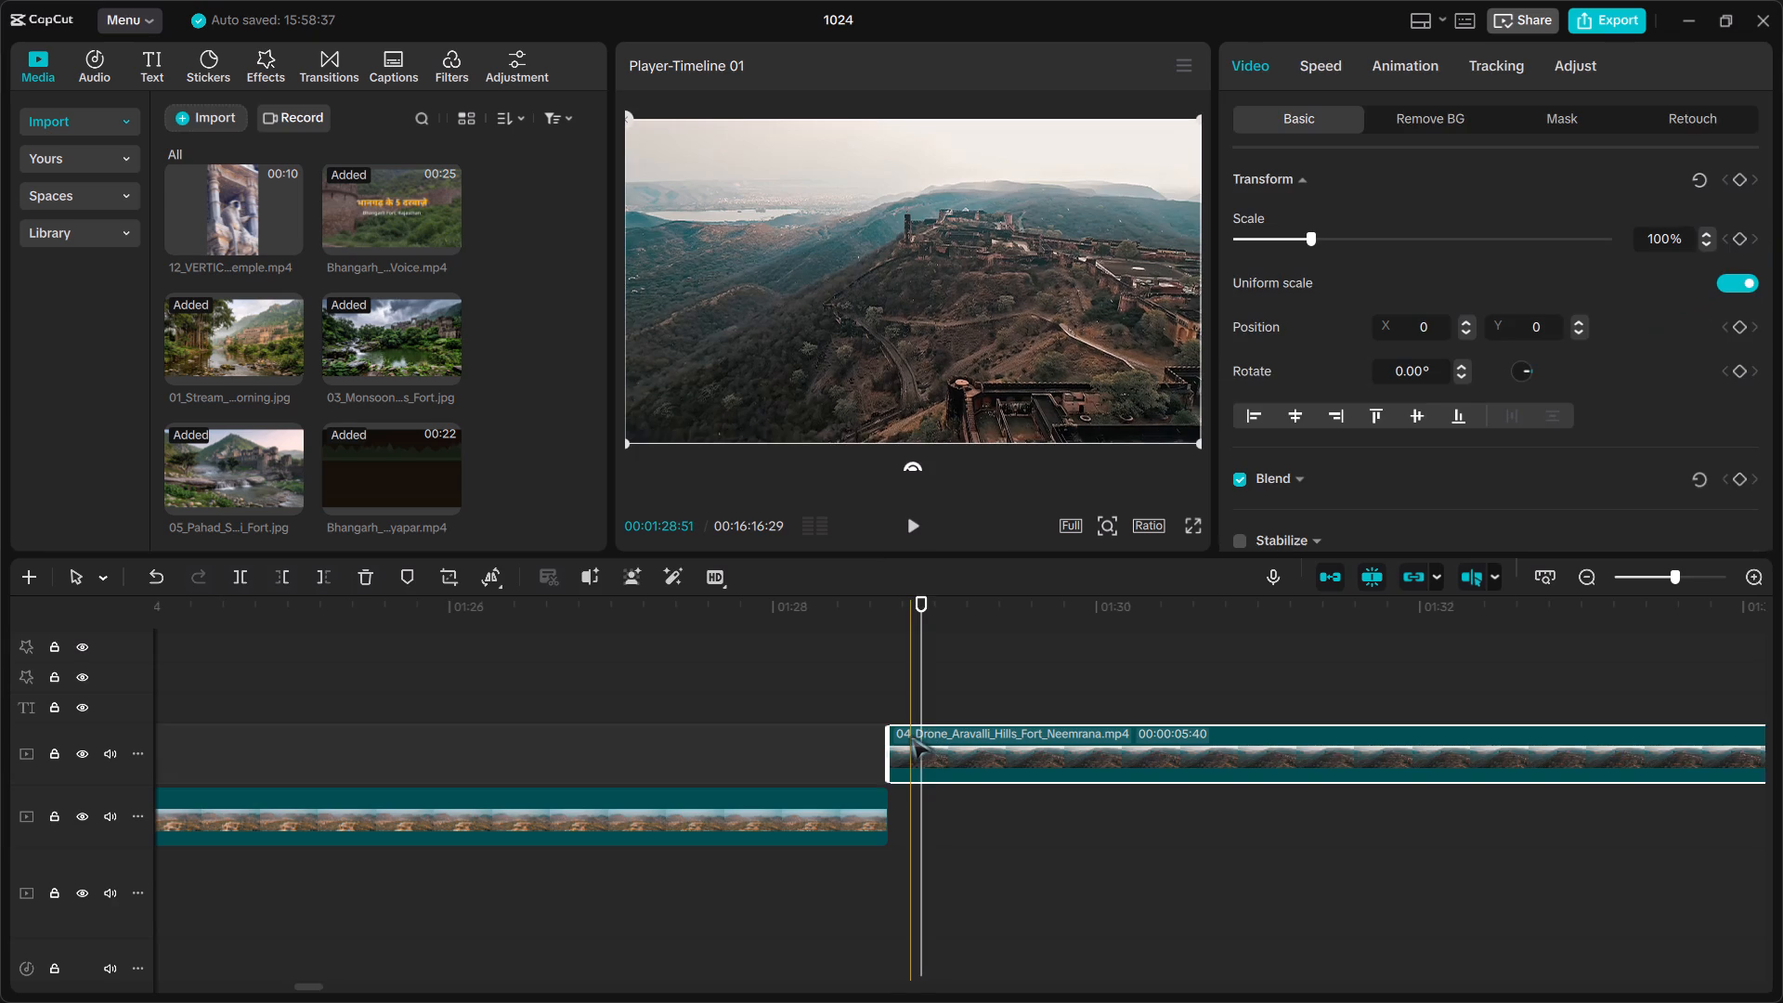
pyautogui.moveTo(911, 736); pyautogui.dragTo(917, 764)
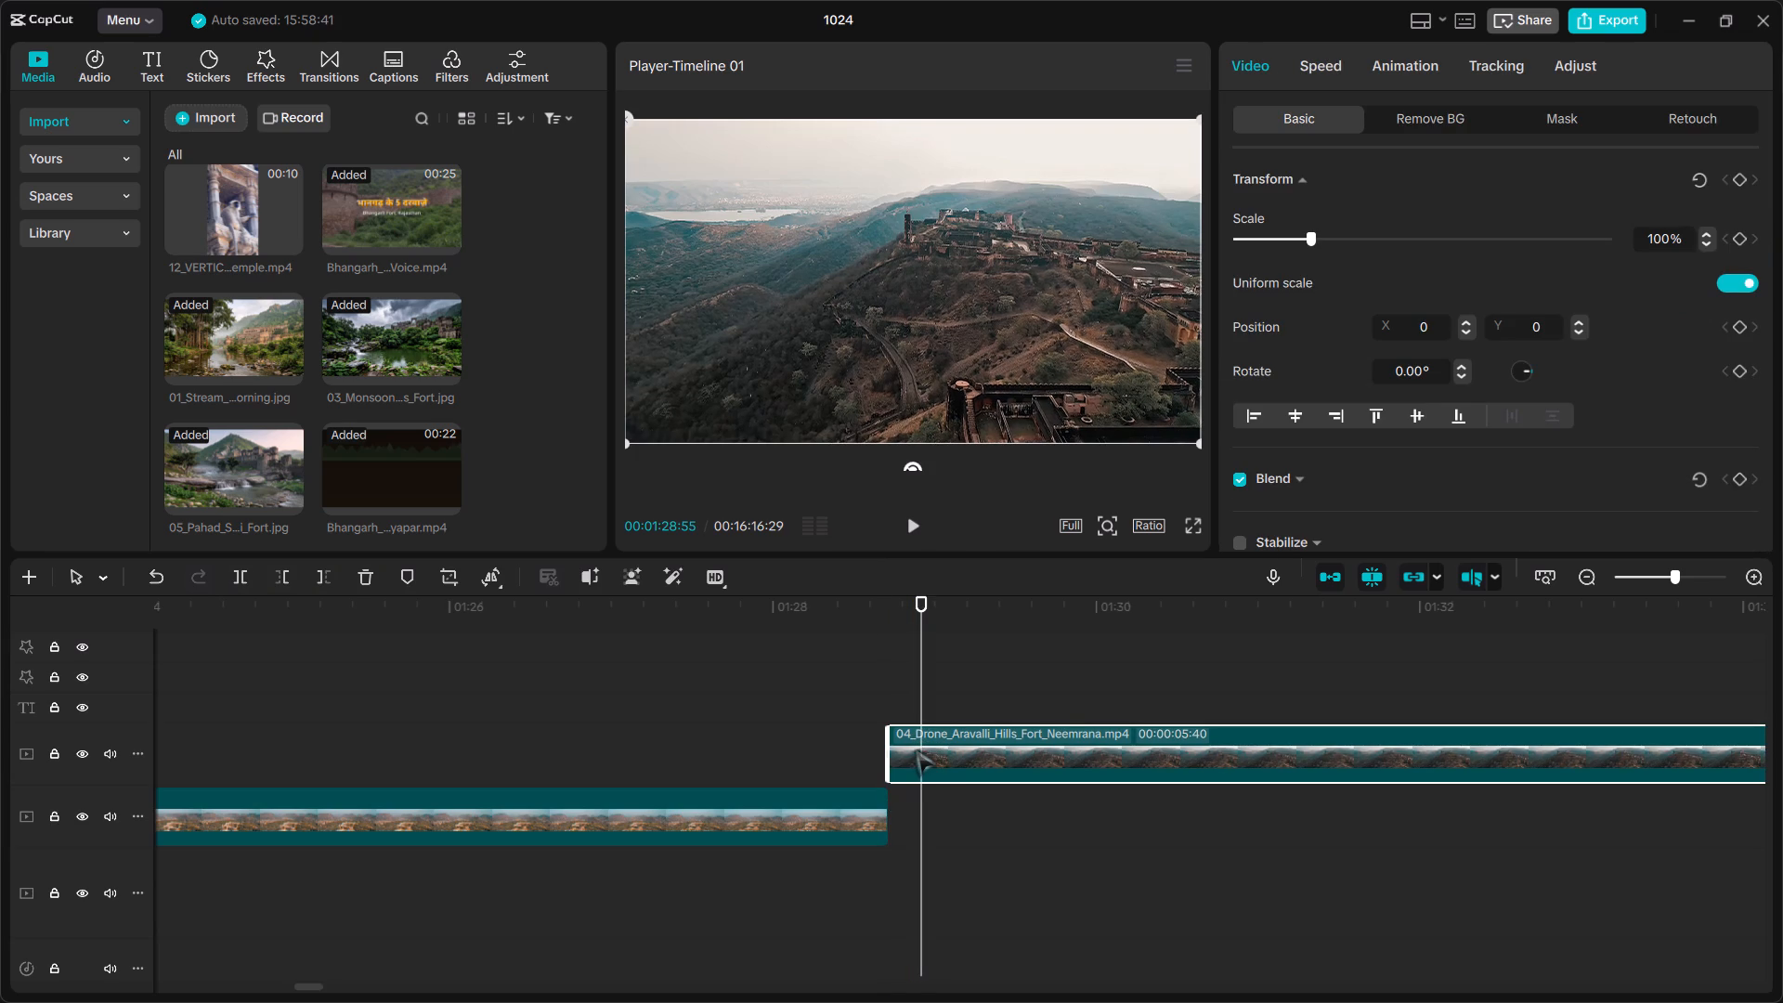
# Extend the end of the 04_Drone_Aravalli_Hills_Fort_Neemrana clip to the palace interior clip's start, for a duration of 00:00:05:42.
pyautogui.scroll(1, 916, 749)
pyautogui.hscroll(1, 916, 749)
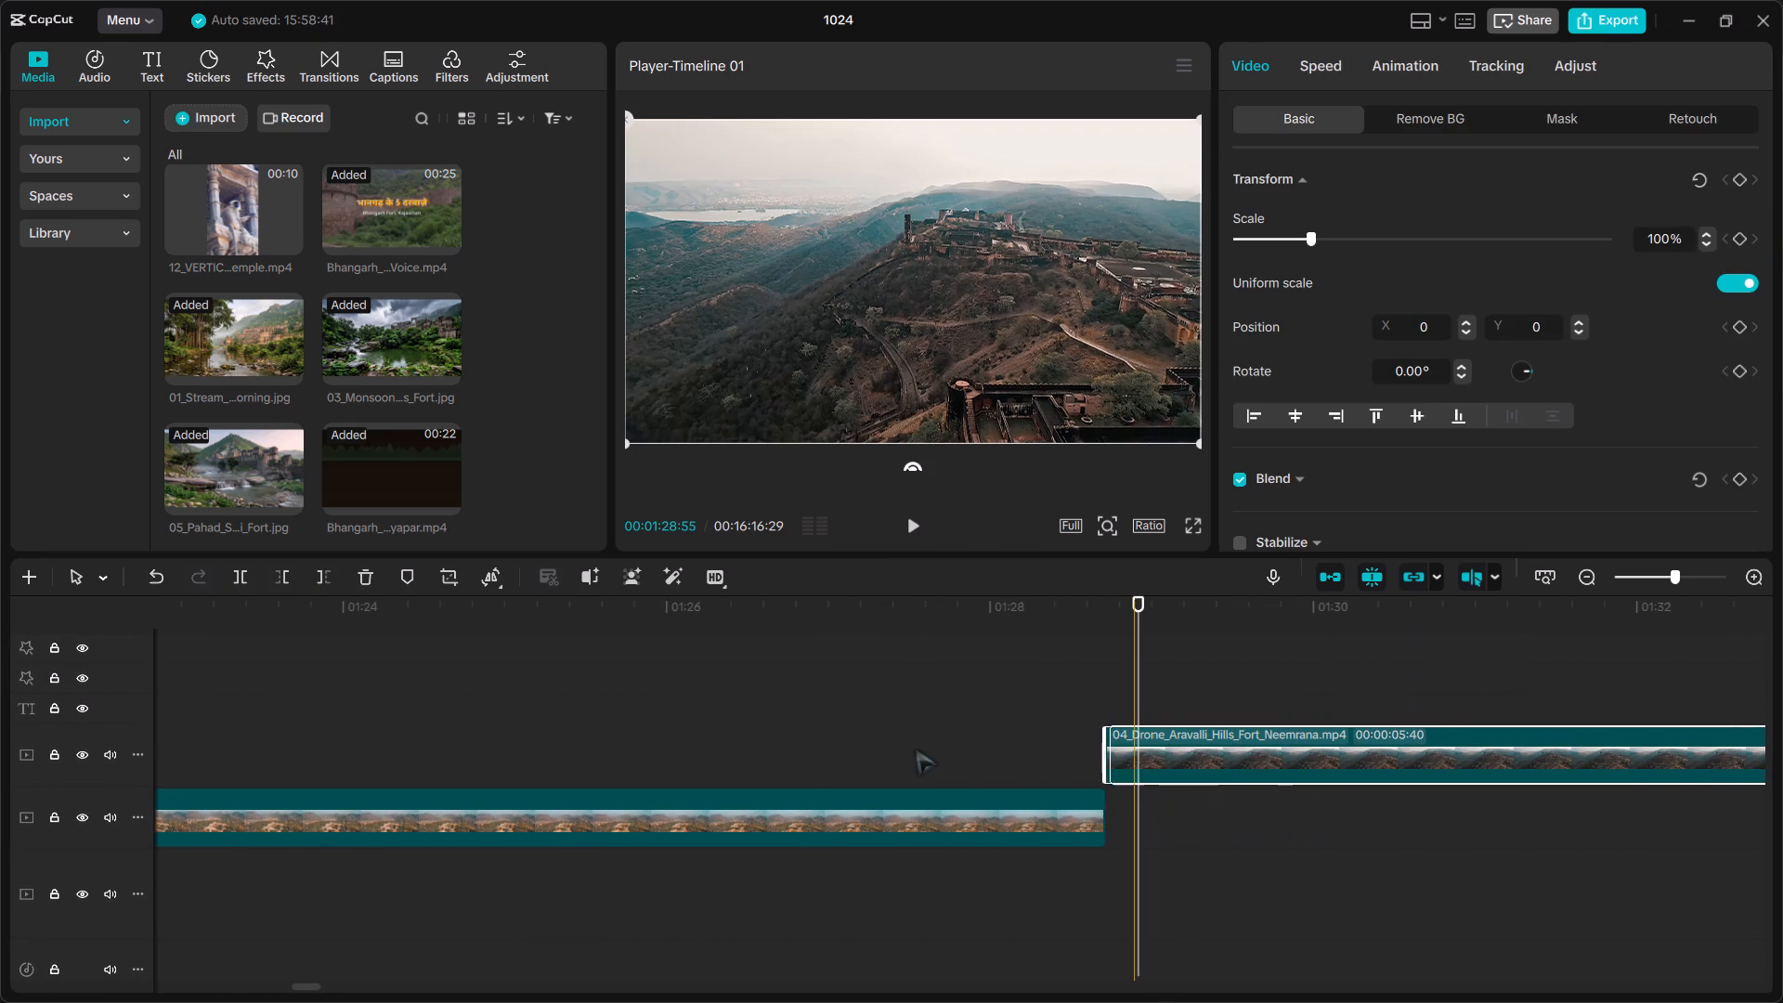
pyautogui.click(916, 749)
pyautogui.moveTo(1035, 735); pyautogui.dragTo(1113, 735)
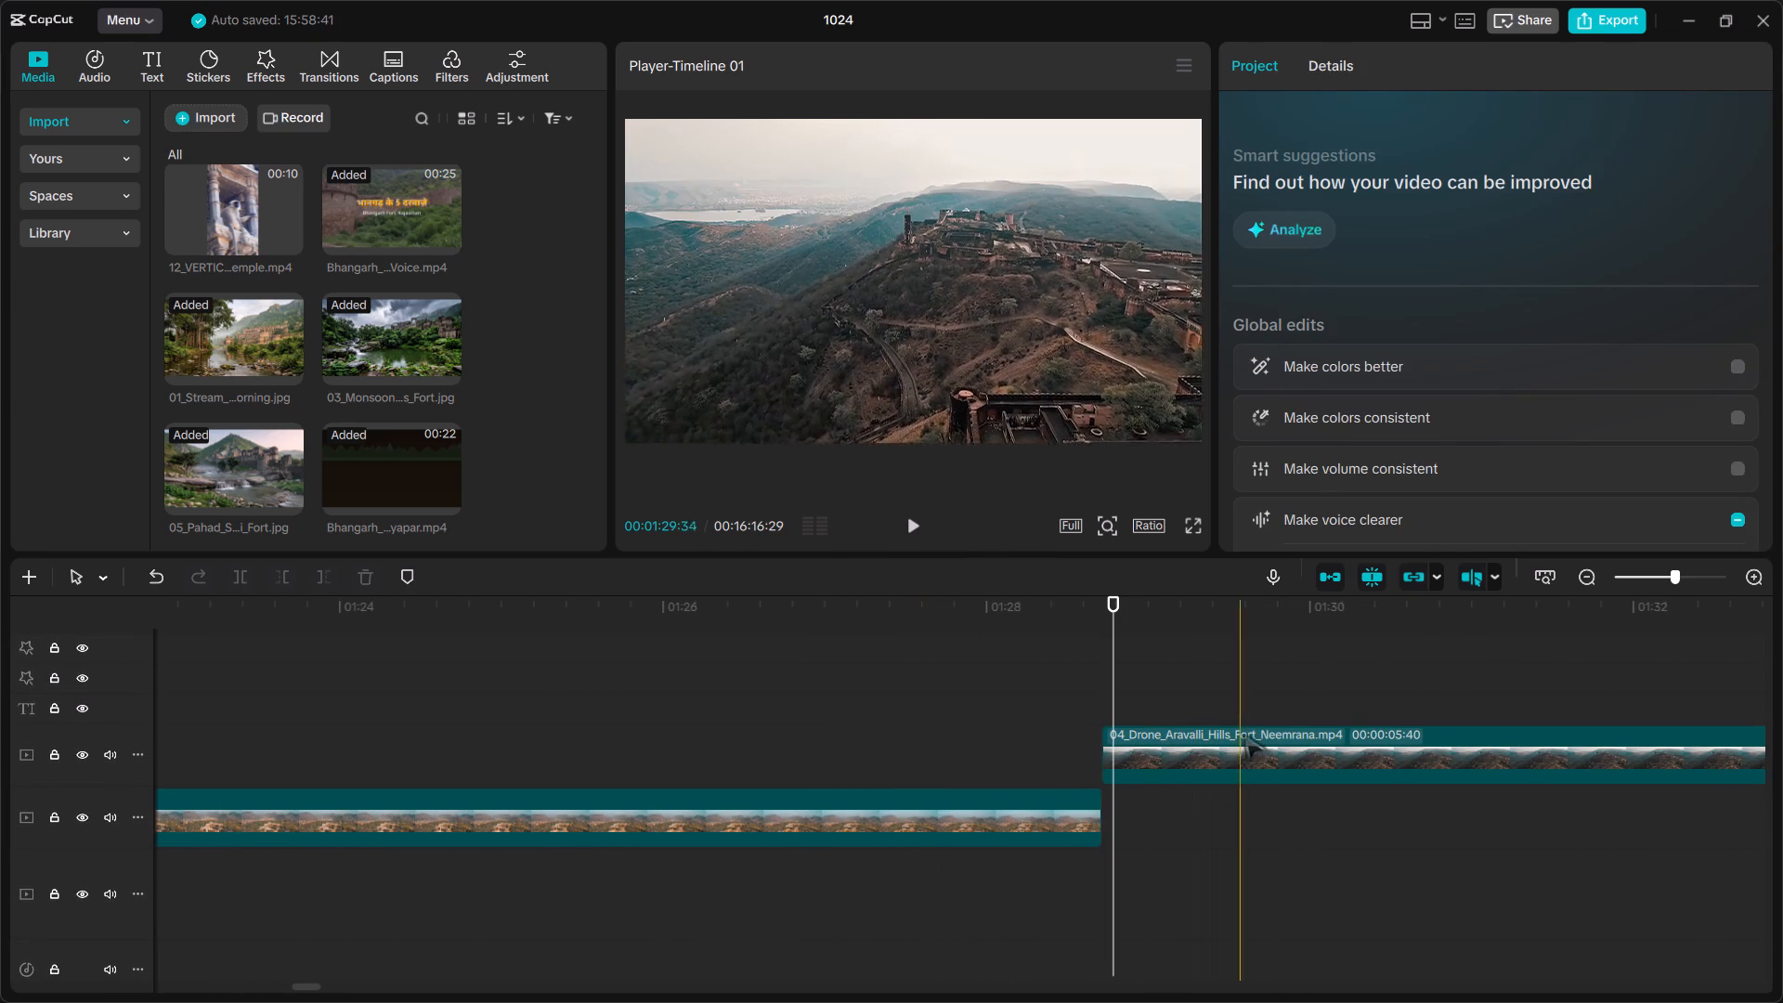
pyautogui.hscroll(-2, 1333, 735)
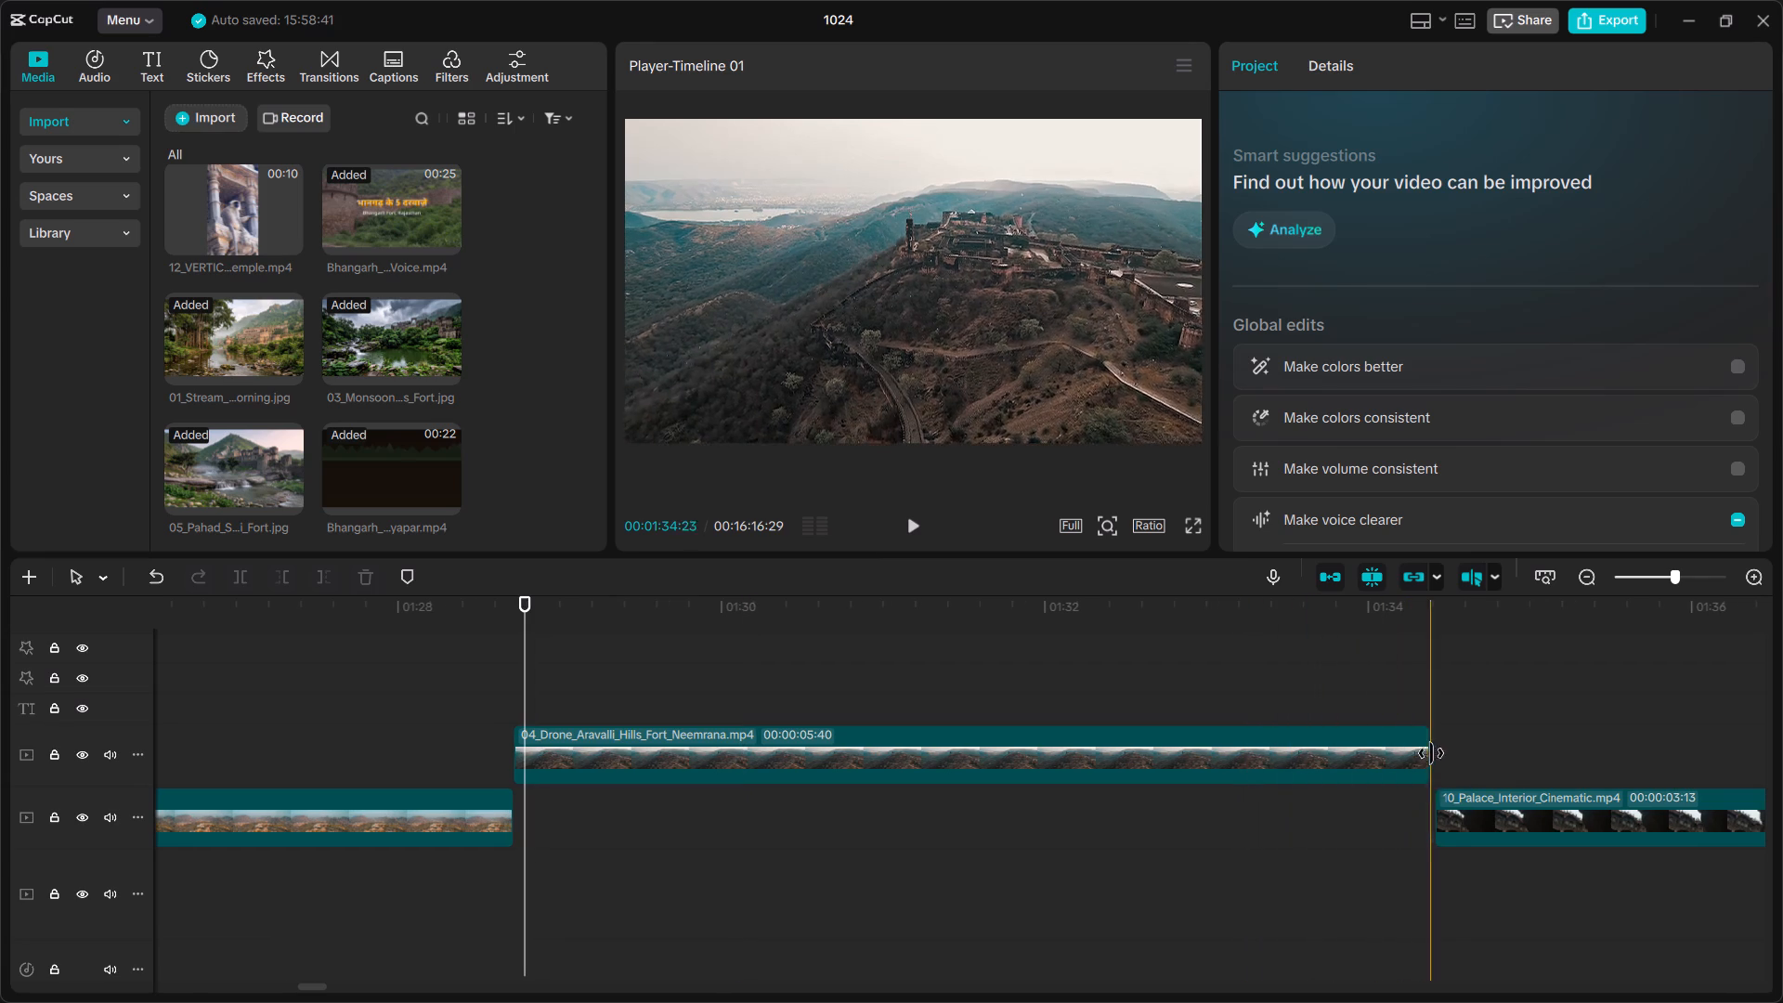
pyautogui.click(1449, 791)
pyautogui.moveTo(1434, 811); pyautogui.dragTo(1425, 811)
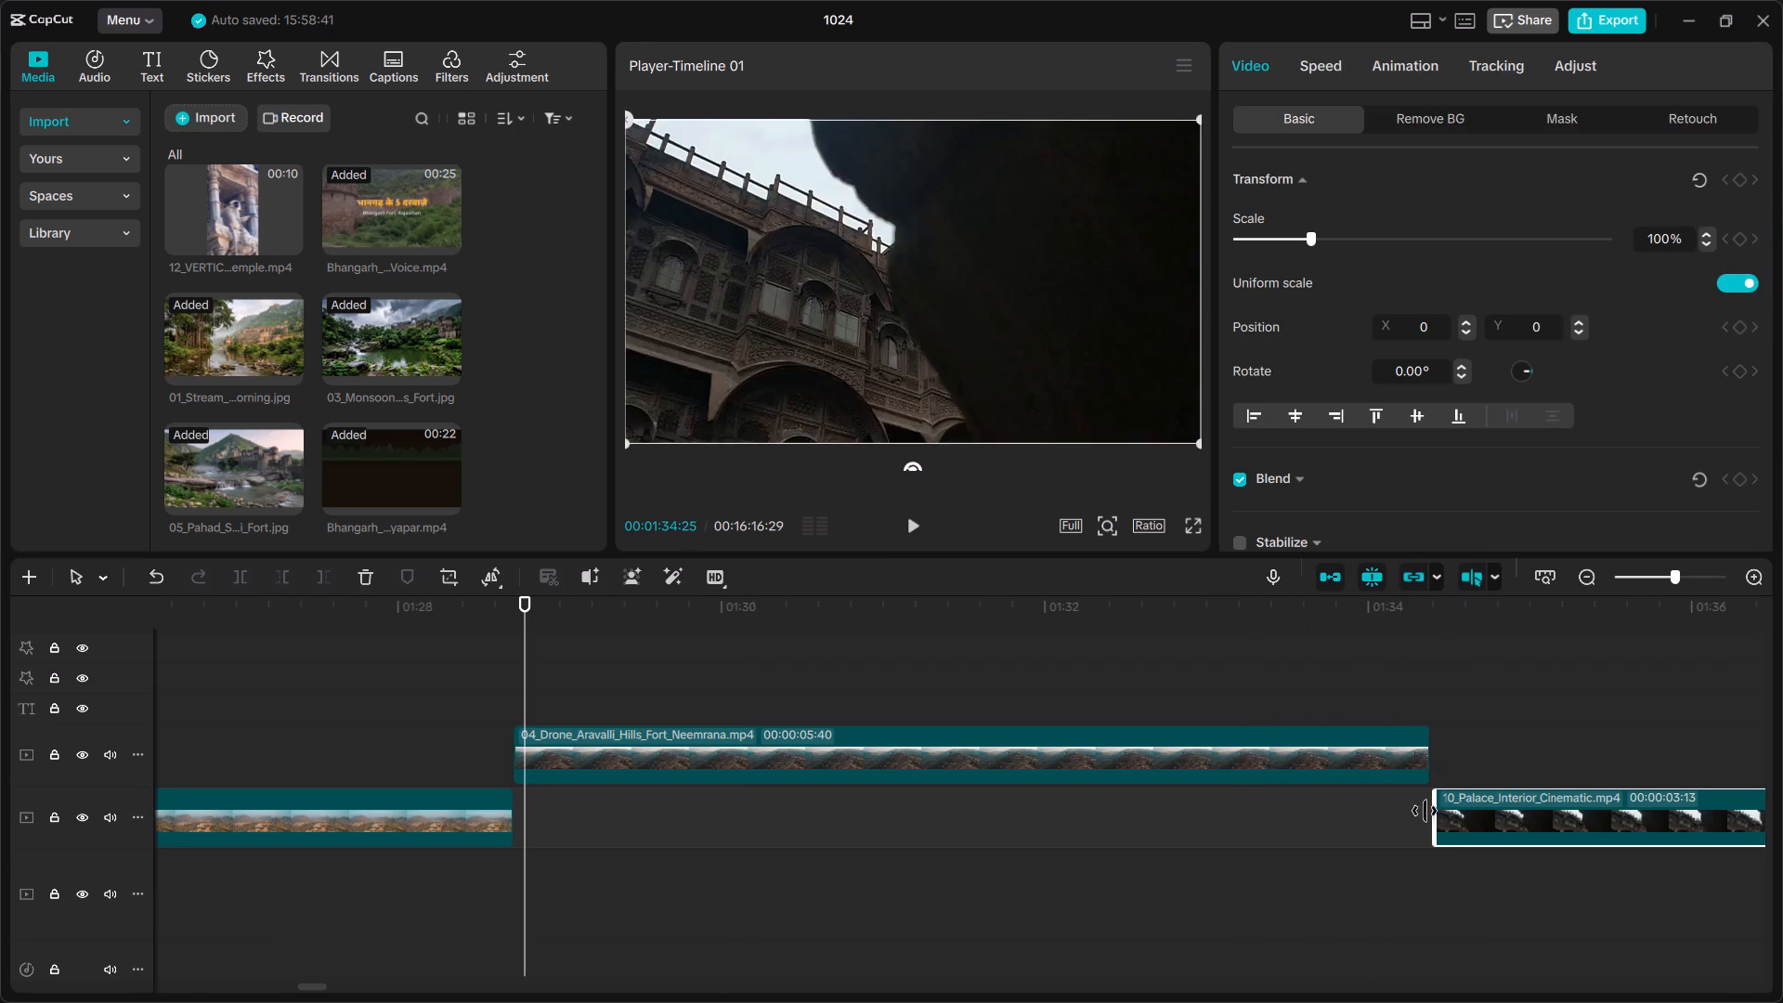
pyautogui.moveTo(1425, 811); pyautogui.dragTo(1412, 813)
pyautogui.click(1416, 777)
pyautogui.moveTo(1426, 756); pyautogui.dragTo(1439, 756)
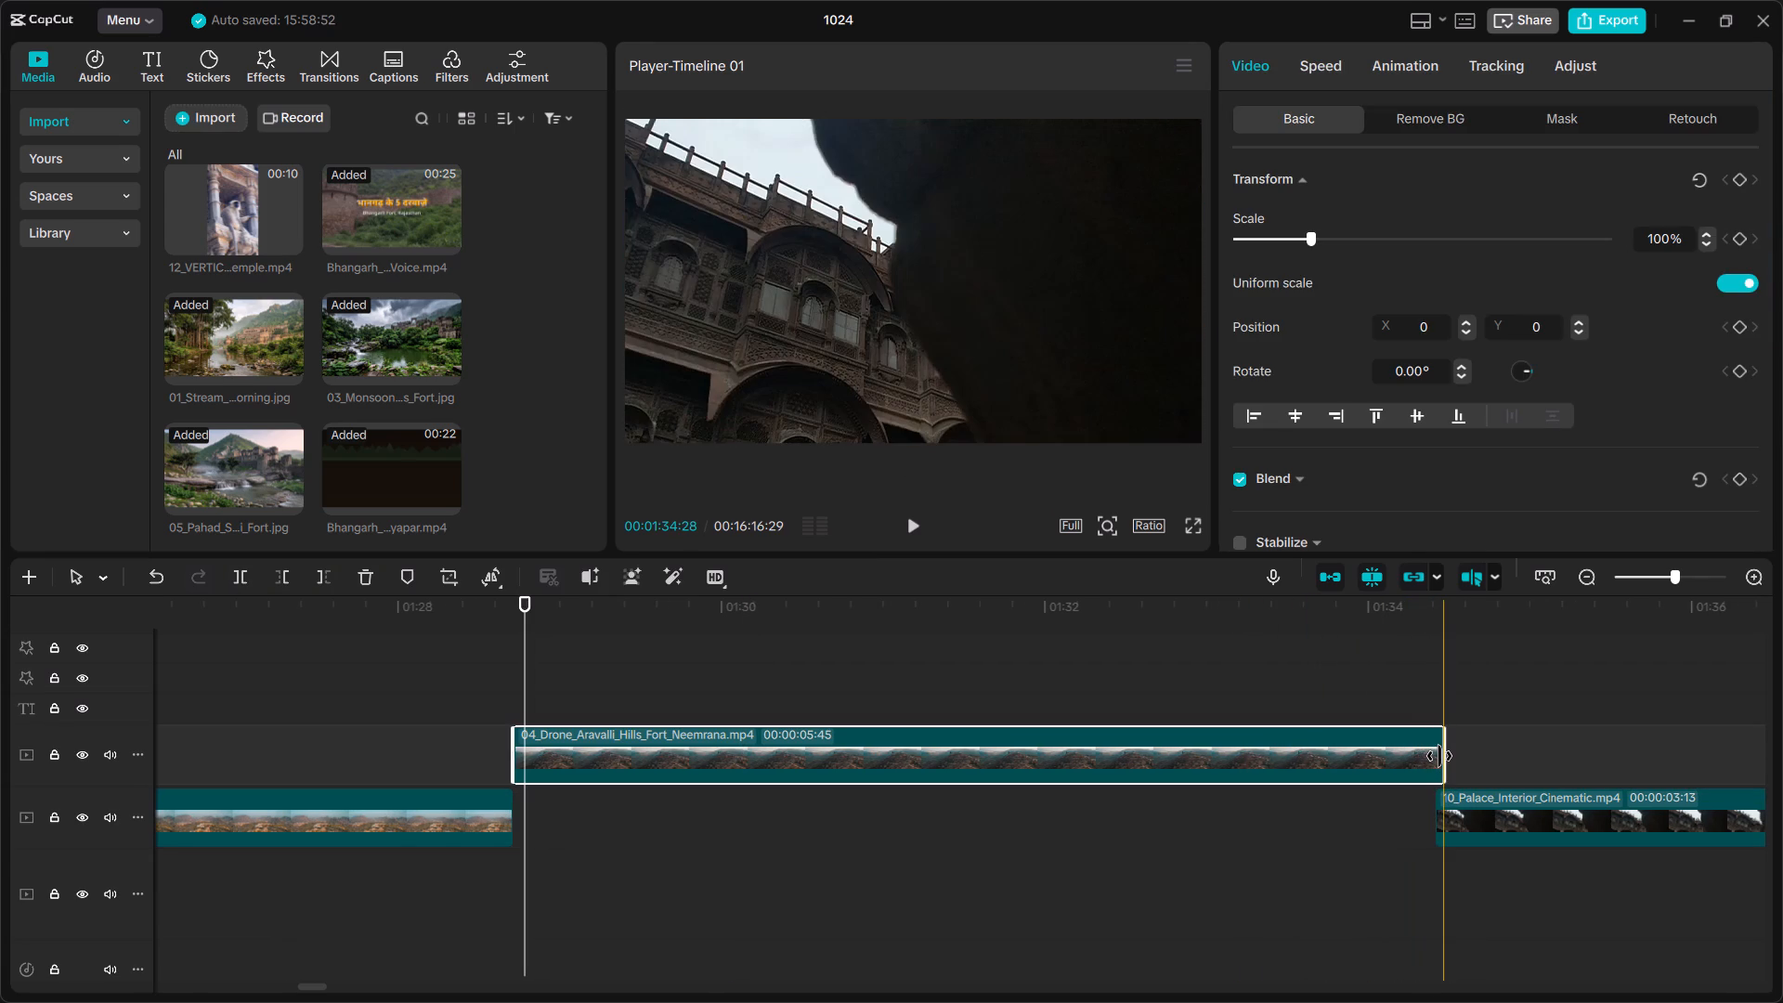
pyautogui.moveTo(1443, 756); pyautogui.dragTo(1434, 762)
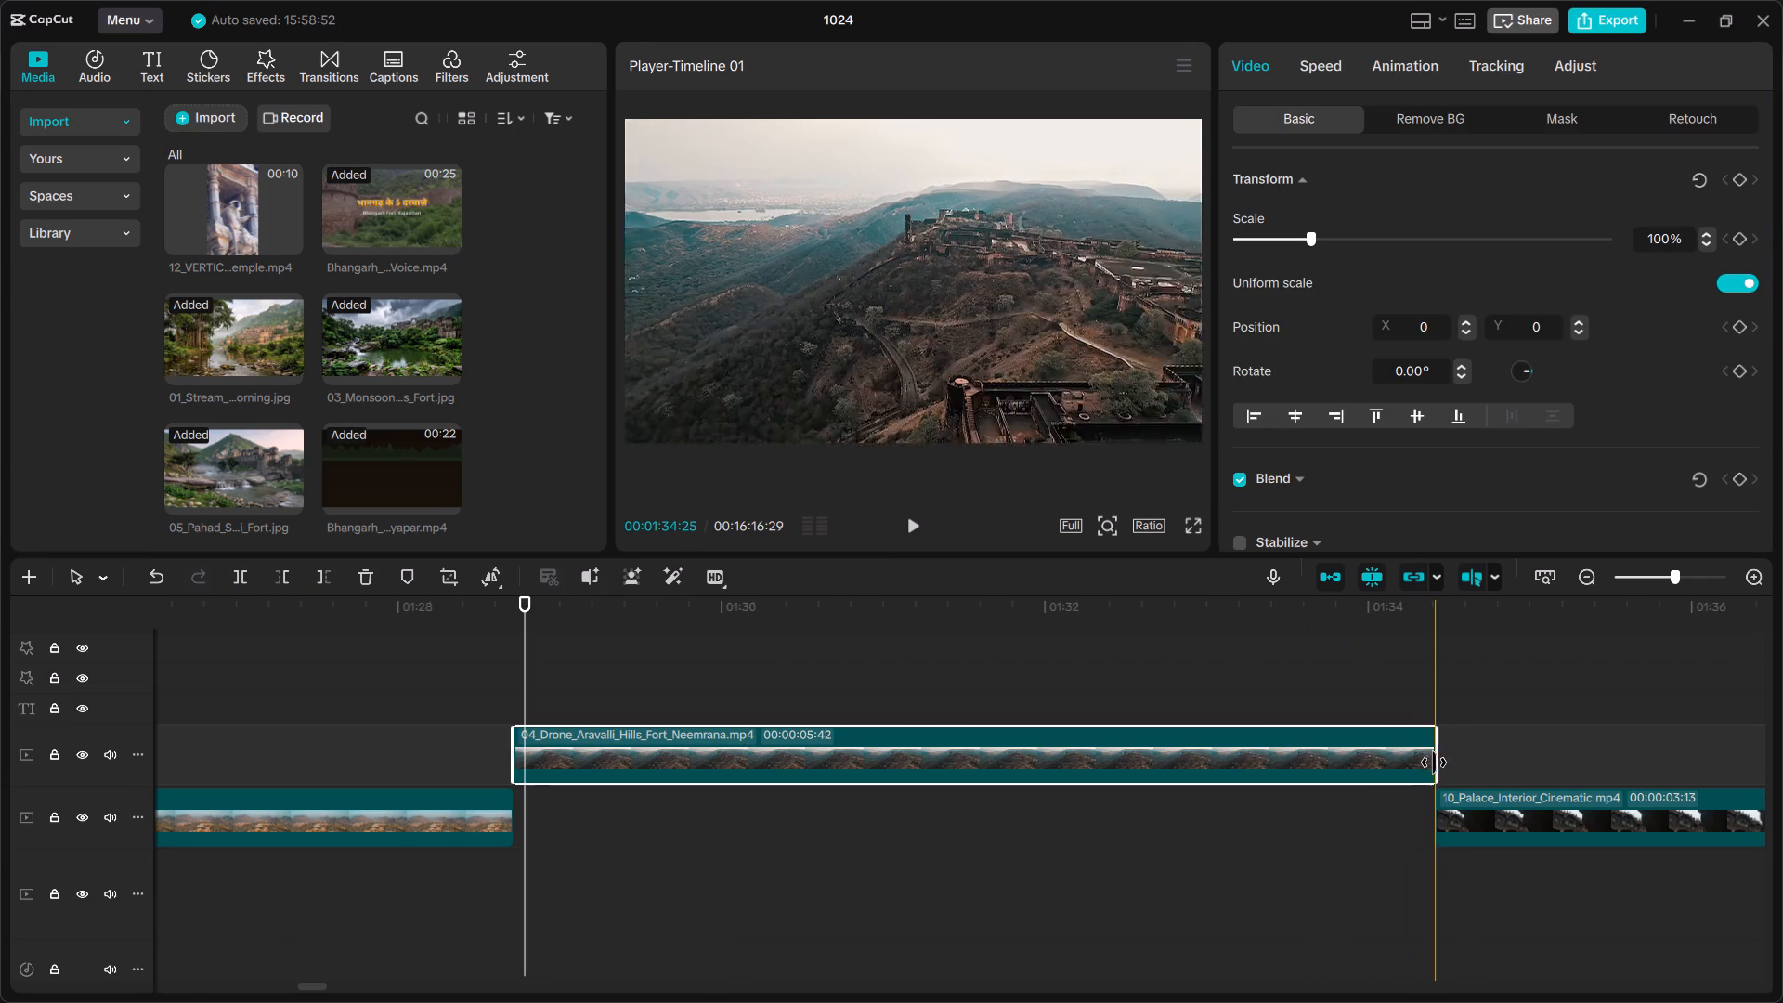
# Extend the end of the 10_Palace_Interior_Cinematic clip to the first Bhangarh_5_Gates clip's start, for a duration of 00:00:03:19.
pyautogui.hscroll(-3, 1331, 754)
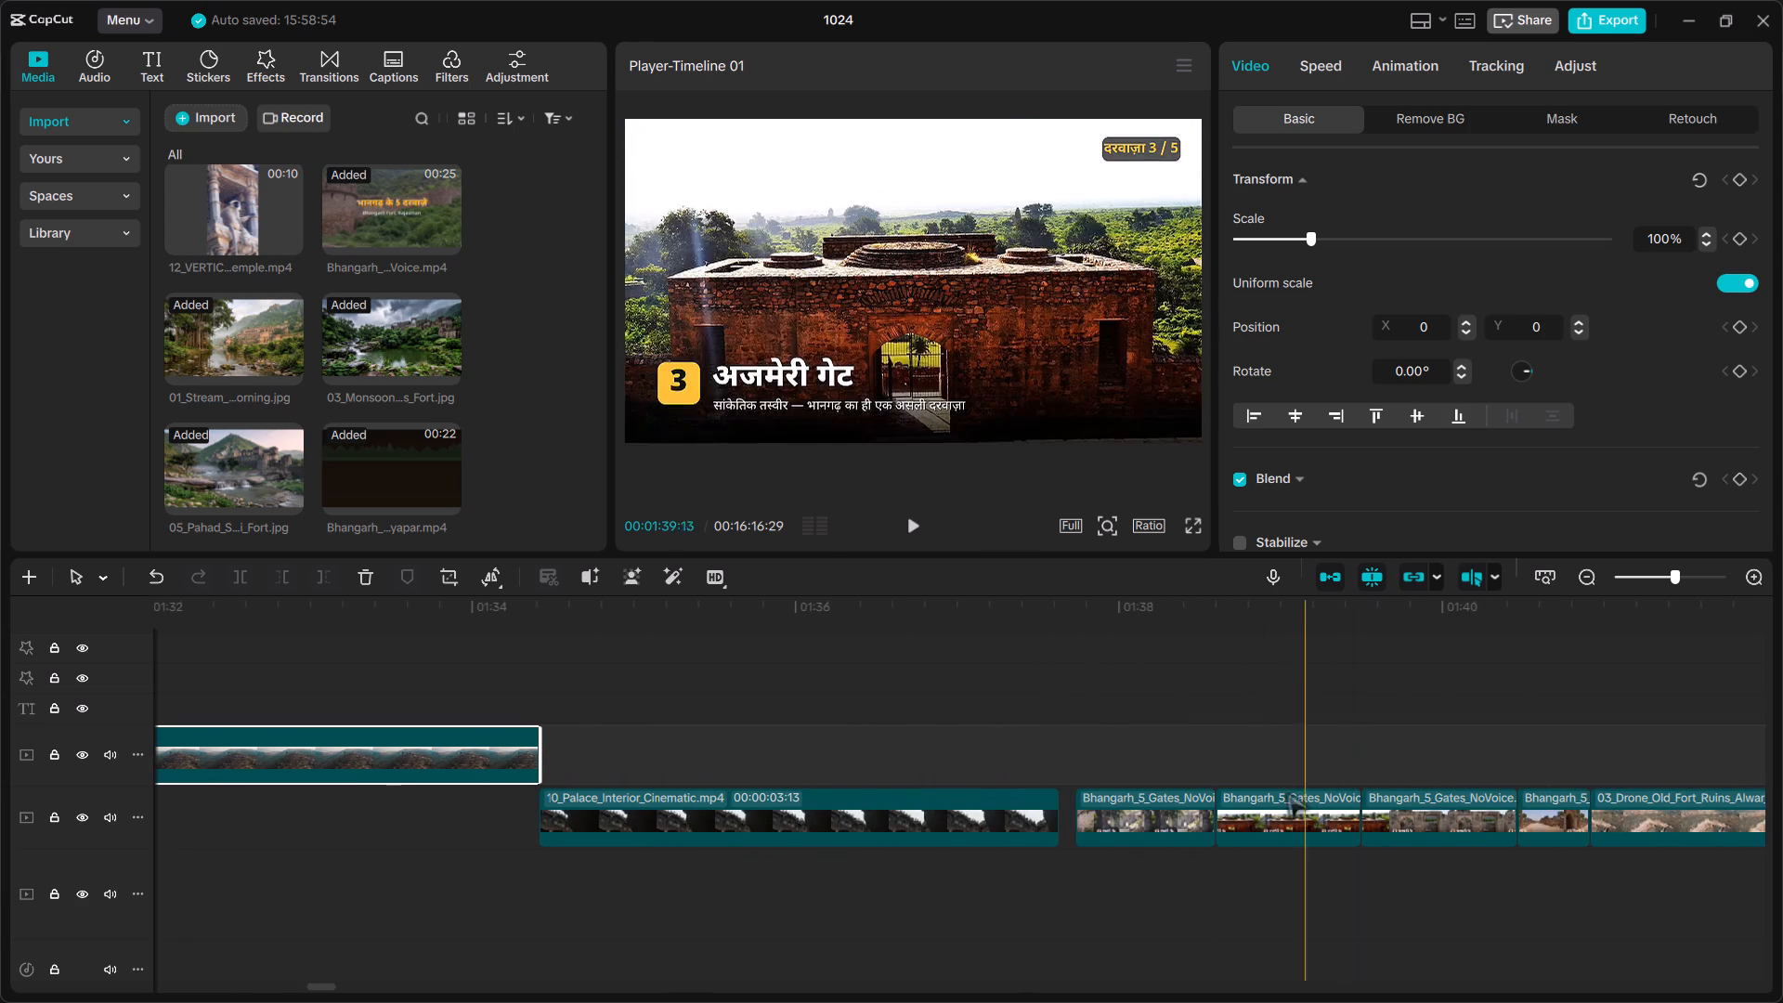
pyautogui.click(1022, 846)
pyautogui.moveTo(1062, 817); pyautogui.dragTo(1090, 817)
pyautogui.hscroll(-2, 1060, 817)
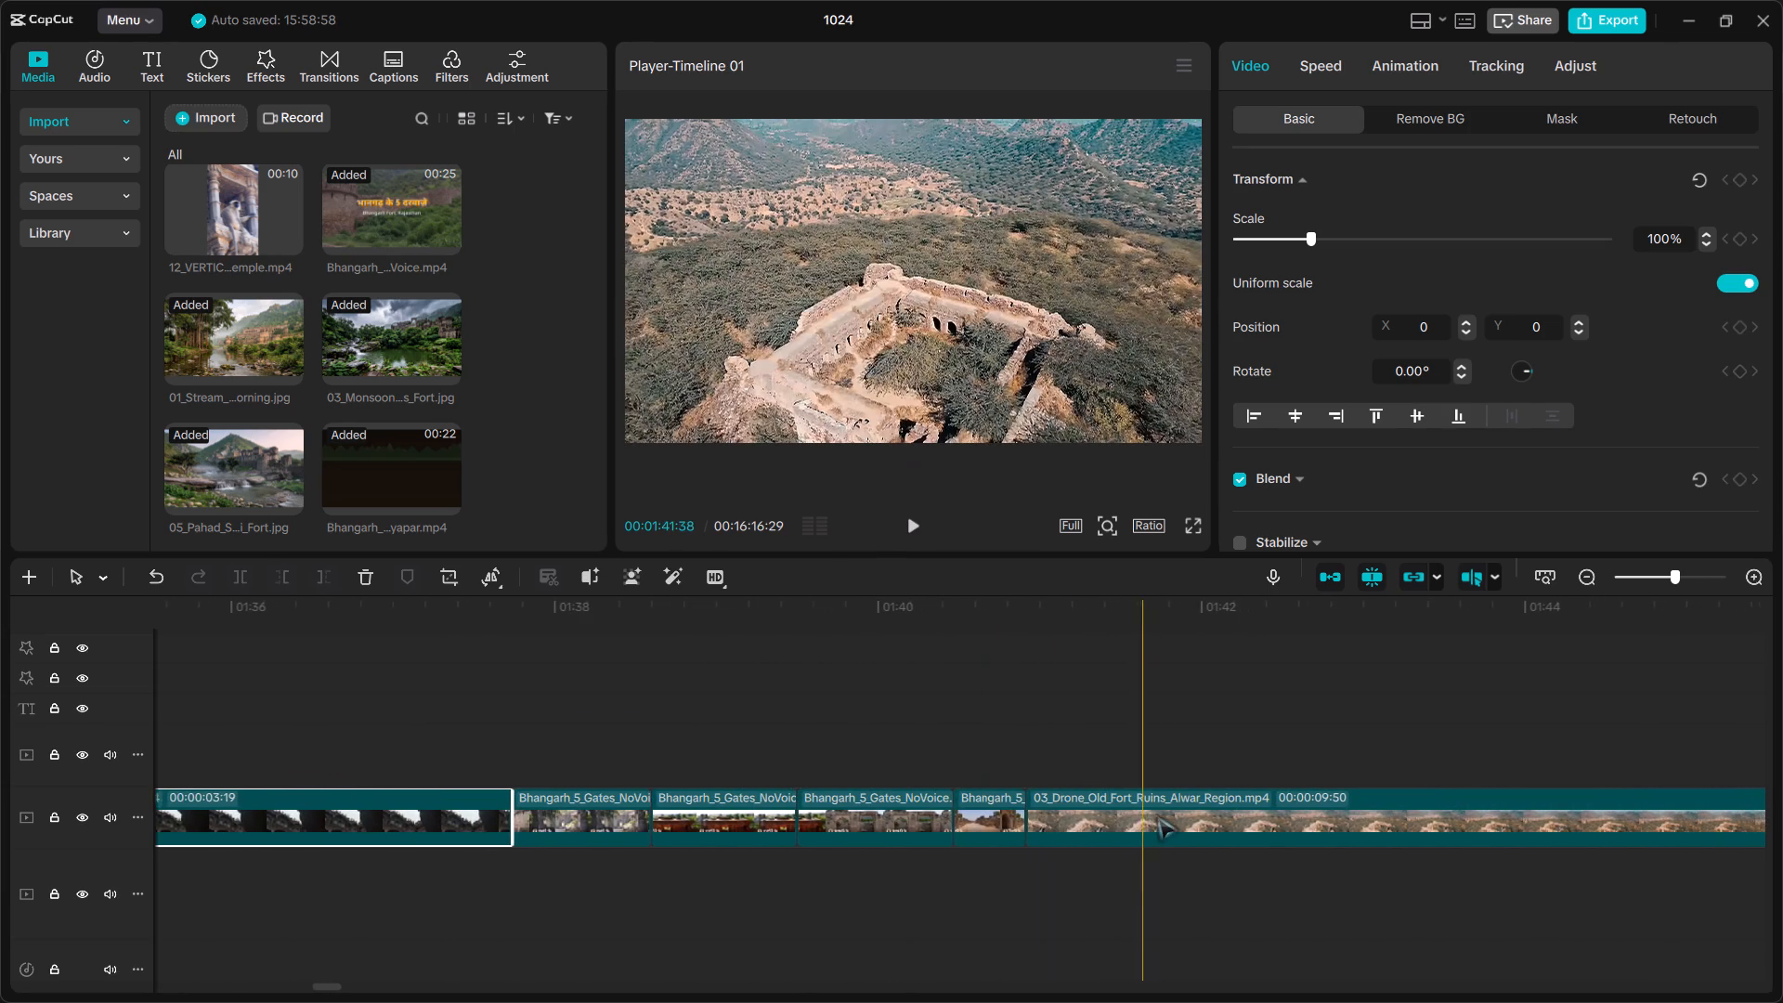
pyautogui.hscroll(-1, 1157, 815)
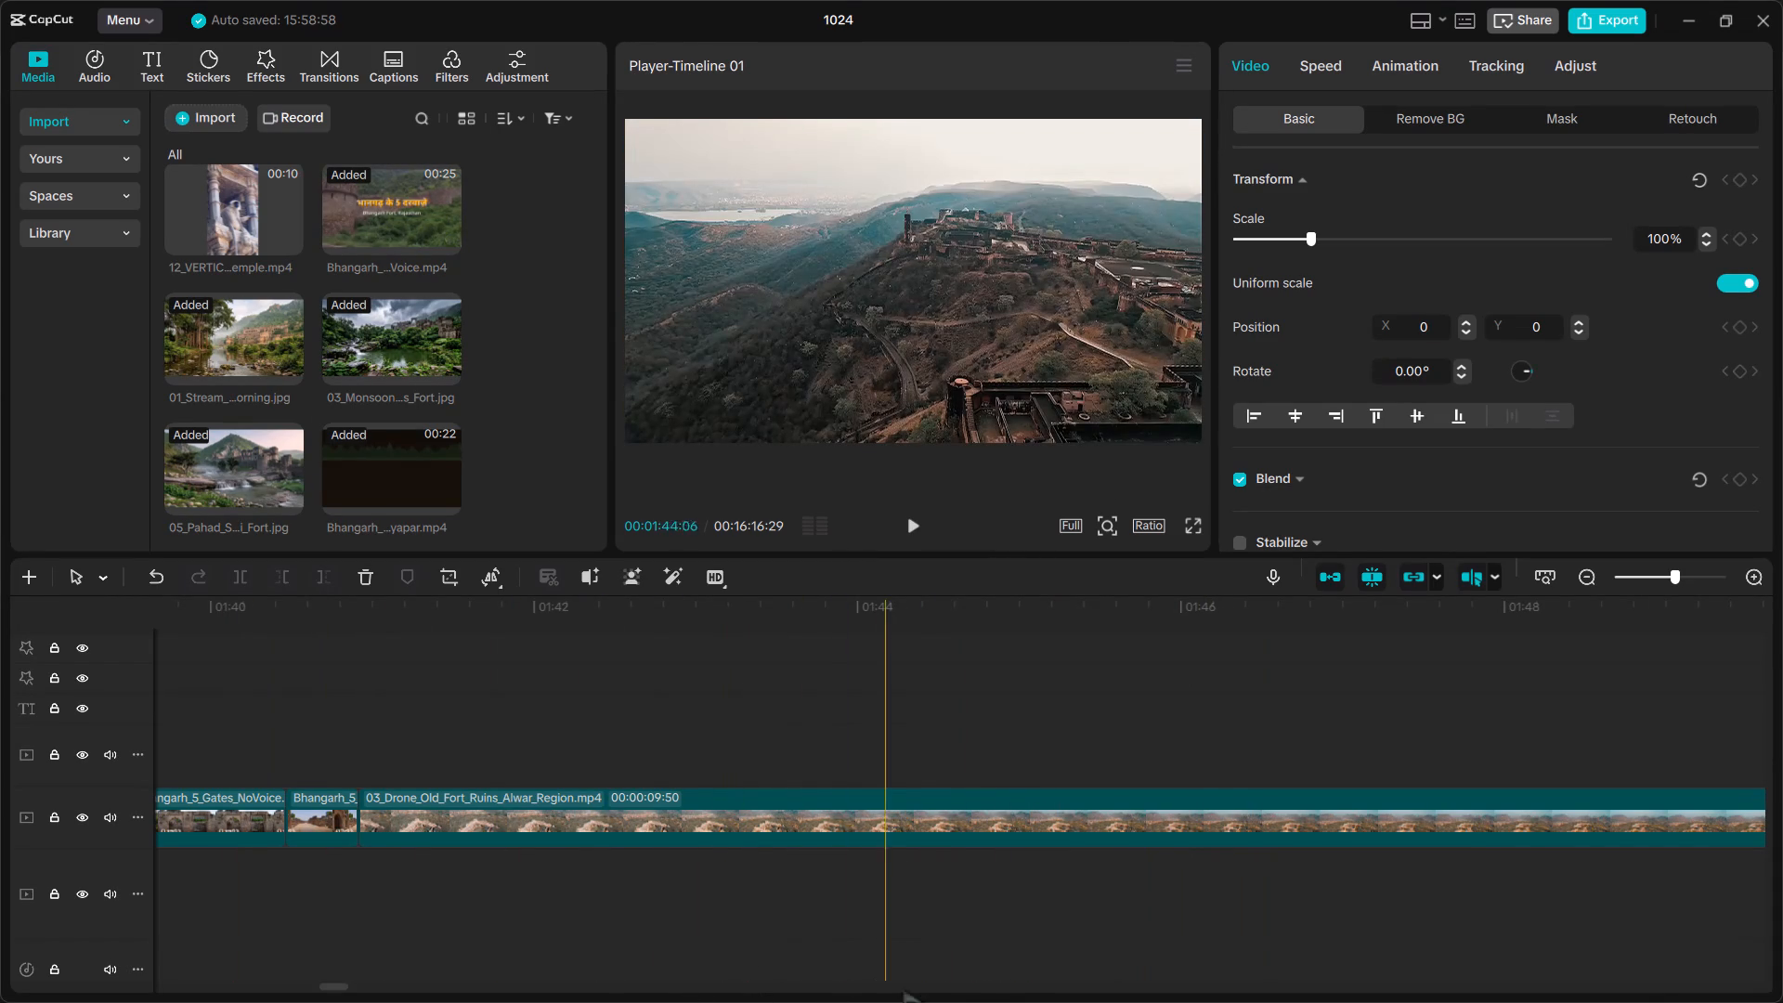
# Switch to the Arena chat in Brave and clear away the Bhangarh_Pani_Suraksha_Vyapar.mp4 preview and the task feedback question.
pyautogui.click(1681, 18)
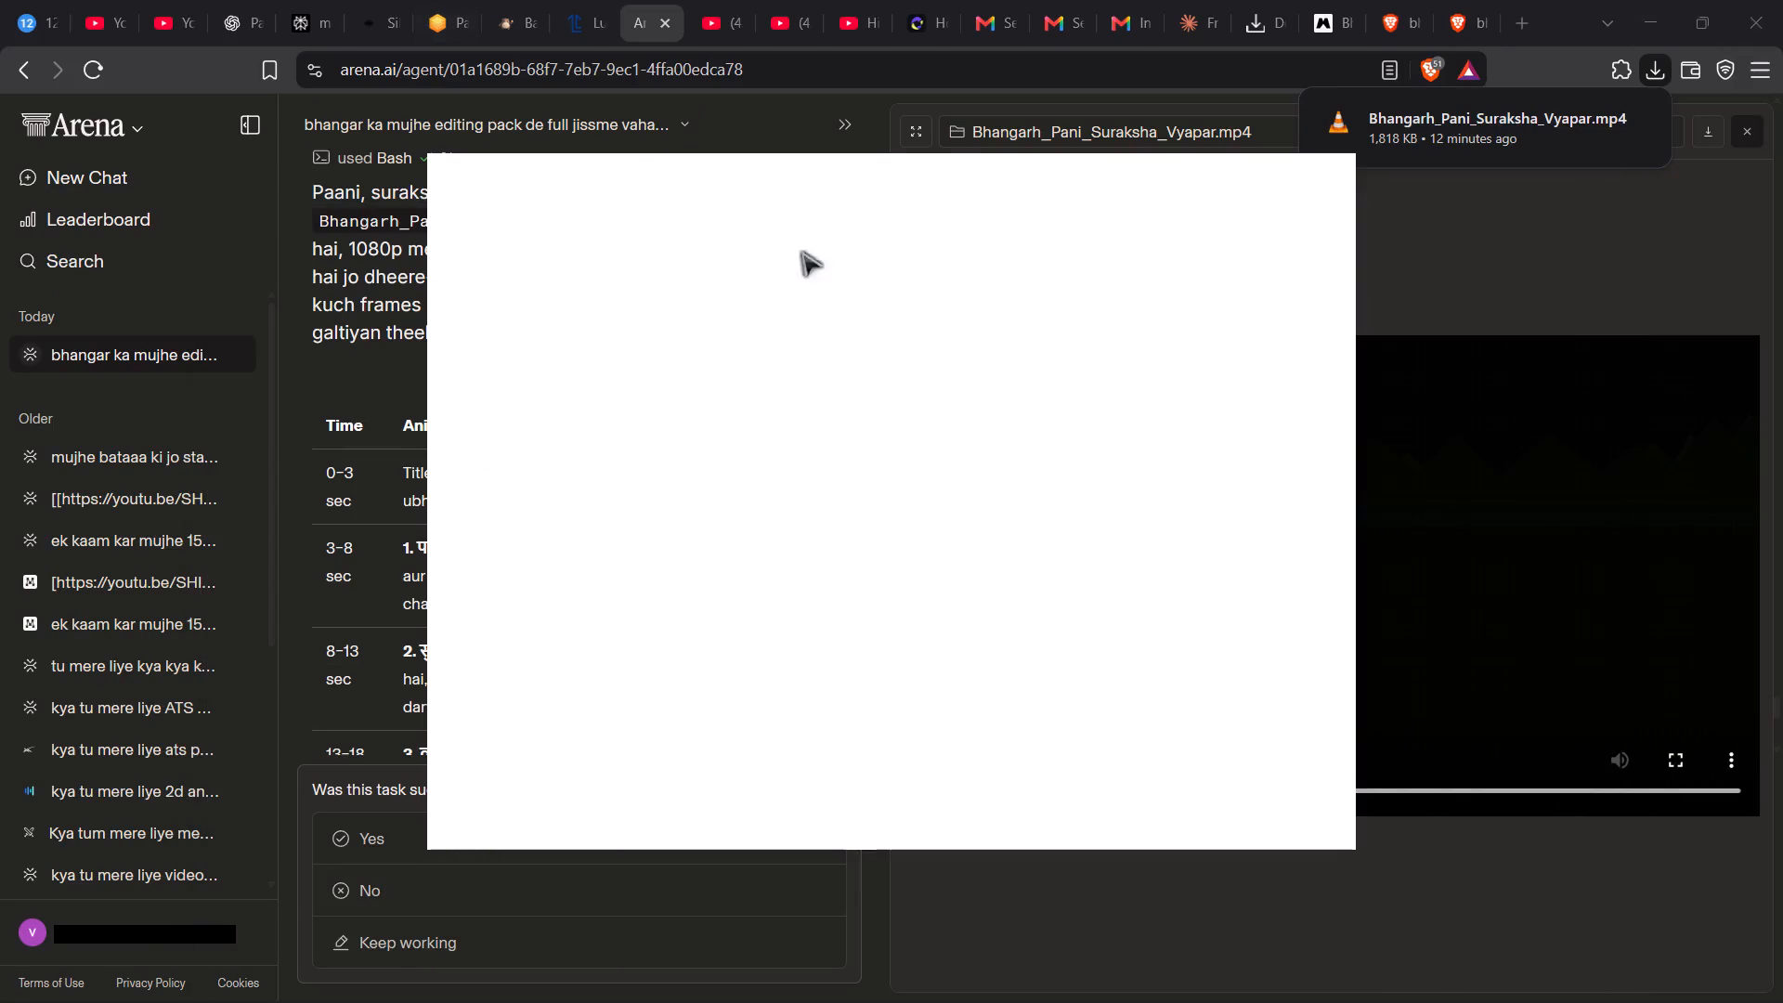
pyautogui.click(1492, 202)
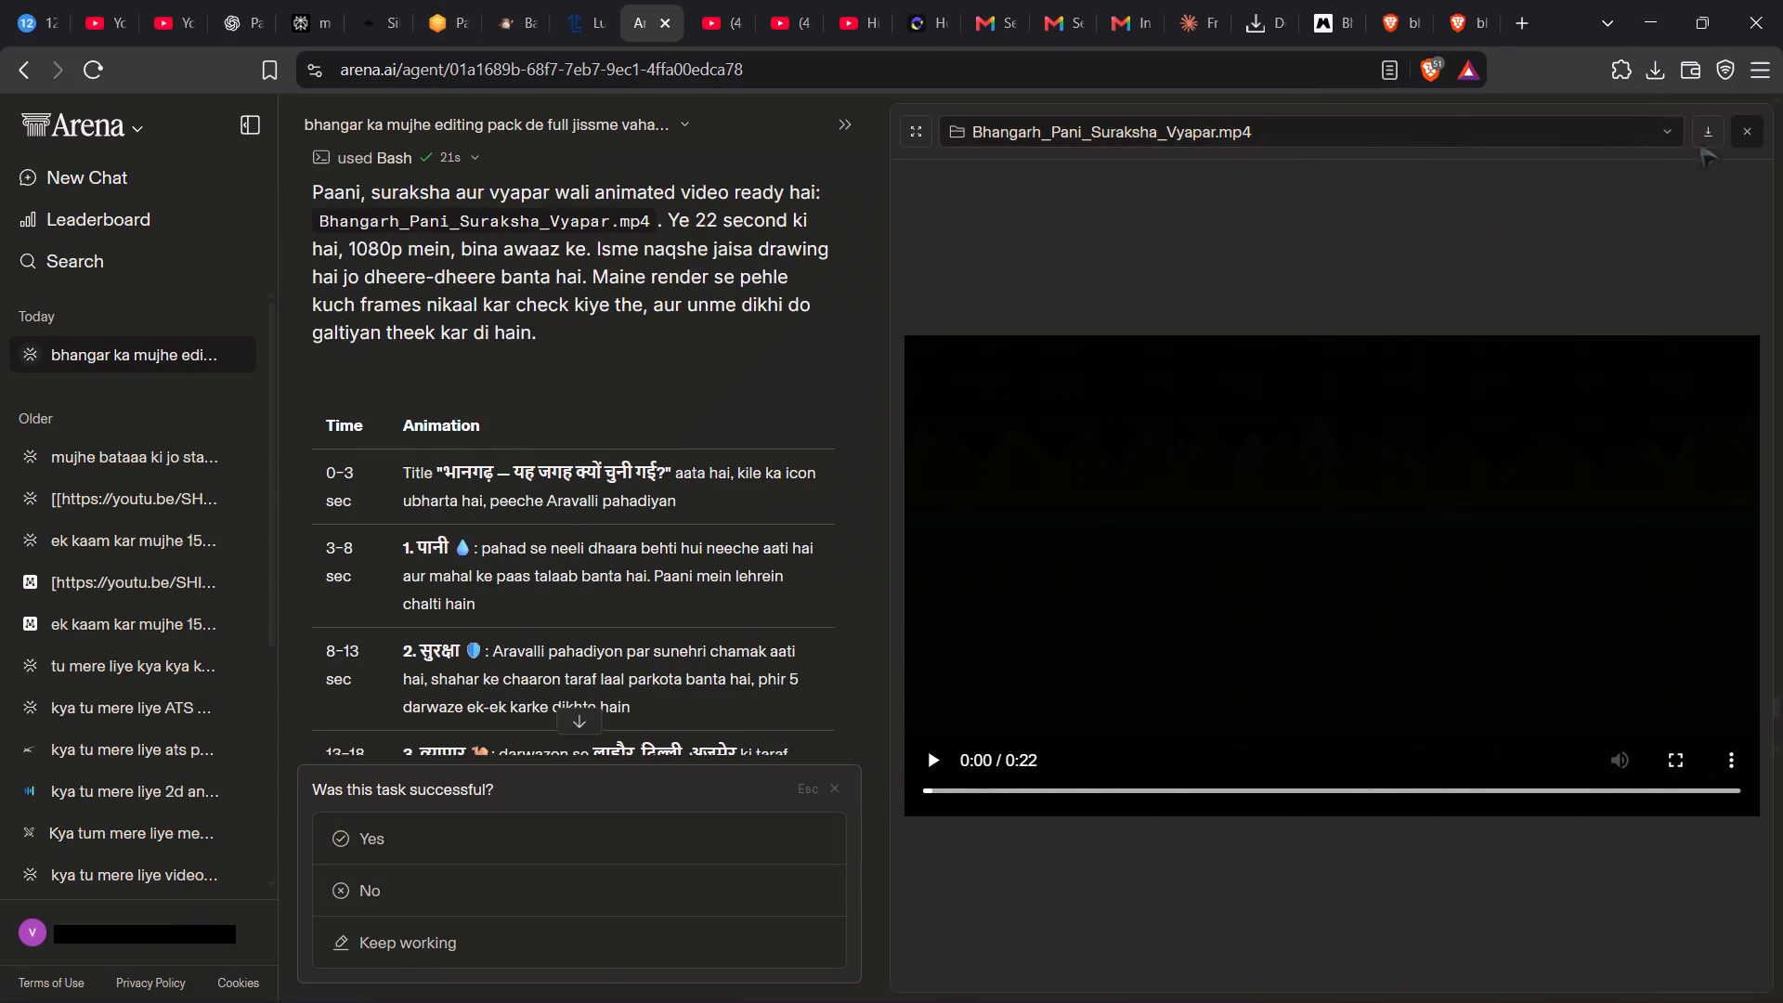
pyautogui.click(1753, 130)
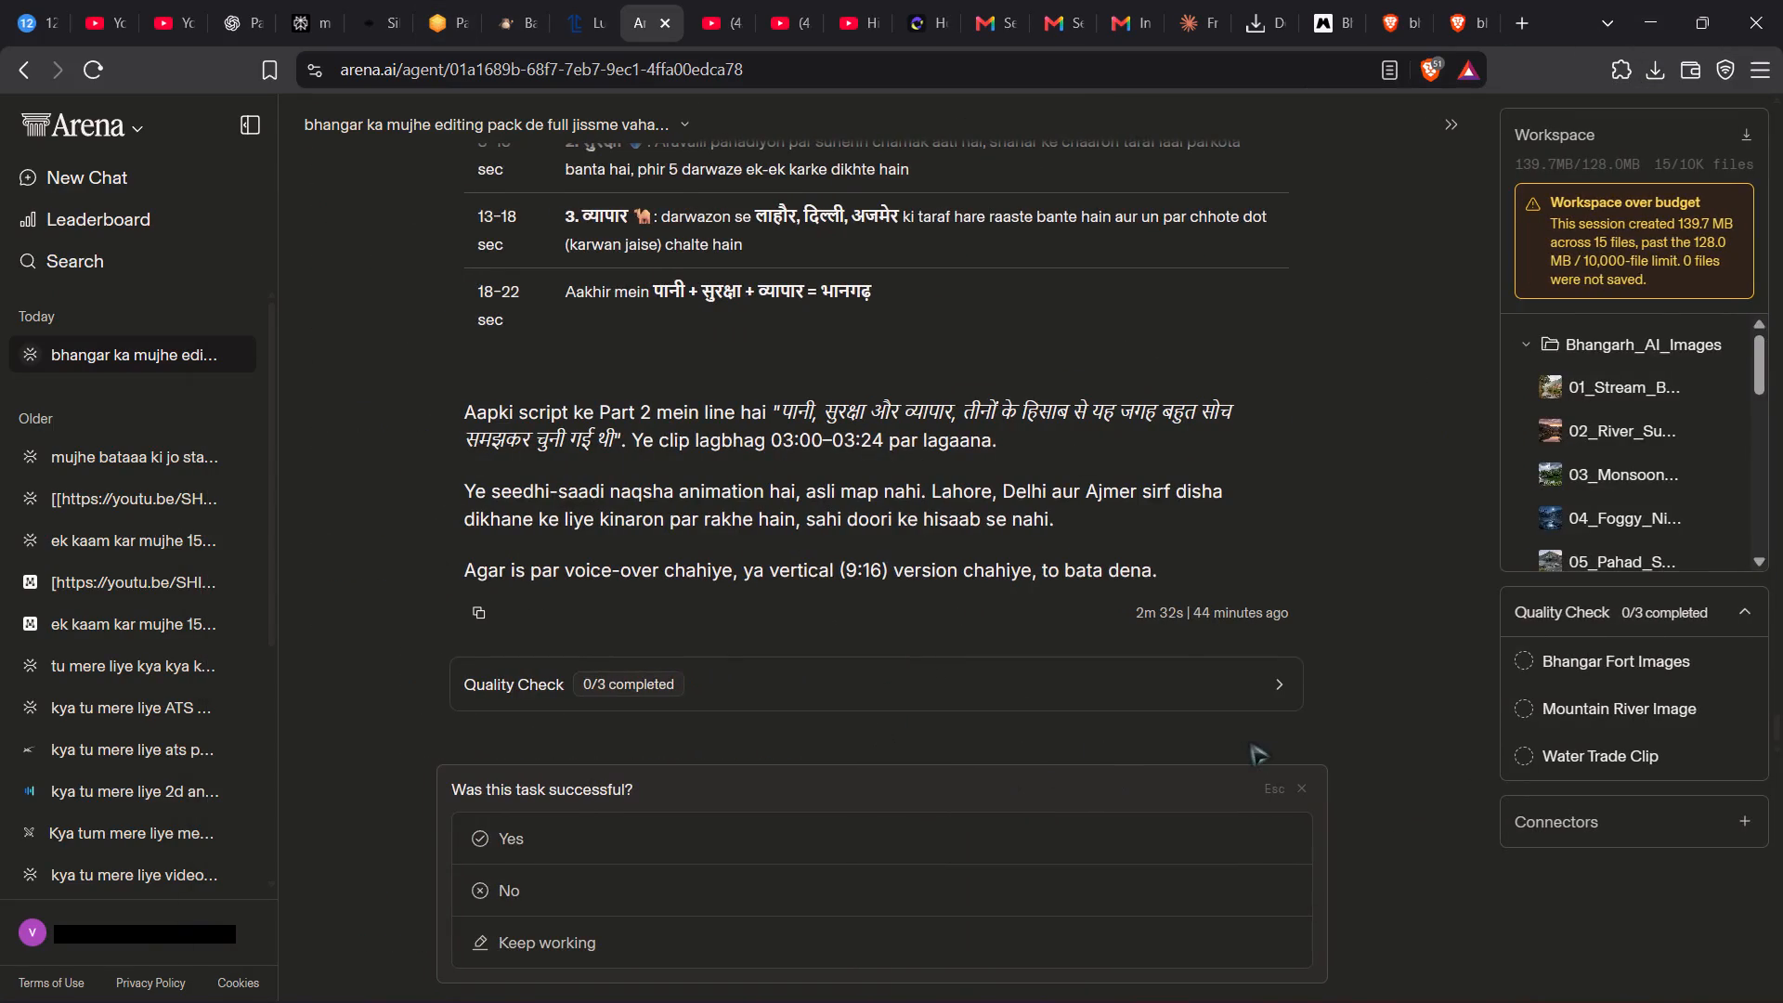
pyautogui.press('Escape')
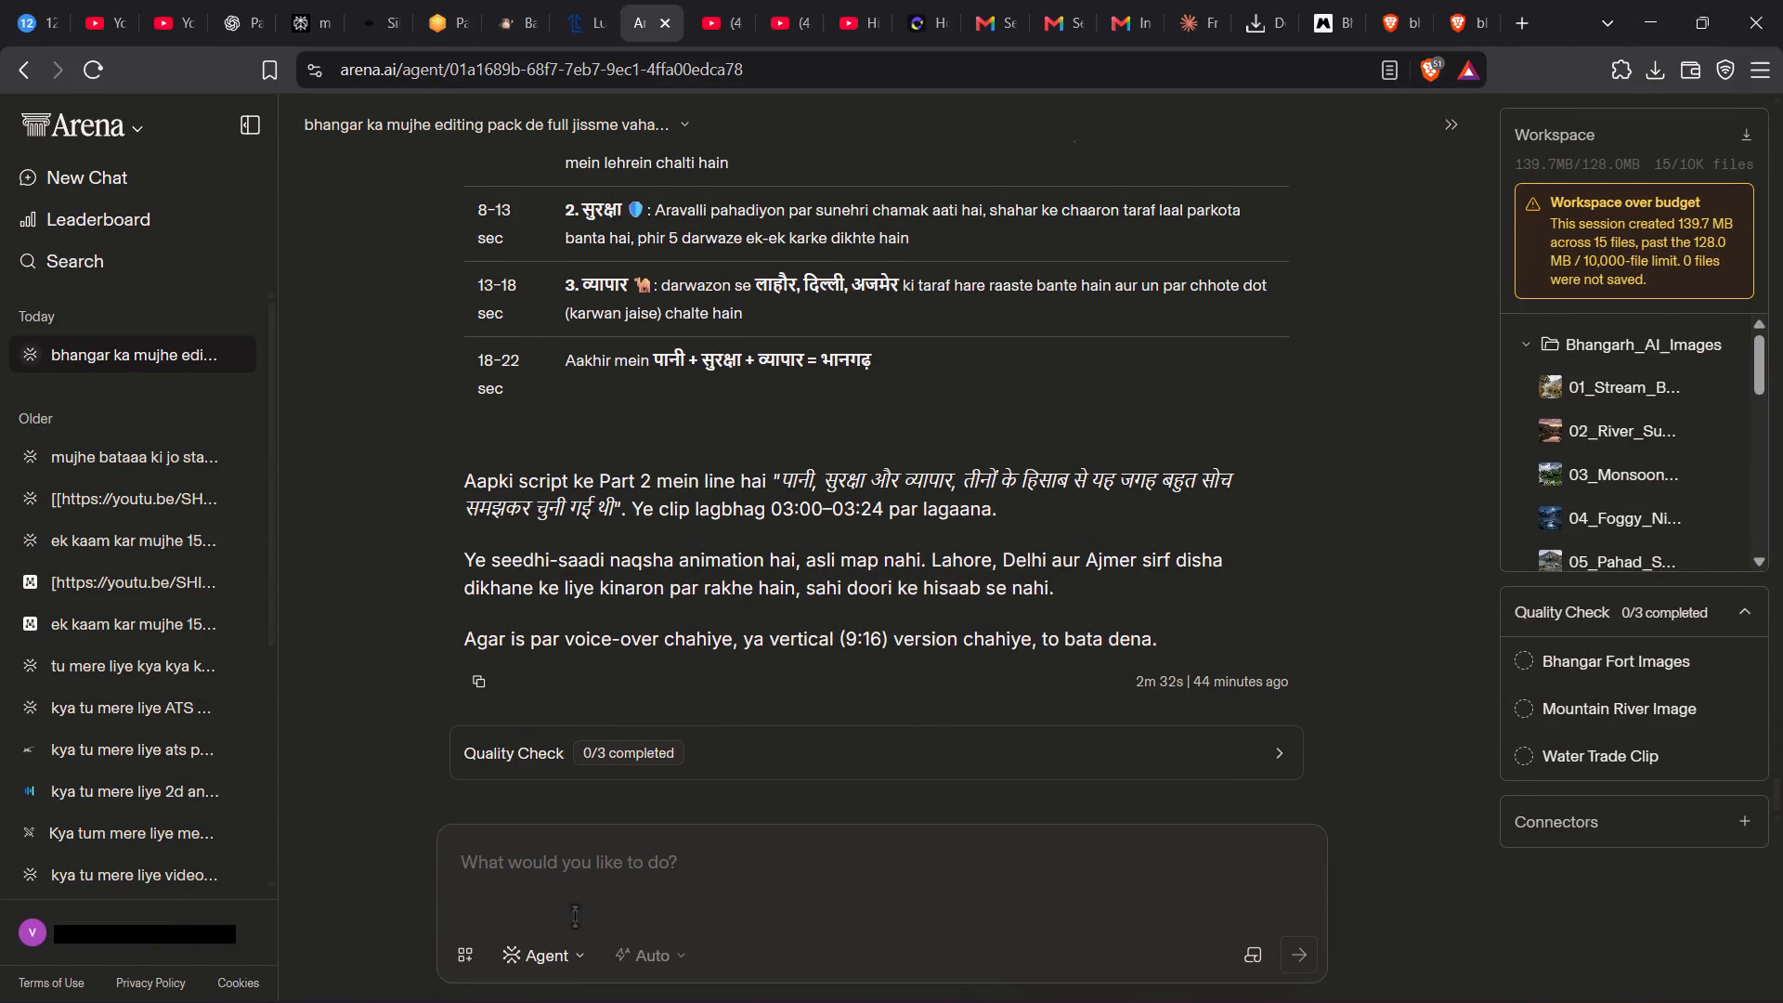
pyautogui.write('ab ek')
pyautogui.press('space')
pyautogui.write('or banaa ki')
pyautogui.press('space')
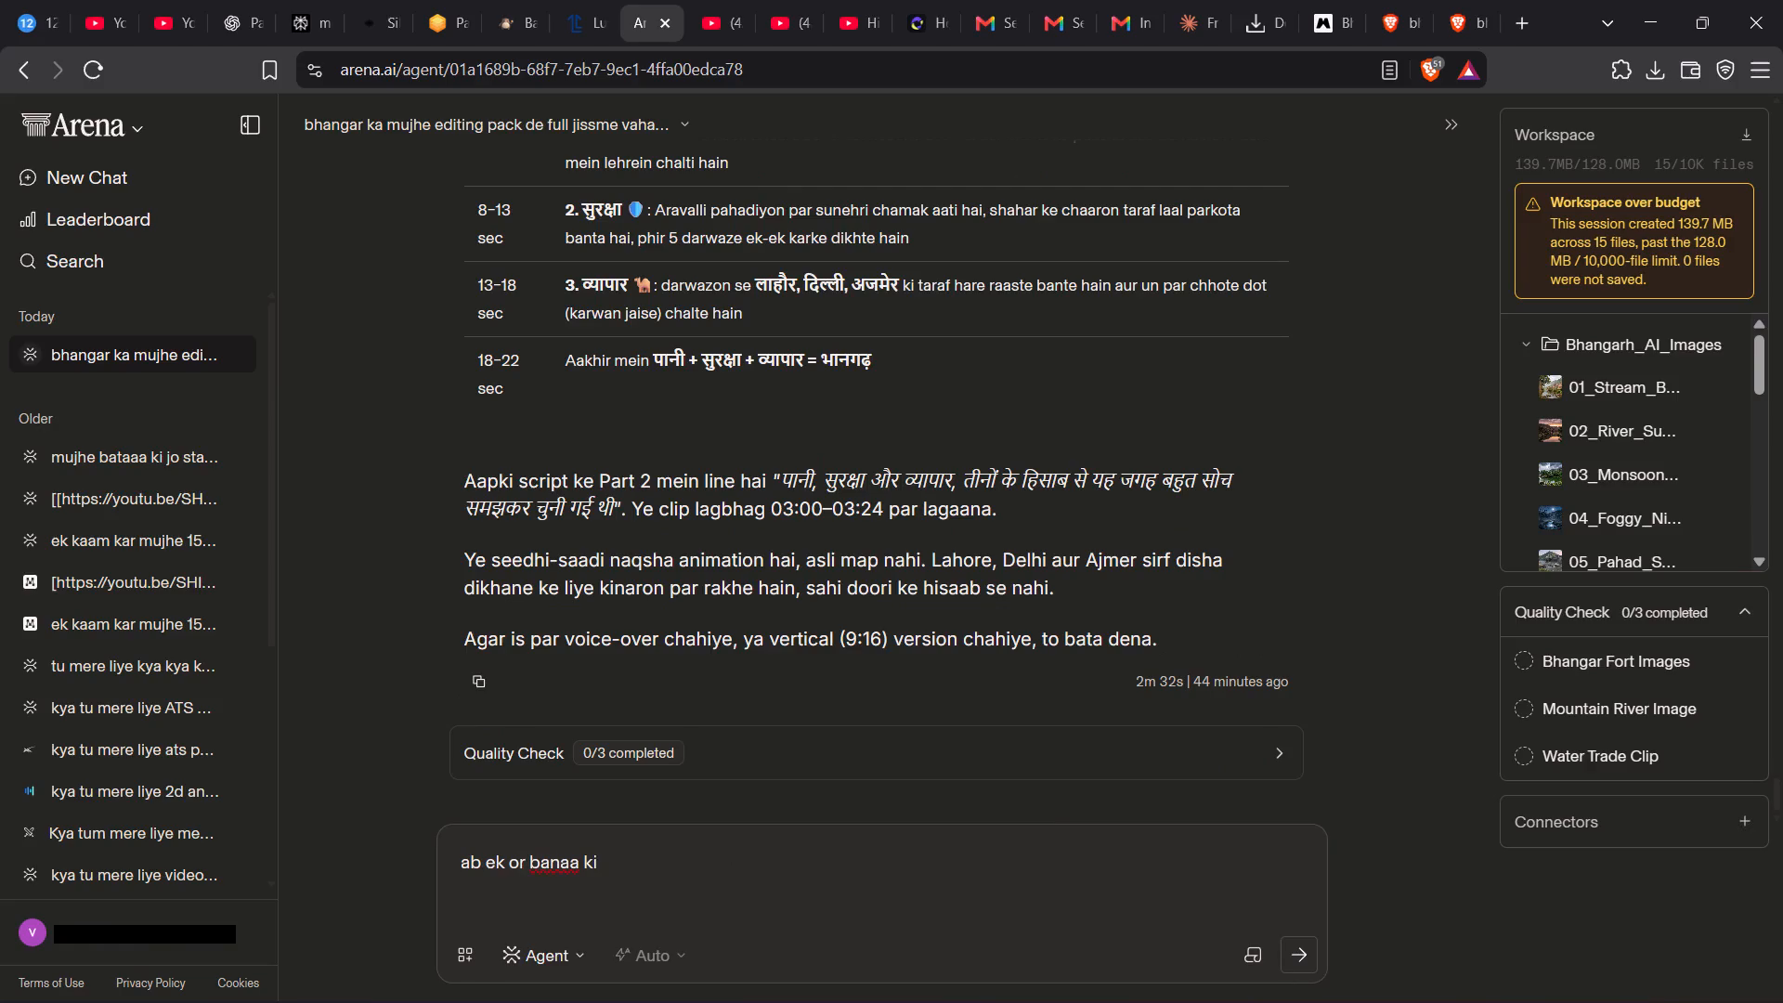
pyautogui.press('p')
pyautogui.press('BackSpace')
pyautogui.write('top ki pad')
pyautogui.press('j')
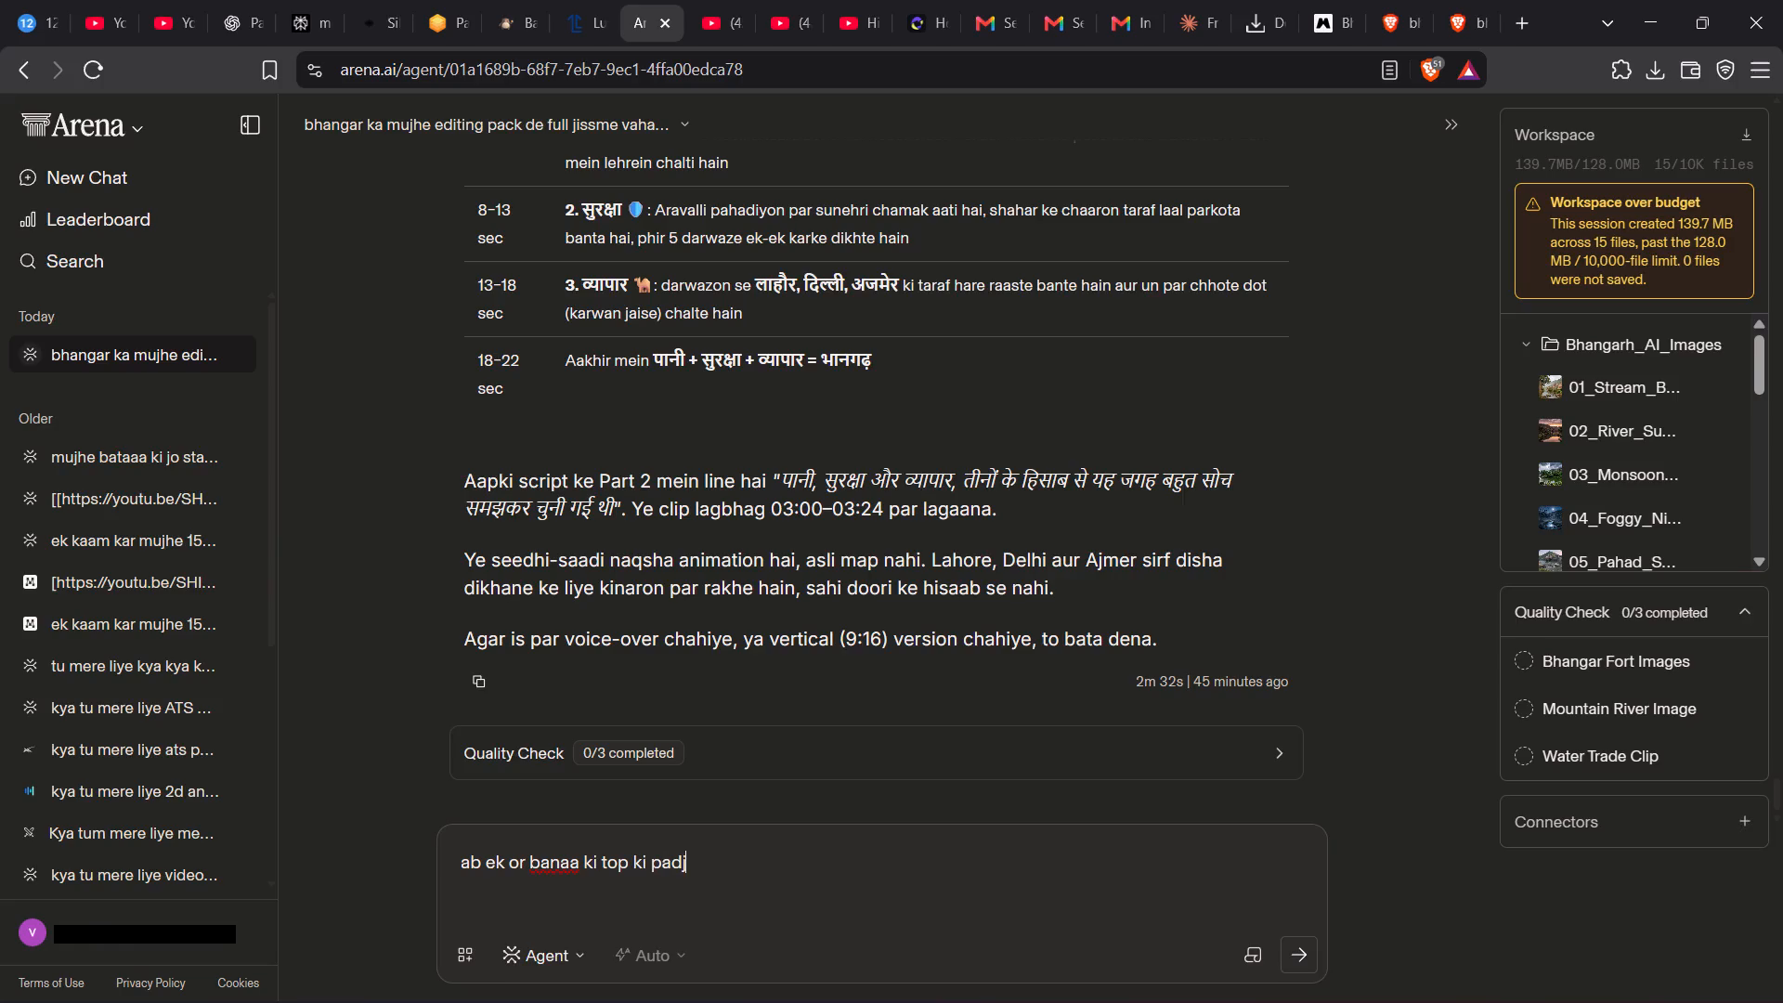
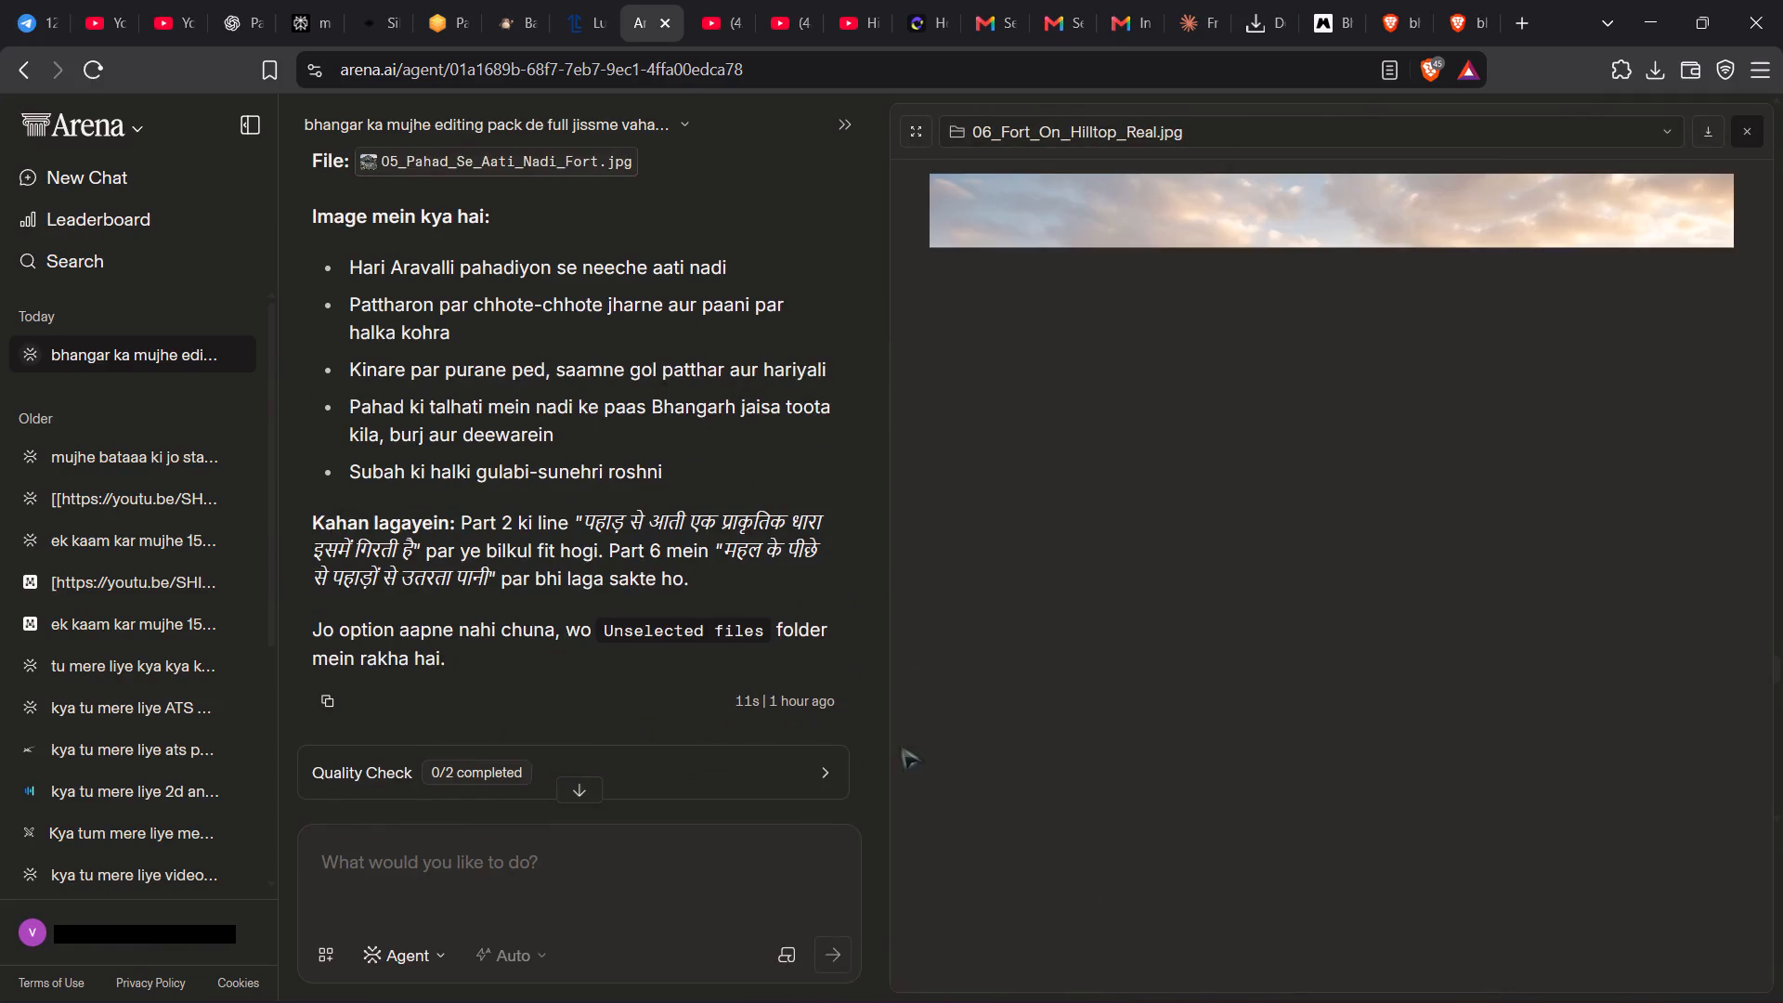
pyautogui.scroll(-1, 1433, 643)
pyautogui.click(1417, 630)
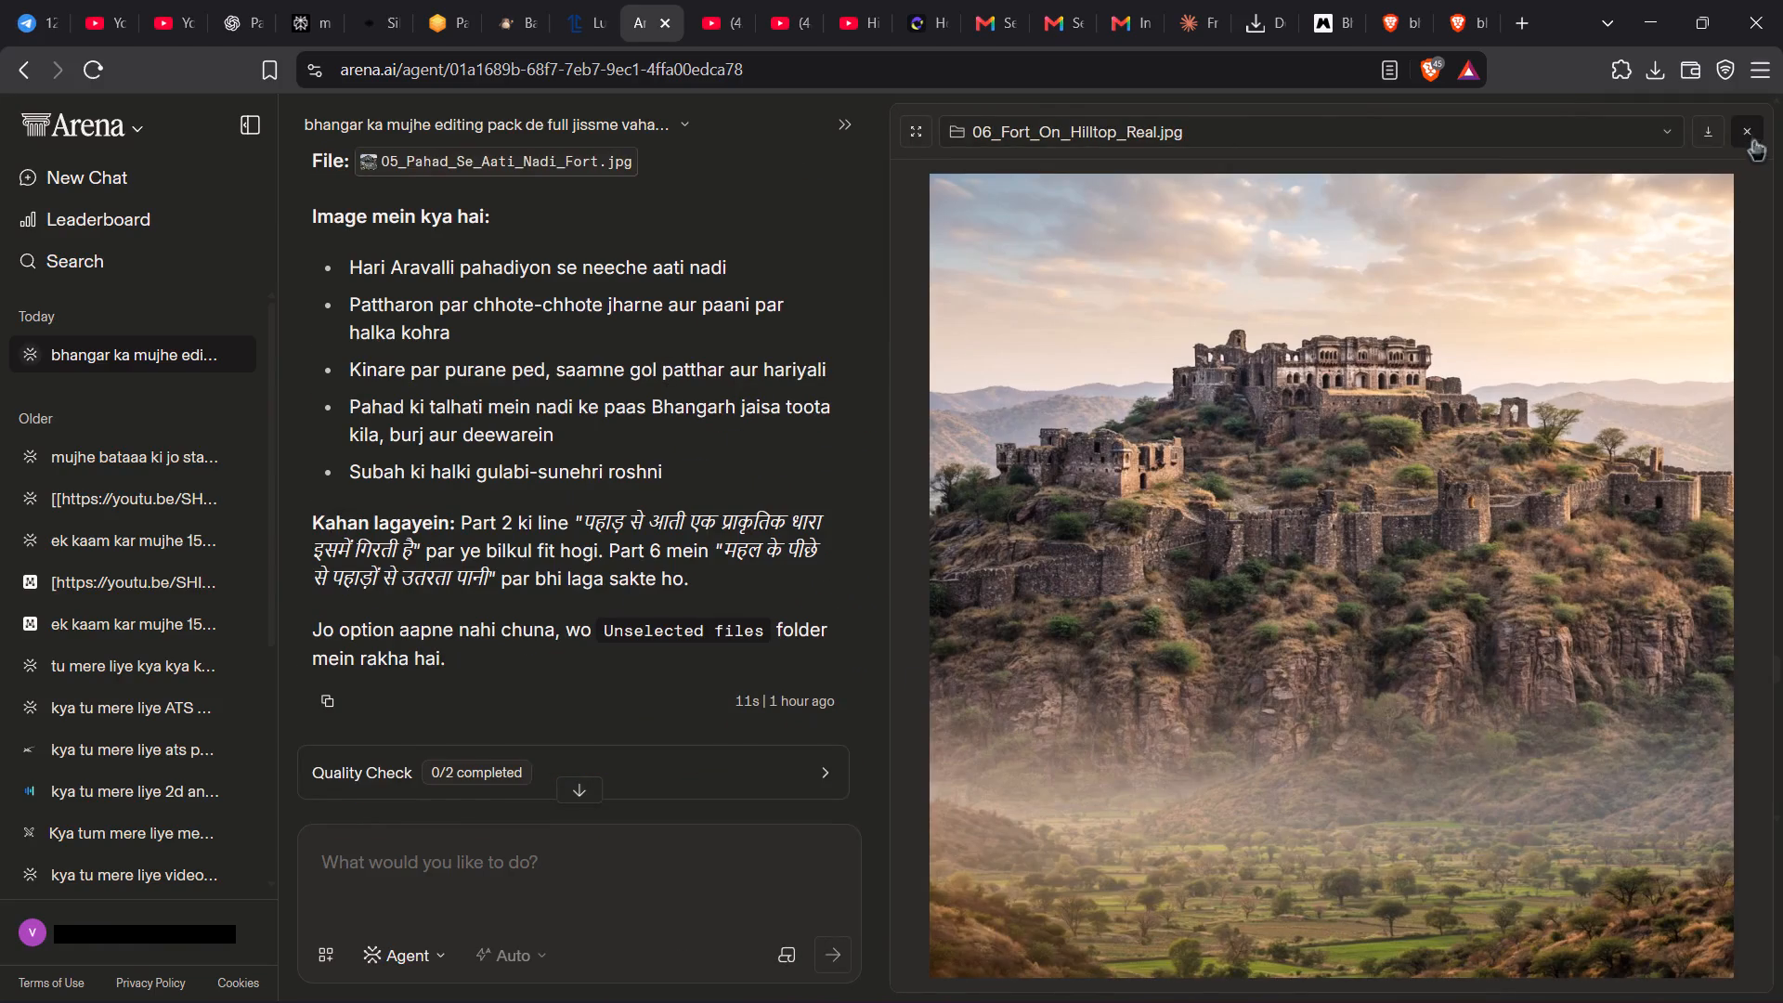
pyautogui.click(1752, 128)
# Send the agent the follow-up message "mene video clip ka bola hai" and go to the end of the chat.
pyautogui.scroll(-1, 878, 643)
pyautogui.click(637, 915)
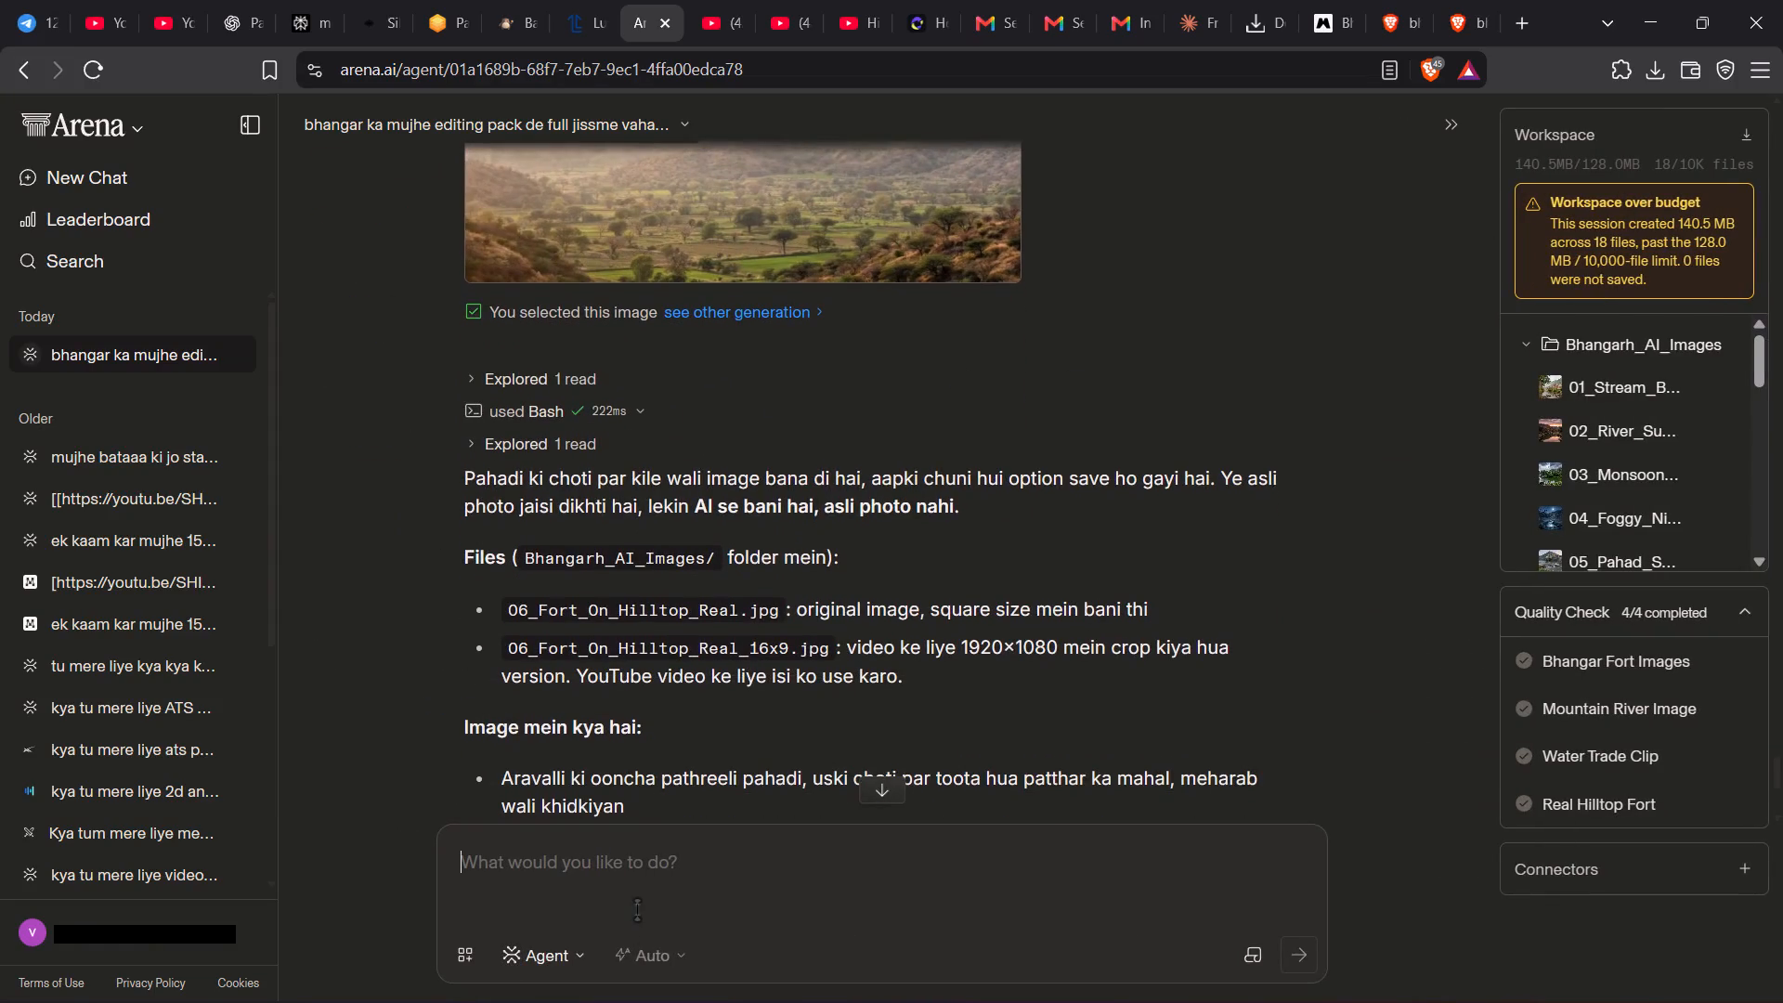
pyautogui.write('mene')
pyautogui.press('space')
pyautogui.write('video clipt')
pyautogui.press('space')
pyautogui.press('BackSpace')
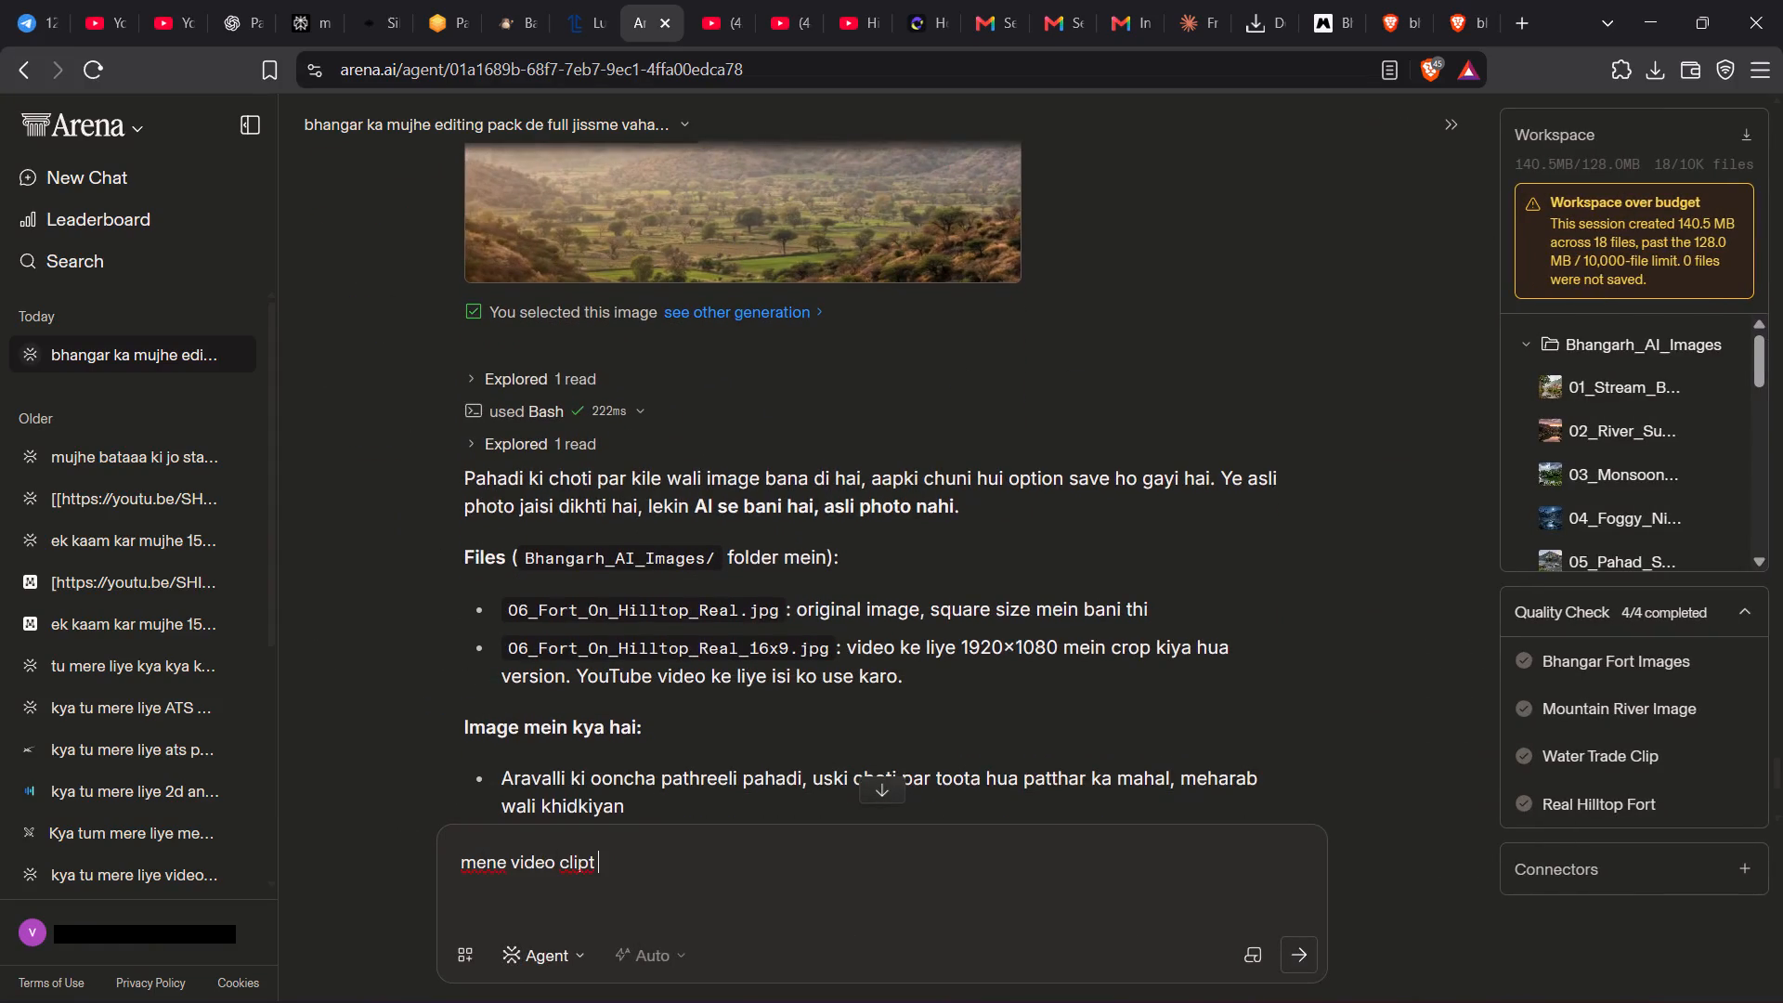
pyautogui.press('space')
pyautogui.write('k')
pyautogui.press('BackSpace')
pyautogui.press('BackSpace')
pyautogui.press('BackSpace')
pyautogui.press('space')
pyautogui.write('ka bola hai')
pyautogui.press('space')
pyautogui.press('Return')
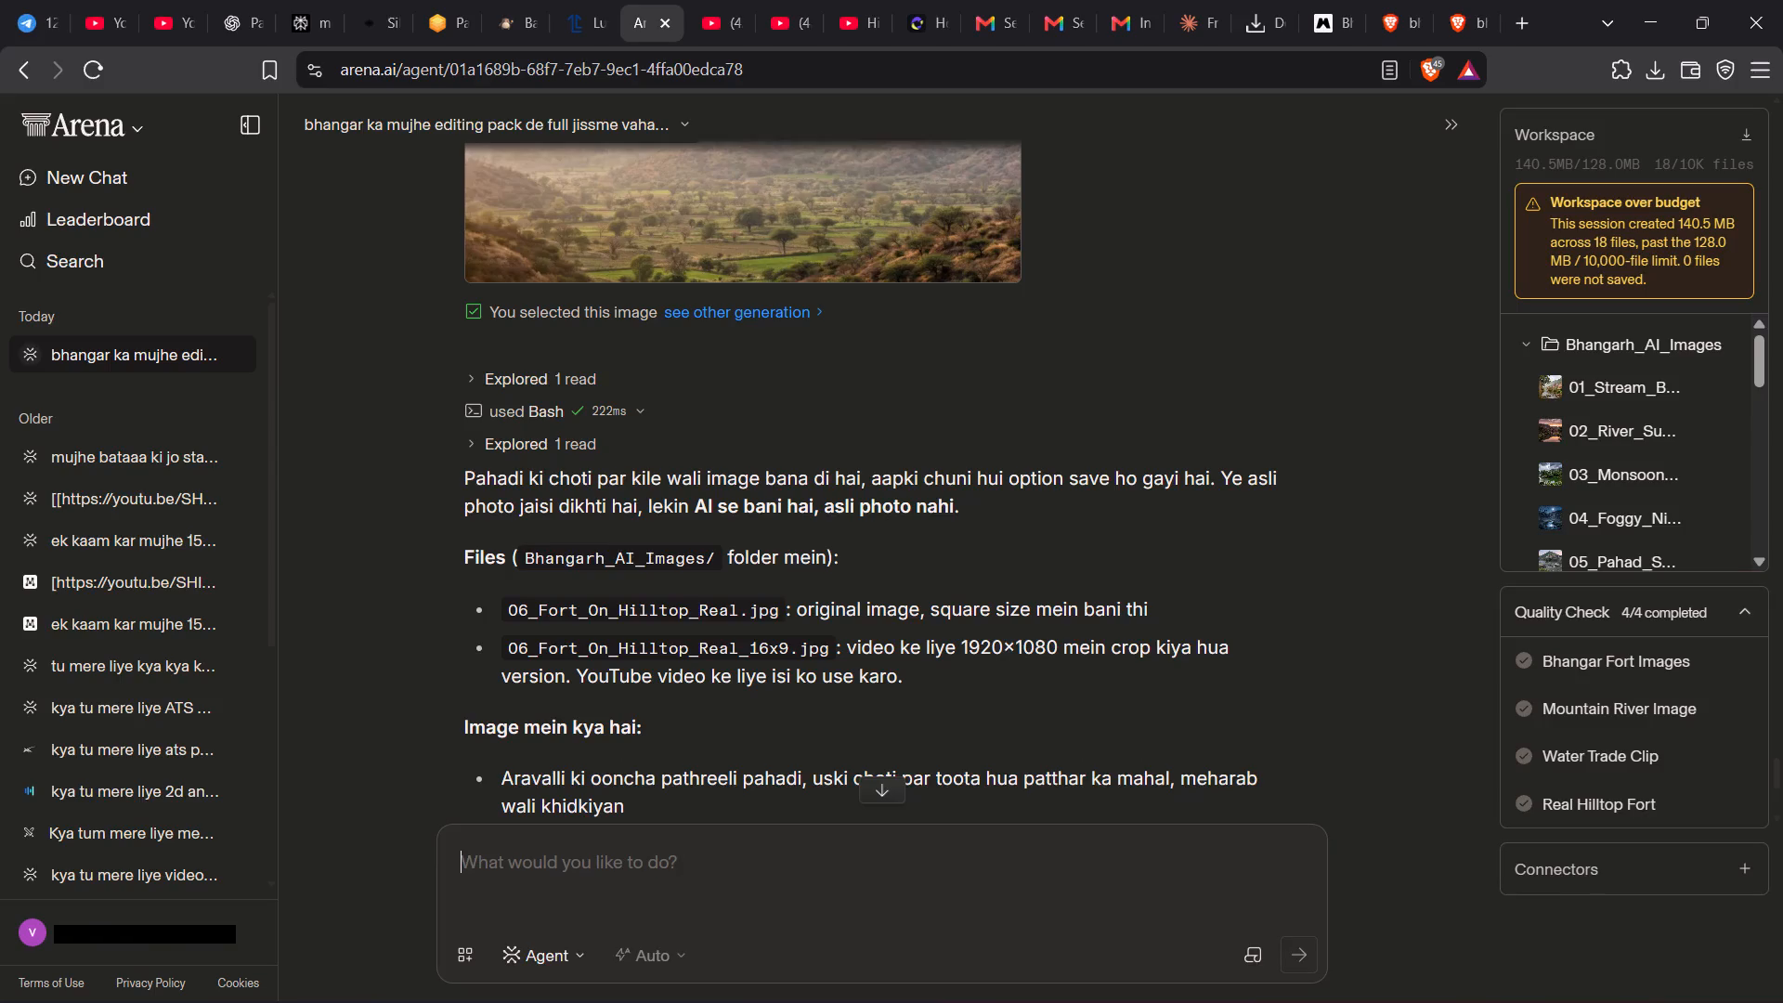
pyautogui.click(876, 794)
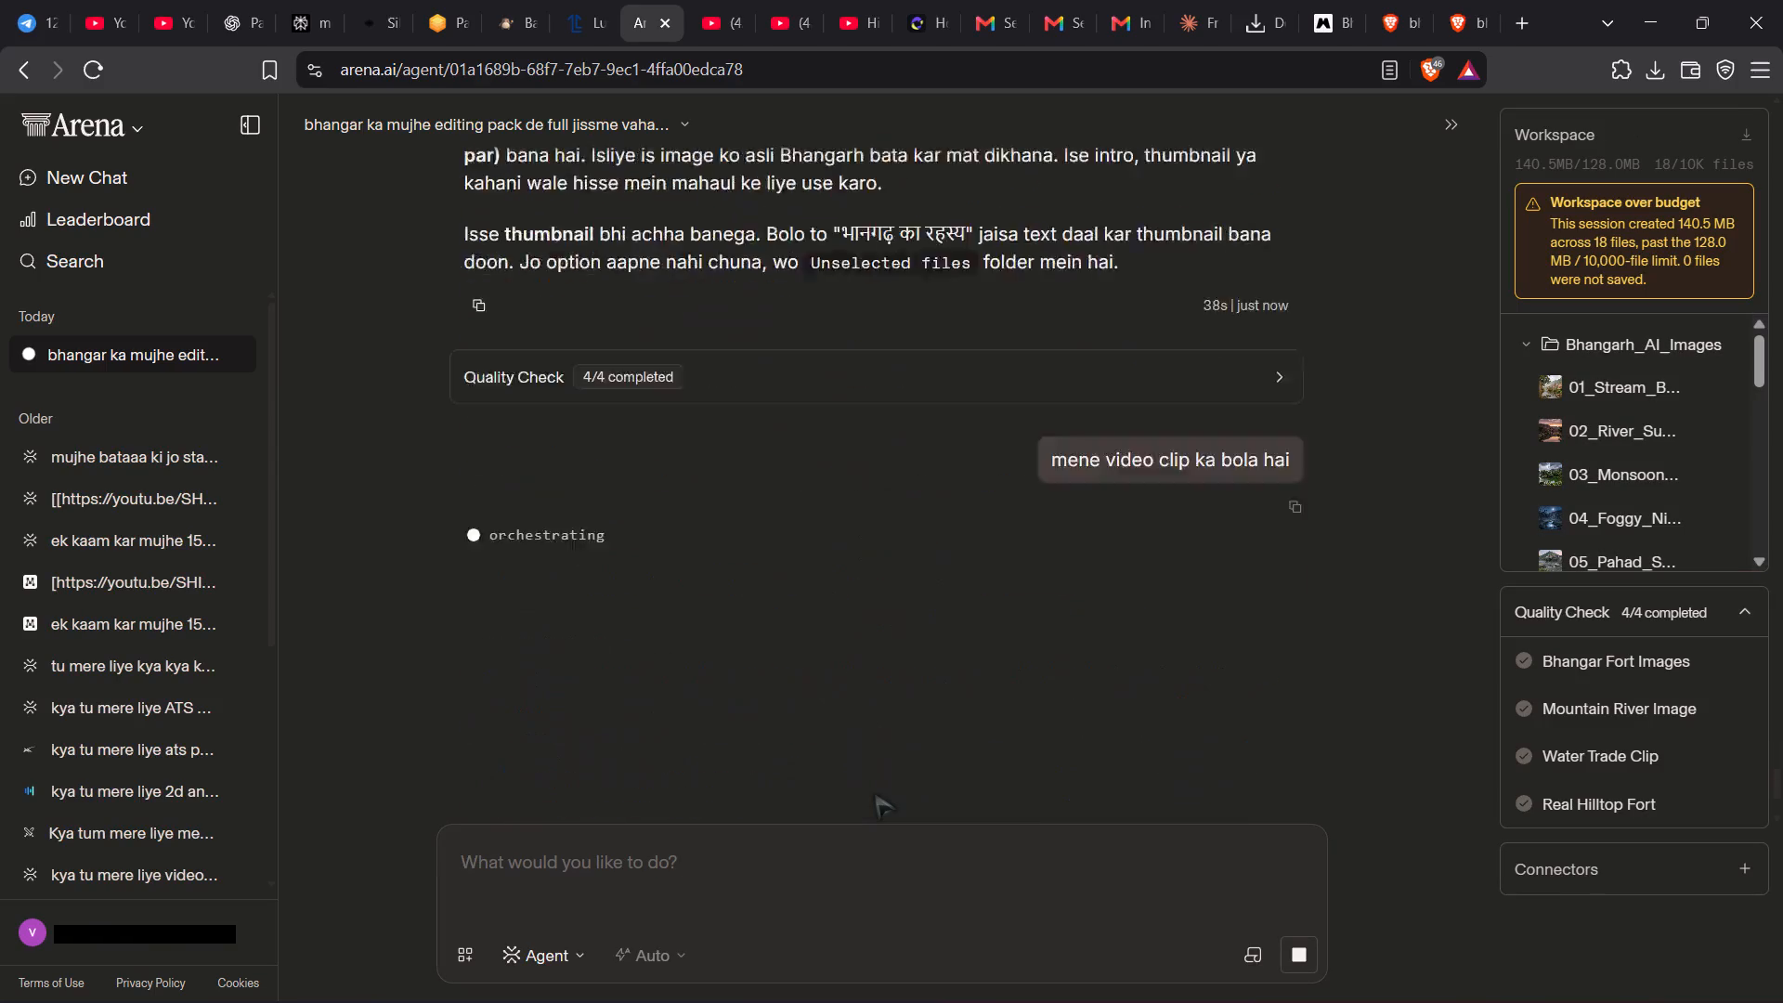
# Switch to CapCut.
pyautogui.click(1022, 987)
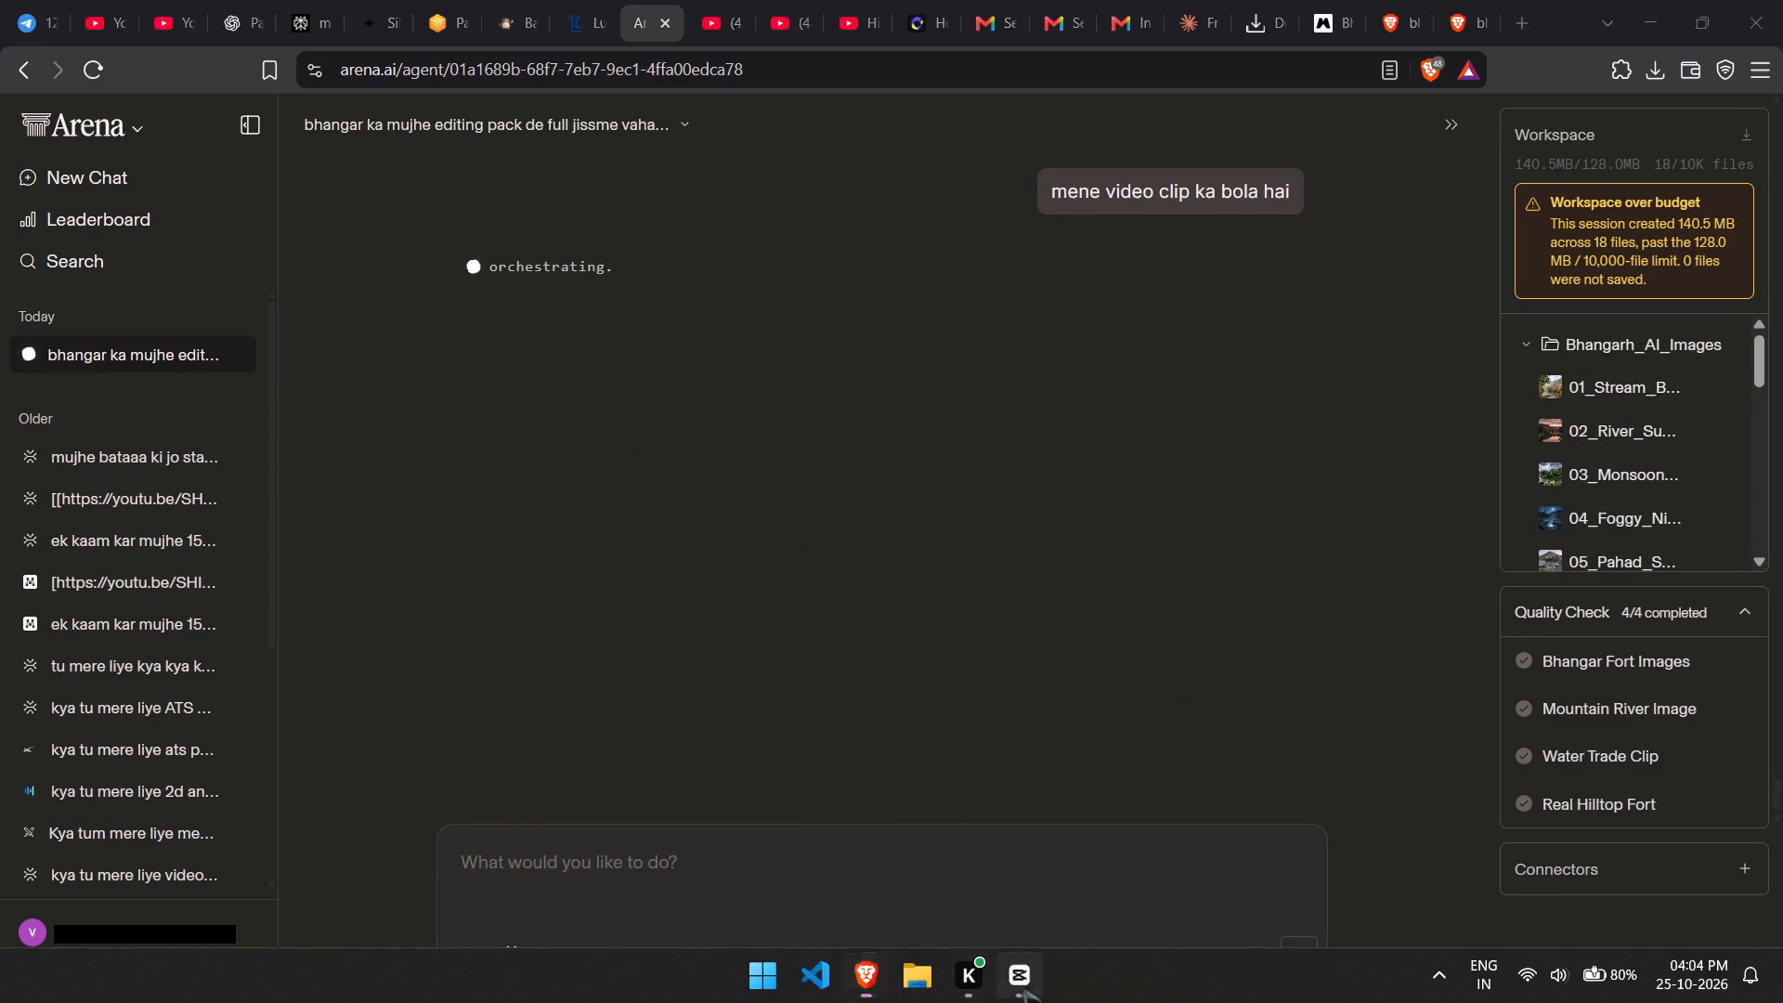
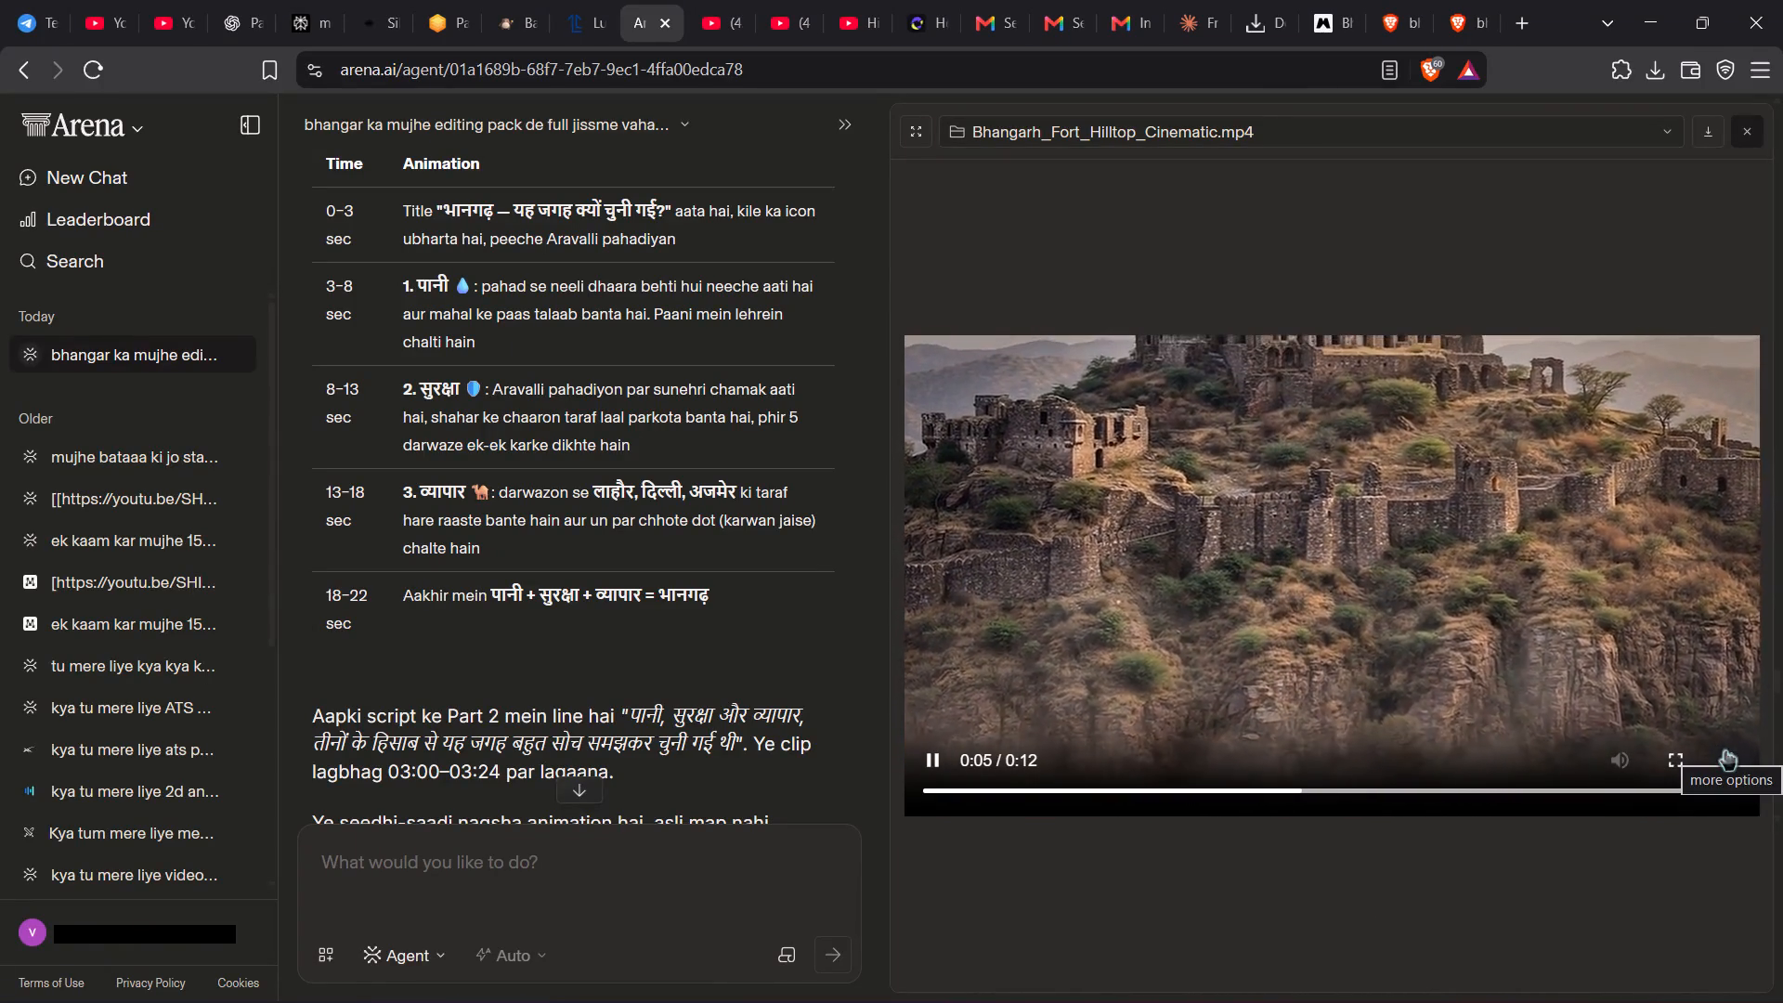
# Download the Bhangarh_Fort_Hilltop_Cinematic.mp4 clip from its preview and check it in the recent download history.
pyautogui.click(1724, 749)
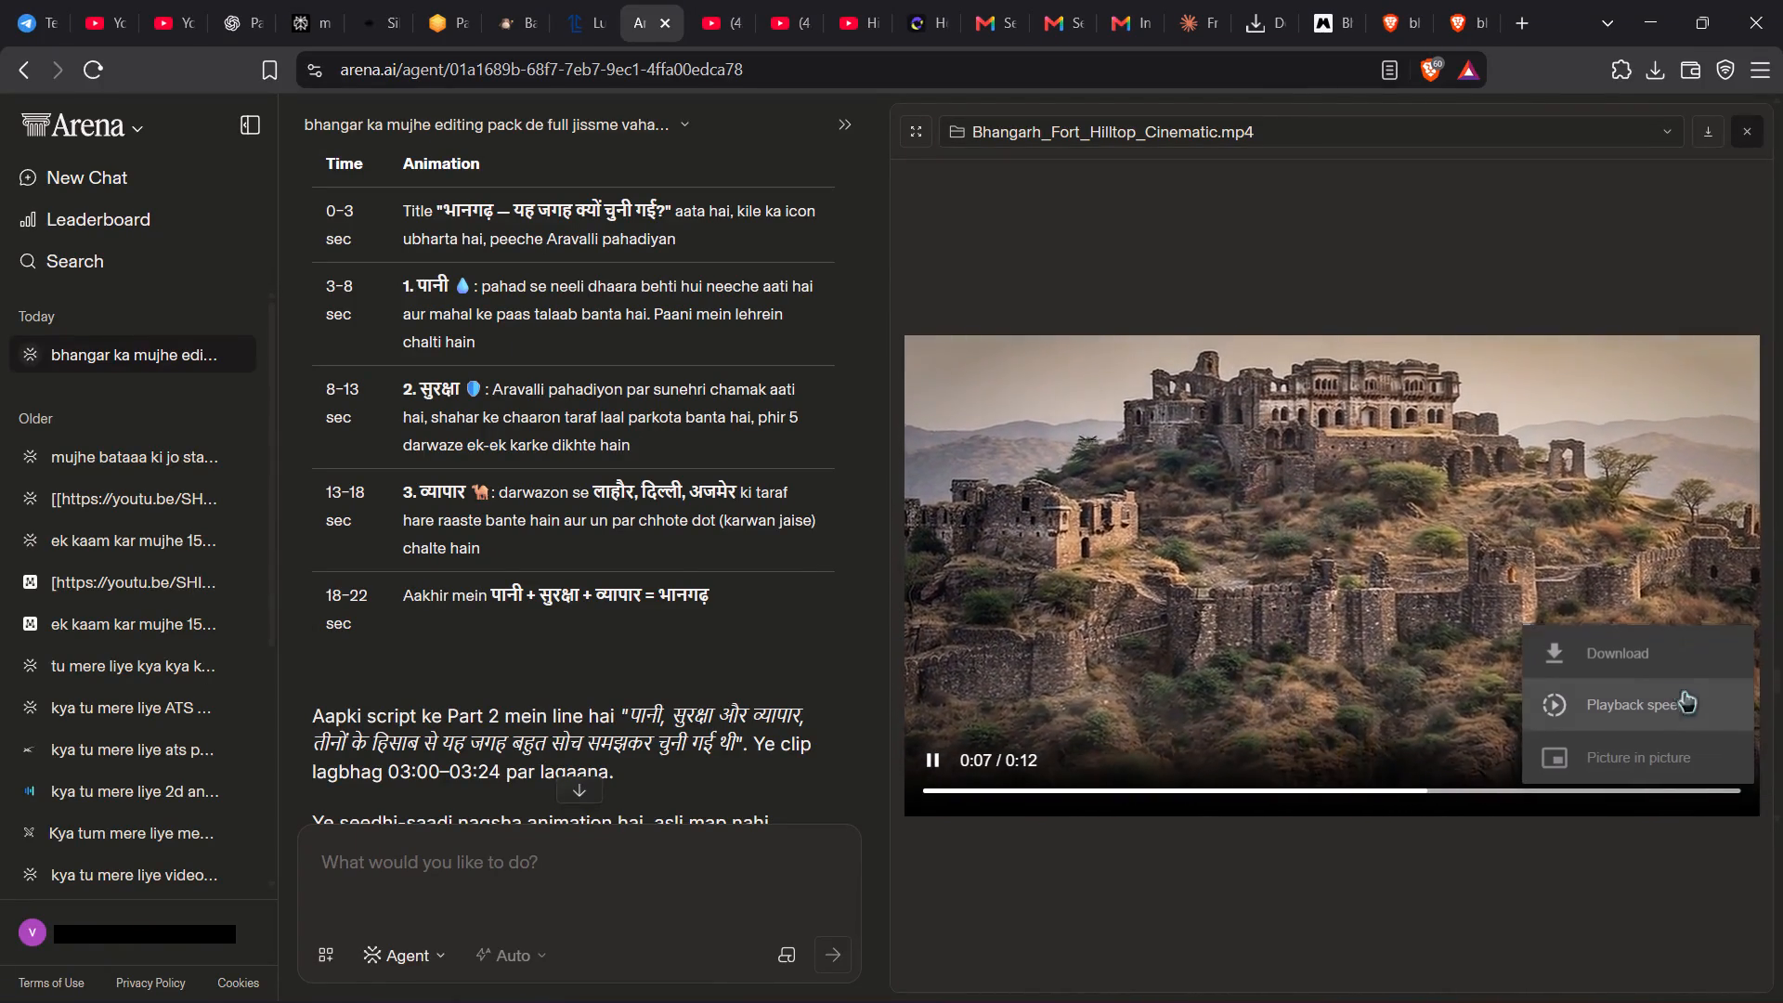
pyautogui.click(1589, 665)
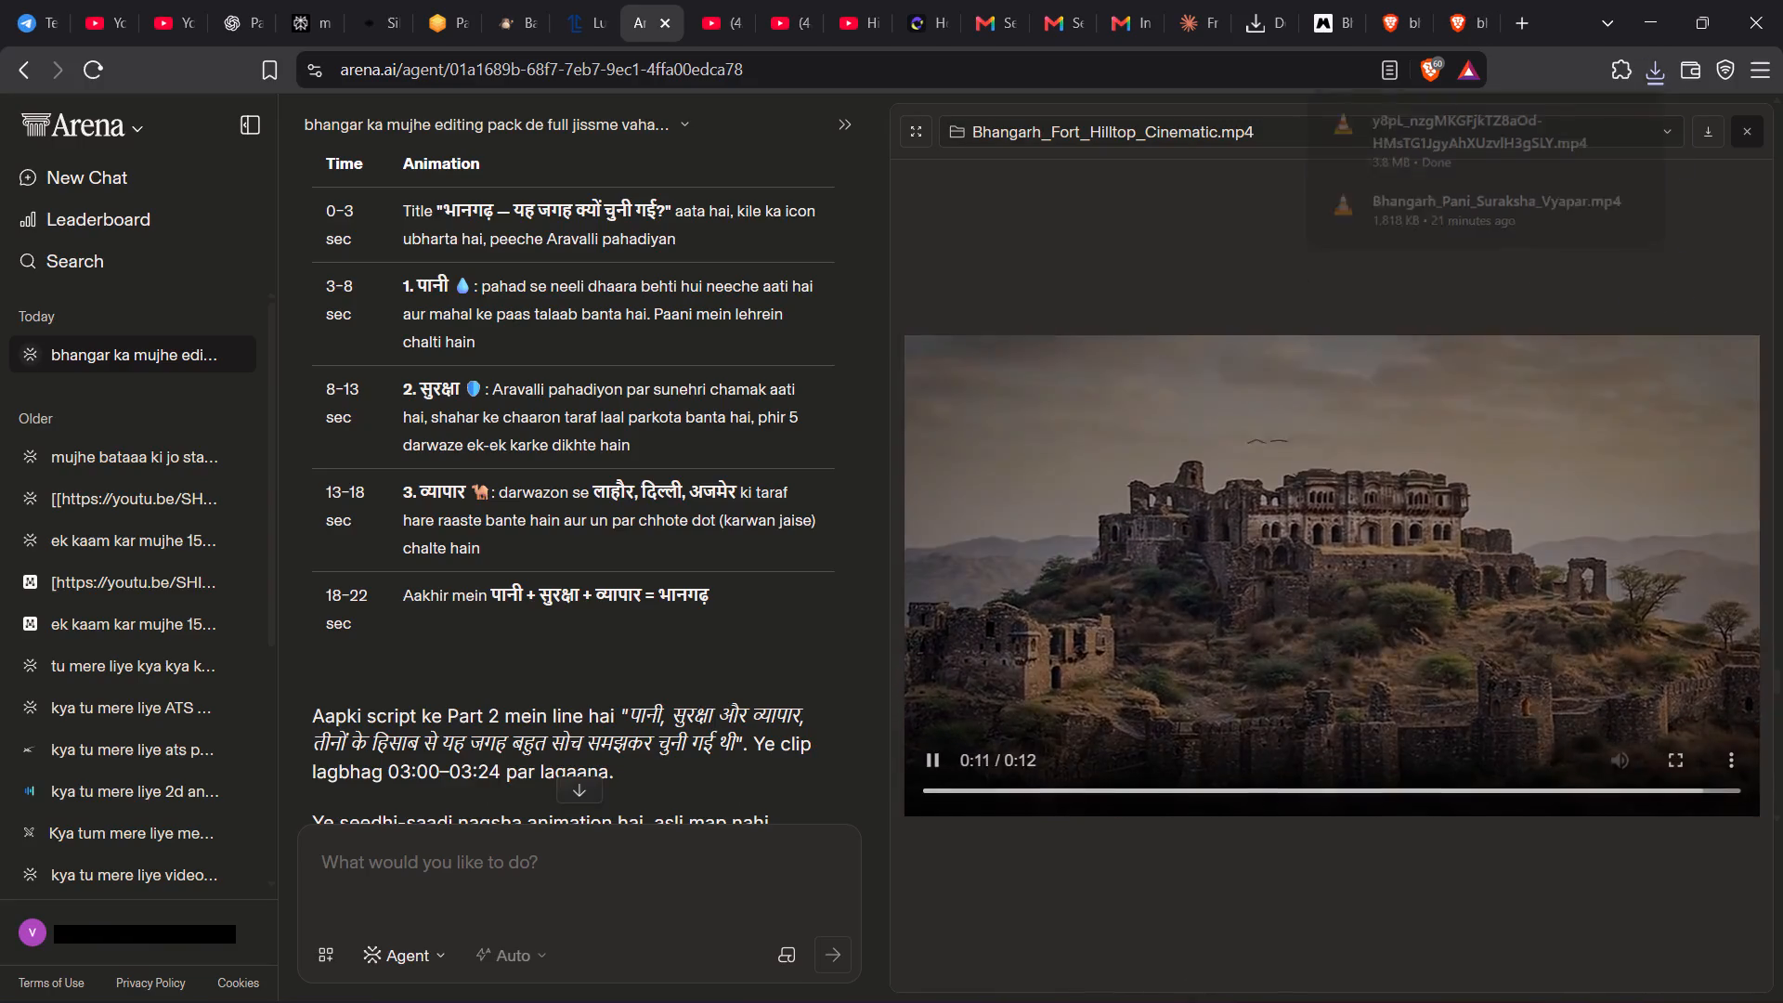
pyautogui.click(1275, 643)
pyautogui.click(1272, 630)
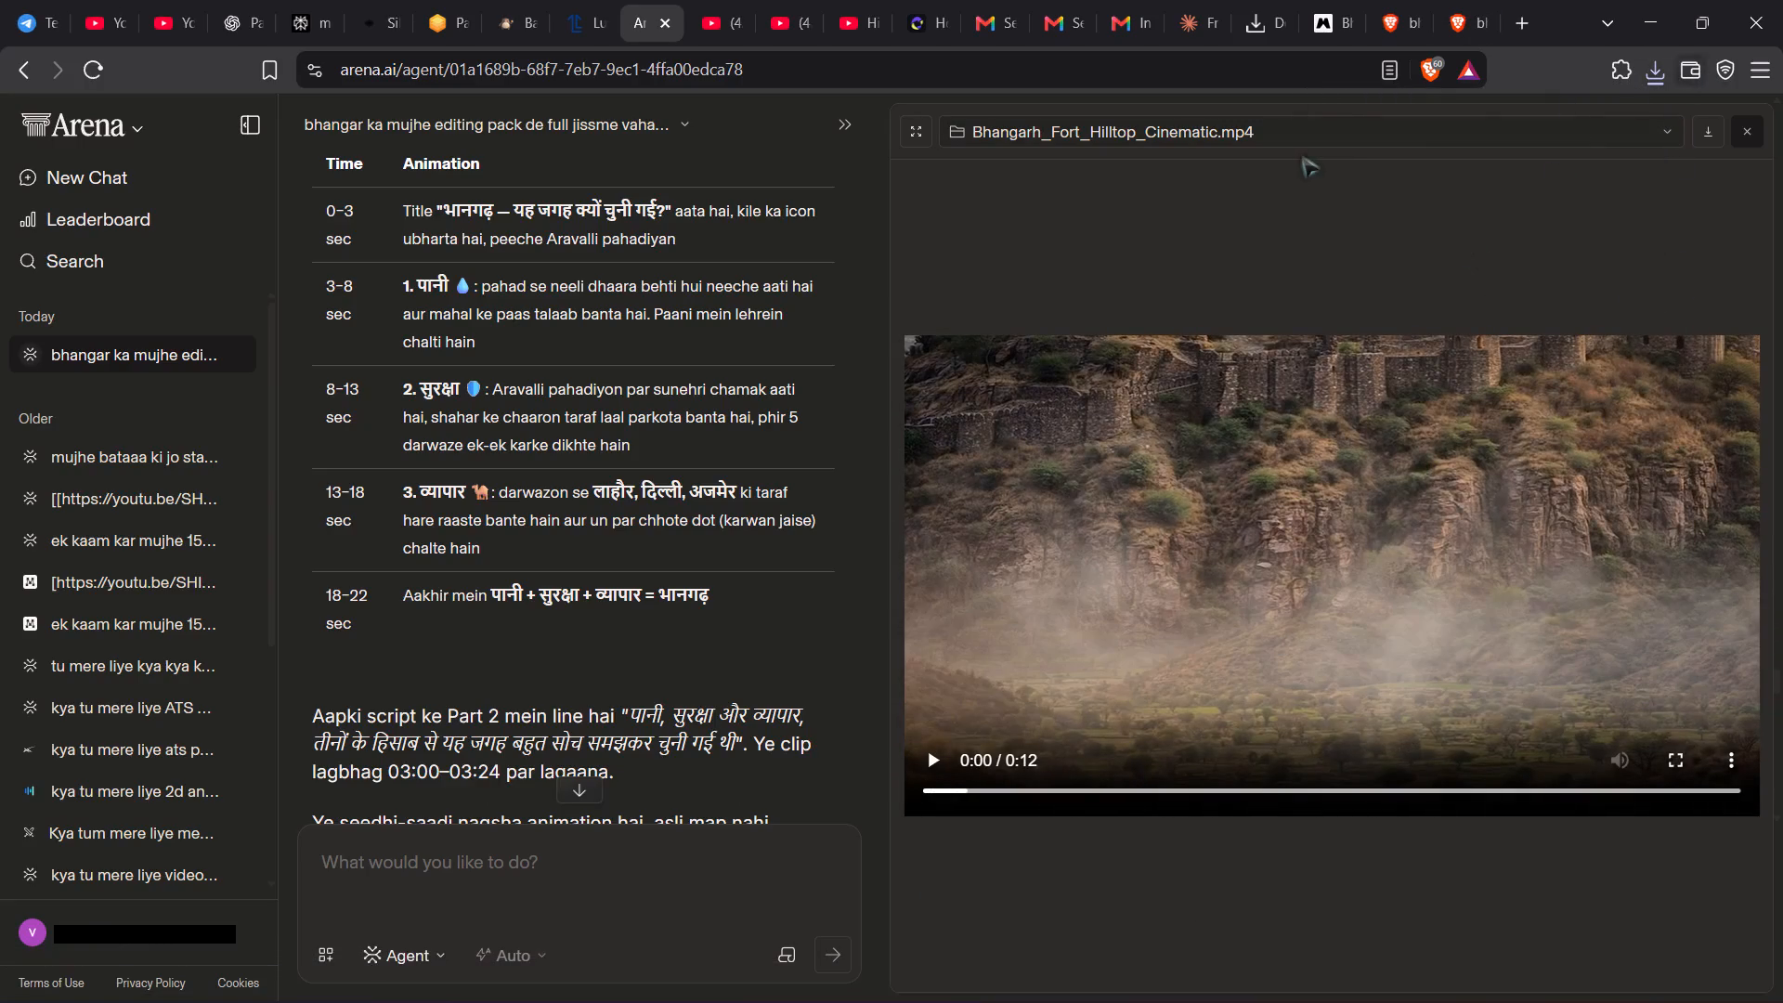
pyautogui.click(1659, 78)
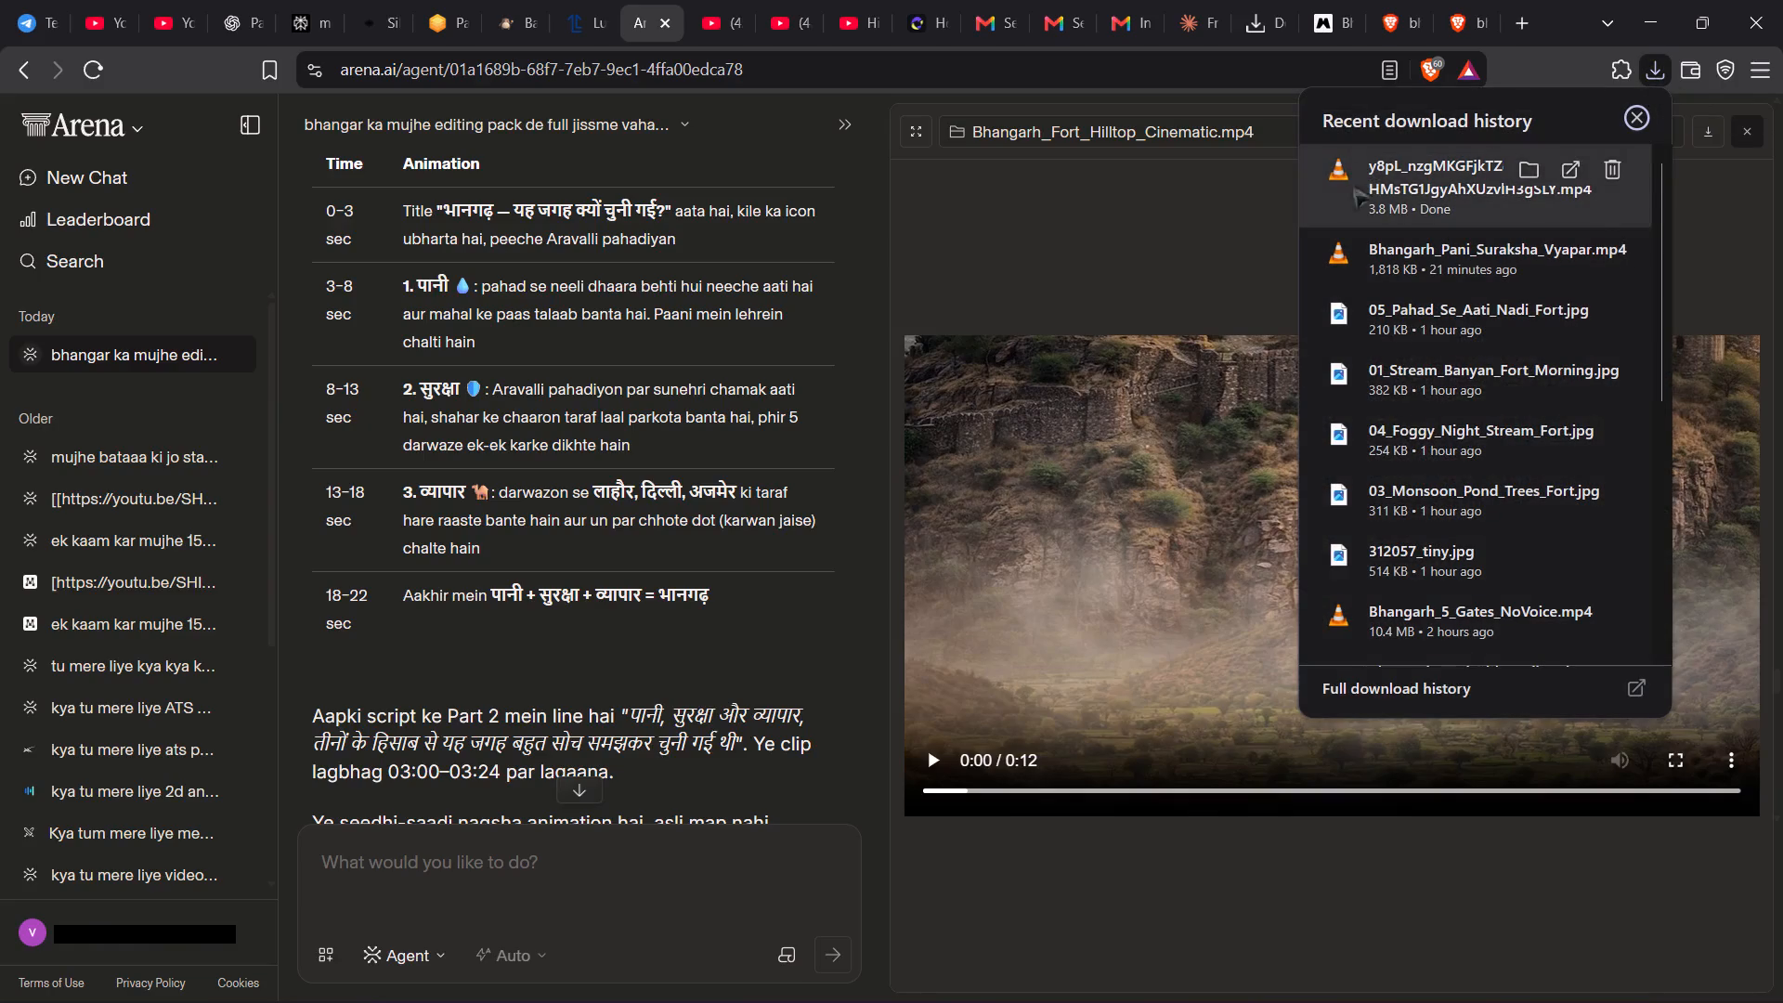
pyautogui.click(1035, 875)
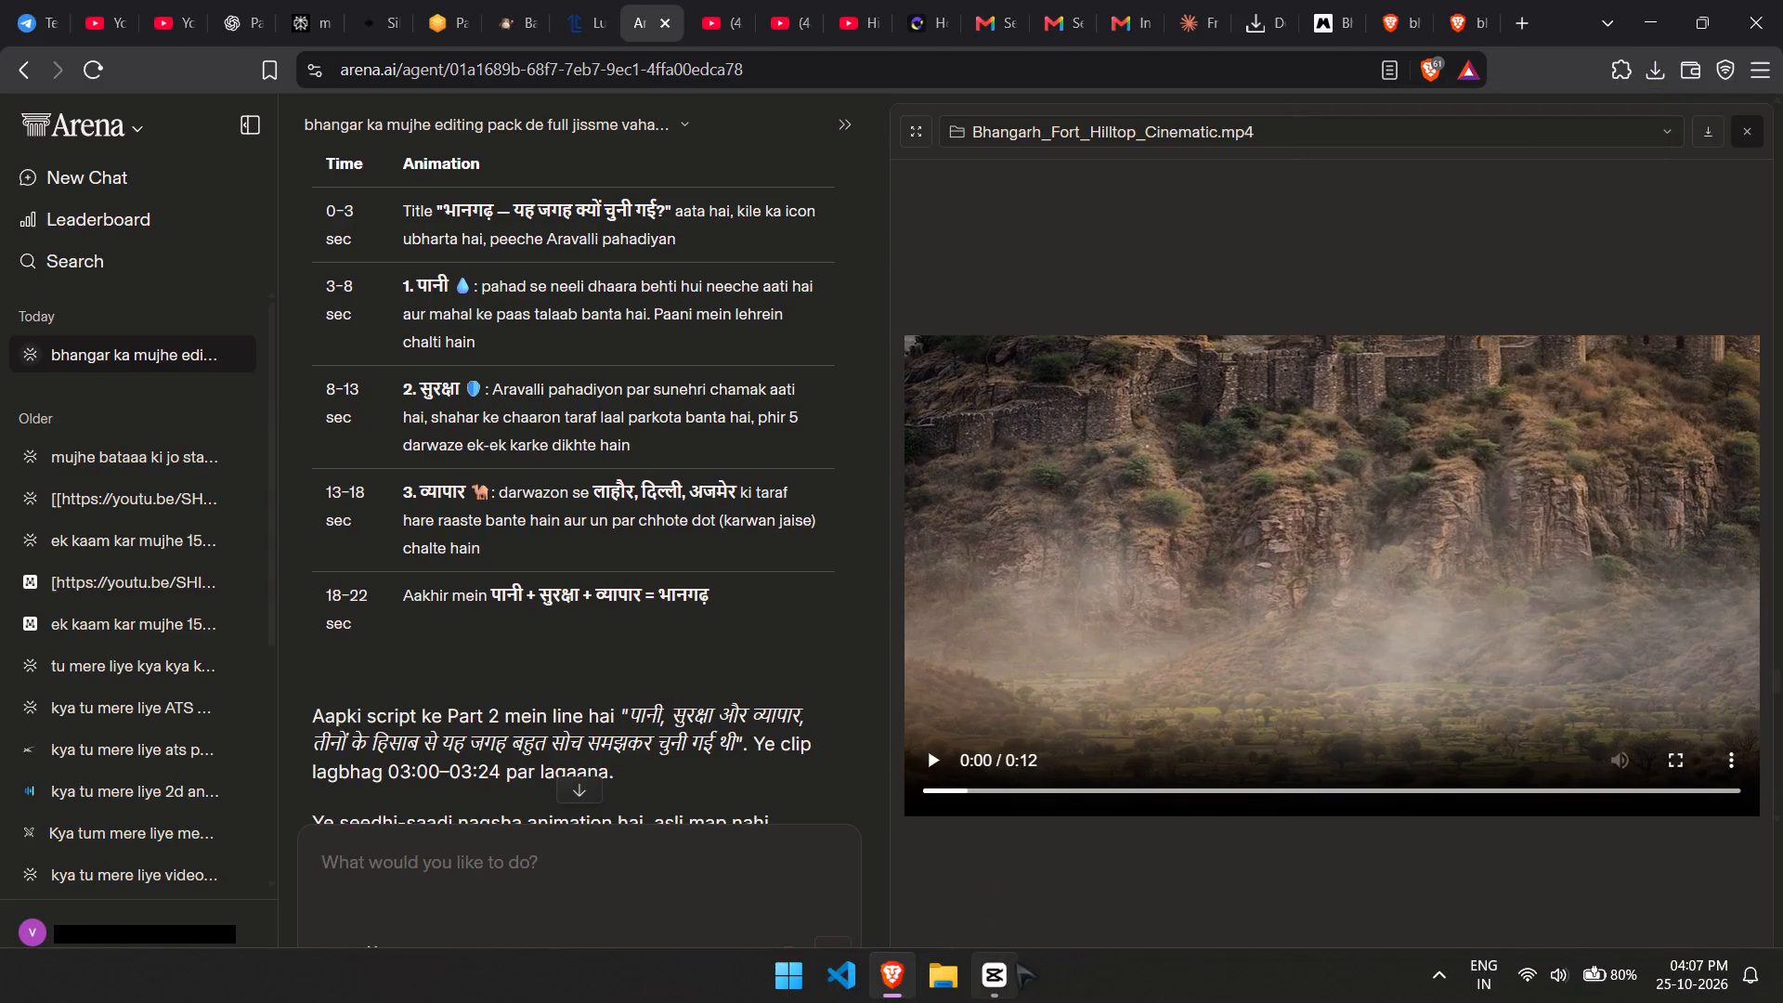
# Switch to CapCut, place the playhead in the last gate clip at about 01:40, and toggle timeline linkage off.
pyautogui.click(1015, 962)
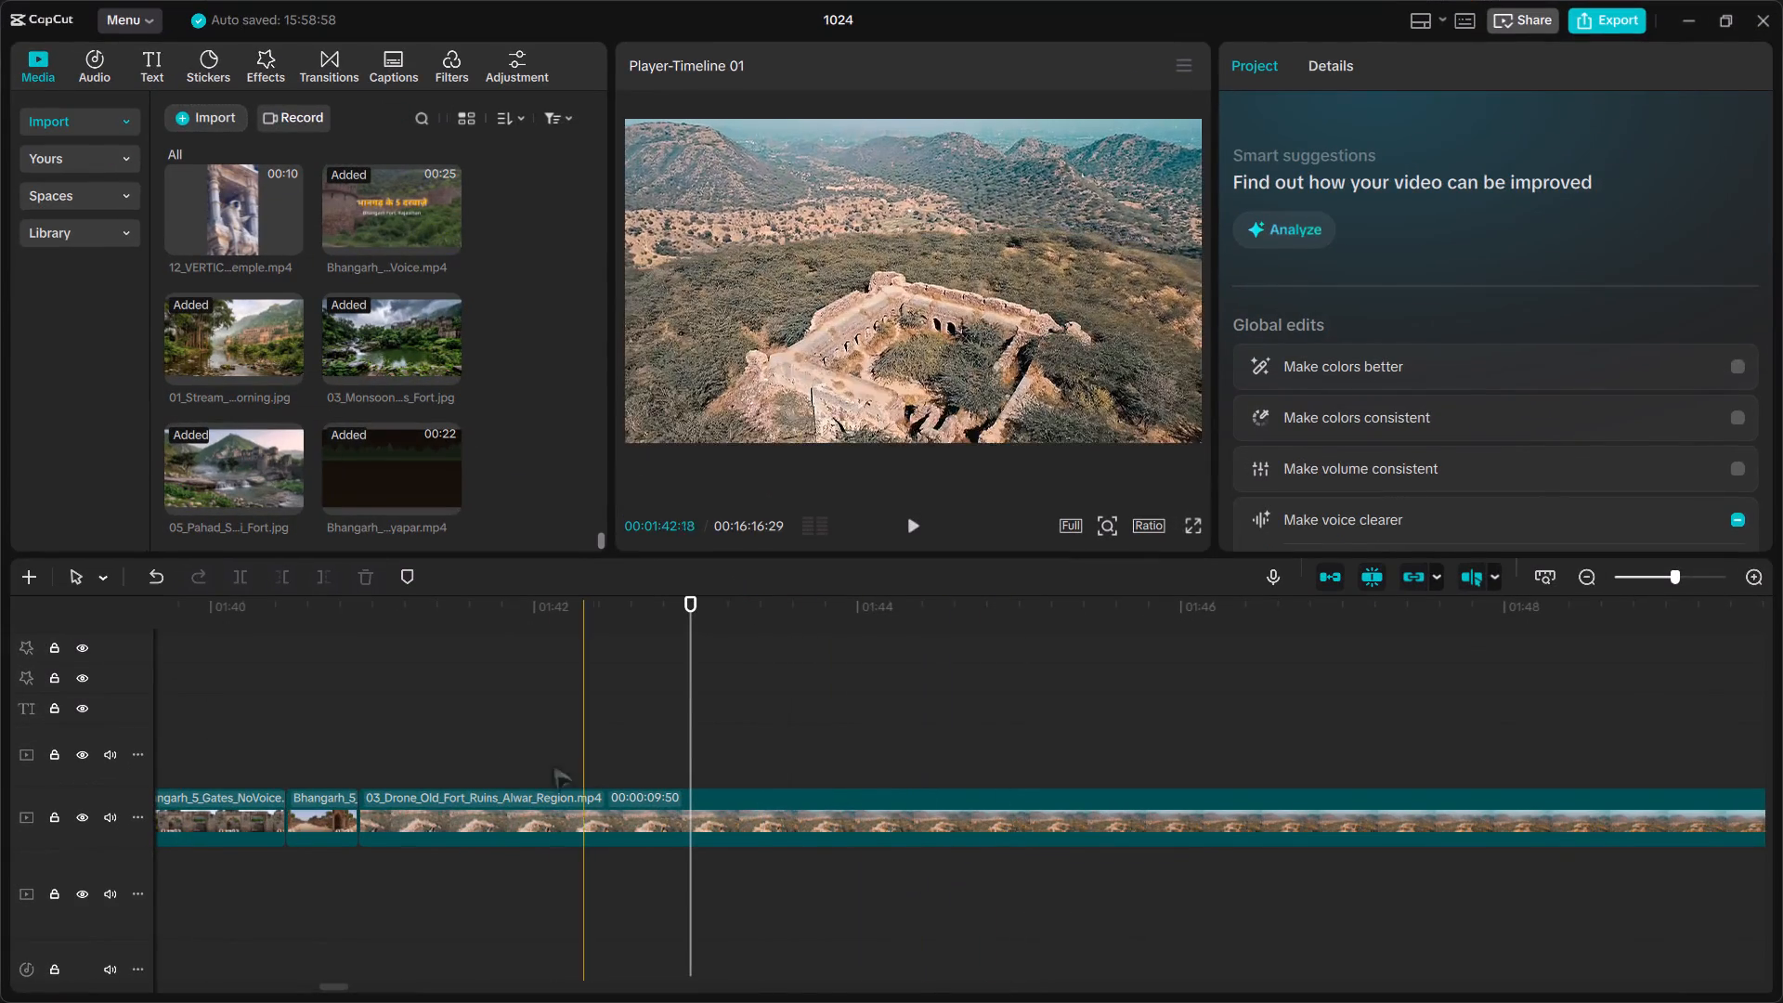
pyautogui.click(337, 733)
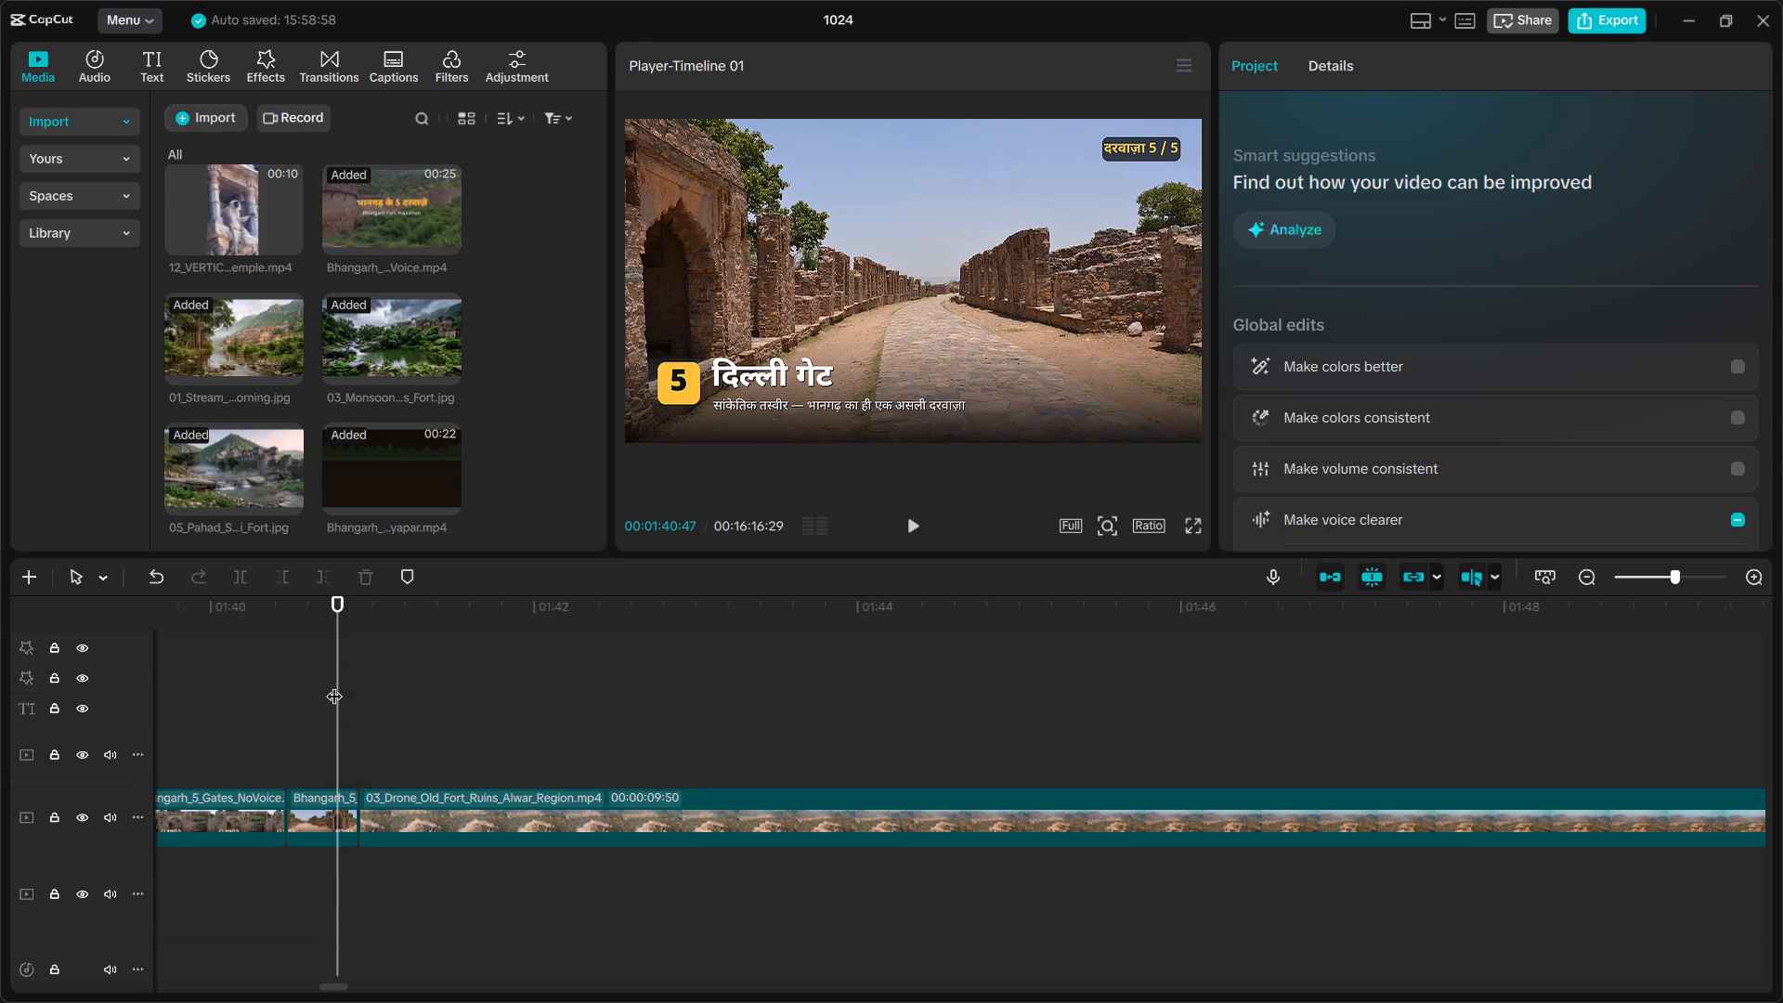
pyautogui.press('`')
# Play the timeline through the drone fort ruins clip and following images, replaying the stretch before 01_Stream_Banyan_Fort_Morning.jpg to judge the cut point.
pyautogui.press('space')
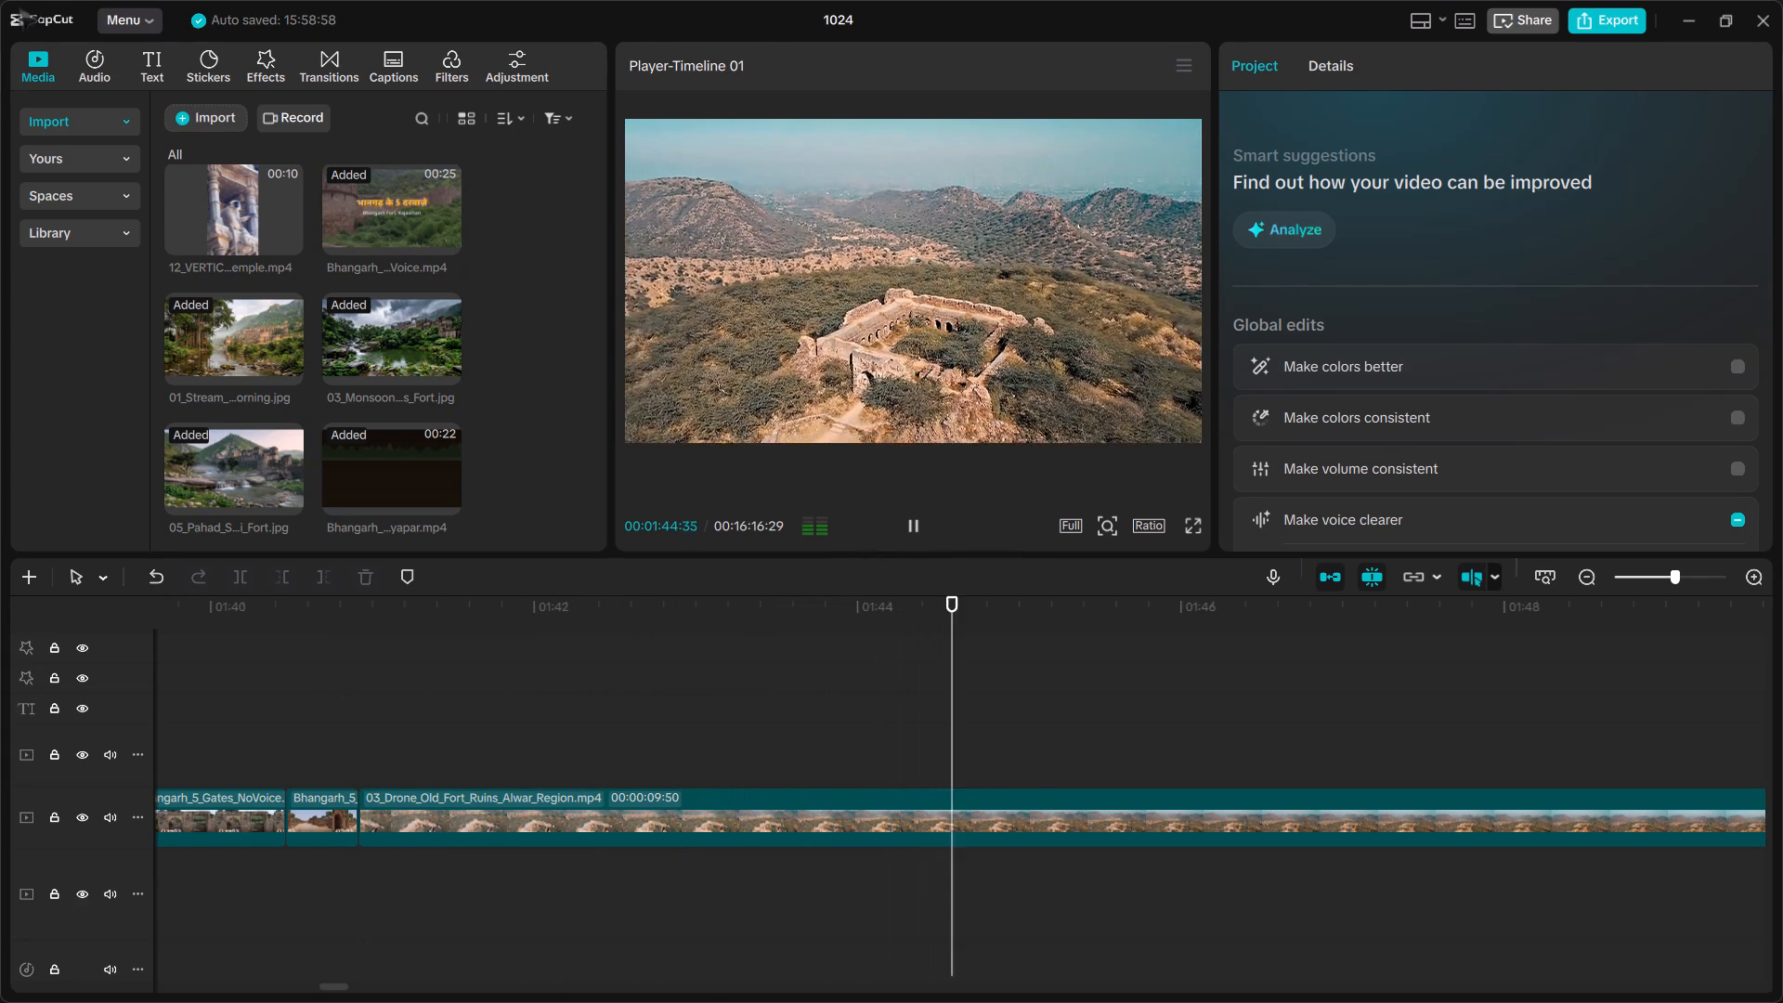
pyautogui.hscroll(-2, 836, 629)
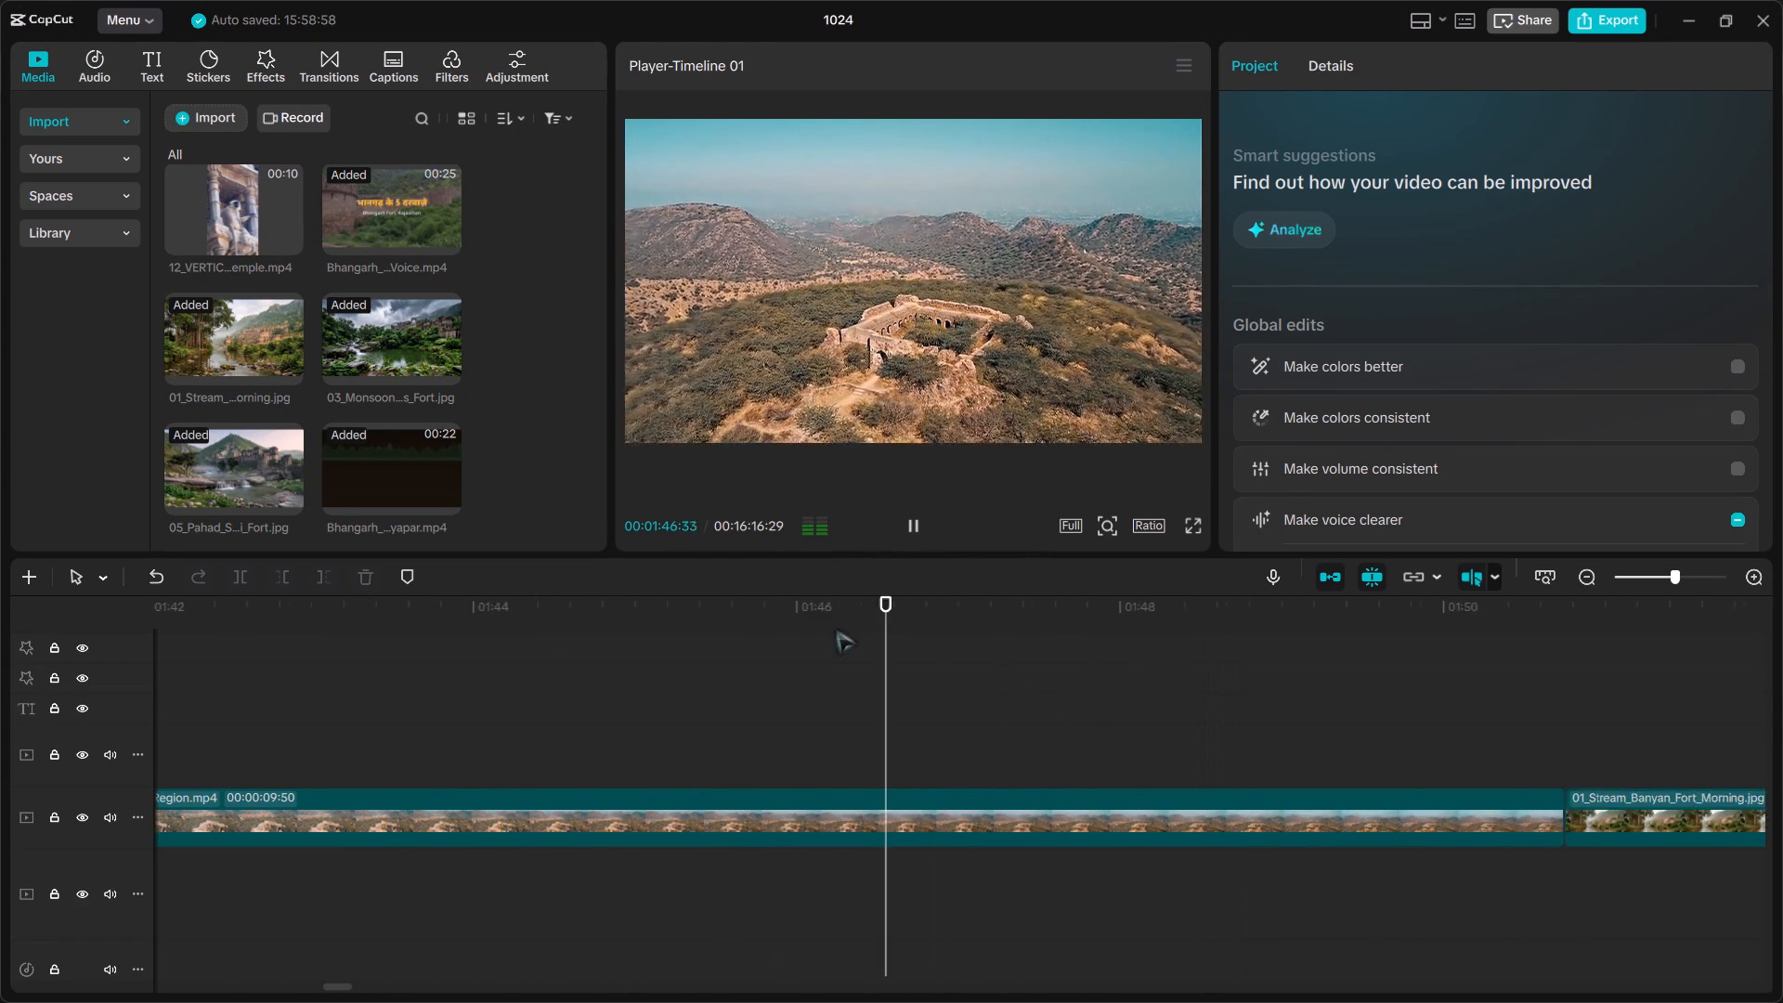
pyautogui.hscroll(-1, 836, 629)
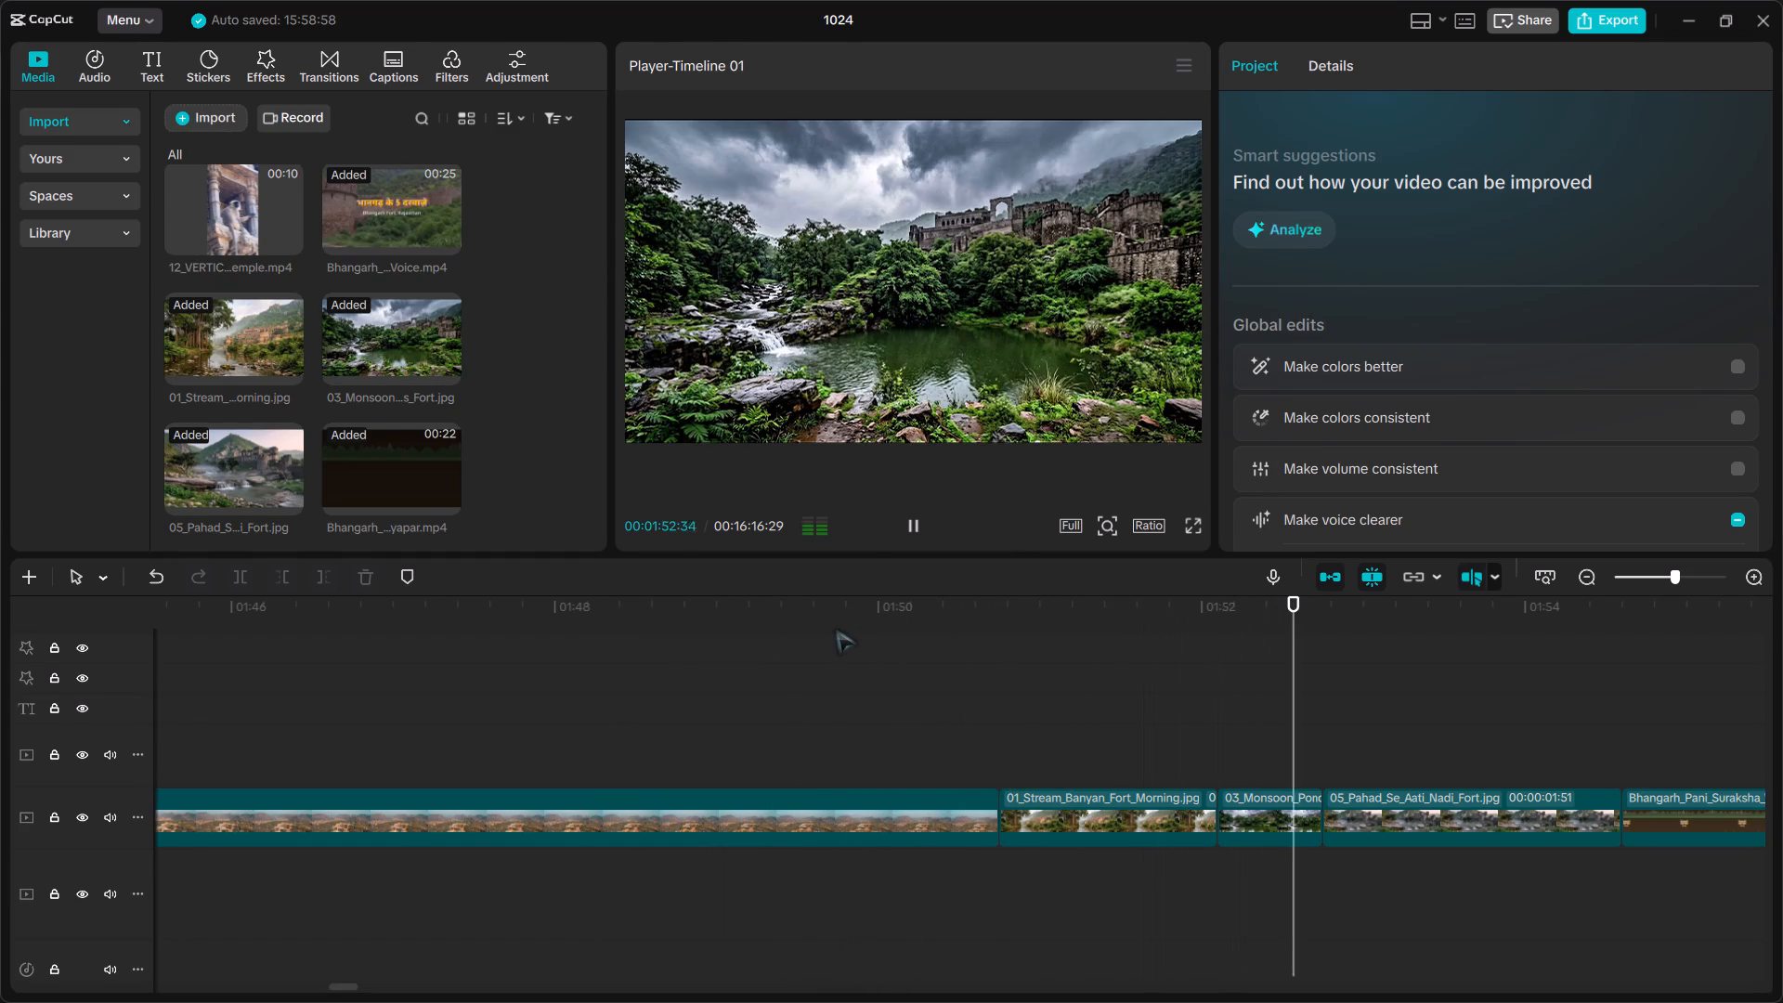
pyautogui.press('space')
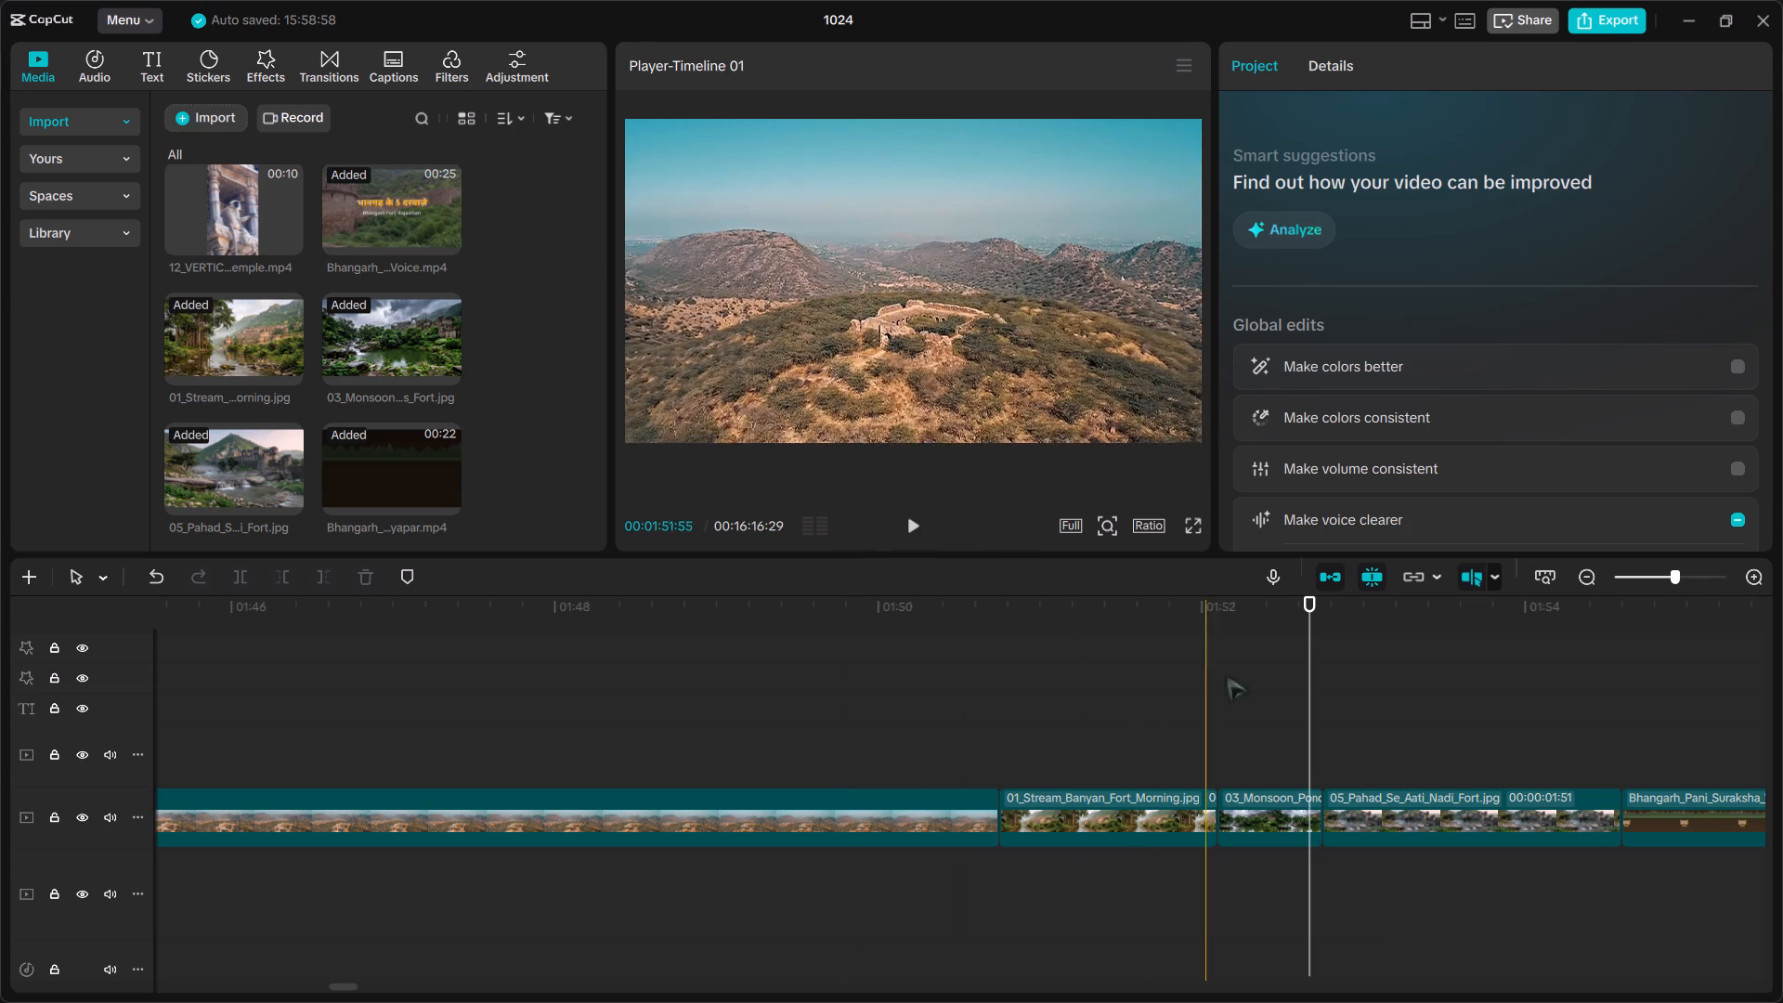
pyautogui.moveTo(1302, 613); pyautogui.dragTo(345, 663)
pyautogui.press('space')
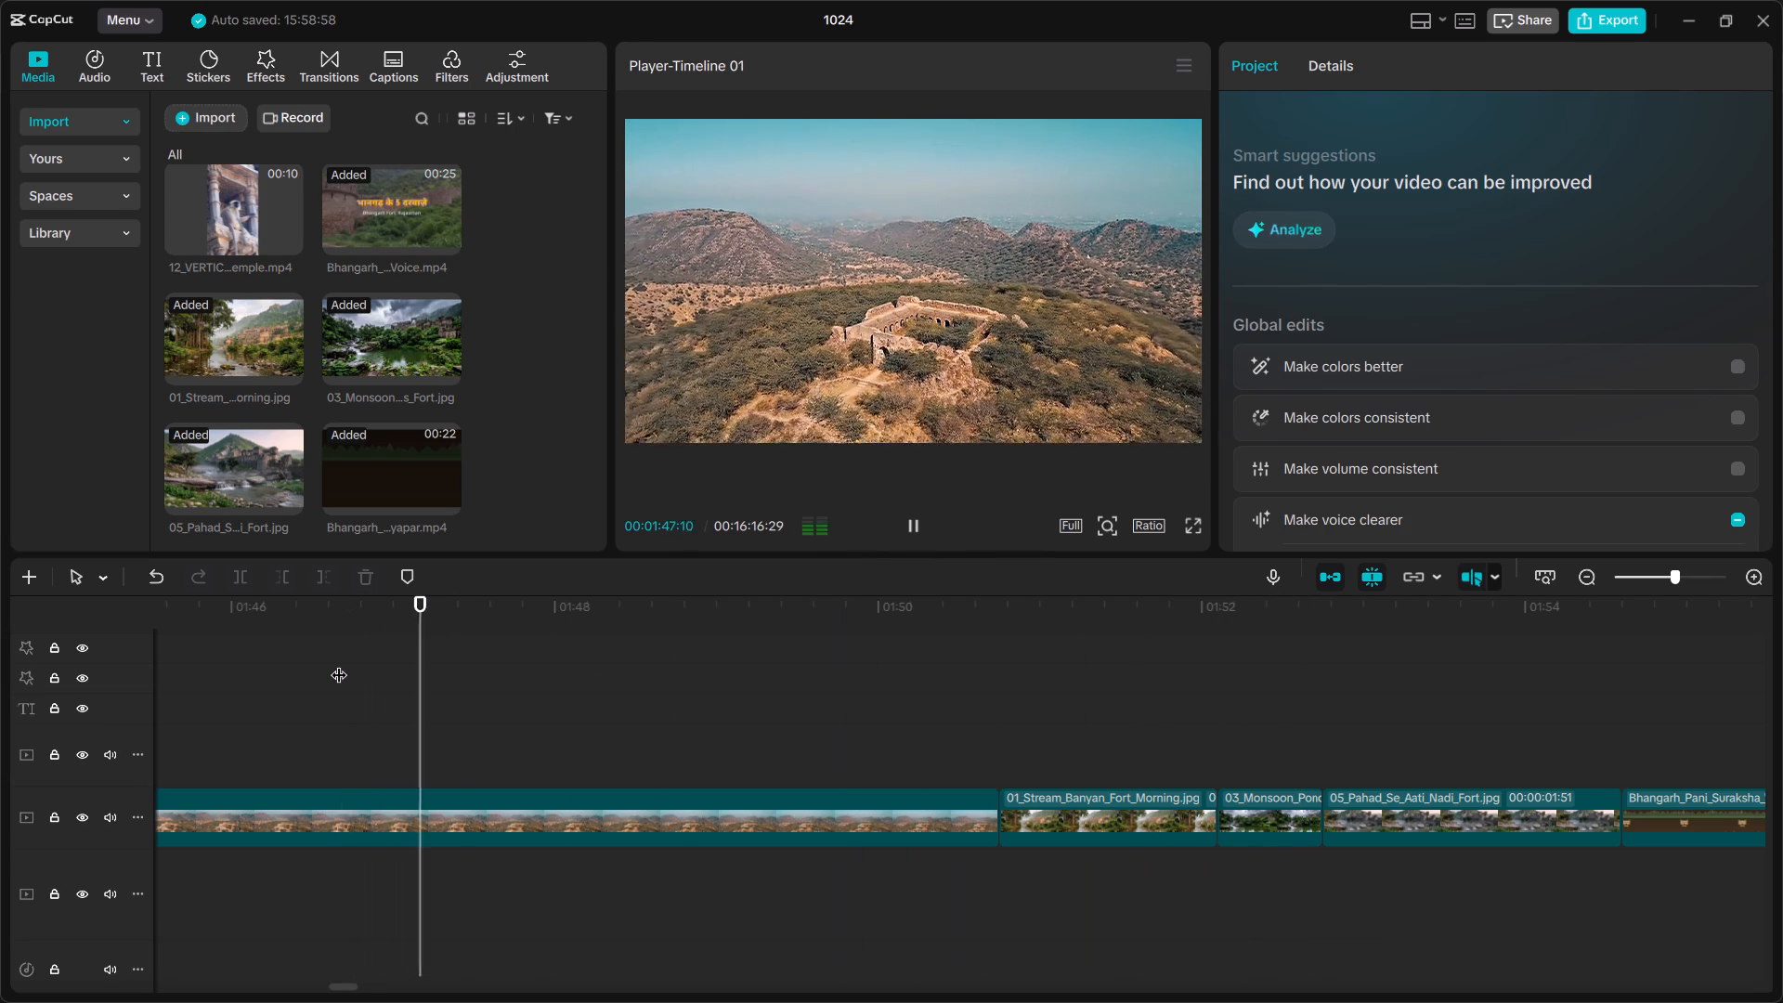
pyautogui.press('space')
pyautogui.press('space')
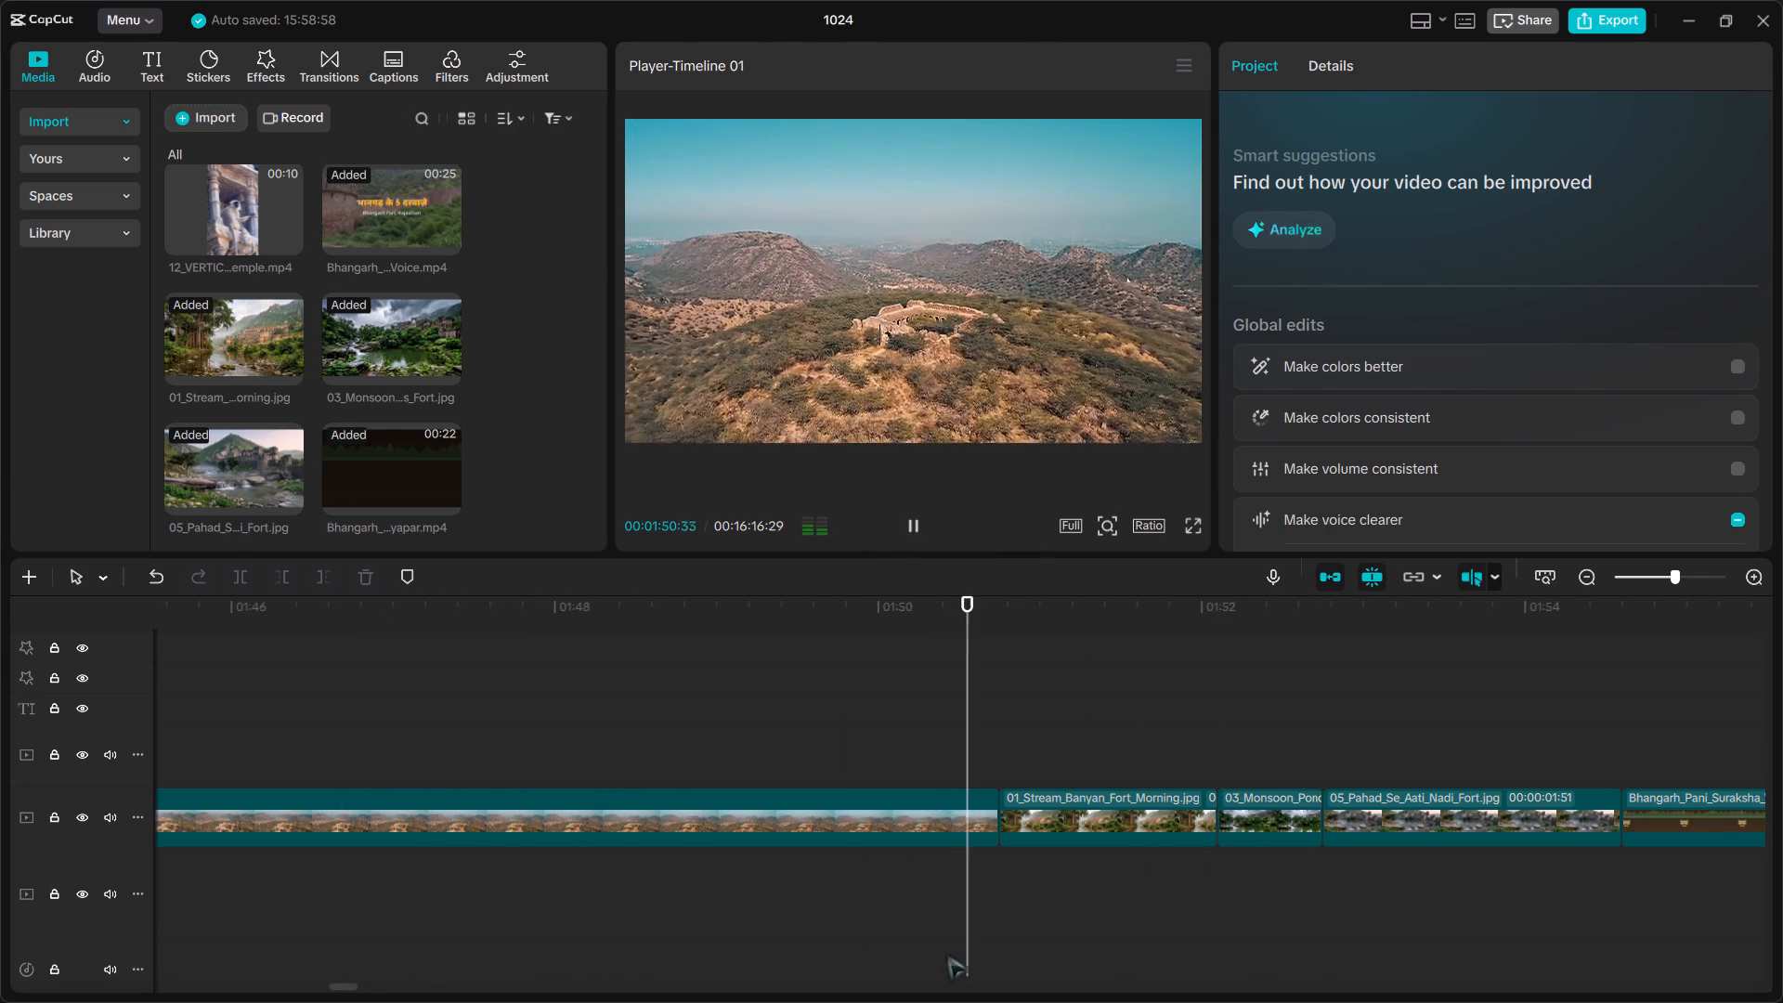
pyautogui.click(629, 639)
pyautogui.press('space')
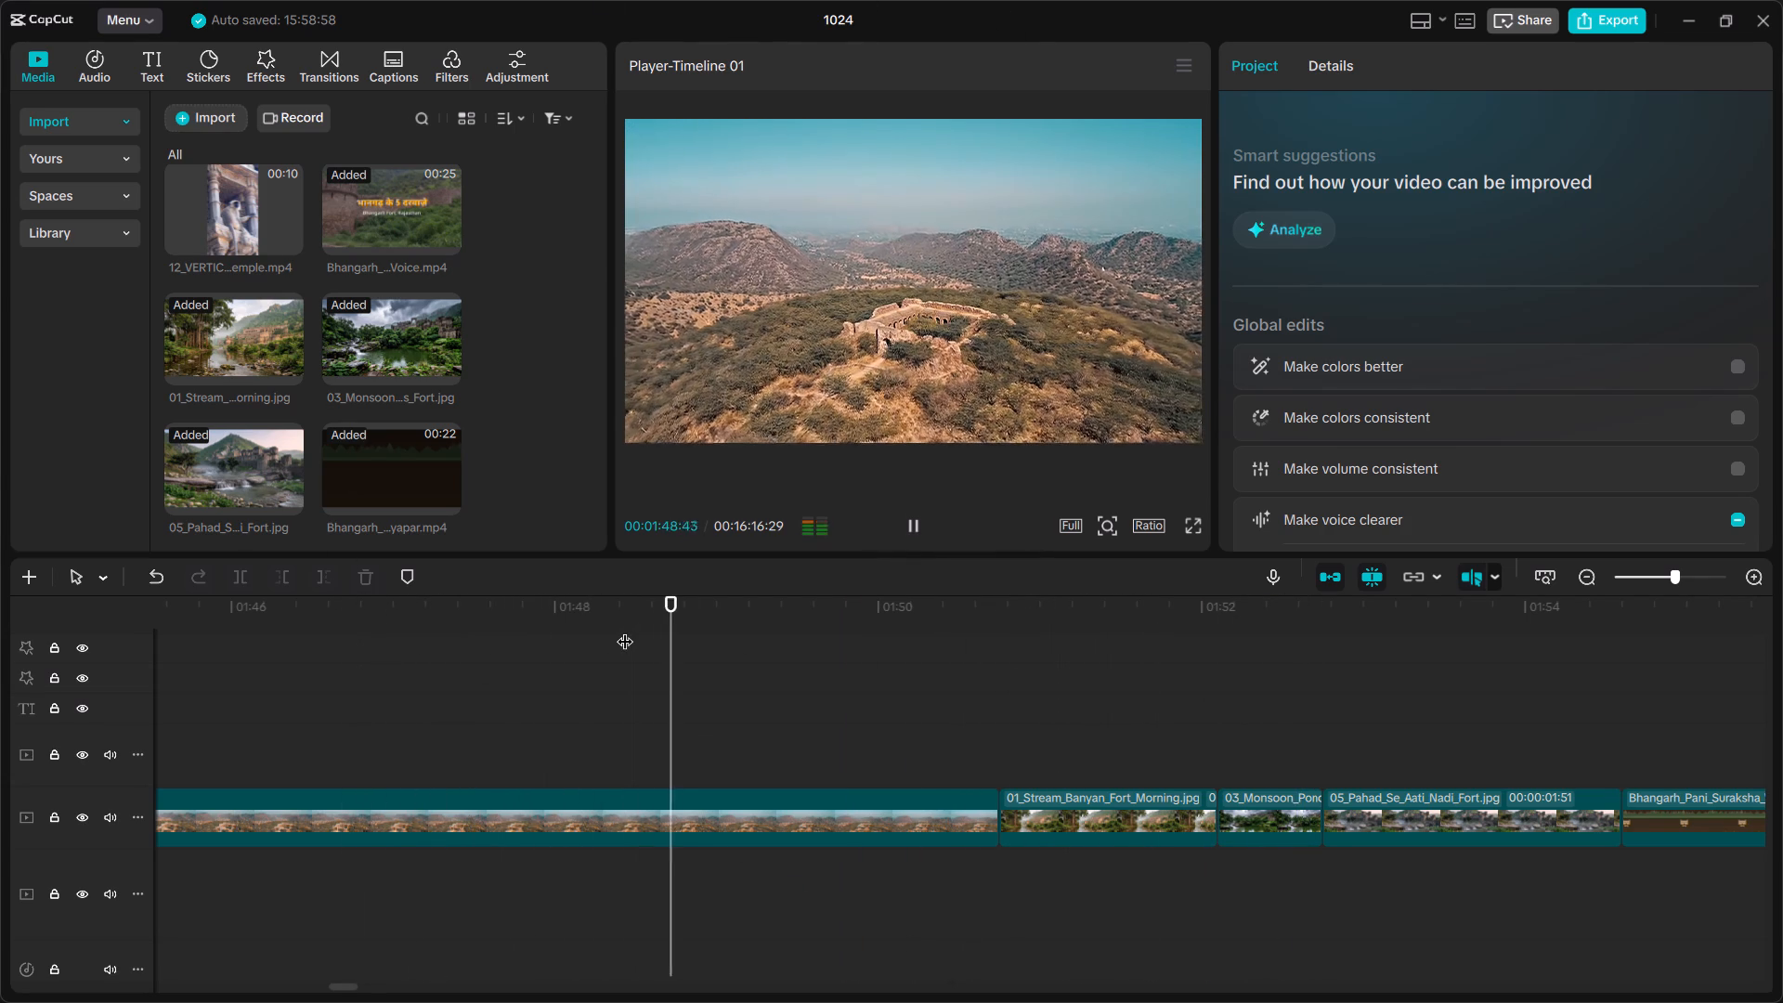
pyautogui.press('space')
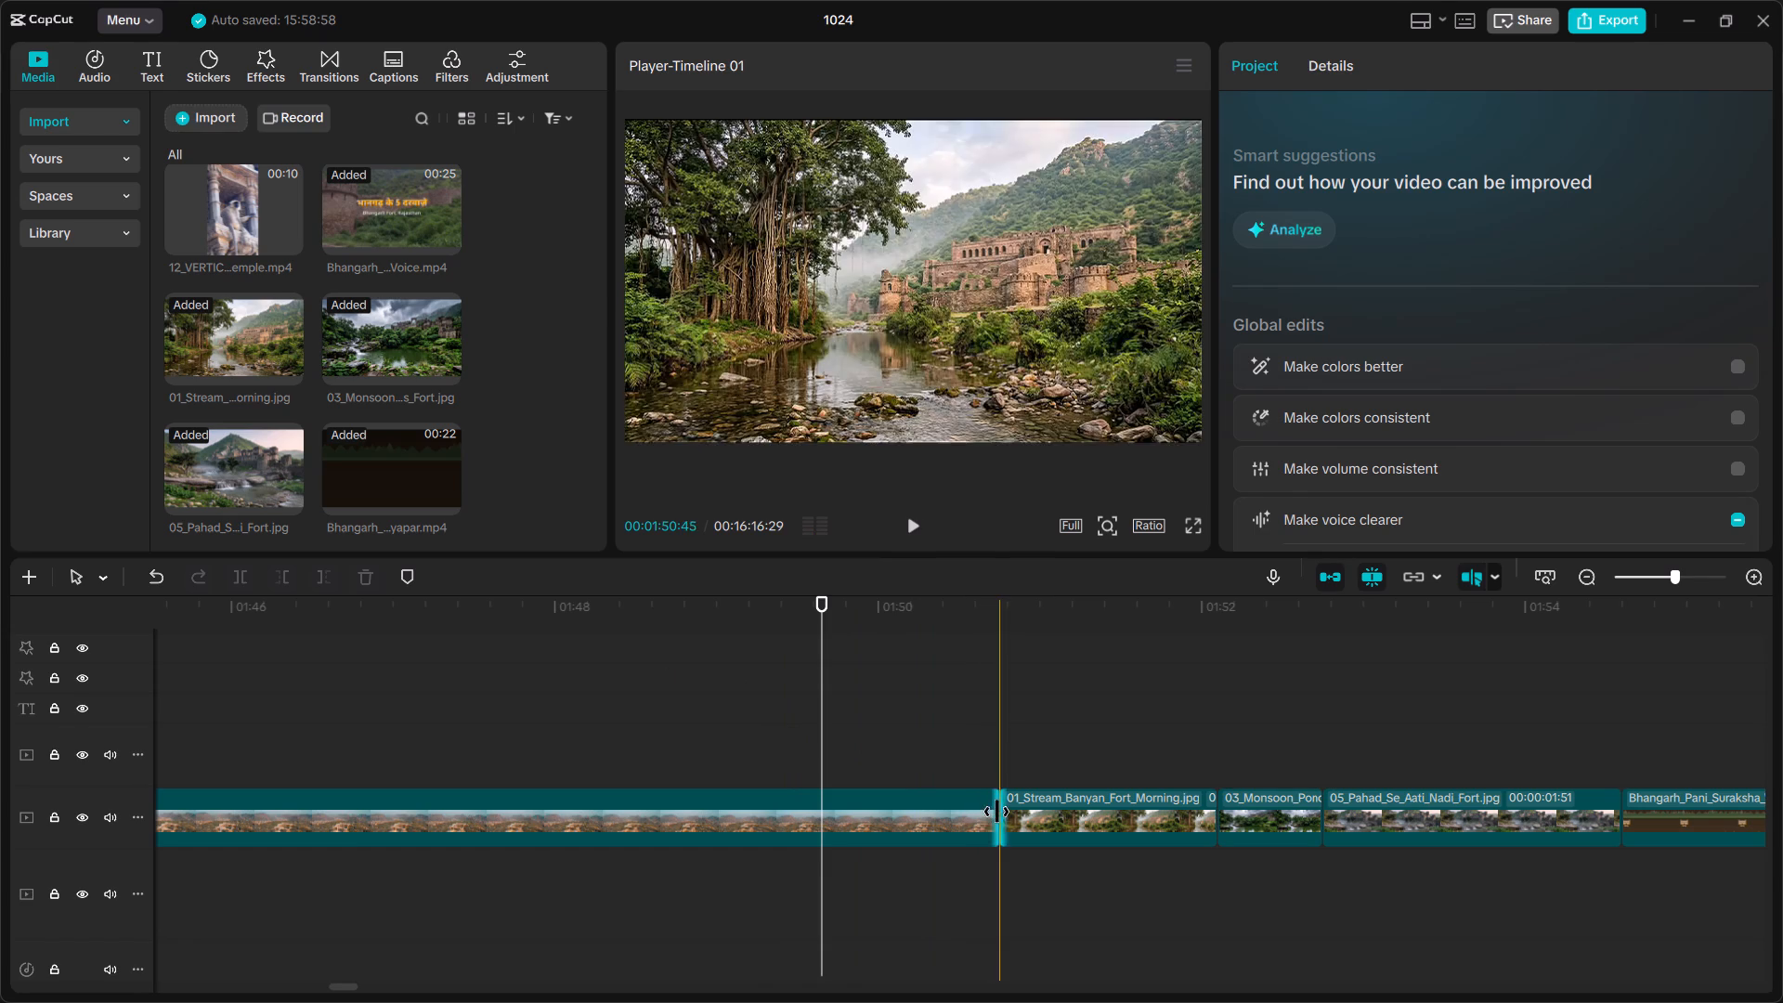
pyautogui.moveTo(821, 609); pyautogui.dragTo(708, 611)
pyautogui.press('space')
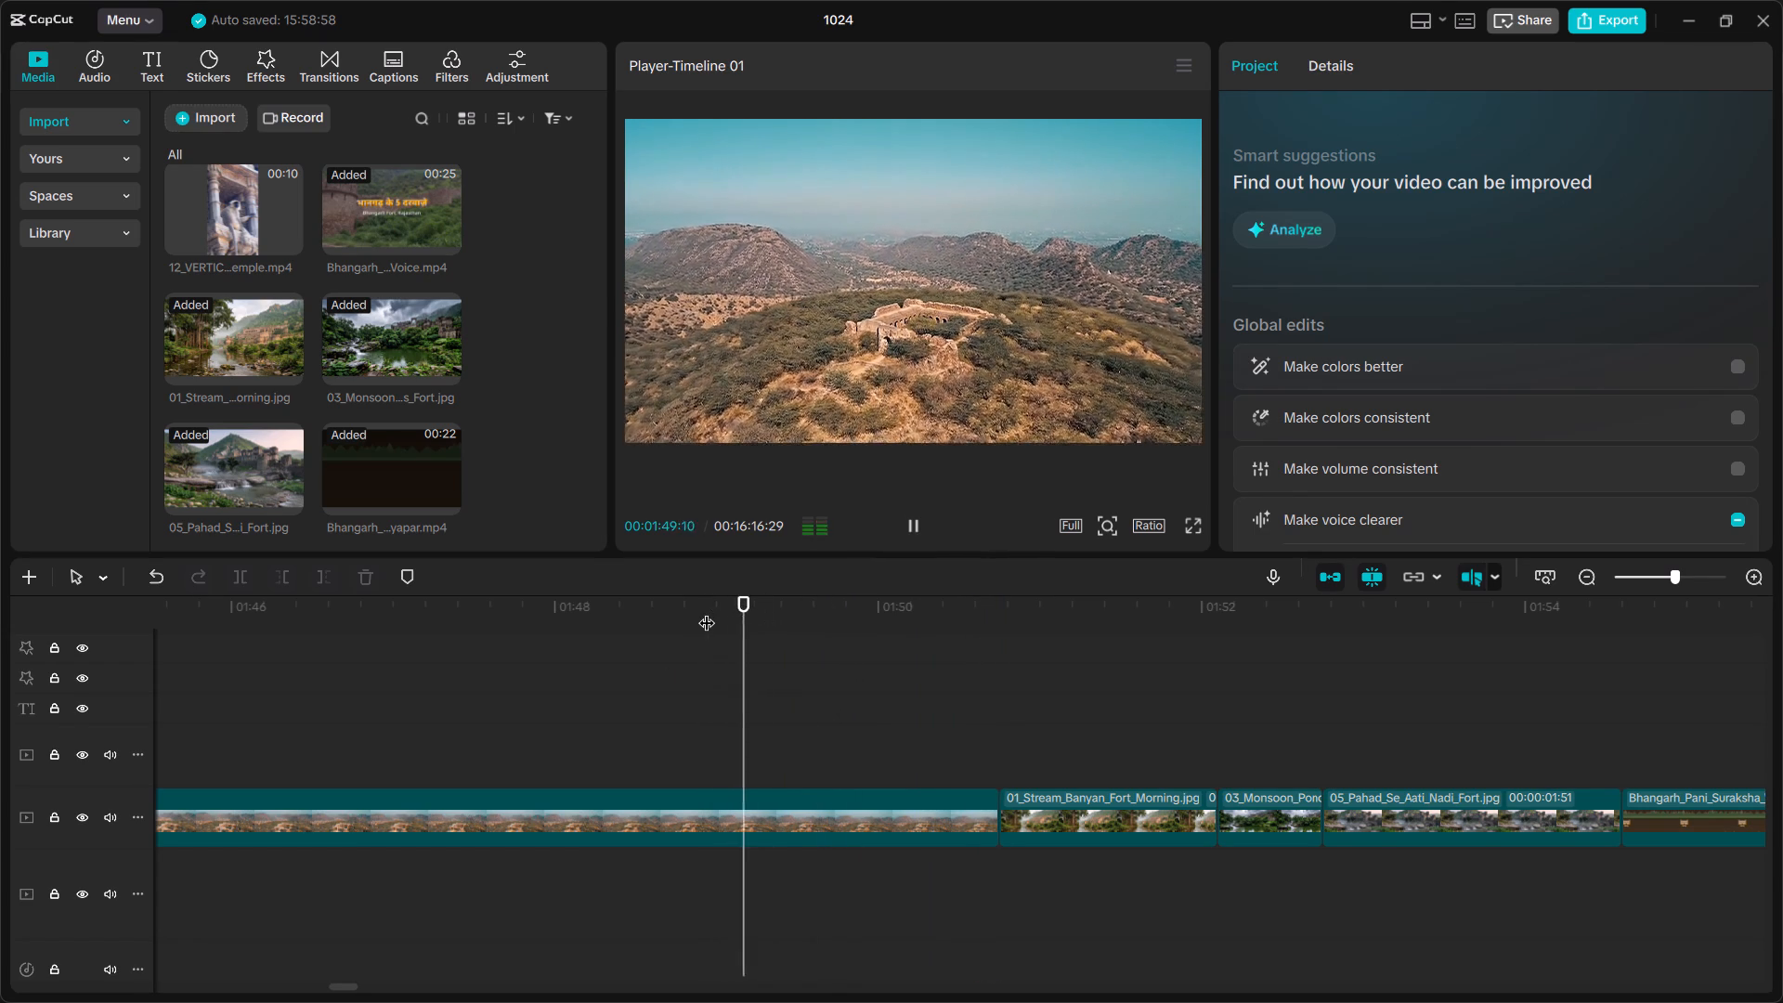
pyautogui.press('space')
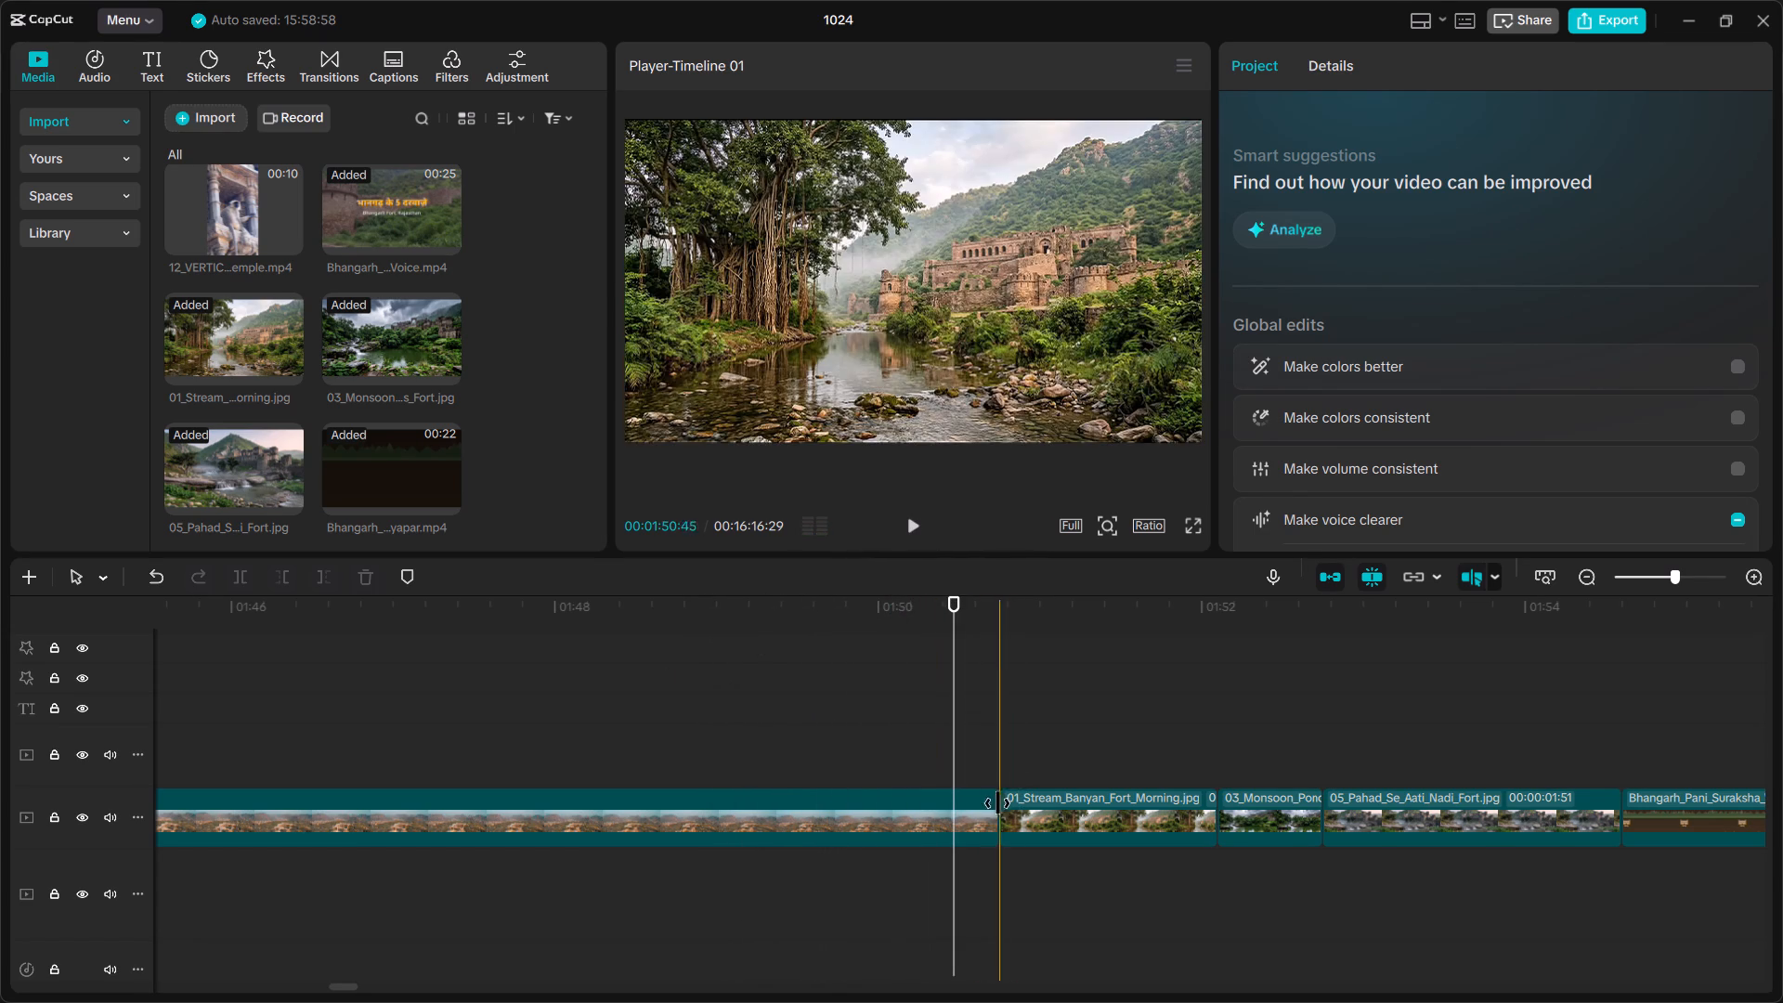
pyautogui.click(621, 605)
pyautogui.press('space')
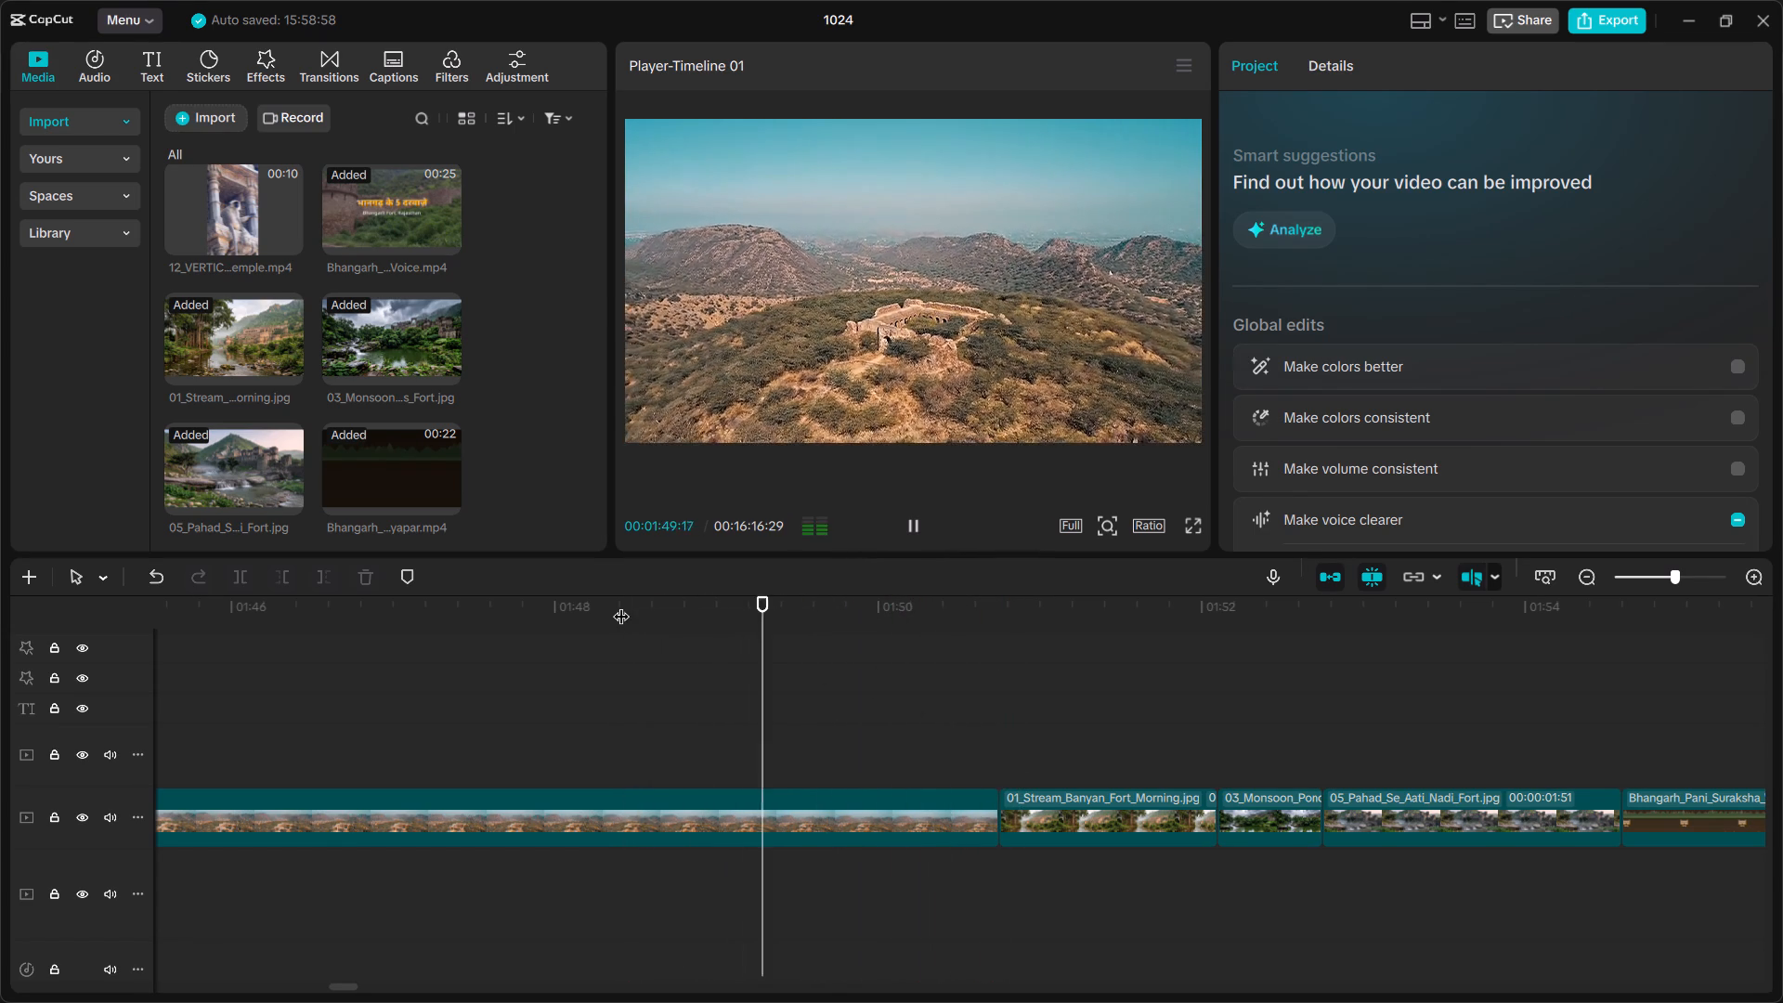
pyautogui.press('space')
# Trim the drone ruins clip's end back to about 01:49 and extend the start of 01_Stream_Banyan_Fort_Morning.jpg to meet it, making the image 00:00:02:38 long.
pyautogui.click(970, 828)
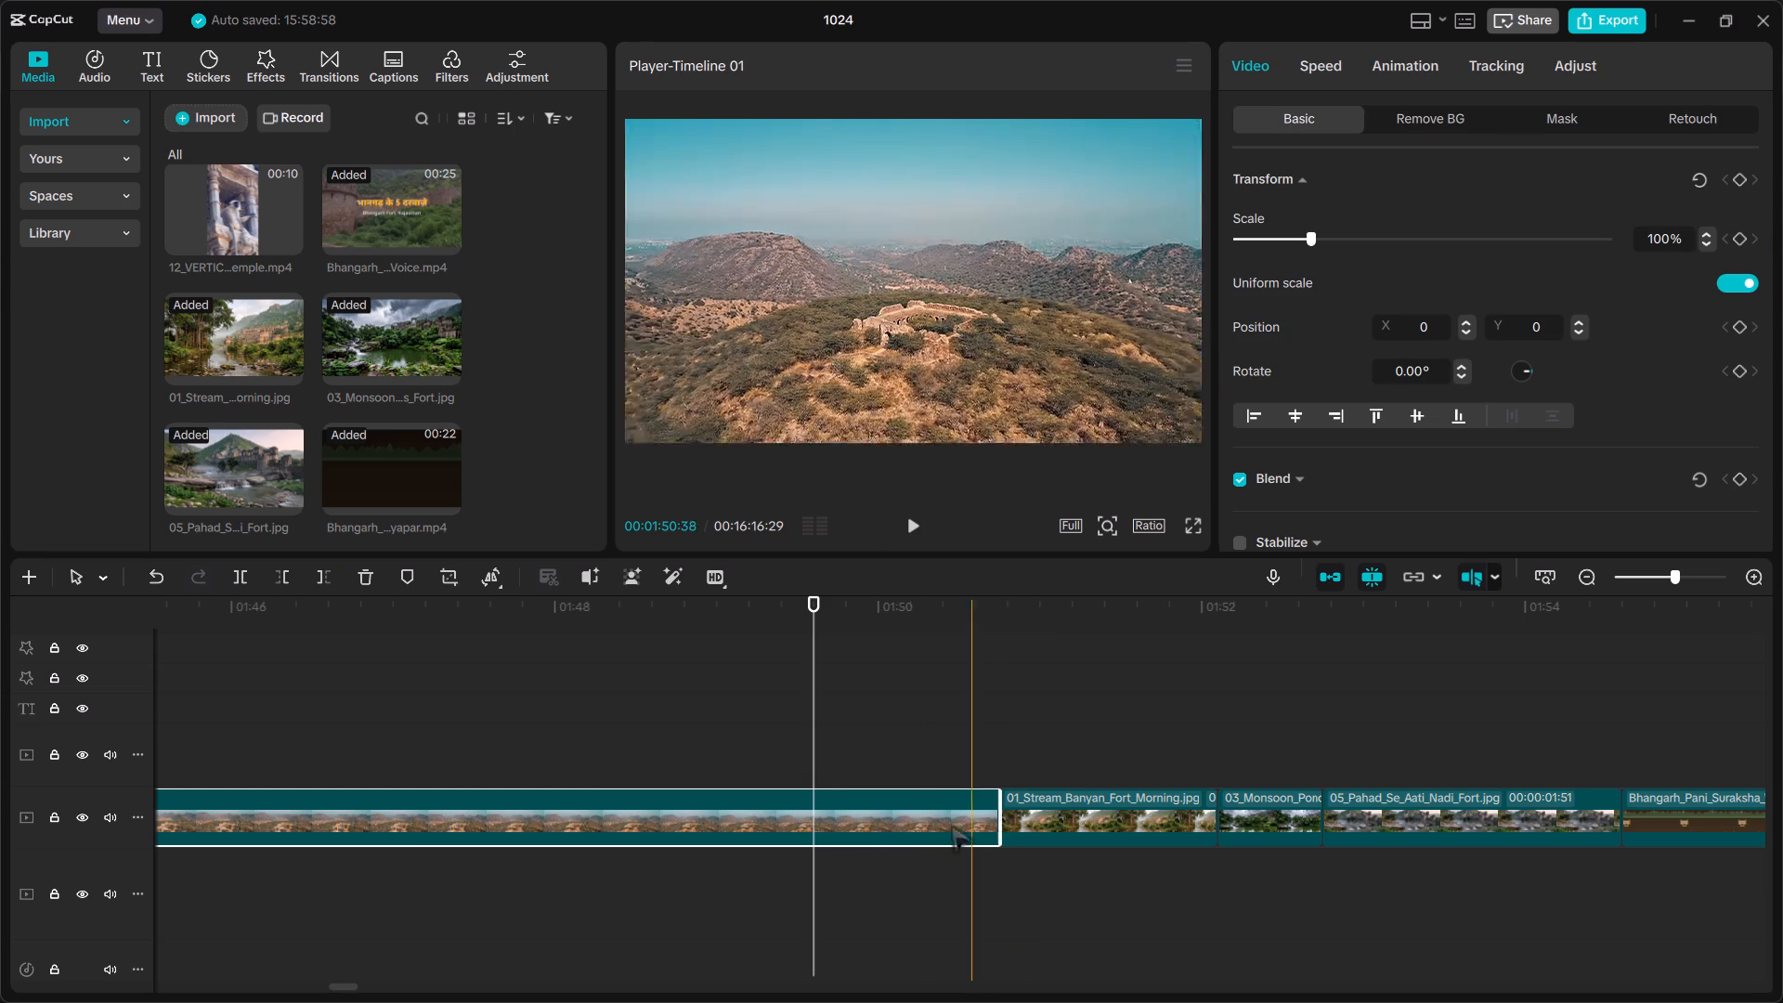
pyautogui.moveTo(1000, 818); pyautogui.dragTo(787, 818)
pyautogui.click(1069, 824)
pyautogui.moveTo(996, 818); pyautogui.dragTo(939, 818)
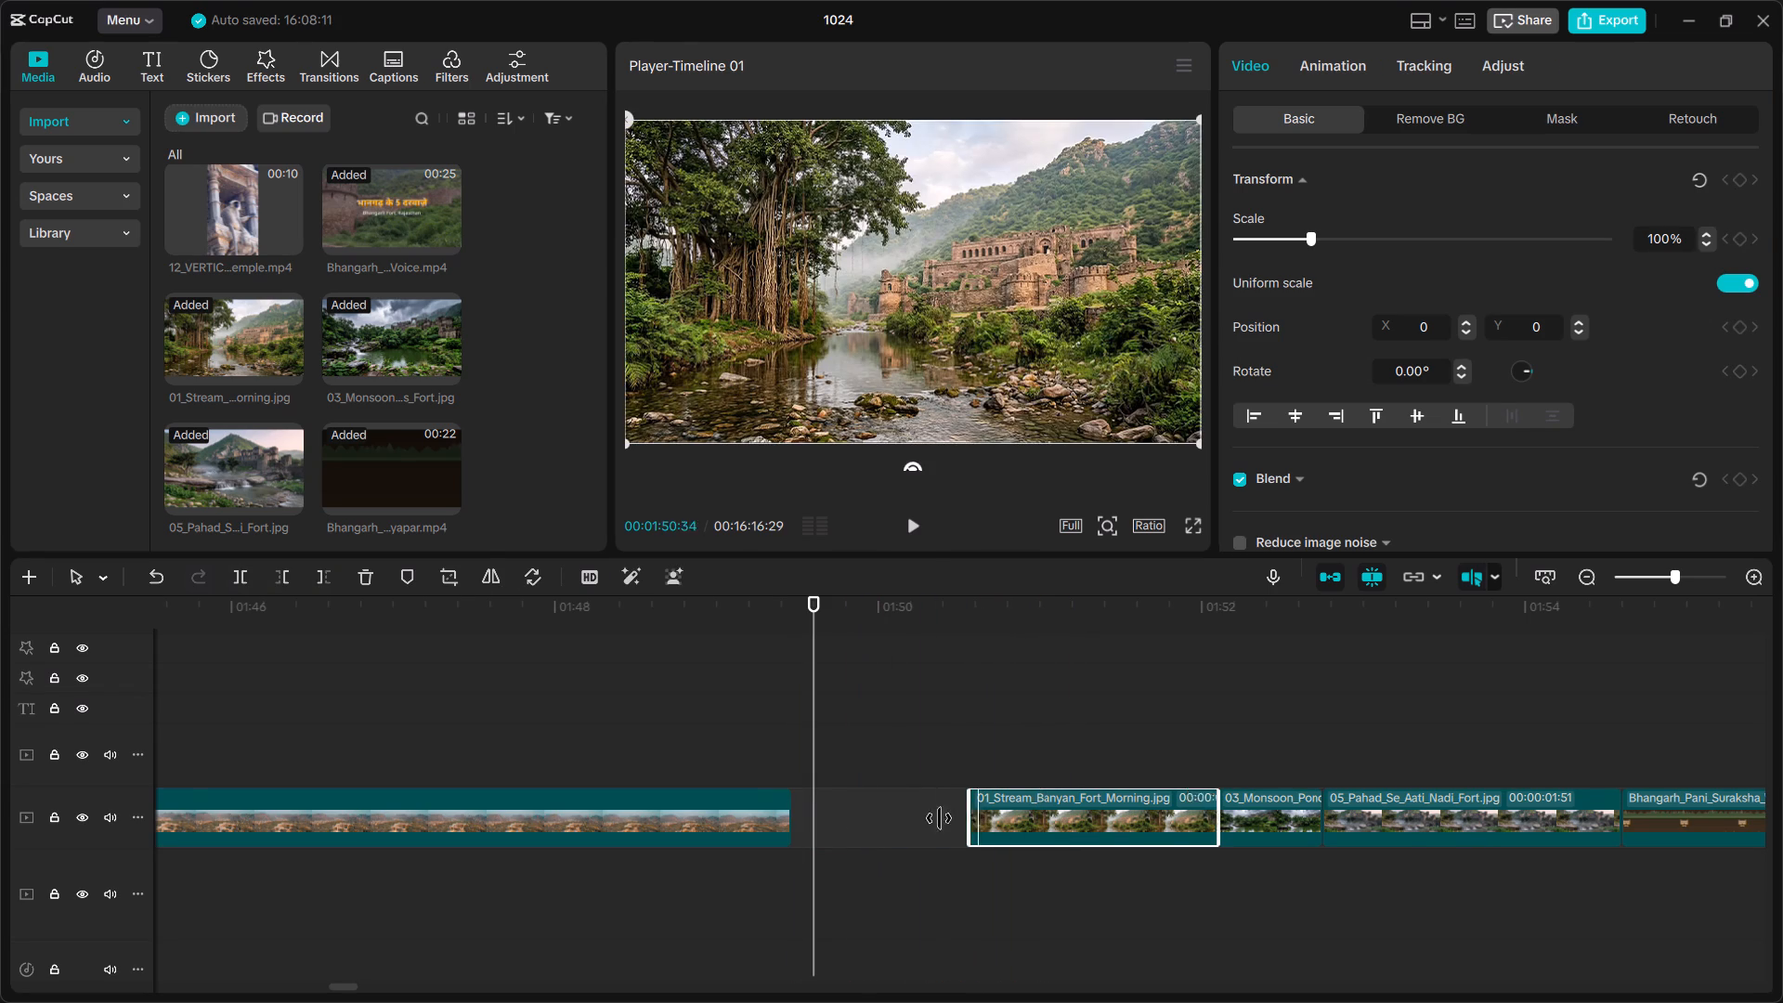
pyautogui.moveTo(939, 818); pyautogui.dragTo(771, 818)
# Play back the new cut from the drone ruins clip into the banyan stream image.
pyautogui.moveTo(813, 629); pyautogui.dragTo(436, 629)
pyautogui.press('space')
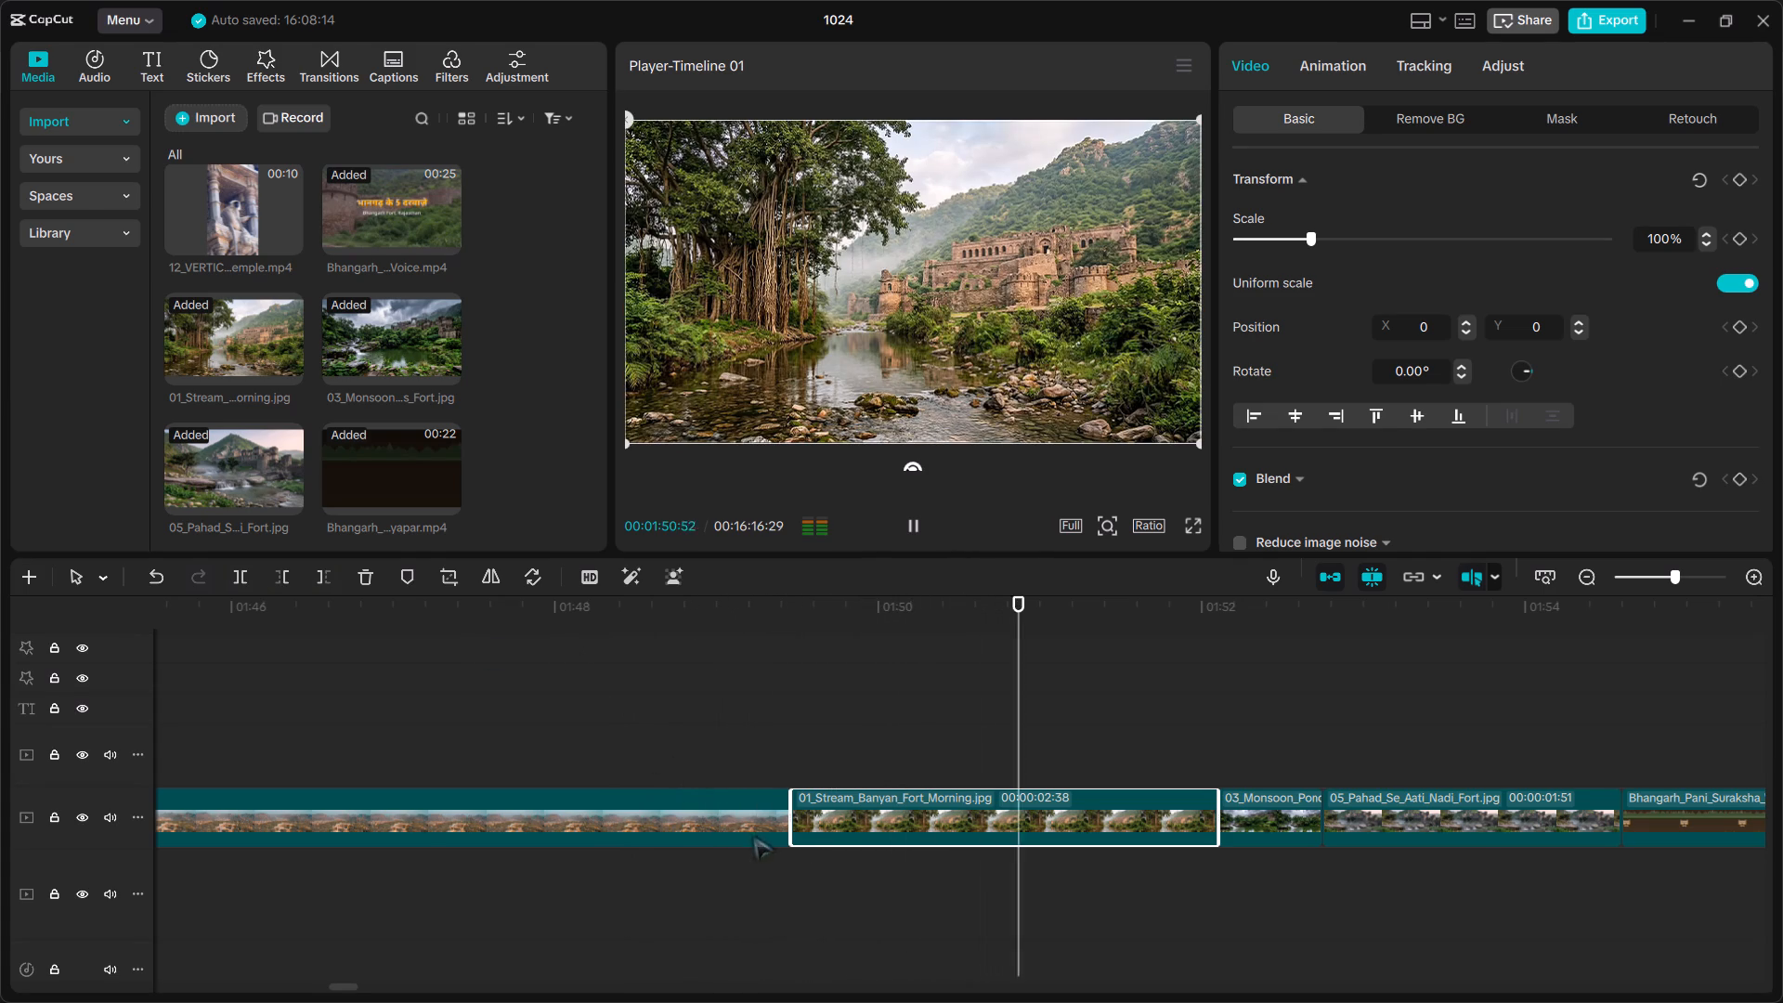
pyautogui.press('space')
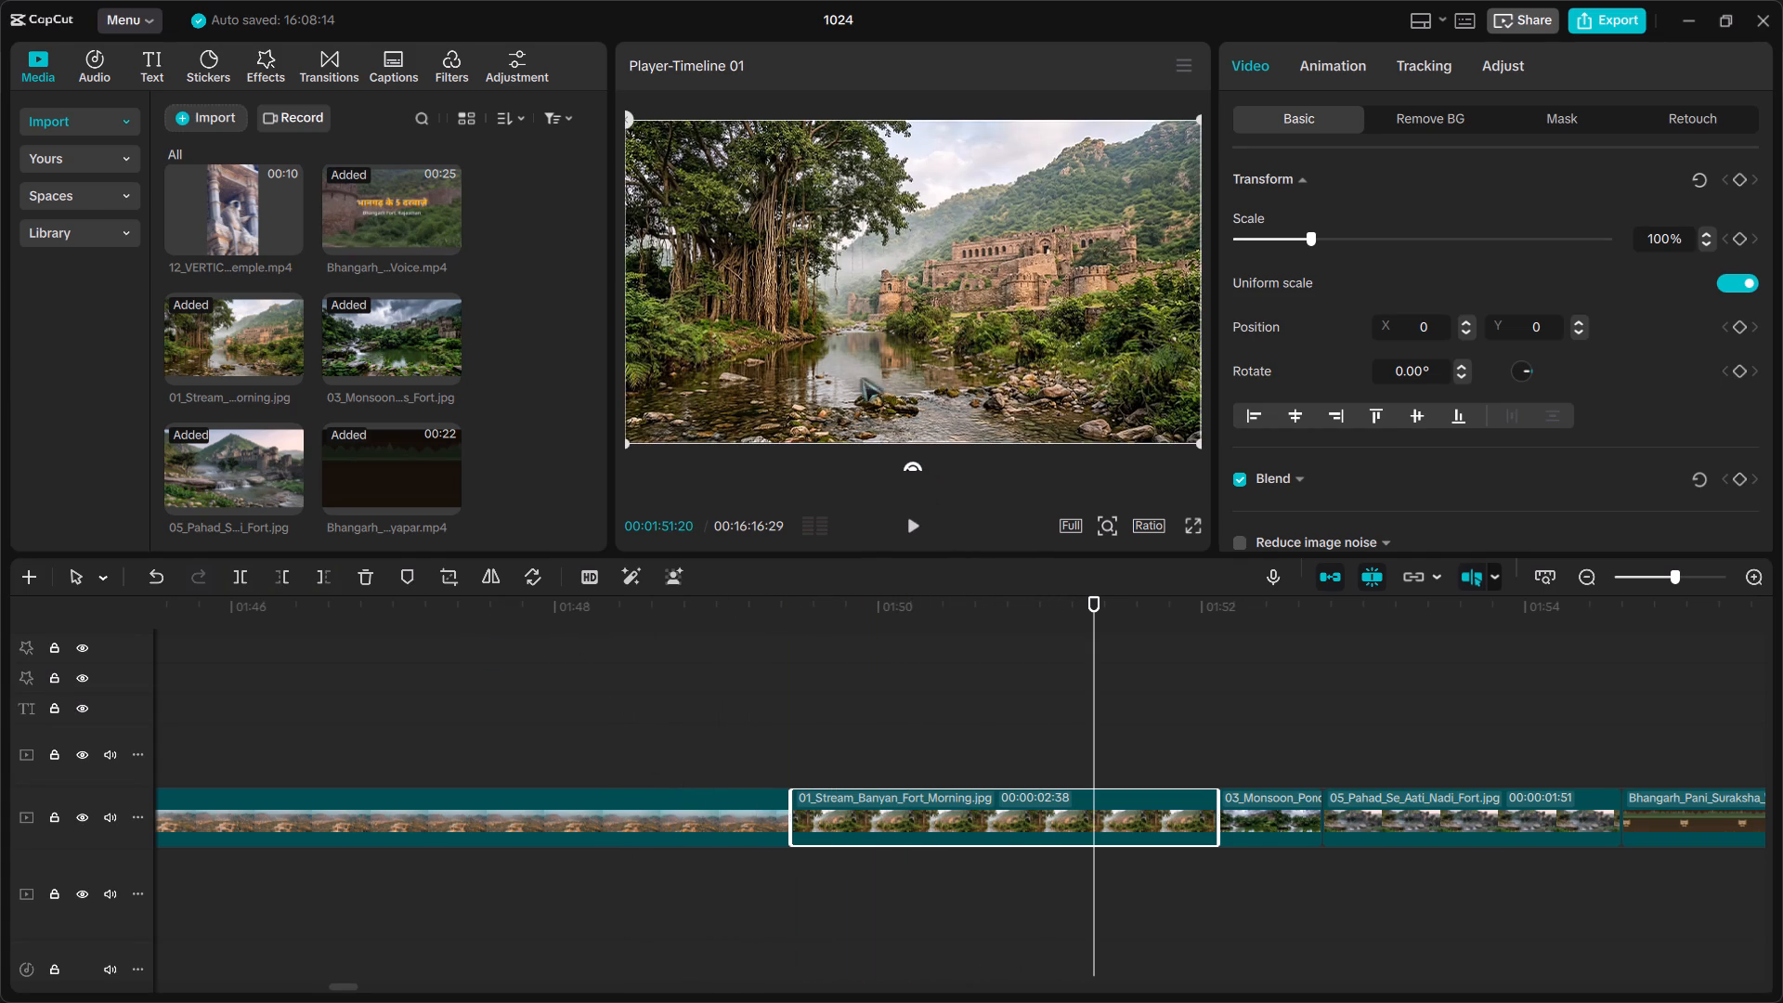
pyautogui.click(827, 345)
# Browse the trending video effects and the effects search suggestions for one that suits the banyan stream image.
pyautogui.click(264, 56)
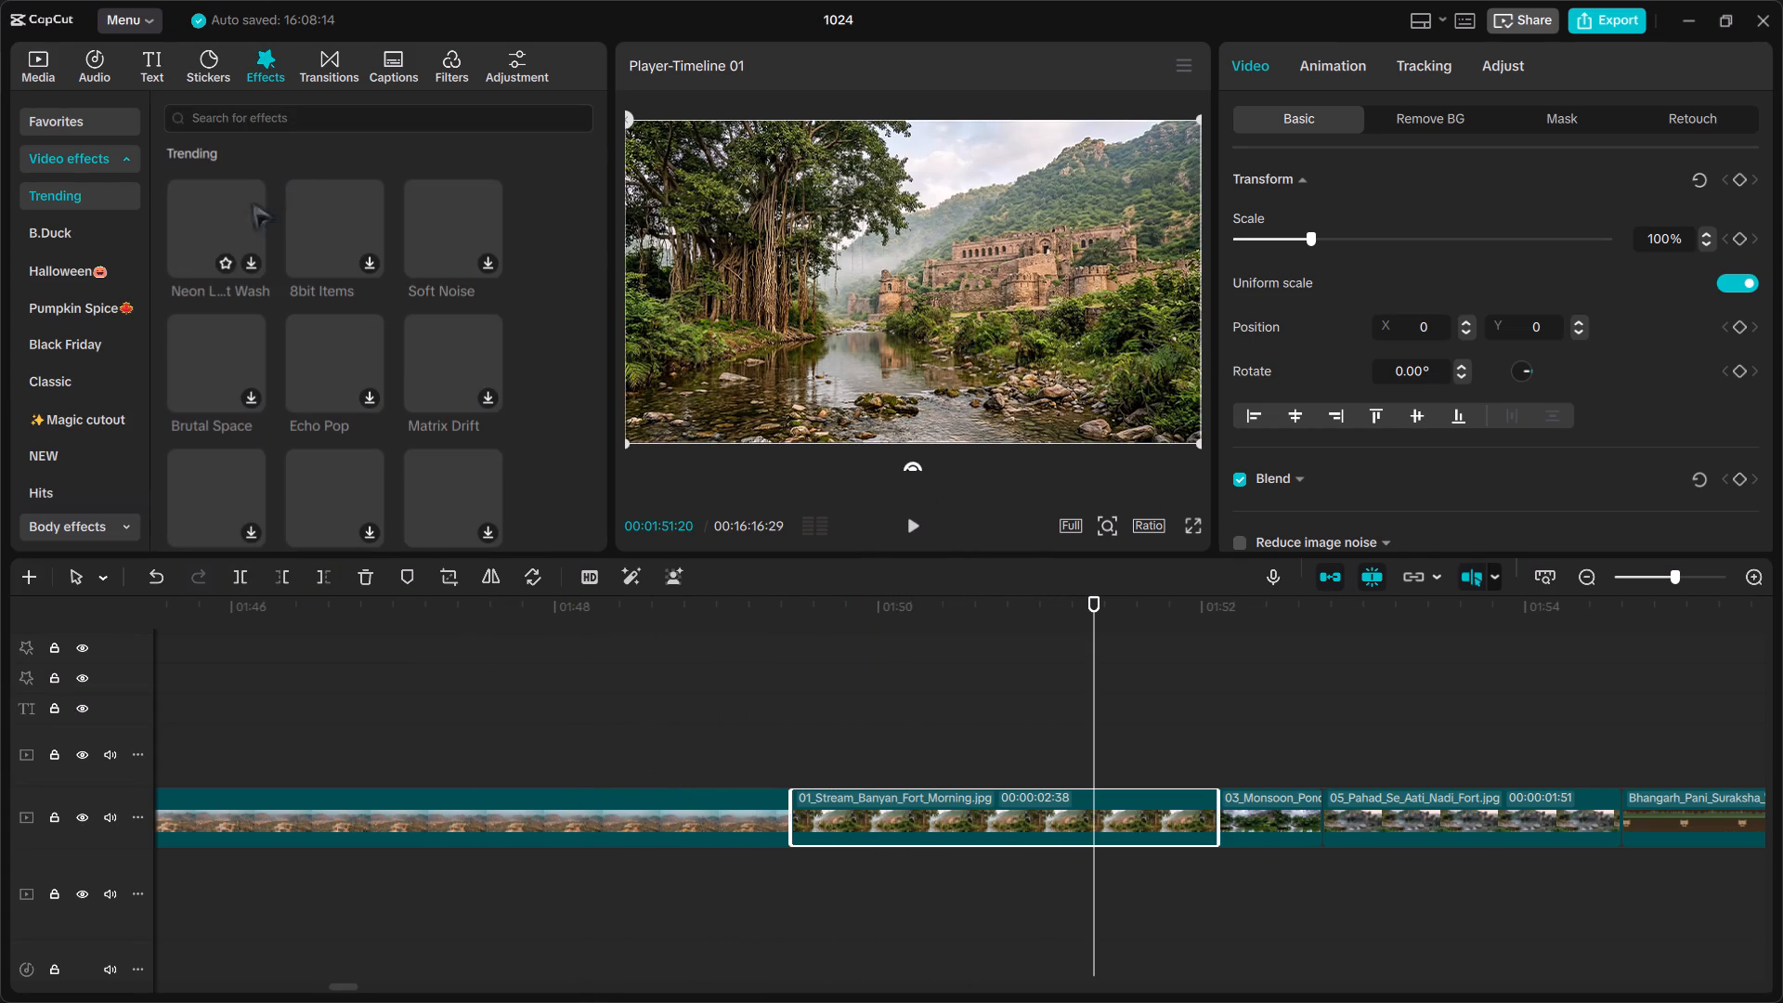
pyautogui.scroll(-20, 297, 305)
pyautogui.scroll(-20, 297, 305)
pyautogui.scroll(-5, 297, 305)
pyautogui.hscroll(1, 297, 305)
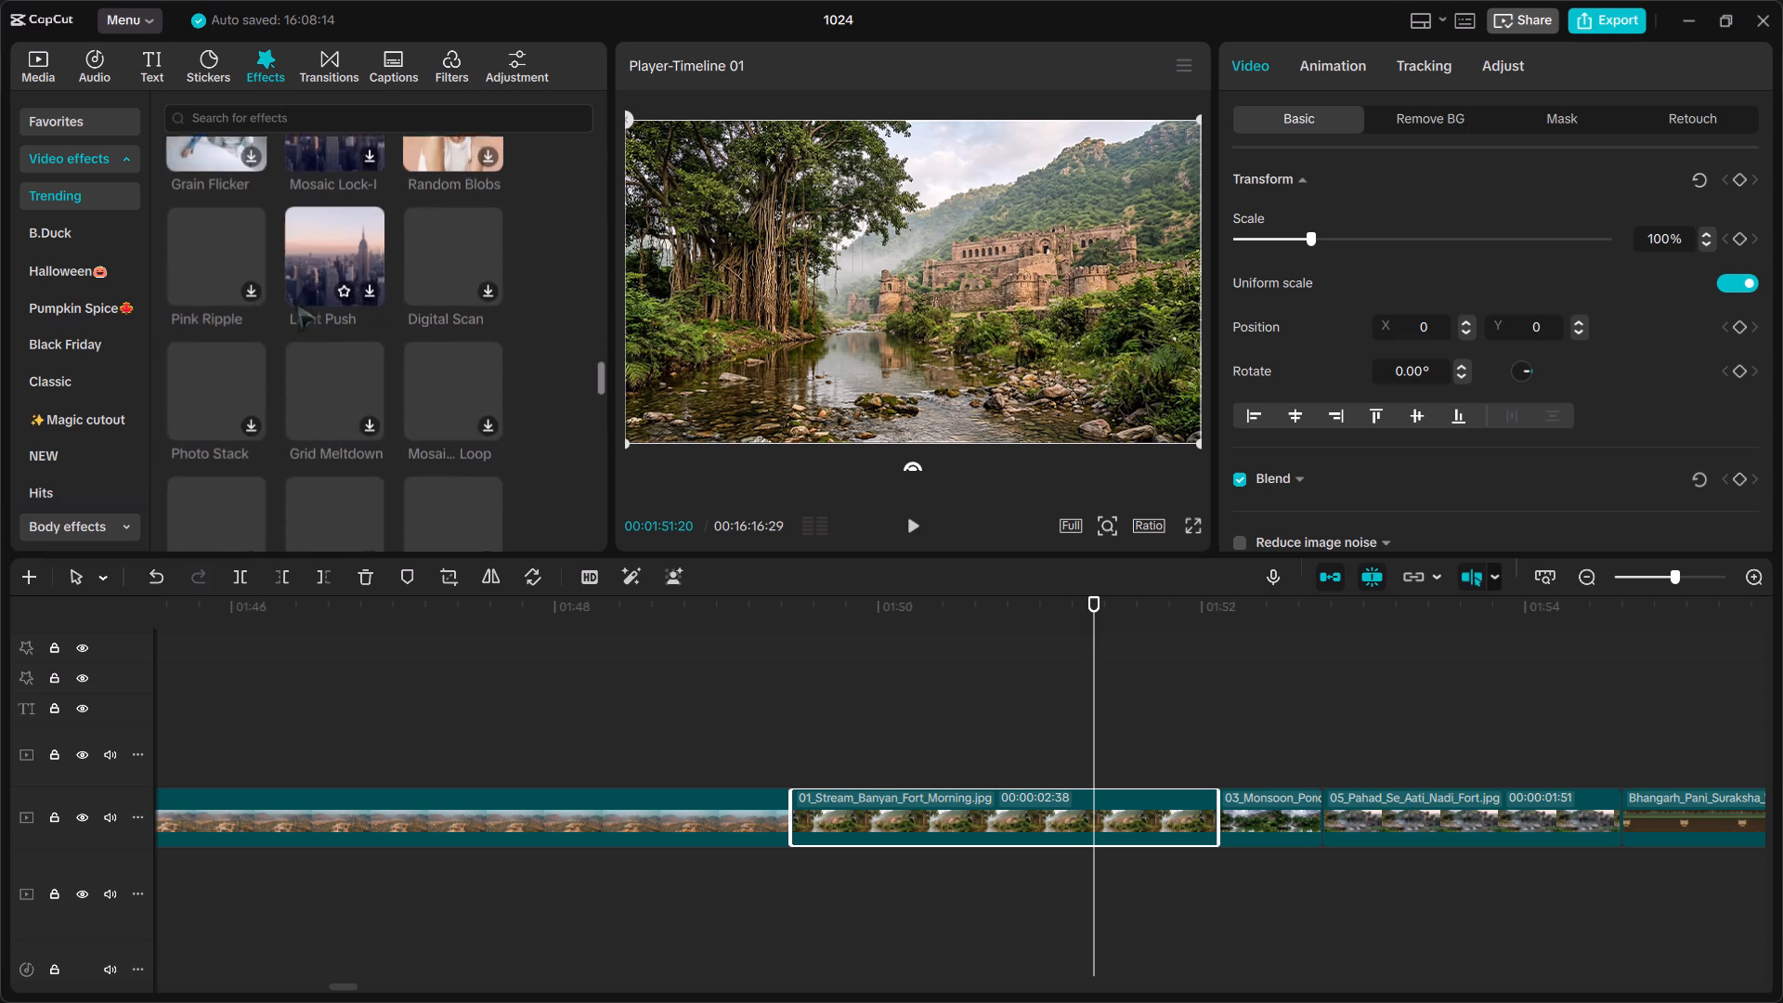
pyautogui.hscroll(1, 297, 305)
pyautogui.click(313, 326)
pyautogui.scroll(1, 327, 375)
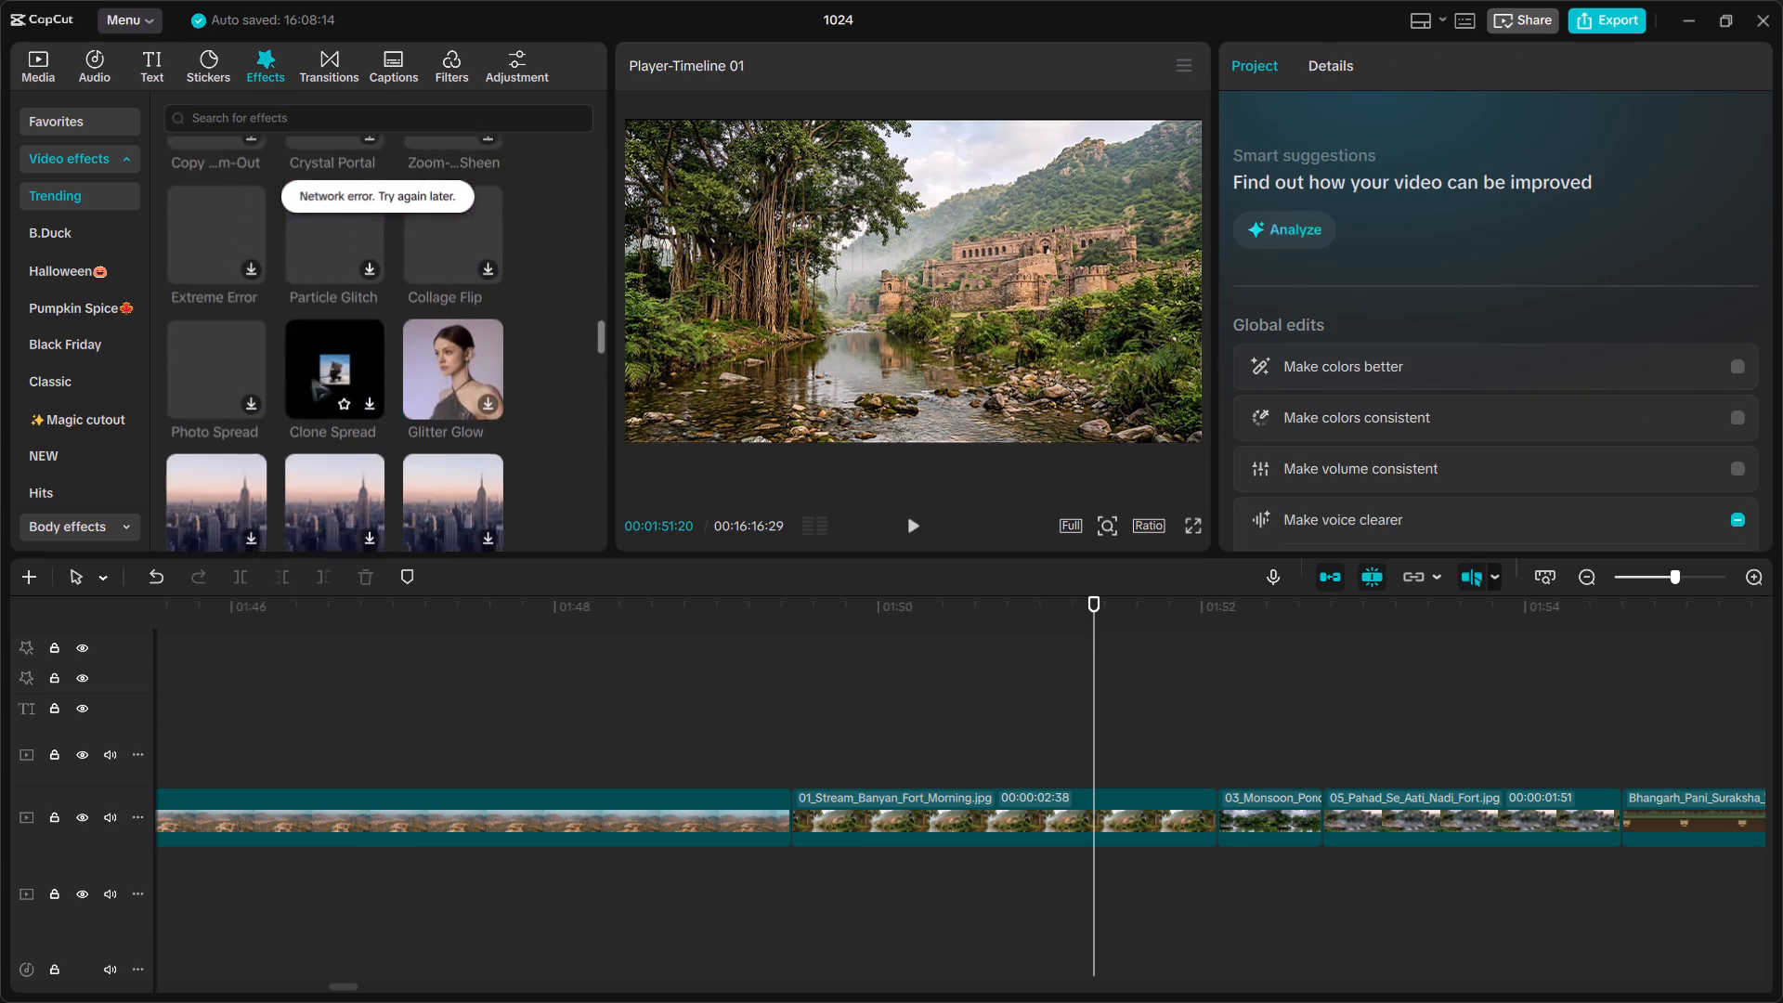
pyautogui.scroll(2, 311, 377)
pyautogui.scroll(-11, 308, 377)
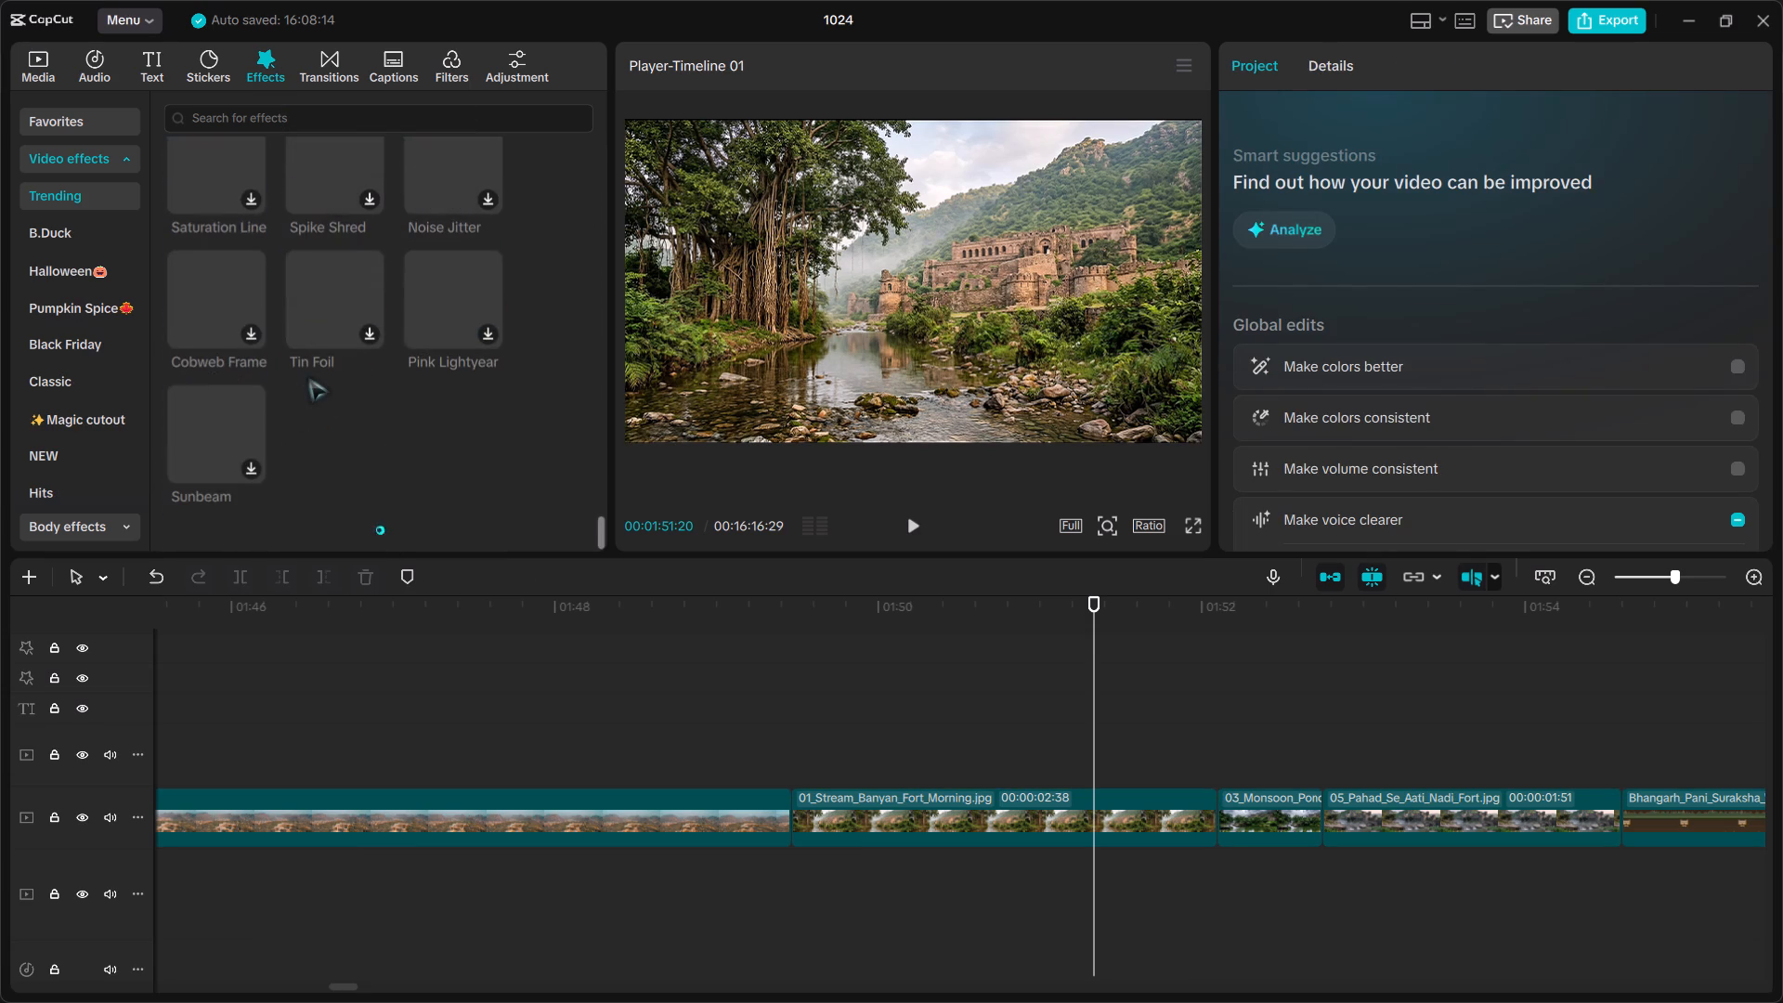
pyautogui.scroll(17, 308, 377)
pyautogui.click(235, 114)
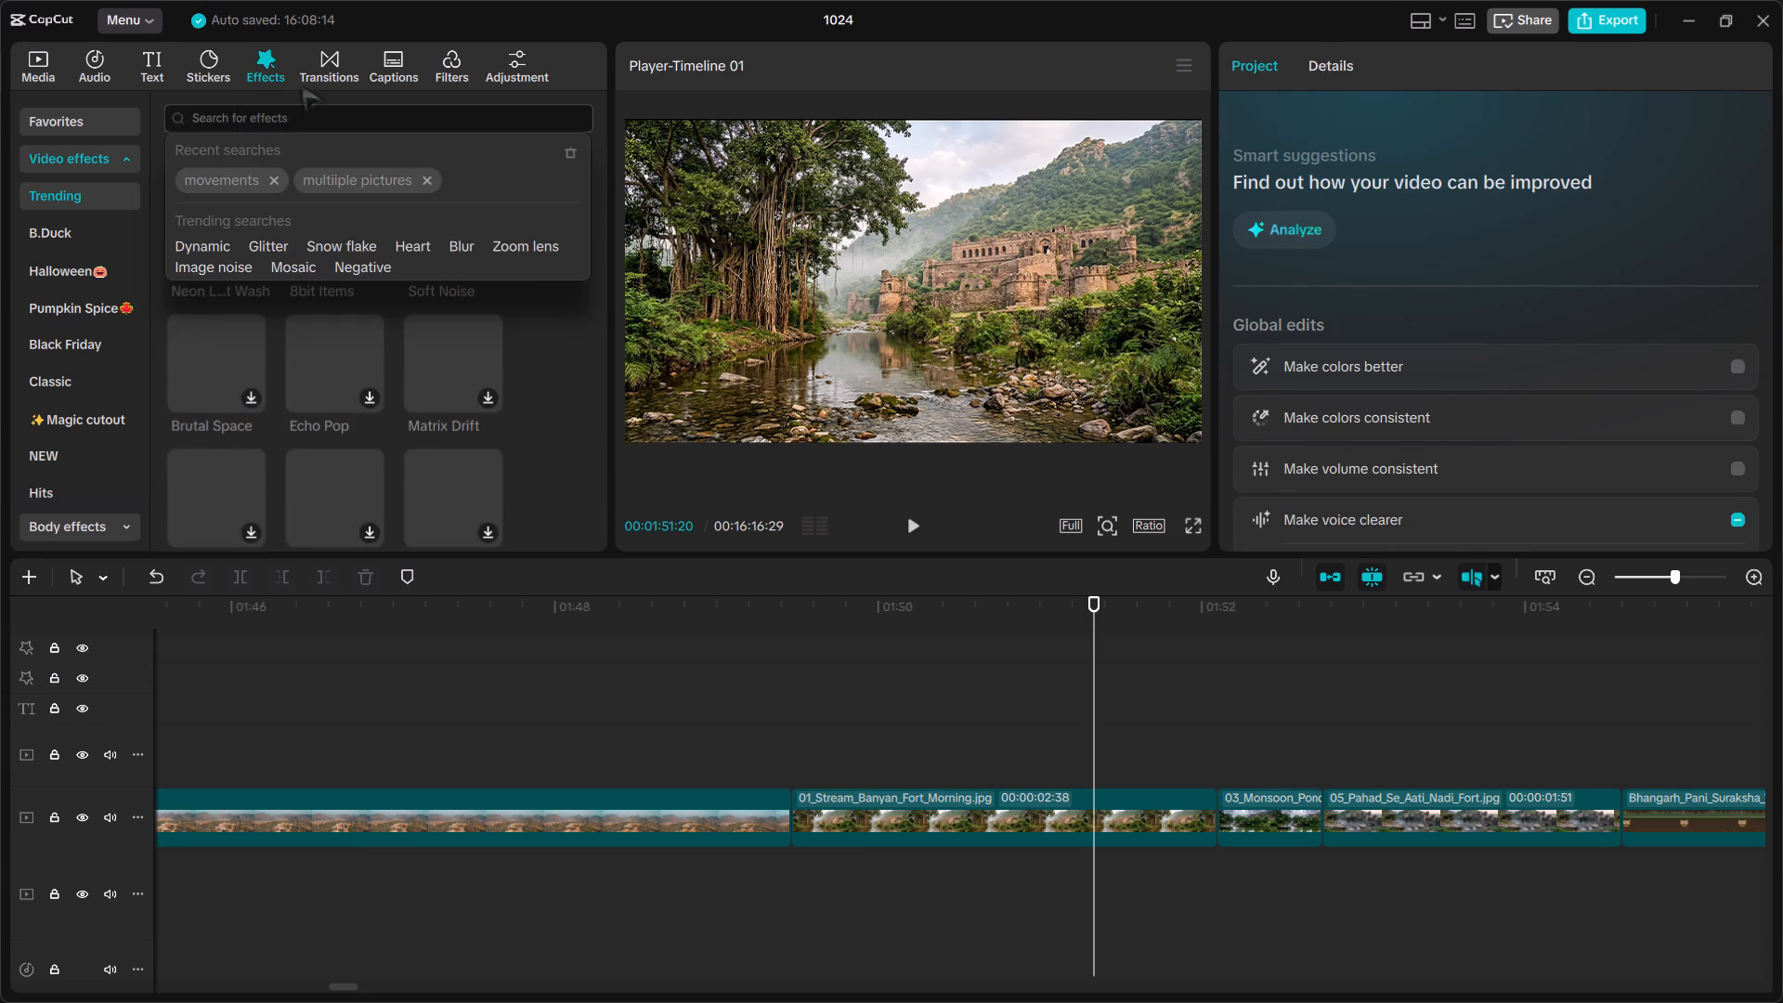
pyautogui.click(301, 77)
pyautogui.moveTo(319, 86); pyautogui.dragTo(319, 95, button='right')
pyautogui.click(272, 69)
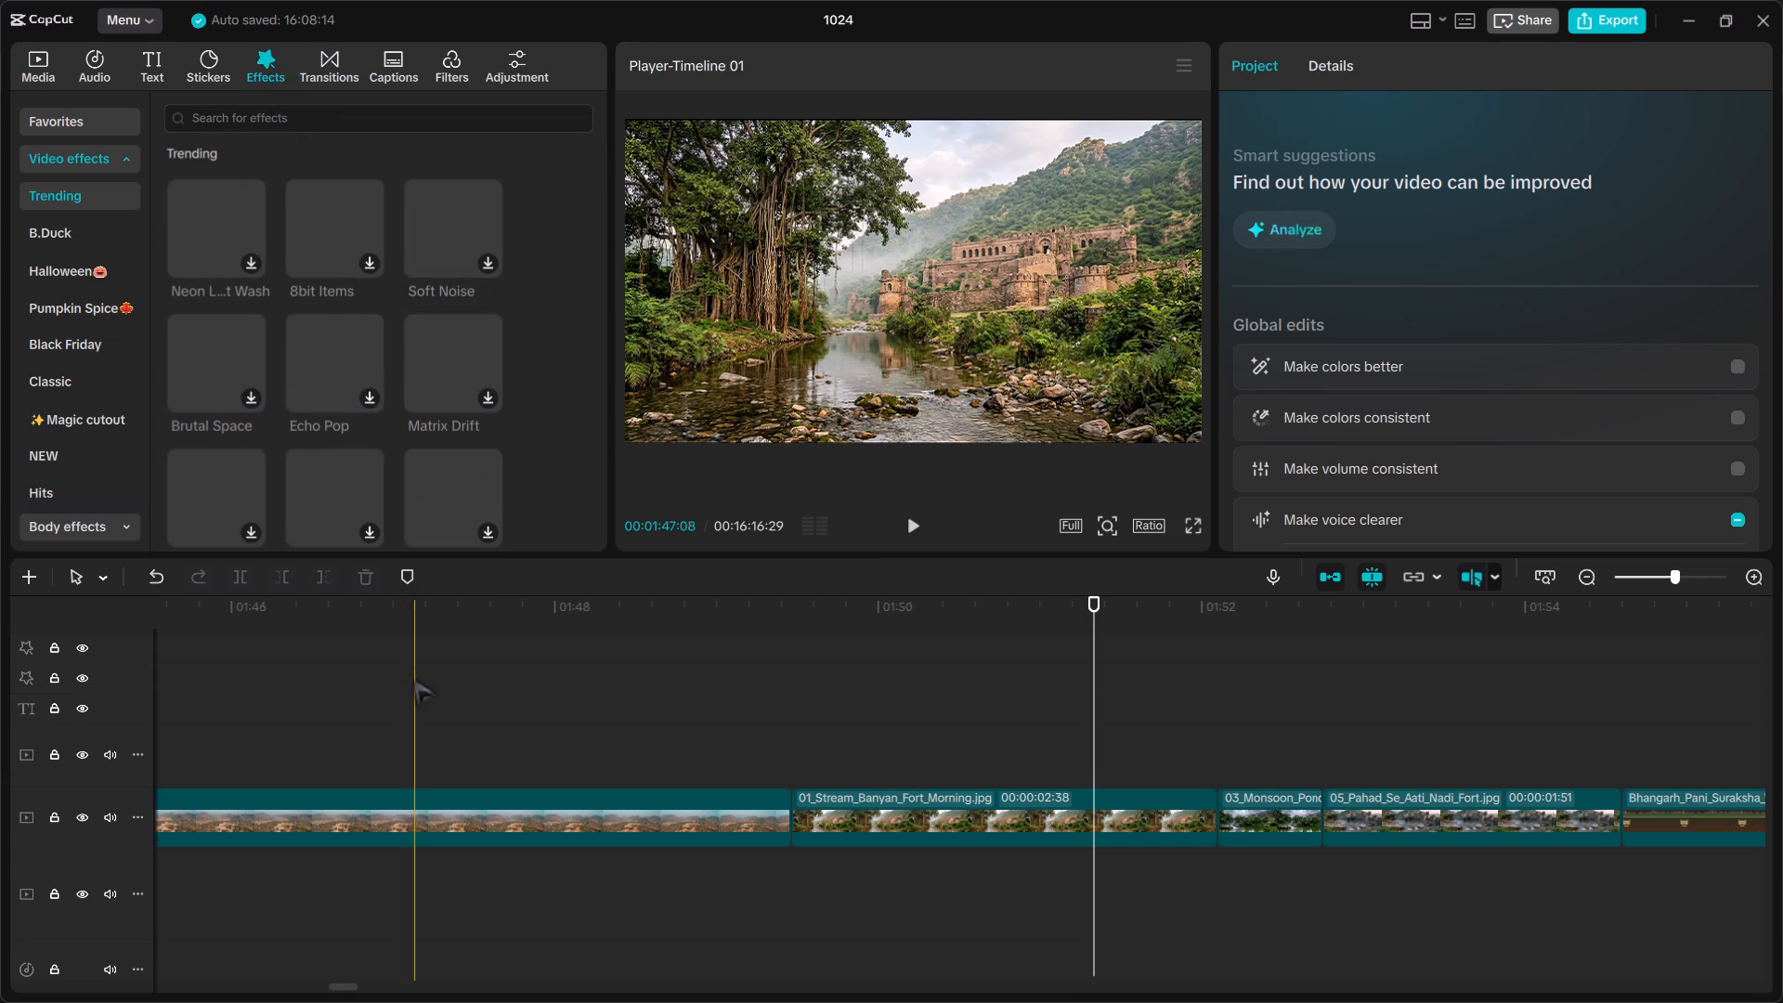
# Examine the start of 01_Stream_Banyan_Fort_Morning.jpg closely in the player, at its cut from the drone ruins clip.
pyautogui.click(850, 816)
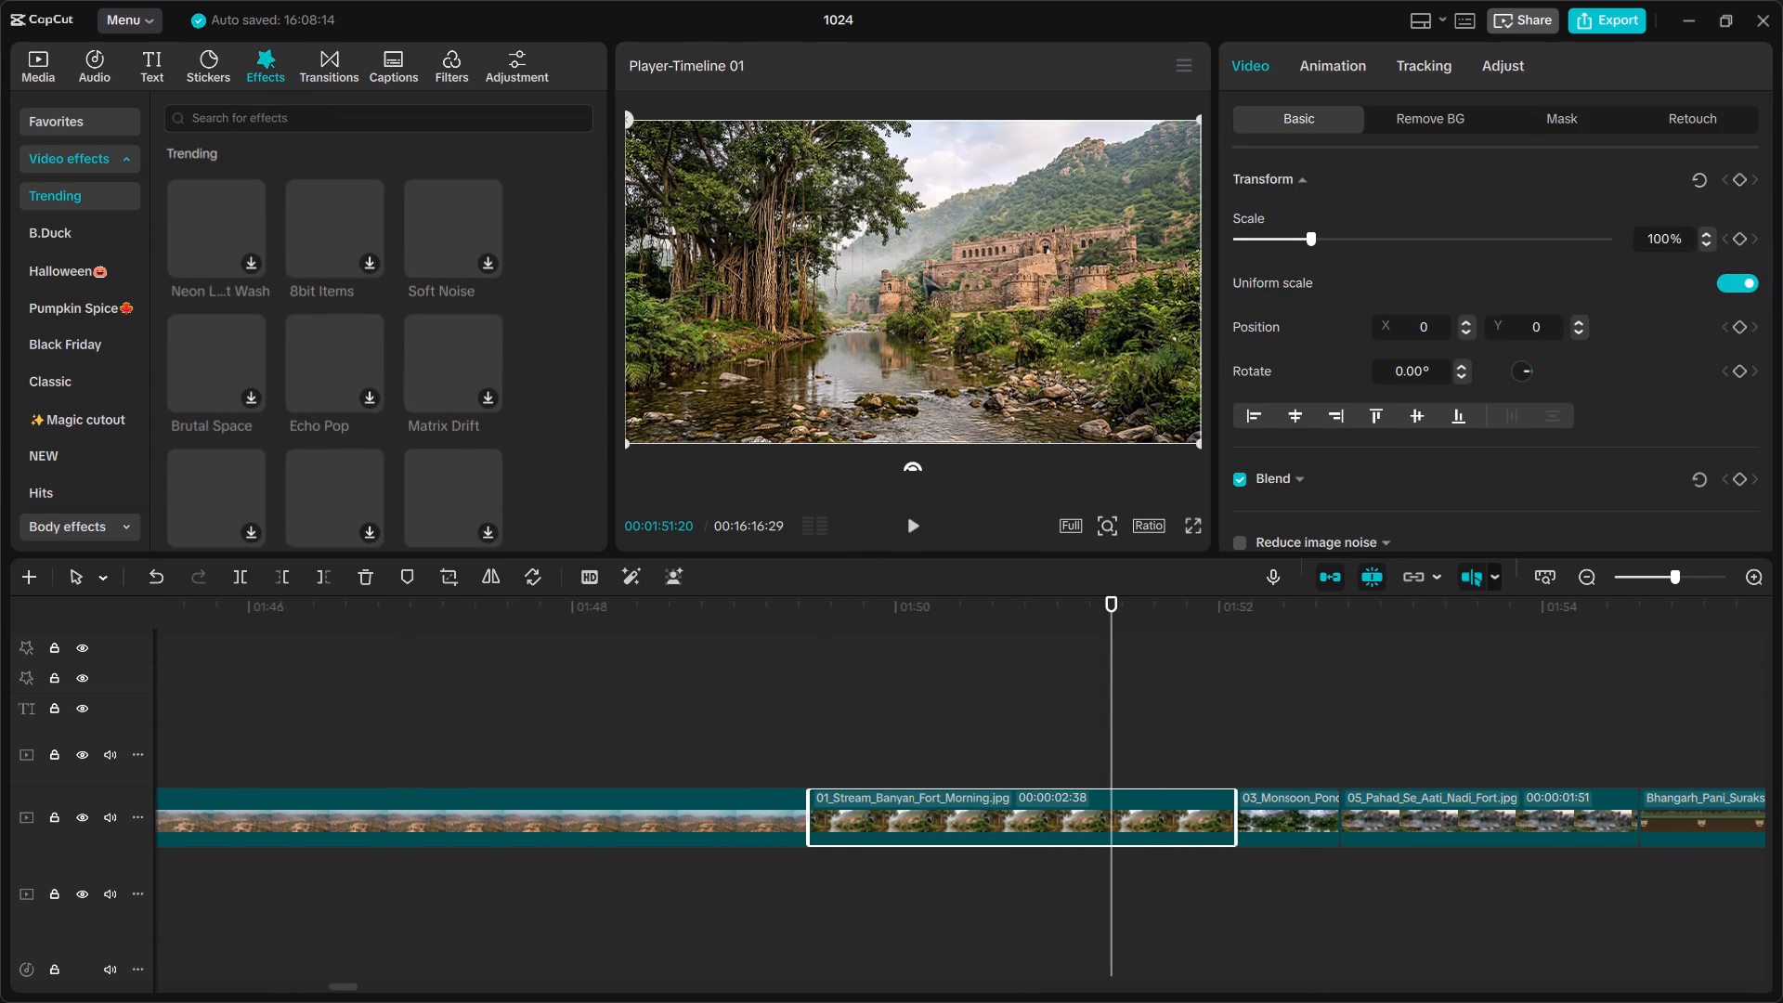
pyautogui.click(810, 685)
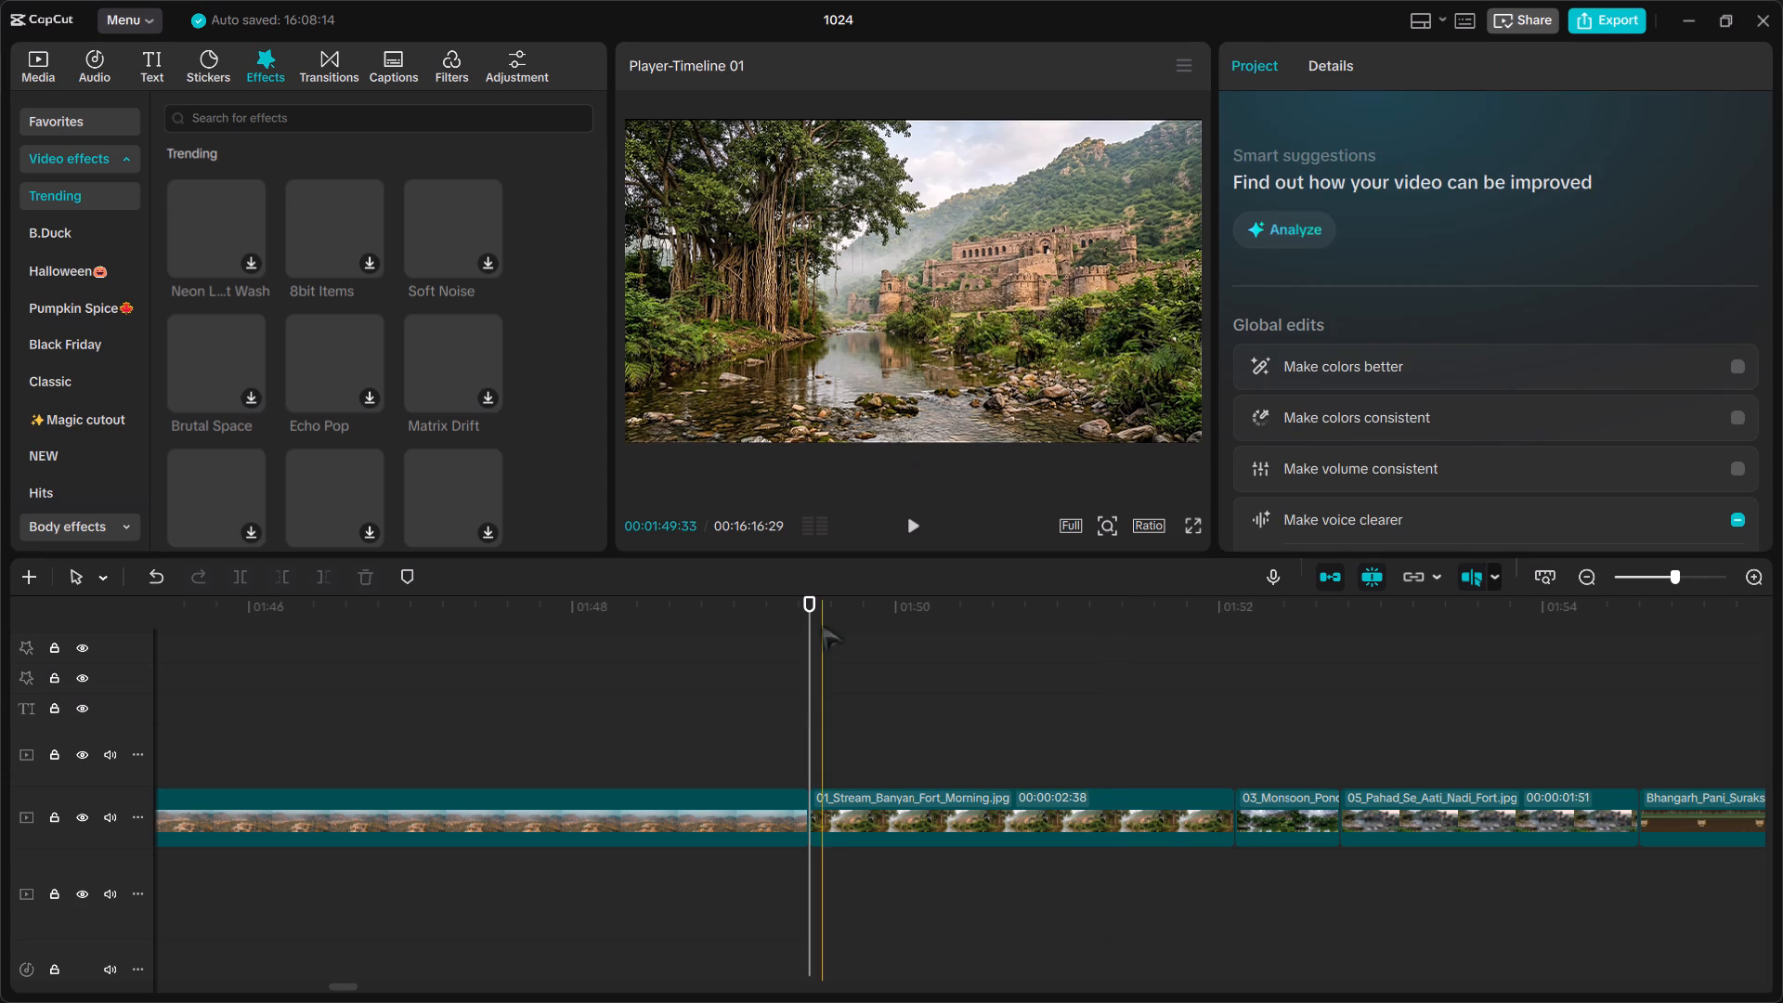
pyautogui.click(815, 613)
pyautogui.keyDown('ctrl'); pyautogui.scroll(4, 853, 337); pyautogui.keyUp('ctrl')
pyautogui.keyDown('ctrl'); pyautogui.scroll(-3, 853, 337); pyautogui.keyUp('ctrl')
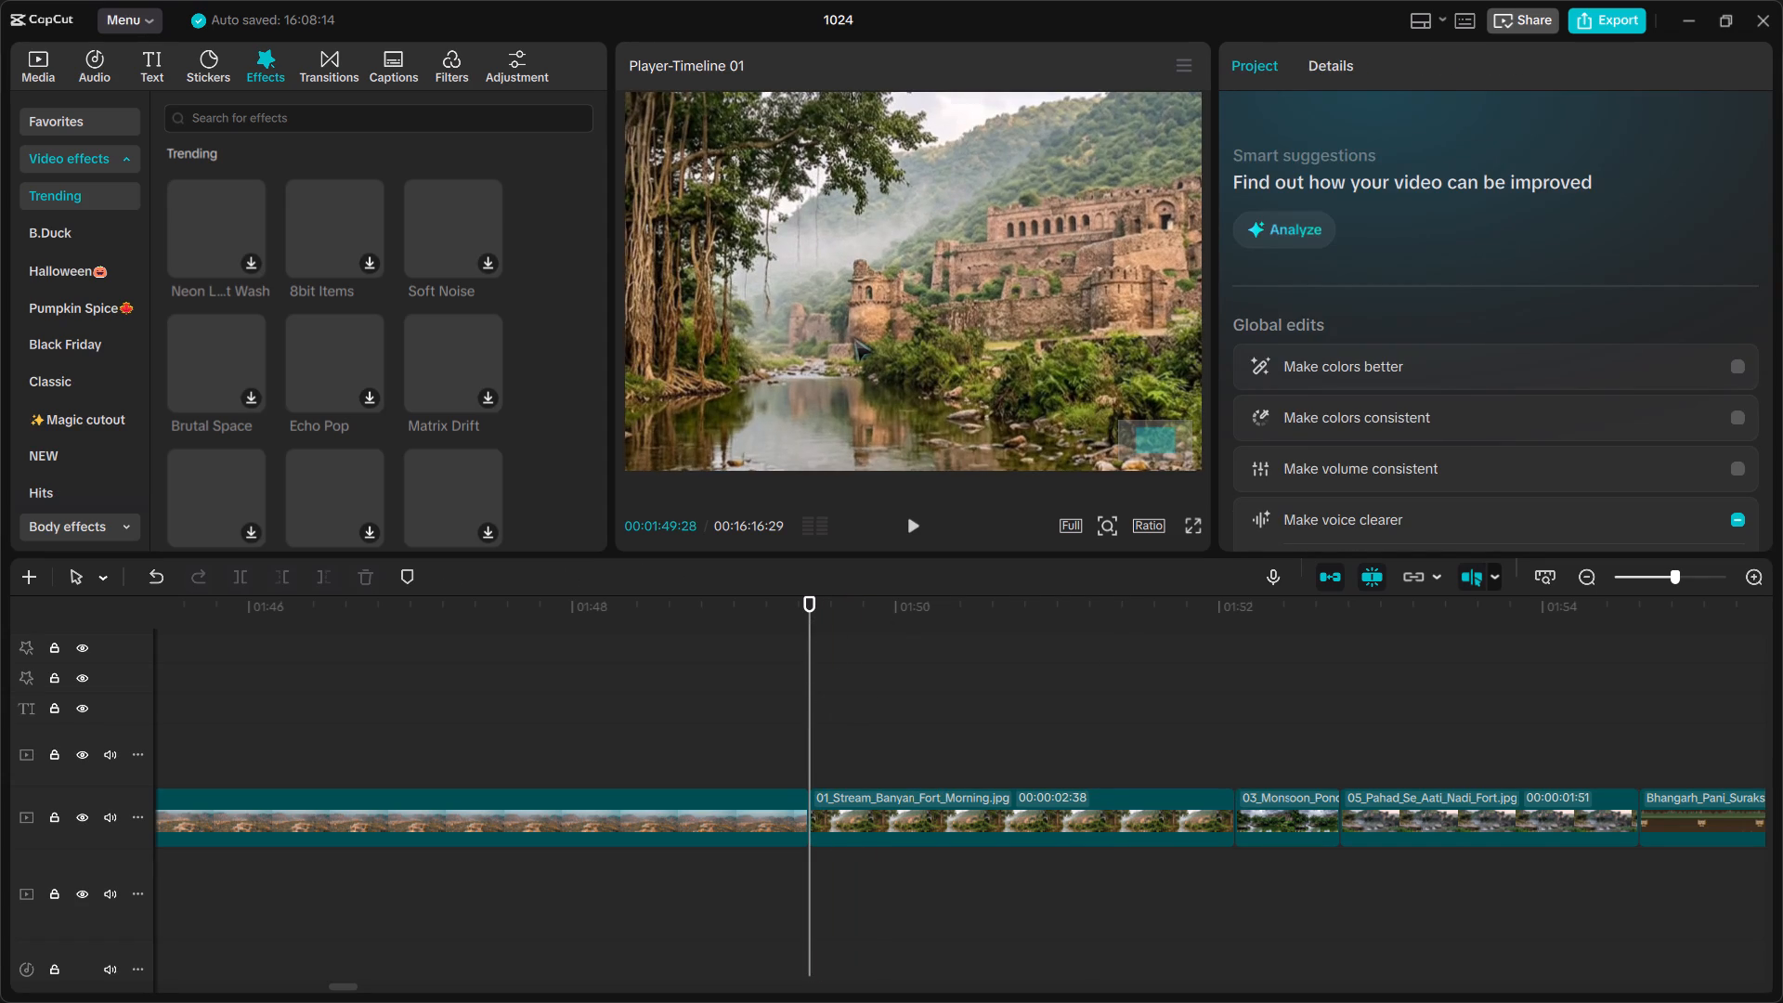
pyautogui.keyDown('ctrl'); pyautogui.scroll(-5, 853, 337); pyautogui.keyUp('ctrl')
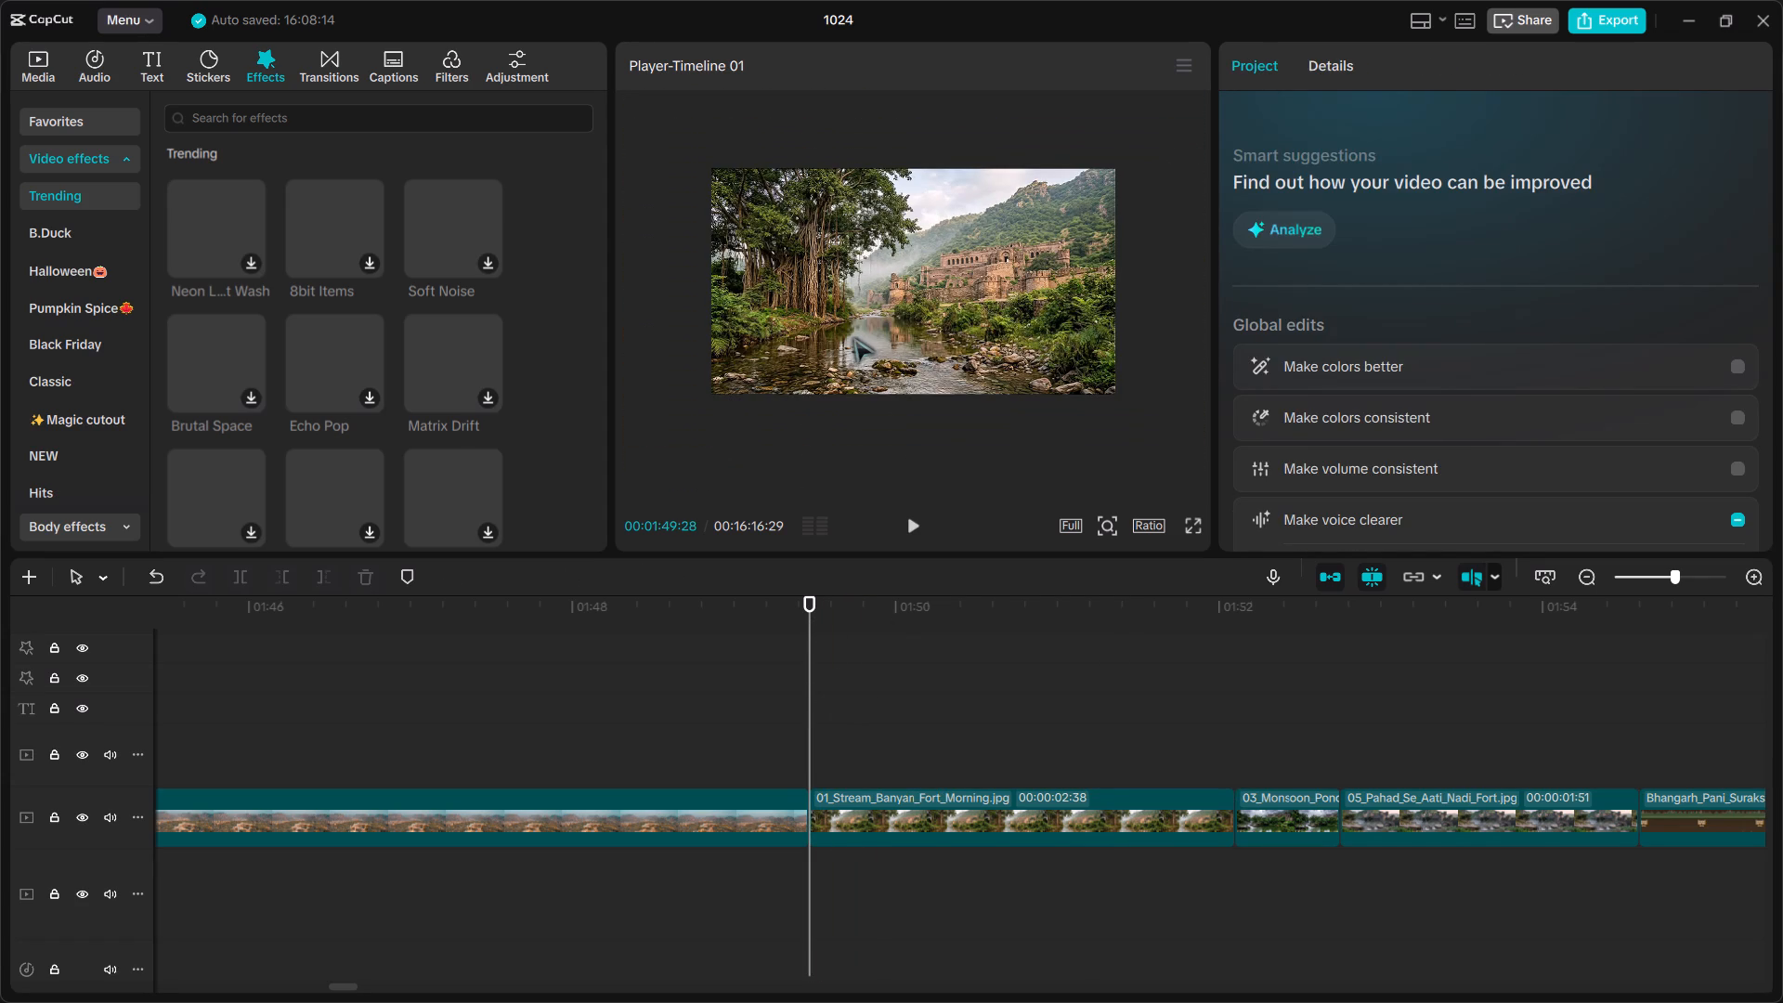
pyautogui.keyDown('ctrl'); pyautogui.scroll(4, 853, 337); pyautogui.keyUp('ctrl')
pyautogui.click(1084, 532)
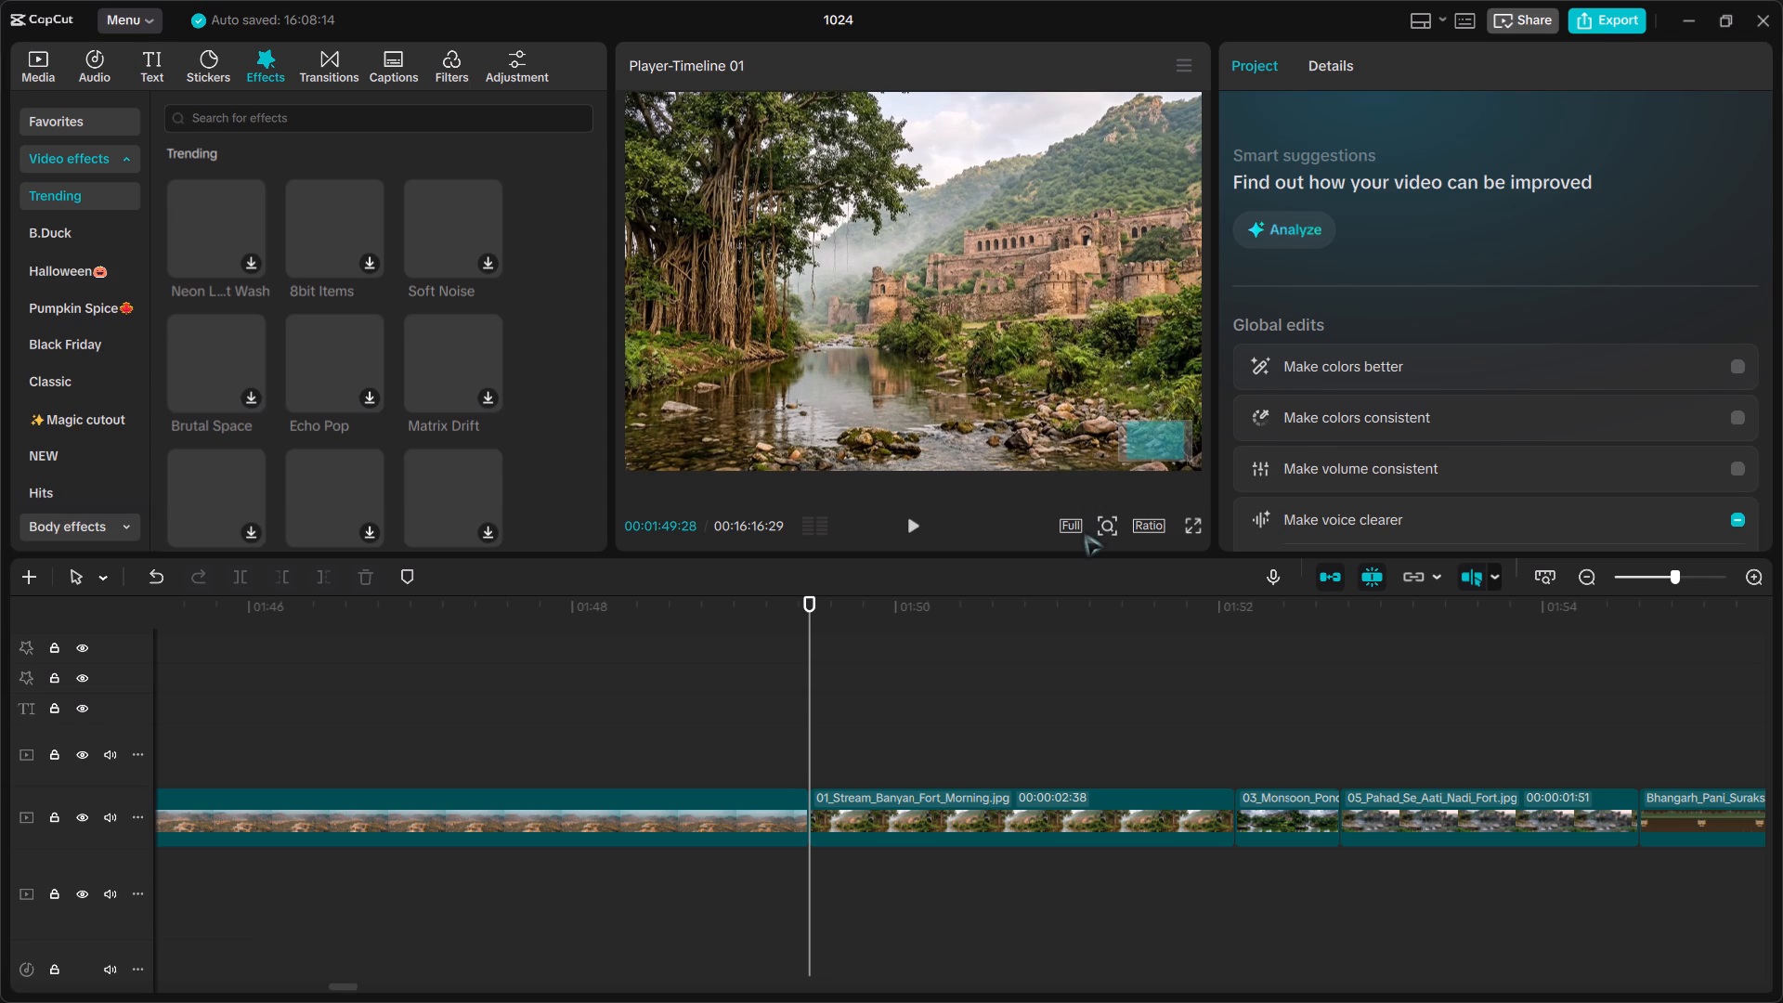
pyautogui.click(1080, 524)
pyautogui.click(1025, 450)
pyautogui.click(946, 340)
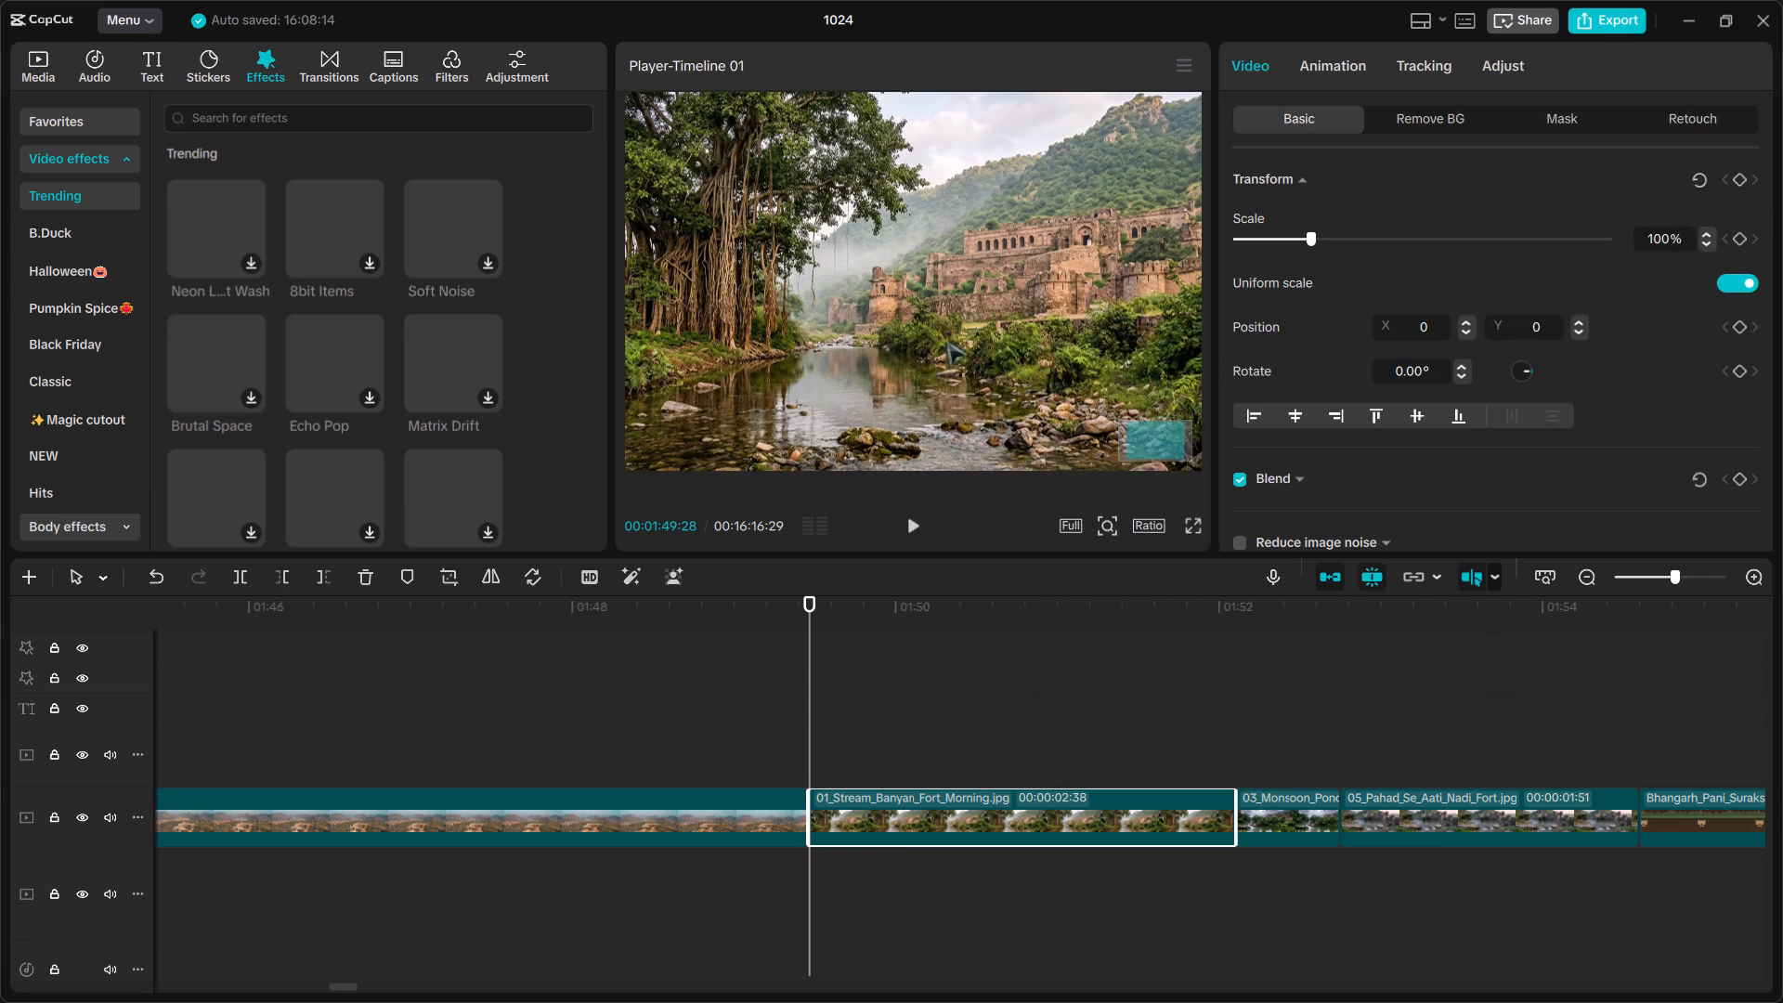
pyautogui.keyDown('ctrl'); pyautogui.scroll(-6, 946, 340); pyautogui.keyUp('ctrl')
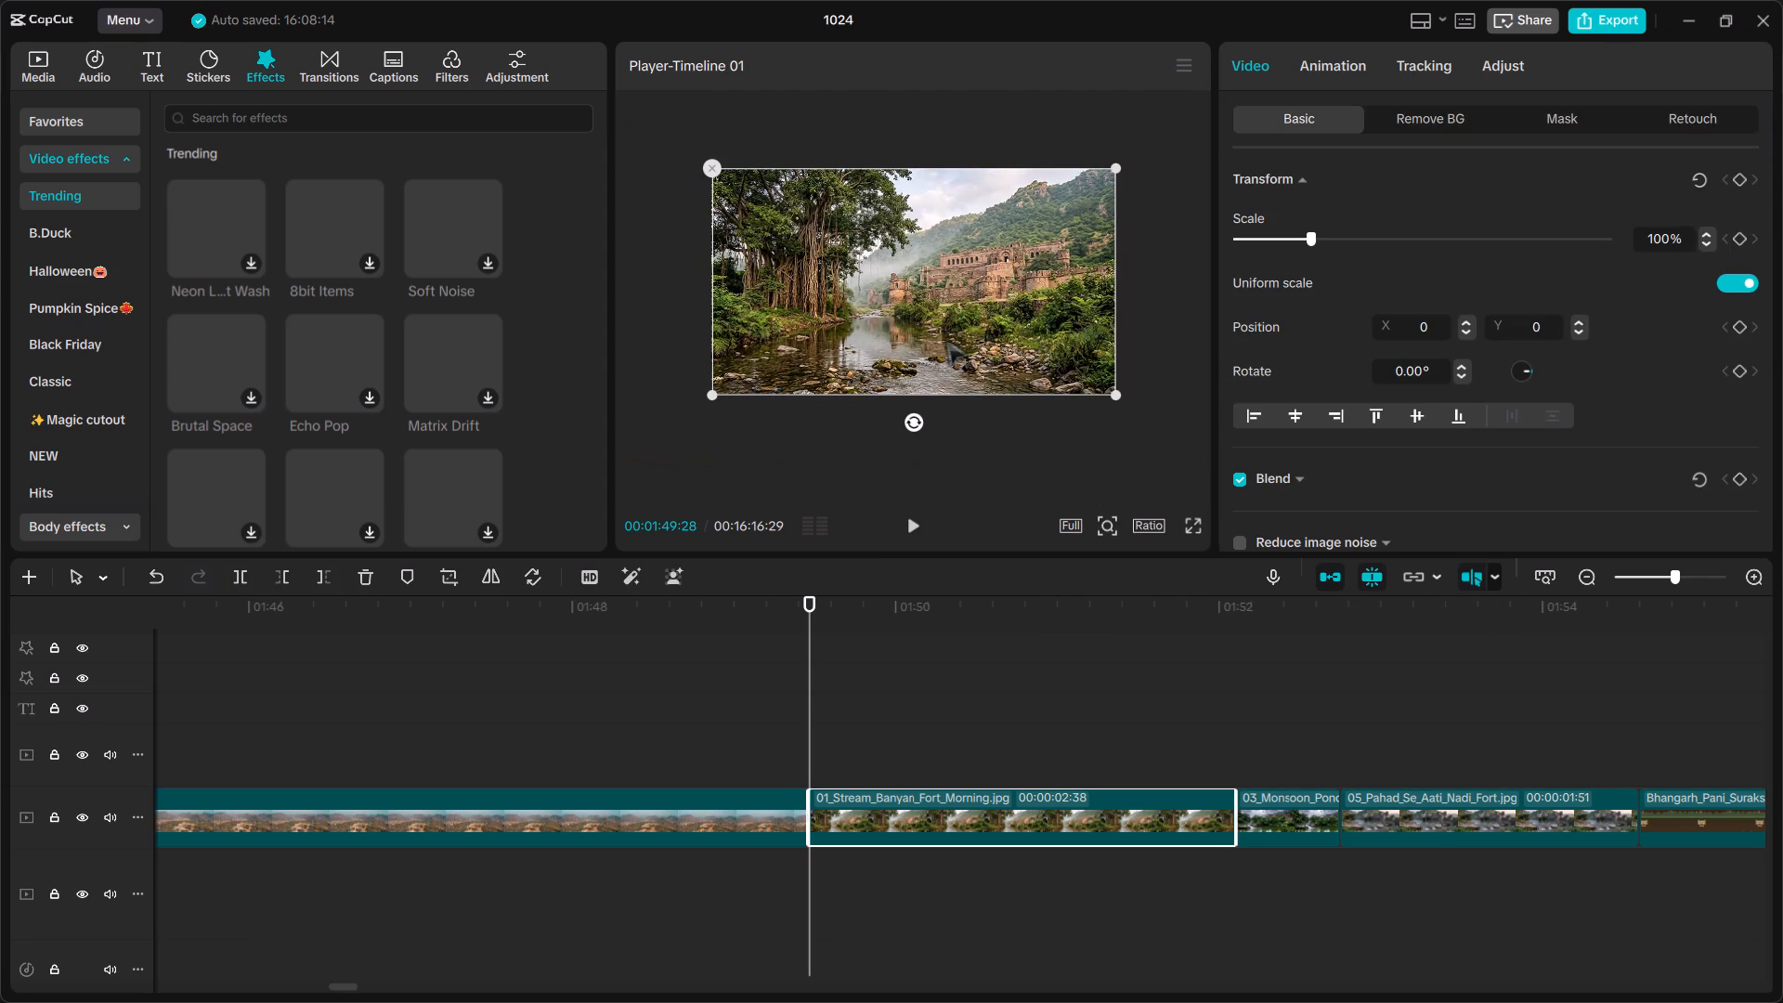
pyautogui.keyDown('ctrl'); pyautogui.scroll(12, 946, 340); pyautogui.keyUp('ctrl')
pyautogui.keyDown('ctrl'); pyautogui.scroll(-7, 946, 340); pyautogui.keyUp('ctrl')
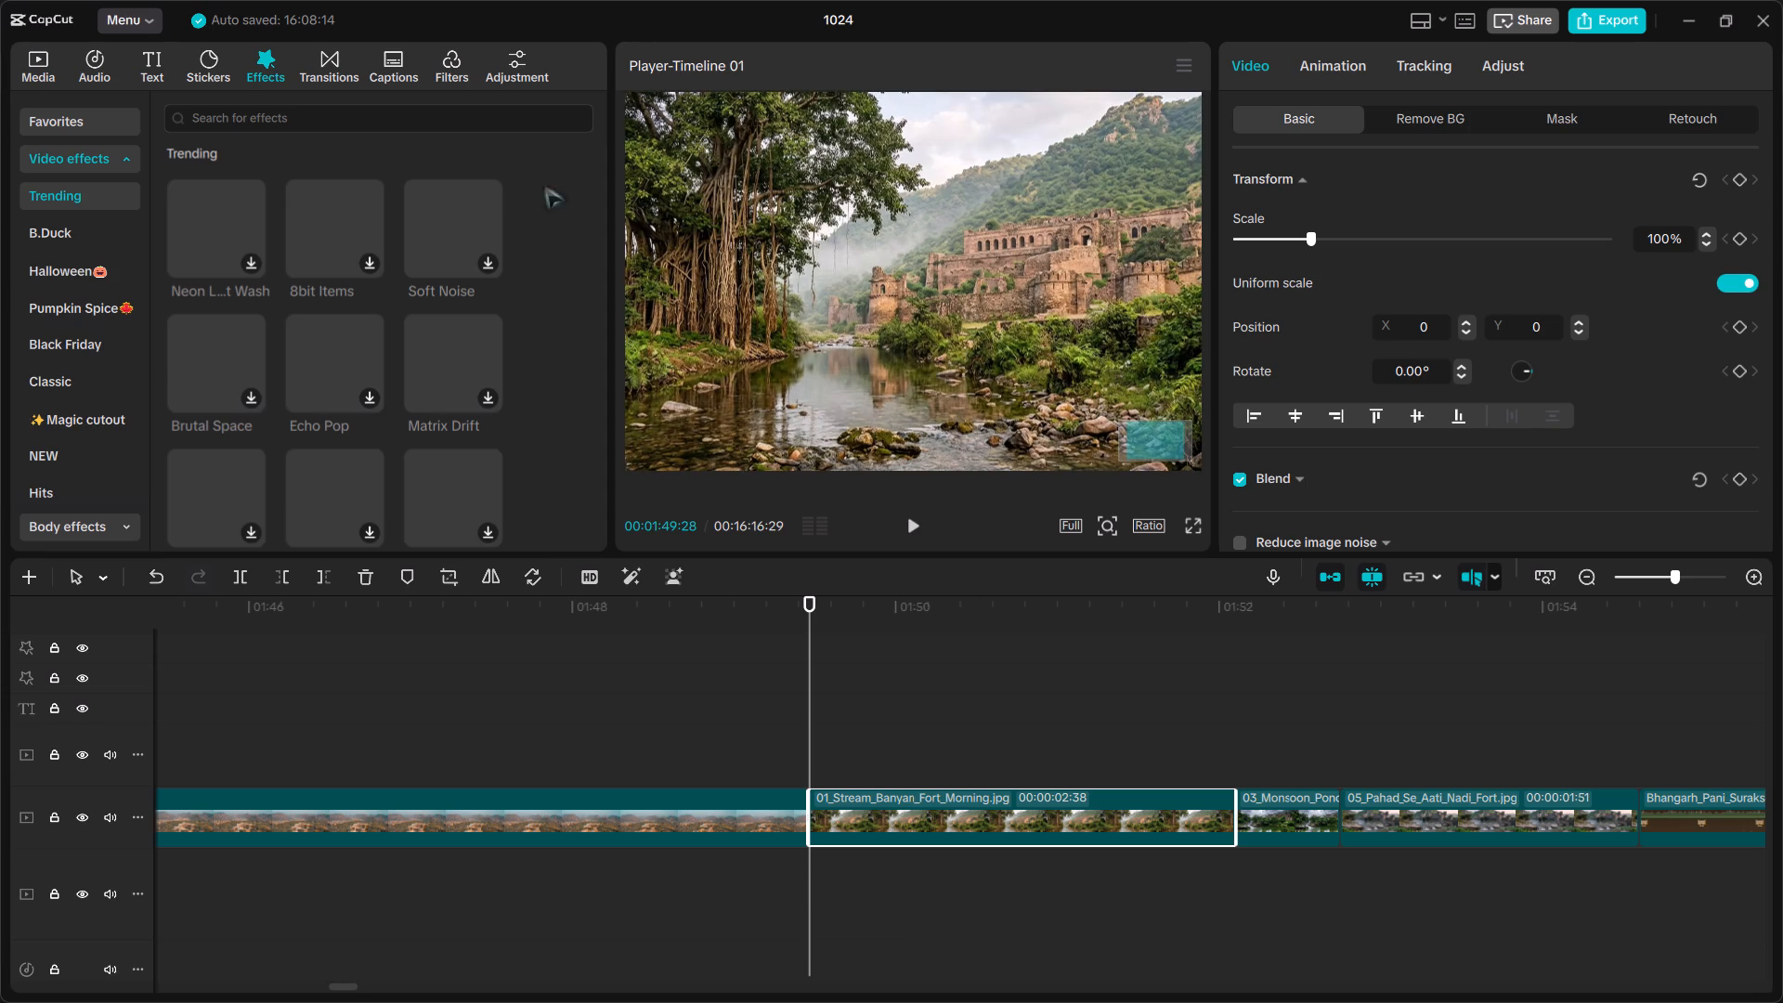
# Scrub through the banyan stream image from its start to about 01:51 and back to about 01:50.
pyautogui.moveTo(808, 607); pyautogui.dragTo(821, 626)
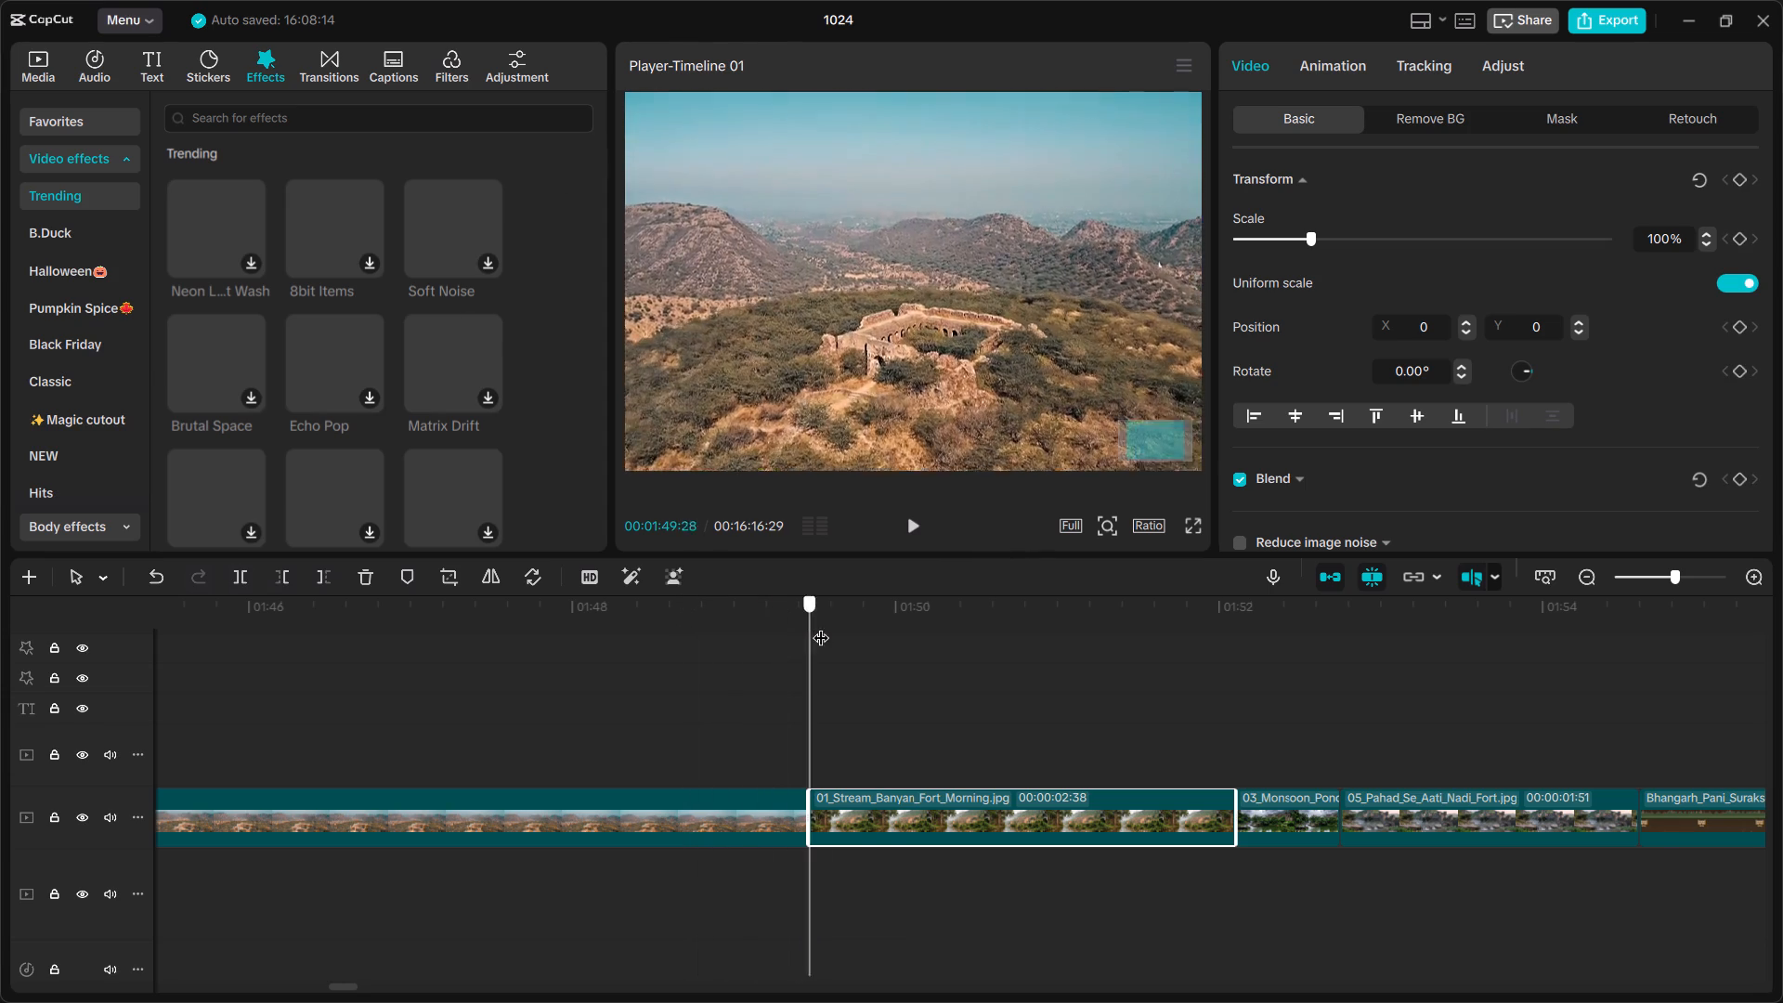
pyautogui.moveTo(821, 626); pyautogui.dragTo(1092, 652)
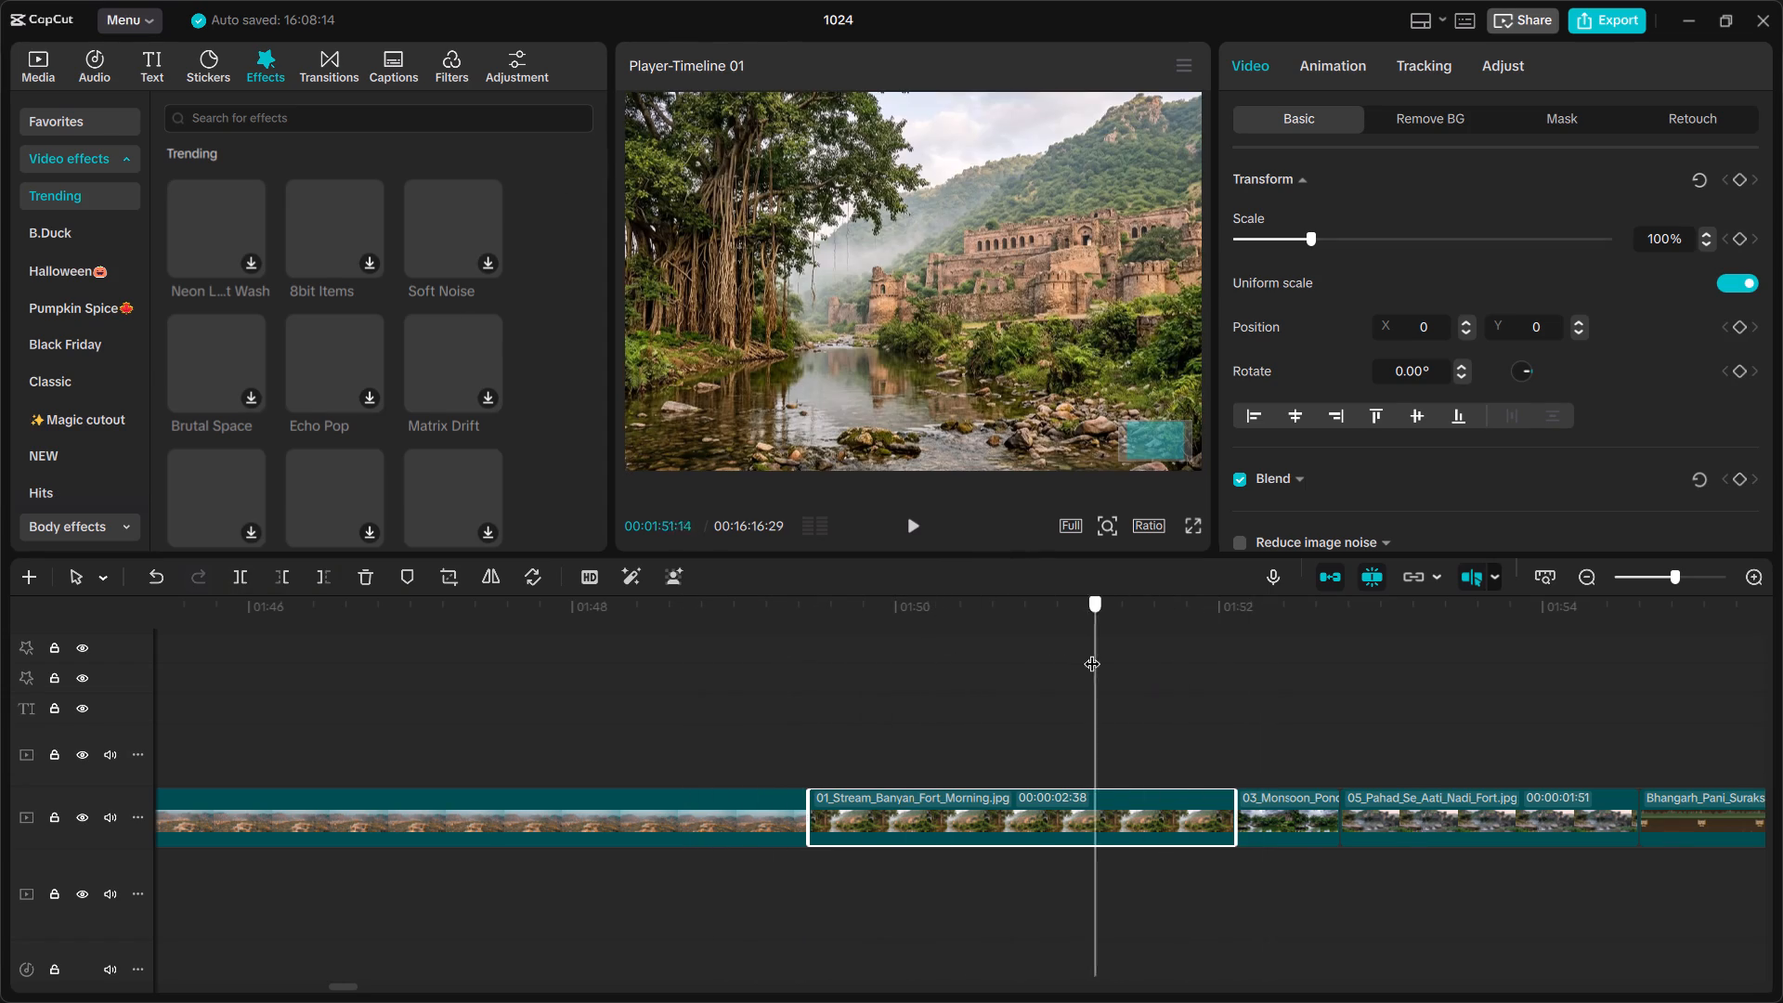
pyautogui.moveTo(1092, 652); pyautogui.dragTo(921, 652)
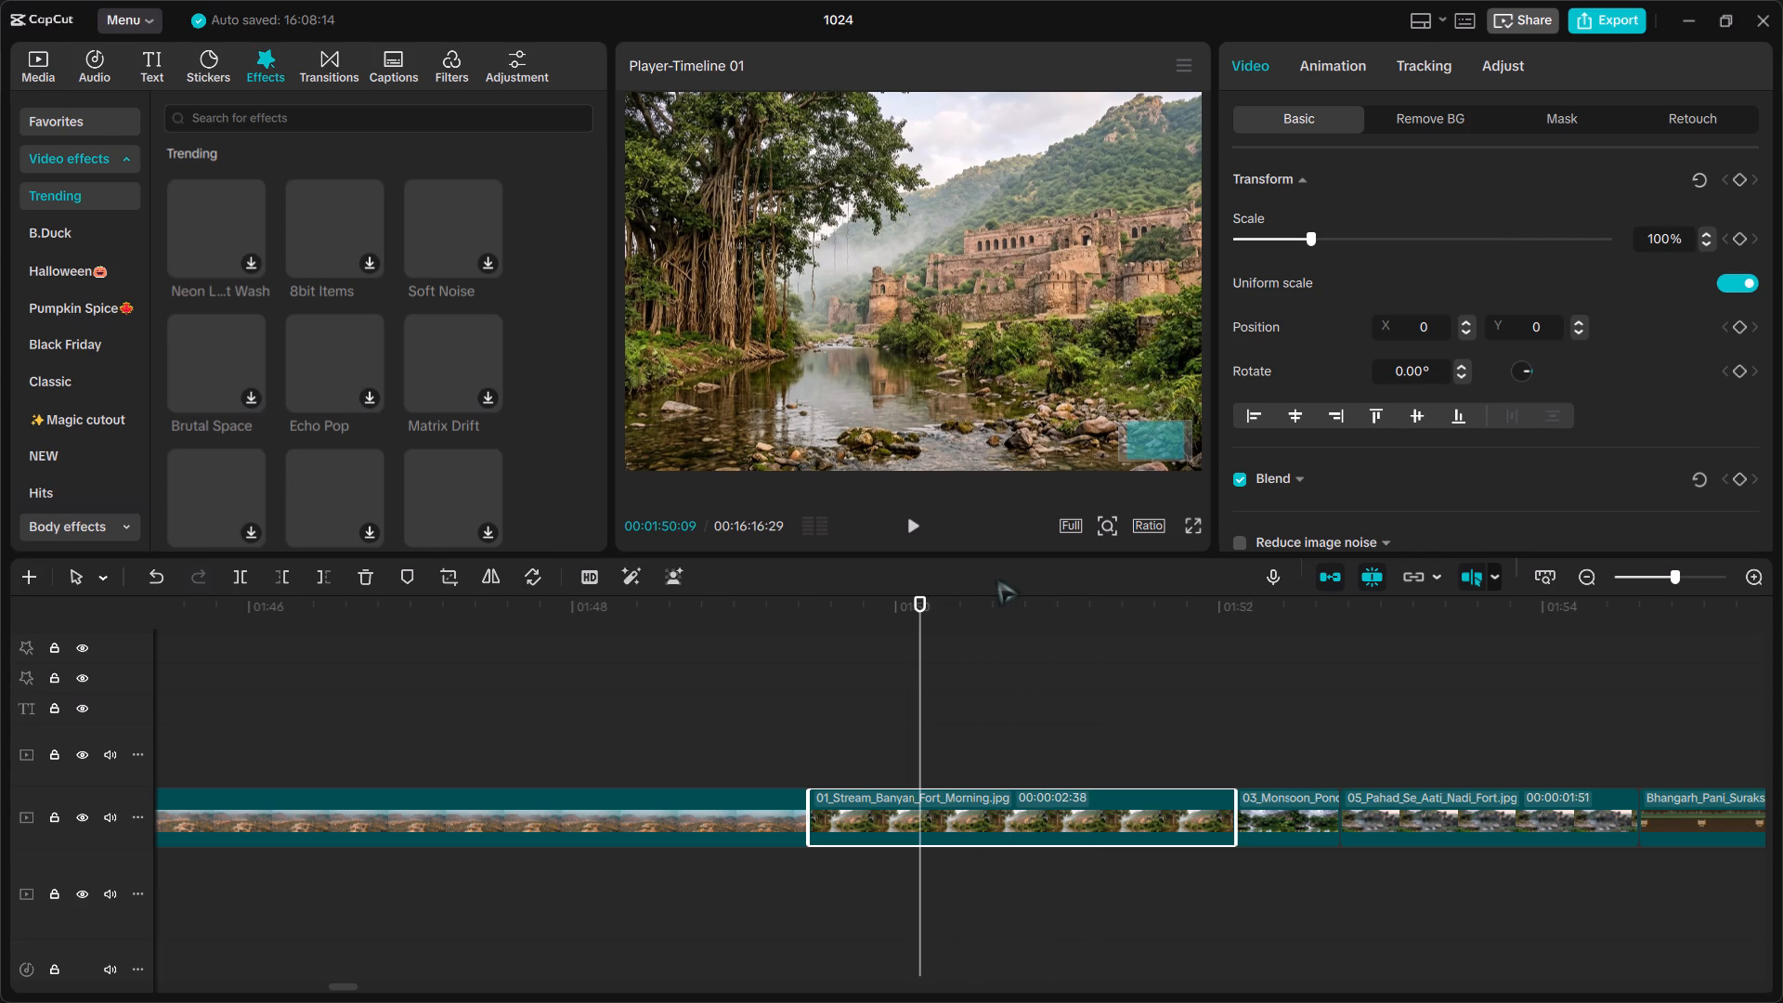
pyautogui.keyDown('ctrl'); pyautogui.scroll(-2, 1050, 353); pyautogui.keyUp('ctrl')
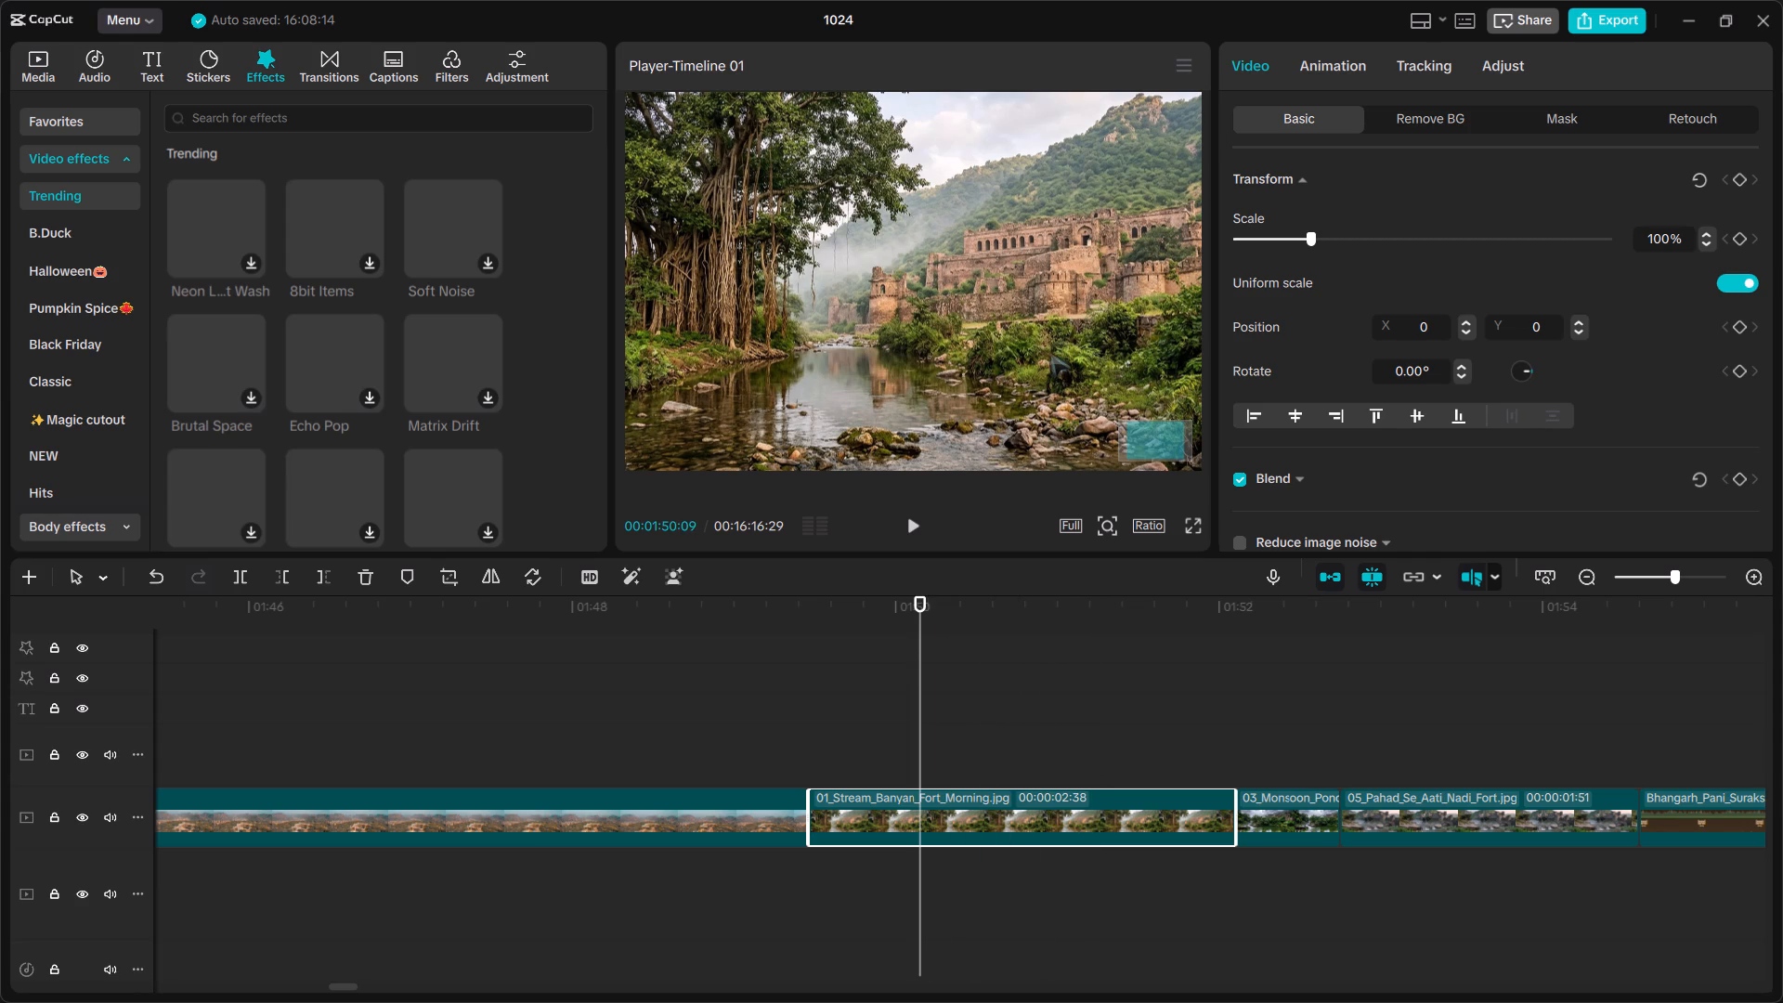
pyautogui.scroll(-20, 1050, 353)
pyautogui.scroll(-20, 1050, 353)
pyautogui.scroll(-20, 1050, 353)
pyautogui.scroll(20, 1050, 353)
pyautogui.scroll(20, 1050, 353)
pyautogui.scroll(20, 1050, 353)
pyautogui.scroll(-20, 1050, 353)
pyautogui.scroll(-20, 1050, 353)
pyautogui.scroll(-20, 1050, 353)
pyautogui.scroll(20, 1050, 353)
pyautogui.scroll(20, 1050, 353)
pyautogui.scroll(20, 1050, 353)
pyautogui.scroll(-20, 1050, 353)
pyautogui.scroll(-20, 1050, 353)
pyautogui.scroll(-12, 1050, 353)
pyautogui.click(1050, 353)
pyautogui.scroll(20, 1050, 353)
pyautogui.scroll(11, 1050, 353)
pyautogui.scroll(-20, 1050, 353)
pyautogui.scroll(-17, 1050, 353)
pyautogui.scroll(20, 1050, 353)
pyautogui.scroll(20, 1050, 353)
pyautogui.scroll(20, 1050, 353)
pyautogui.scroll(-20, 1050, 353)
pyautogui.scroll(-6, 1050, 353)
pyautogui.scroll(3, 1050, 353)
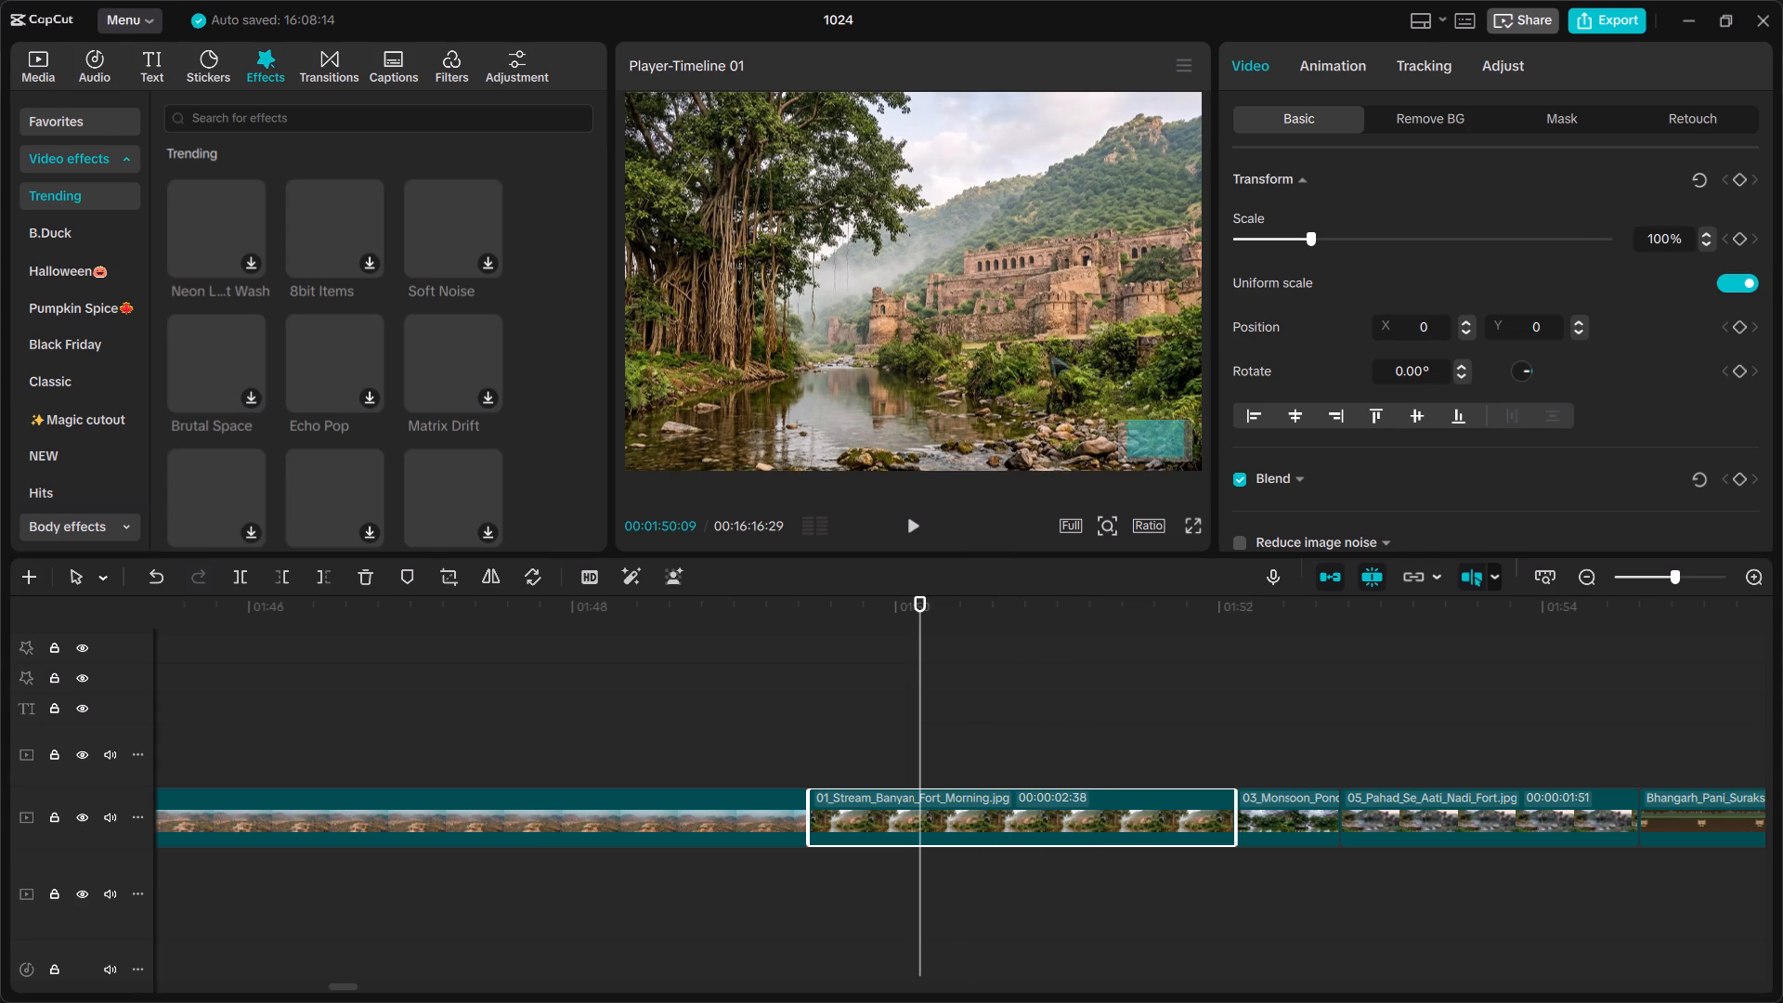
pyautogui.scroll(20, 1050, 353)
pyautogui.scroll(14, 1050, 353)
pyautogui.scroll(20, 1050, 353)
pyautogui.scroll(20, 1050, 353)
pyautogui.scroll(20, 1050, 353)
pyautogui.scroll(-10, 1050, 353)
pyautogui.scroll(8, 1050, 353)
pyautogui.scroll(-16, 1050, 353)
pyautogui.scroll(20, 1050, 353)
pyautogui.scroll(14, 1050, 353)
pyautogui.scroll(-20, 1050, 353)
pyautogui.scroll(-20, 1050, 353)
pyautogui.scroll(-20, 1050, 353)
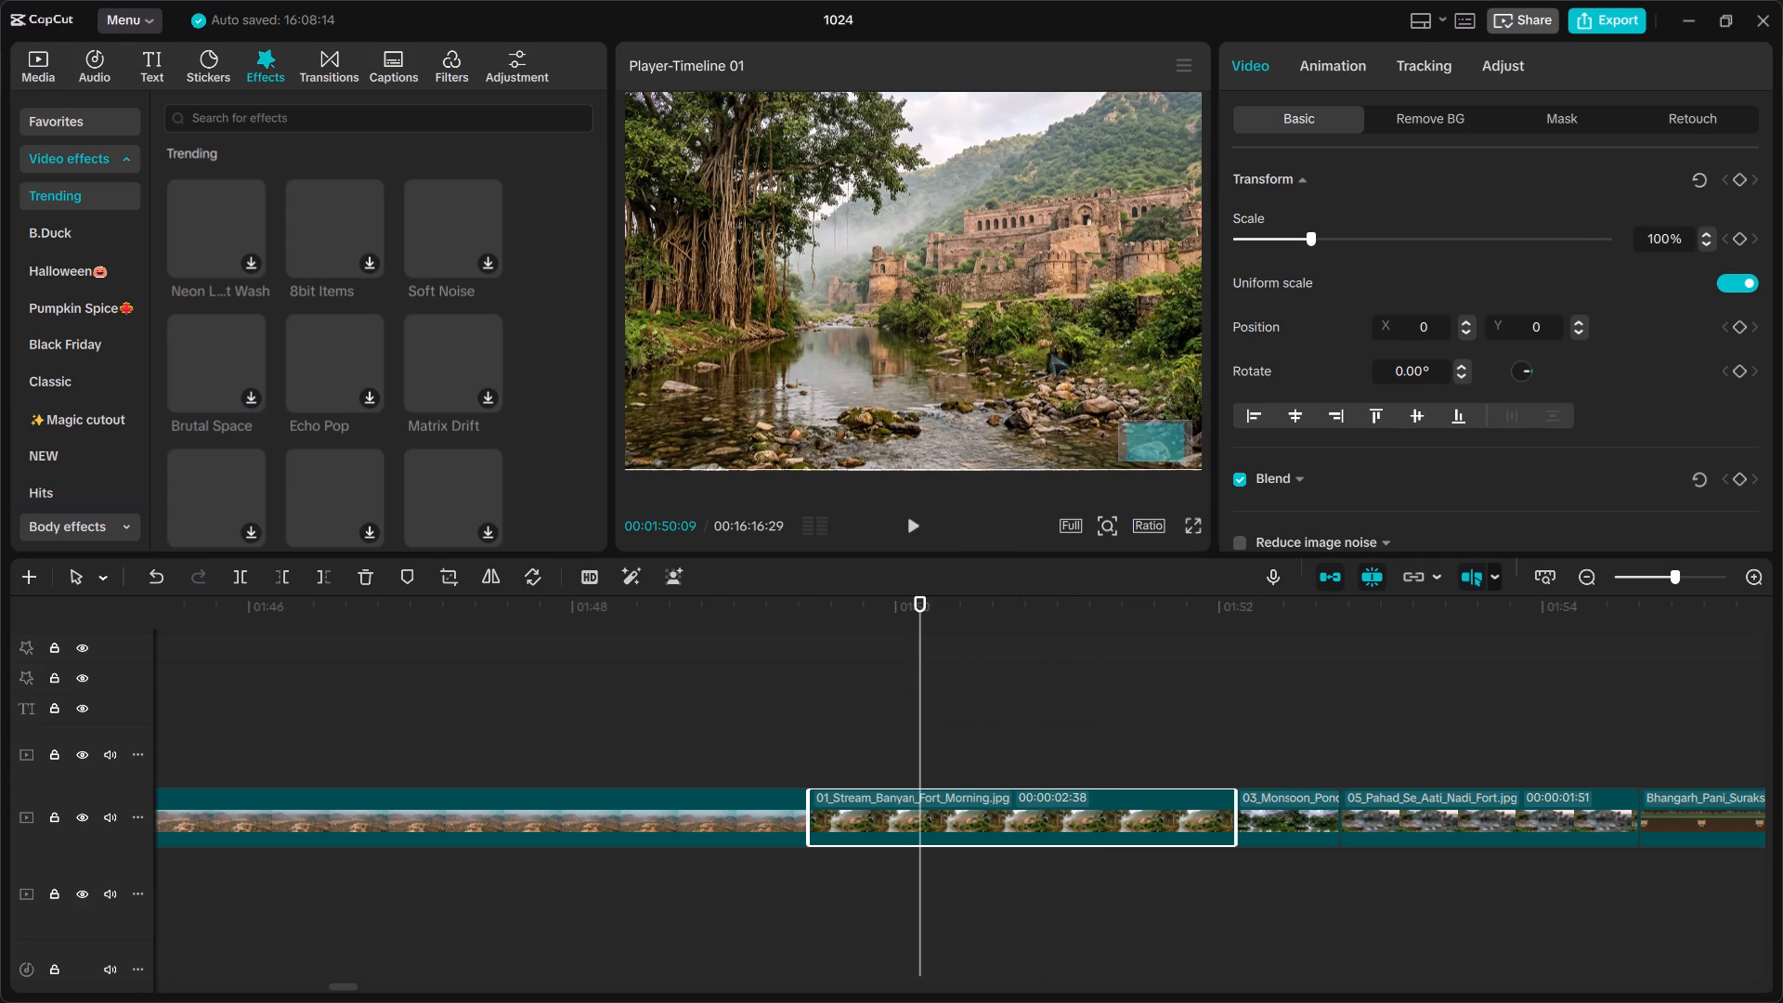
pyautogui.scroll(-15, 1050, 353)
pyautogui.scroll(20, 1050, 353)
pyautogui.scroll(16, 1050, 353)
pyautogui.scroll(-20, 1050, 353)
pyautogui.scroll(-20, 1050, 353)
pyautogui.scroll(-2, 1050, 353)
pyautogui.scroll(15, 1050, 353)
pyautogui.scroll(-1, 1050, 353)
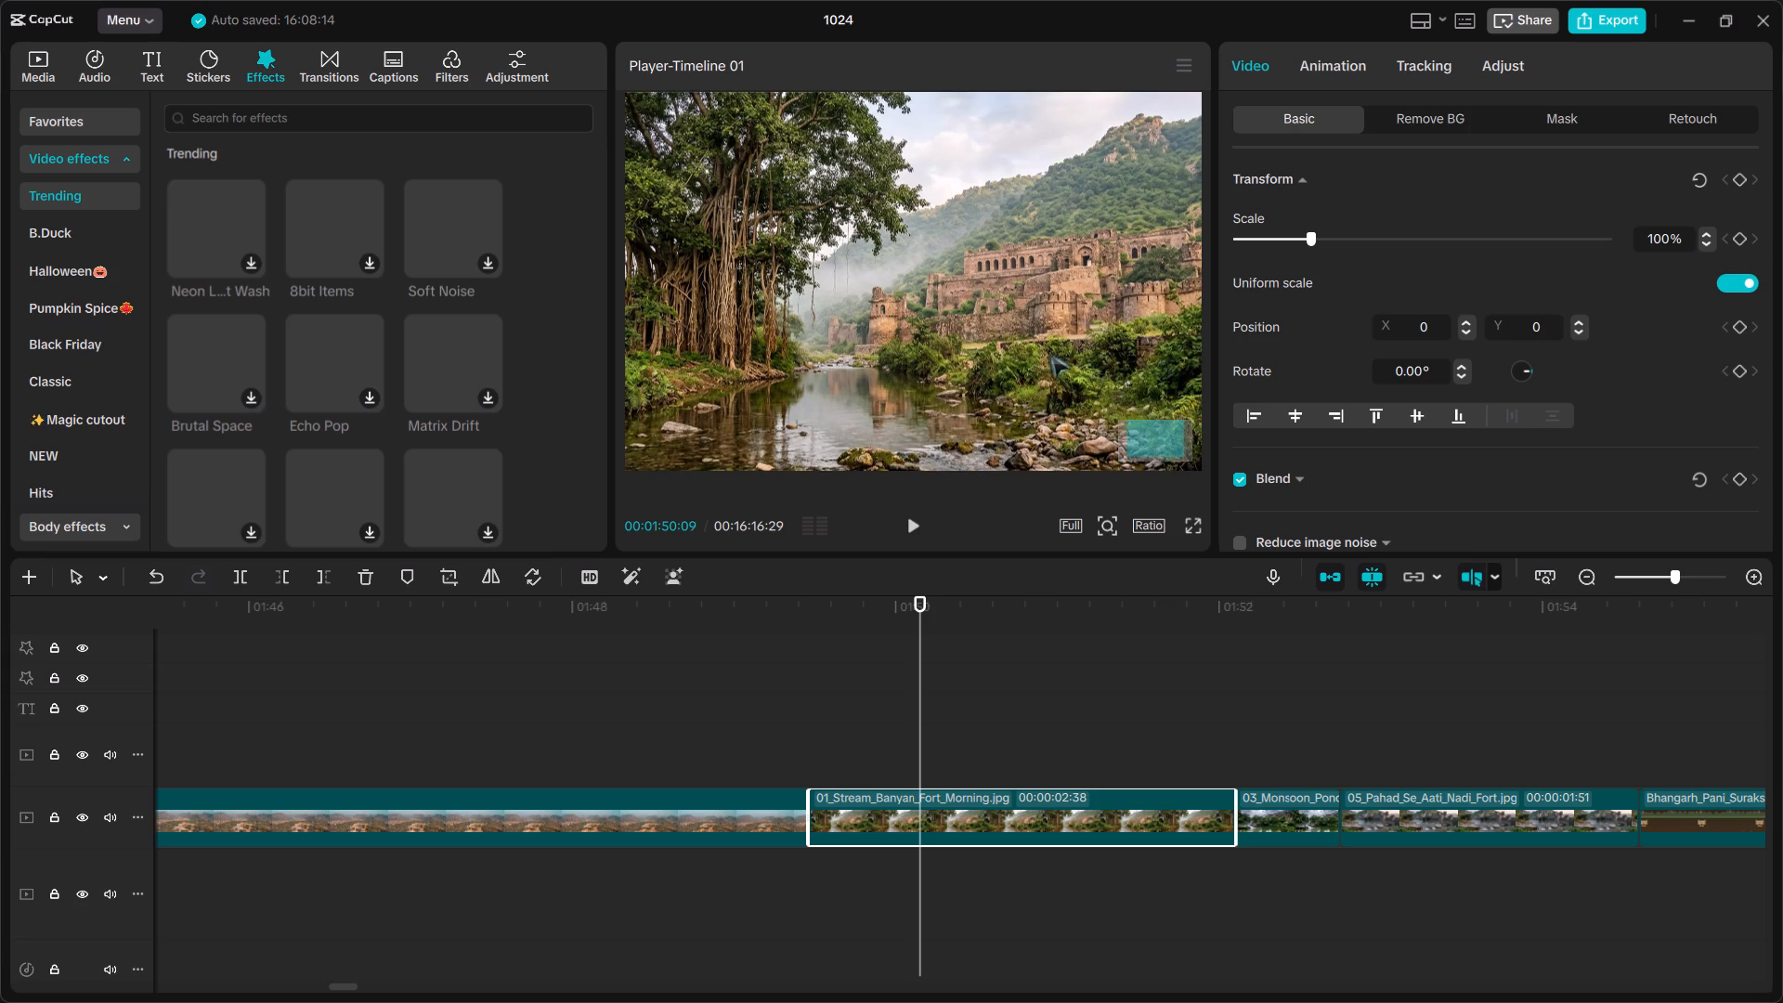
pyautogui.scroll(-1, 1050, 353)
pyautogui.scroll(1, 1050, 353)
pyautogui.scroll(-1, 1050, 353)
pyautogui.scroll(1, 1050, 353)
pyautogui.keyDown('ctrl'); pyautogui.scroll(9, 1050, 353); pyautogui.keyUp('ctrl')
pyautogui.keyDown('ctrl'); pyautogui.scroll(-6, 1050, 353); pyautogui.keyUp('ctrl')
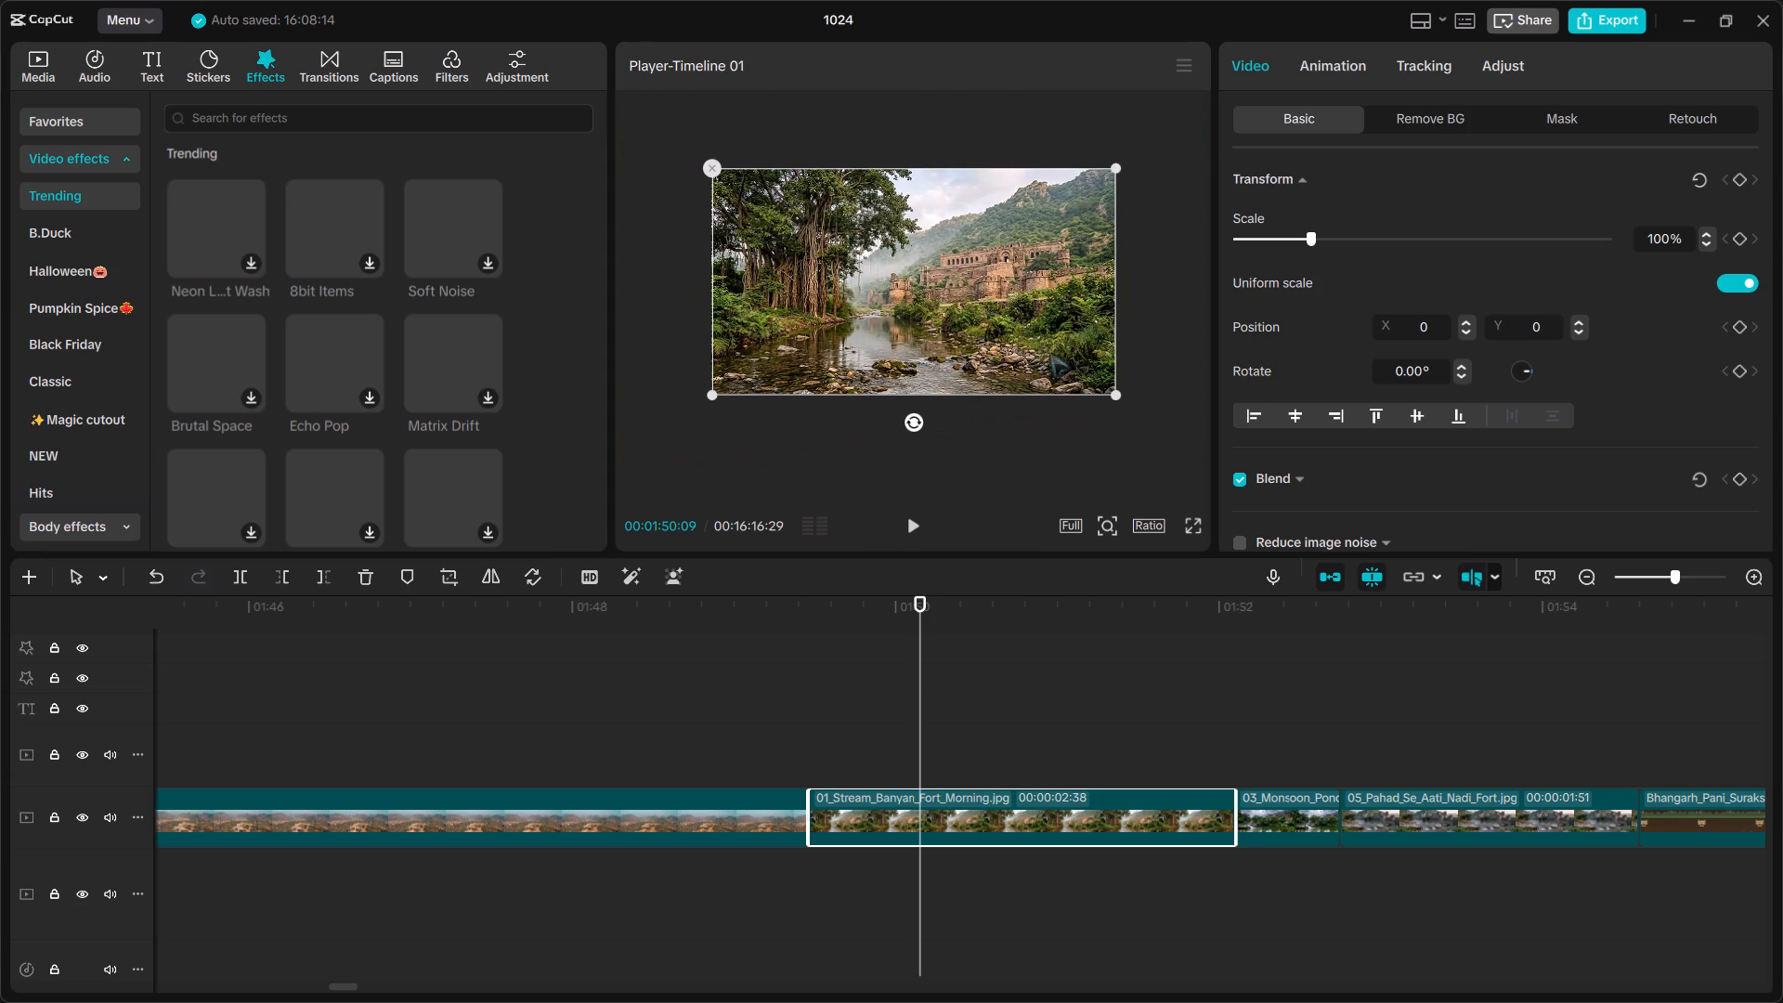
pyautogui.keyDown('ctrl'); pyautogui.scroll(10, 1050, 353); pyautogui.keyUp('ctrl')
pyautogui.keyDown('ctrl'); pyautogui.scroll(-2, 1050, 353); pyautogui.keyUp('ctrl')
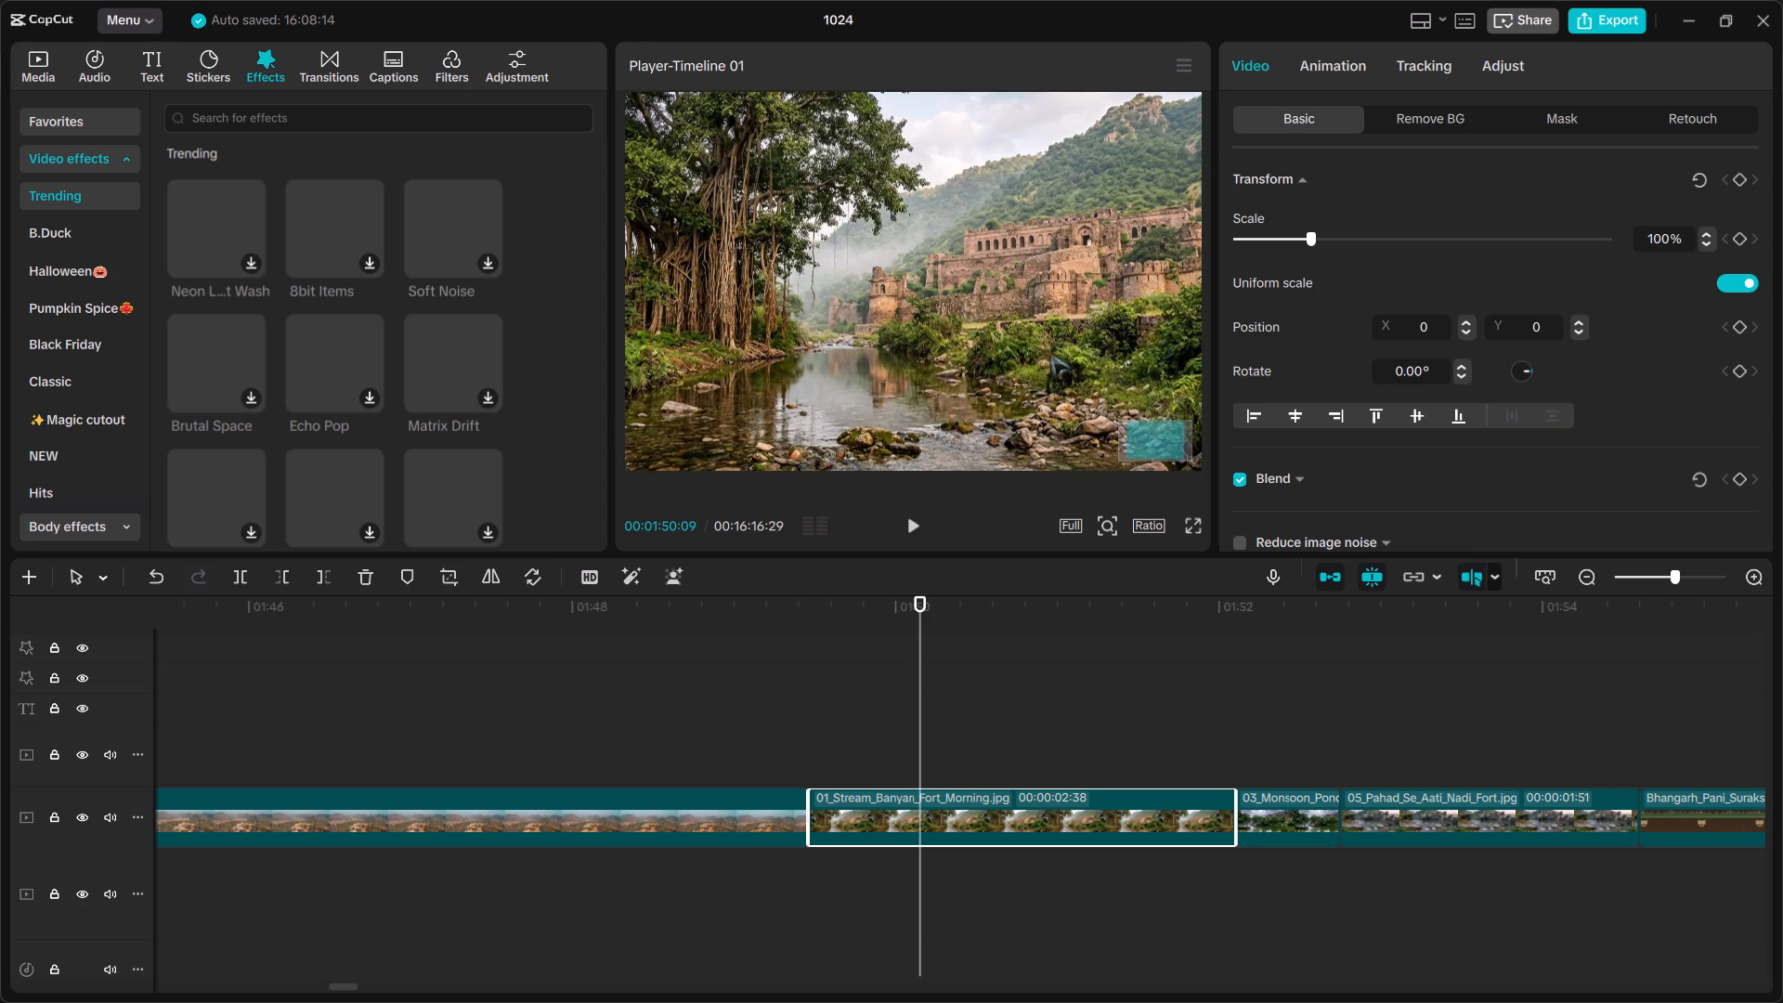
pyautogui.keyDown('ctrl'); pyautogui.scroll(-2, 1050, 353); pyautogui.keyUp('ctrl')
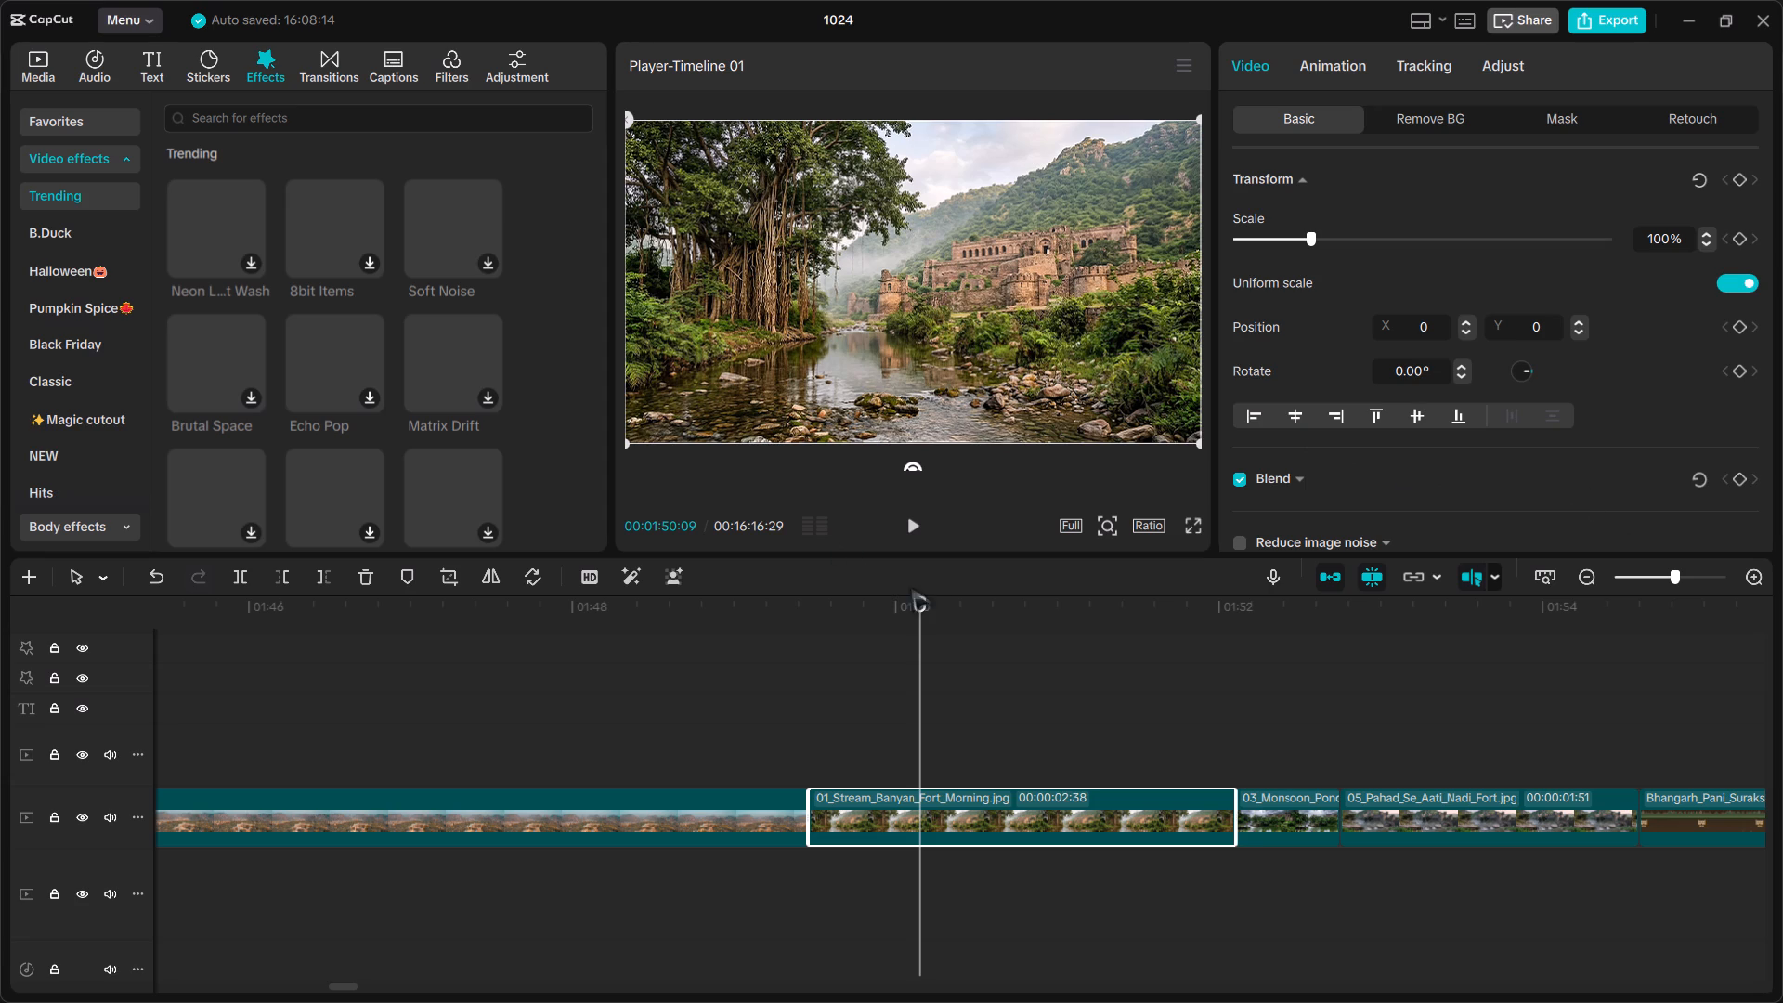
# Scrub ahead to 05_Pahad_Se_Aati_Nadi_Fort.jpg and back to the end of the drone ruins clip to review the image sequence.
pyautogui.moveTo(915, 596); pyautogui.dragTo(1476, 737)
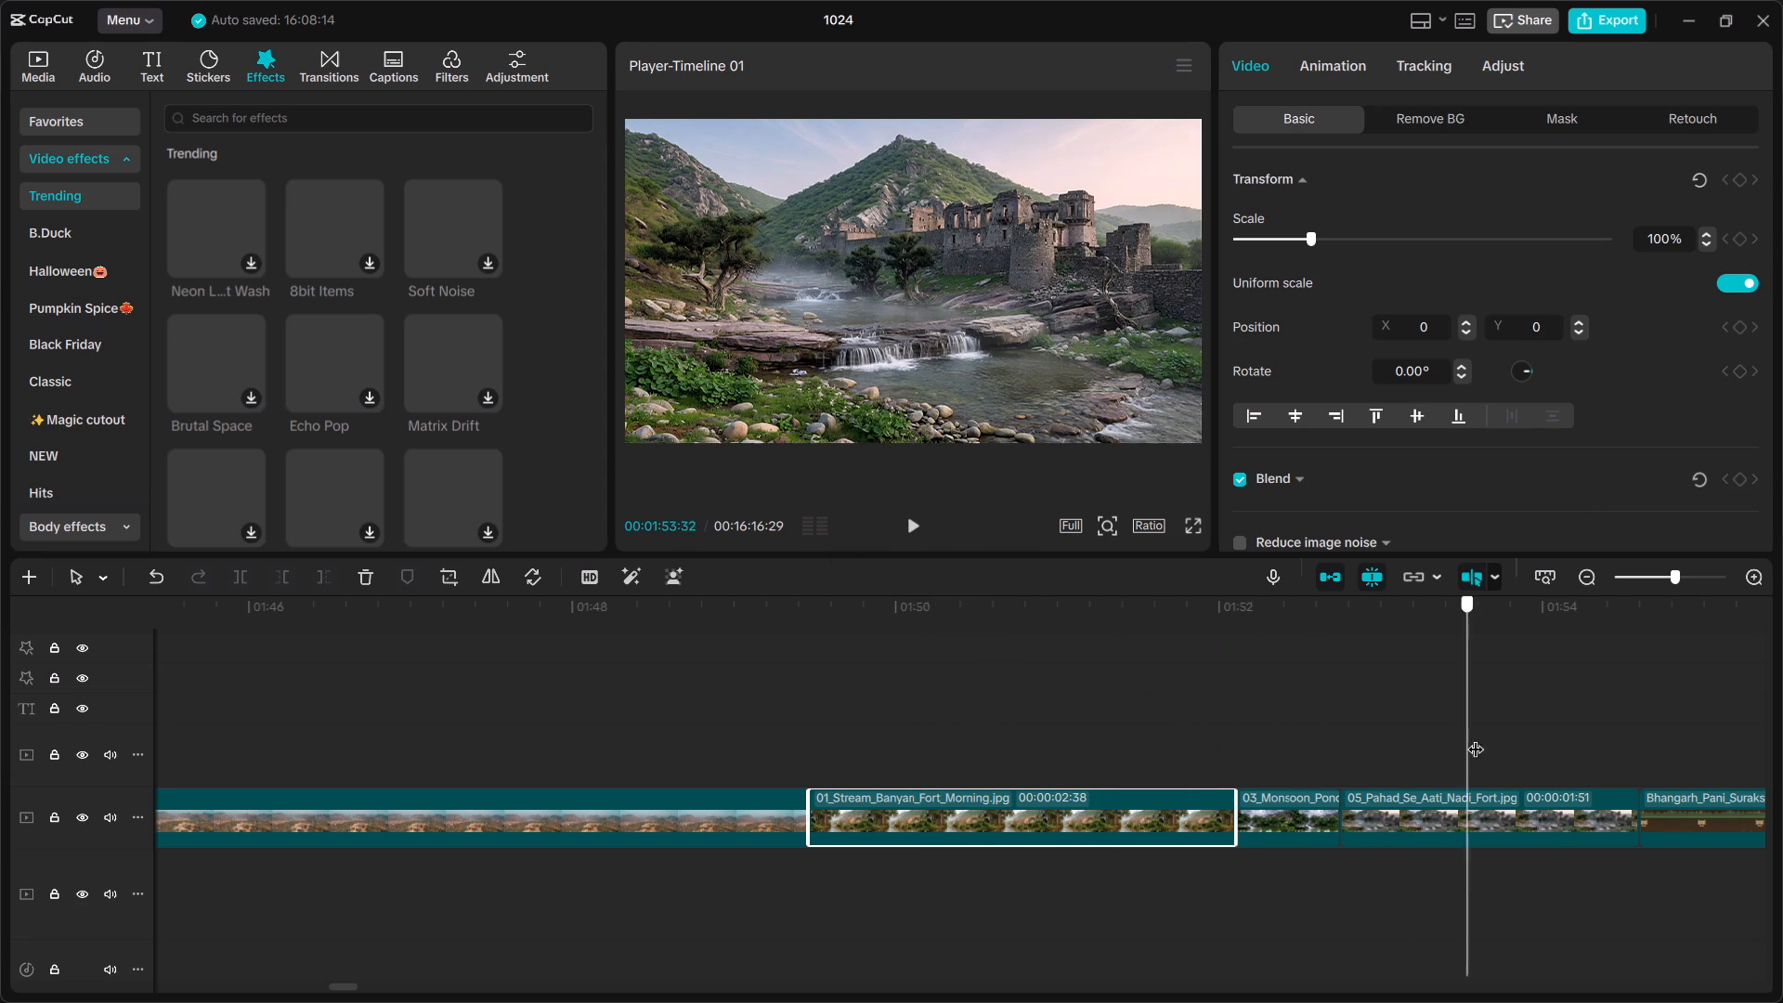
pyautogui.moveTo(1476, 737); pyautogui.dragTo(901, 727)
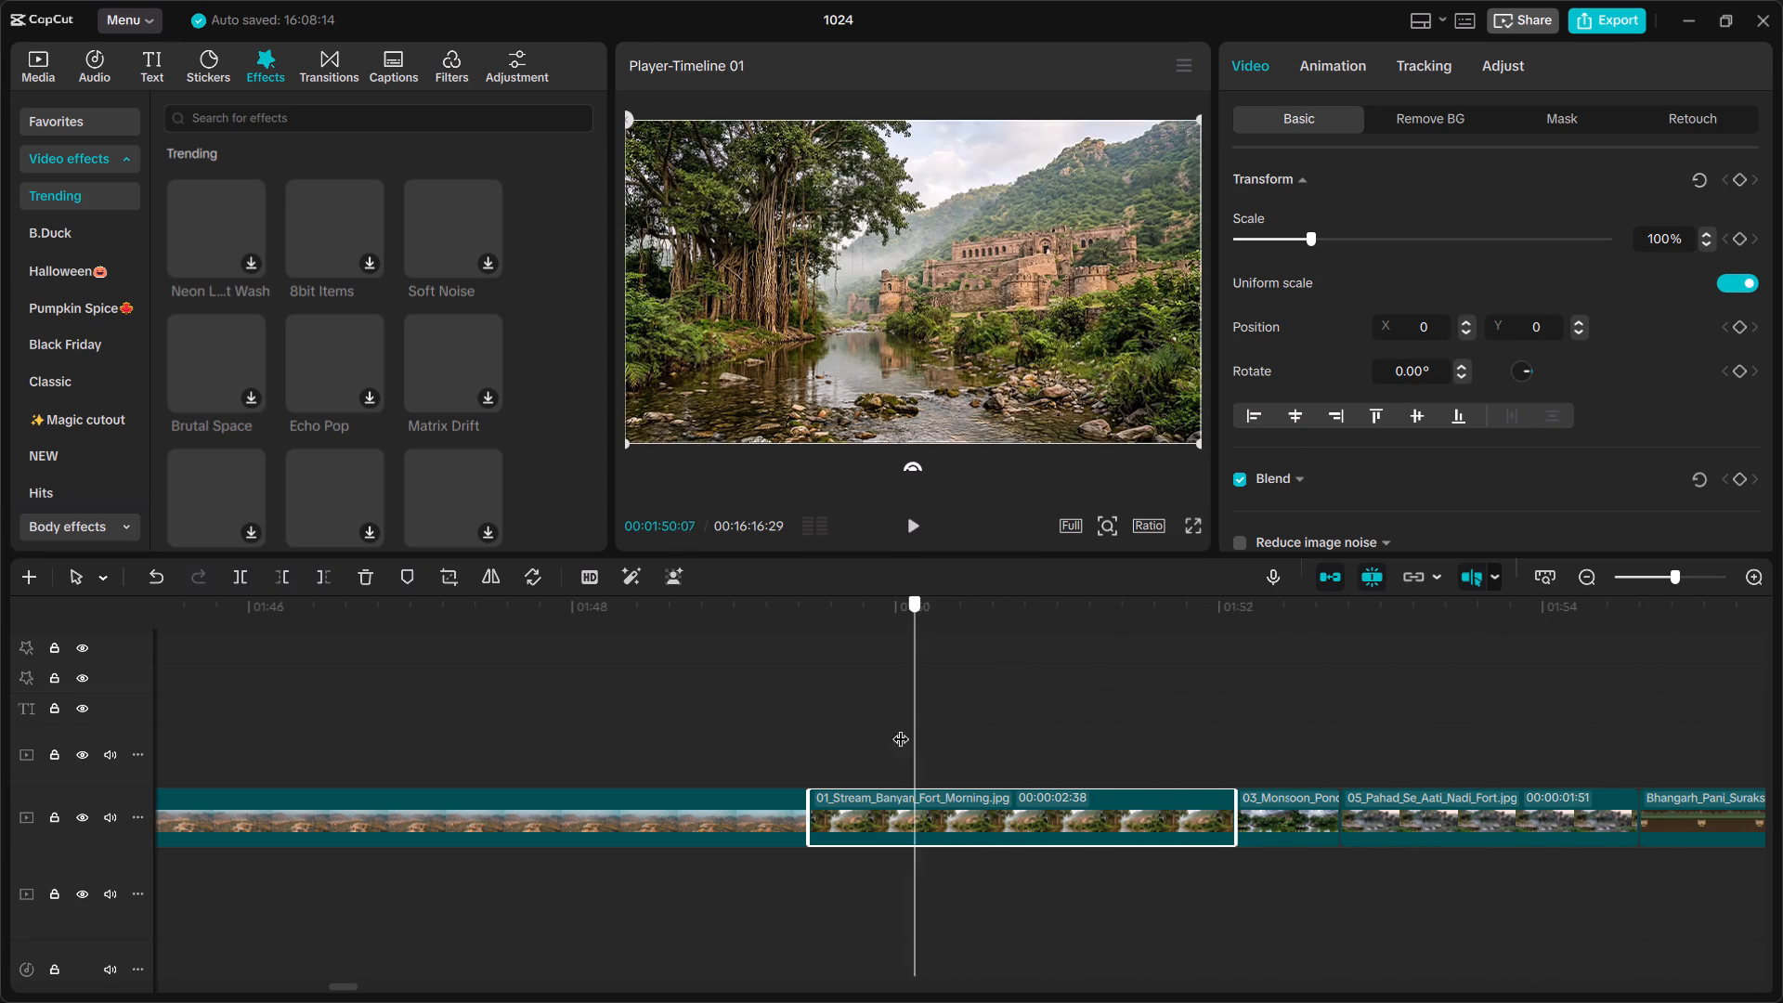
pyautogui.moveTo(901, 727); pyautogui.dragTo(762, 723)
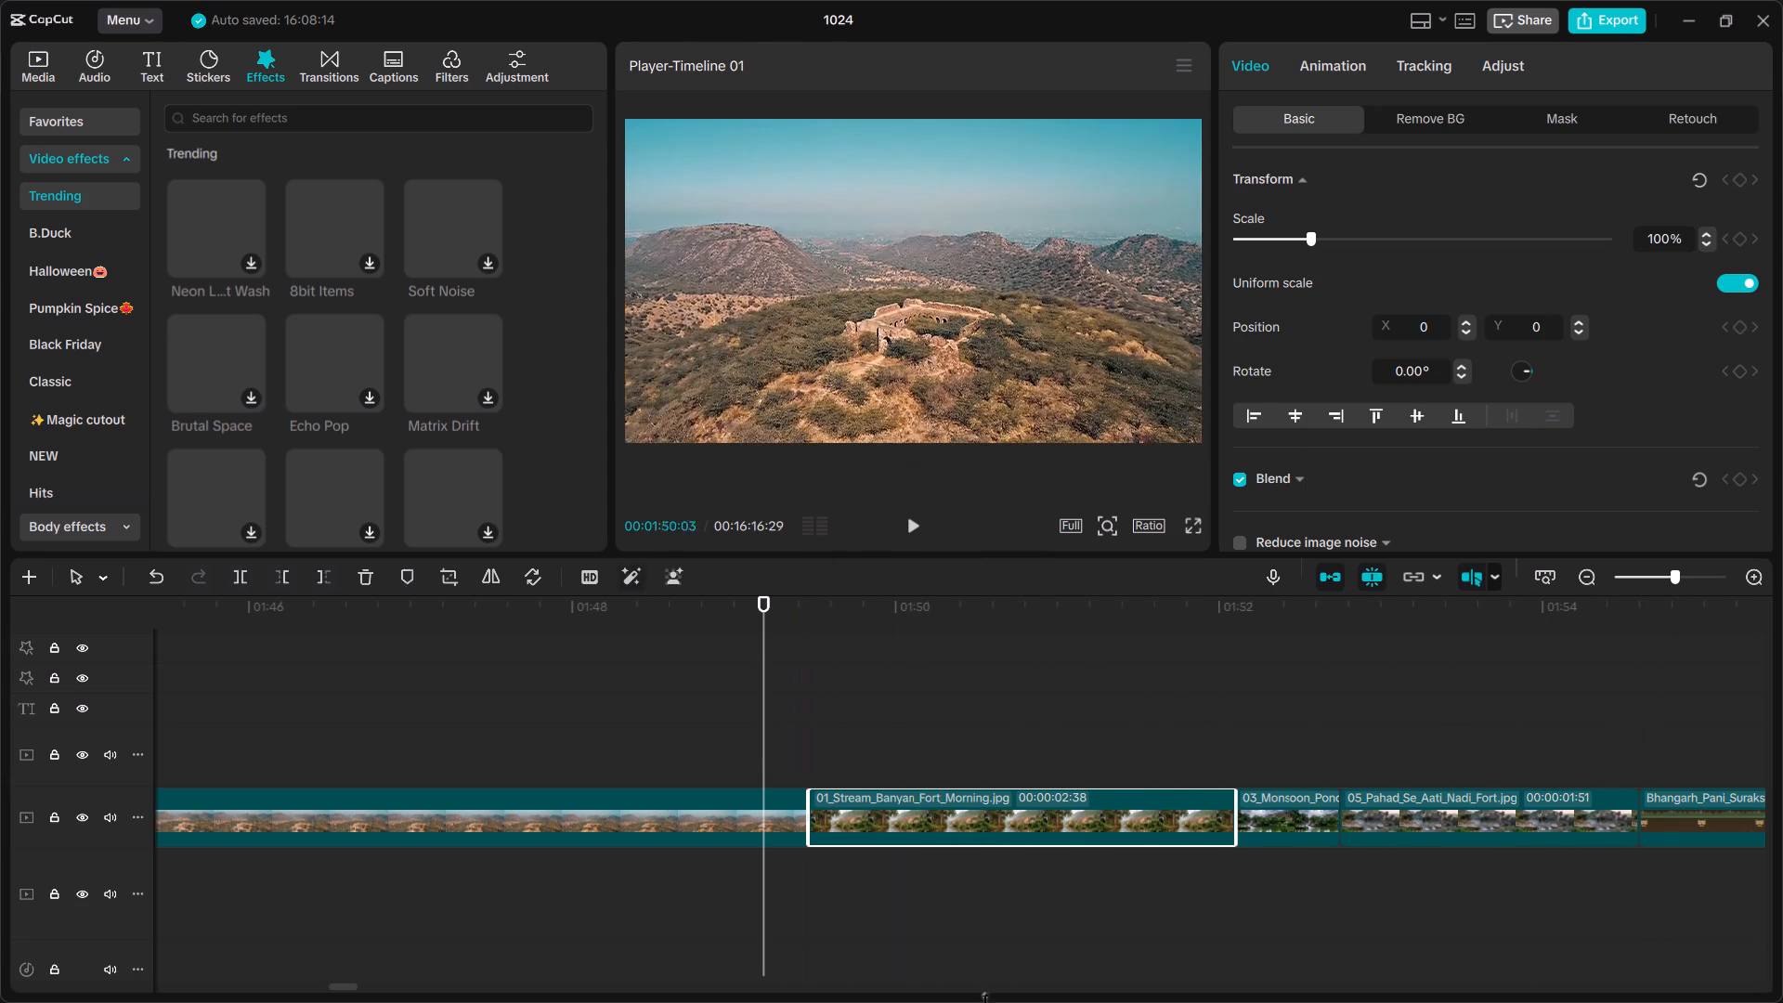
# Close the 1024 project and exit CapCut.
pyautogui.click(1768, 28)
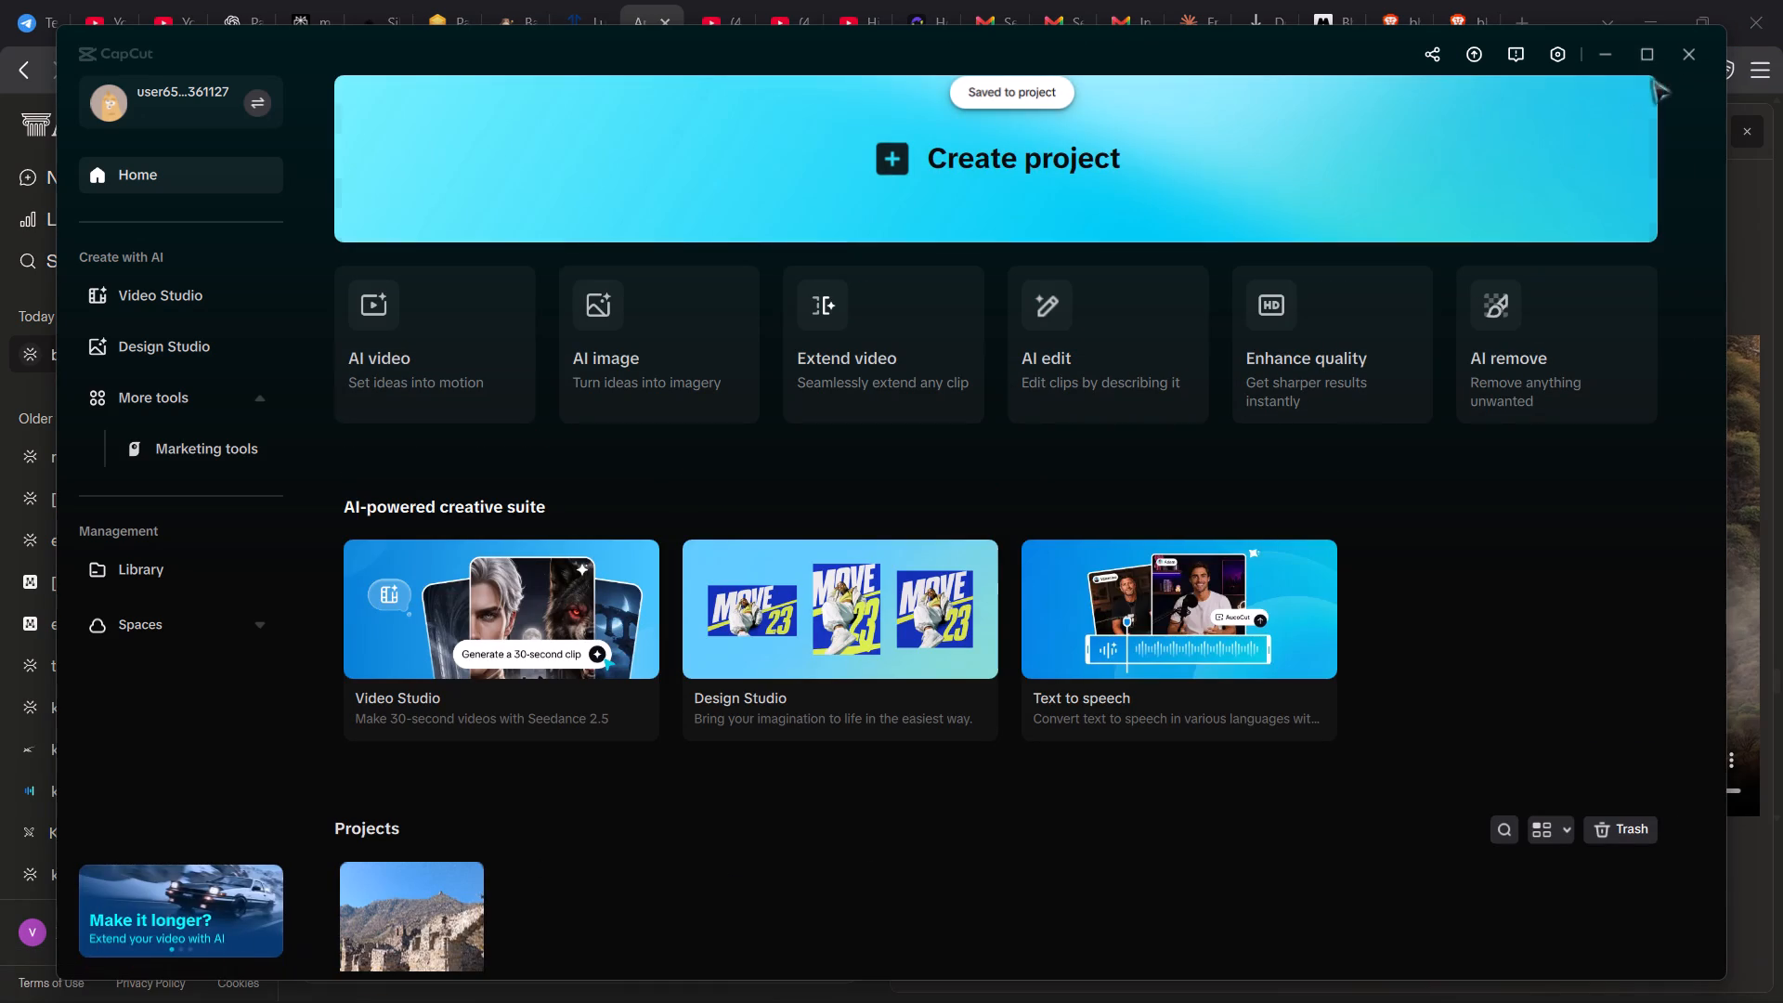
pyautogui.click(1683, 51)
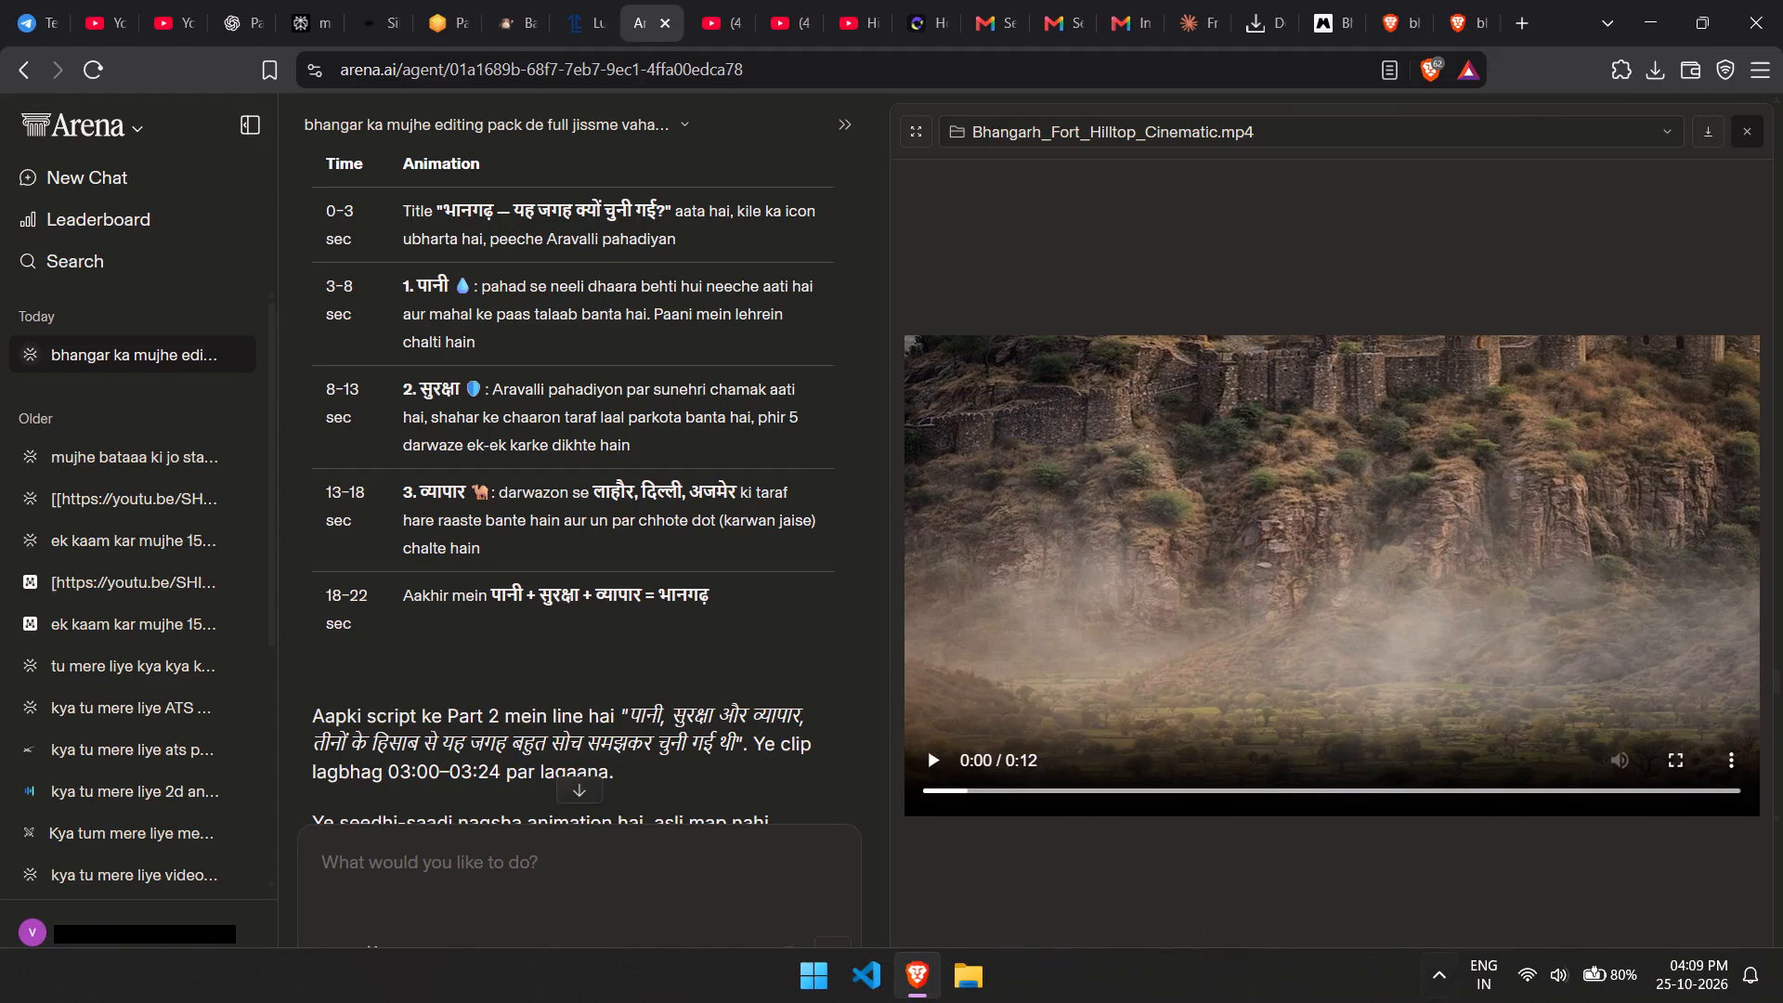
# Search Windows for vpn and open the VPN settings page to check the VPN connections.
pyautogui.click(1442, 980)
pyautogui.click(815, 981)
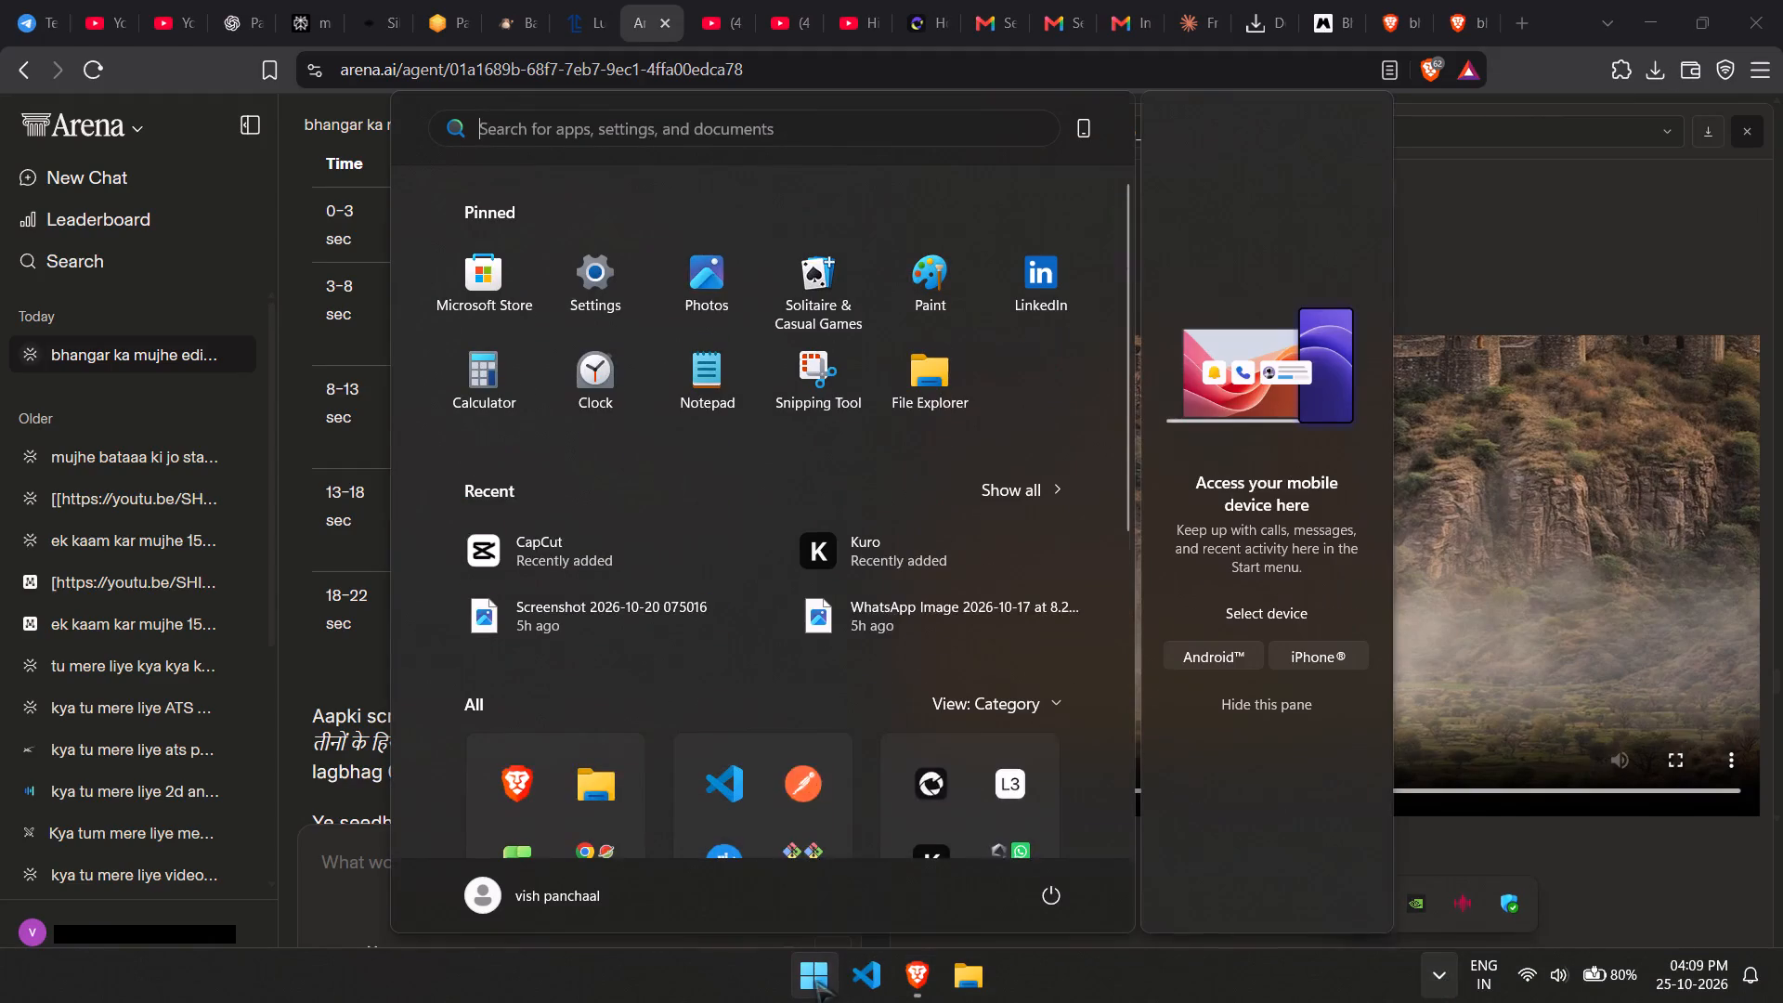
pyautogui.press('p')
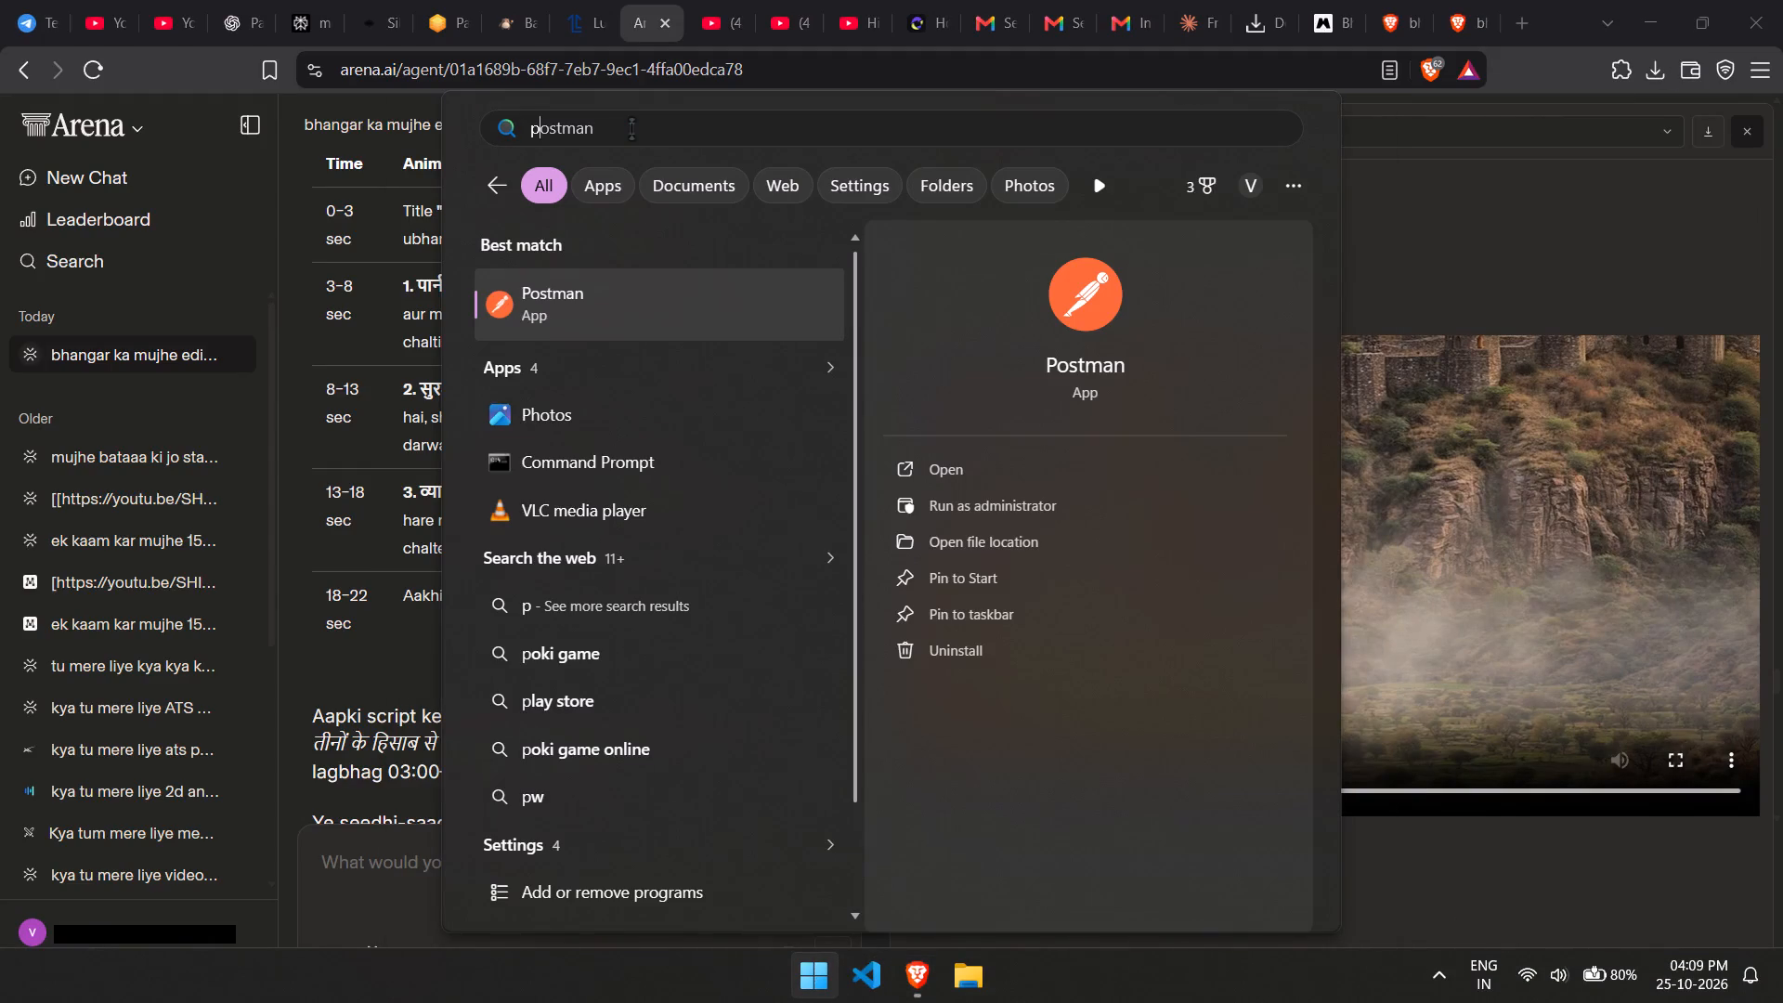
pyautogui.press('BackSpace')
pyautogui.write('po')
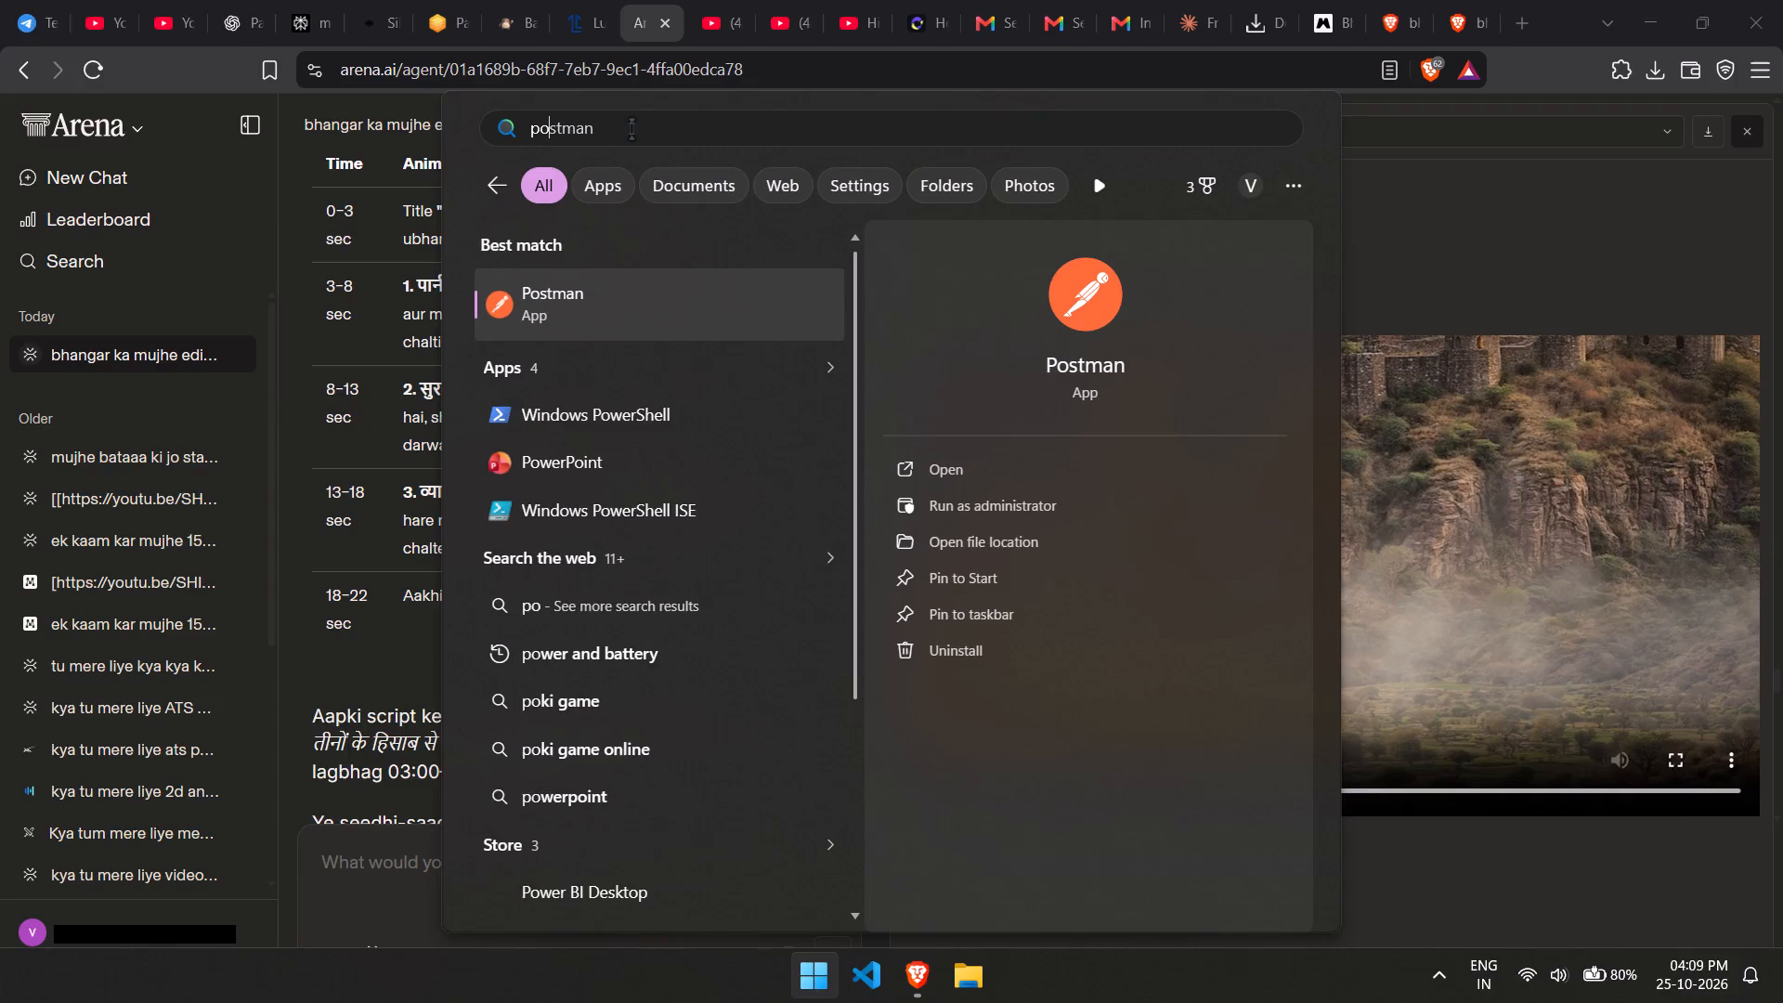
pyautogui.press('BackSpace')
pyautogui.press('BackSpace')
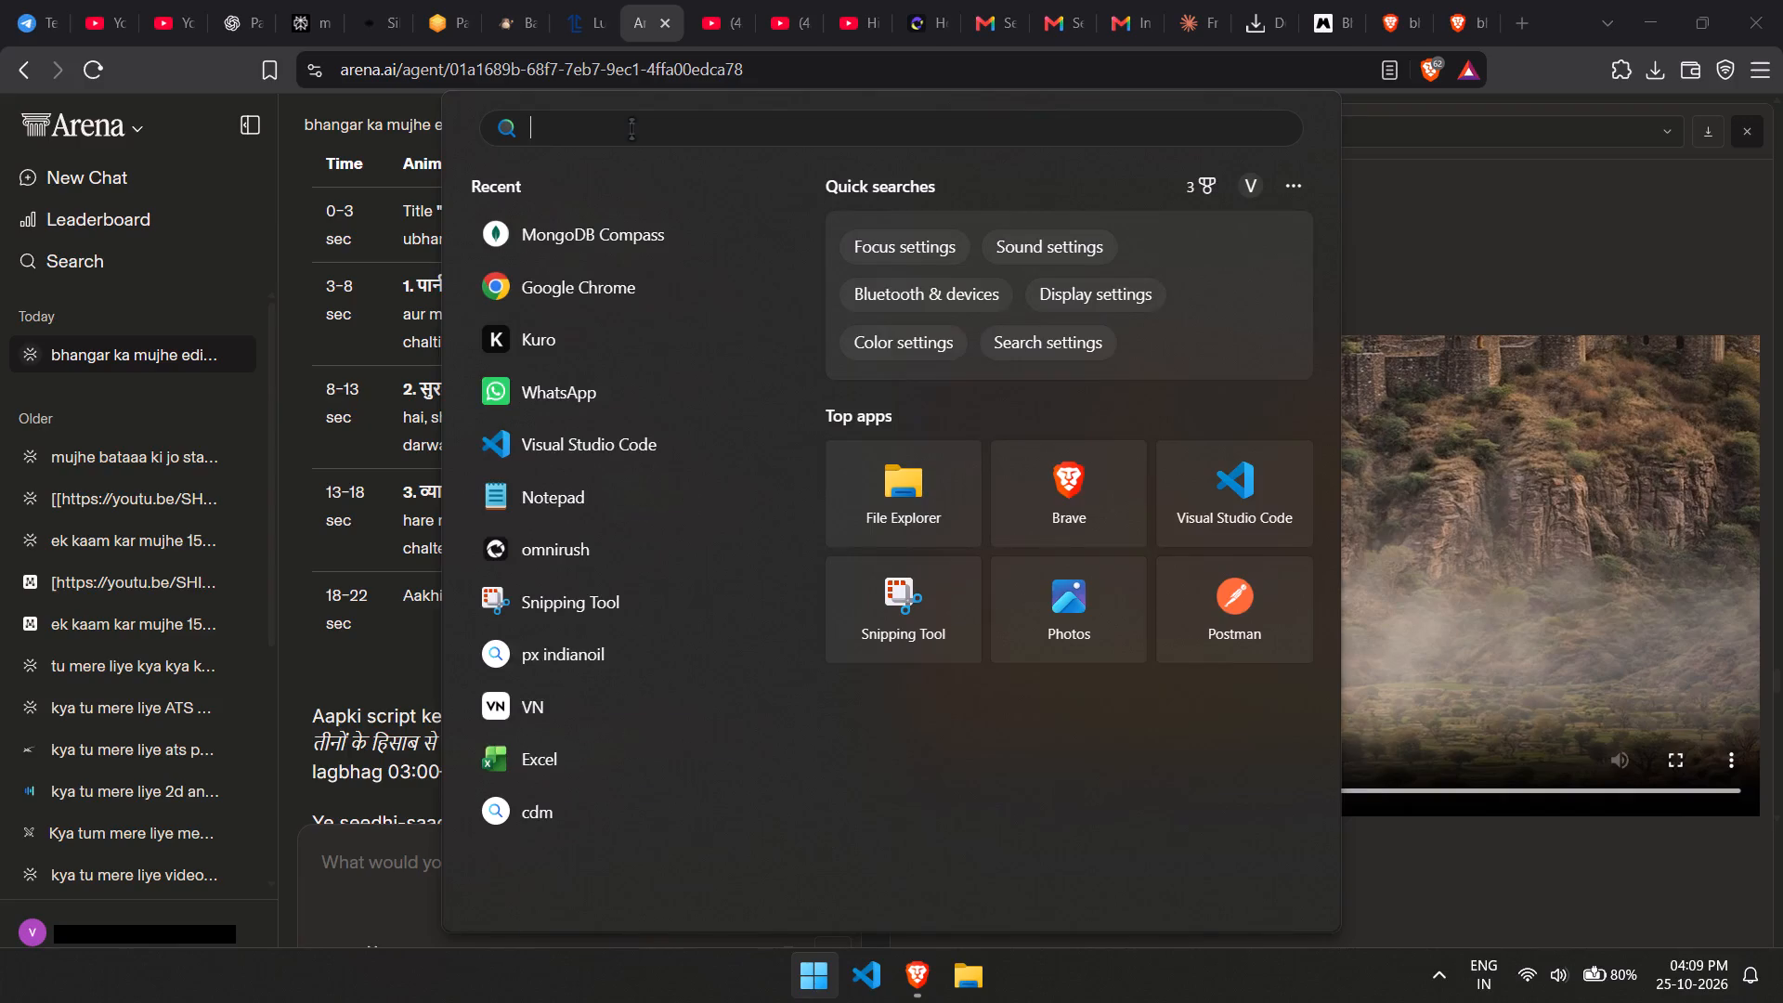
pyautogui.write('vp')
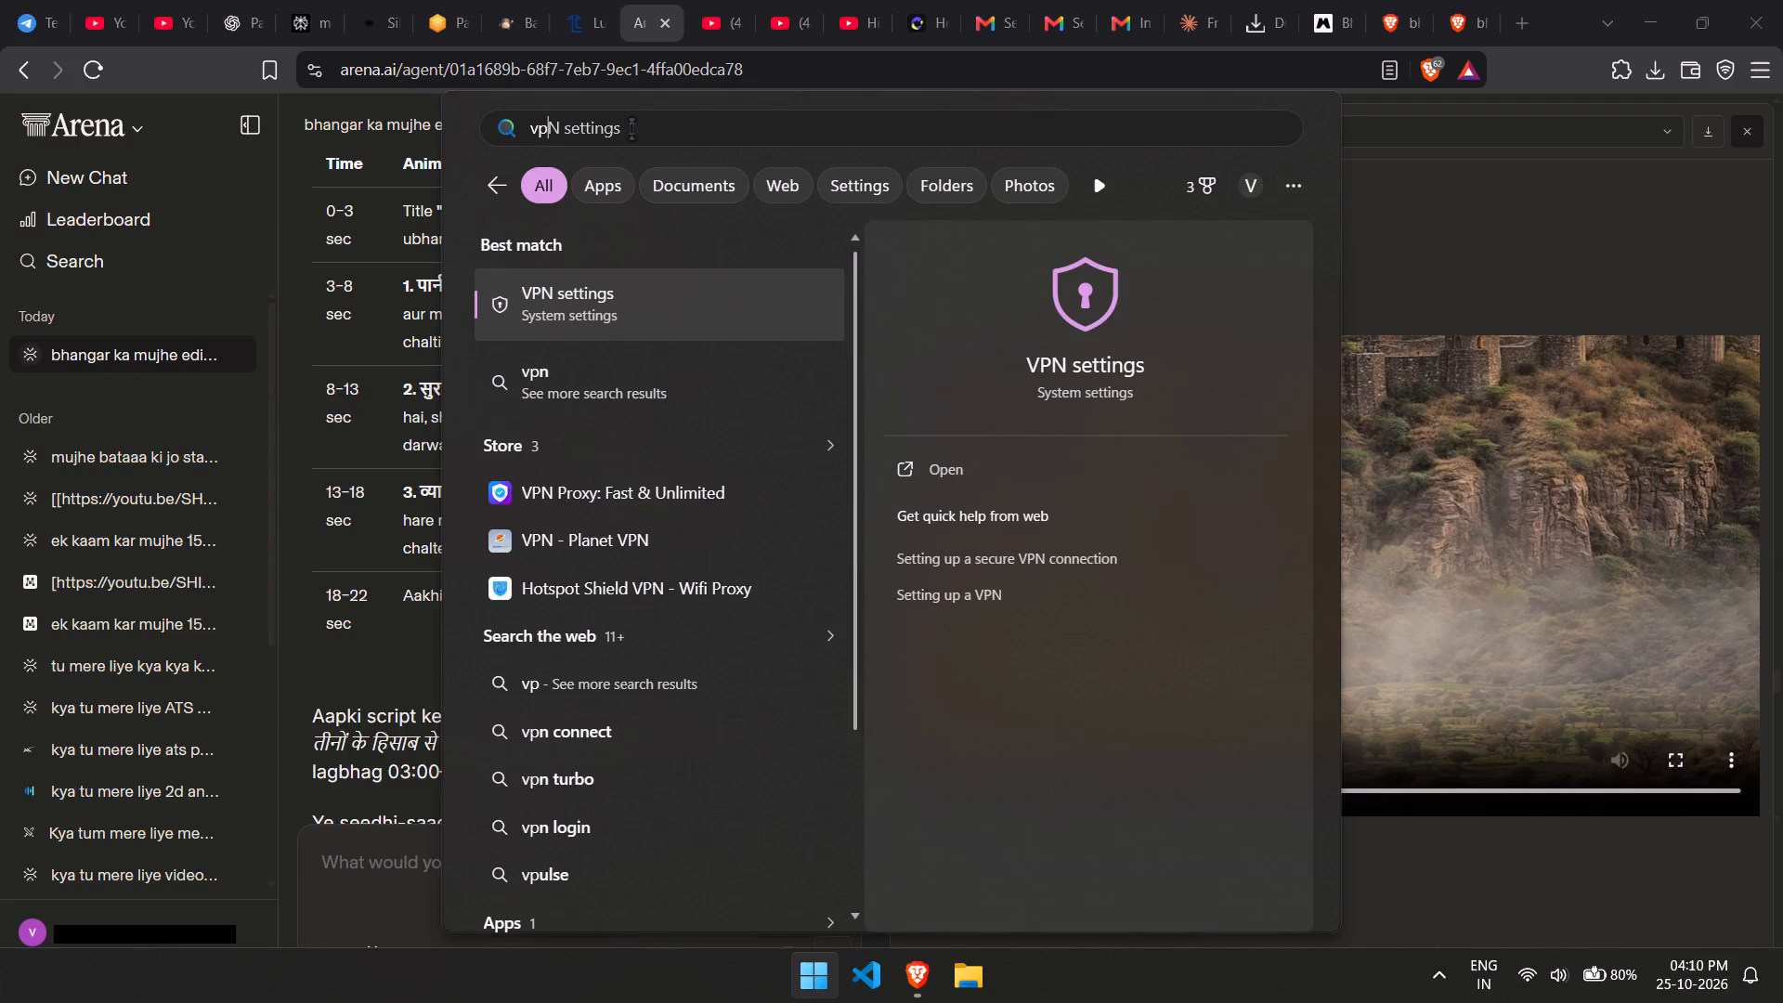
pyautogui.press('n')
pyautogui.click(557, 292)
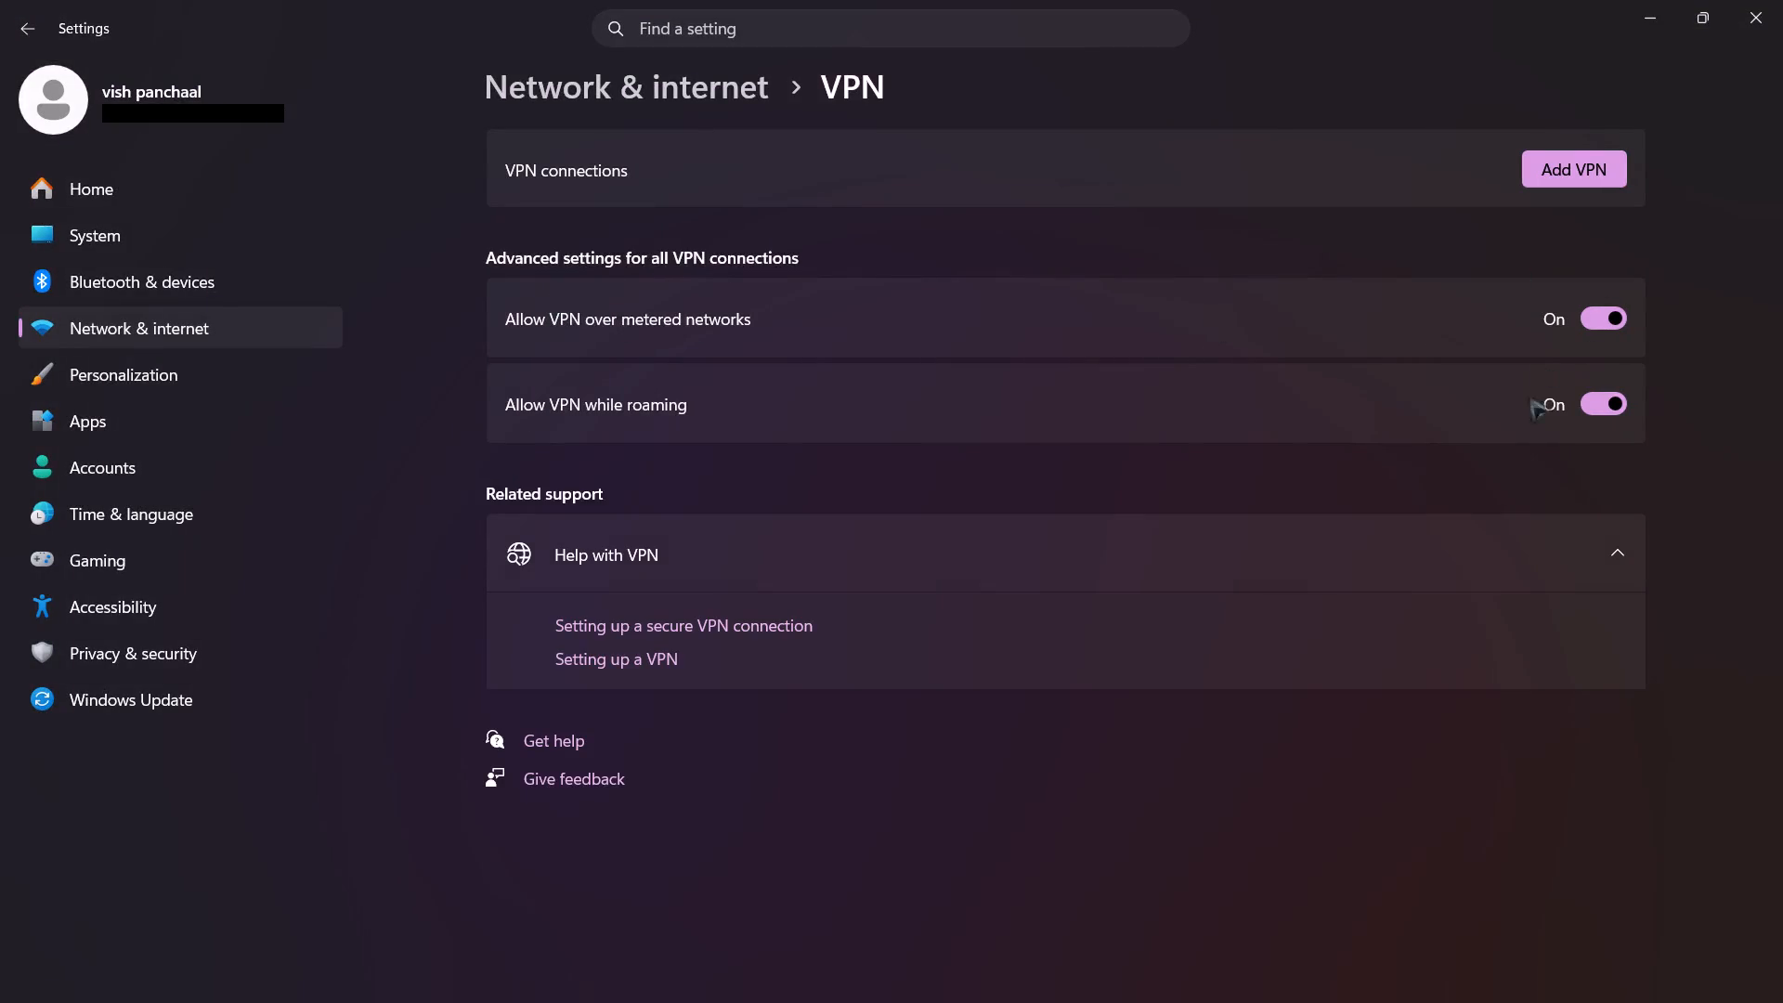
pyautogui.click(683, 184)
# Leave the Windows settings and browser, connect PlanetVPN to the free Germany server, and close the PlanetVPN window.
pyautogui.click(1739, 17)
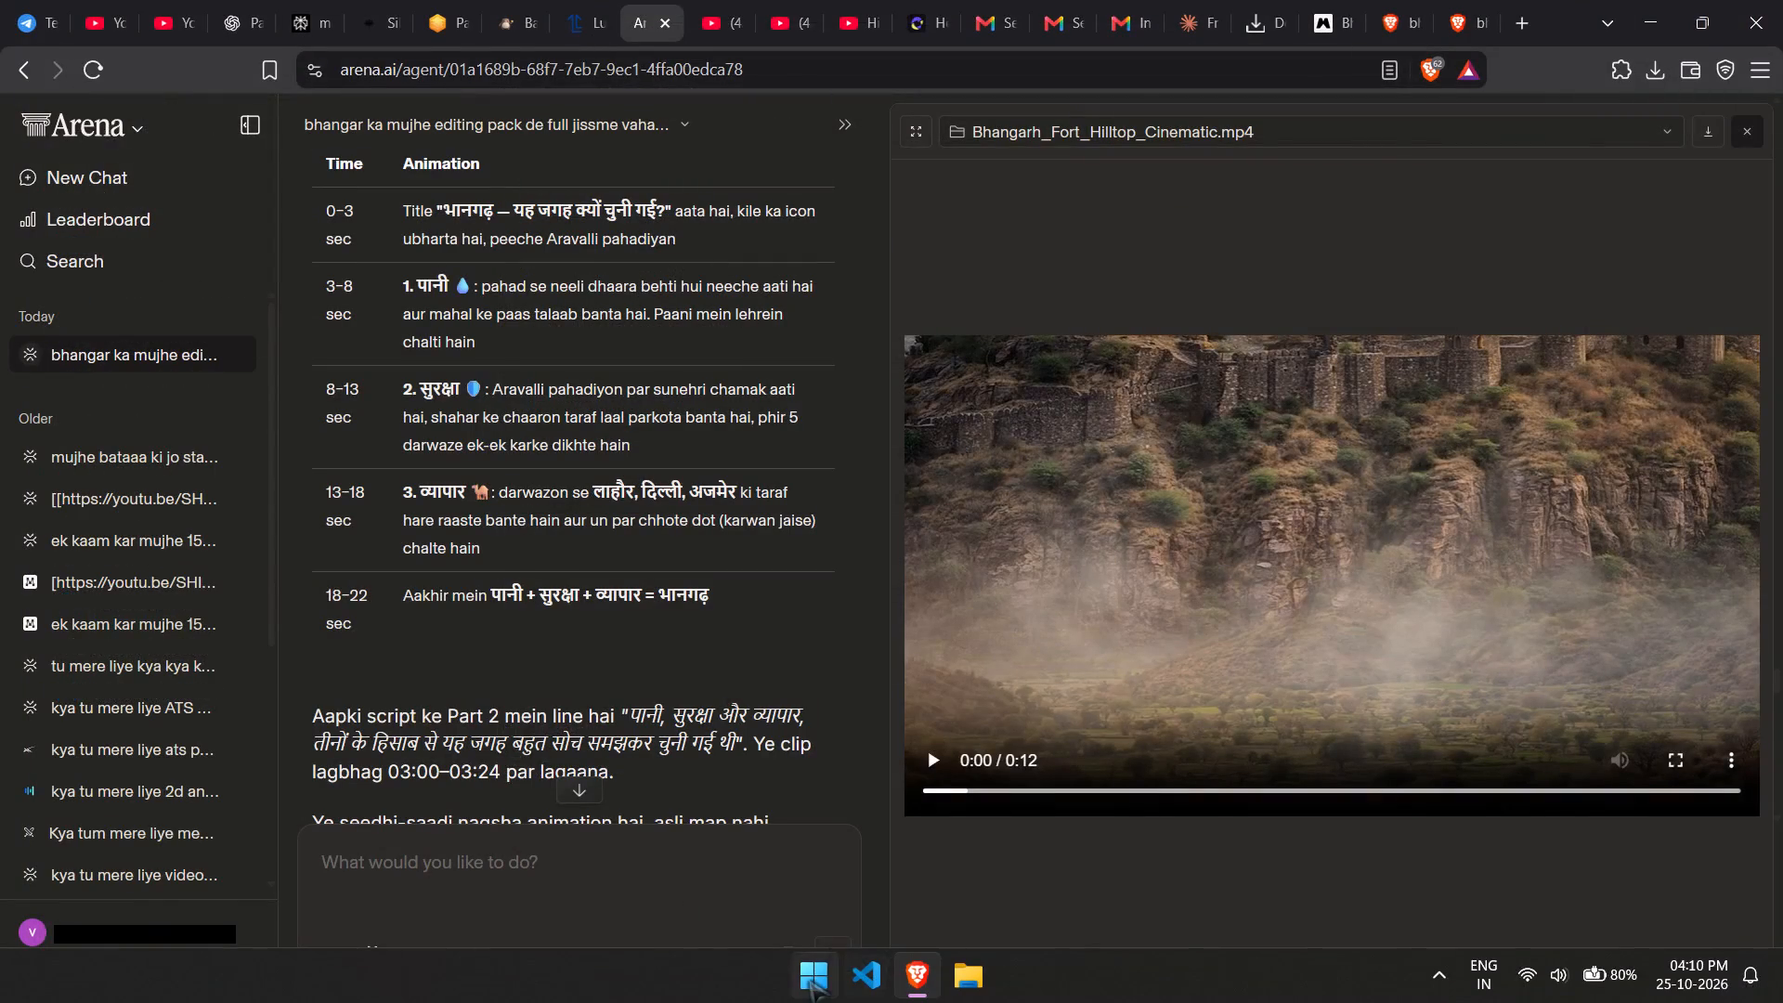
pyautogui.click(809, 980)
pyautogui.click(809, 980)
pyautogui.click(1643, 30)
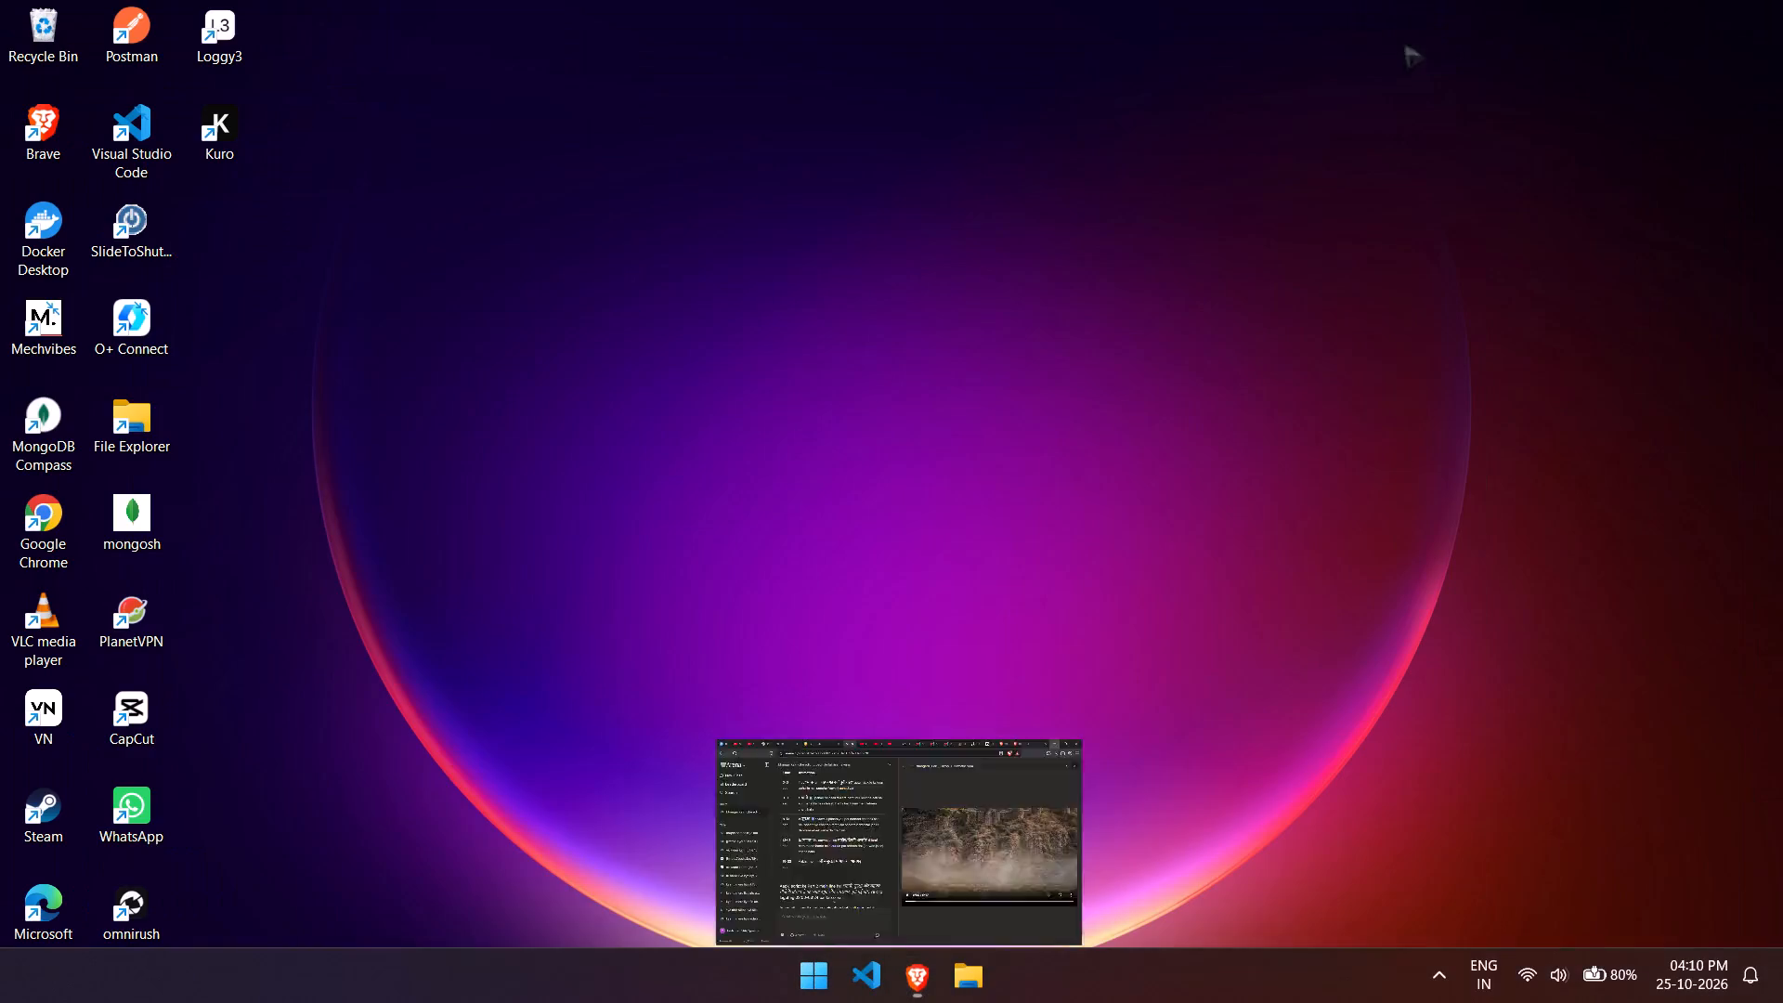
pyautogui.doubleClick(120, 618)
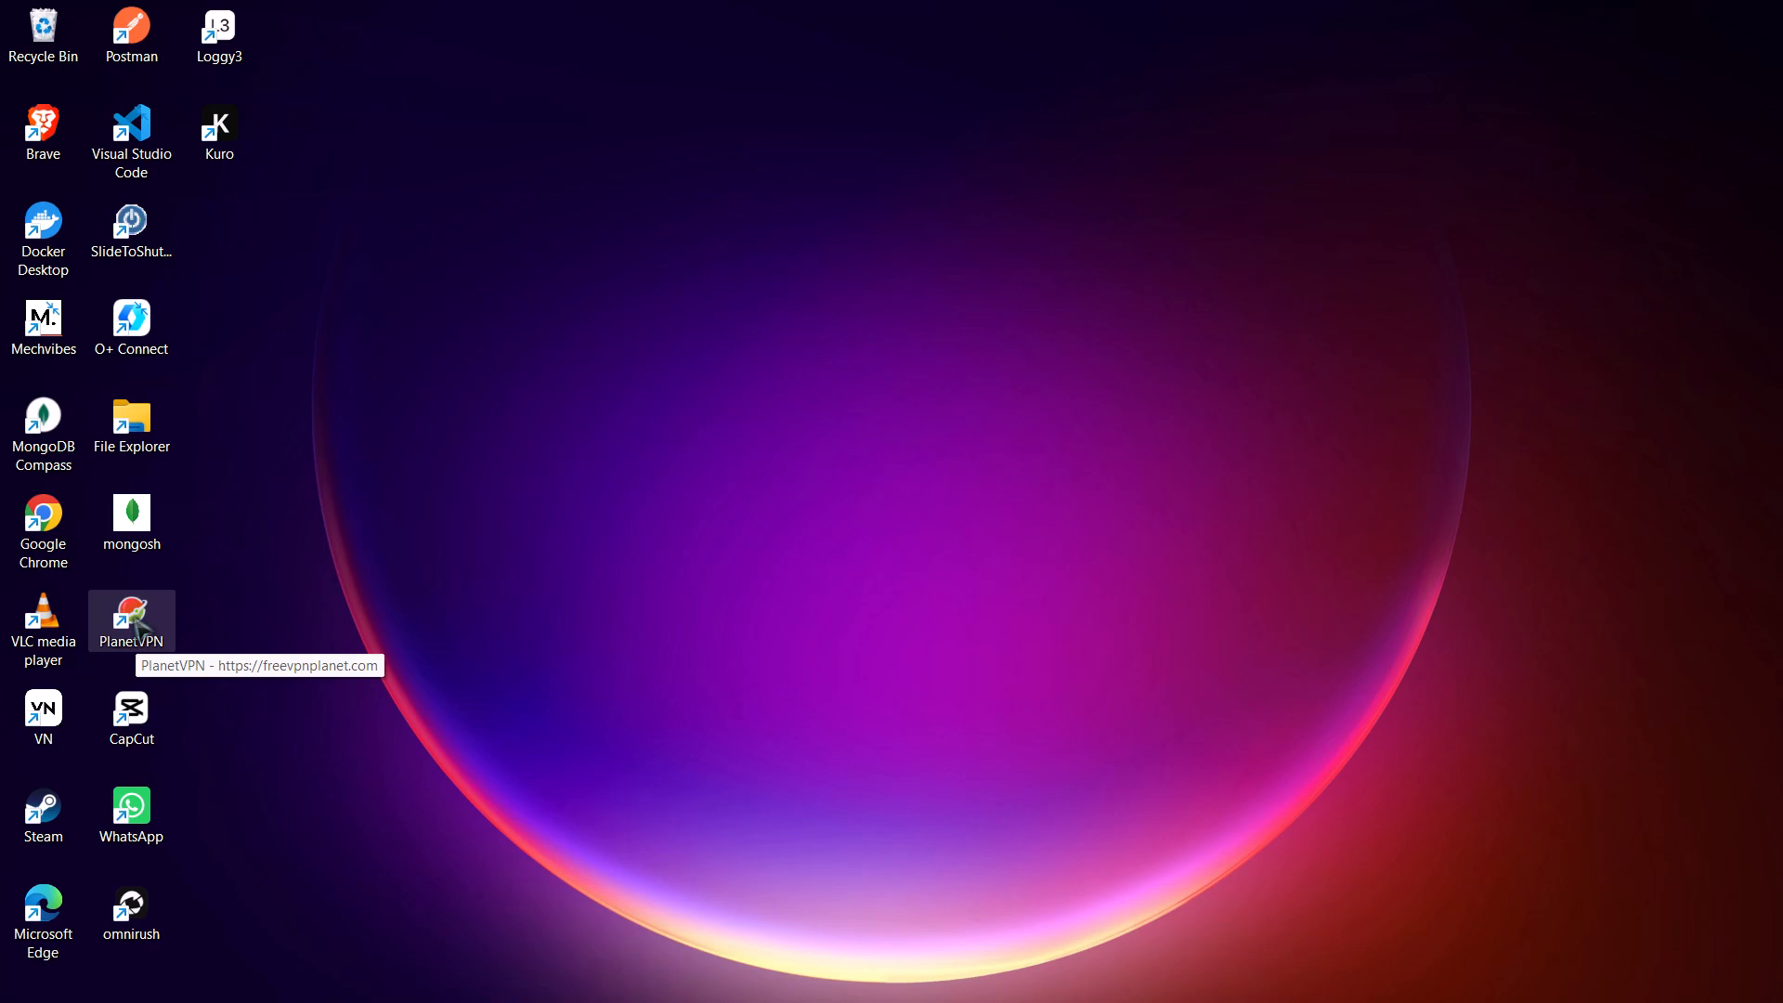
pyautogui.click(1116, 580)
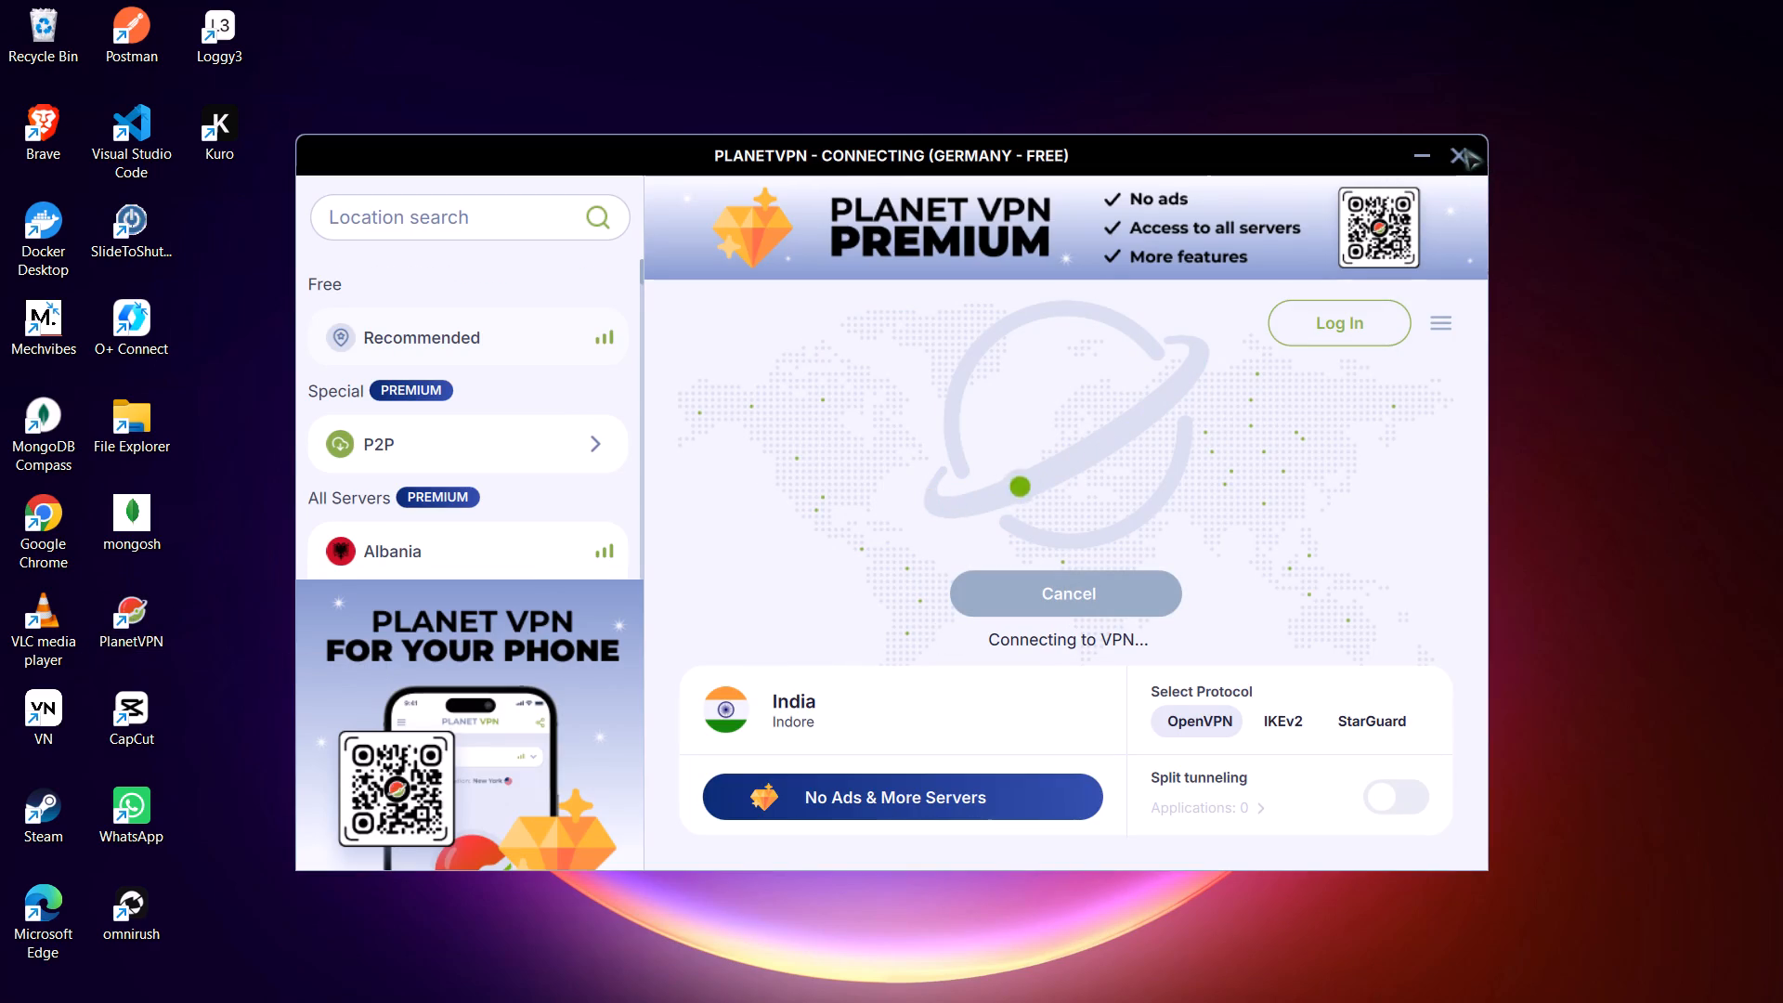
pyautogui.click(1280, 295)
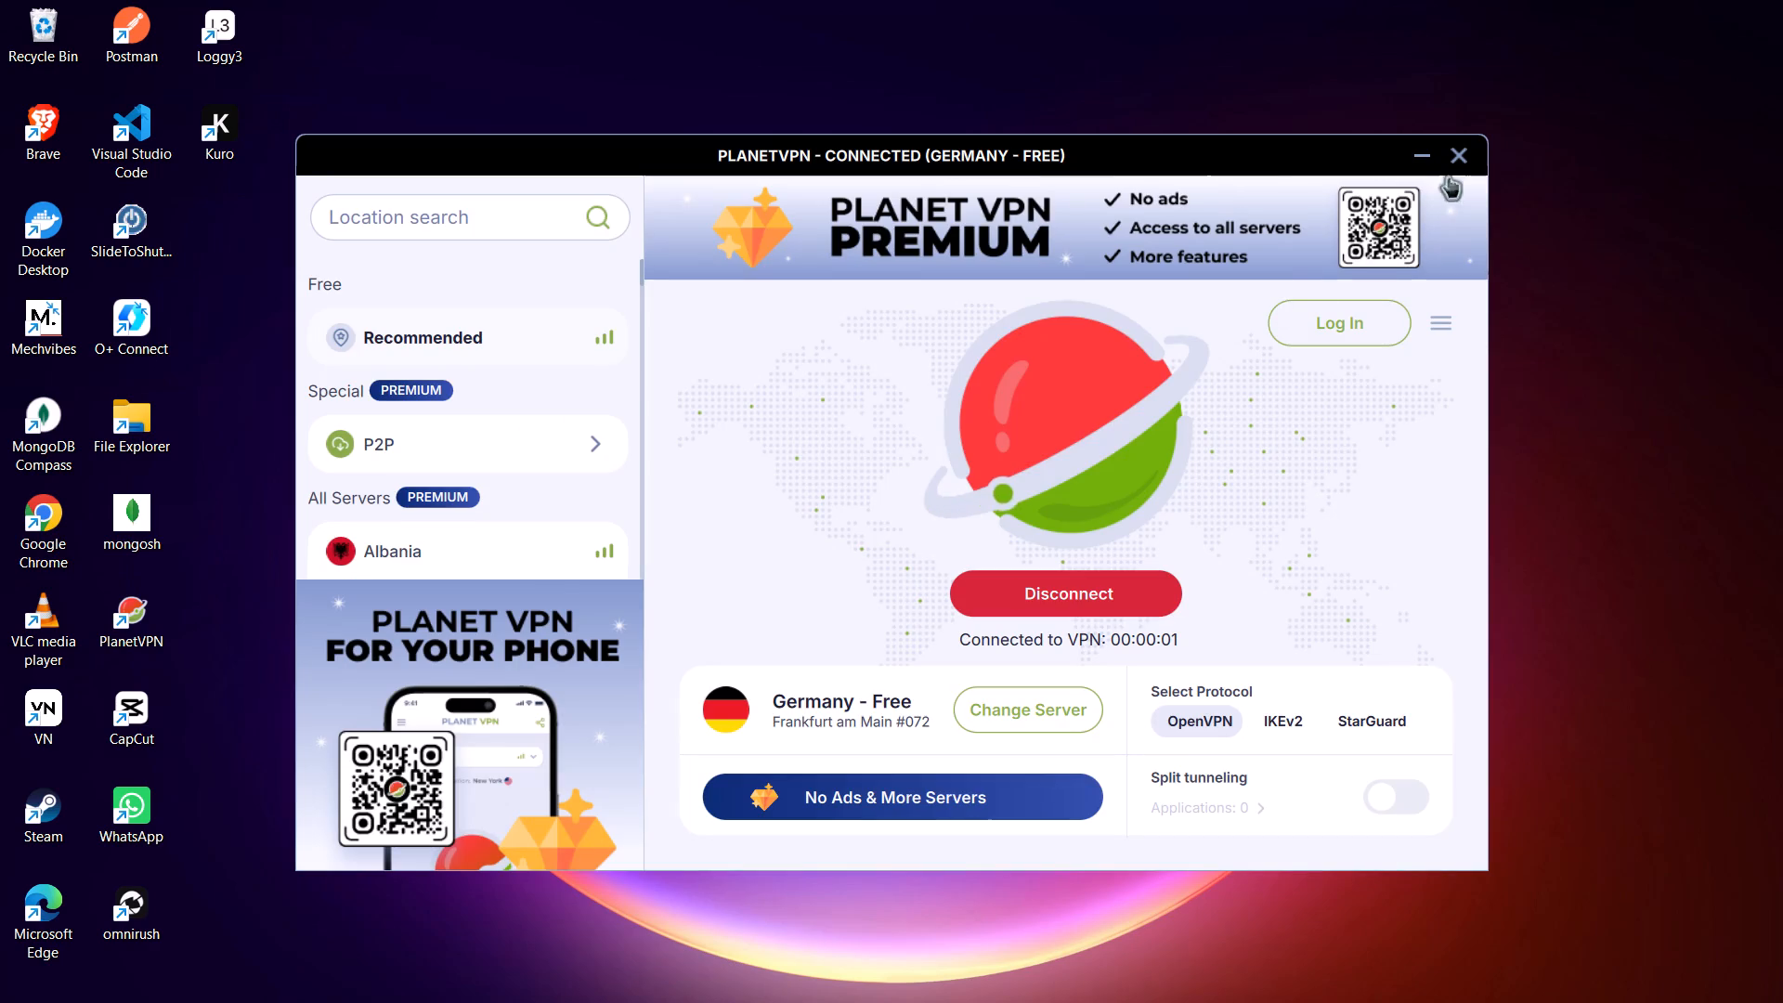
pyautogui.click(1454, 159)
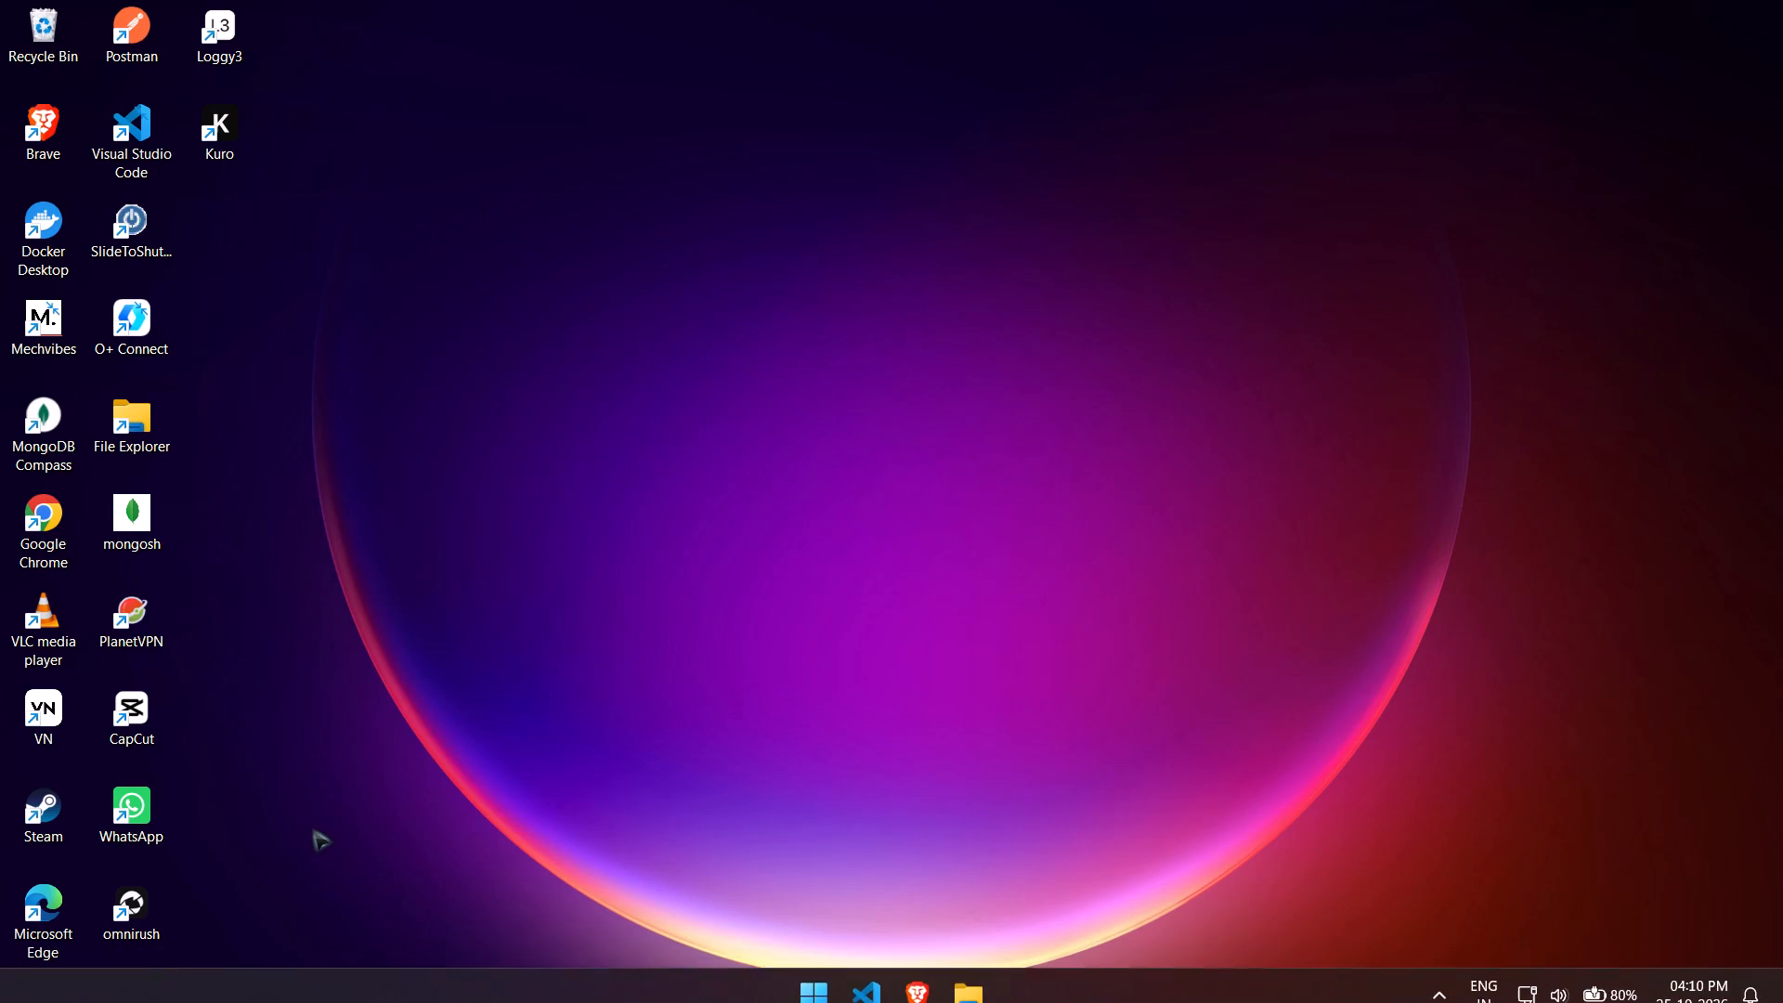
# Relaunch CapCut and reopen the 1024 project.
pyautogui.doubleClick(135, 714)
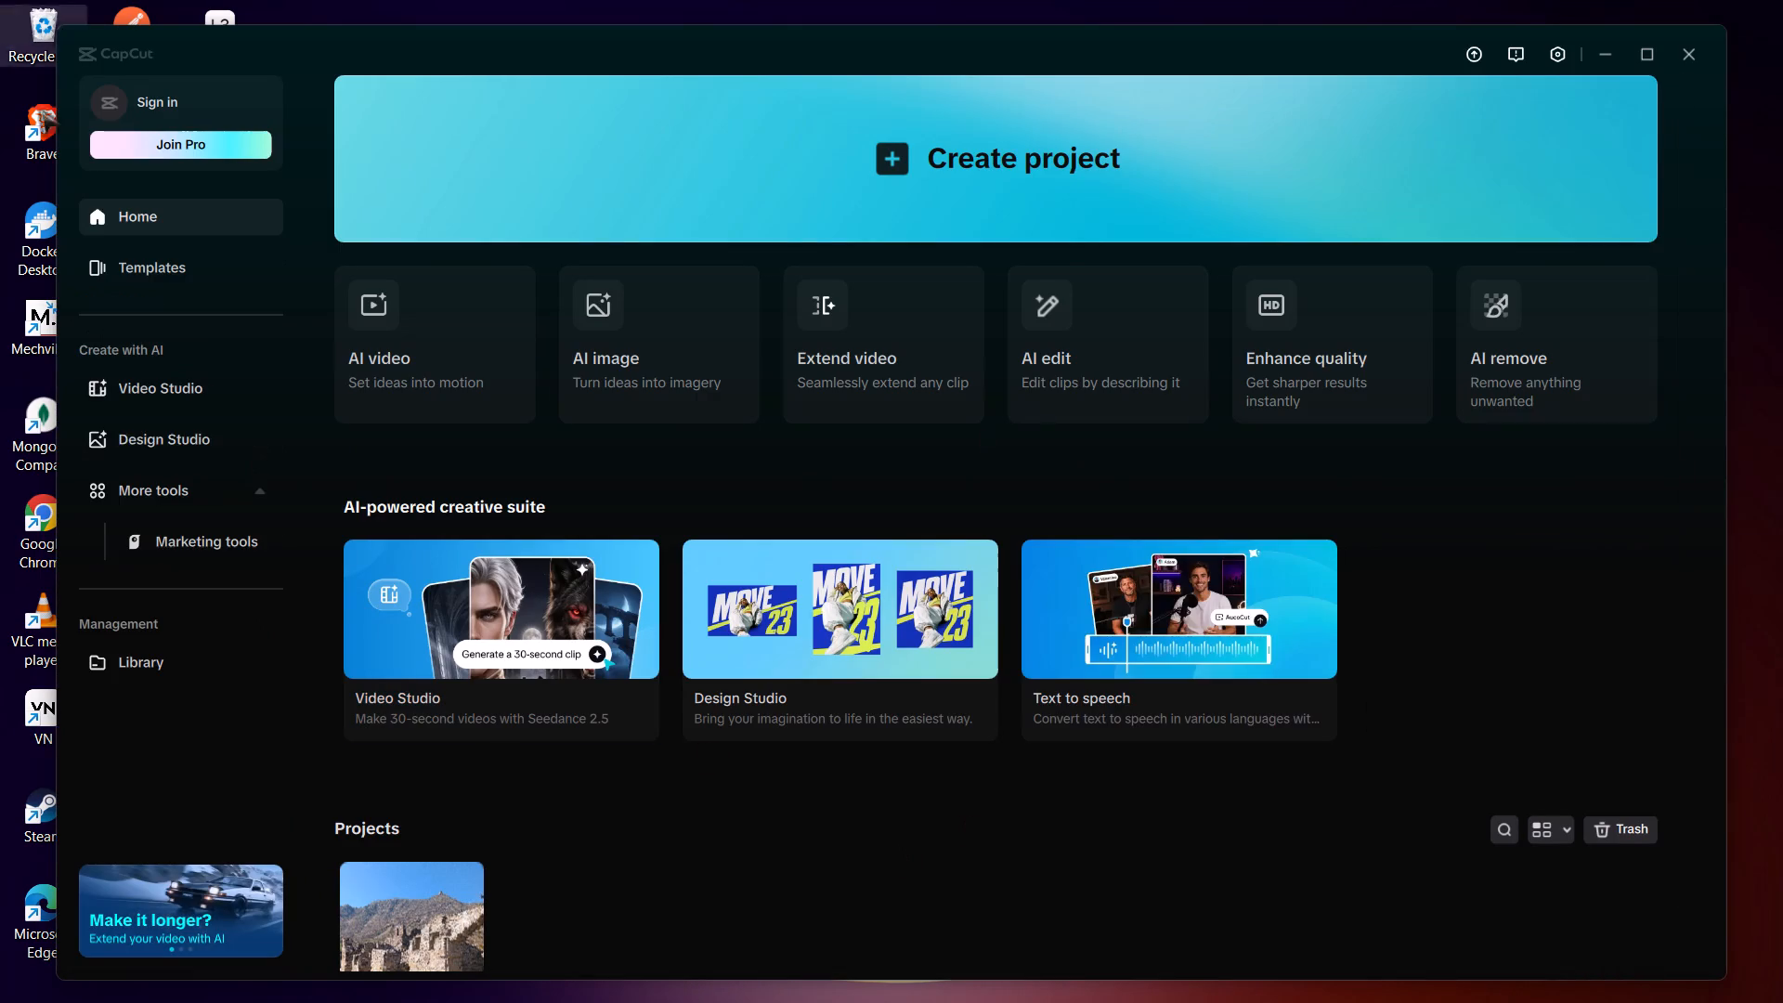
pyautogui.scroll(-20, 245, 908)
pyautogui.scroll(-20, 245, 908)
pyautogui.scroll(-20, 245, 908)
pyautogui.scroll(-2, 773, 804)
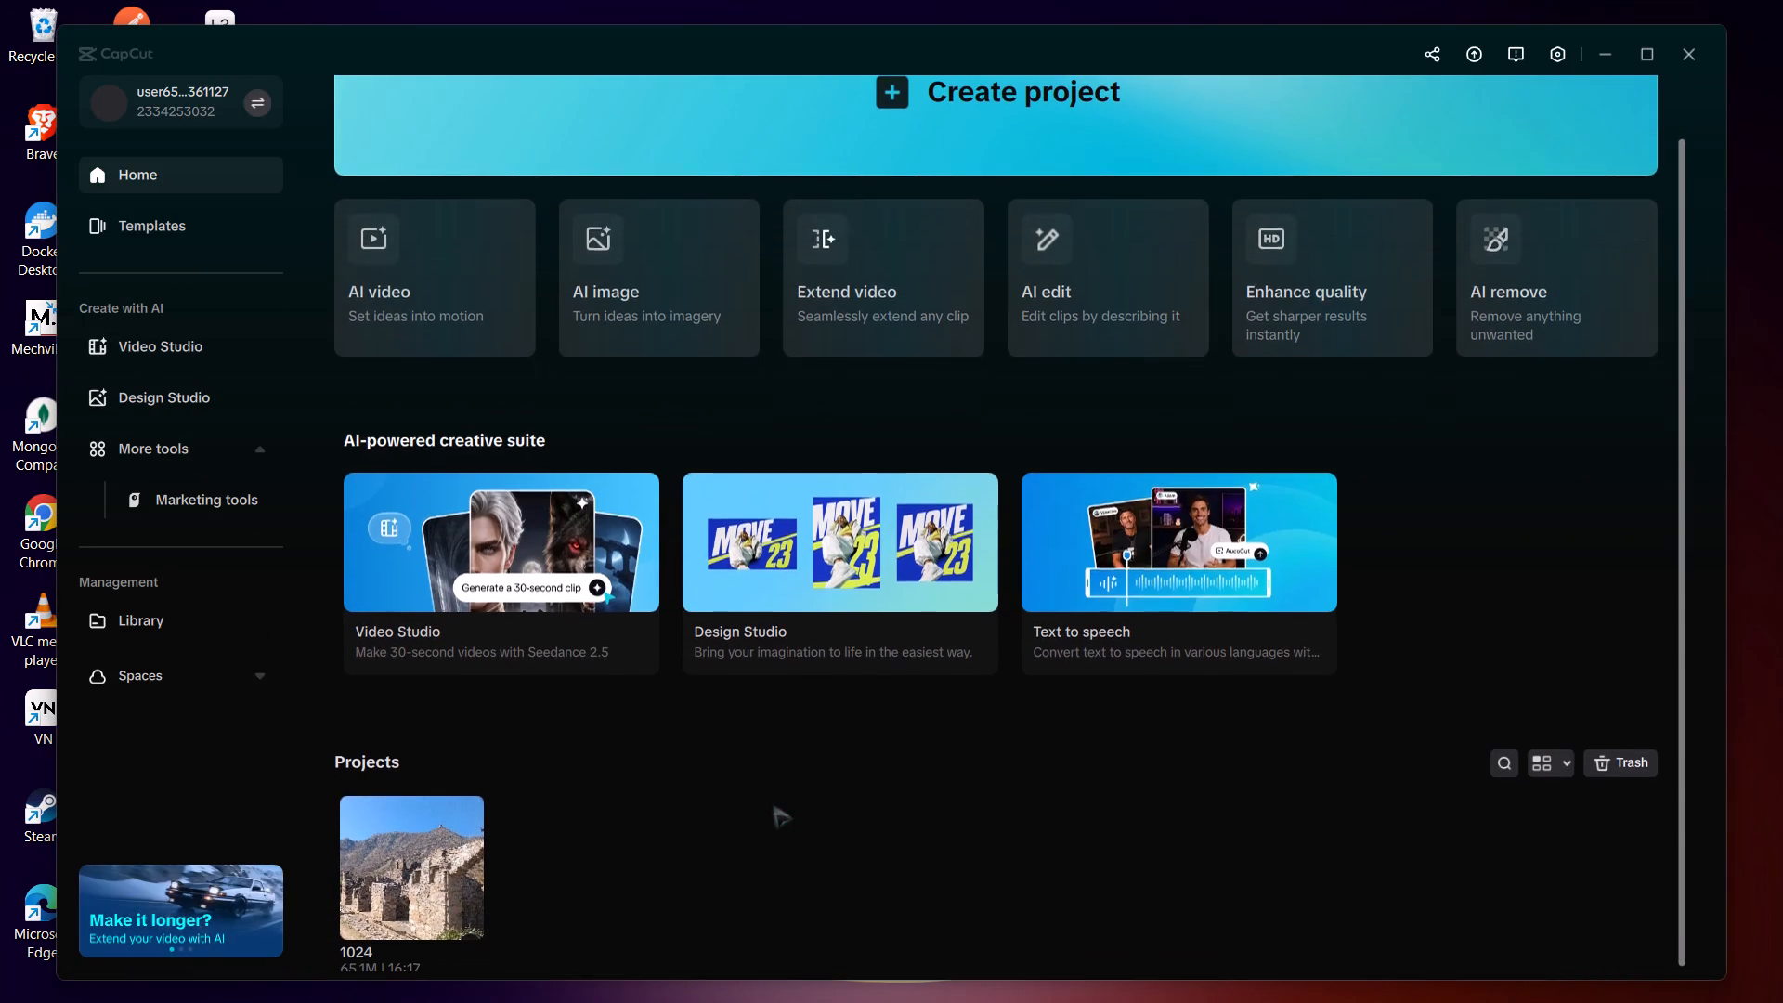
pyautogui.click(411, 866)
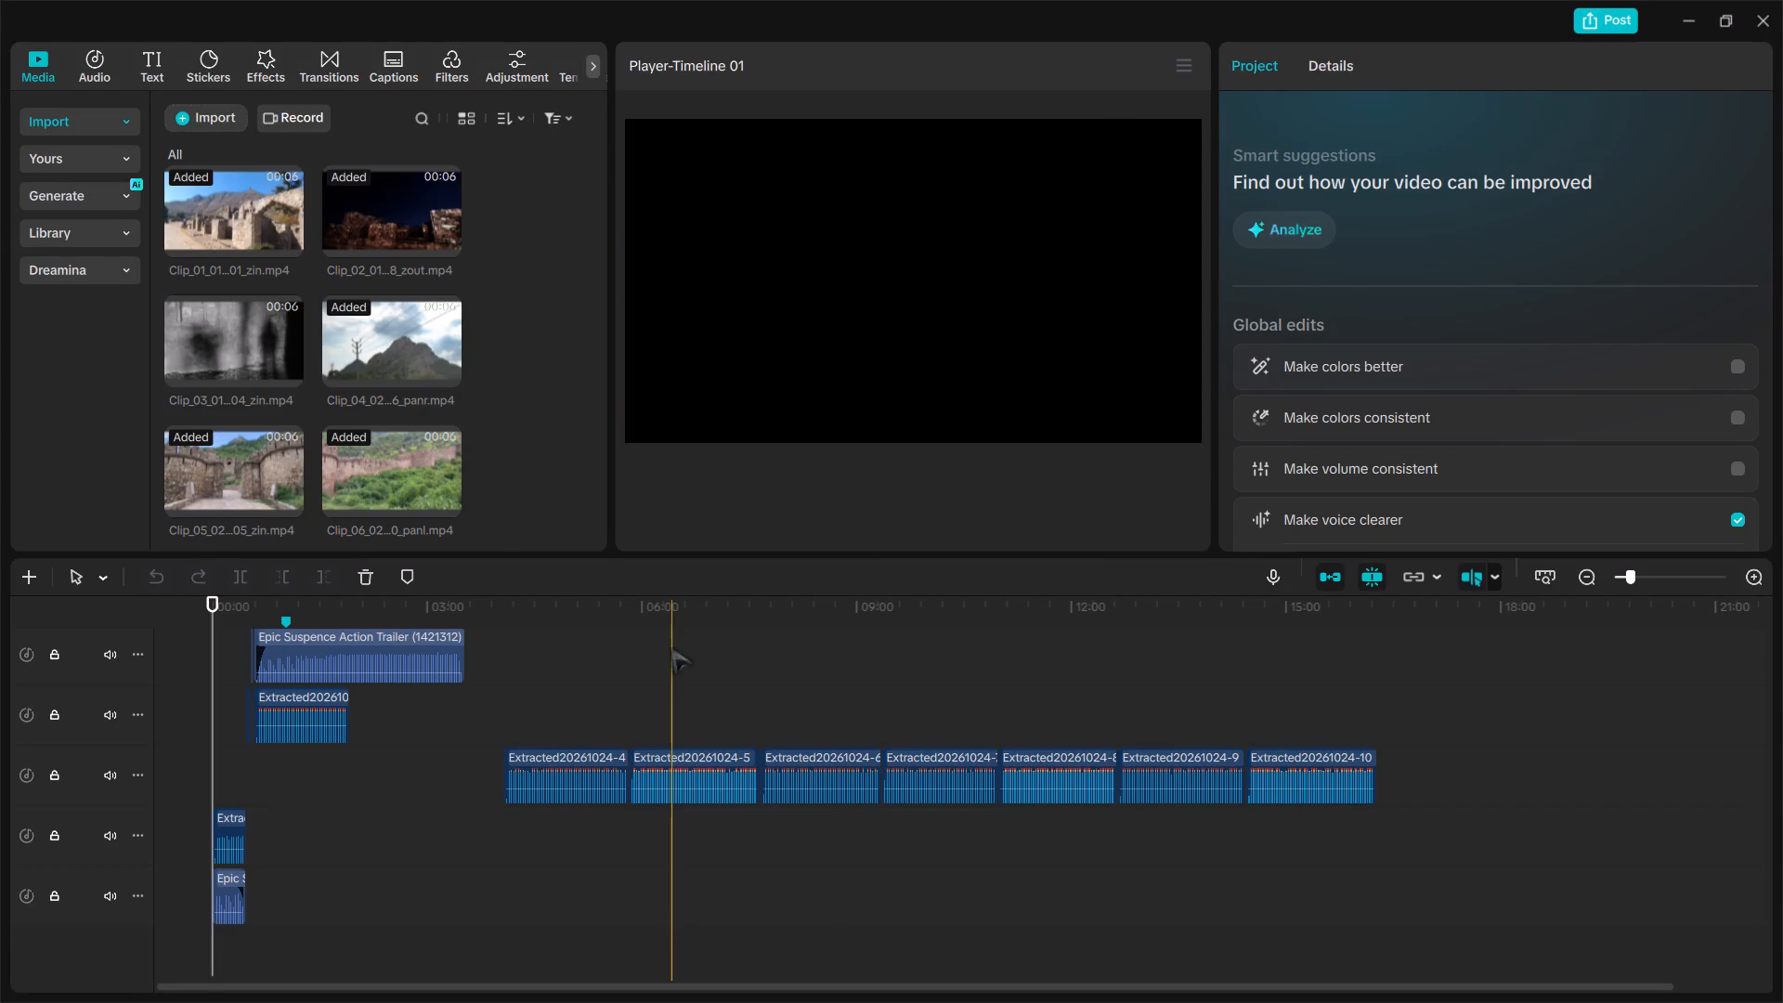
# Delete the two-second Bhangarh_5_Gates_NoVoice.mp4 clip lying under Clip_01_01_Intro_01_01_zin.mp4 at the start of the timeline.
pyautogui.hscroll(1, 1369, 626)
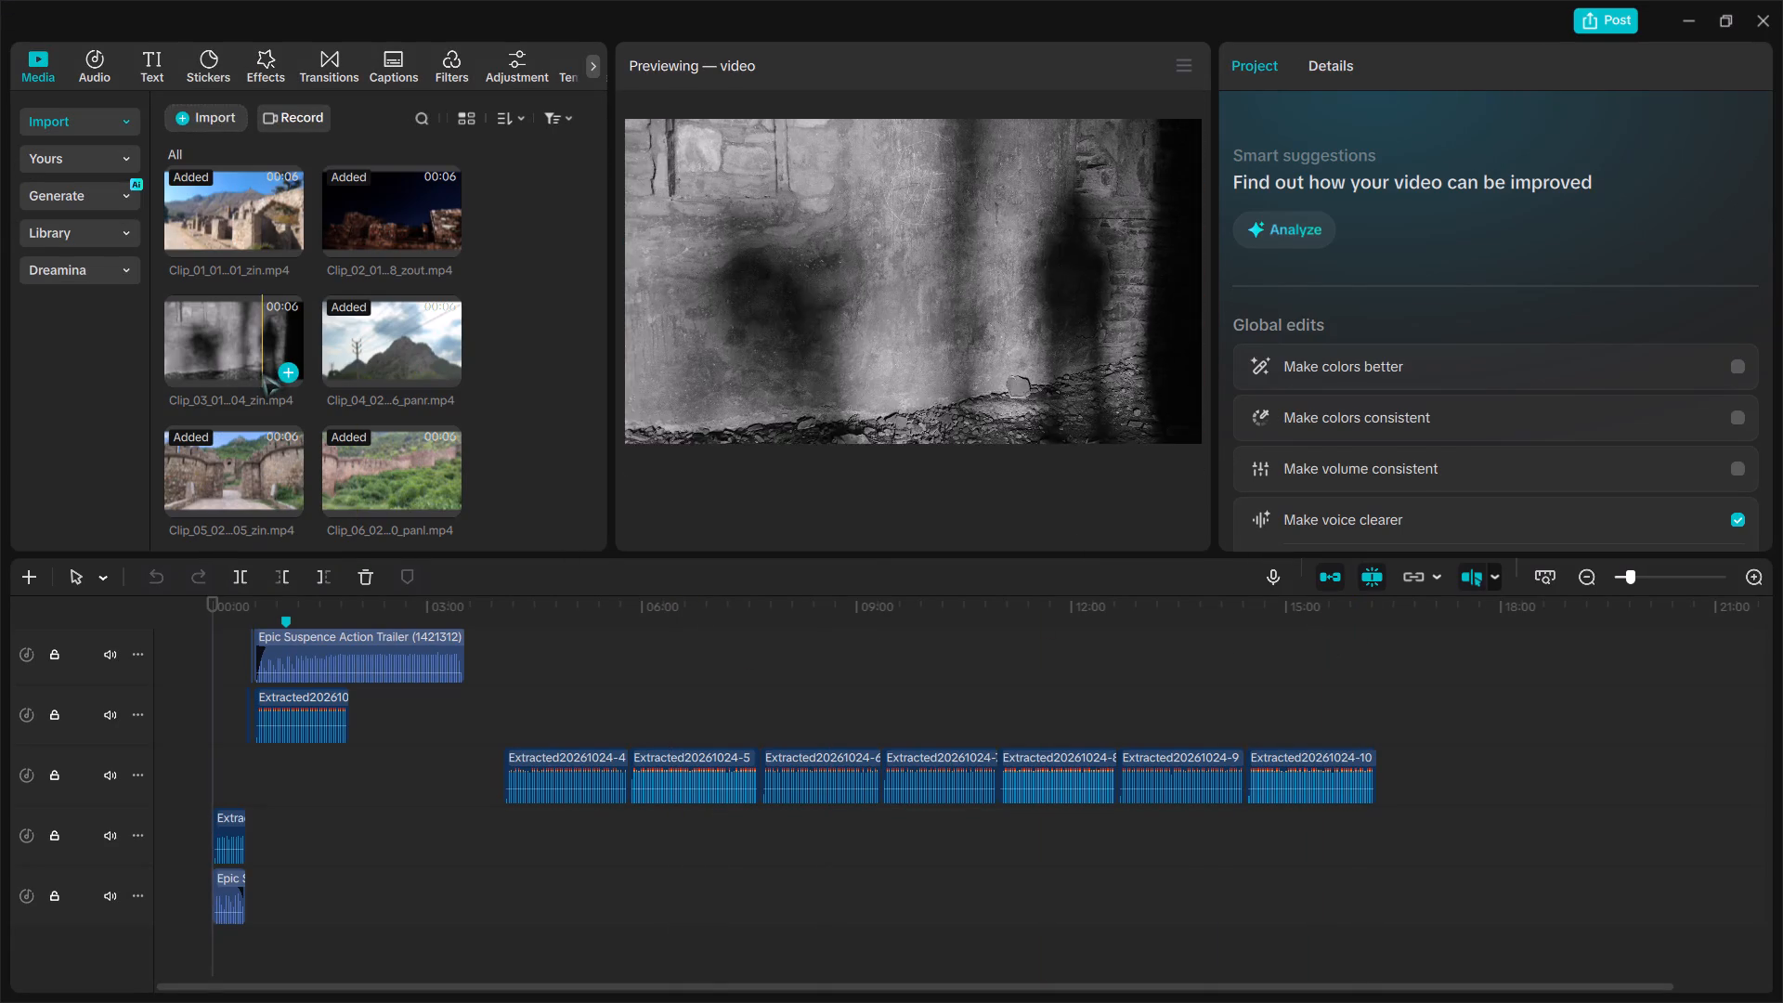
pyautogui.scroll(2, 1063, 881)
pyautogui.scroll(-1, 1063, 881)
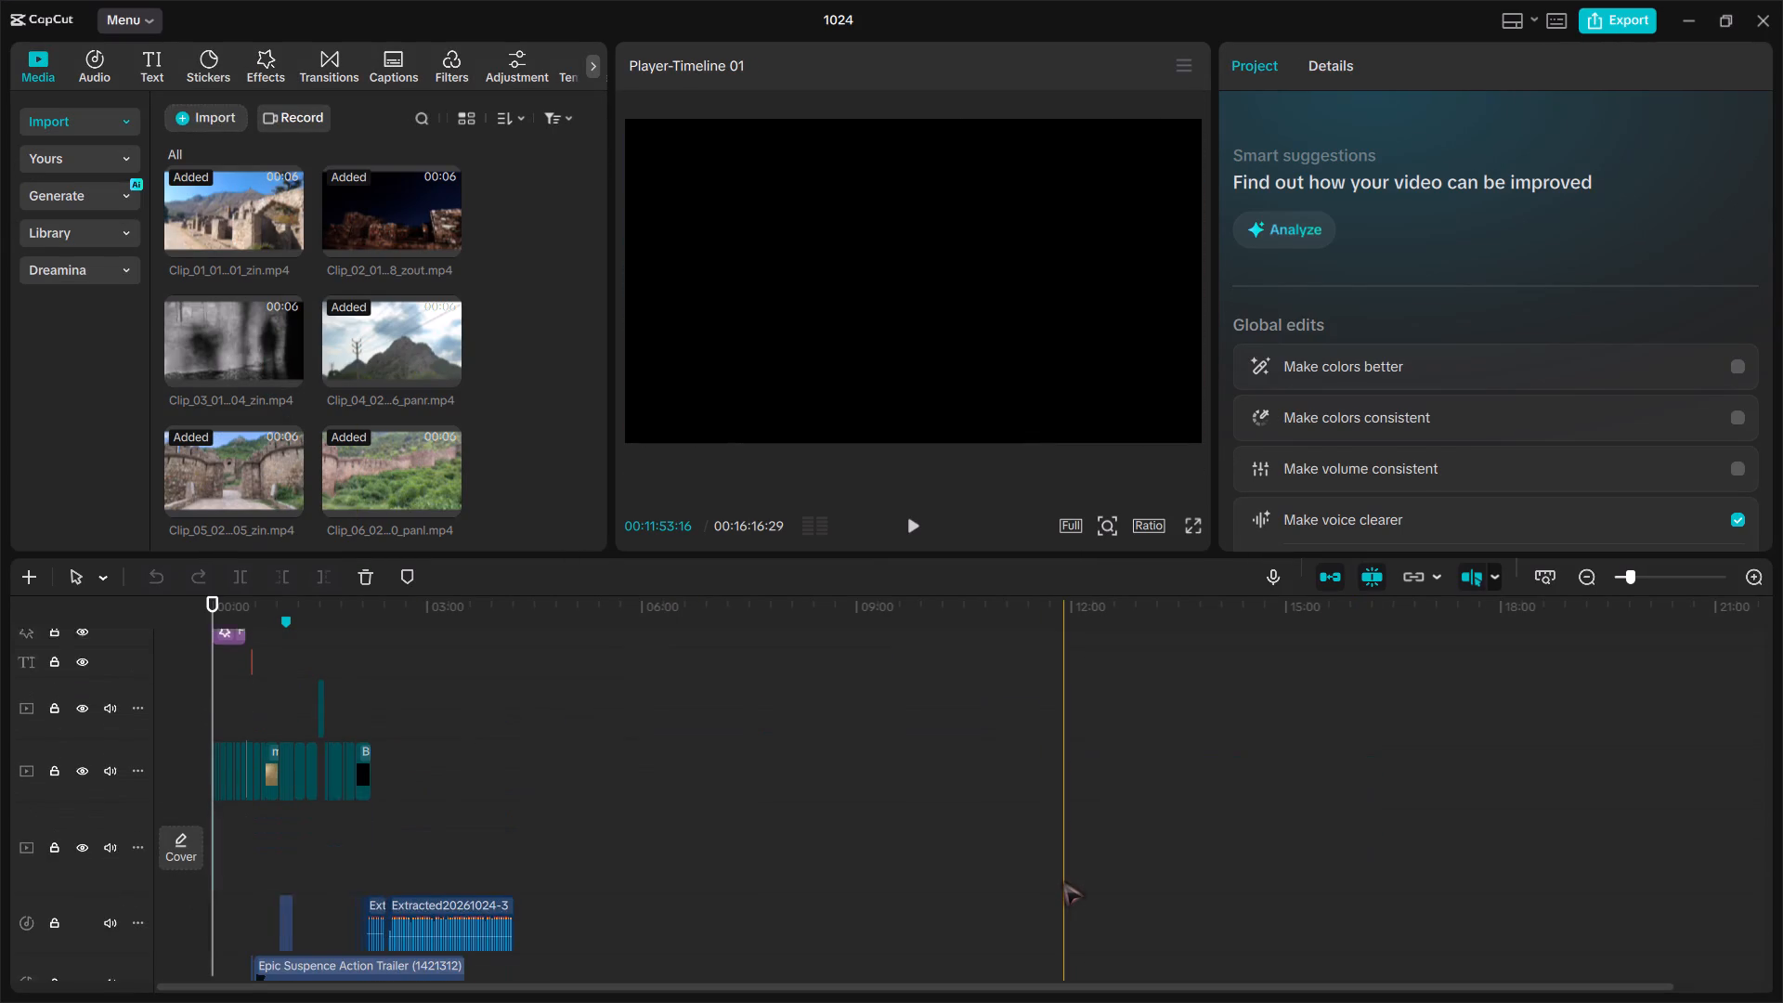
pyautogui.scroll(-1, 1063, 881)
pyautogui.scroll(1, 1063, 881)
pyautogui.hscroll(1, 1063, 881)
pyautogui.keyDown('ctrl'); pyautogui.scroll(8, 1063, 881); pyautogui.keyUp('ctrl')
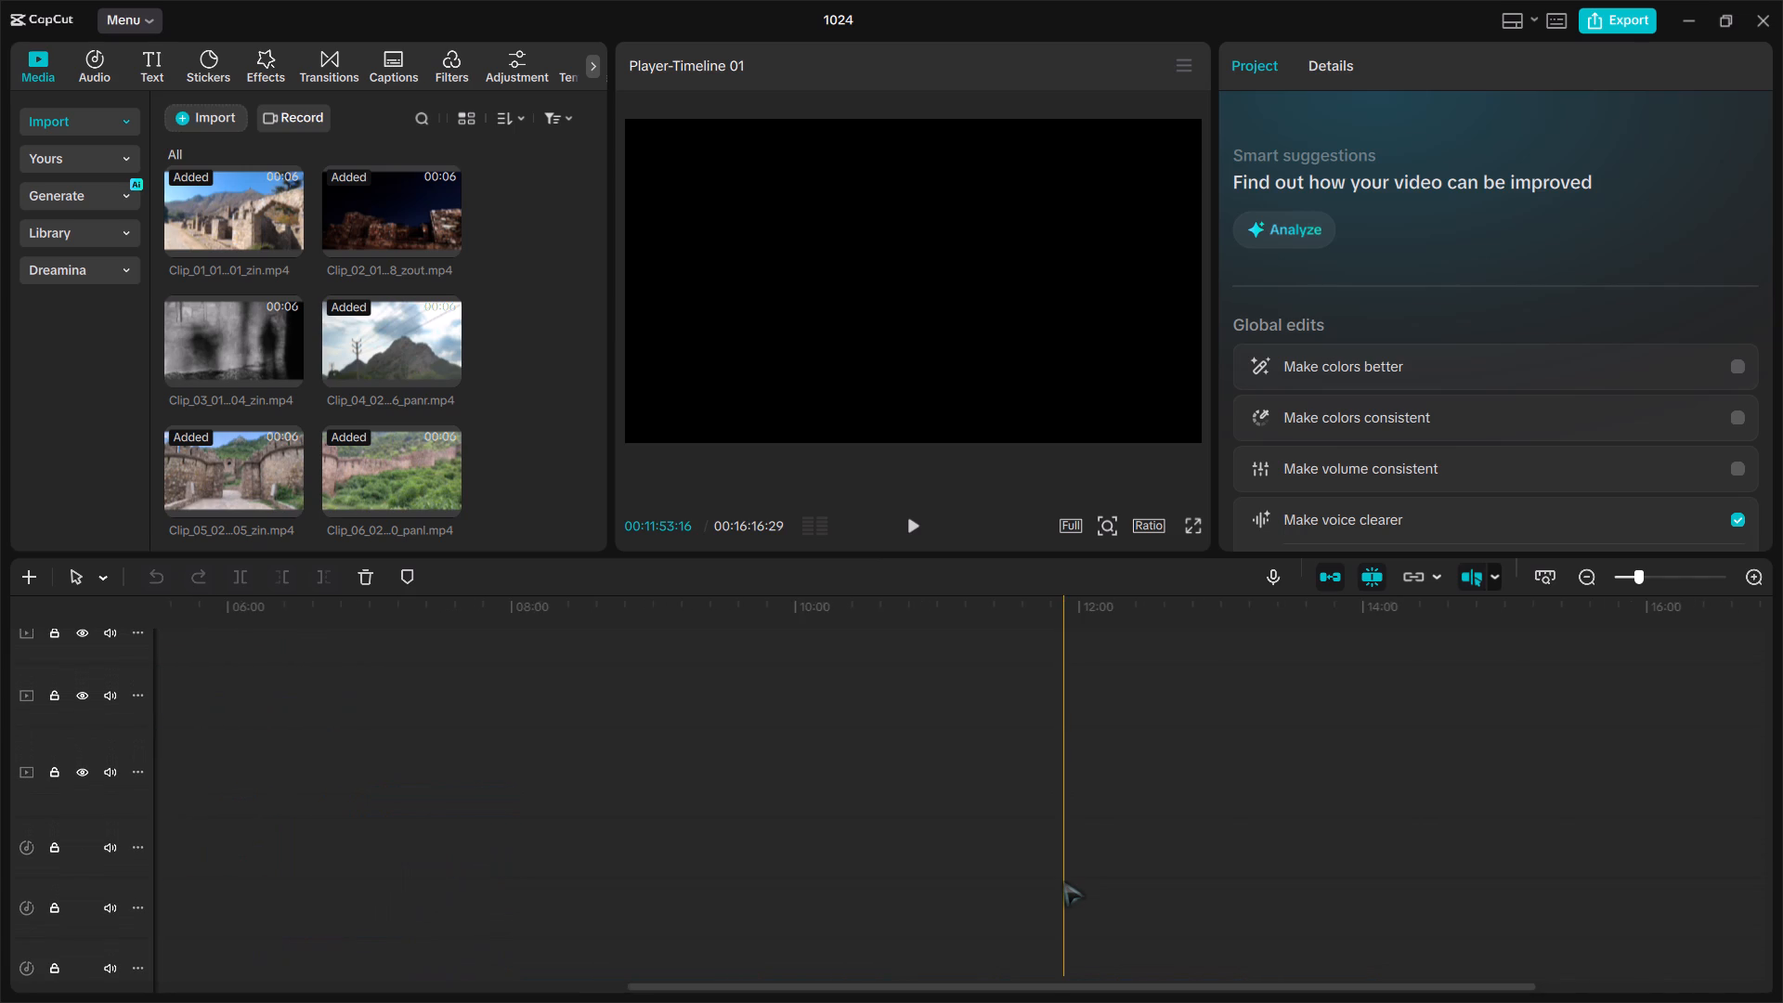
pyautogui.keyDown('ctrl'); pyautogui.scroll(8, 1063, 881); pyautogui.keyUp('ctrl')
pyautogui.hscroll(8, 1698, 963)
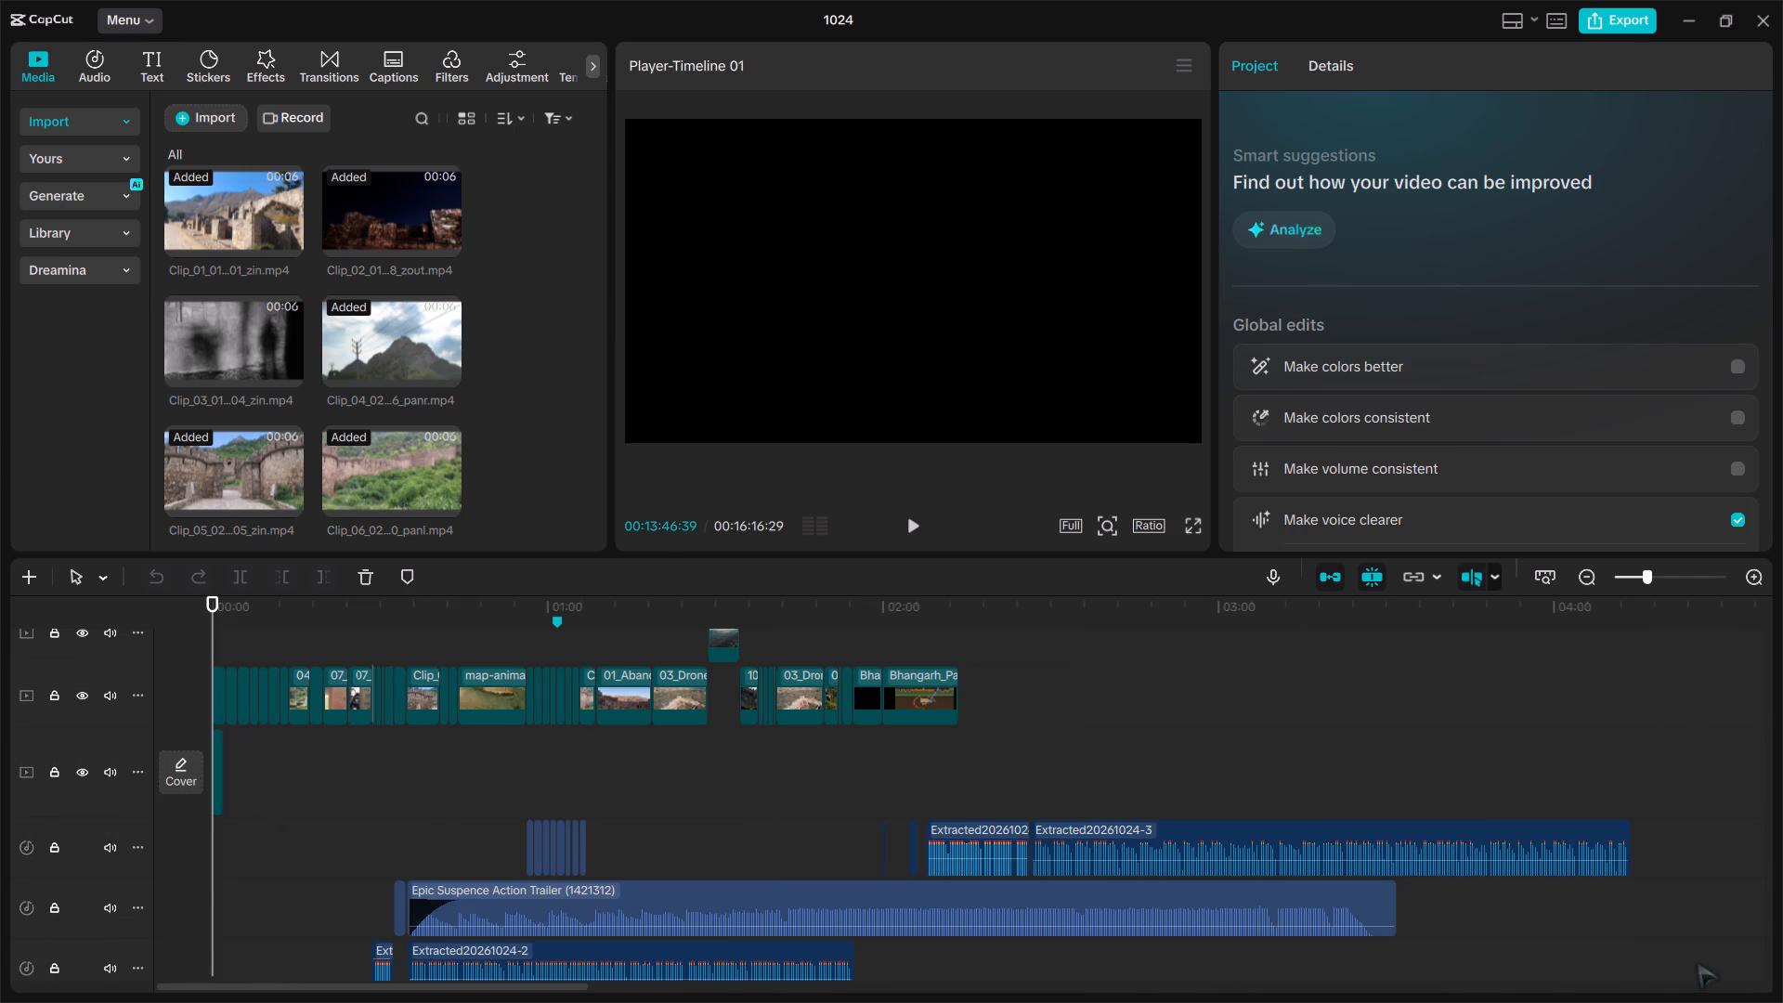
pyautogui.hscroll(5, 1698, 963)
pyautogui.keyDown('ctrl'); pyautogui.scroll(7, 1698, 963); pyautogui.keyUp('ctrl')
pyautogui.hscroll(2, 1698, 963)
pyautogui.hscroll(-1, 1698, 963)
pyautogui.hscroll(1, 1698, 963)
pyautogui.scroll(2, 1698, 963)
pyautogui.hscroll(2, 1698, 963)
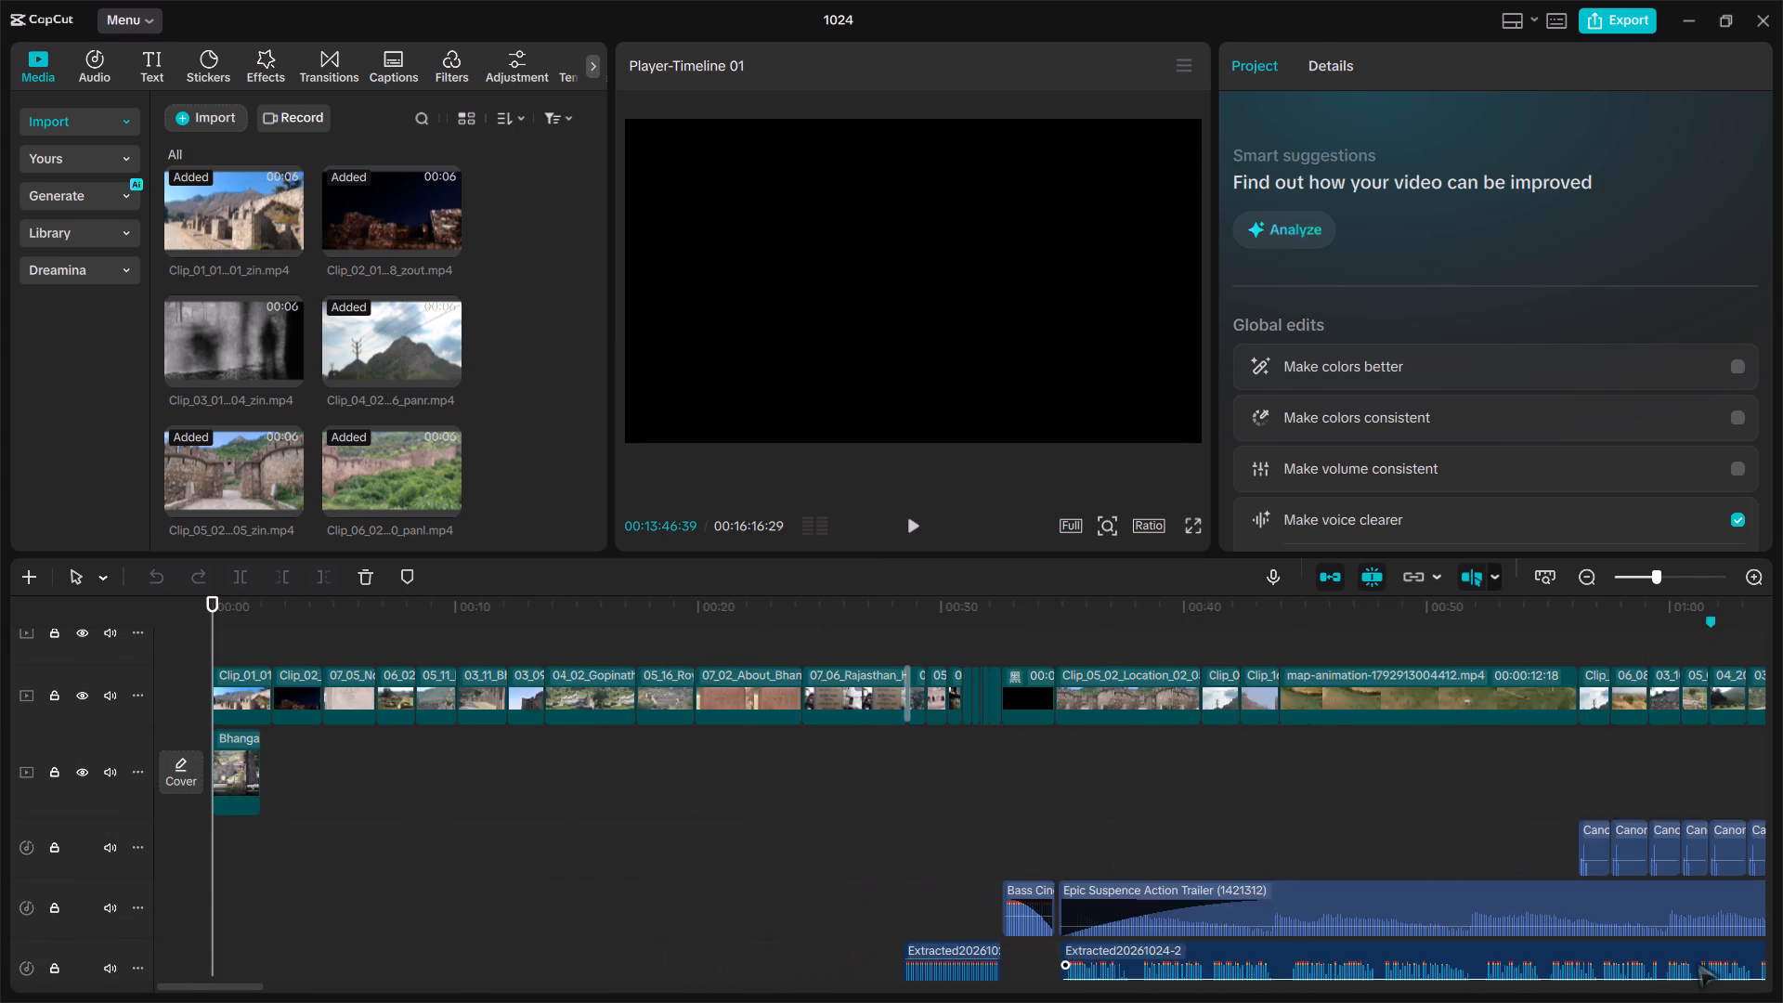
pyautogui.hscroll(1, 1698, 963)
pyautogui.keyDown('ctrl'); pyautogui.scroll(15, 1698, 963); pyautogui.keyUp('ctrl')
pyautogui.keyDown('ctrl'); pyautogui.scroll(6, 1698, 963); pyautogui.keyUp('ctrl')
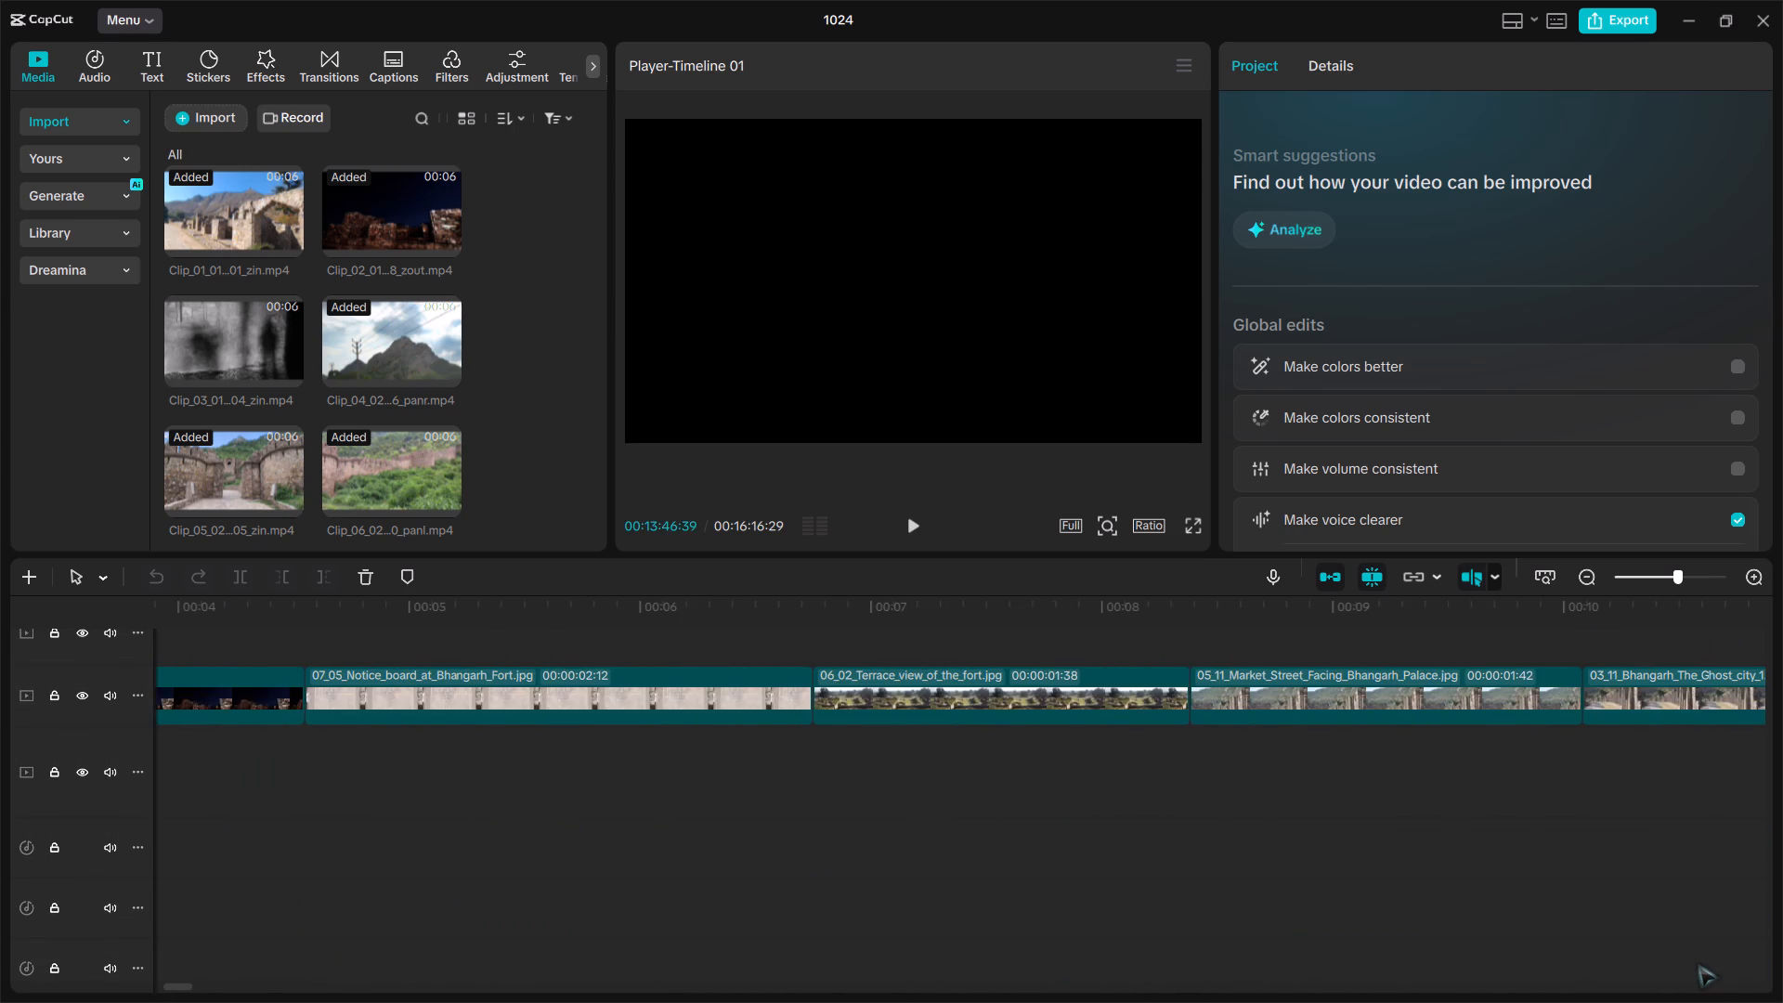
pyautogui.hscroll(2, 1698, 963)
pyautogui.hscroll(-1, 1679, 580)
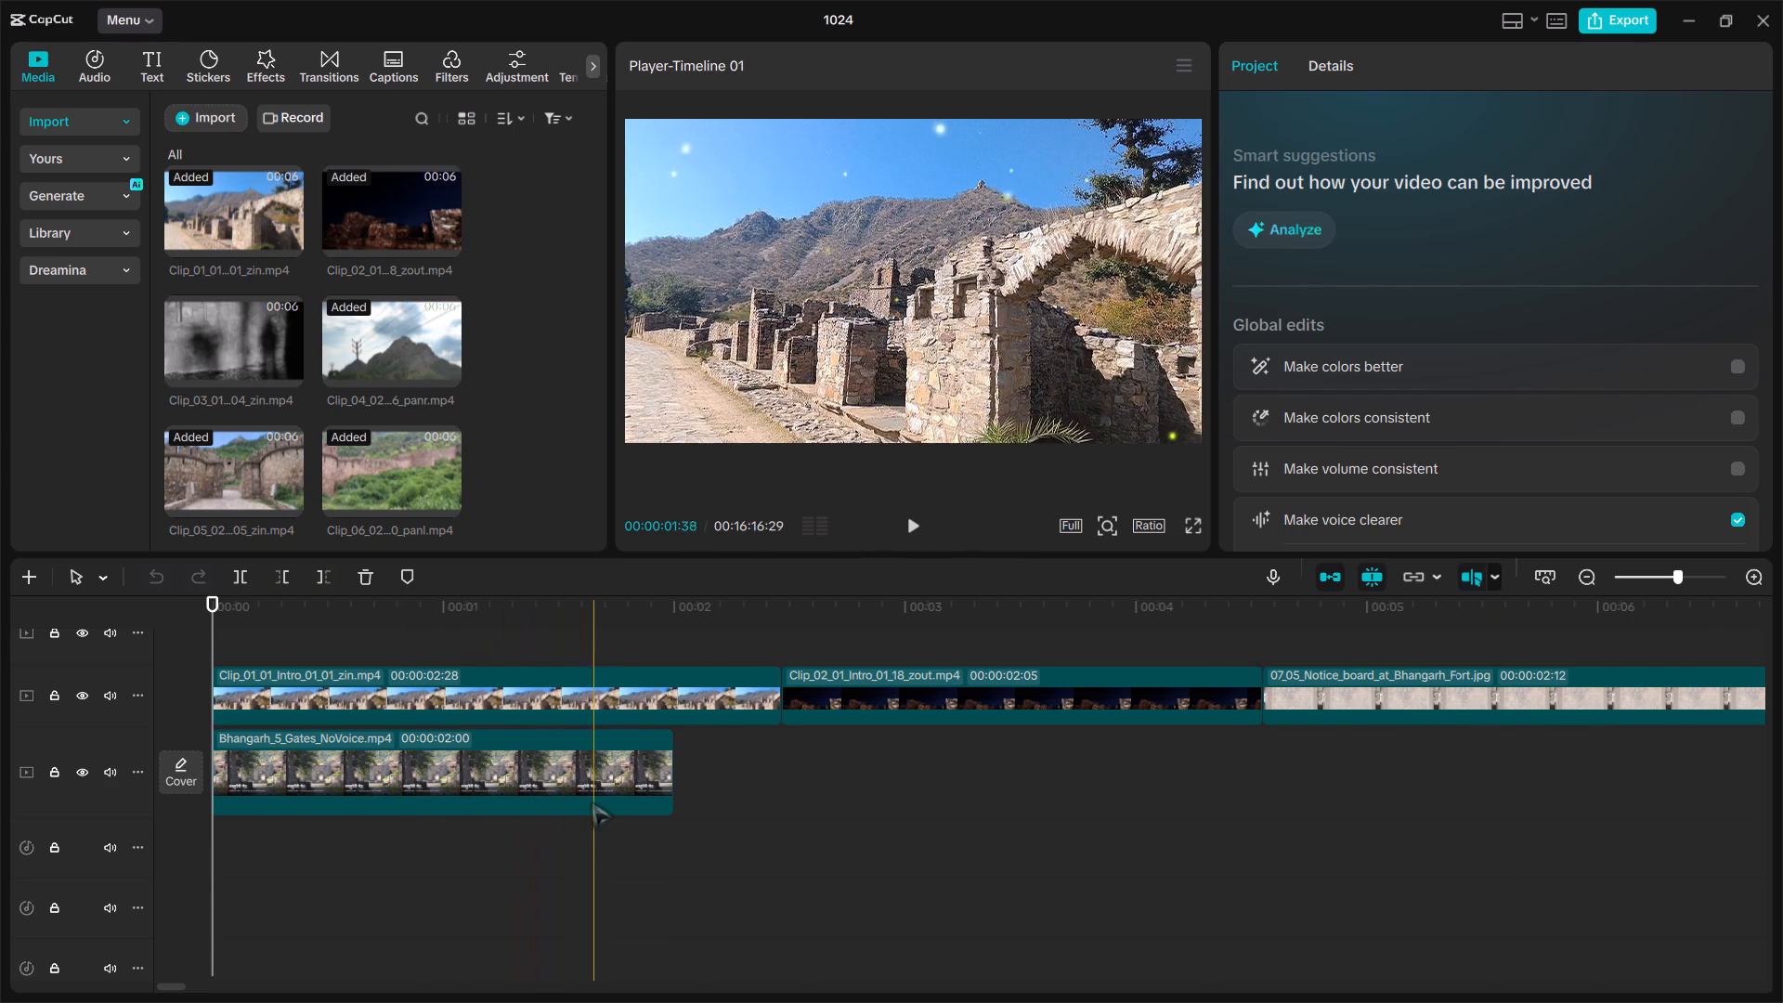
pyautogui.click(443, 776)
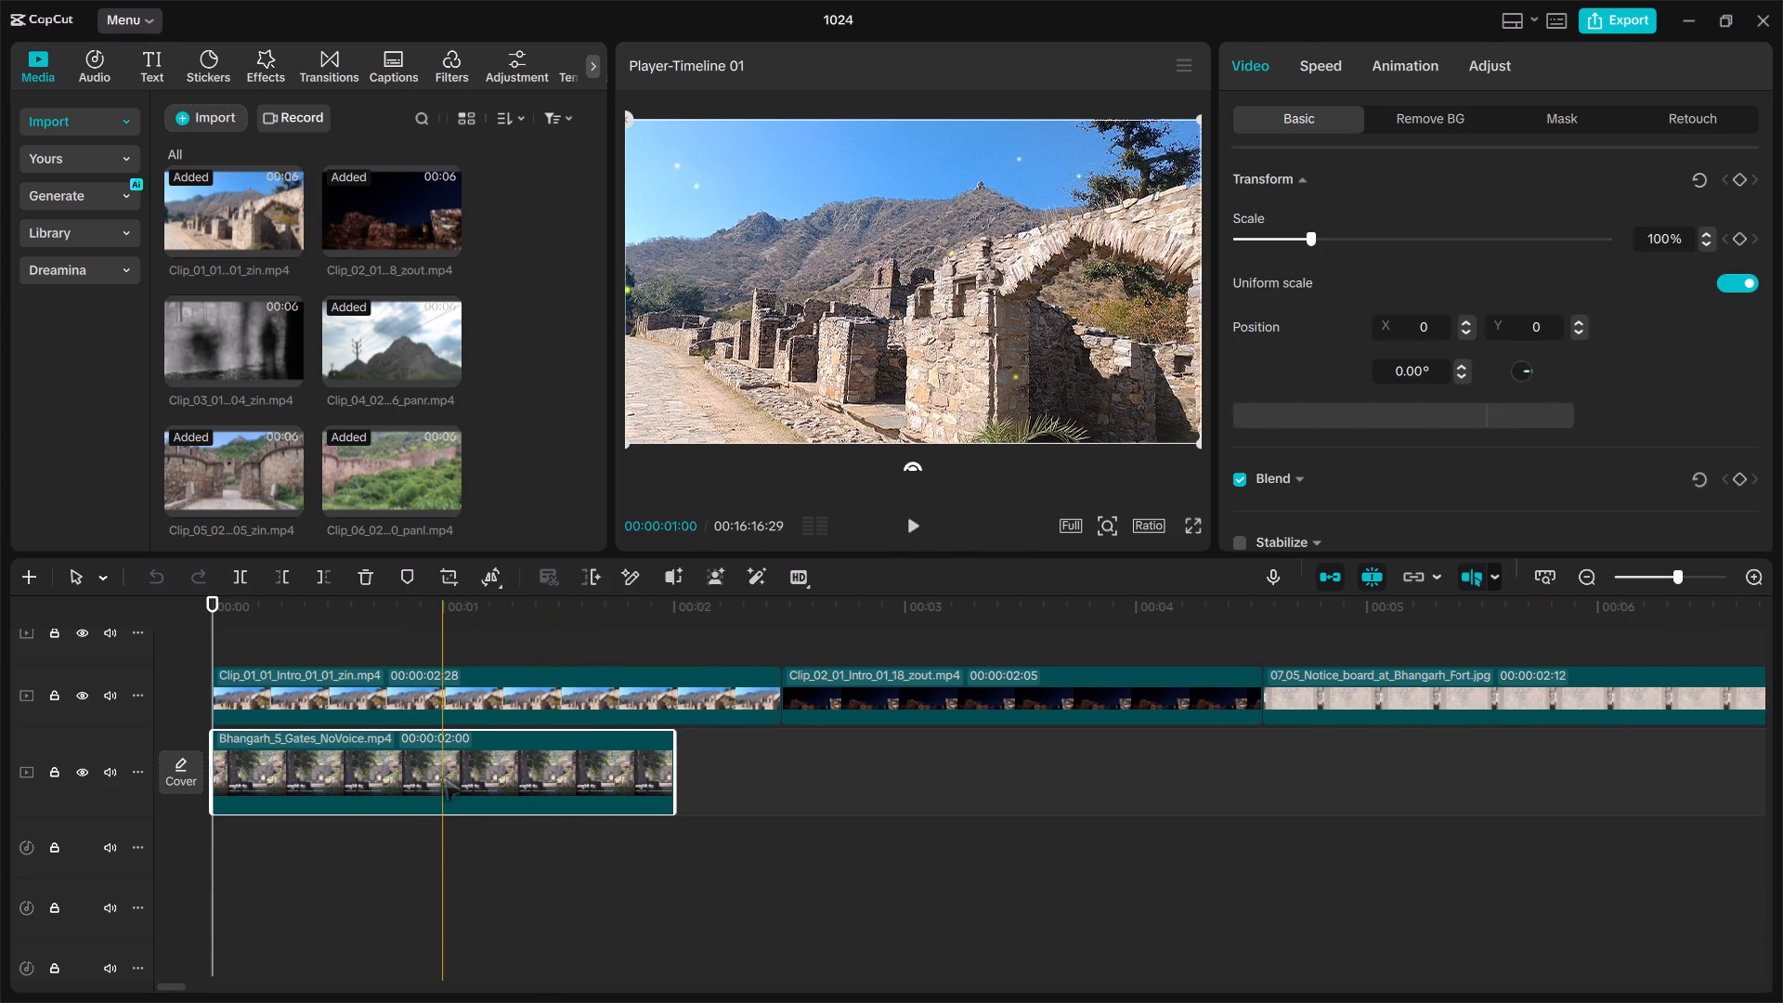
pyautogui.doubleClick(406, 690)
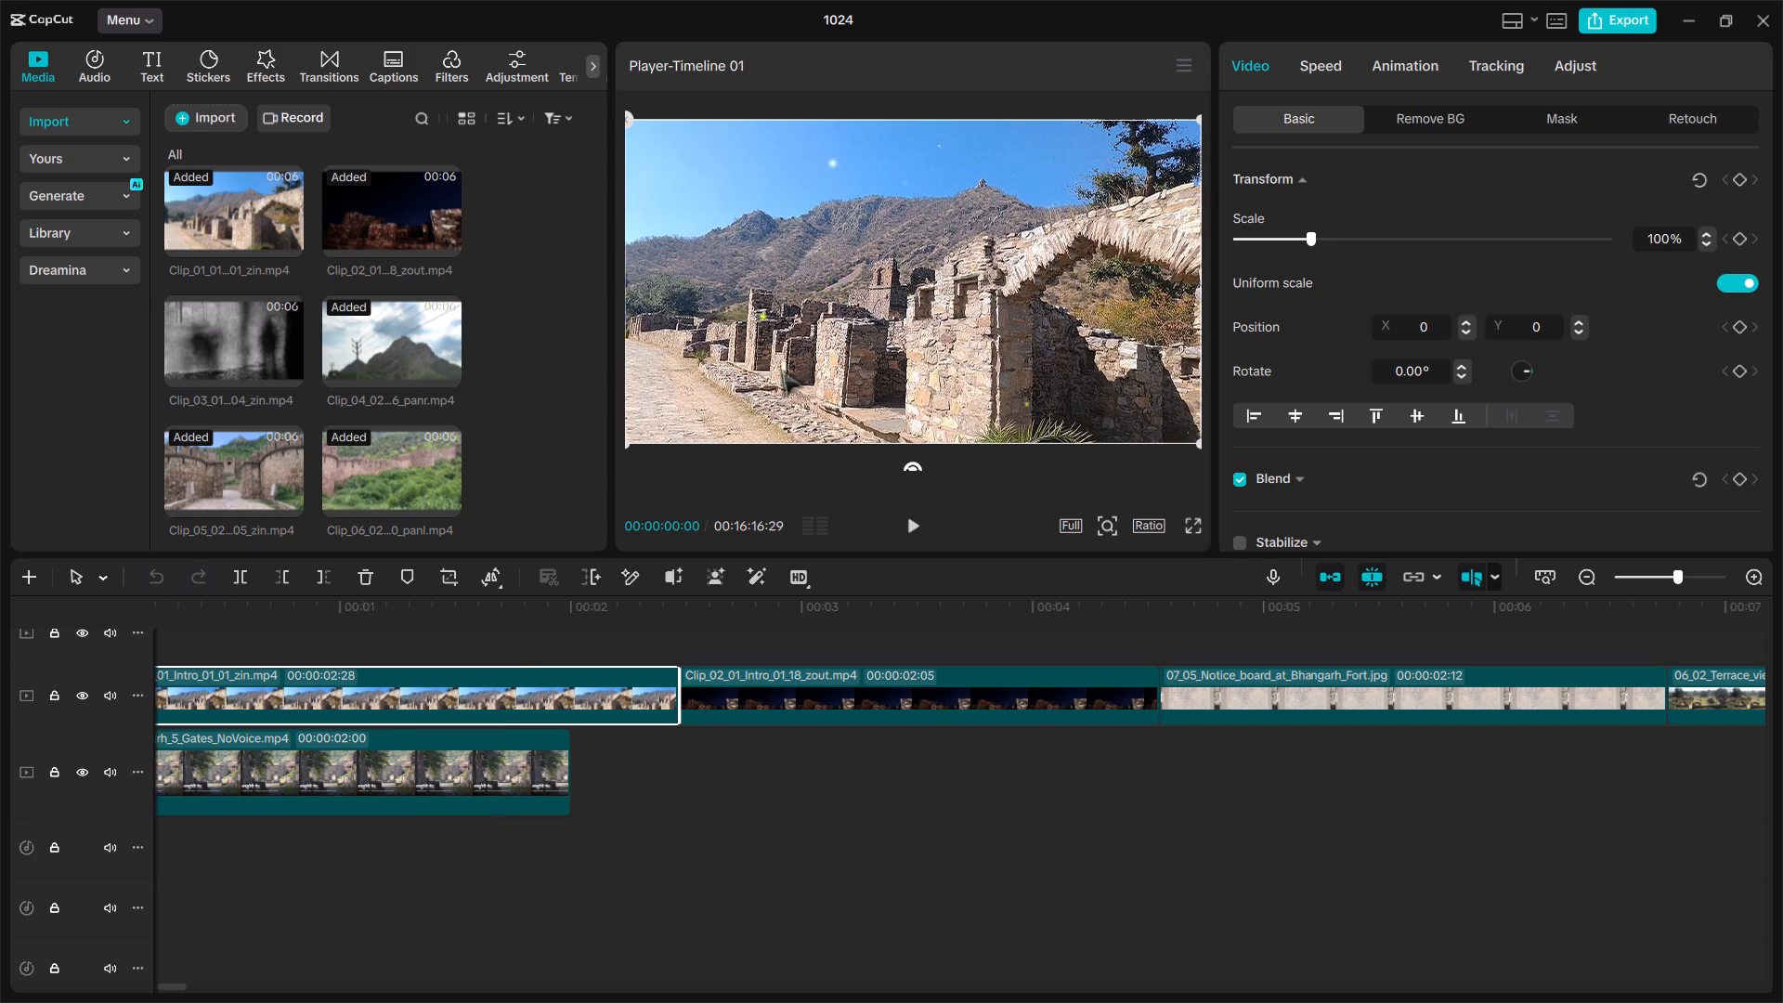
pyautogui.click(784, 319)
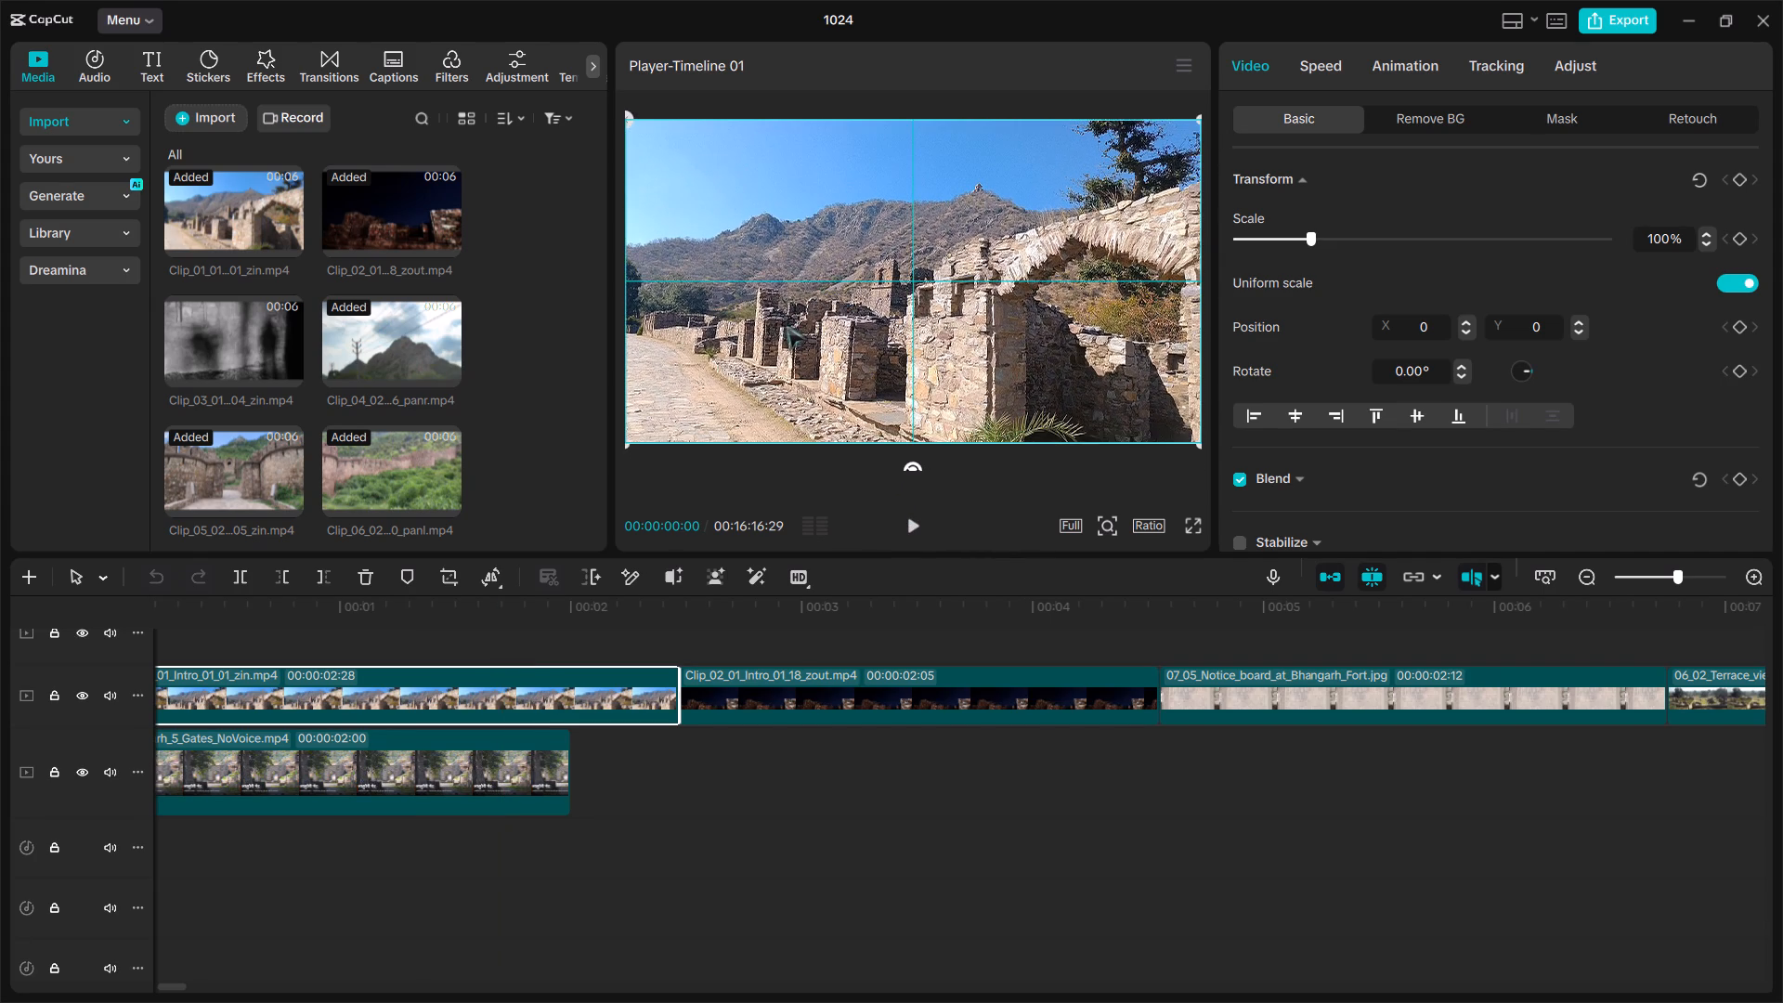
pyautogui.click(336, 761)
pyautogui.hscroll(1, 337, 761)
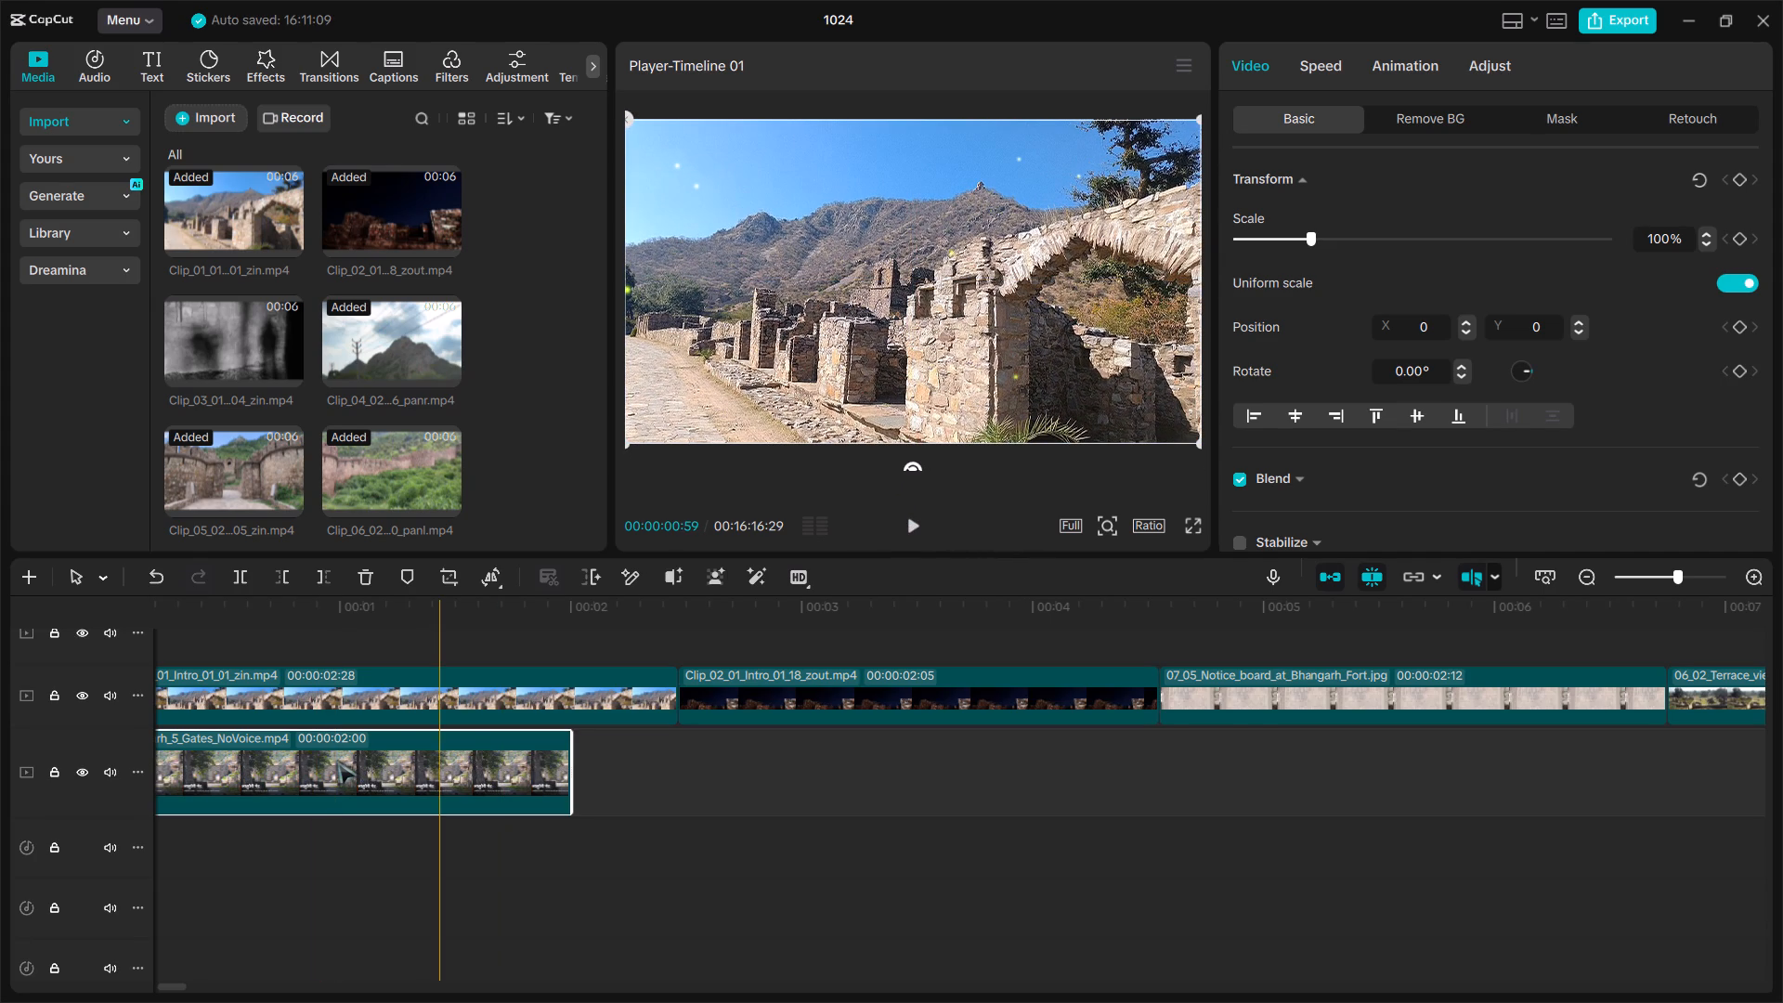
pyautogui.hscroll(1, 337, 761)
pyautogui.click(337, 762)
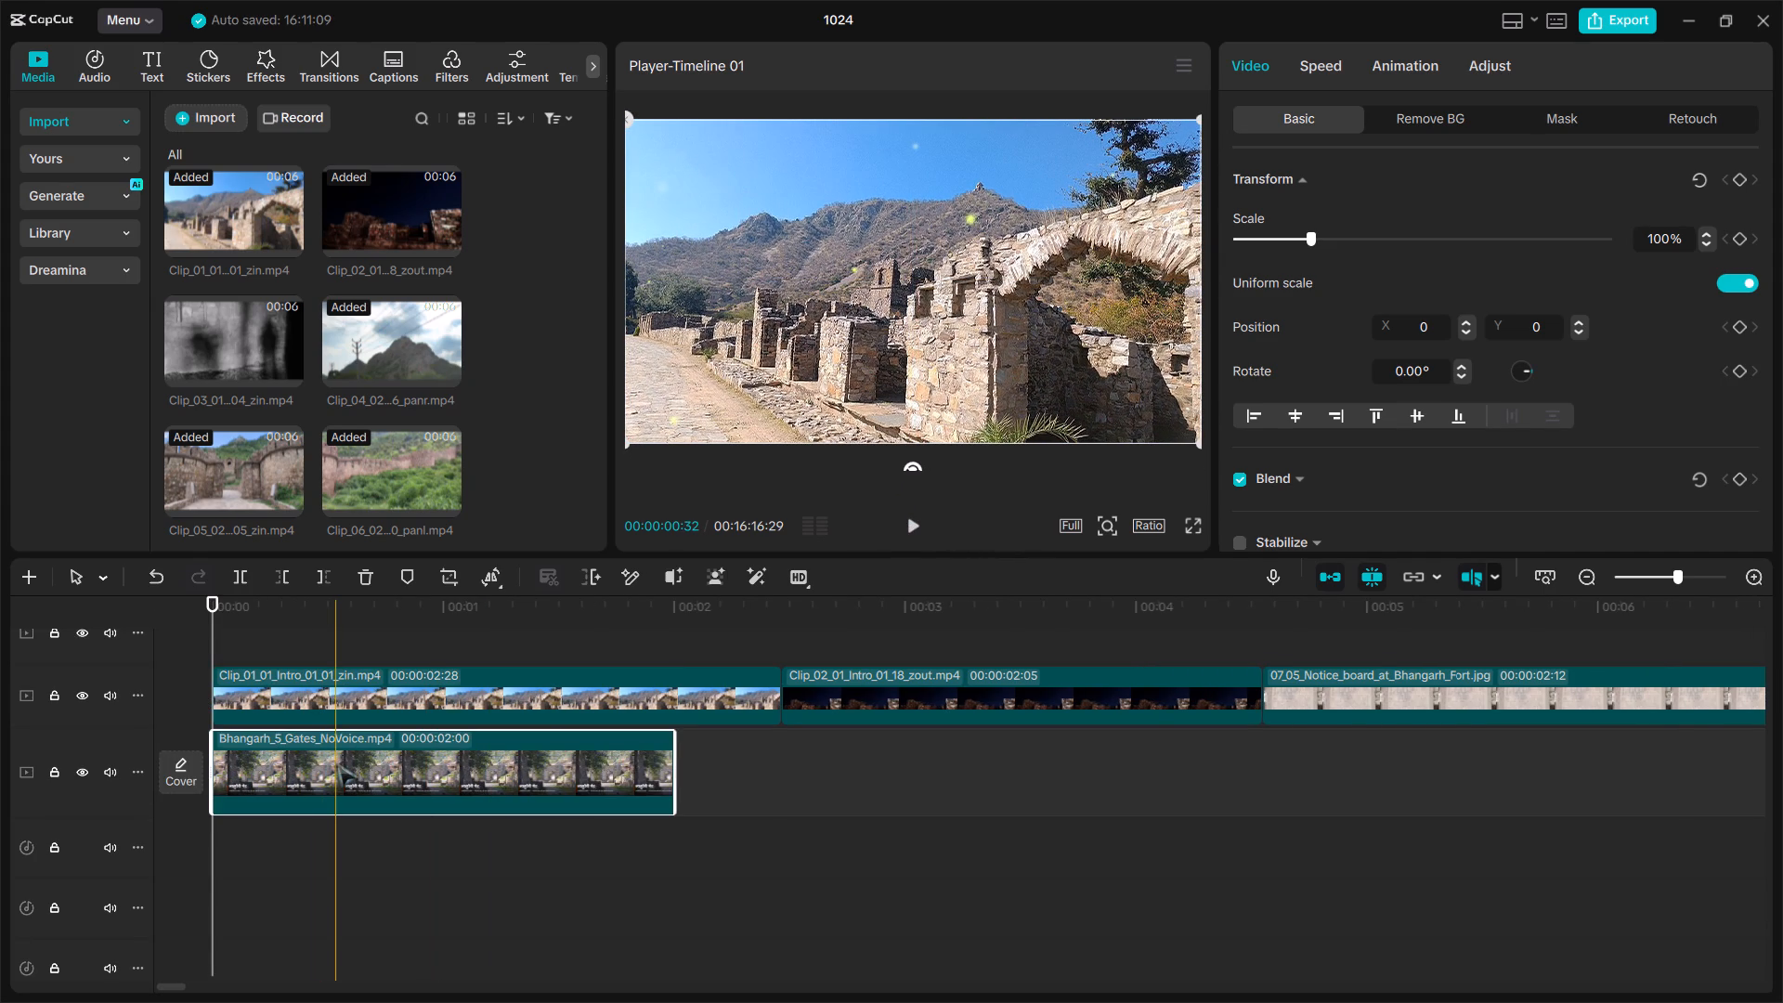
pyautogui.press('BackSpace')
# Play the edit from the beginning to about 01:01 to review the intro, title, map animation and shutter-click photo sequence.
pyautogui.hscroll(-2, 417, 748)
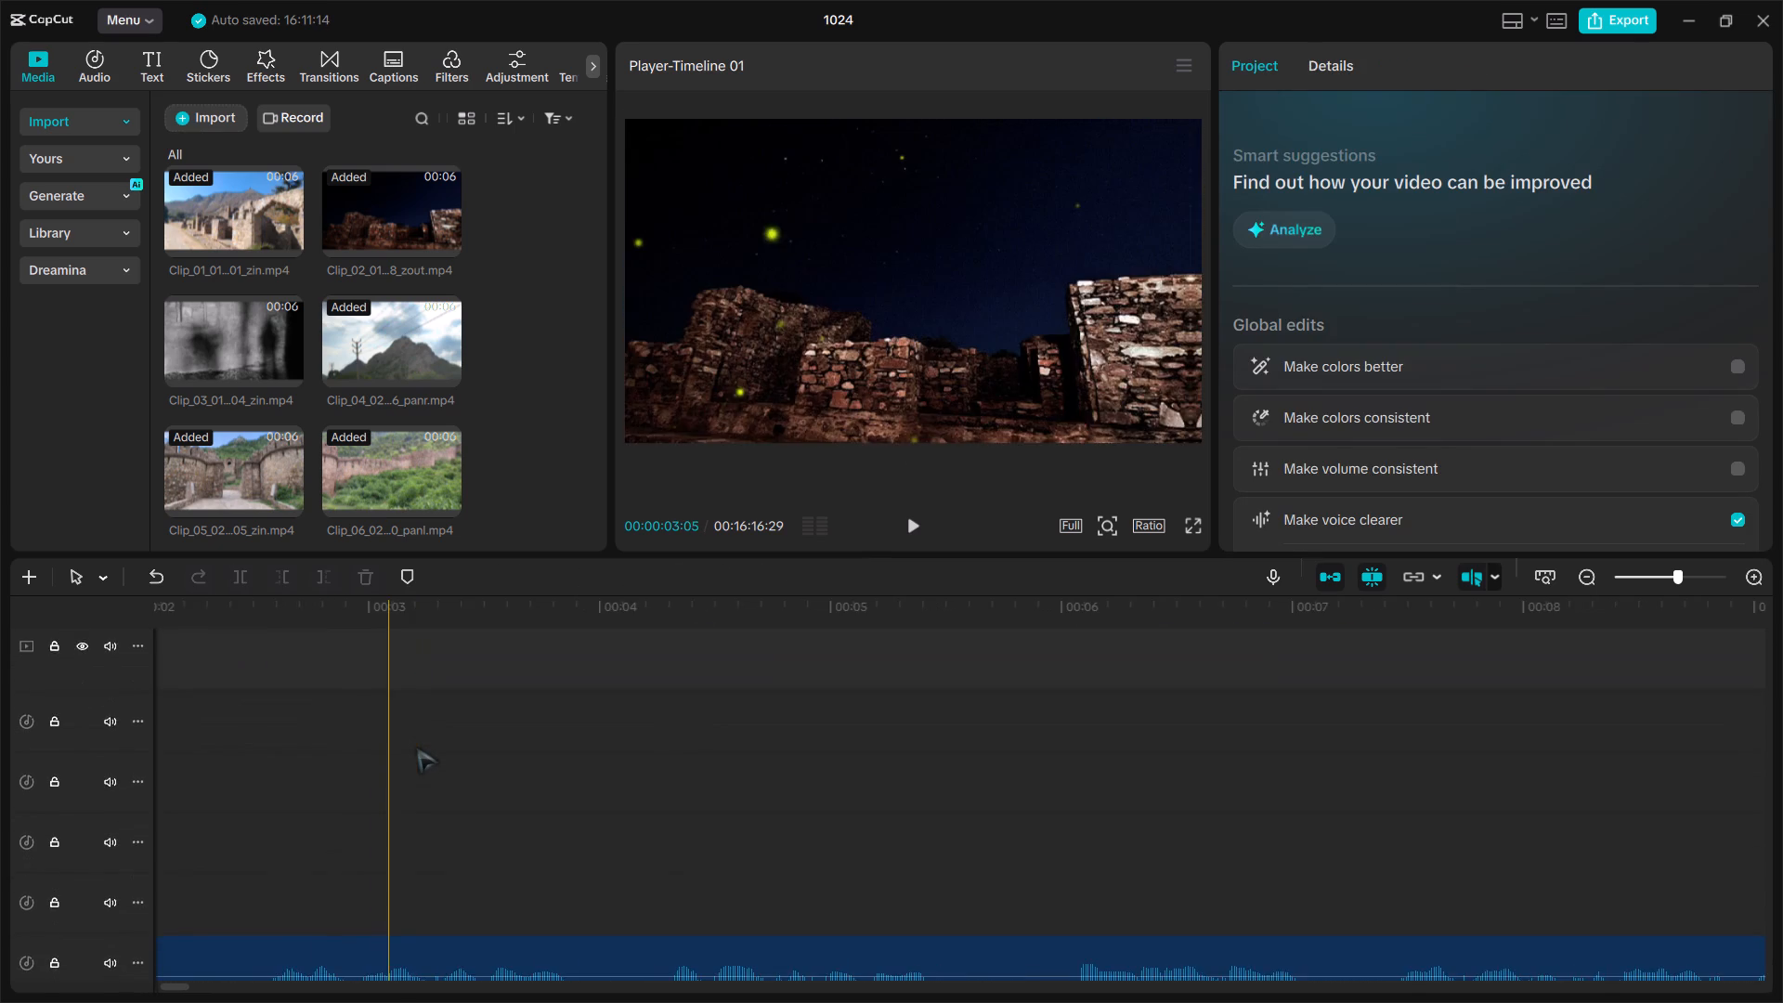
pyautogui.scroll(4, 417, 748)
pyautogui.hscroll(11, 417, 748)
pyautogui.scroll(-1, 417, 748)
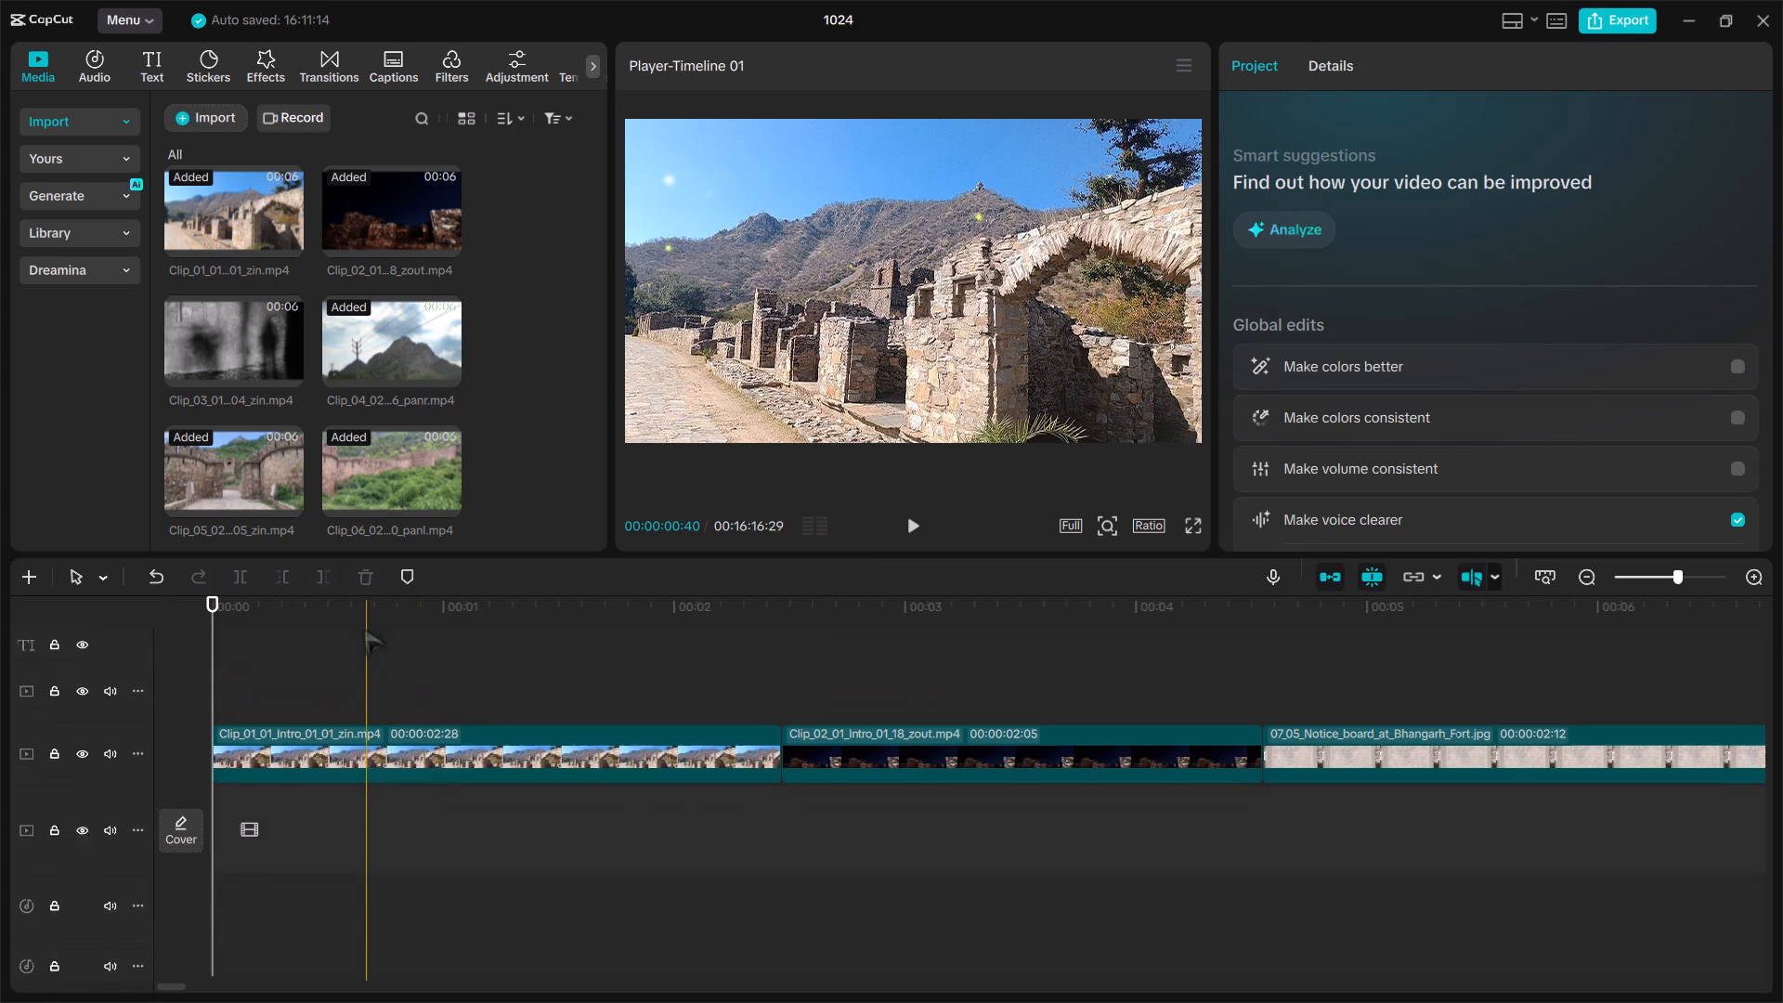
pyautogui.scroll(-1, 364, 630)
pyautogui.scroll(5, 364, 630)
pyautogui.hscroll(1, 364, 630)
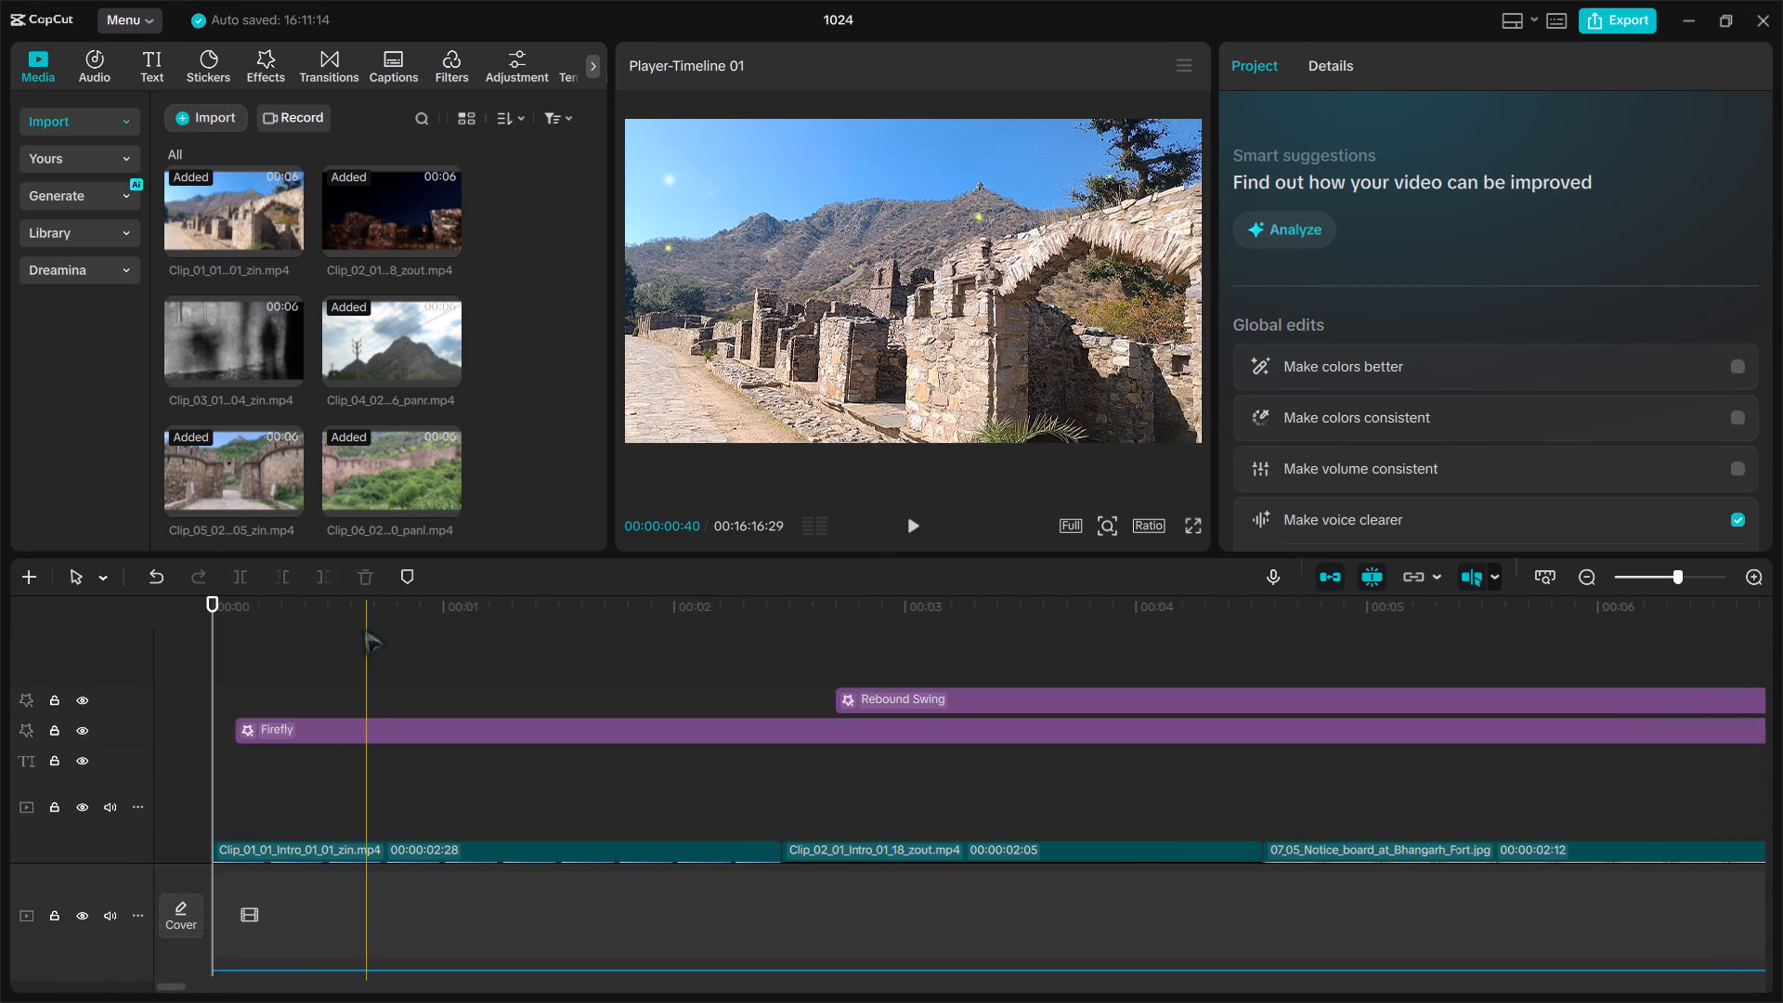
pyautogui.hscroll(1, 364, 630)
pyautogui.press('space')
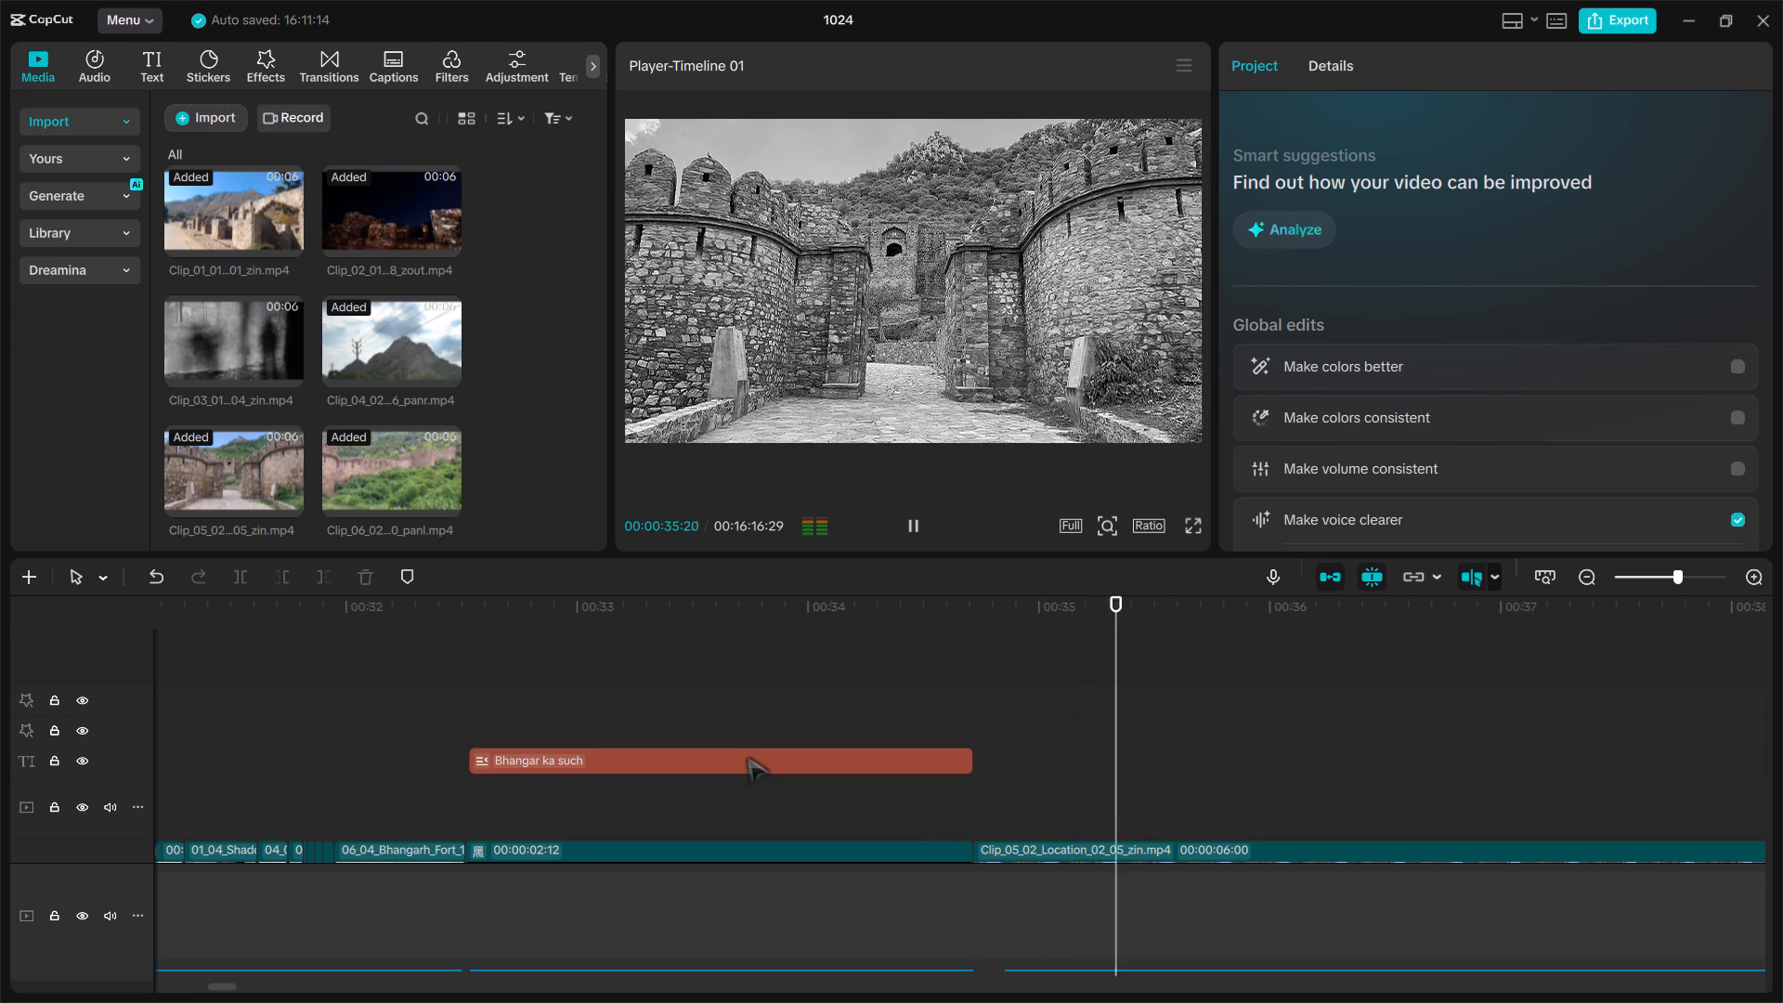
pyautogui.scroll(-1, 749, 731)
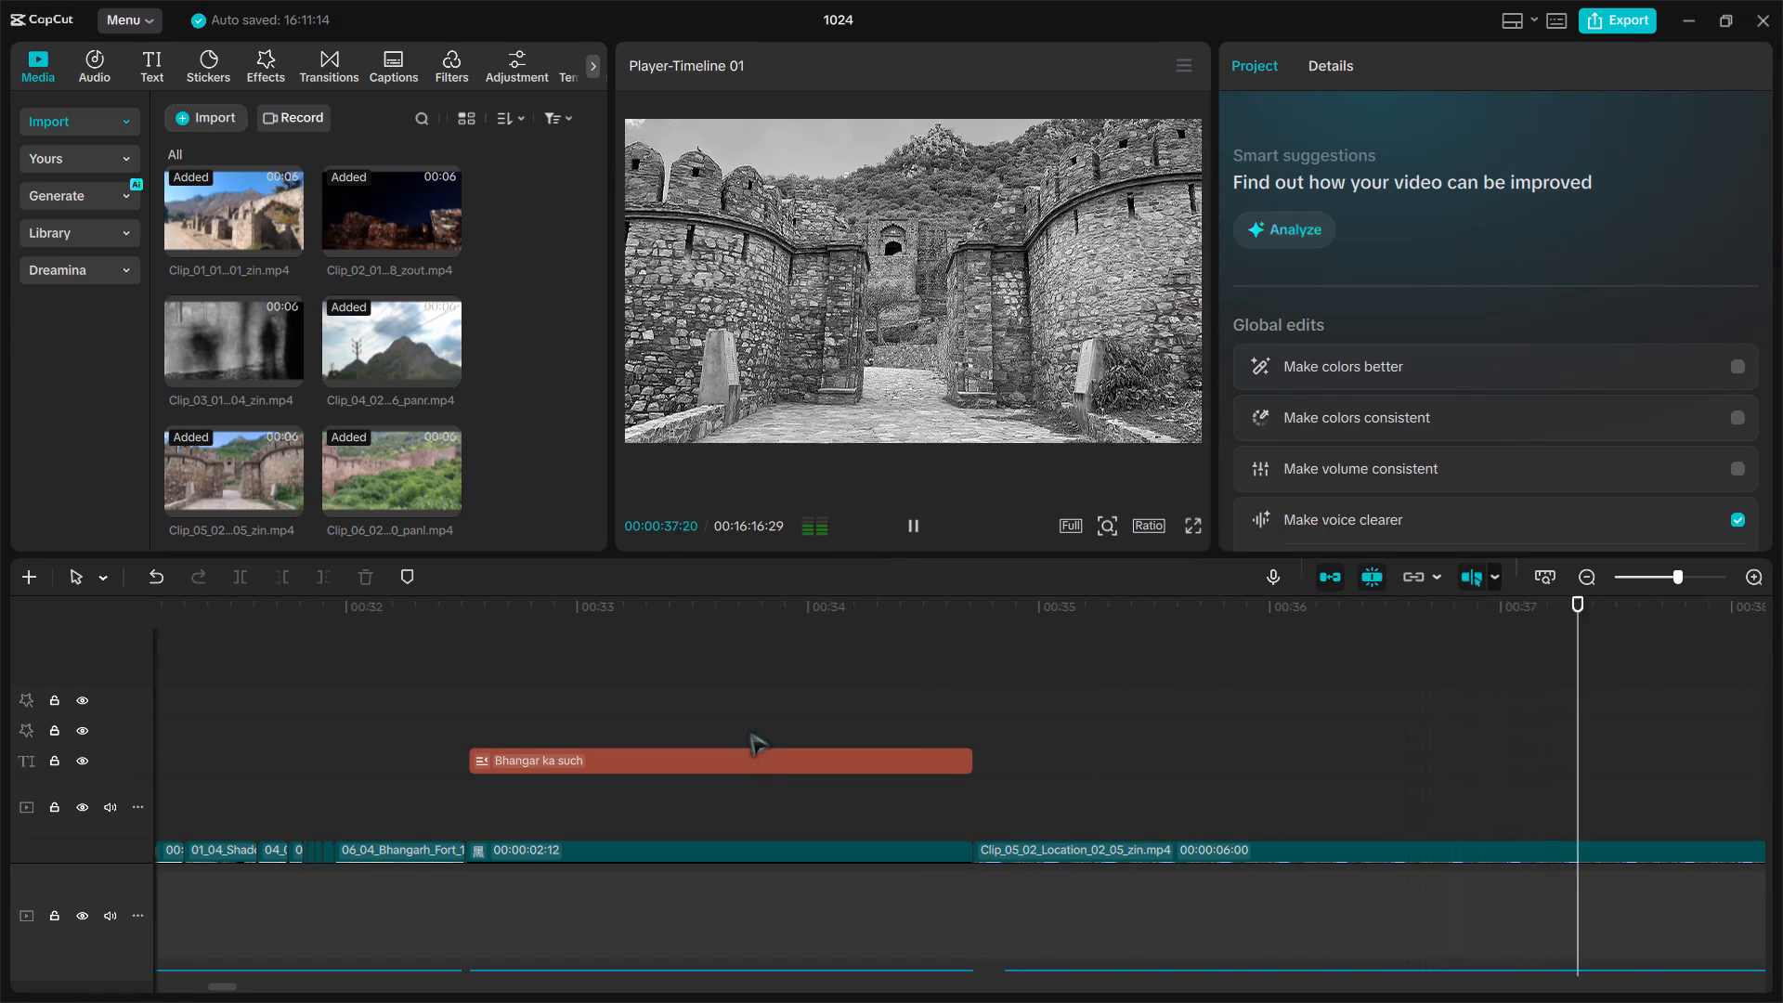
pyautogui.scroll(-1, 749, 731)
pyautogui.hscroll(-2, 749, 731)
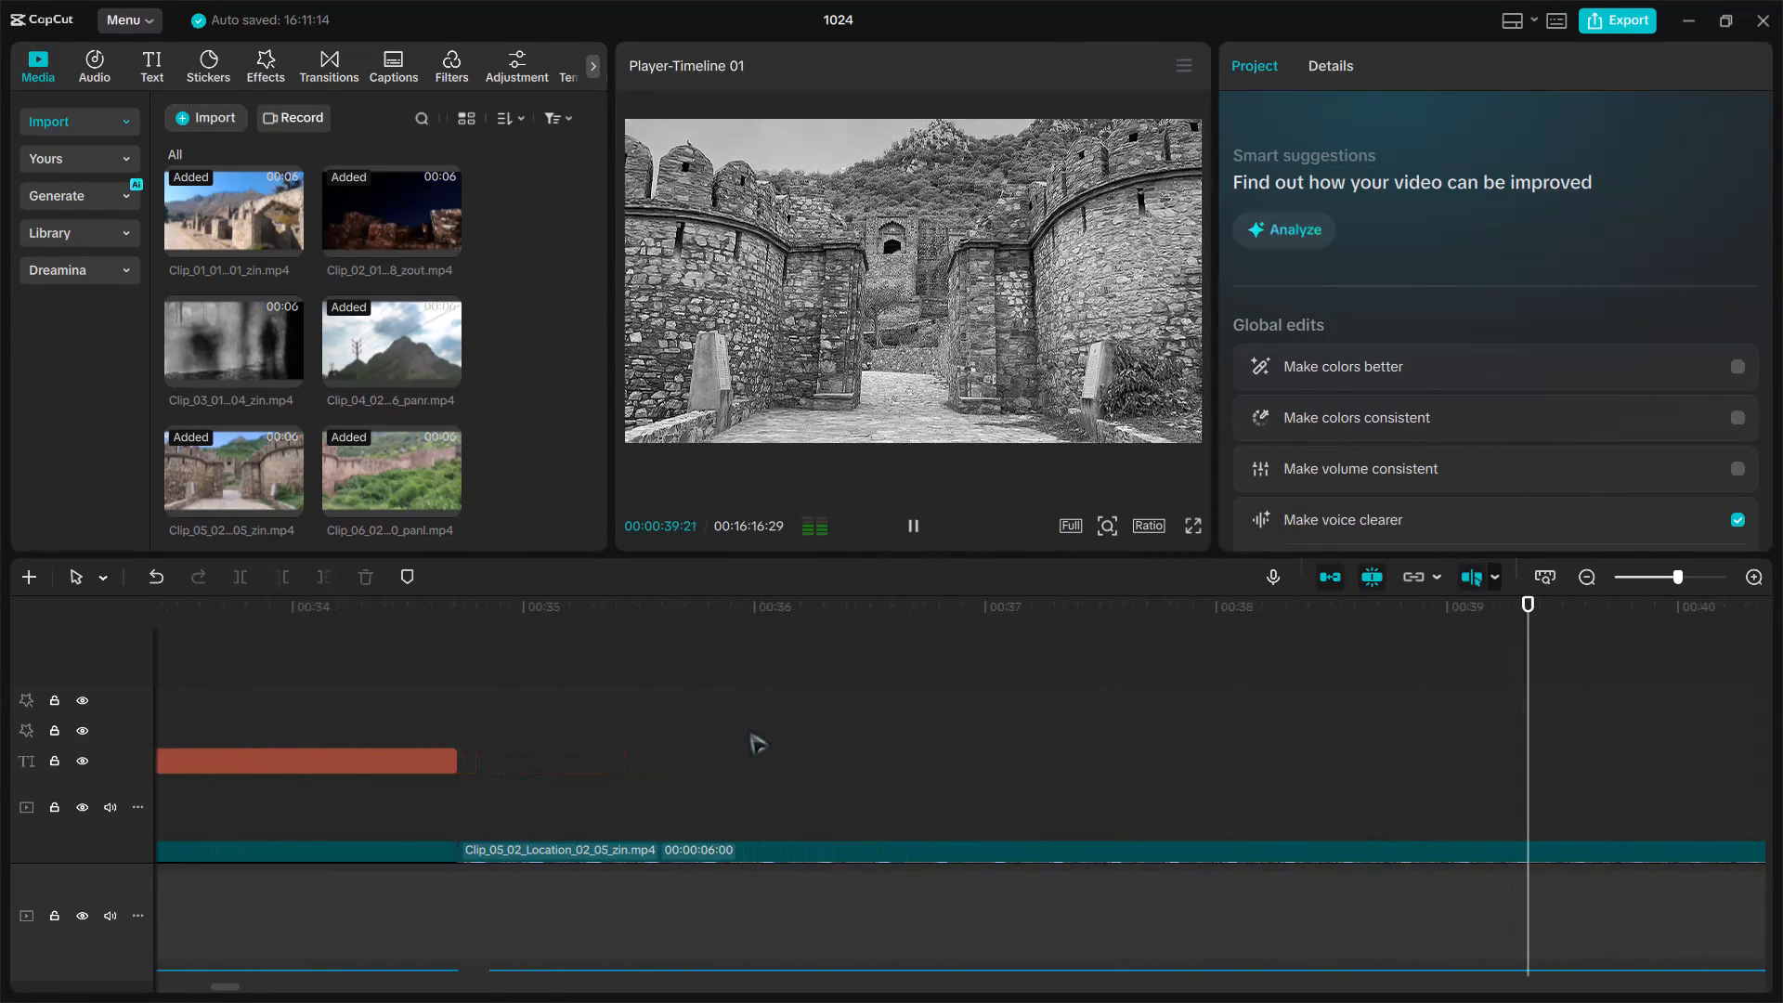
pyautogui.hscroll(-4, 749, 731)
pyautogui.scroll(-1, 749, 731)
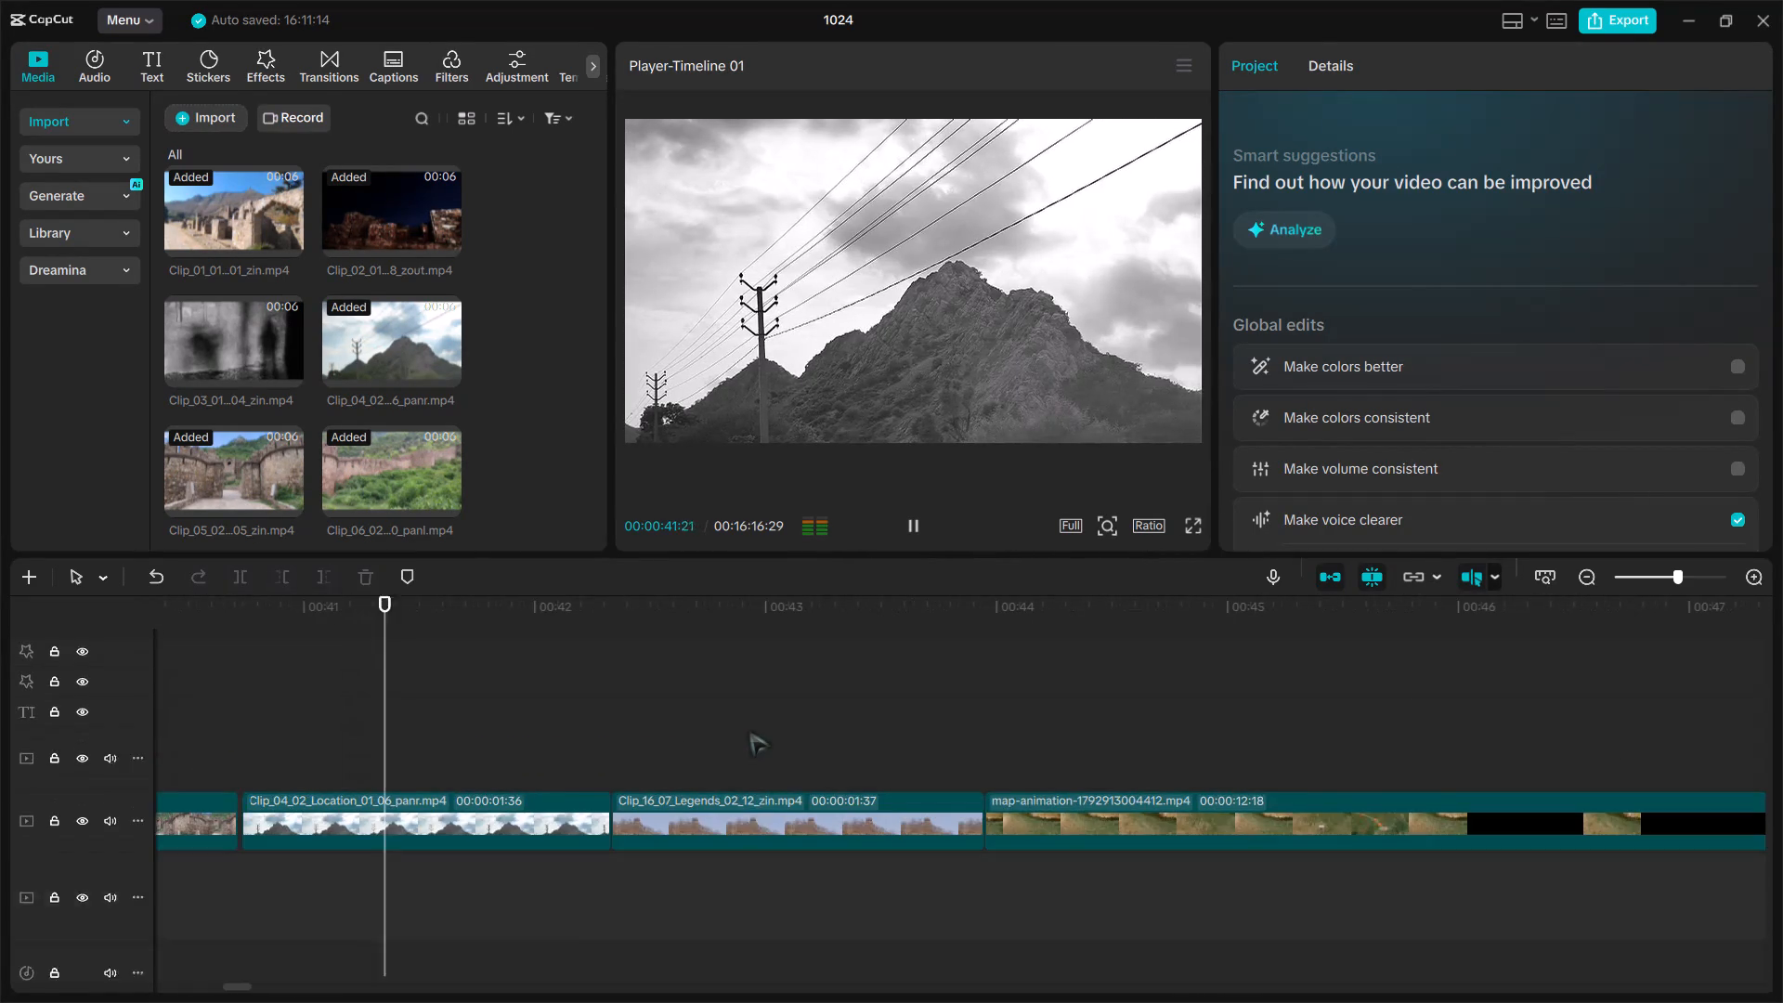
pyautogui.scroll(-2, 749, 731)
pyautogui.scroll(1, 749, 731)
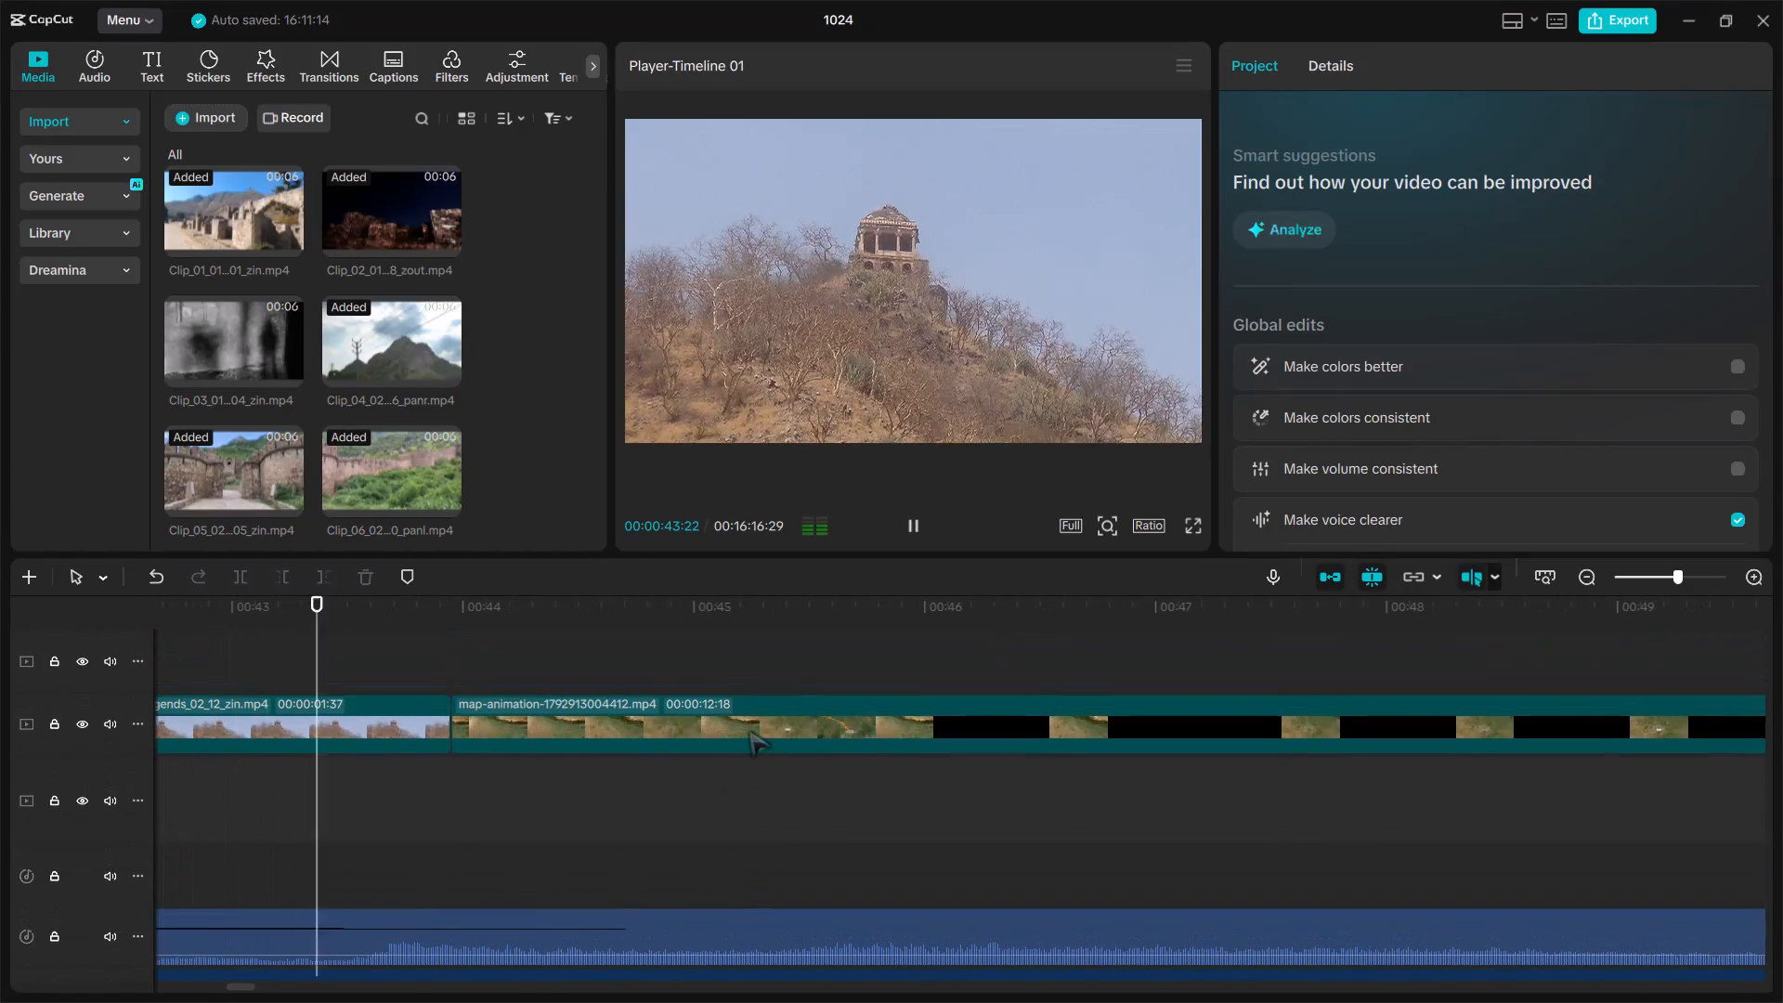
pyautogui.scroll(1, 749, 731)
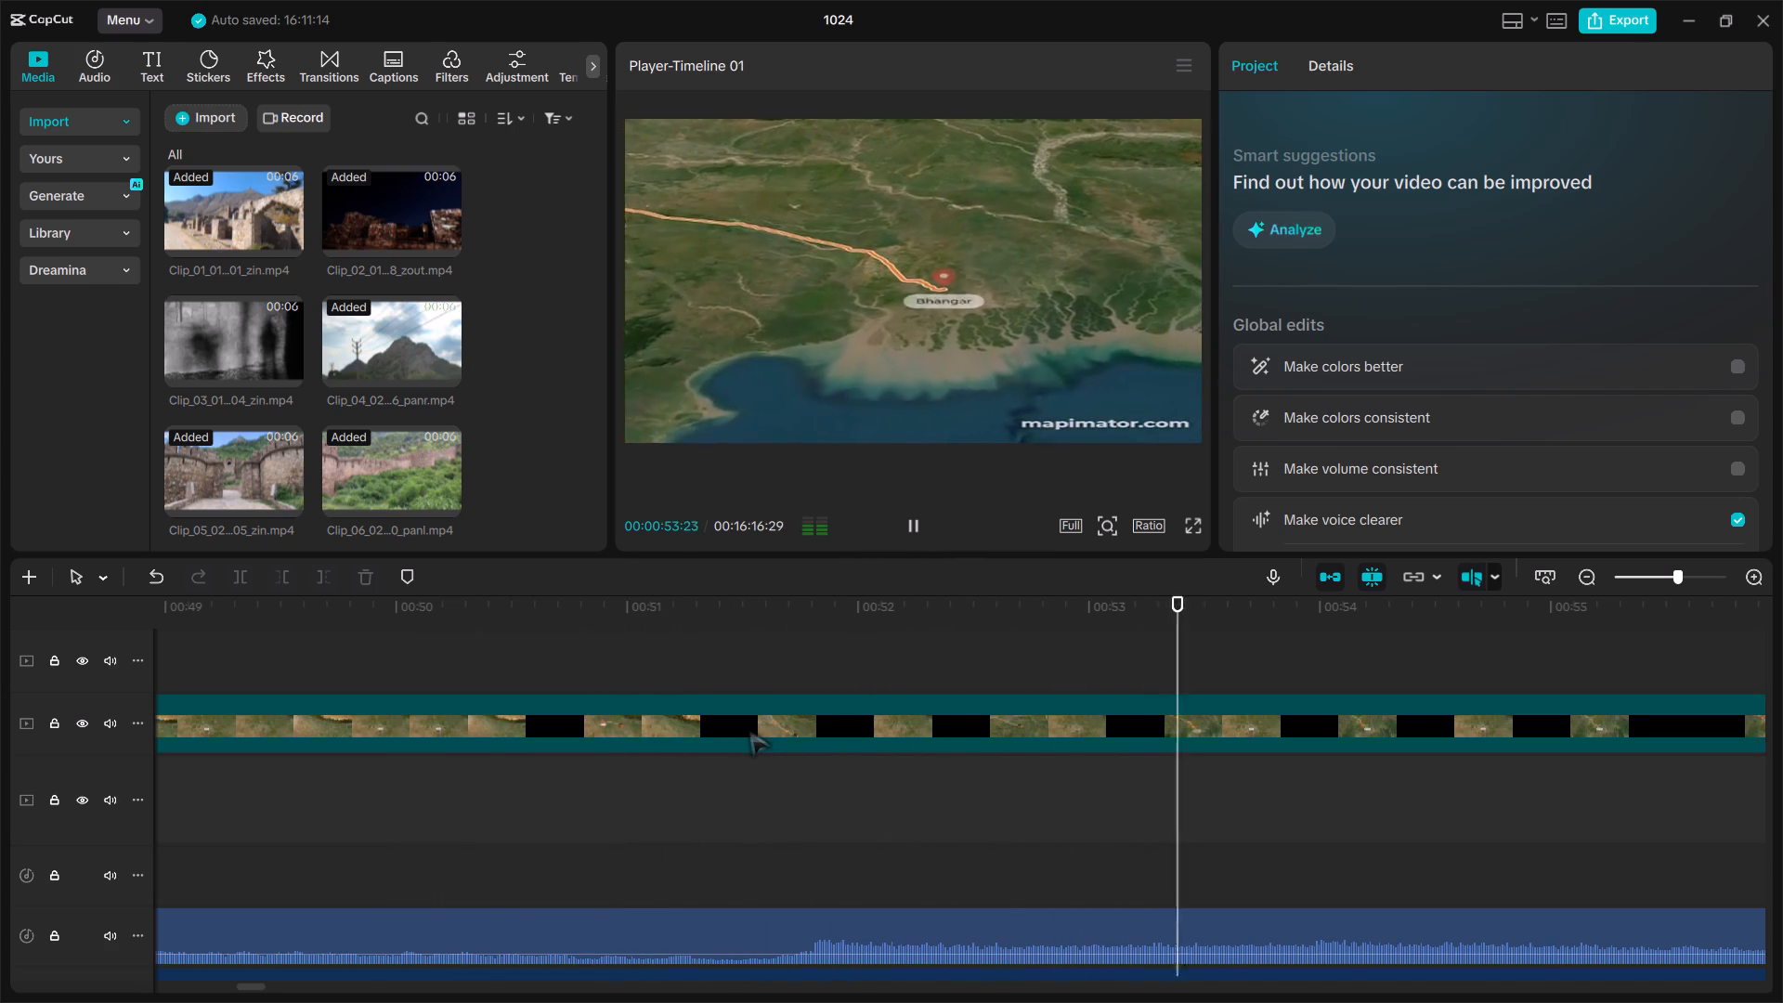
pyautogui.hscroll(-1, 749, 731)
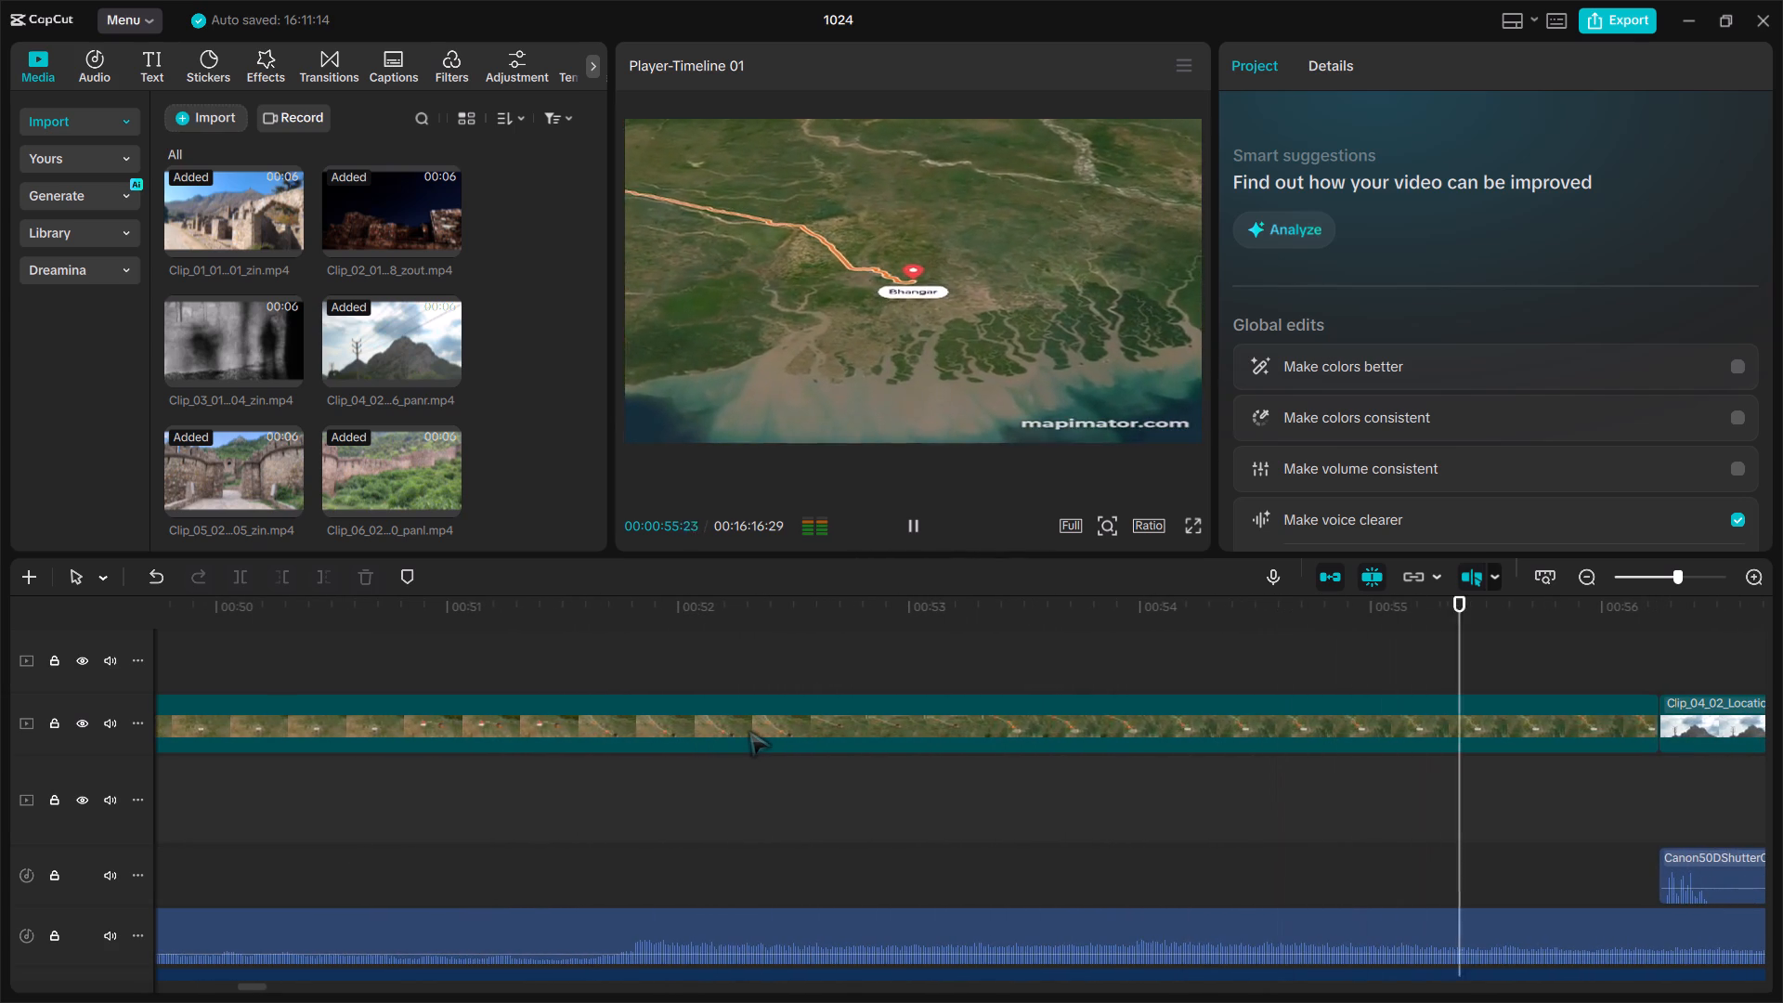
pyautogui.hscroll(-6, 749, 731)
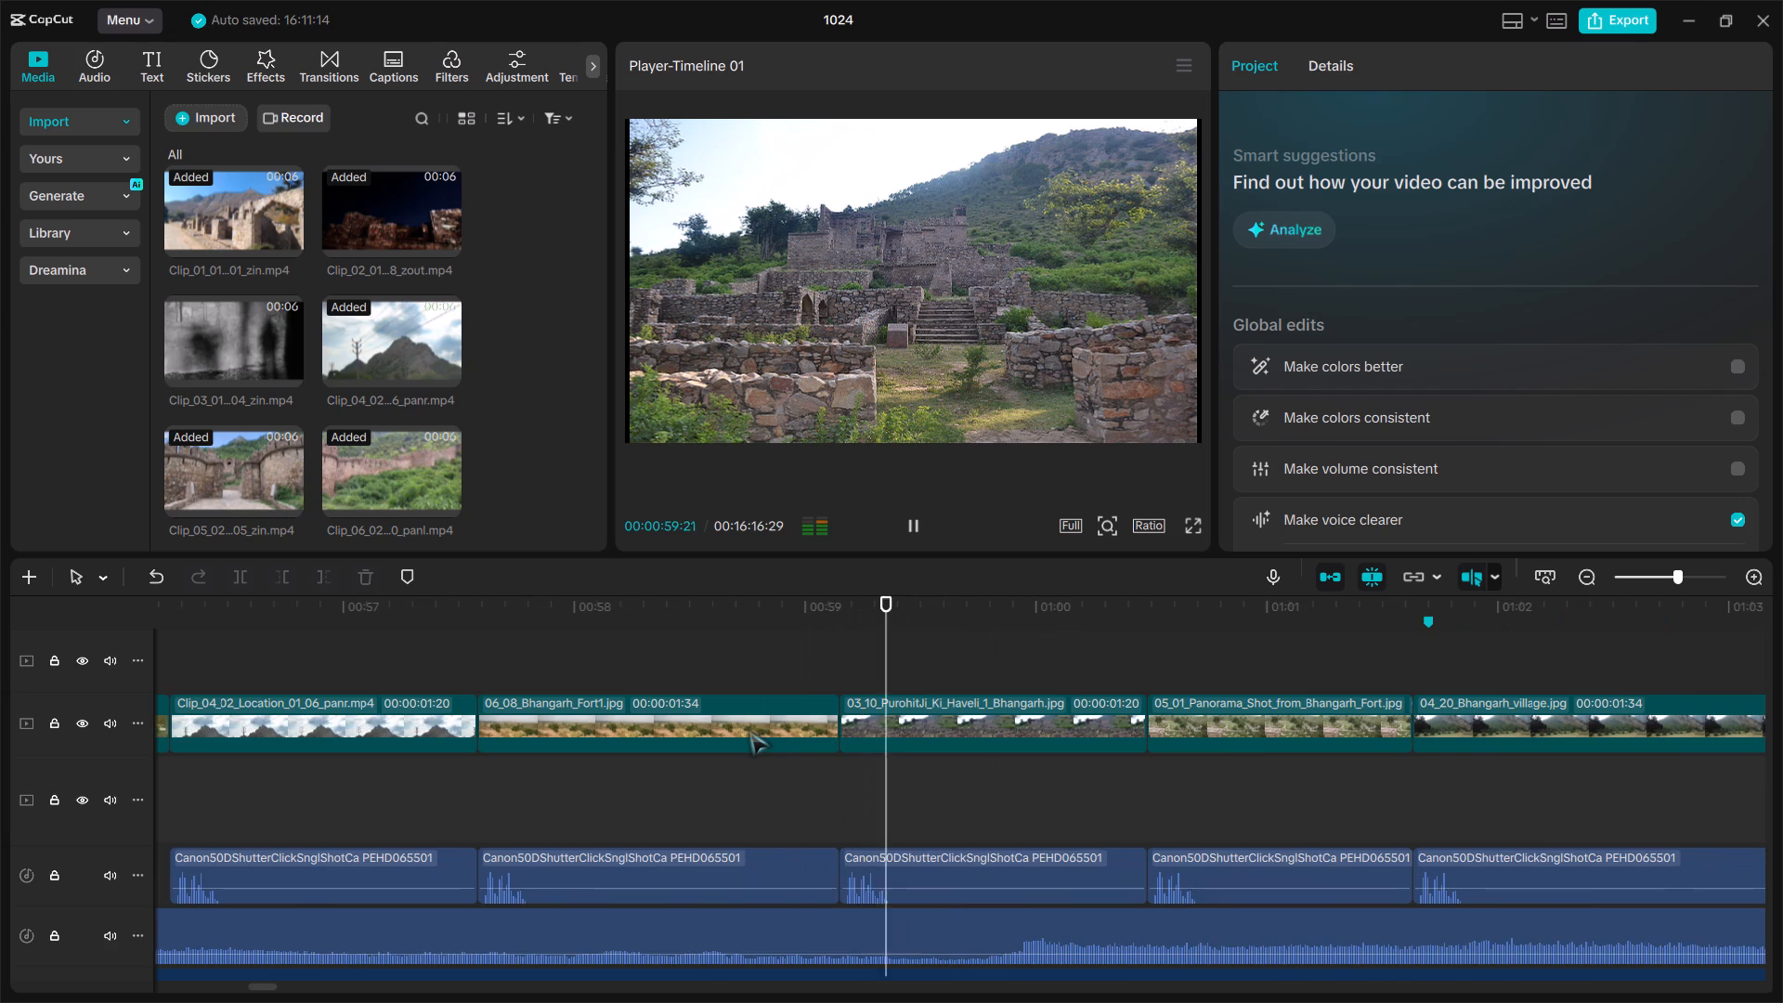
pyautogui.hscroll(-2, 749, 731)
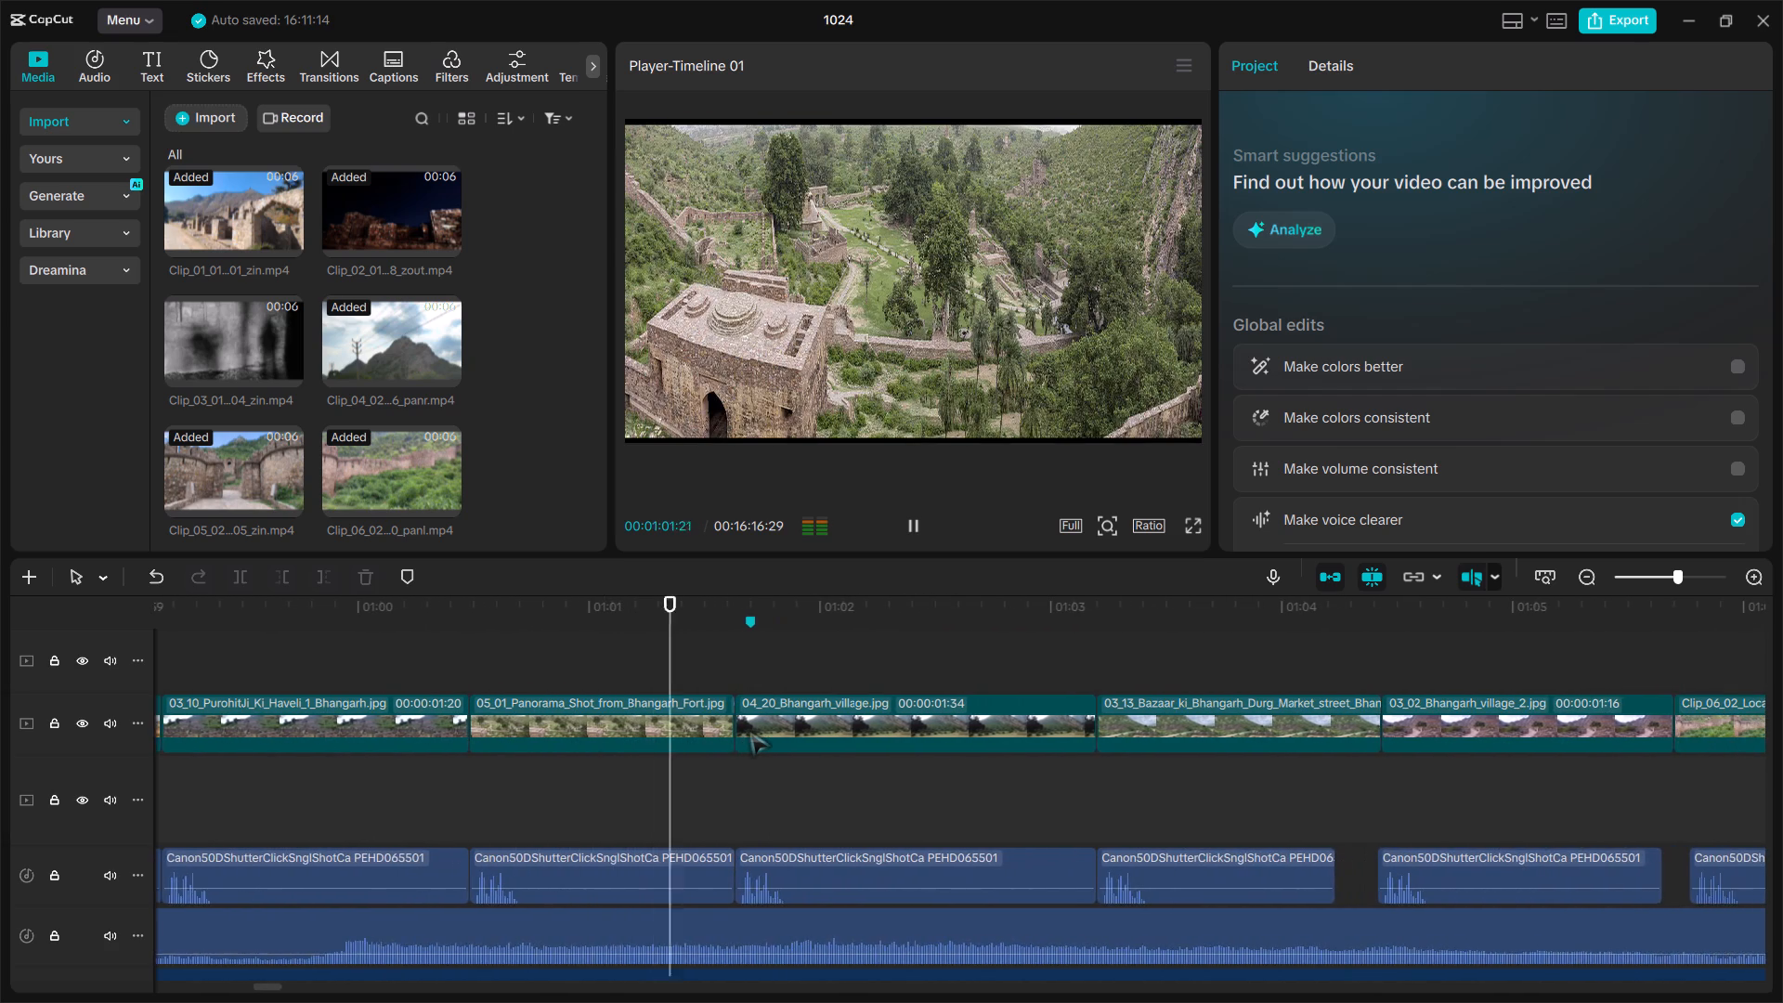
pyautogui.hscroll(-1, 749, 731)
pyautogui.press('space')
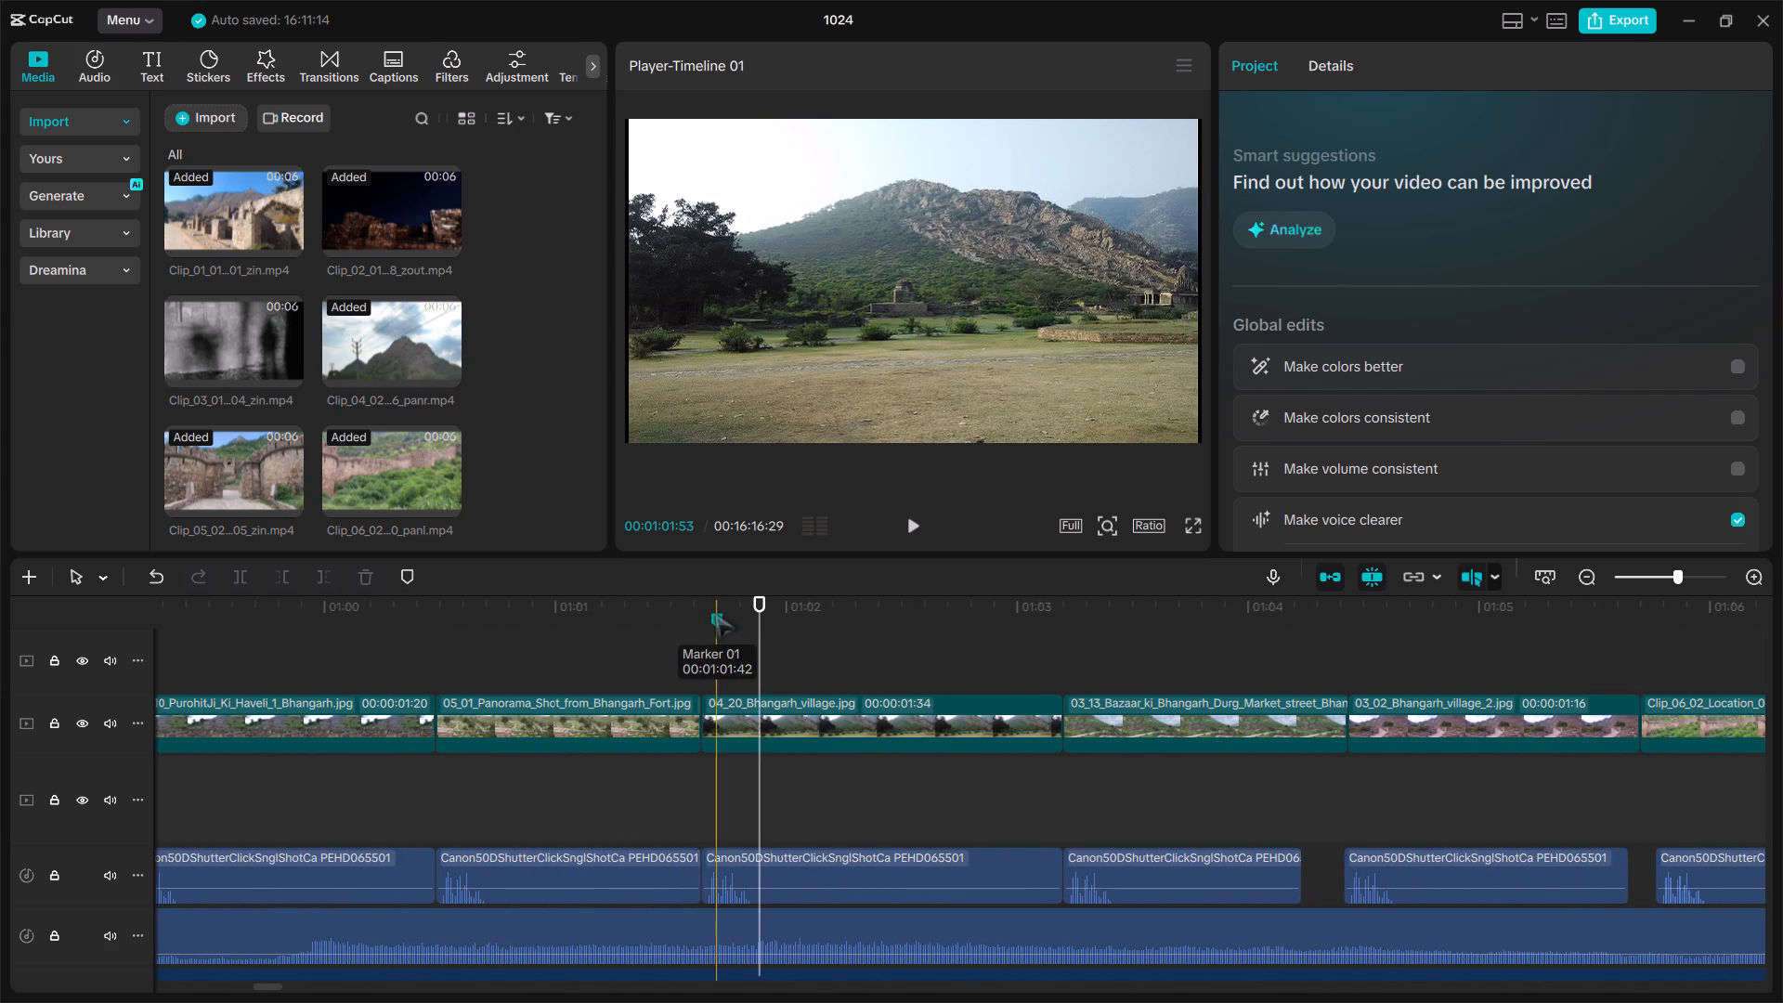
# Delete Marker 01 at 00:01:01:42, near the start of 04_20_Bhangarh_village.jpg.
pyautogui.click(715, 614)
pyautogui.rightClick(715, 614)
pyautogui.click(726, 627)
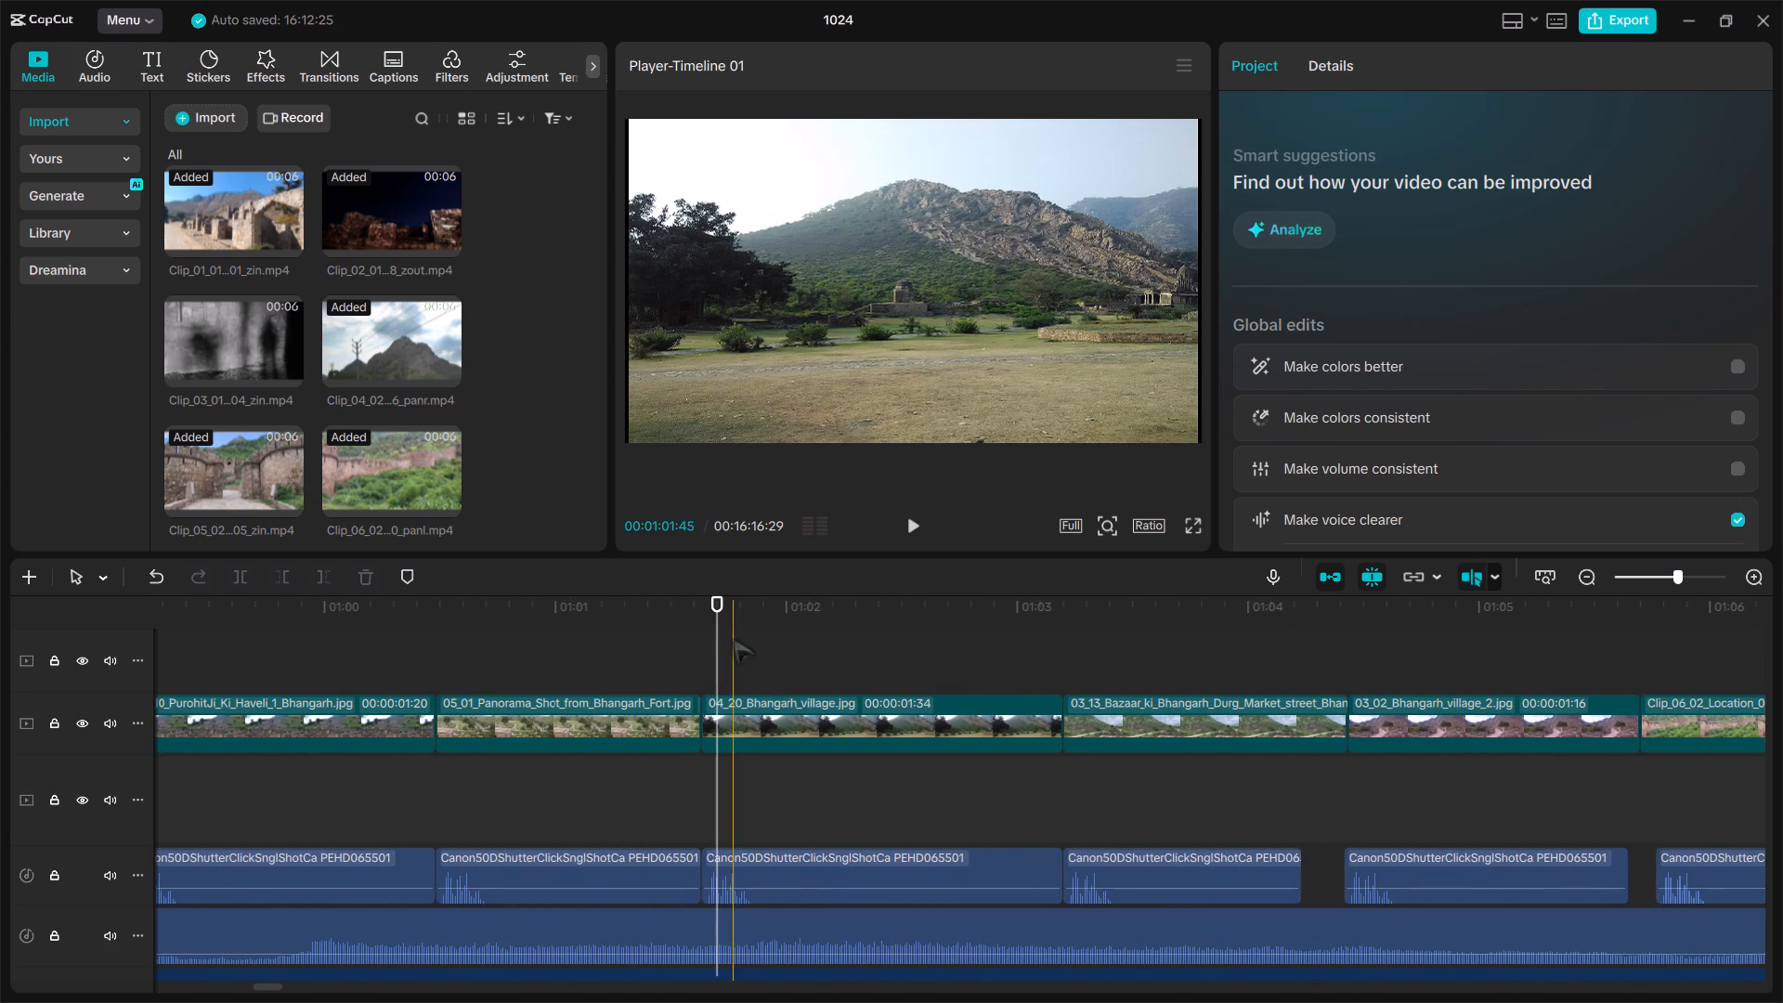
# Play the edit from about 01:01 to 01:08 to review the shutter-click photos and Clip_06_02_Location_02_10_panl.mp4.
pyautogui.press('space')
pyautogui.scroll(1, 734, 639)
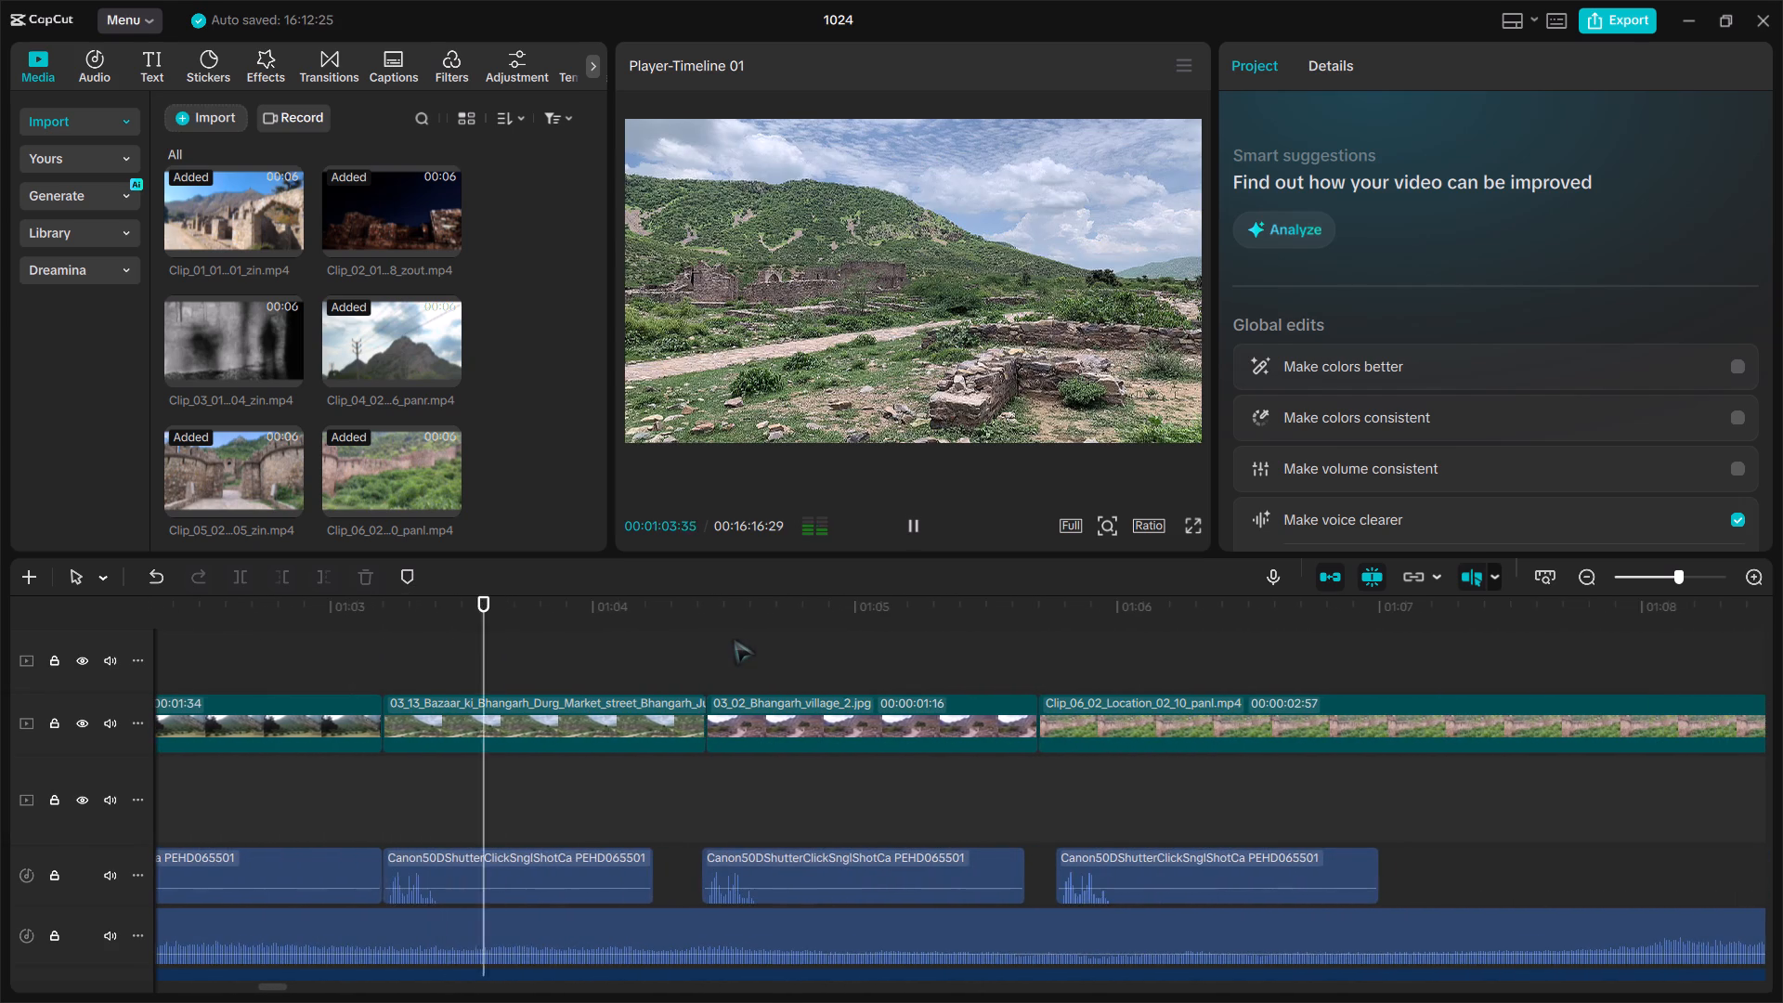
pyautogui.scroll(1, 734, 639)
pyautogui.hscroll(-2, 734, 639)
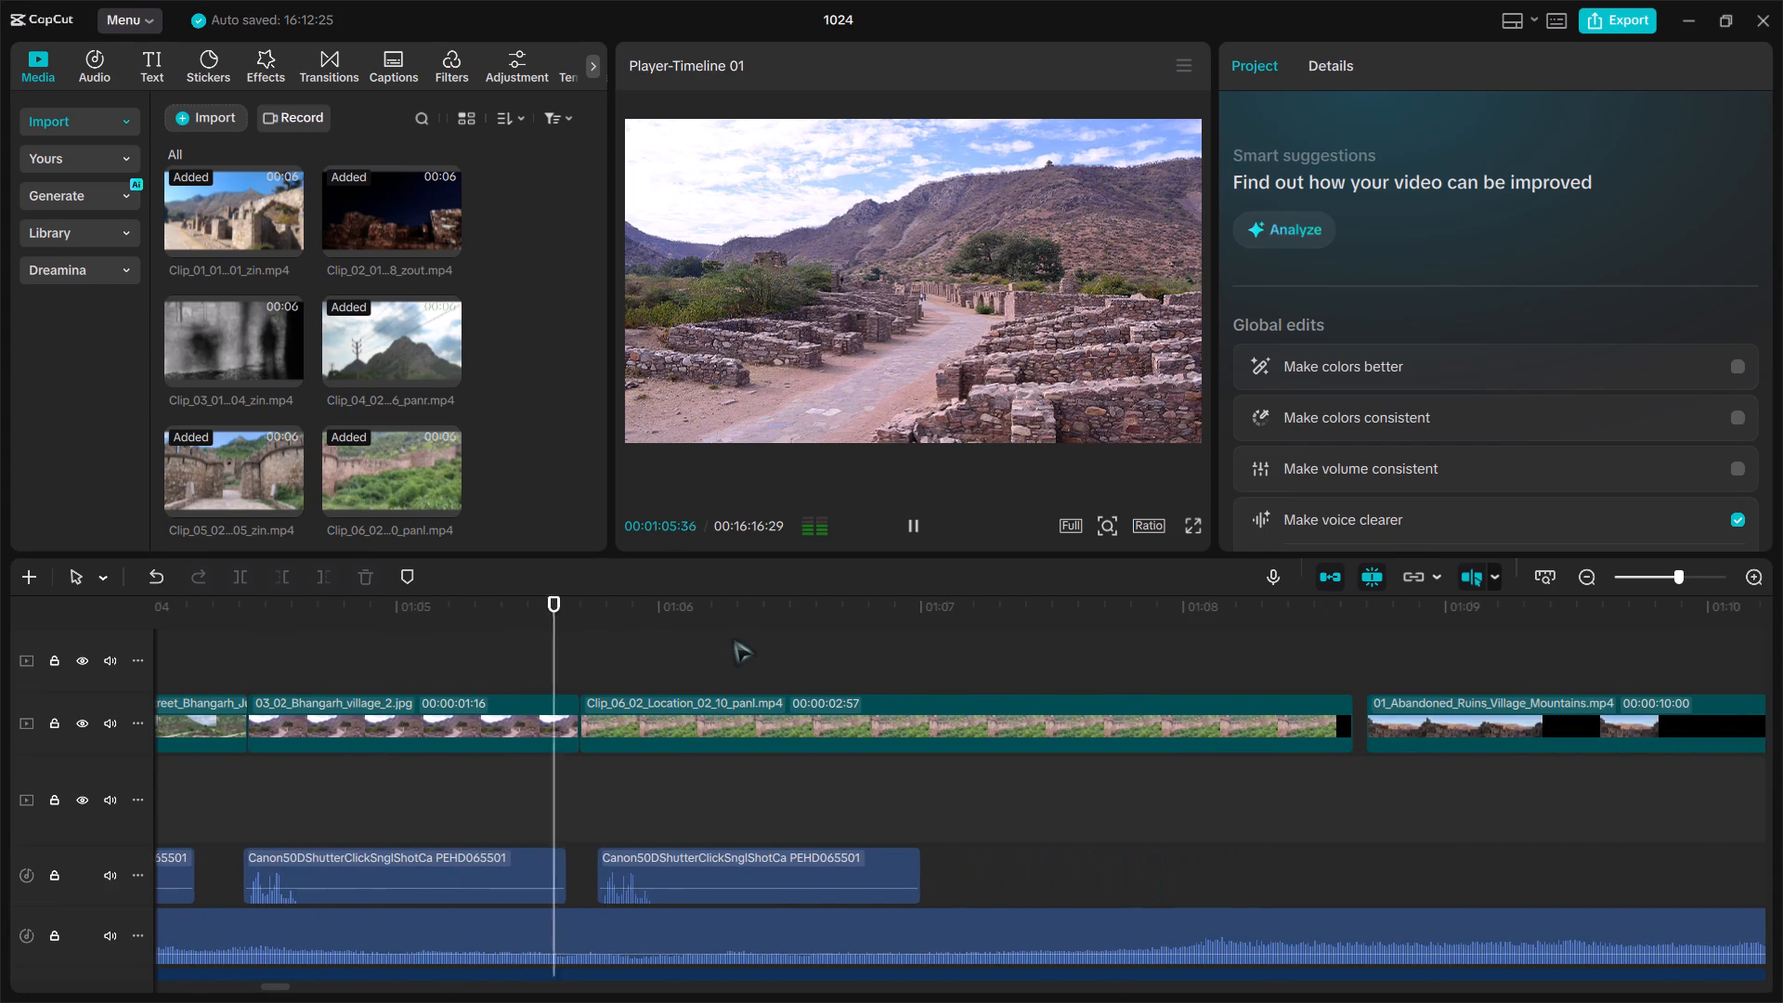
pyautogui.hscroll(-1, 734, 639)
pyautogui.scroll(-1, 734, 639)
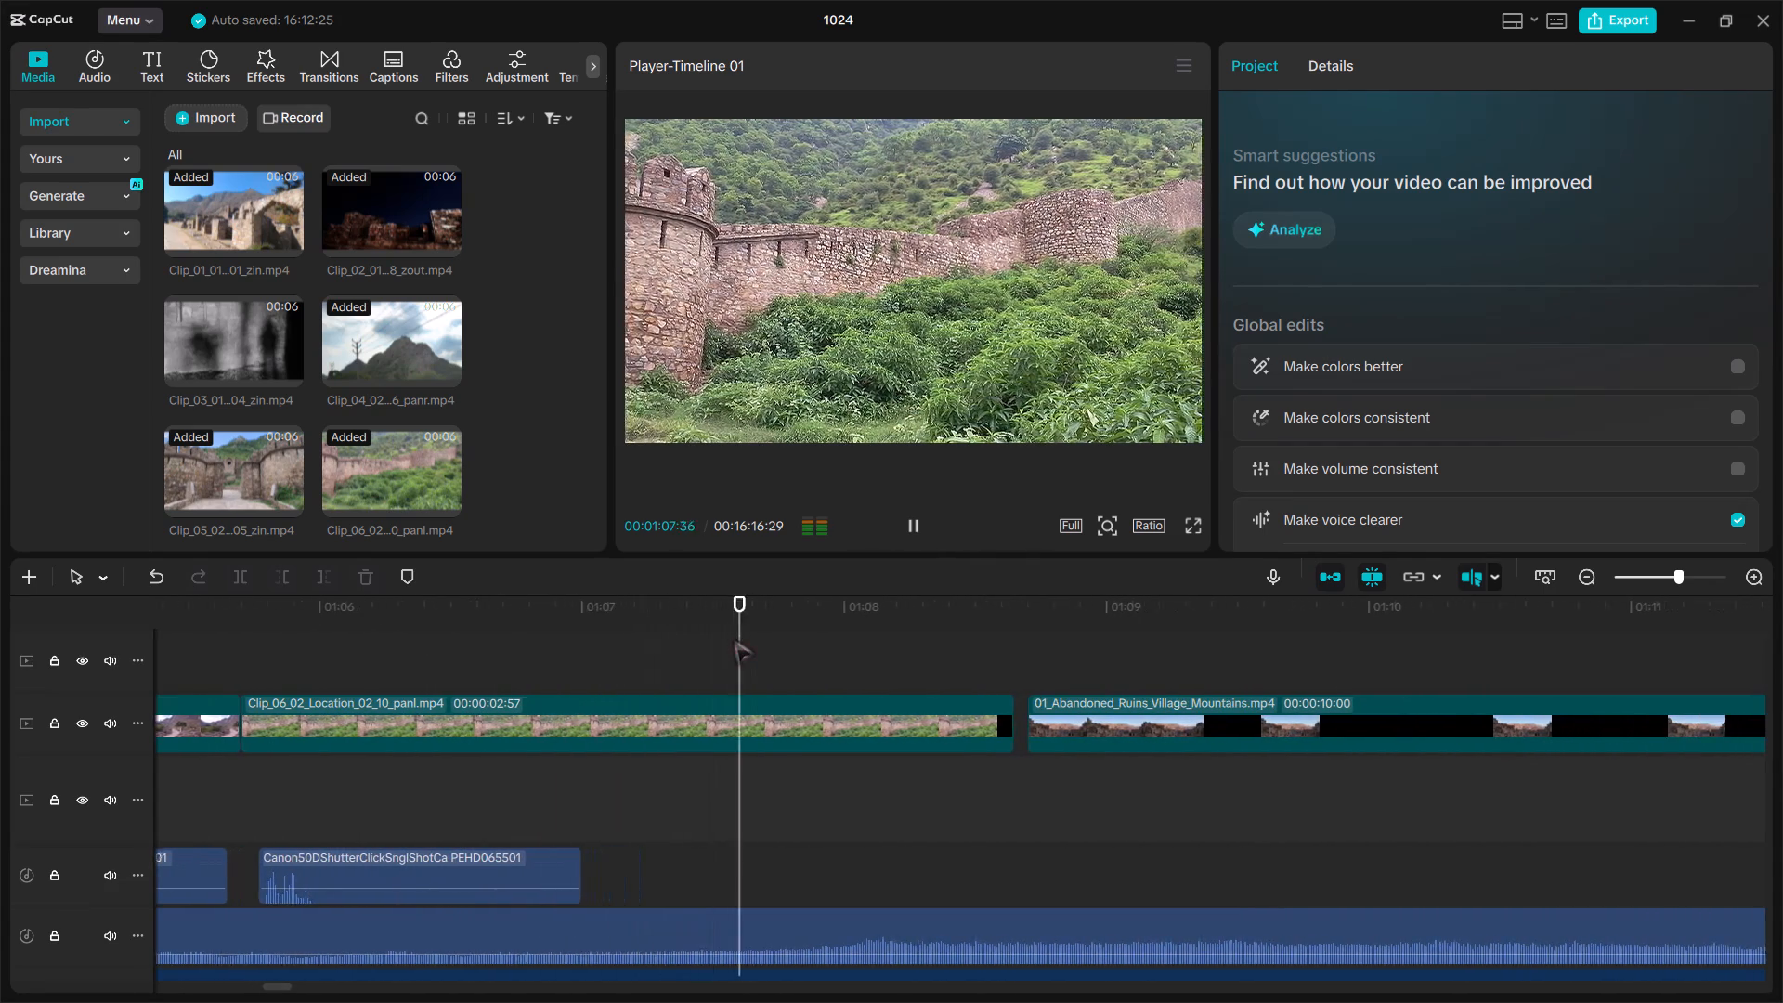
pyautogui.scroll(-1, 734, 639)
pyautogui.press('space')
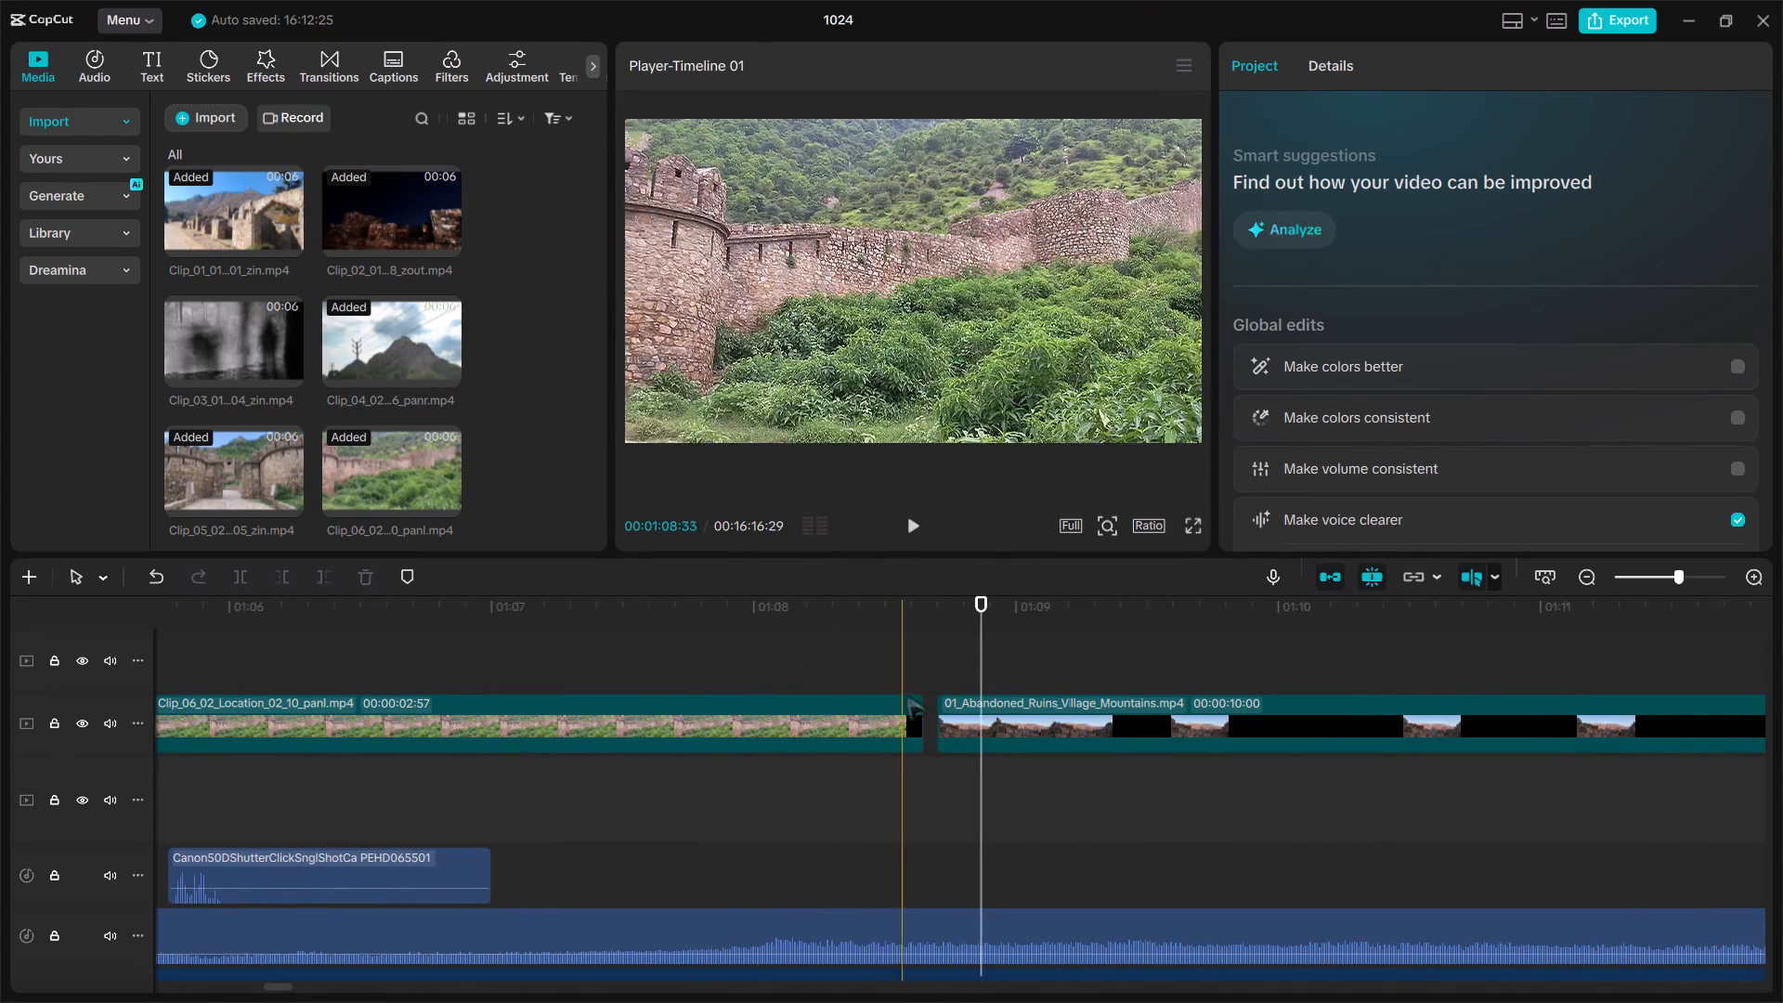
# Extend the end of Clip_06_02_Location_02_10_panl.mp4 to 3 seconds so it meets 01_Abandoned_Ruins_Village_Mountains.mp4.
pyautogui.click(974, 739)
pyautogui.moveTo(940, 722); pyautogui.dragTo(930, 722)
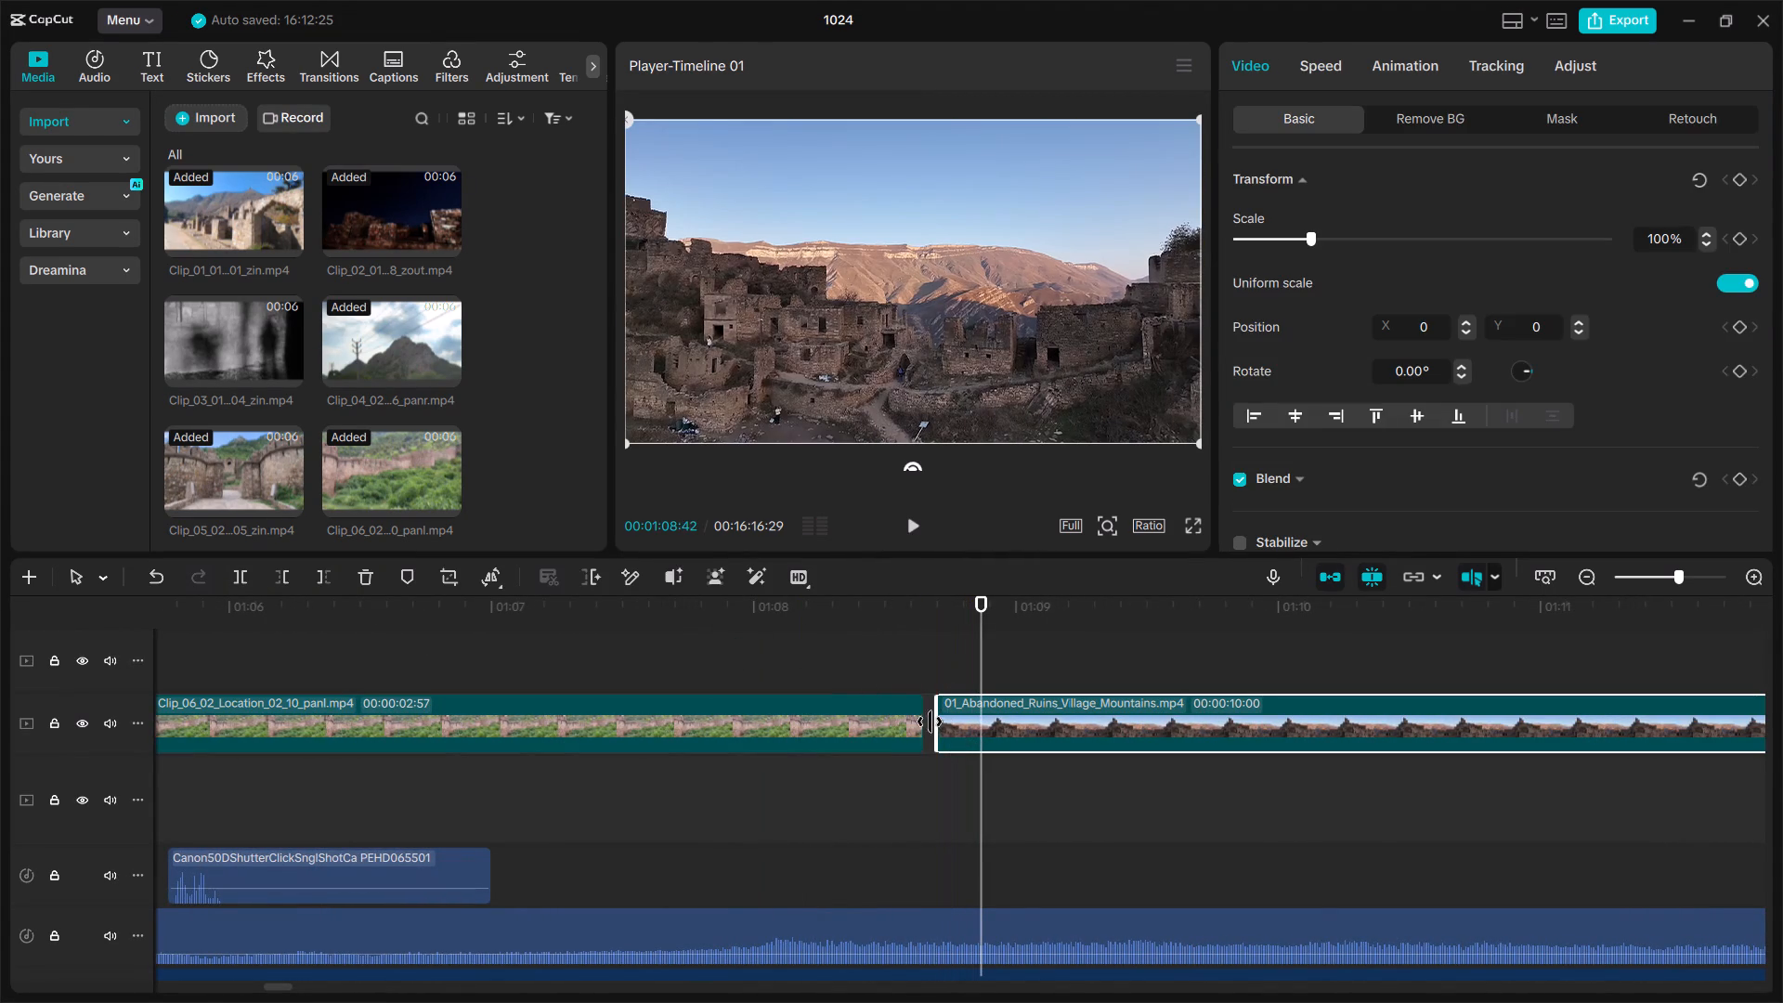
pyautogui.moveTo(930, 722); pyautogui.dragTo(924, 723)
pyautogui.click(910, 723)
pyautogui.moveTo(927, 725); pyautogui.dragTo(940, 725)
pyautogui.click(746, 710)
pyautogui.click(735, 649)
# Play 01_Abandoned_Ruins_Village_Mountains.mp4 through to the start of 03_Drone_Old_Fort_Ruins_Alwar_Region.mp4 to check the shot and the cut.
pyautogui.press('space')
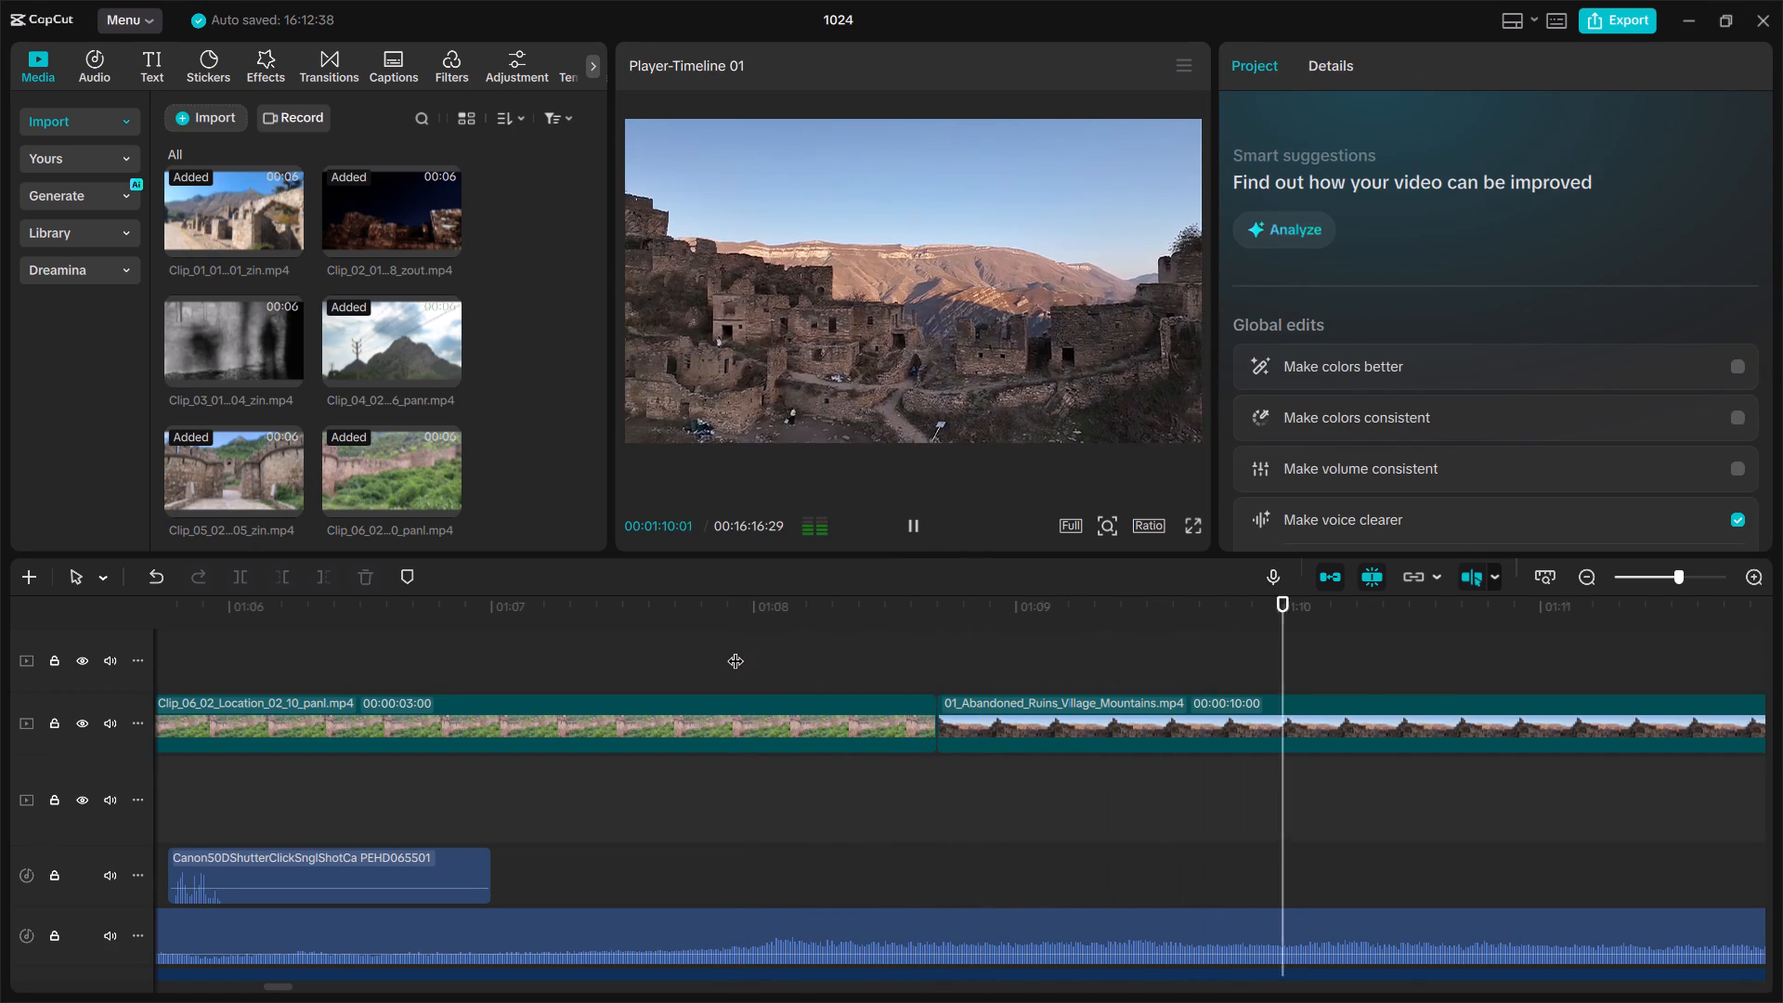
pyautogui.hscroll(-3, 756, 649)
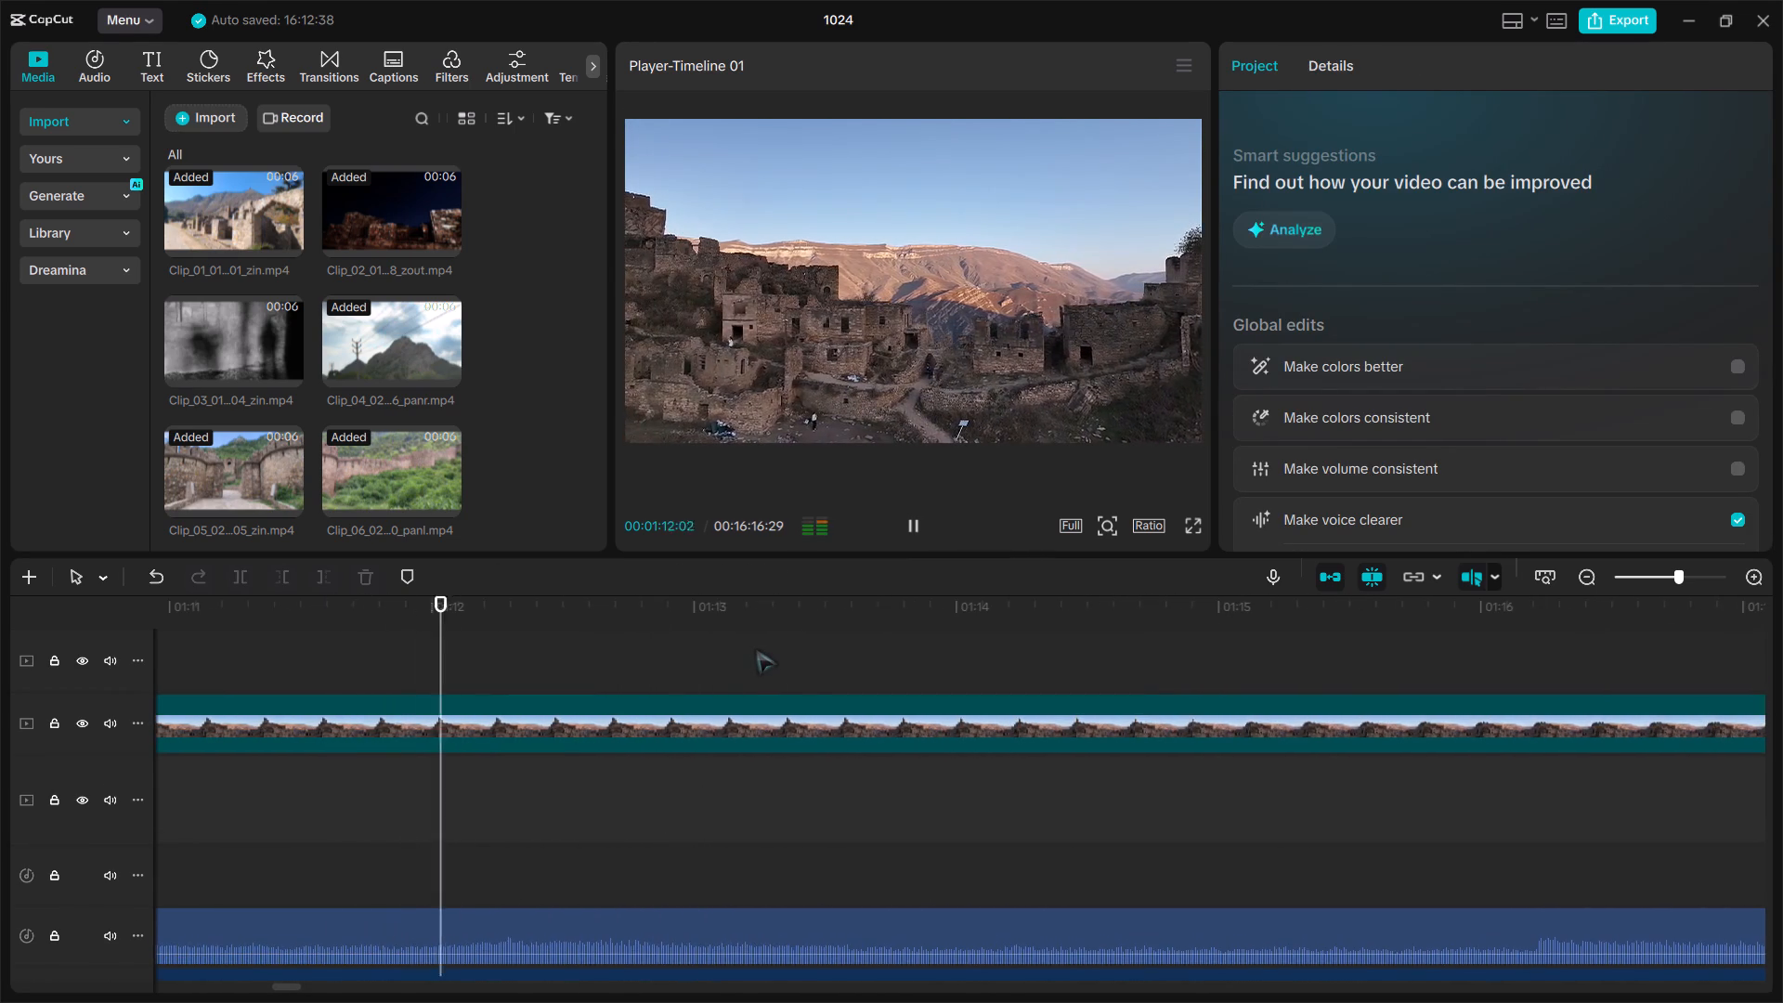
pyautogui.scroll(2, 756, 649)
pyautogui.hscroll(-2, 756, 649)
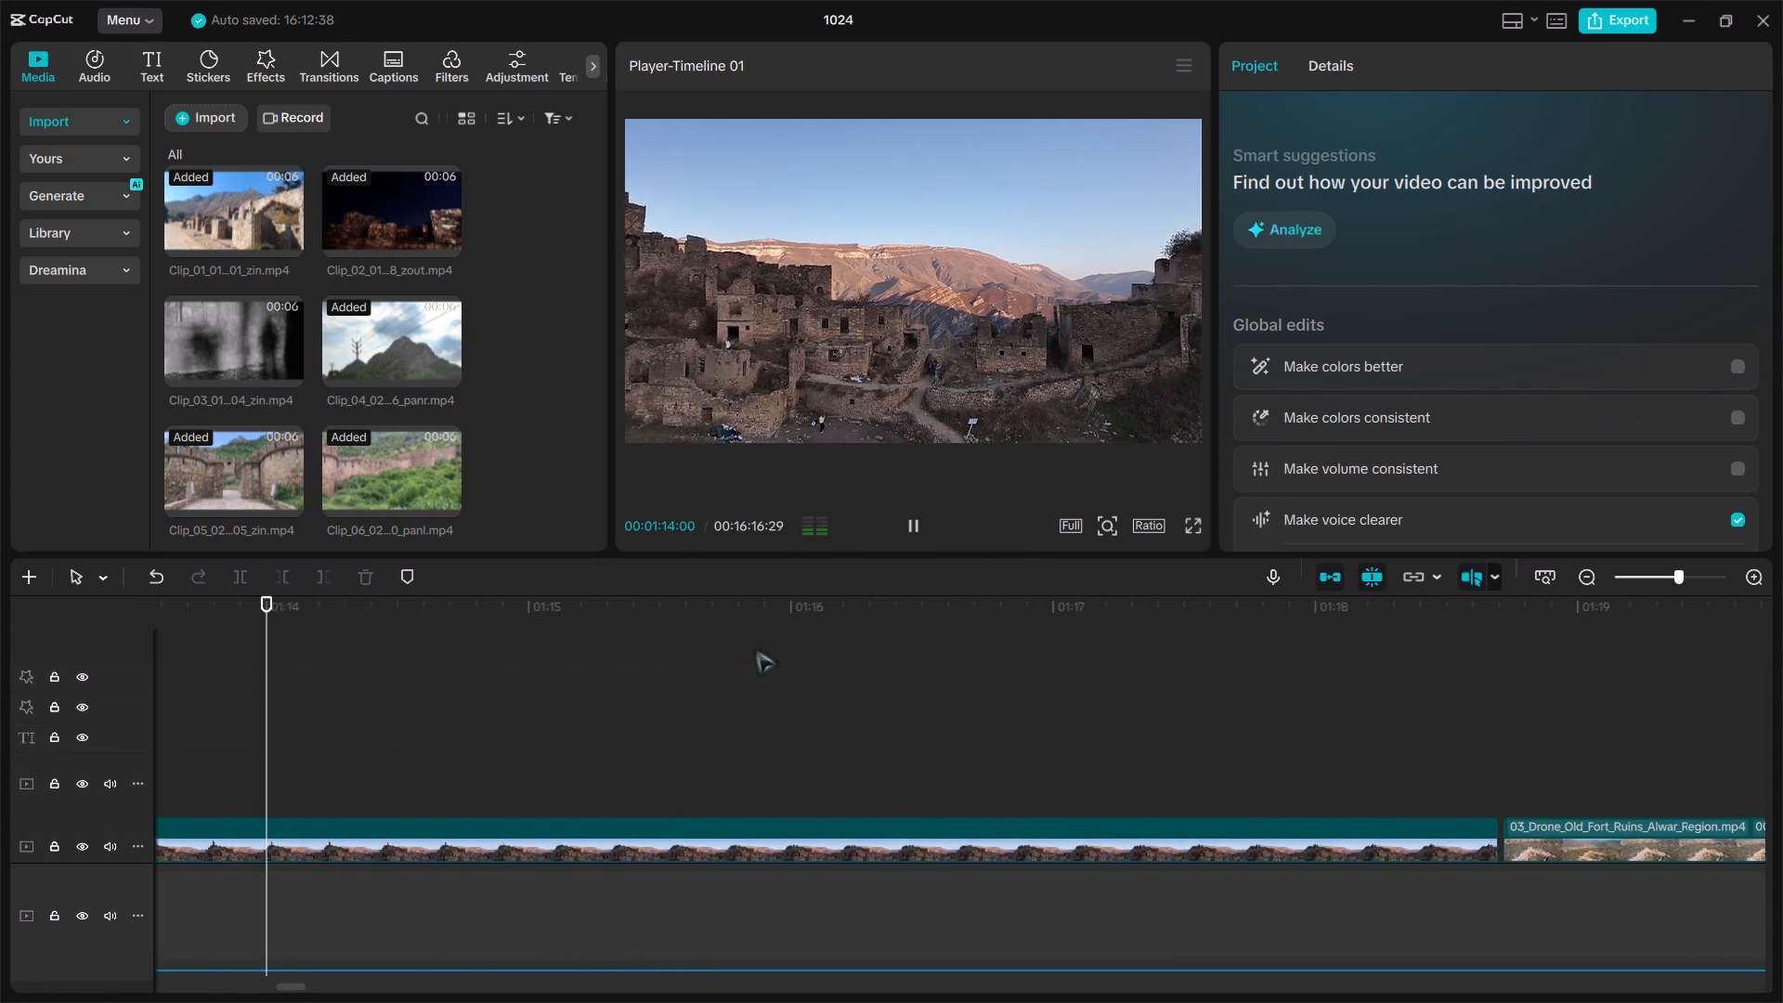
pyautogui.hscroll(-1, 756, 649)
pyautogui.keyDown('ctrl'); pyautogui.scroll(-1, 756, 649); pyautogui.keyUp('ctrl')
pyautogui.keyDown('ctrl'); pyautogui.hscroll(-1, 756, 649); pyautogui.keyUp('ctrl')
pyautogui.hscroll(-2, 756, 649)
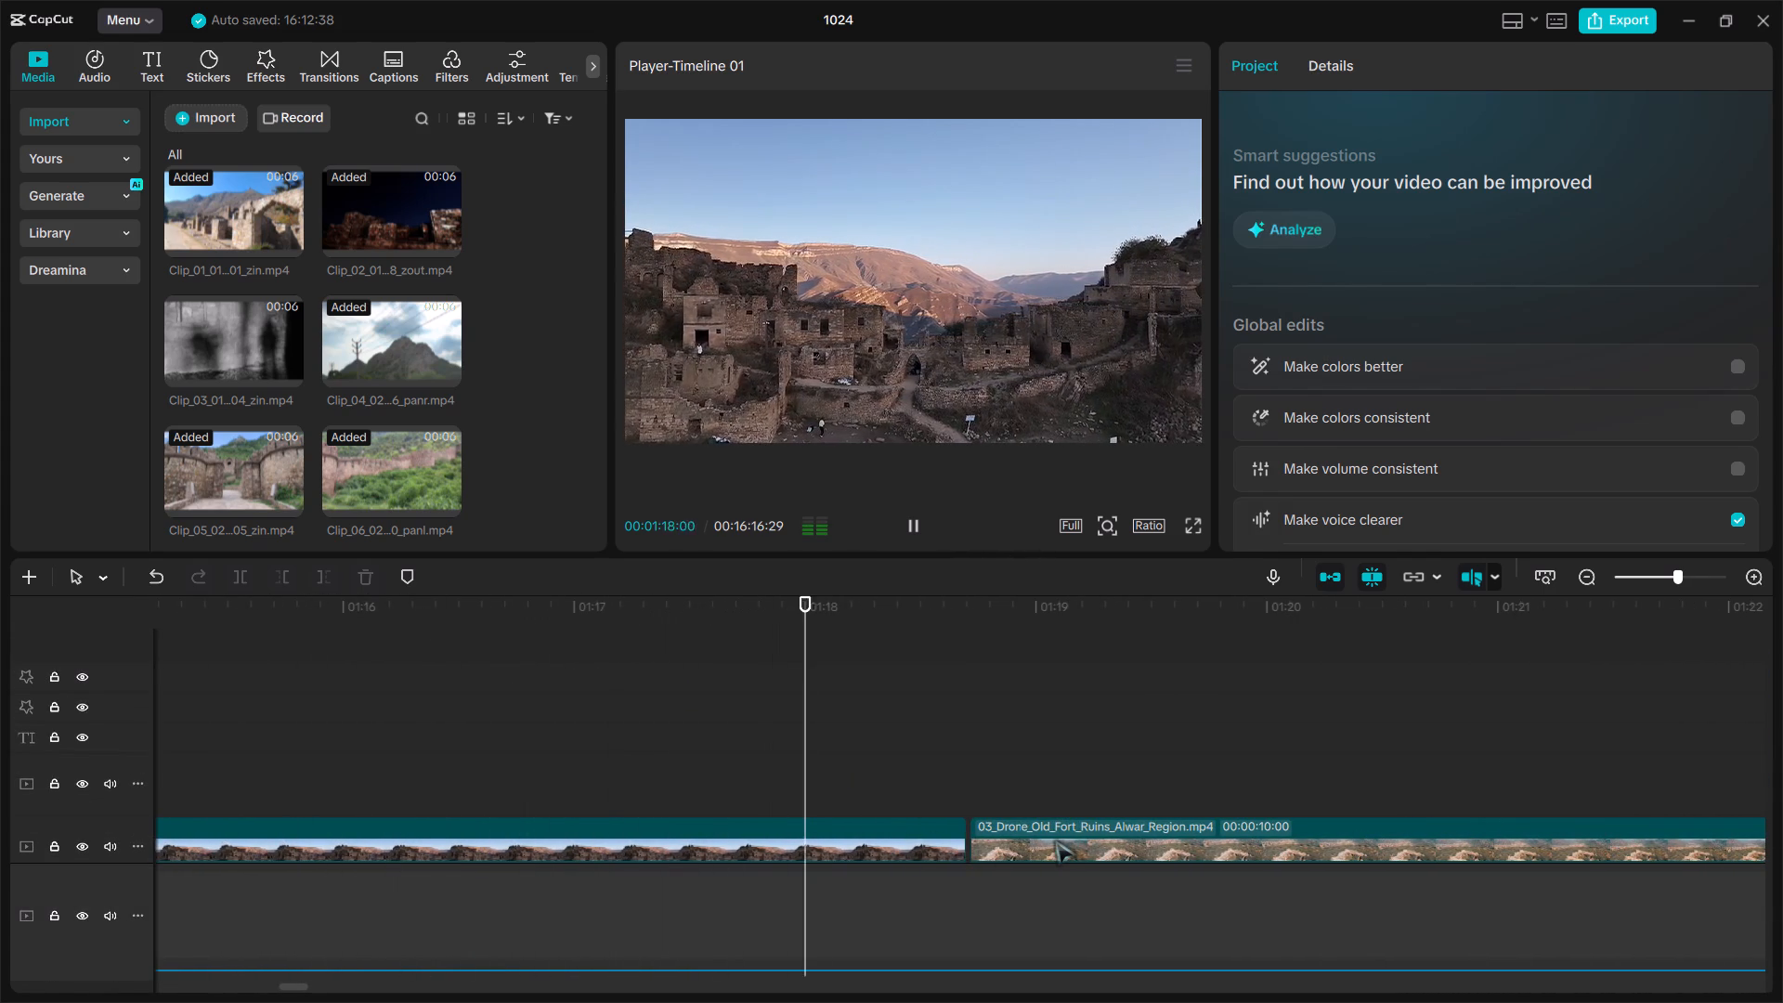
pyautogui.press('space')
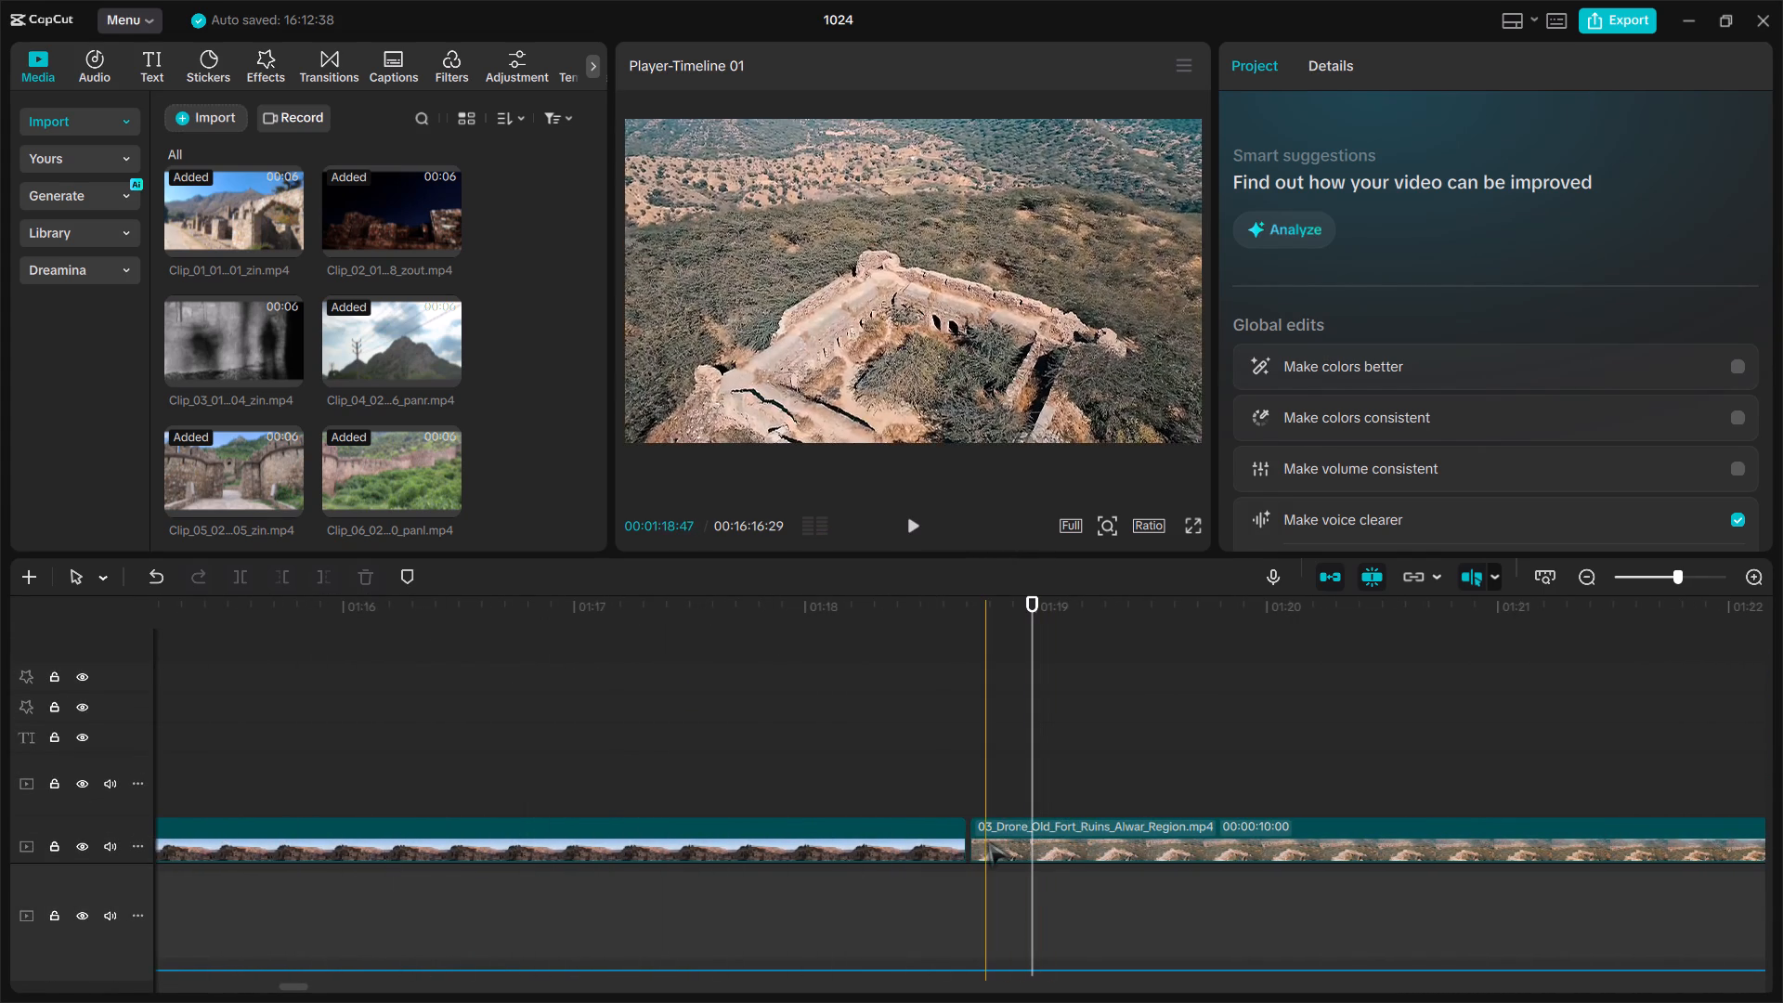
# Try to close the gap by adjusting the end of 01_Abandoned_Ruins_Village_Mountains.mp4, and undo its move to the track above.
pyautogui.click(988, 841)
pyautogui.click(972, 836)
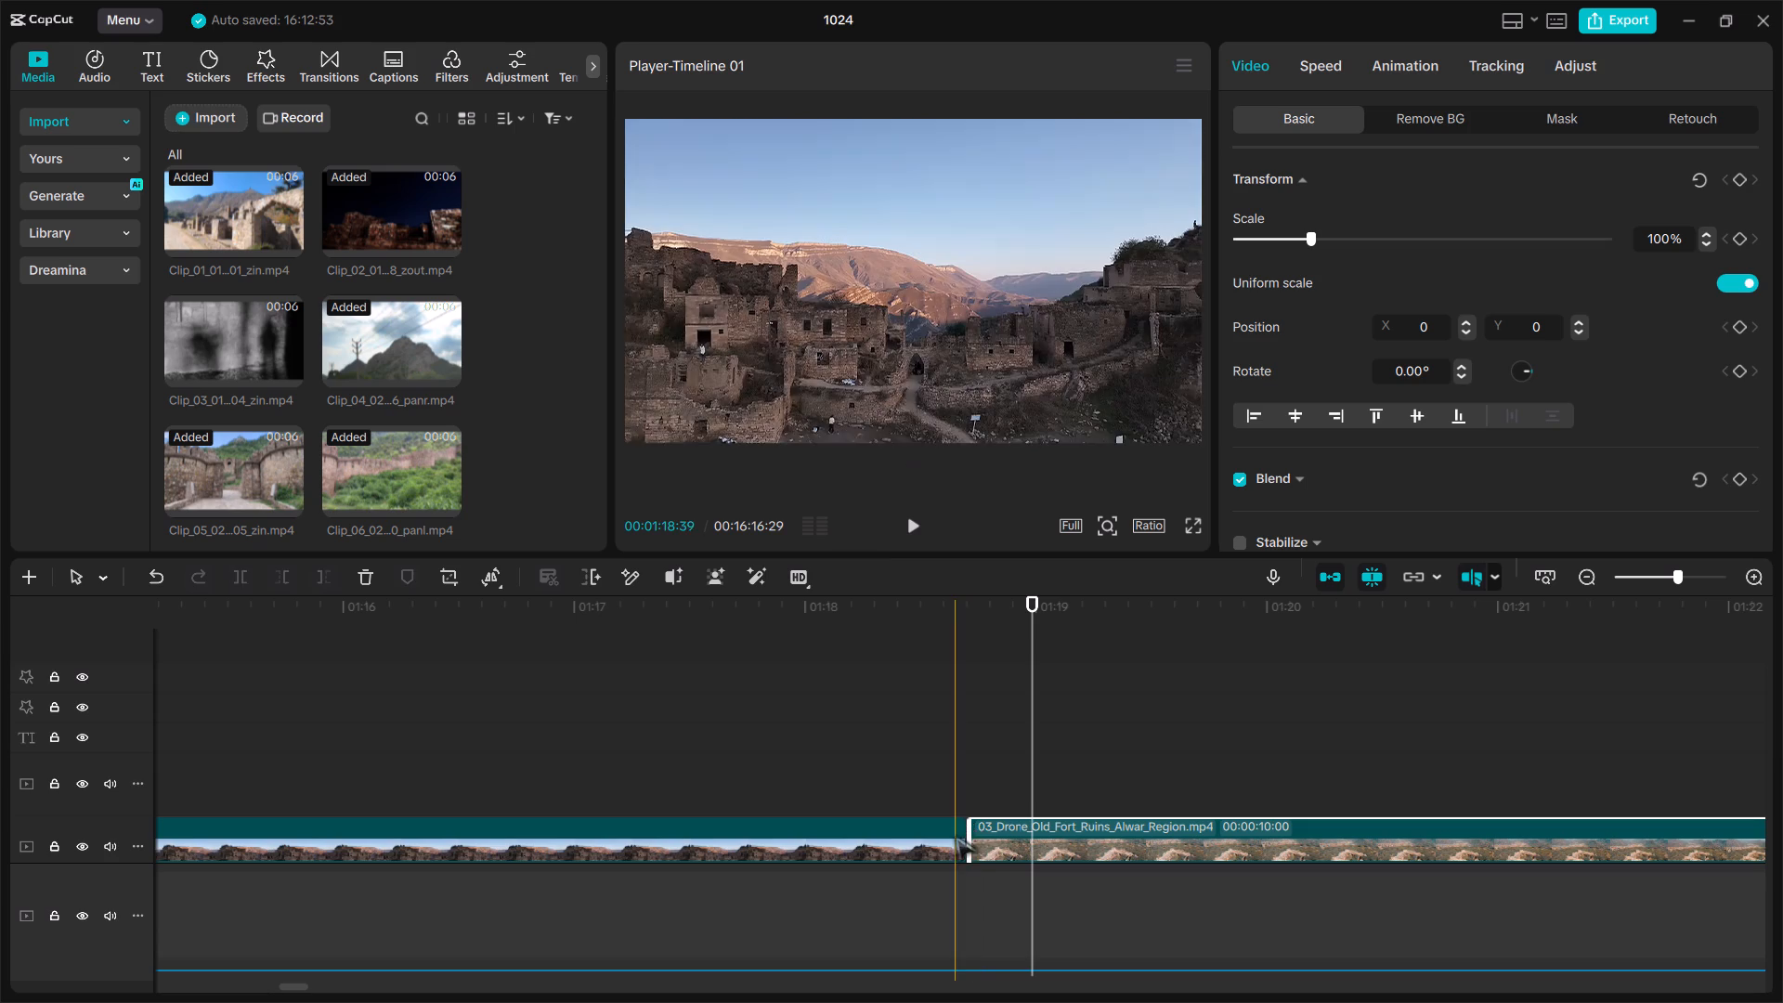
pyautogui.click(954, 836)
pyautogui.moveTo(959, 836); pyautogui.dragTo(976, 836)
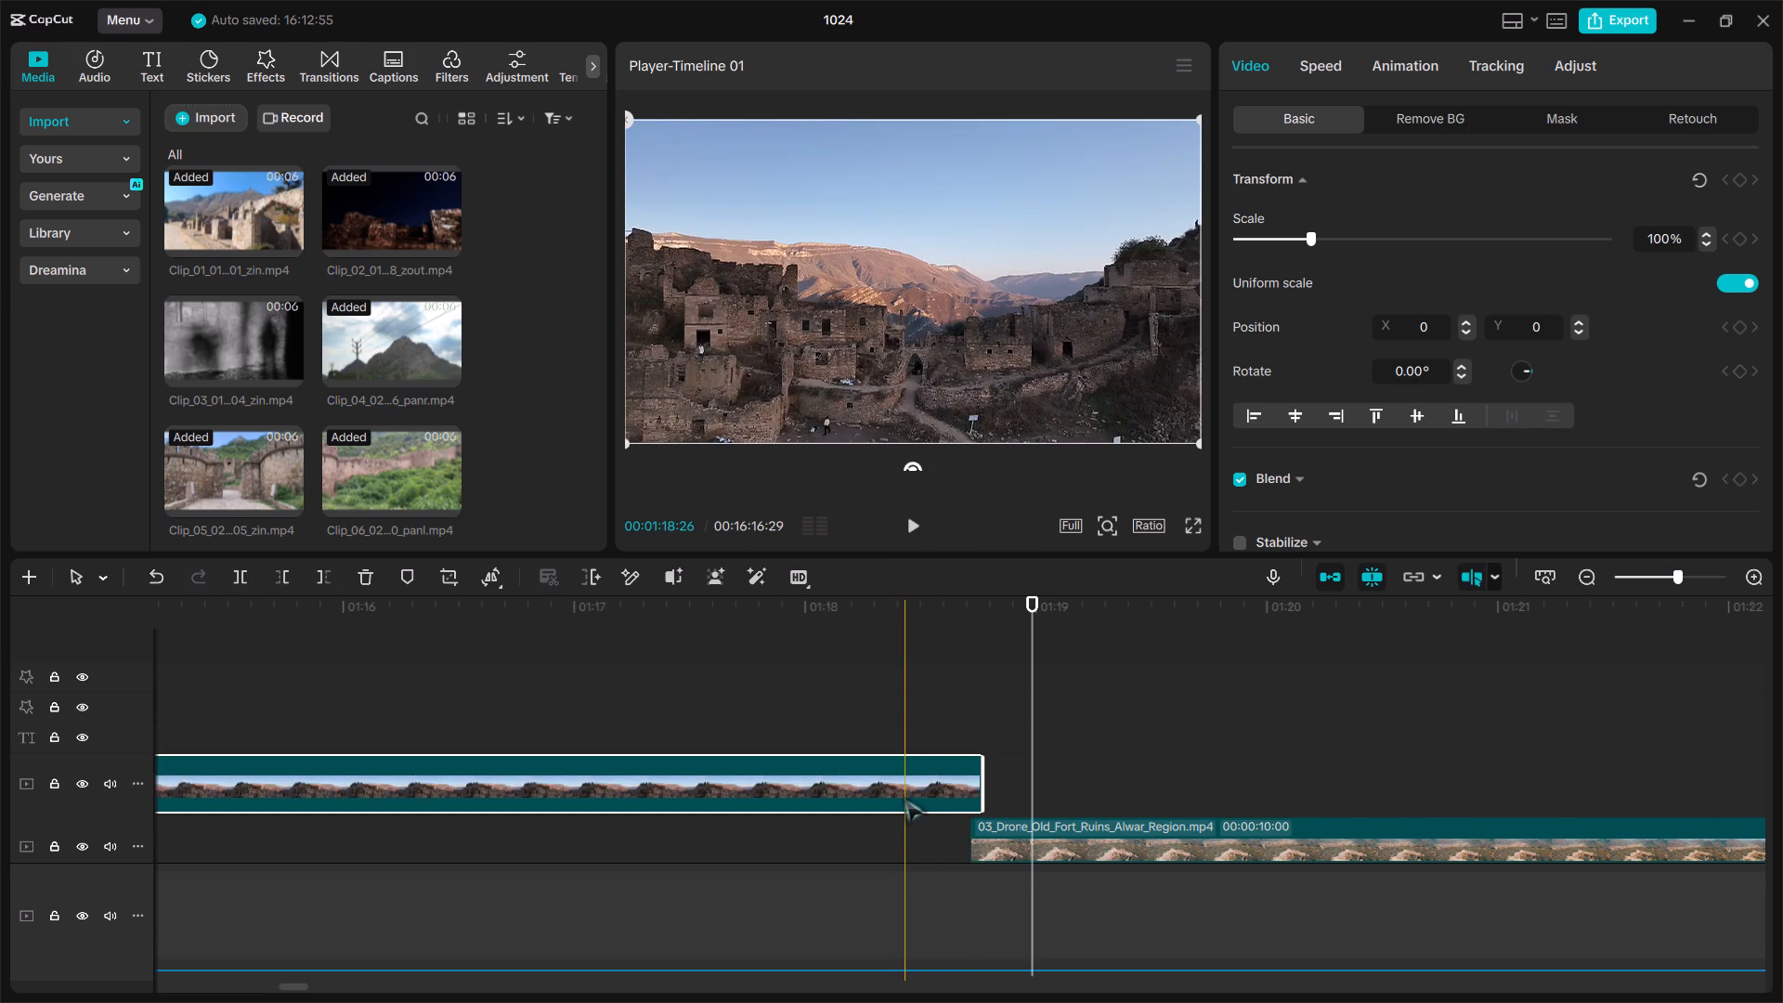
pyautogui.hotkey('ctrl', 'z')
# Move 03_Drone_Old_Fort_Ruins_Alwar_Region.mp4 slightly earlier to close the gap after 01_Abandoned_Ruins_Village_Mountains.mp4.
pyautogui.keyDown('ctrl'); pyautogui.scroll(8, 905, 798); pyautogui.keyUp('ctrl')
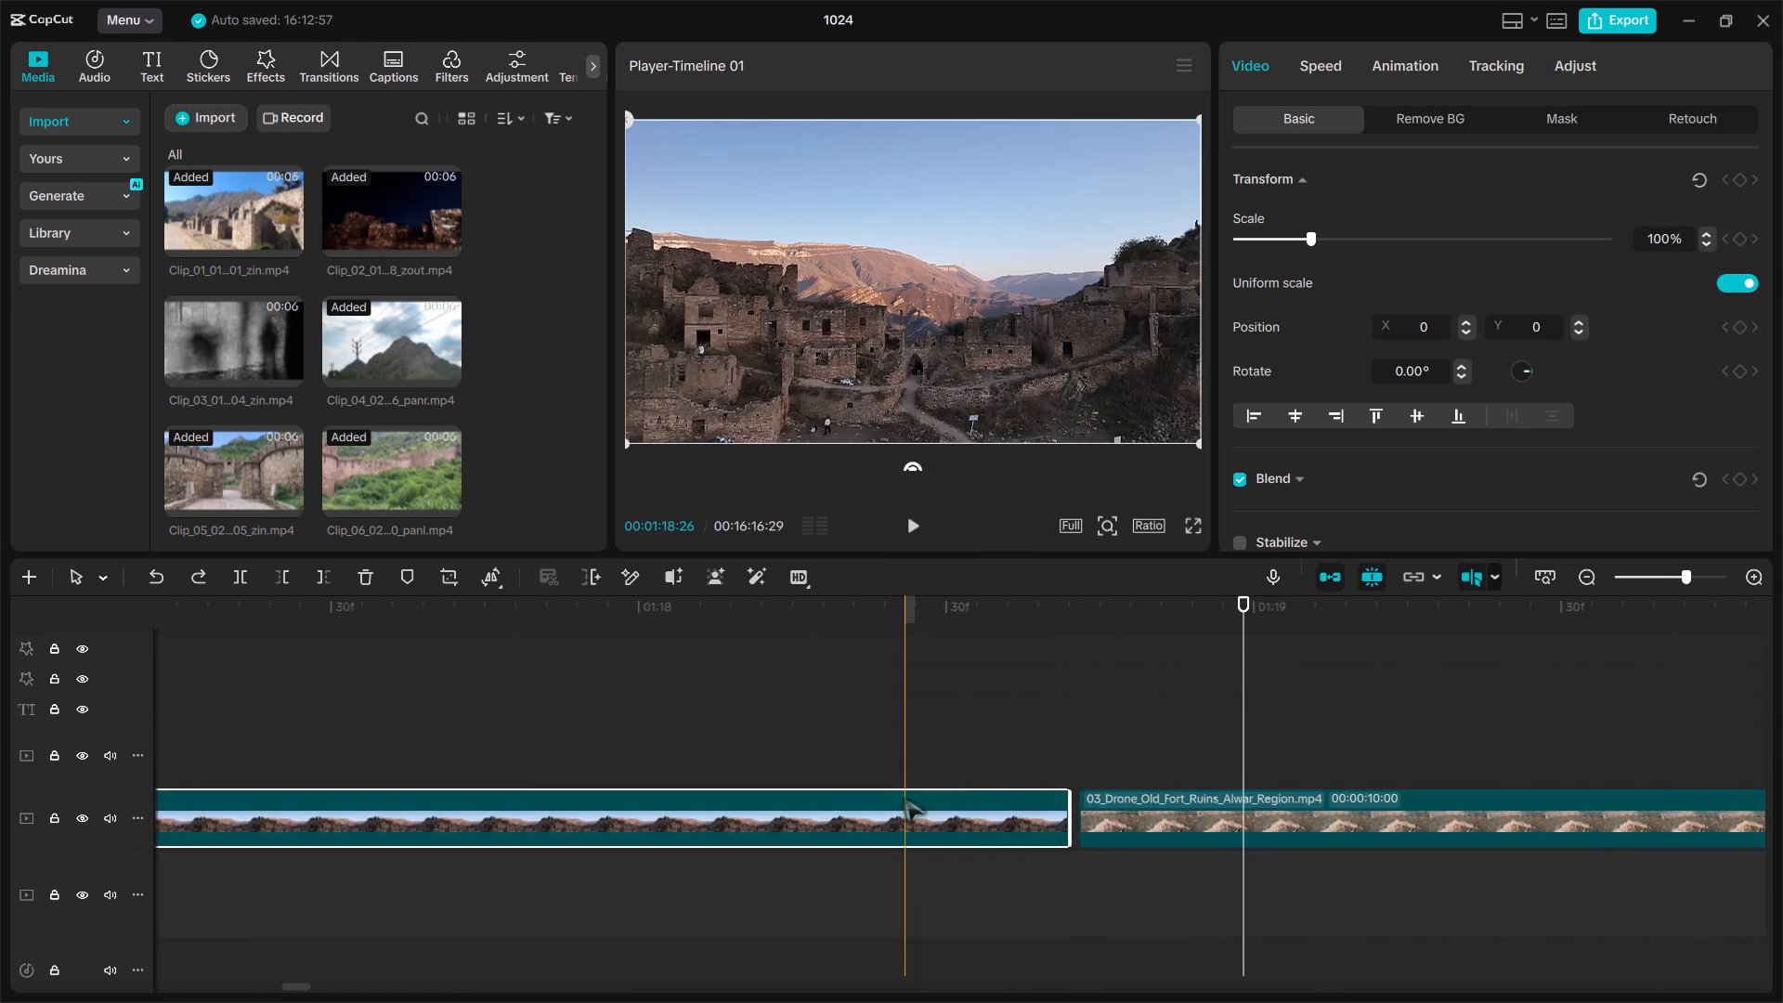
pyautogui.click(905, 798)
pyautogui.click(1084, 874)
pyautogui.click(1048, 836)
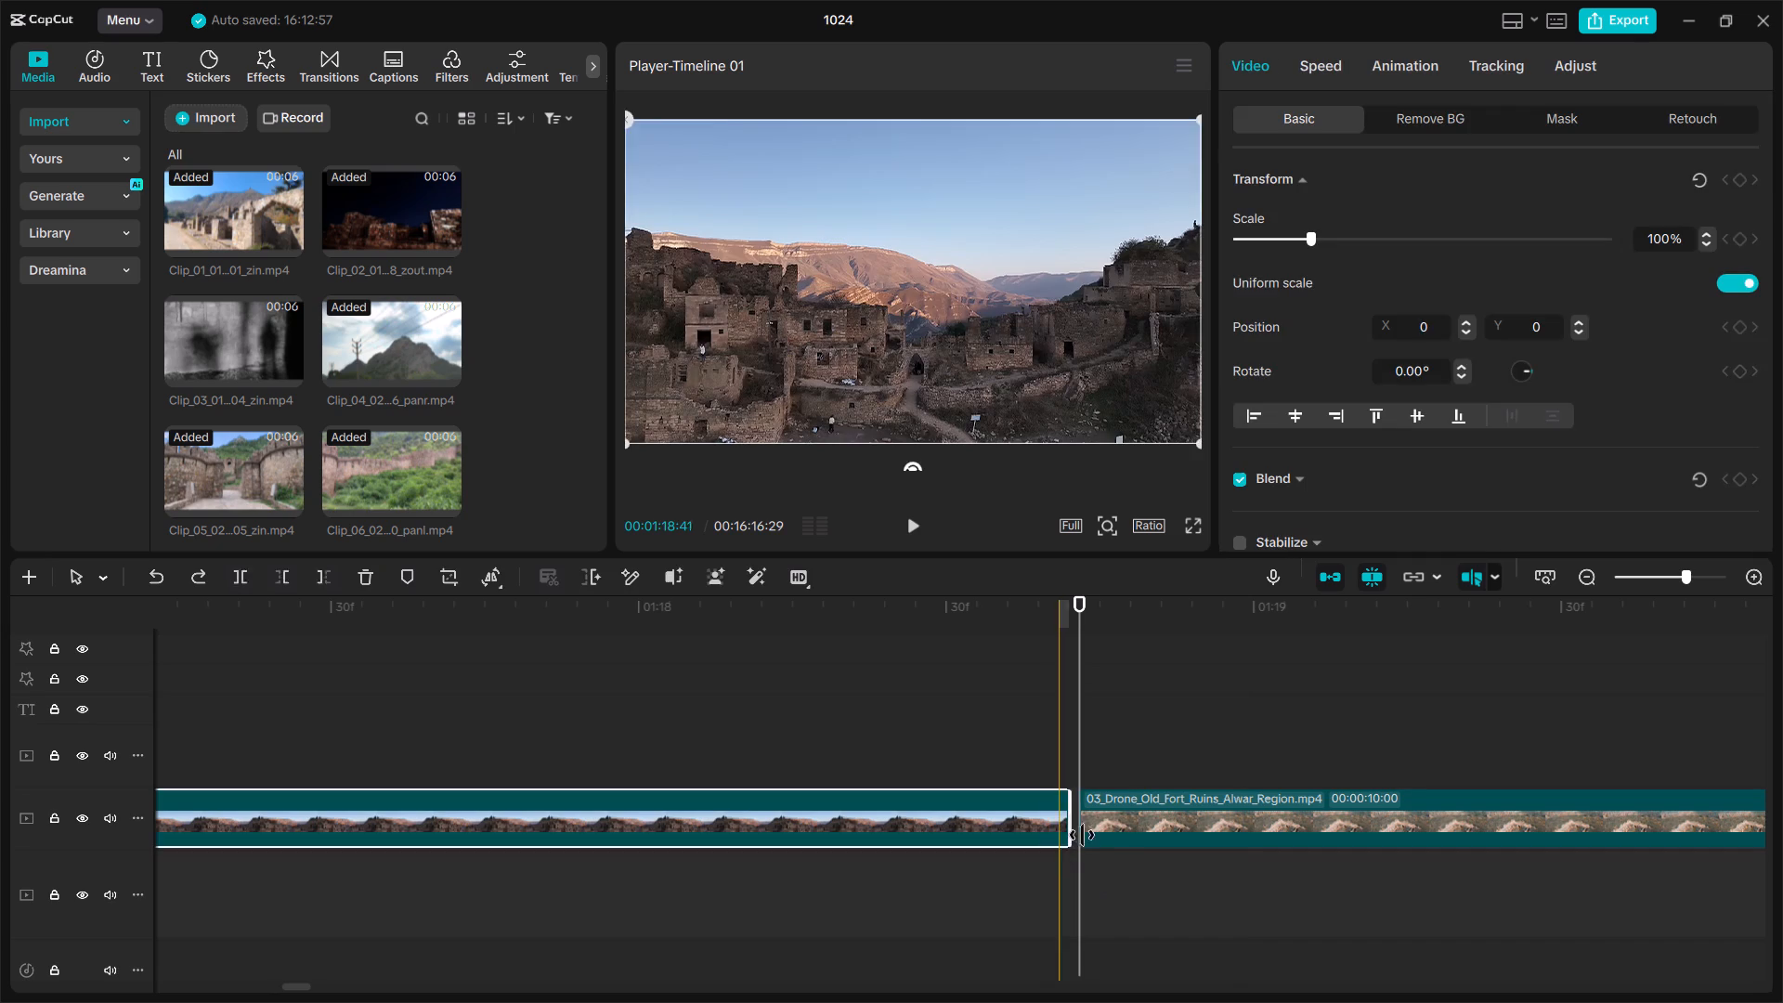
pyautogui.moveTo(1067, 814); pyautogui.dragTo(1090, 814)
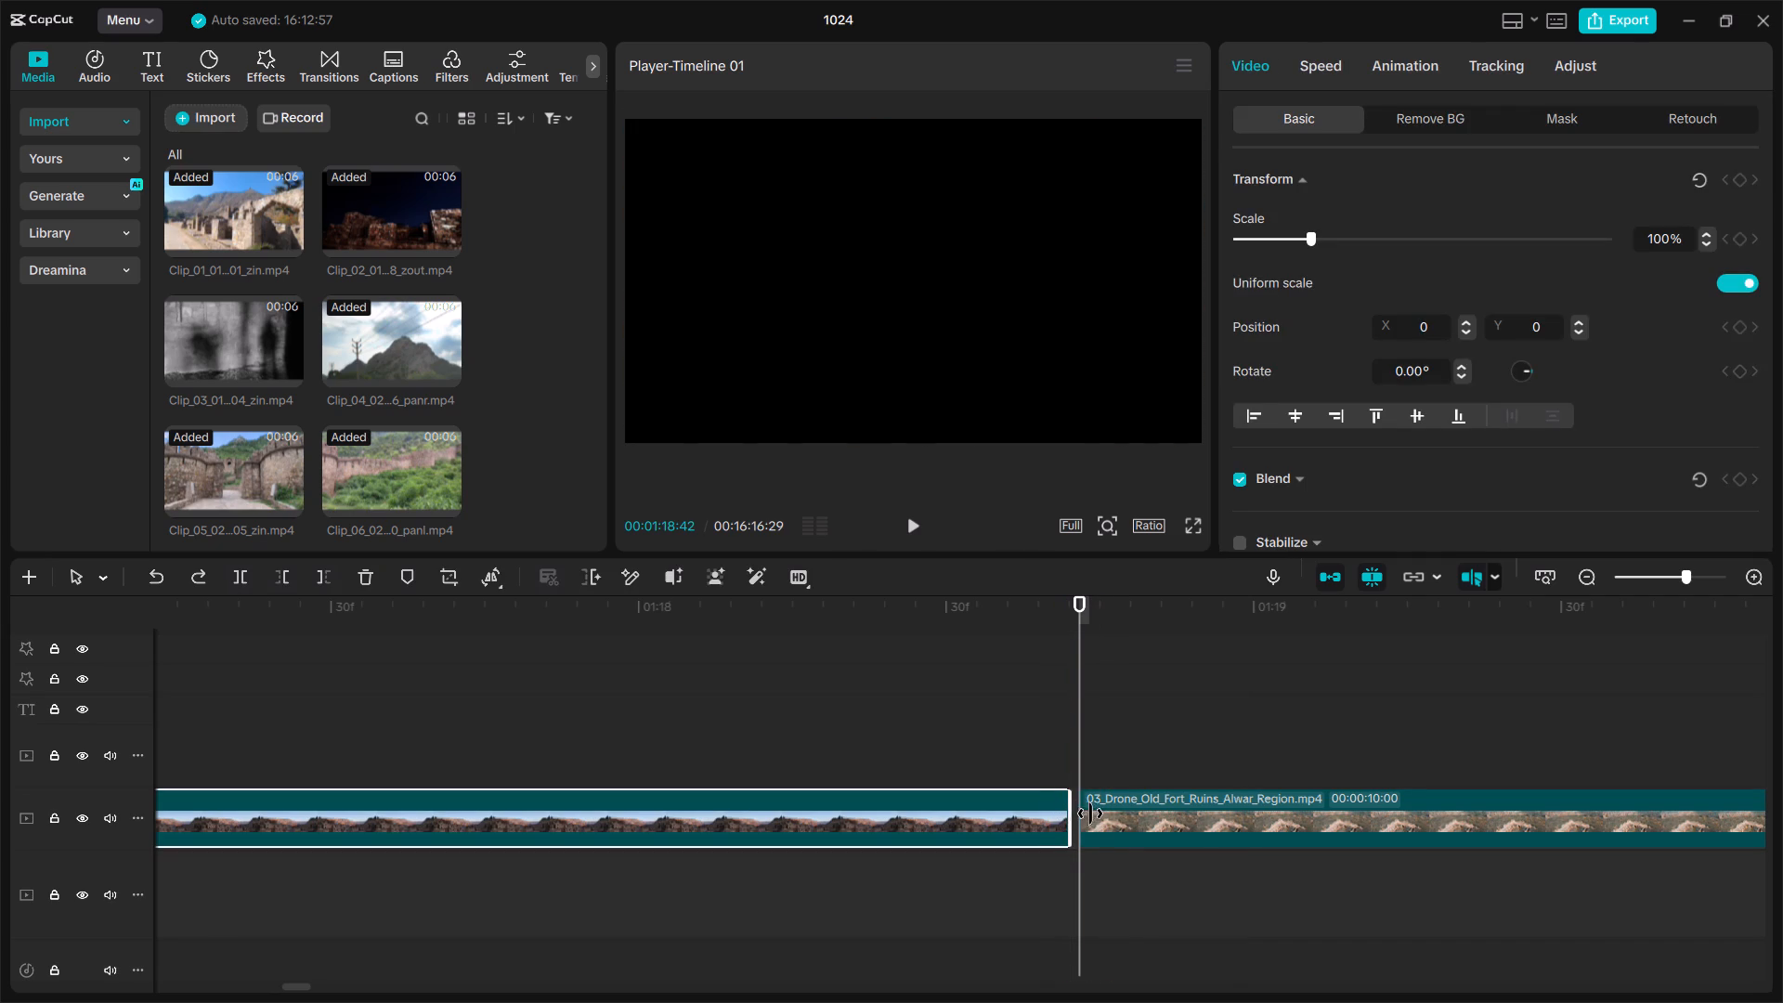
pyautogui.moveTo(1090, 814); pyautogui.dragTo(1092, 814)
pyautogui.moveTo(1113, 799); pyautogui.dragTo(1100, 800)
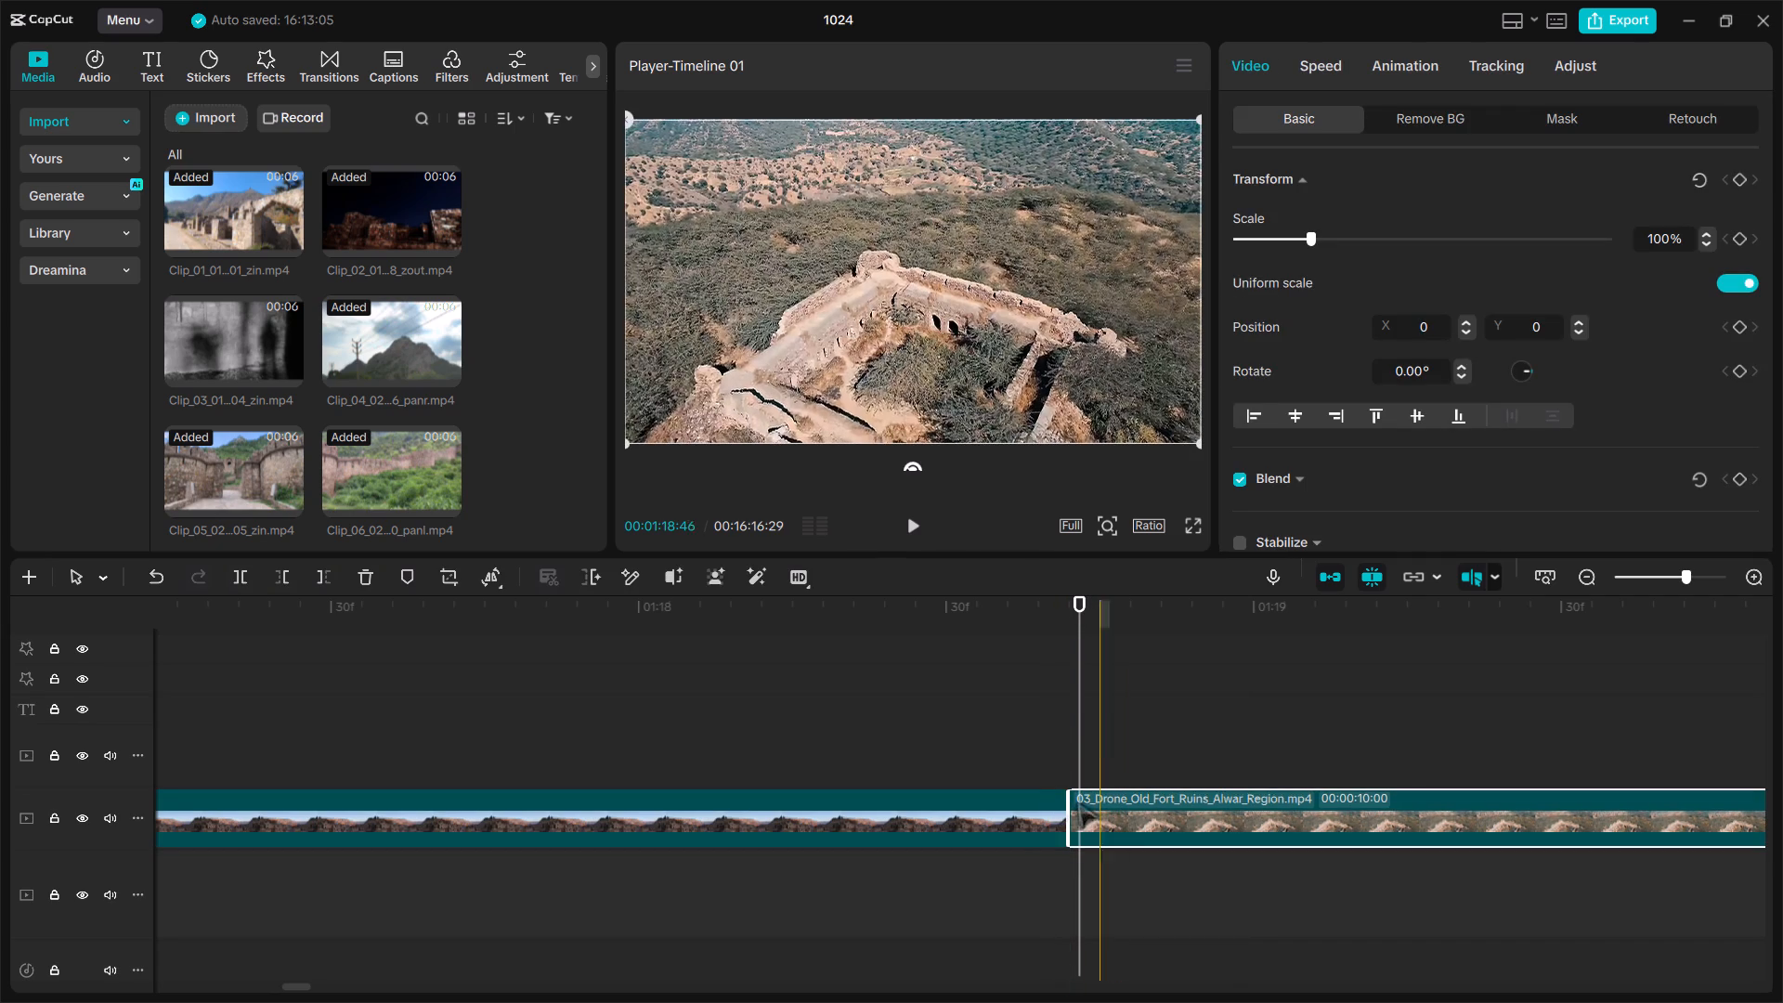
# Replay the cut into 03_Drone_Old_Fort_Ruins_Alwar_Region.mp4 and examine the drone footage up to about 01:24.
pyautogui.click(922, 611)
pyautogui.press('space')
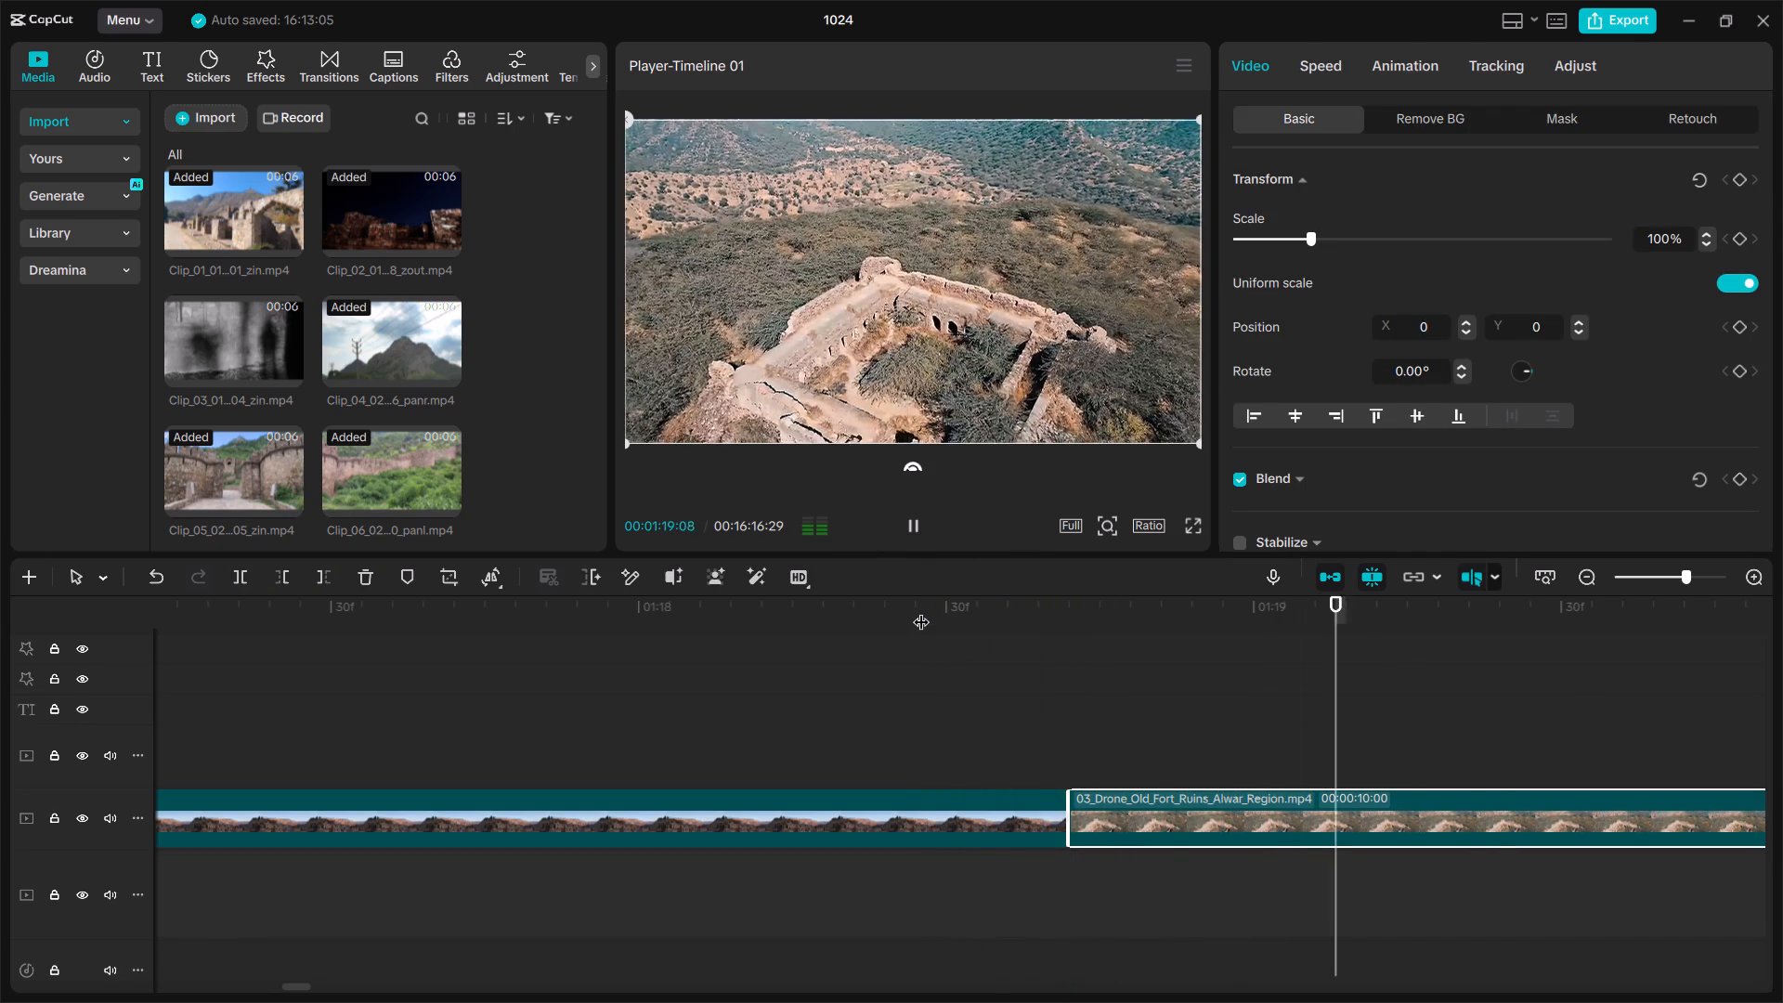
pyautogui.hscroll(-2, 921, 610)
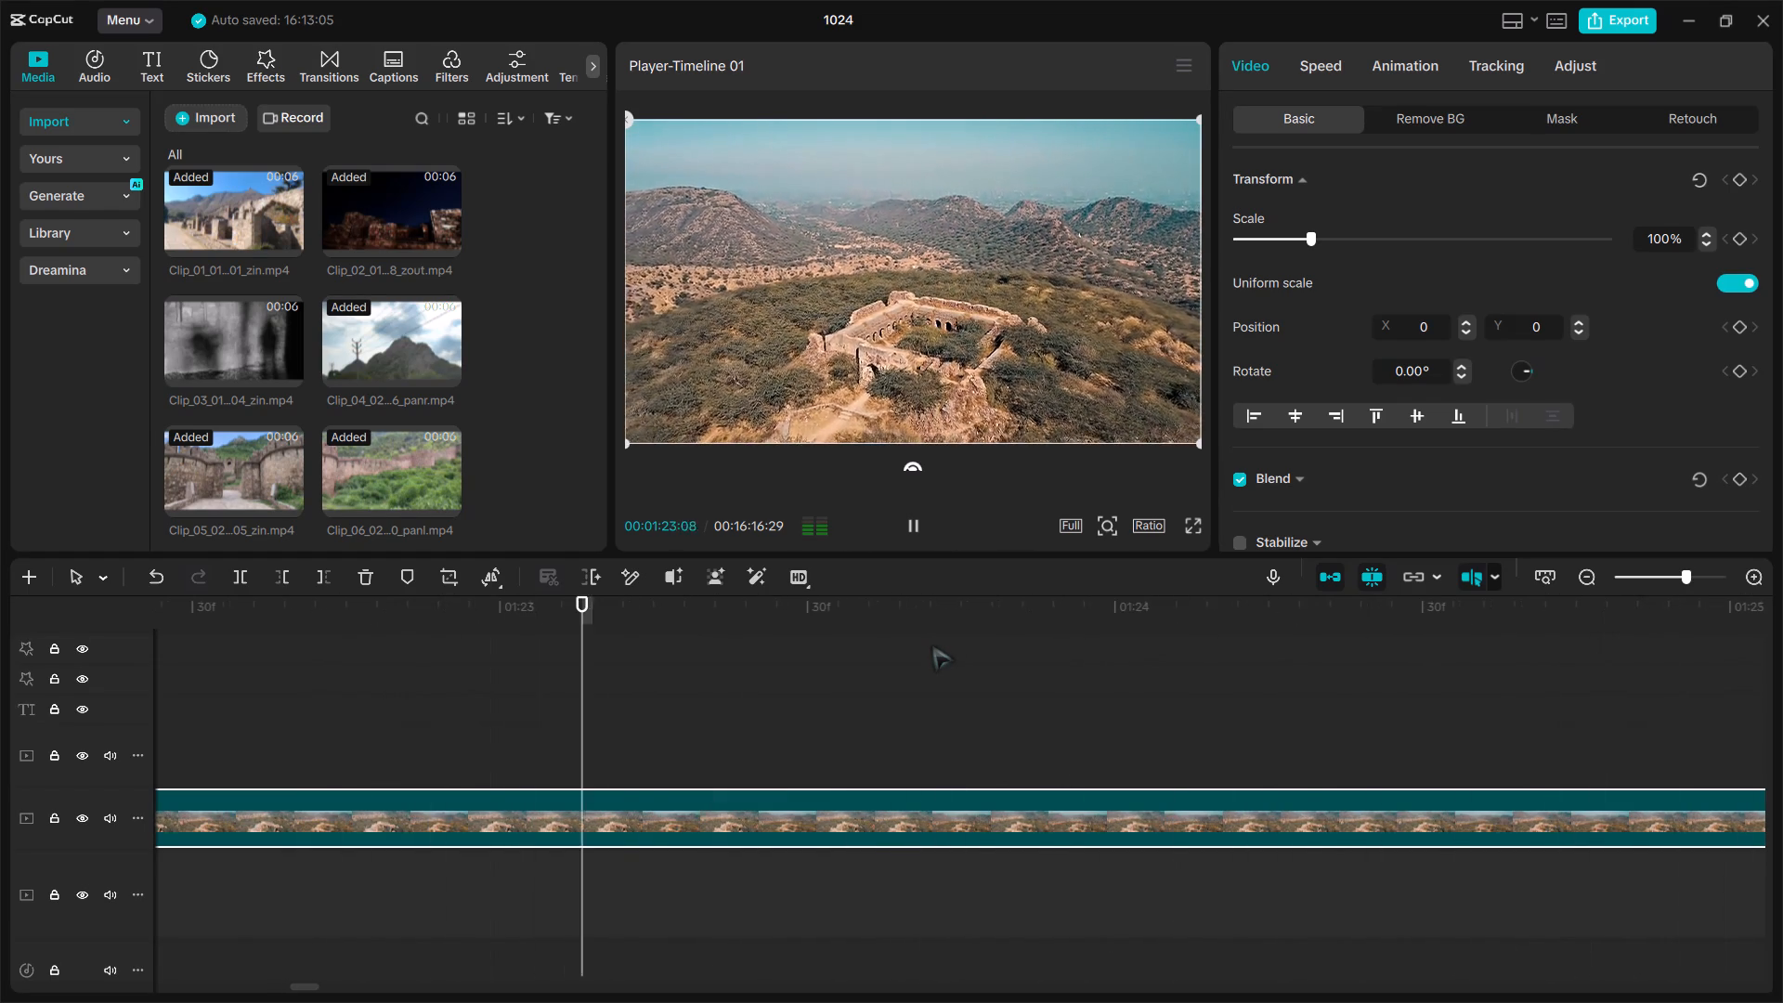
pyautogui.press('space')
pyautogui.hscroll(2, 932, 645)
pyautogui.click(922, 632)
pyautogui.press('space')
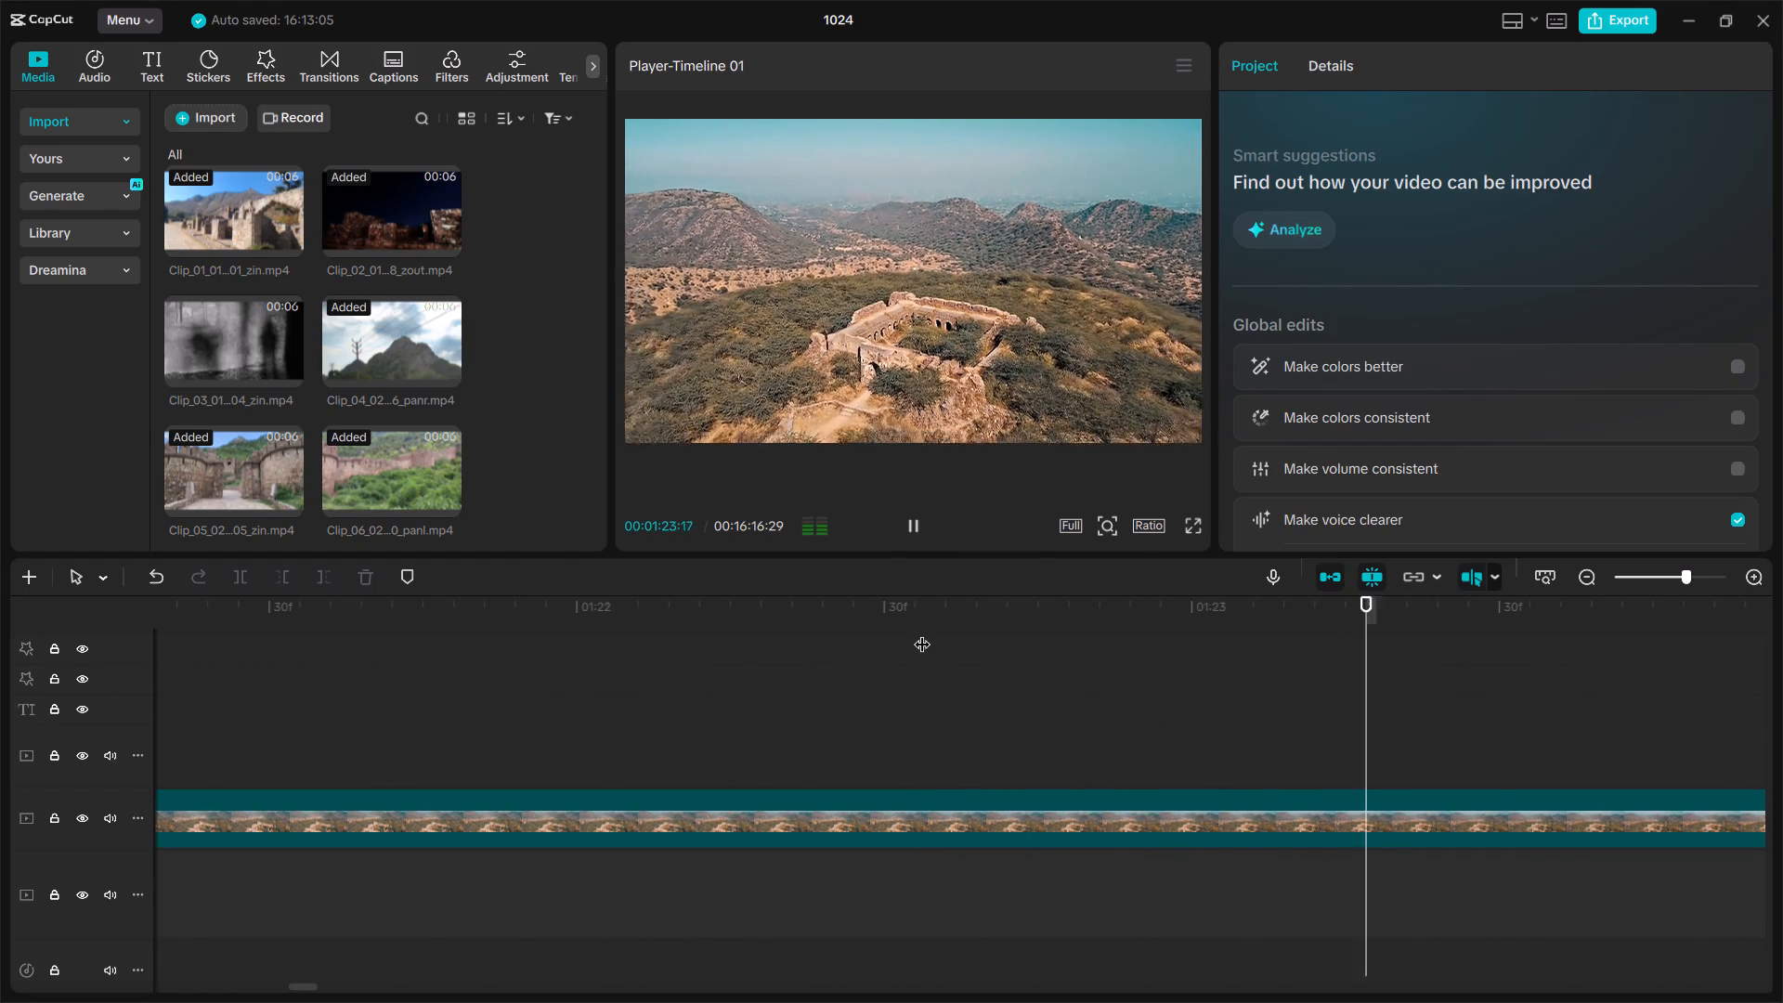
pyautogui.hscroll(1, 922, 632)
pyautogui.click(918, 631)
pyautogui.press('space')
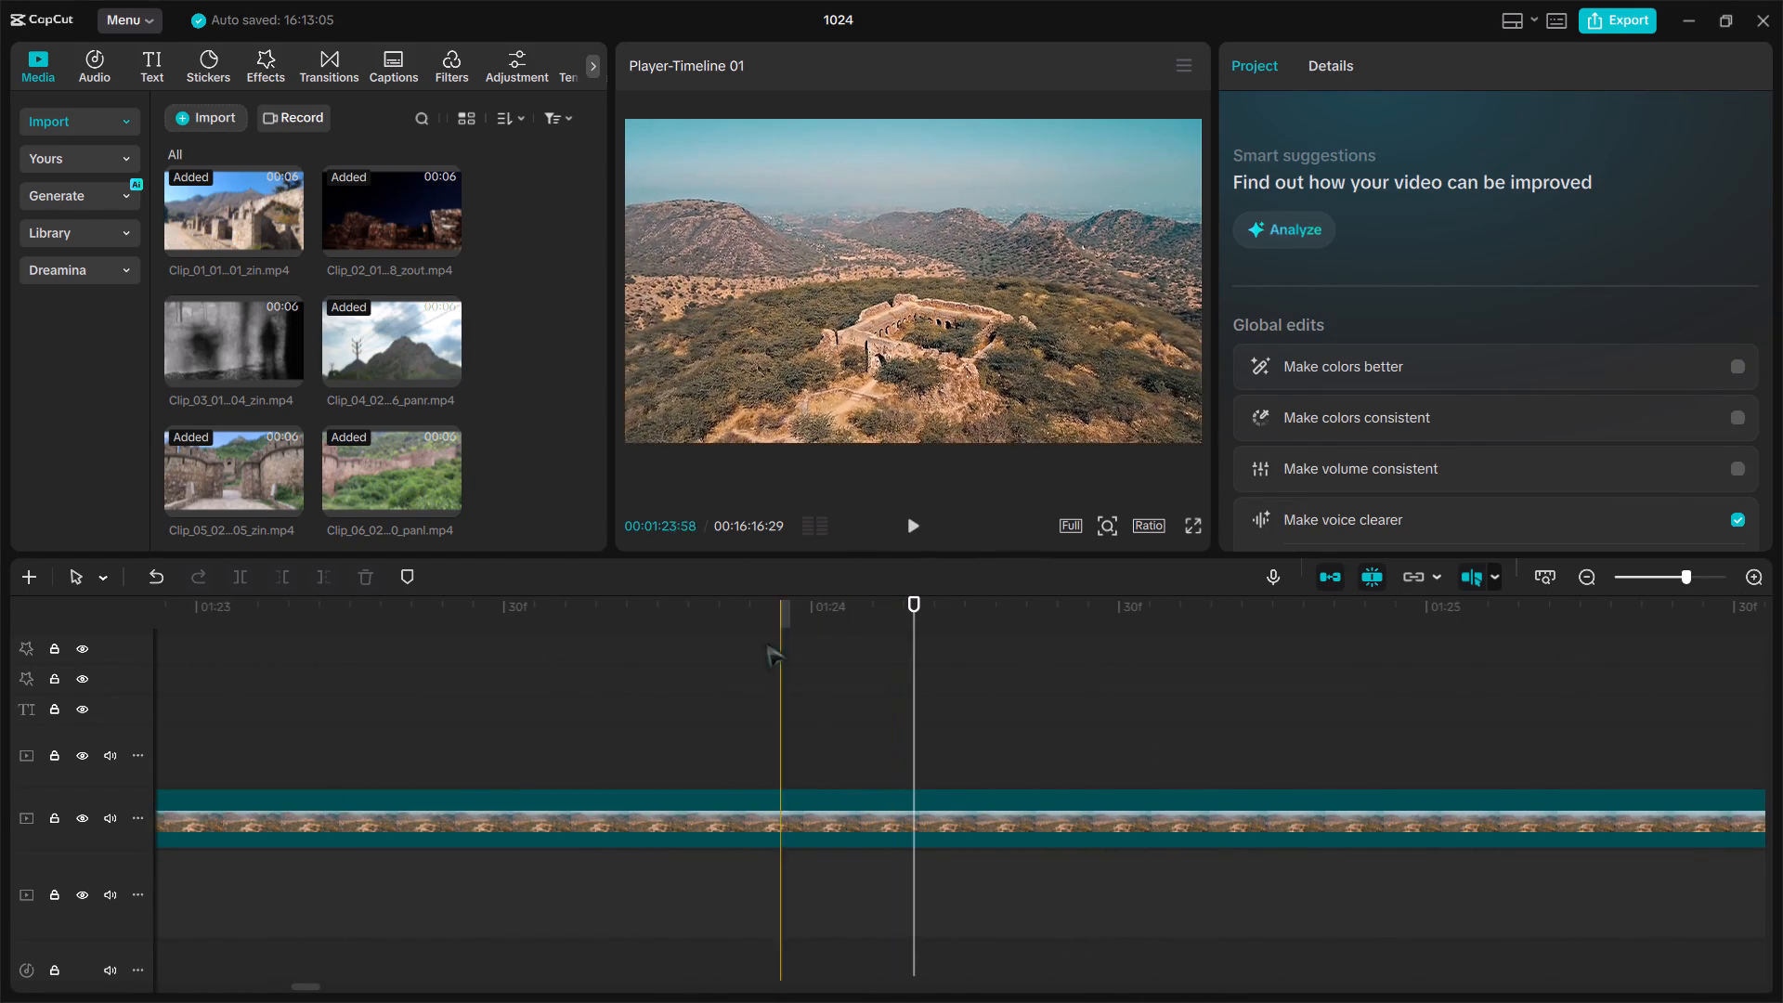
pyautogui.hscroll(4, 763, 645)
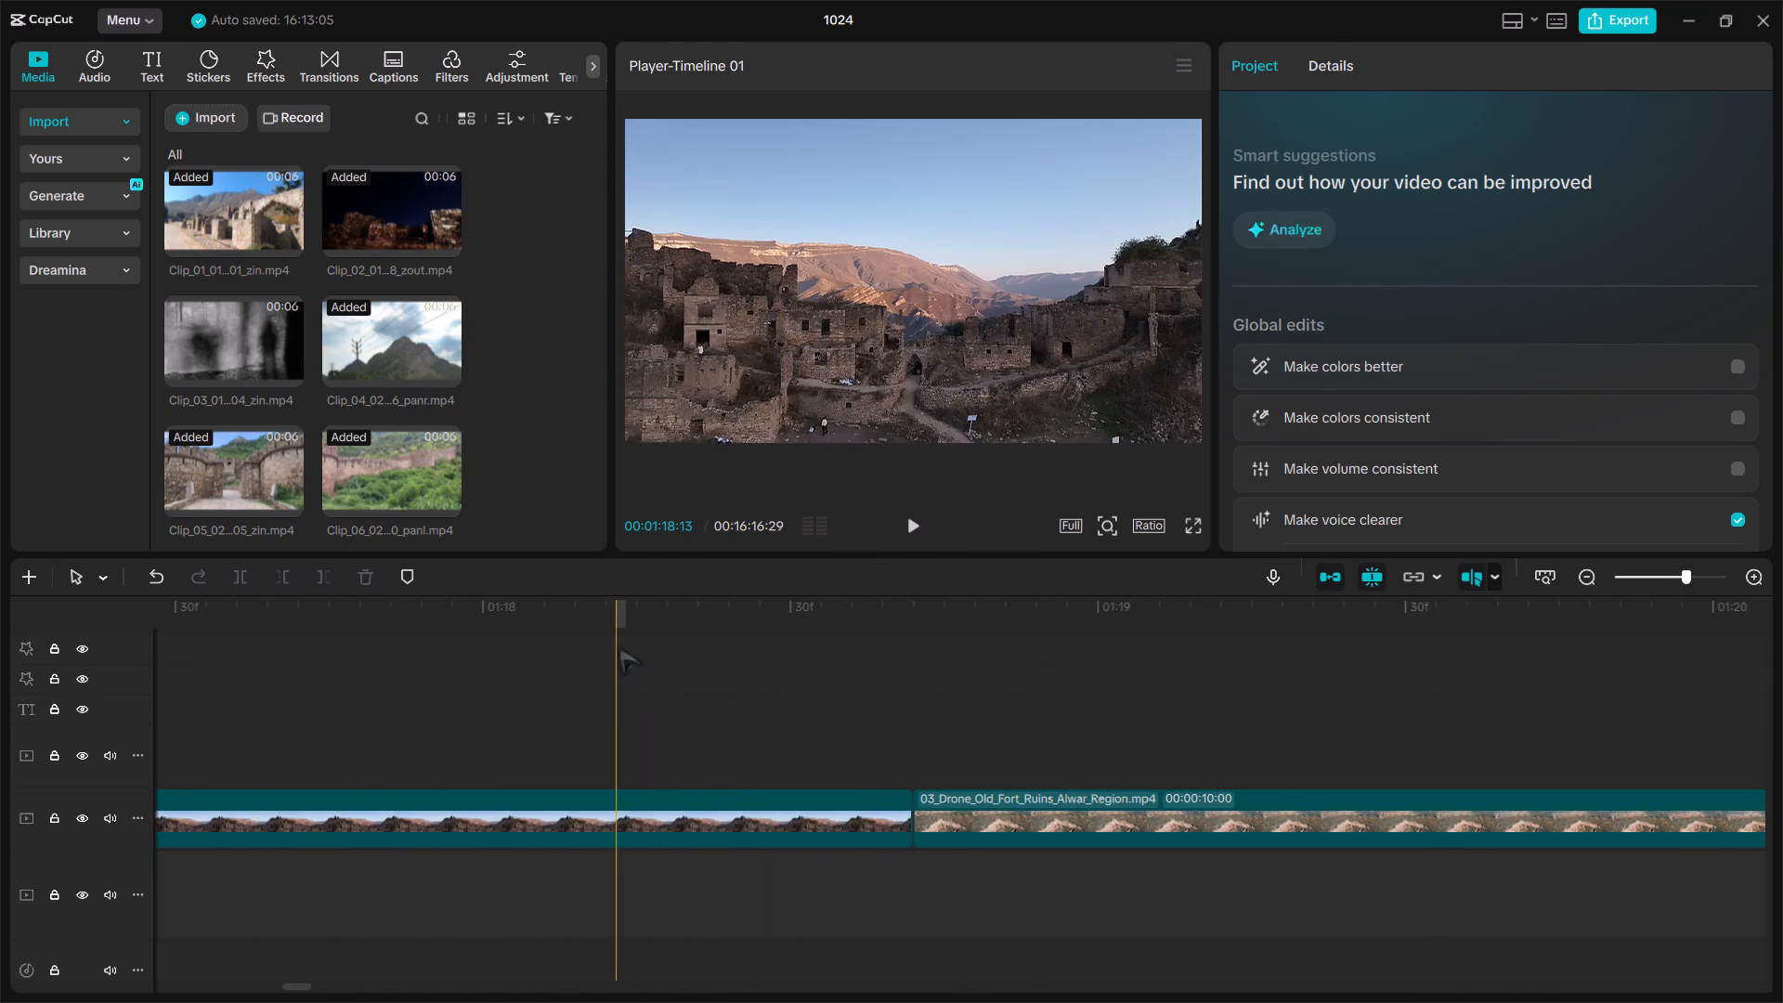
pyautogui.click(619, 648)
pyautogui.press('space')
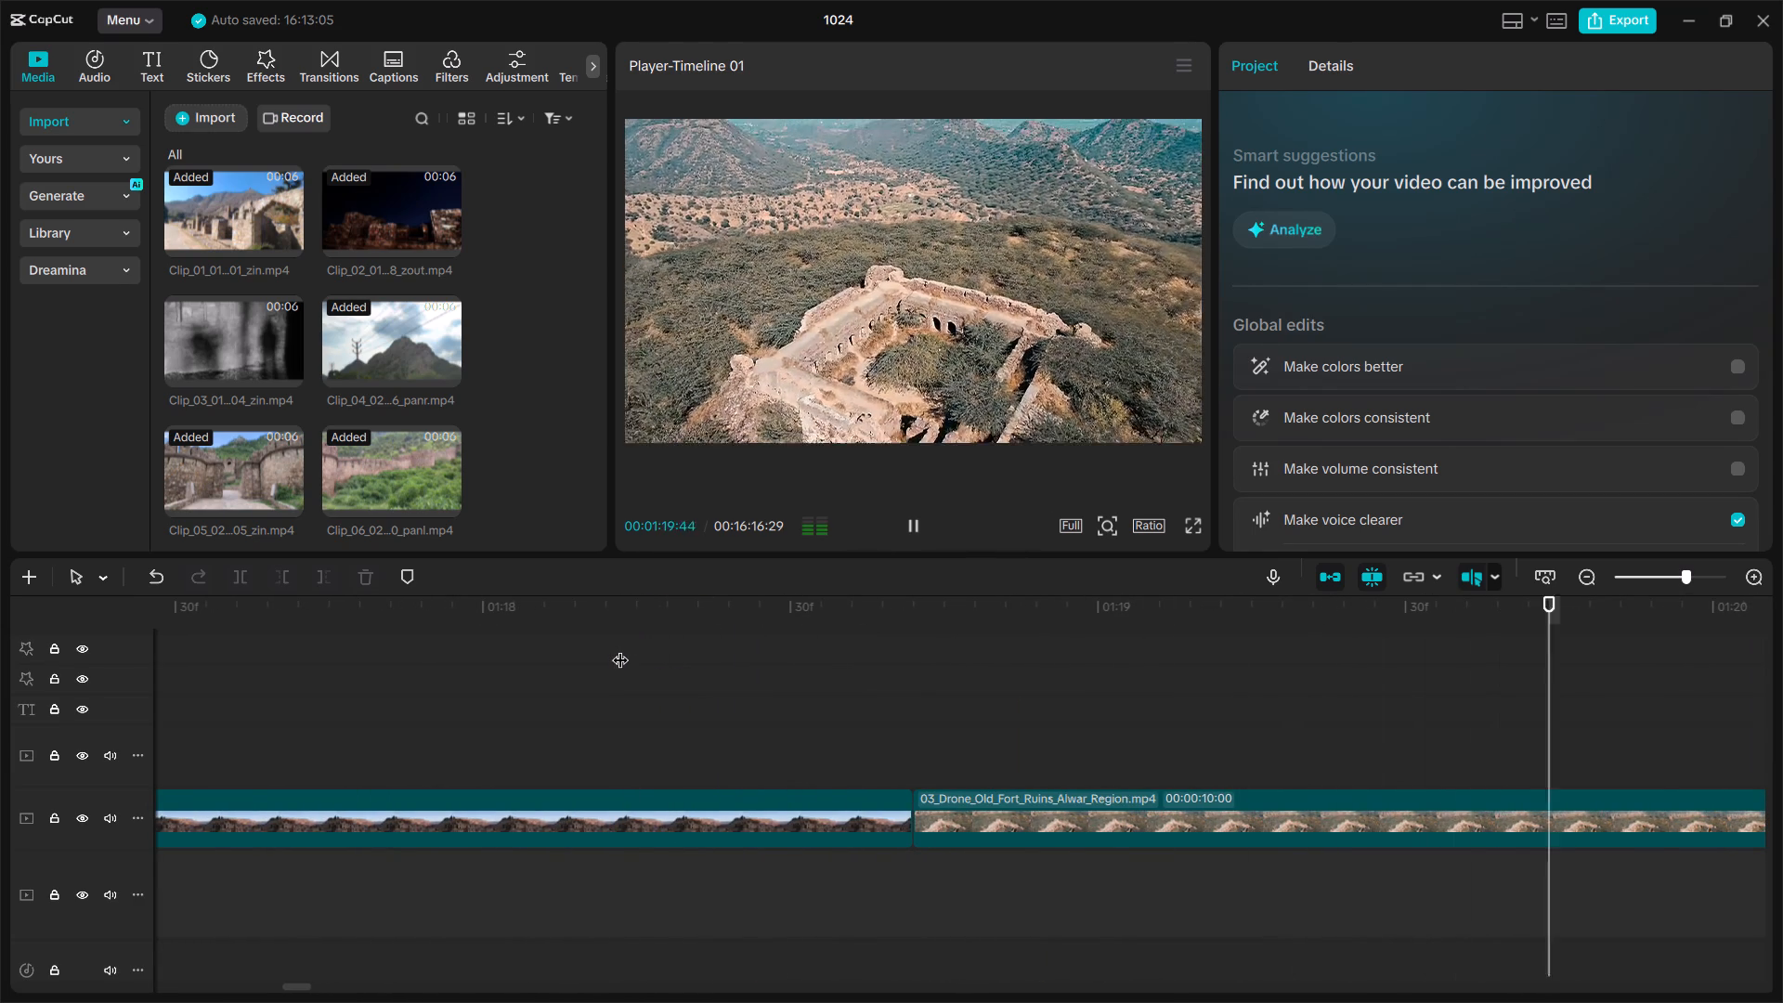
pyautogui.click(620, 648)
pyautogui.press('space')
pyautogui.press('space')
pyautogui.hscroll(1, 620, 648)
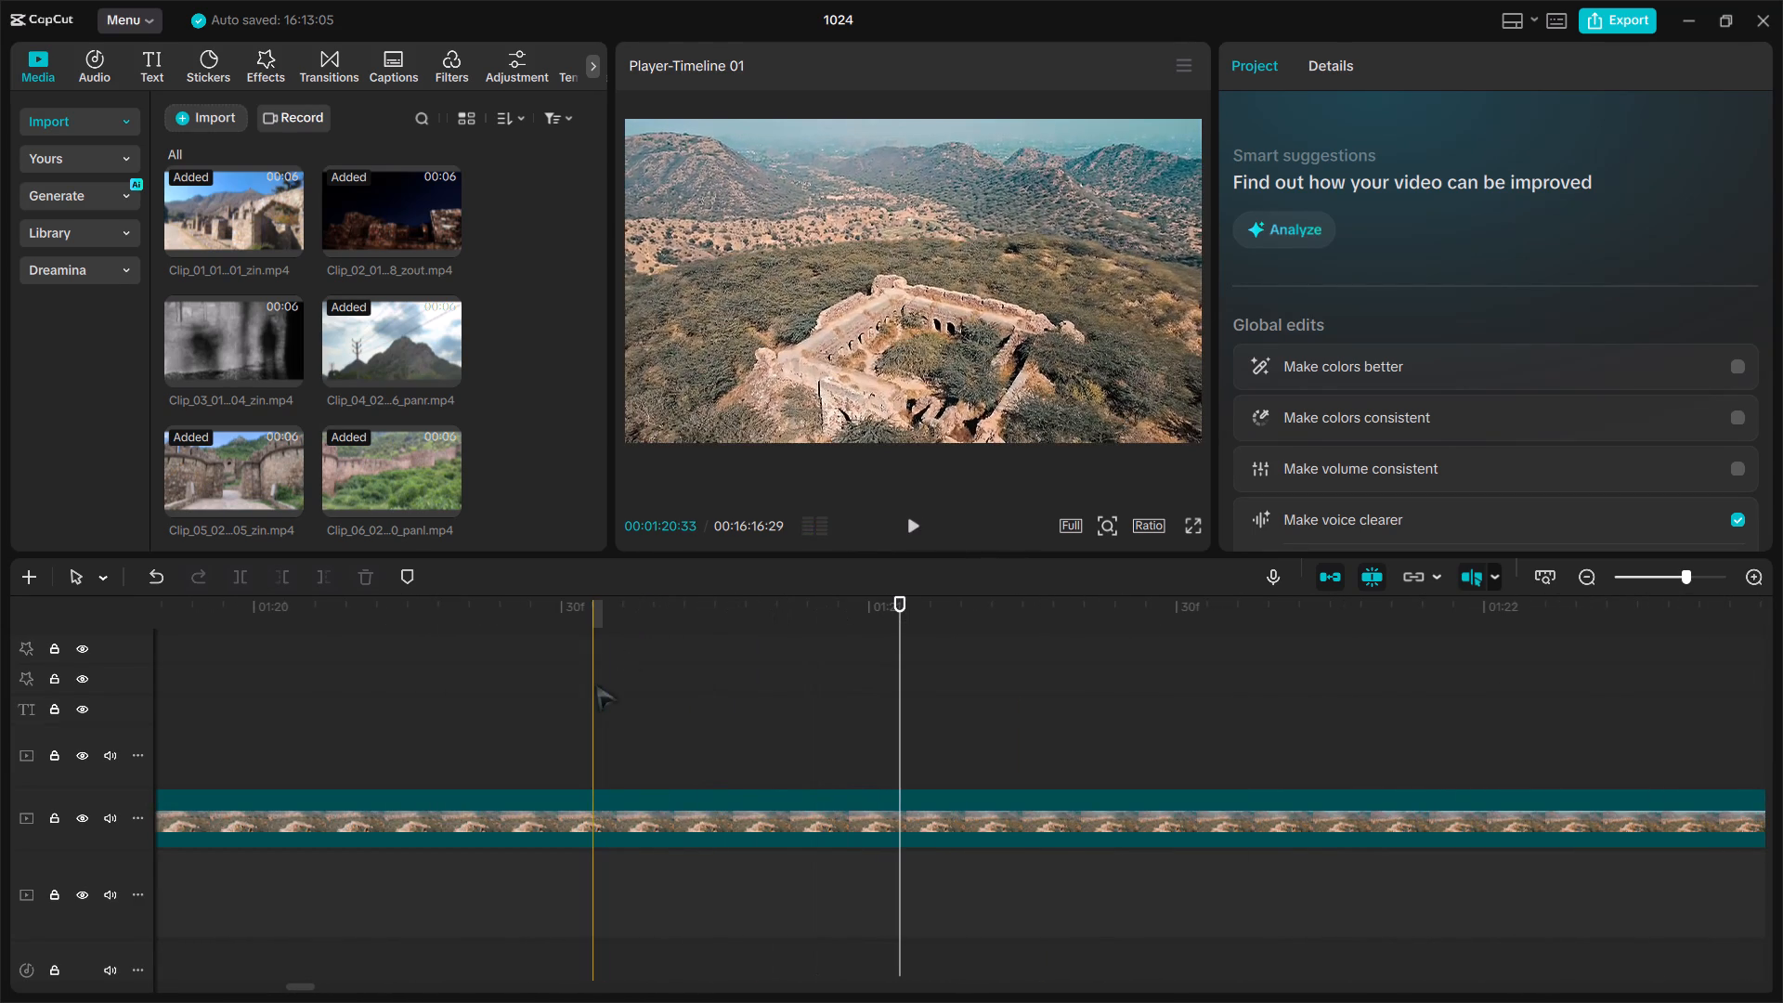
pyautogui.hscroll(2, 596, 685)
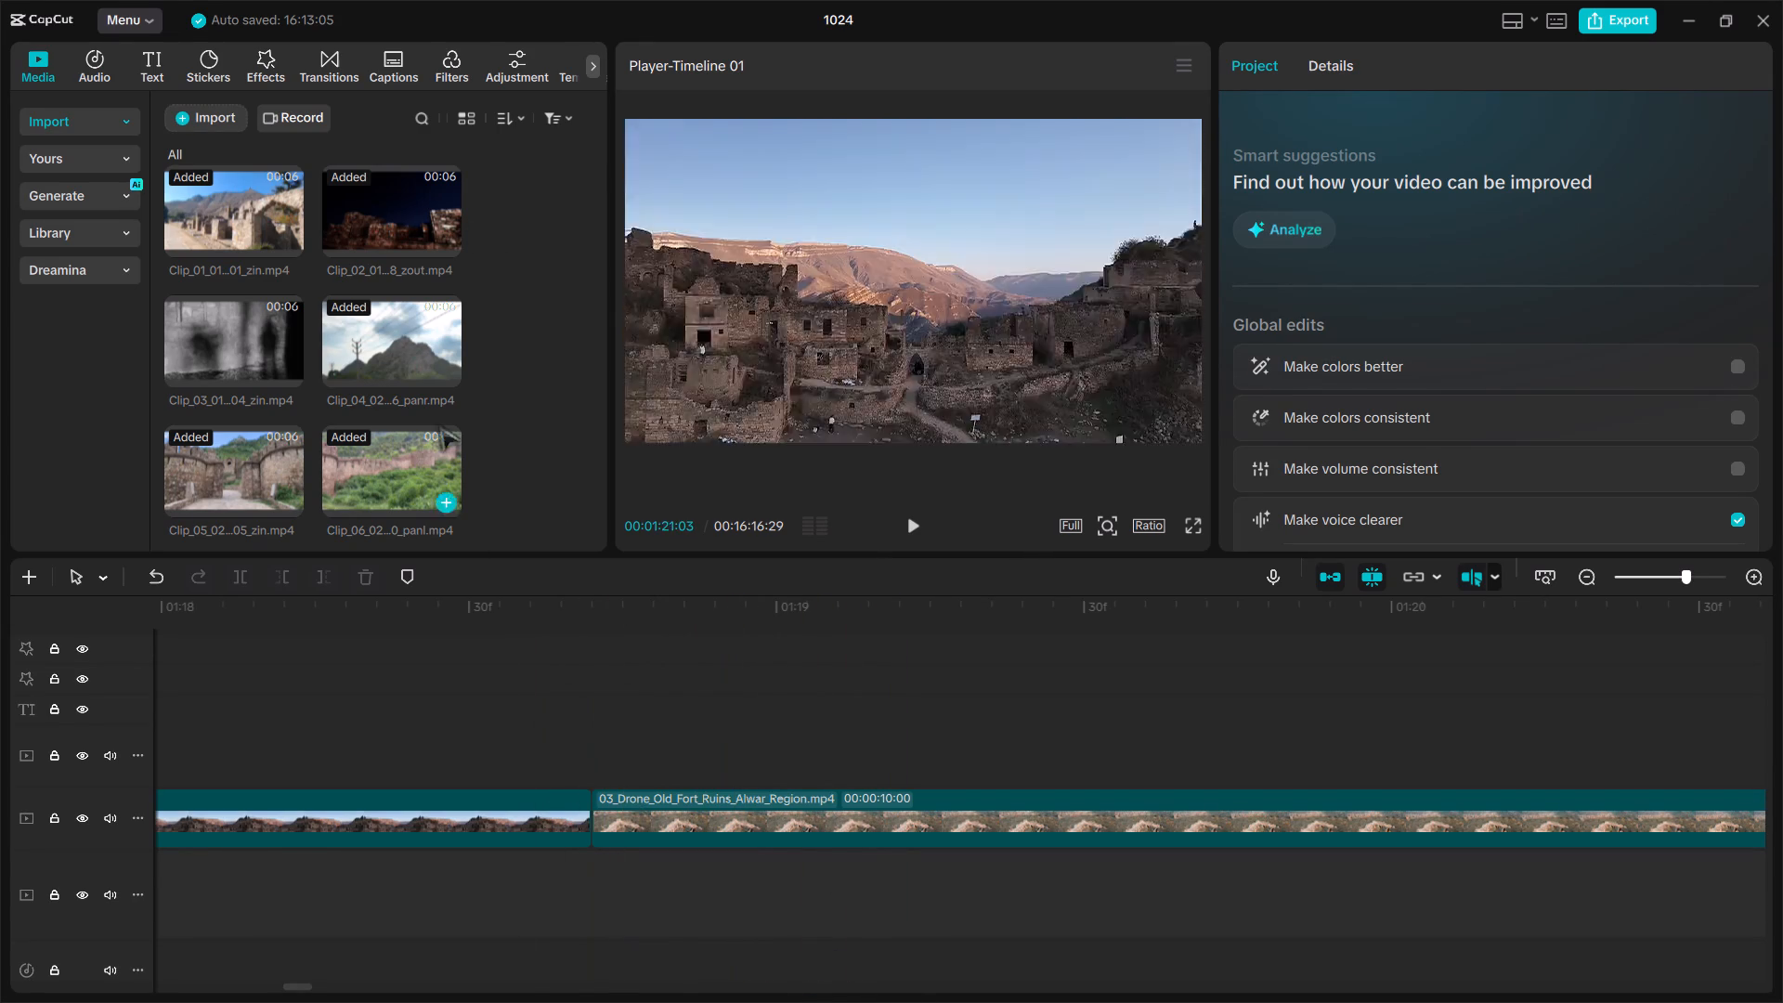
# Import the hilltop fort video whose name begins y8pL_nzgM from New Volume (D:) into the project media.
pyautogui.click(196, 107)
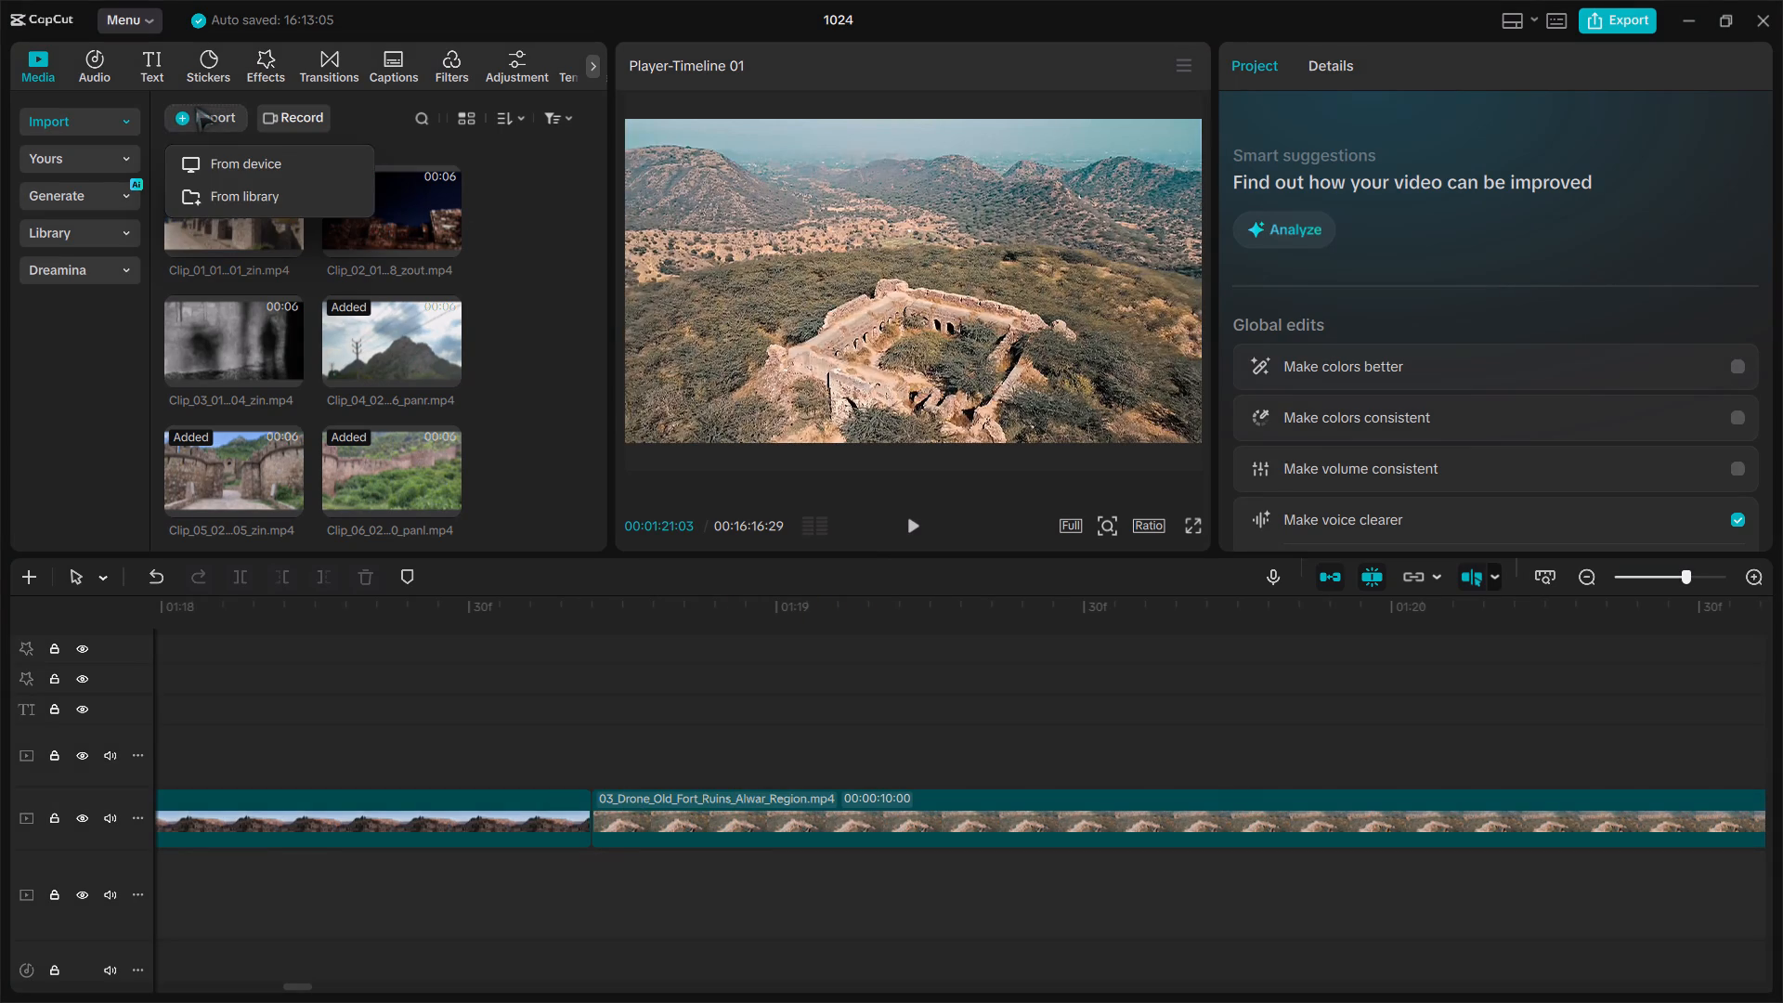
pyautogui.click(221, 157)
pyautogui.click(399, 302)
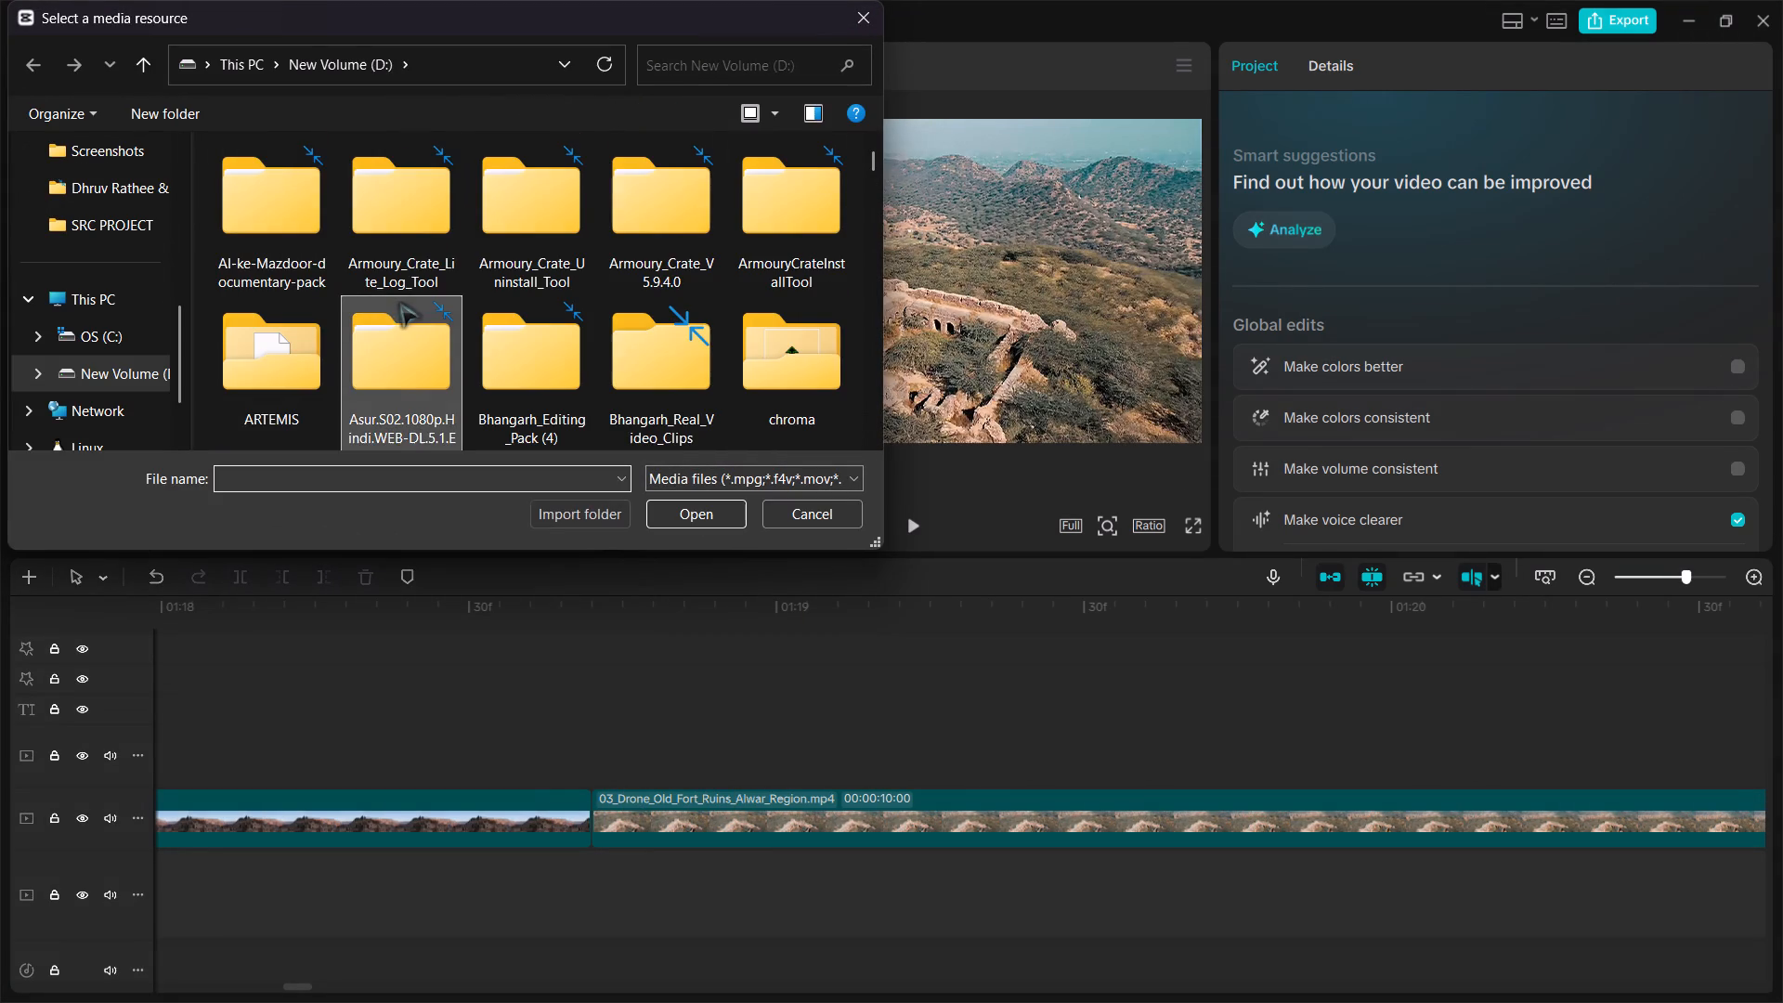
pyautogui.scroll(-3, 399, 302)
pyautogui.write('uyy')
pyautogui.write('yyyyyyy')
pyautogui.scroll(-2, 402, 302)
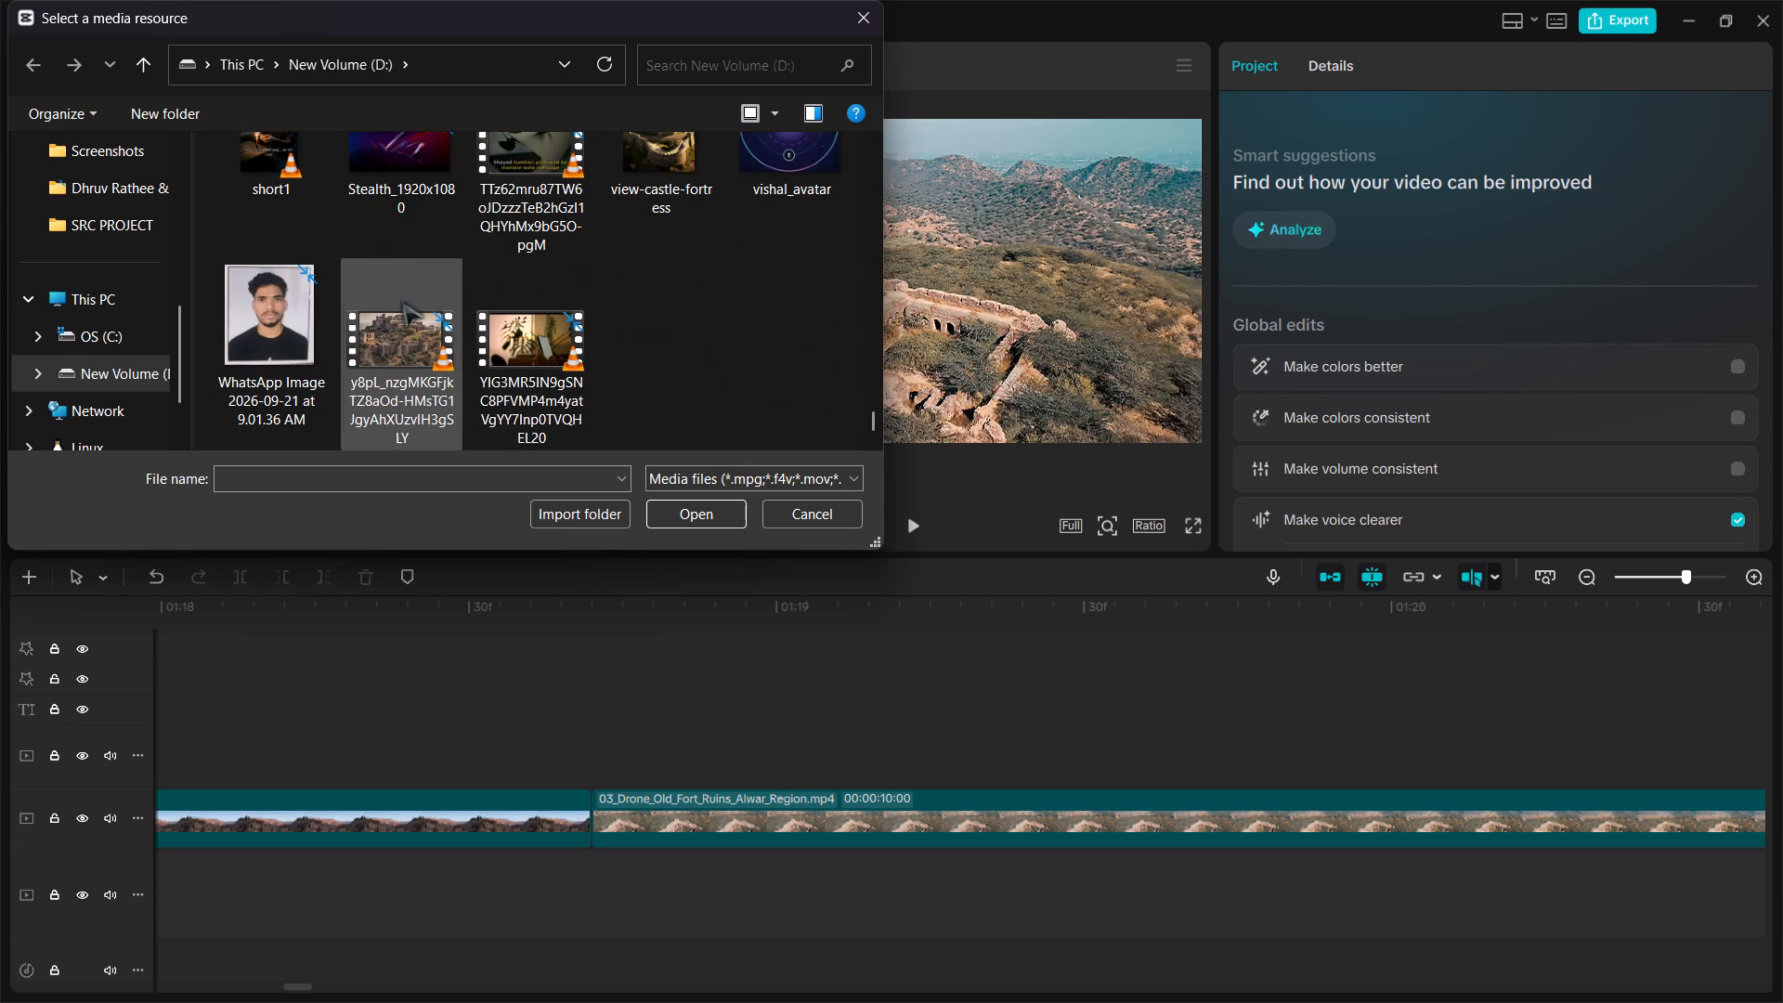
pyautogui.scroll(-1, 604, 501)
pyautogui.click(384, 335)
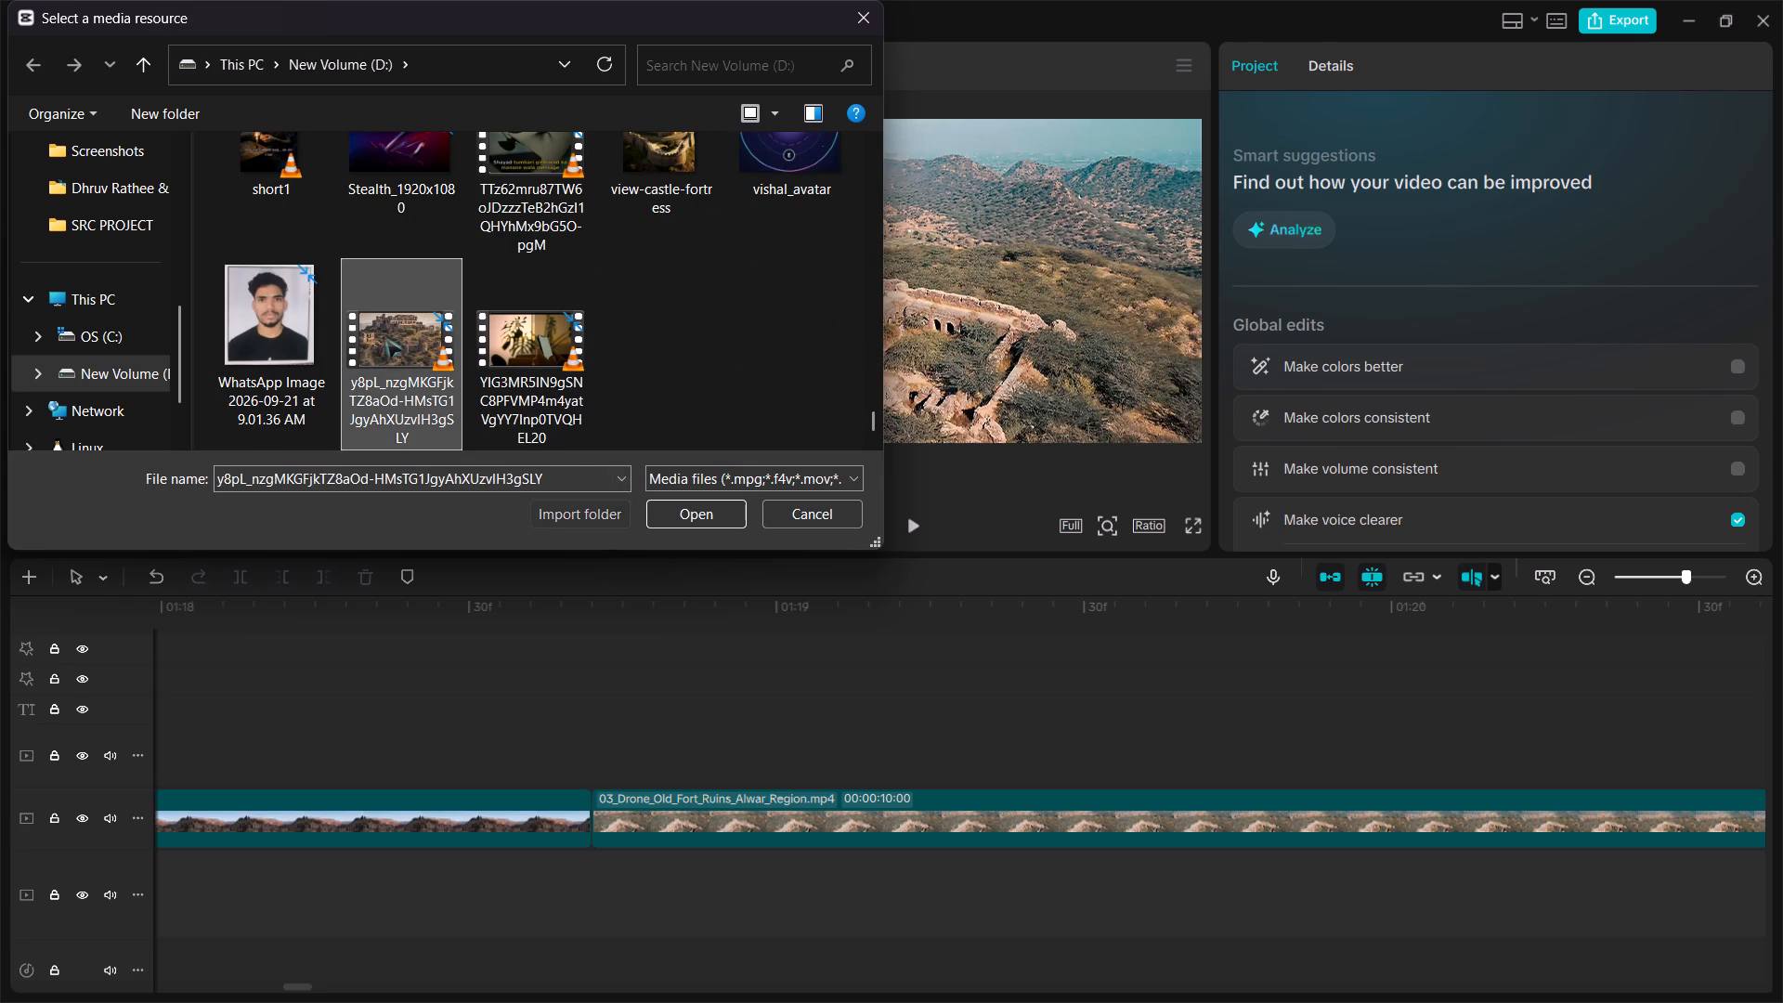
pyautogui.click(676, 506)
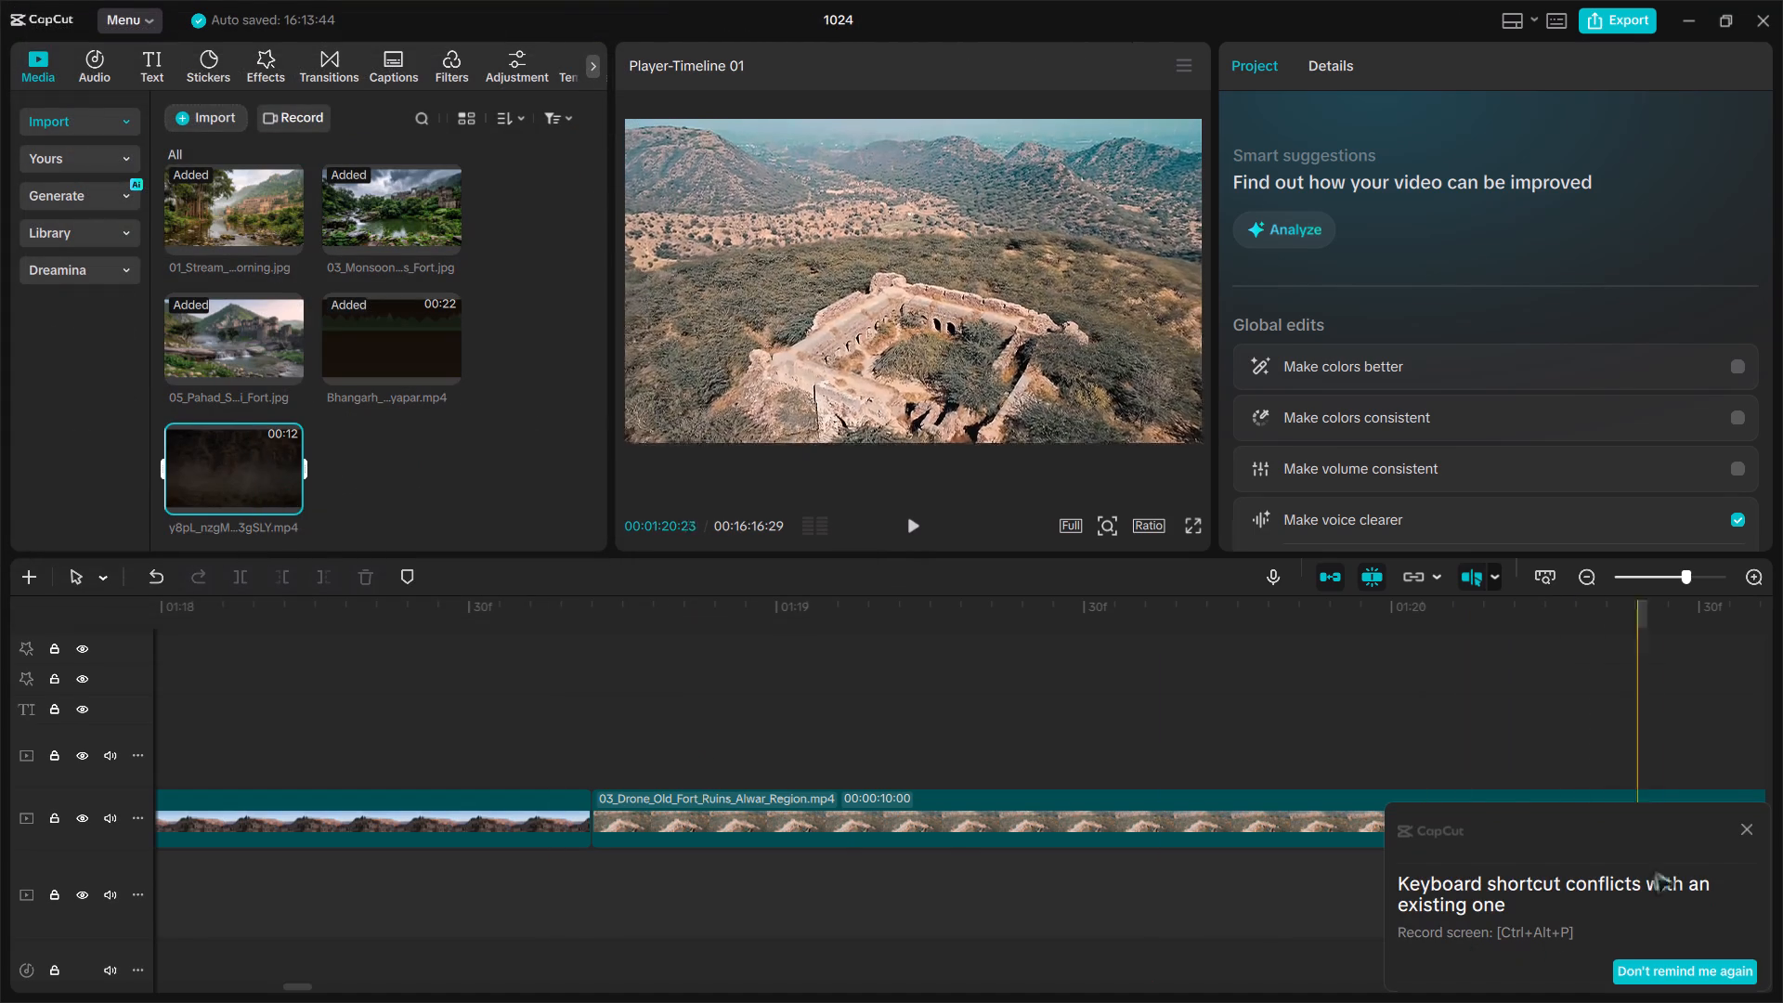
pyautogui.click(1736, 822)
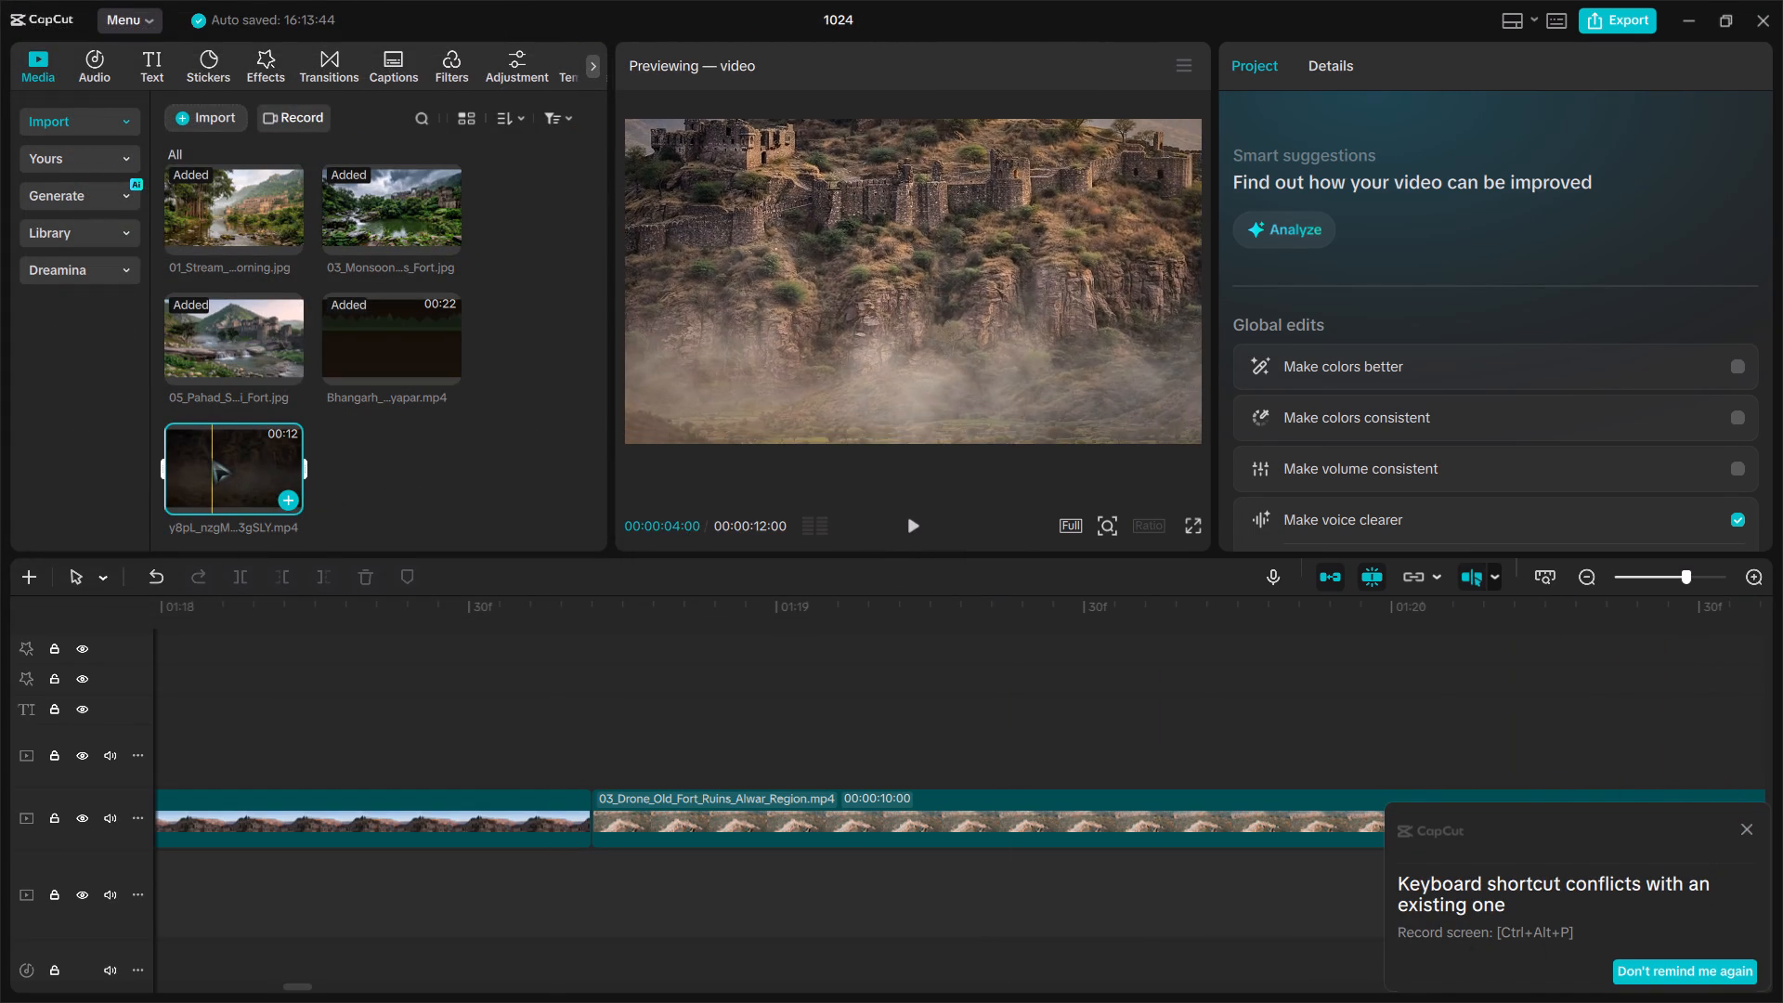
# Replace 03_Drone_Old_Fort_Ruins_Alwar_Region.mp4 on the timeline with the imported y8pL_nzgM fort video, and dismiss the shortcut-conflict notification.
pyautogui.moveTo(202, 449); pyautogui.dragTo(618, 807)
pyautogui.click(948, 710)
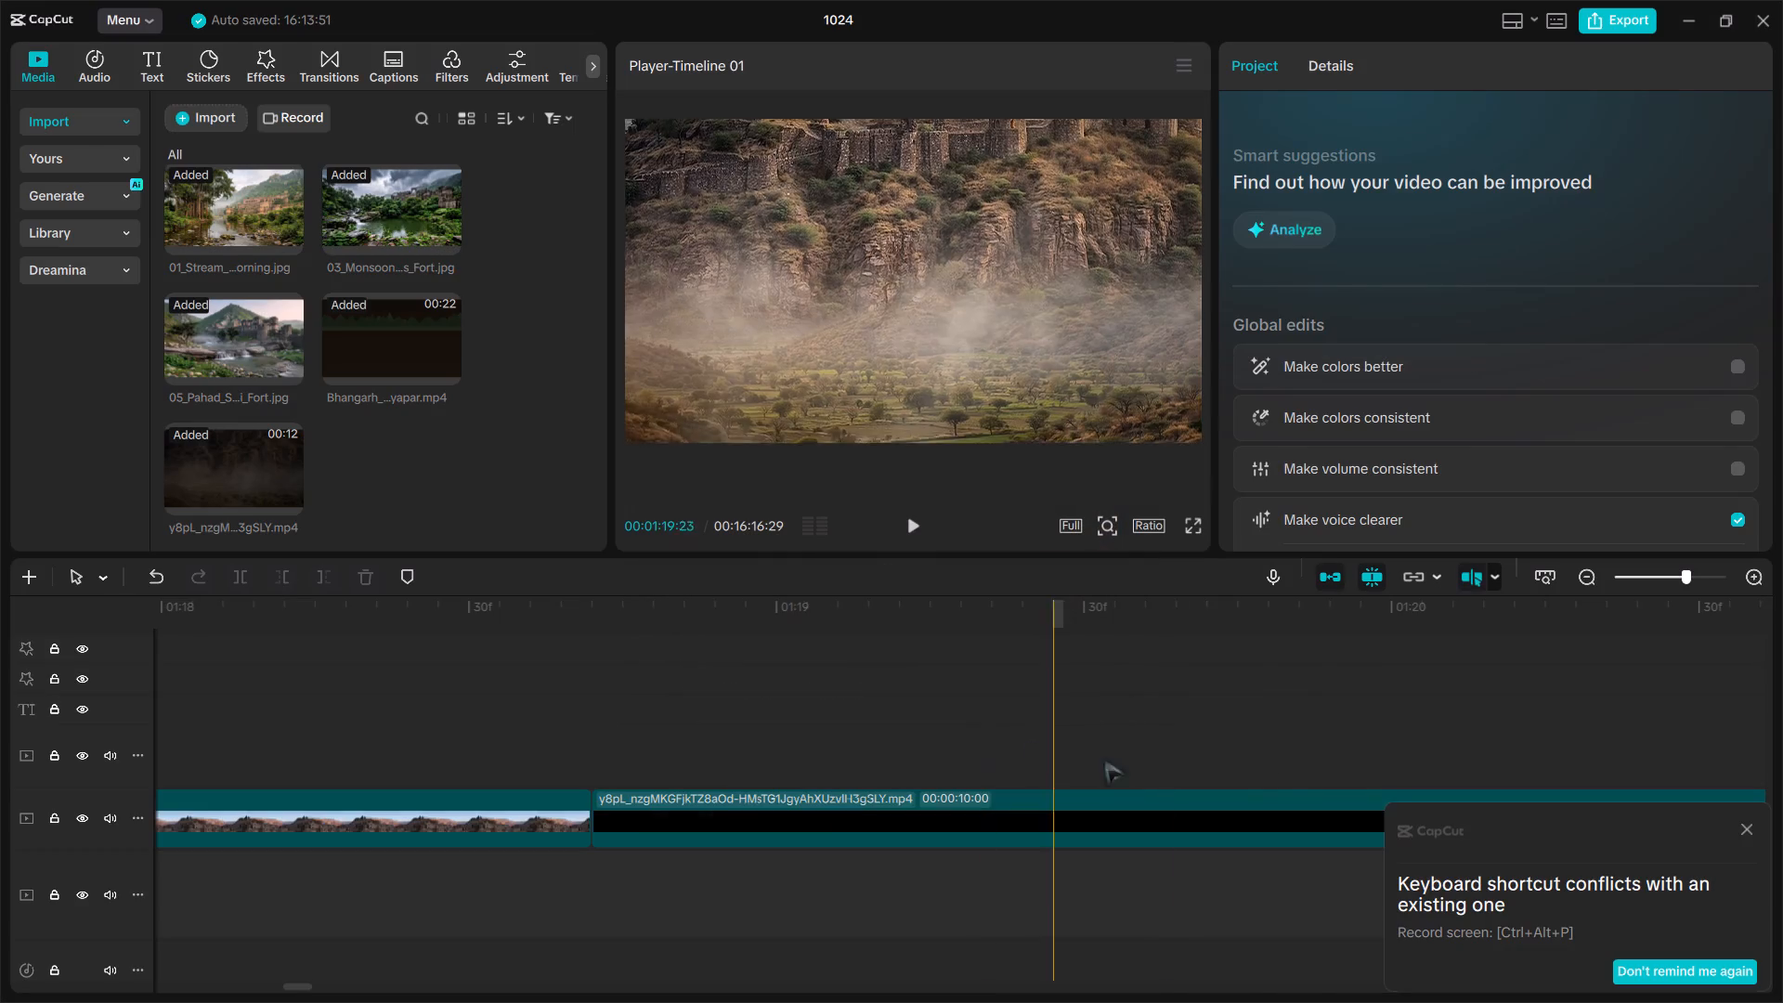
pyautogui.click(1756, 828)
pyautogui.click(1750, 828)
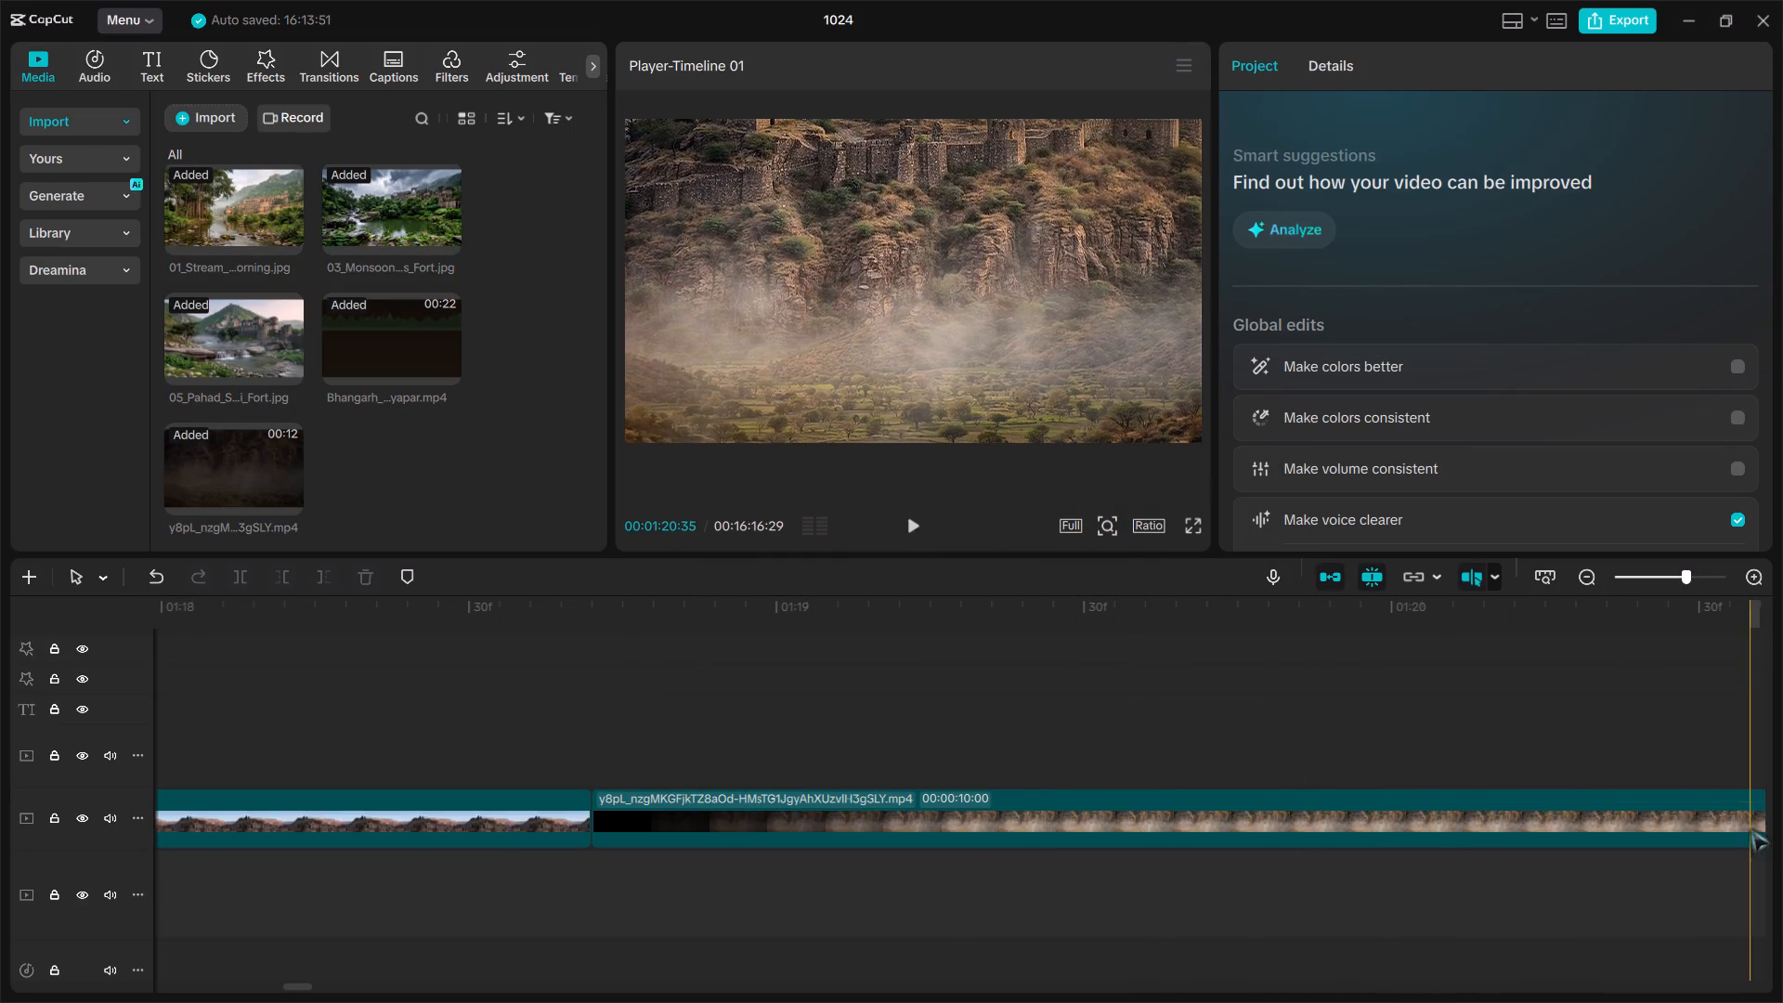
# Play the replacement fort clip through into 04_Drone_Aravalli_Hills_Fort_Neemrana.mp4 and return to the junction between them.
pyautogui.hscroll(1, 228, 637)
pyautogui.click(338, 629)
pyautogui.press('space')
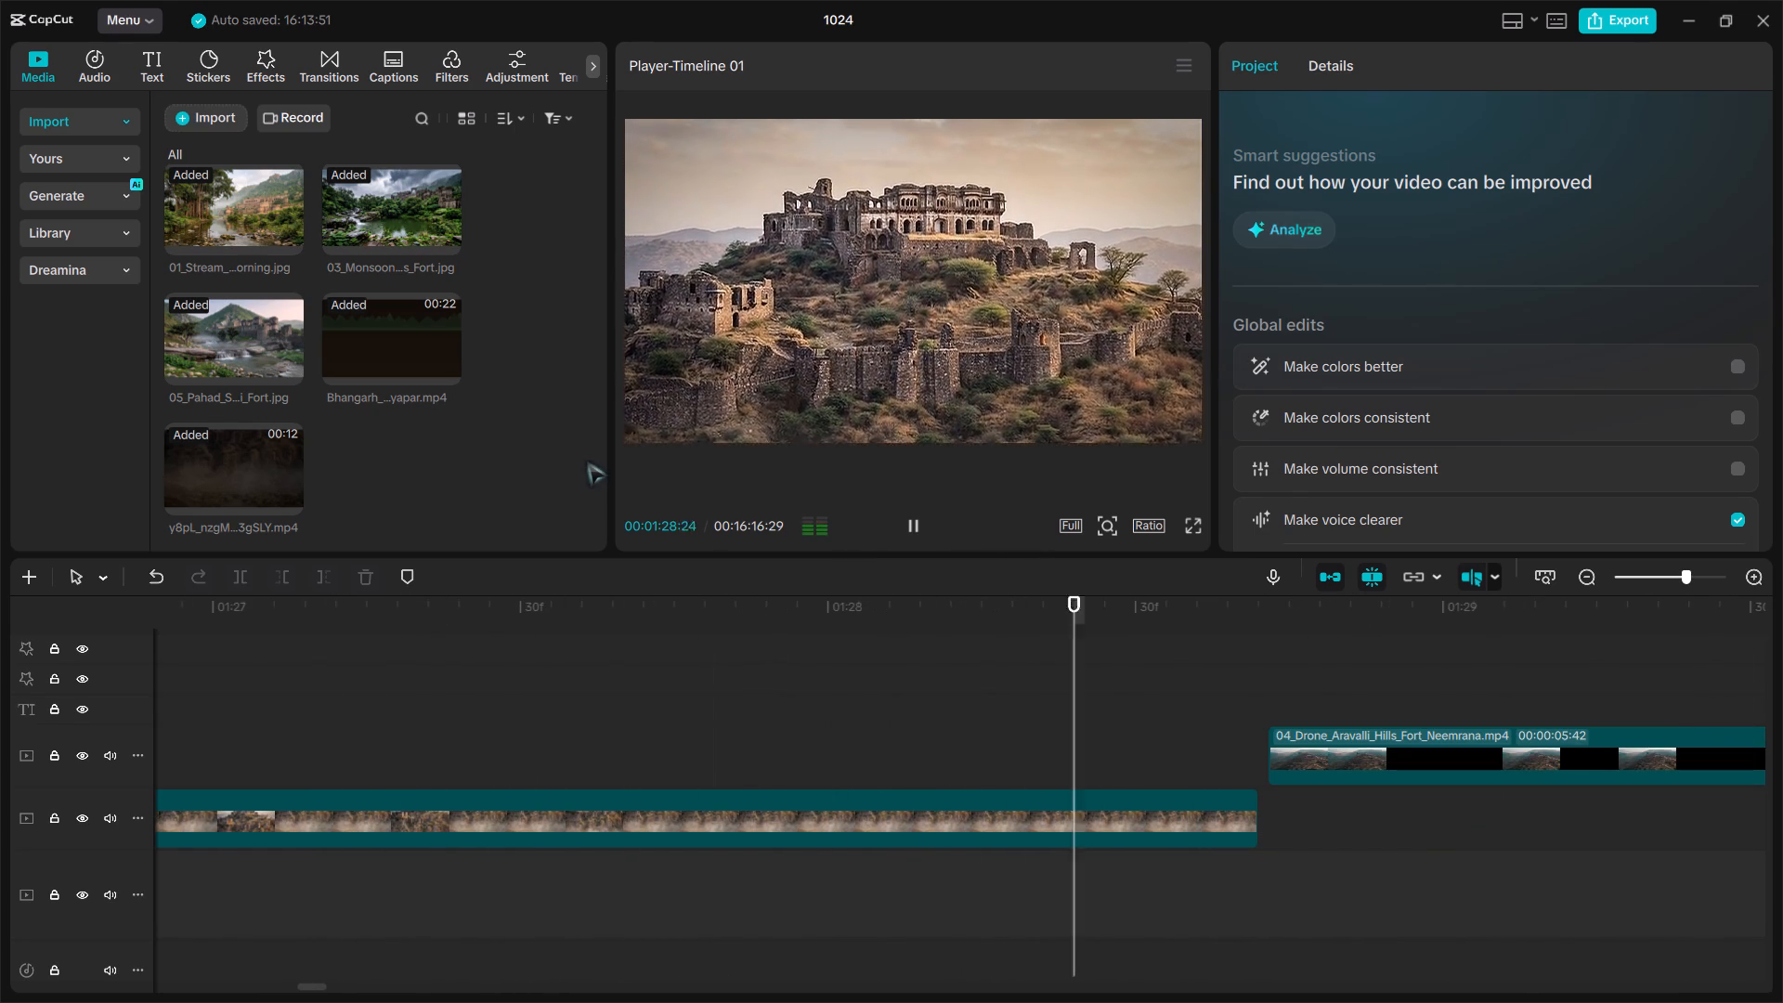
pyautogui.press('space')
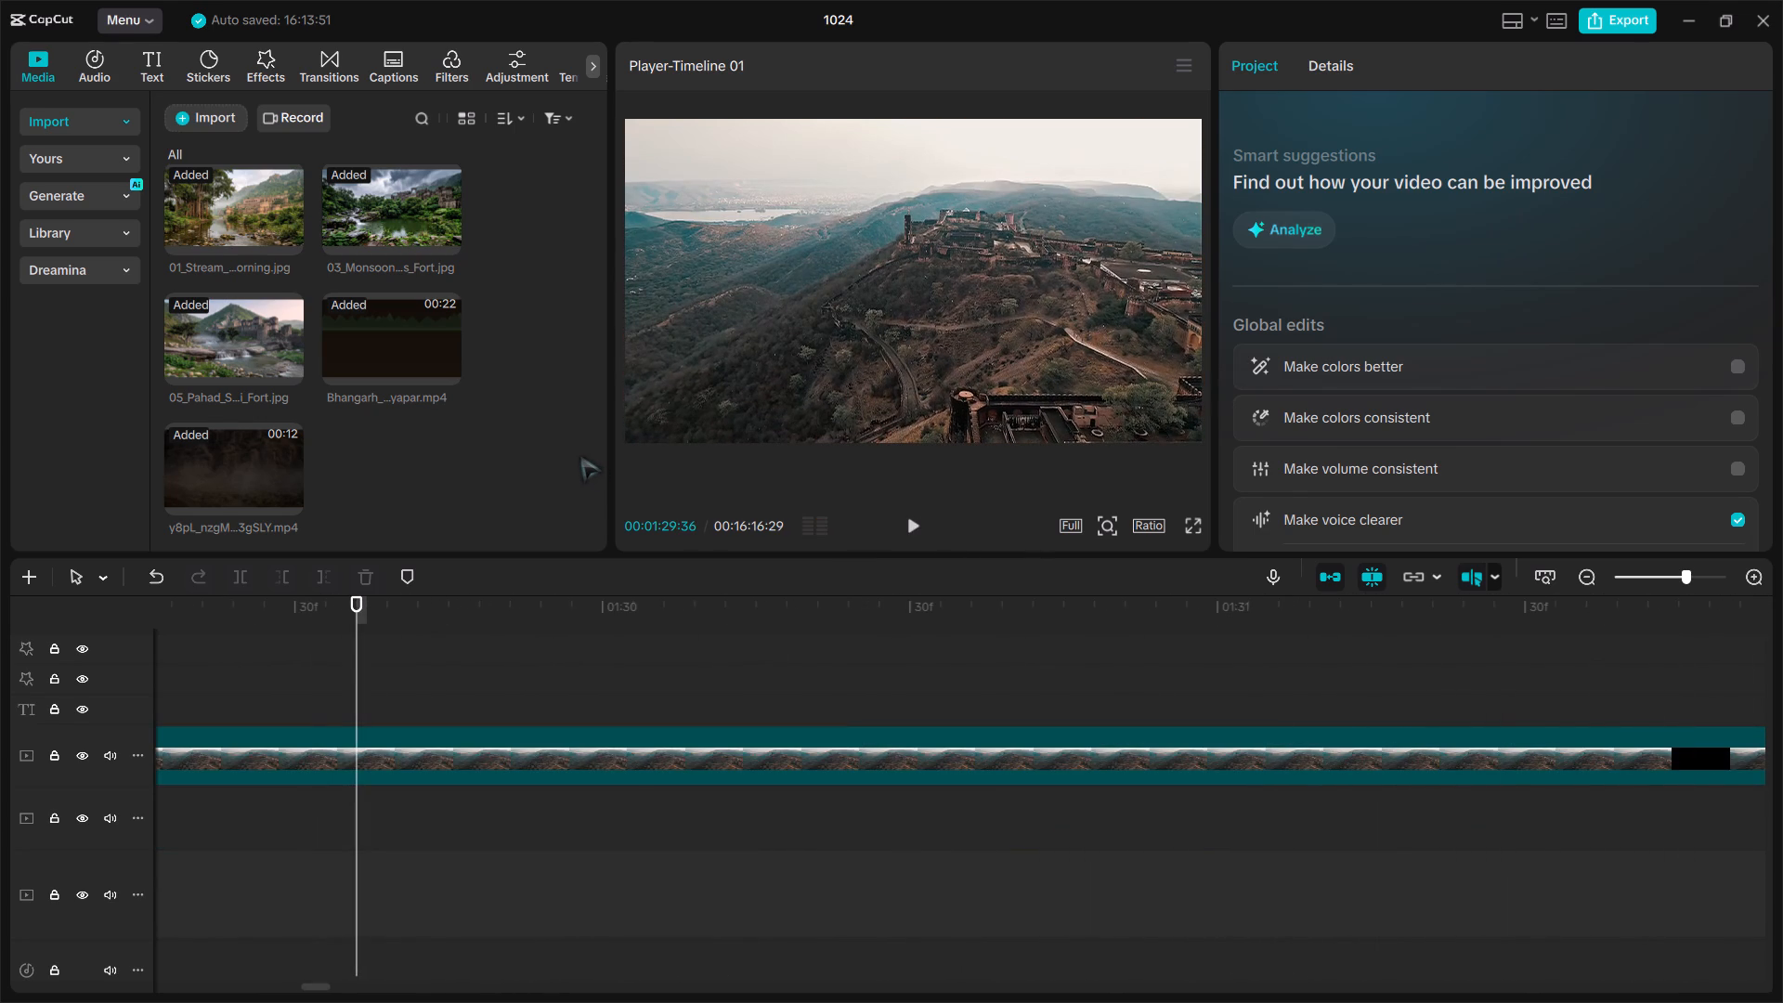
pyautogui.hscroll(5, 580, 456)
pyautogui.hscroll(2, 324, 760)
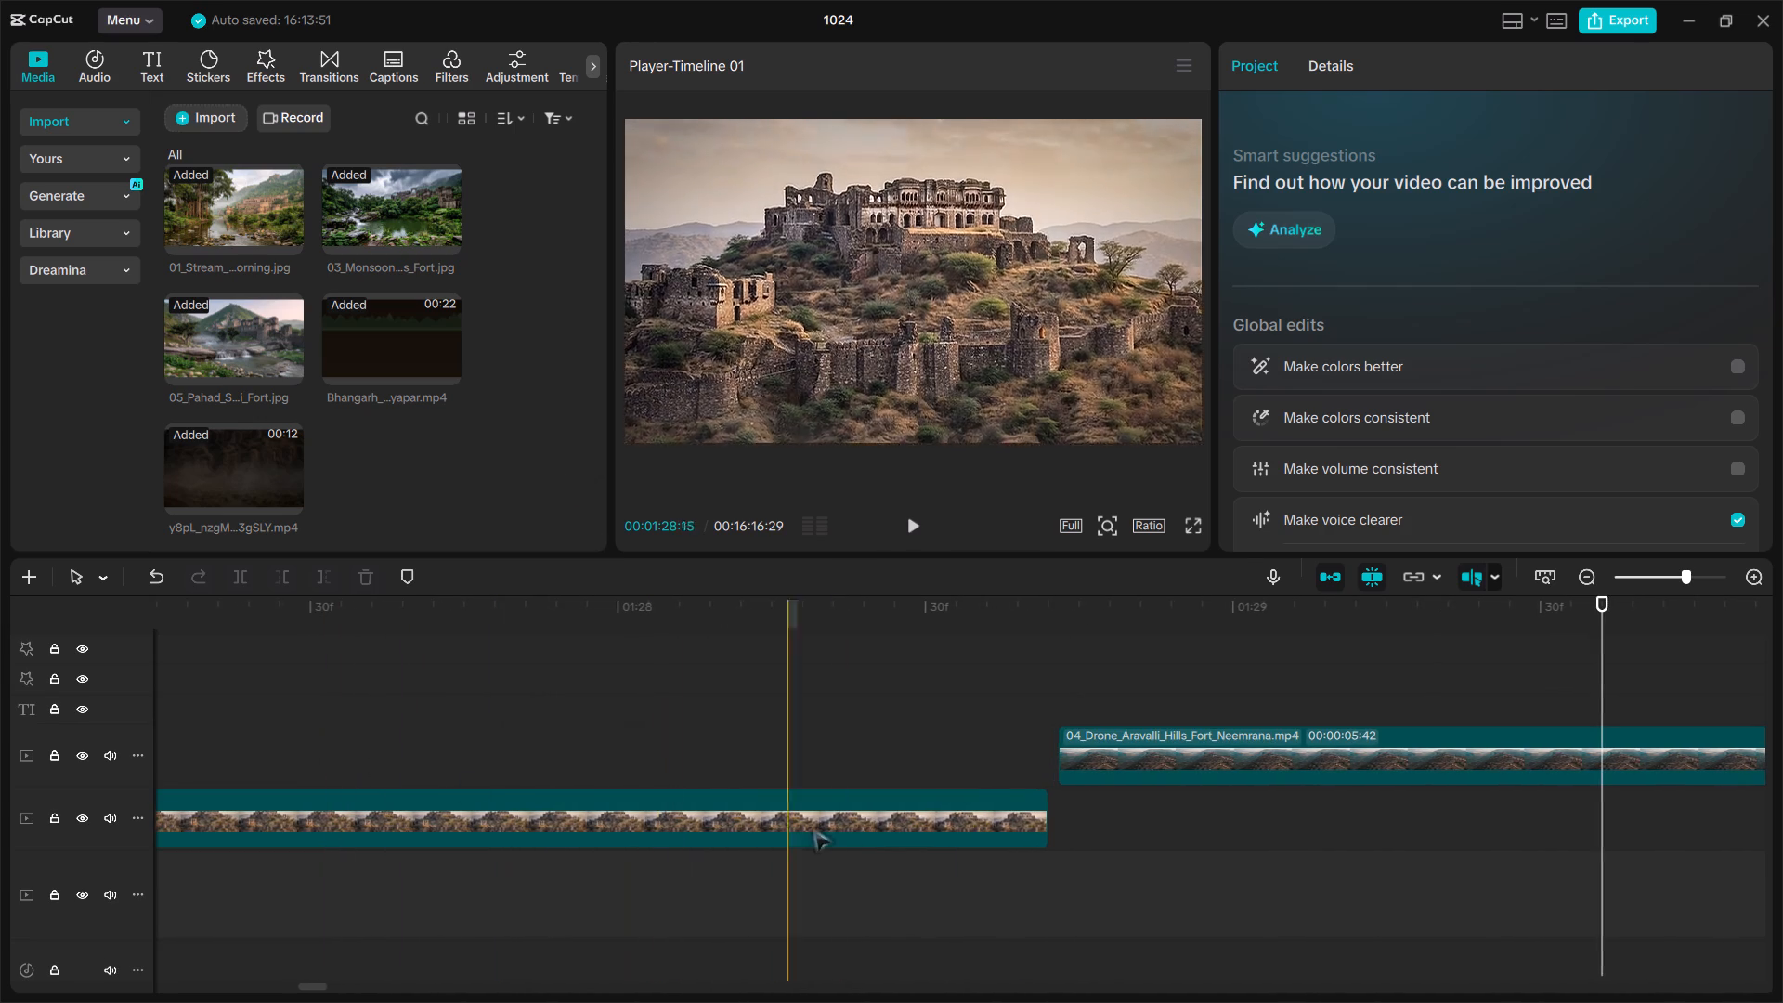
# Close the gap before 04_Drone_Aravalli_Hills_Fort_Neemrana.mp4 by extending the end of the preceding fort clip to its start.
pyautogui.click(1113, 736)
pyautogui.moveTo(1061, 746); pyautogui.dragTo(1055, 746)
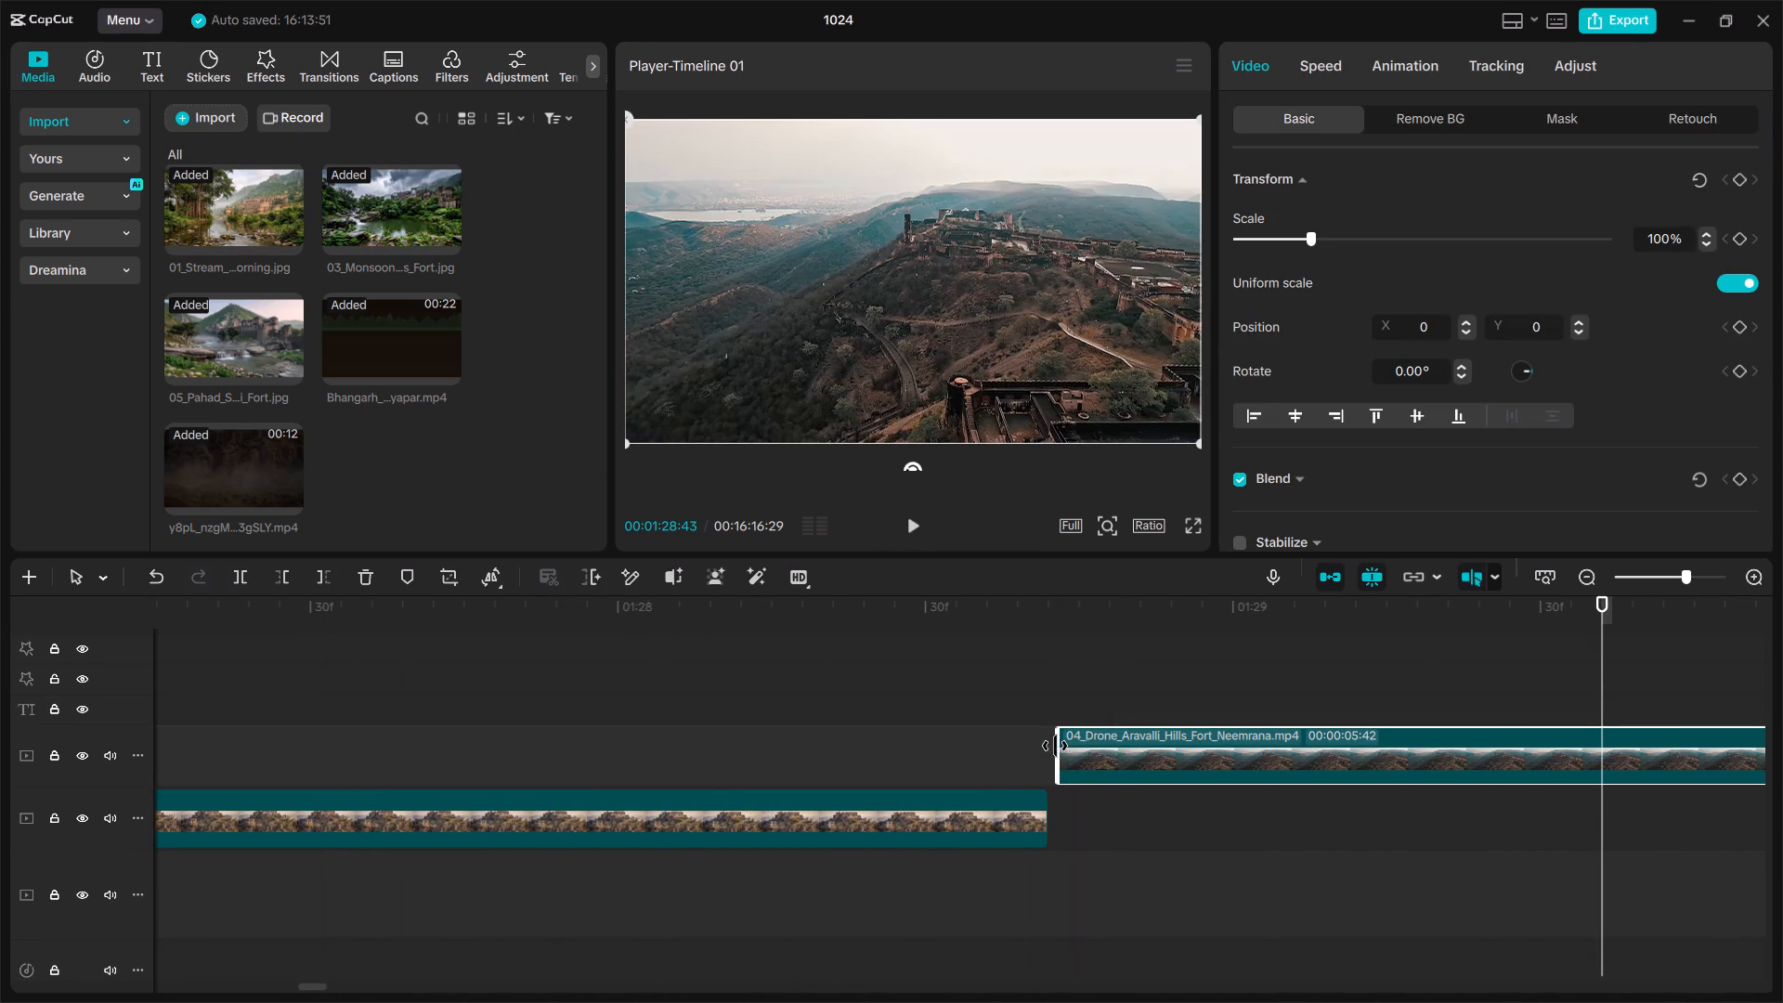
pyautogui.moveTo(1055, 746); pyautogui.dragTo(1039, 750)
pyautogui.click(1039, 791)
pyautogui.moveTo(1042, 819); pyautogui.dragTo(1056, 816)
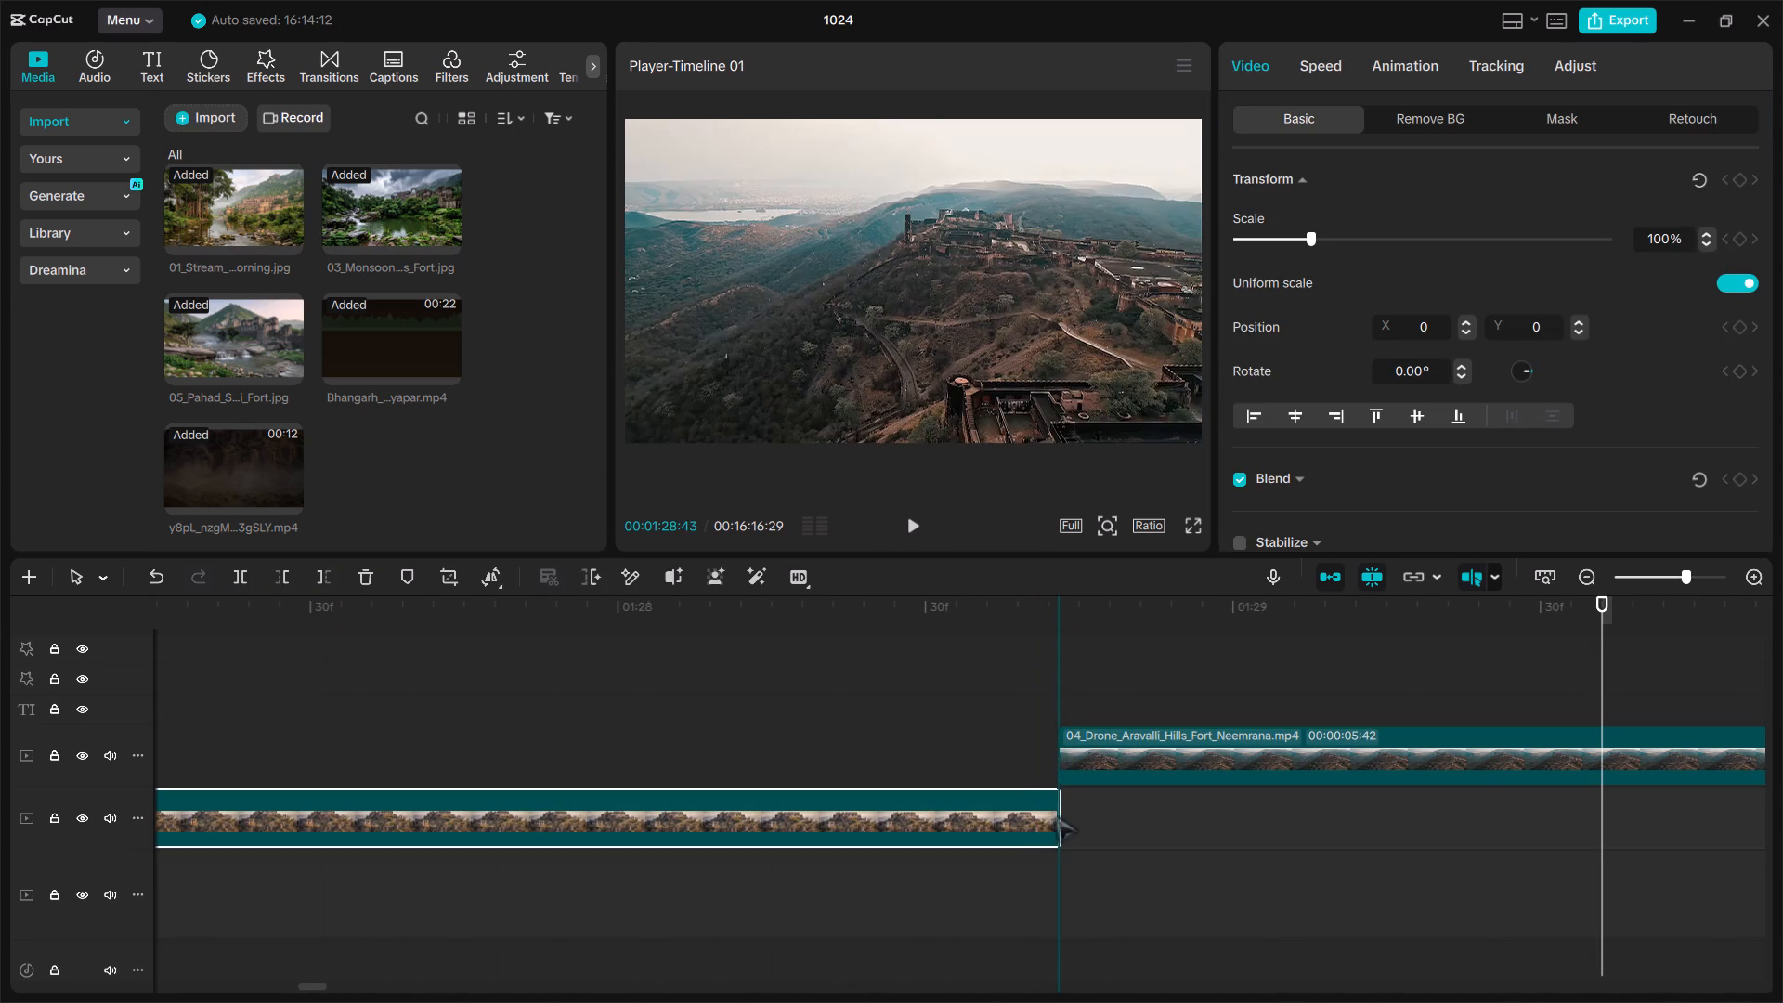
pyautogui.moveTo(1056, 816); pyautogui.dragTo(1056, 815)
# Play the cut from the closed junction through to 01_Stream_Banyan_Fort_Morning.jpg at about 01:50.
pyautogui.press('space')
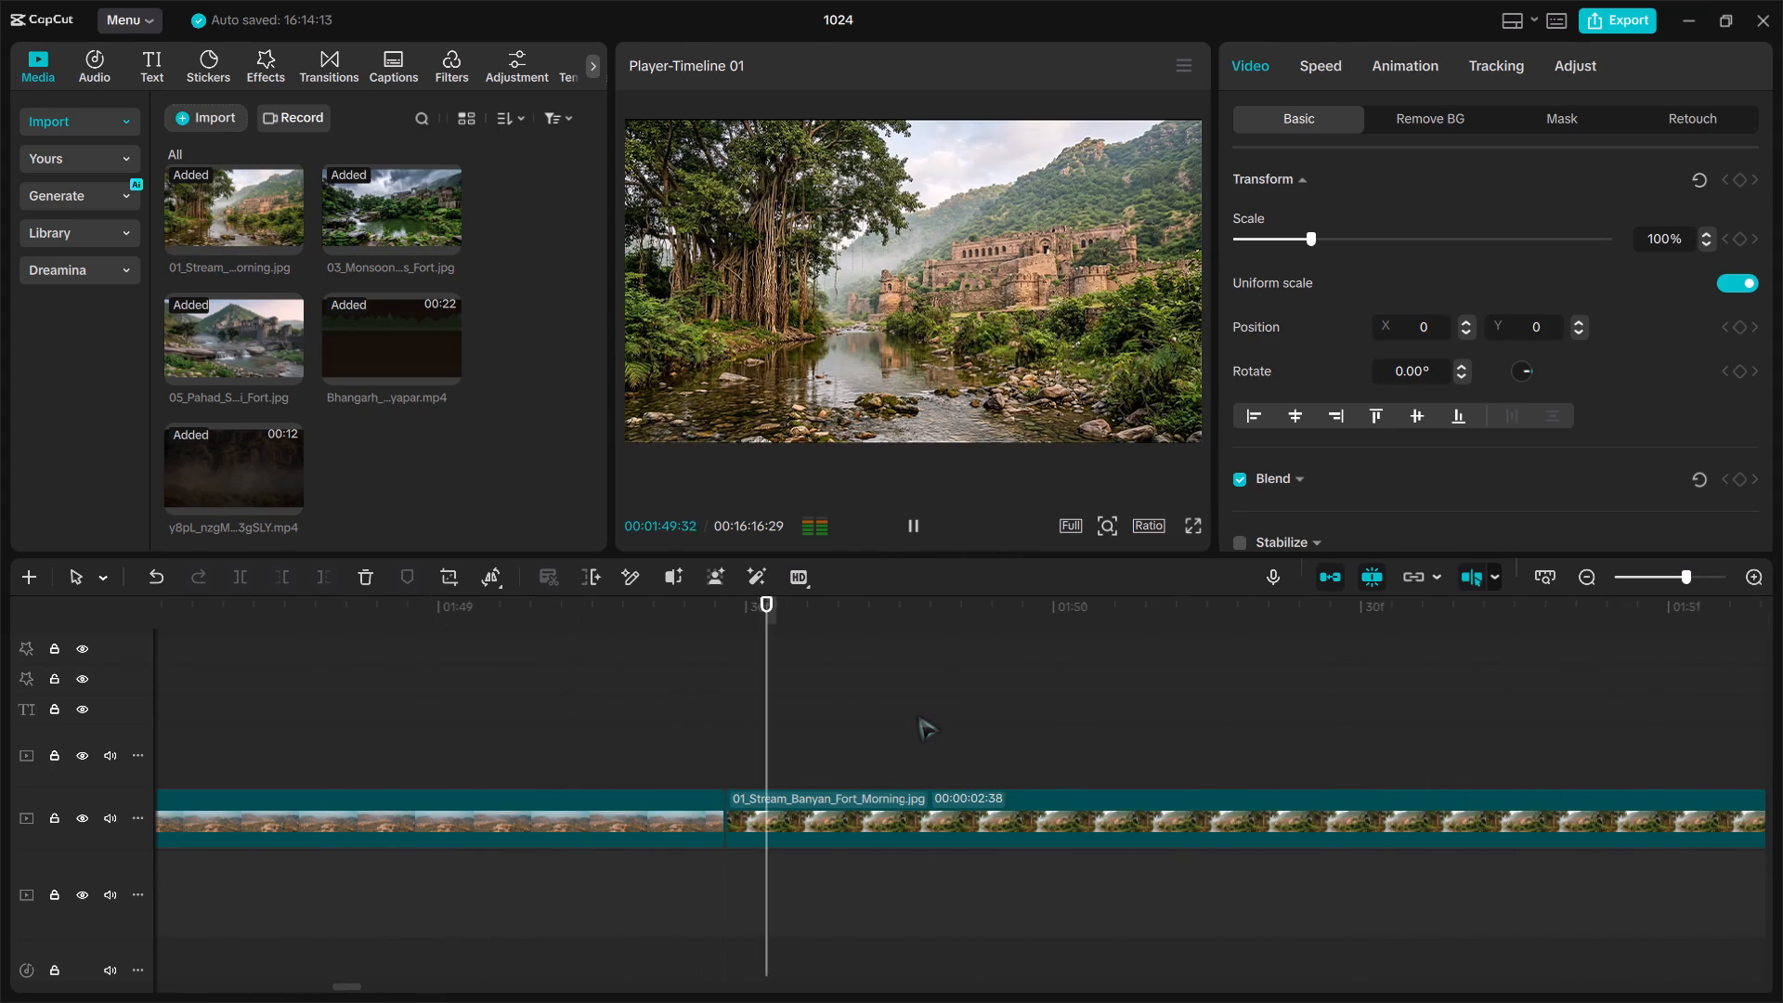
pyautogui.press('space')
# Search the video effects for "movment" to find a motion effect for the still image 01_Stream_Banyan_Fort_Morning.jpg.
pyautogui.click(765, 814)
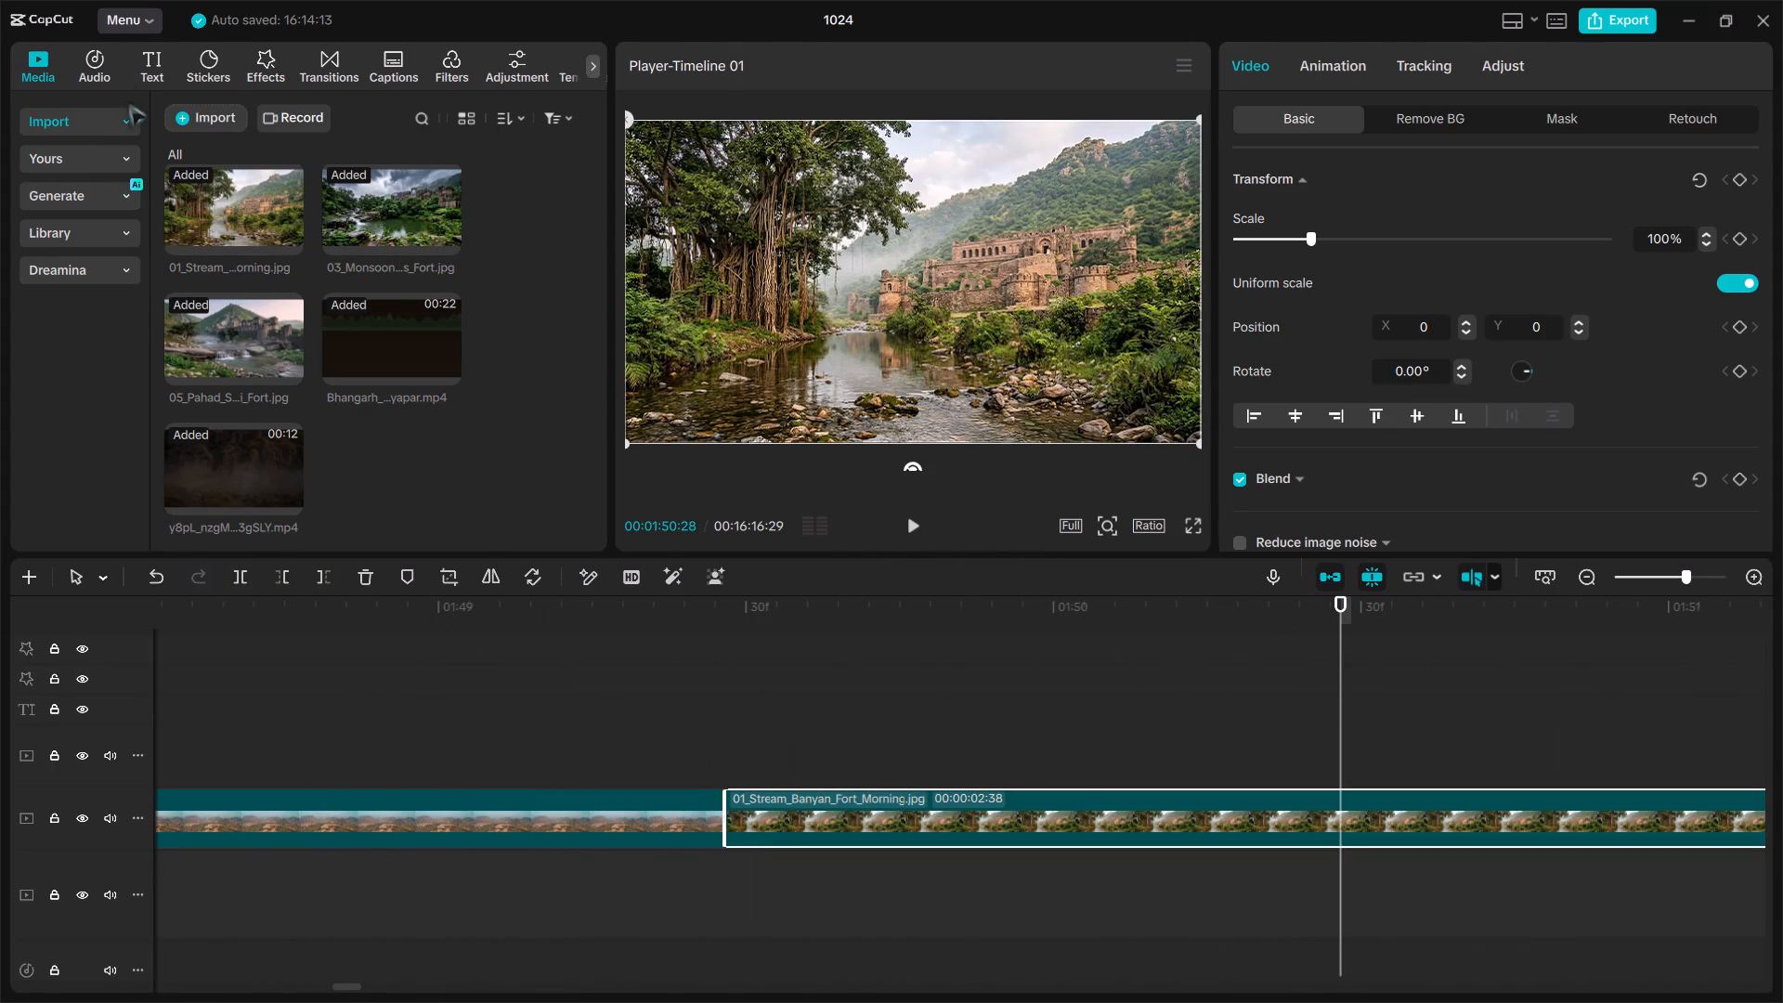
pyautogui.click(204, 72)
pyautogui.tripleClick(263, 71)
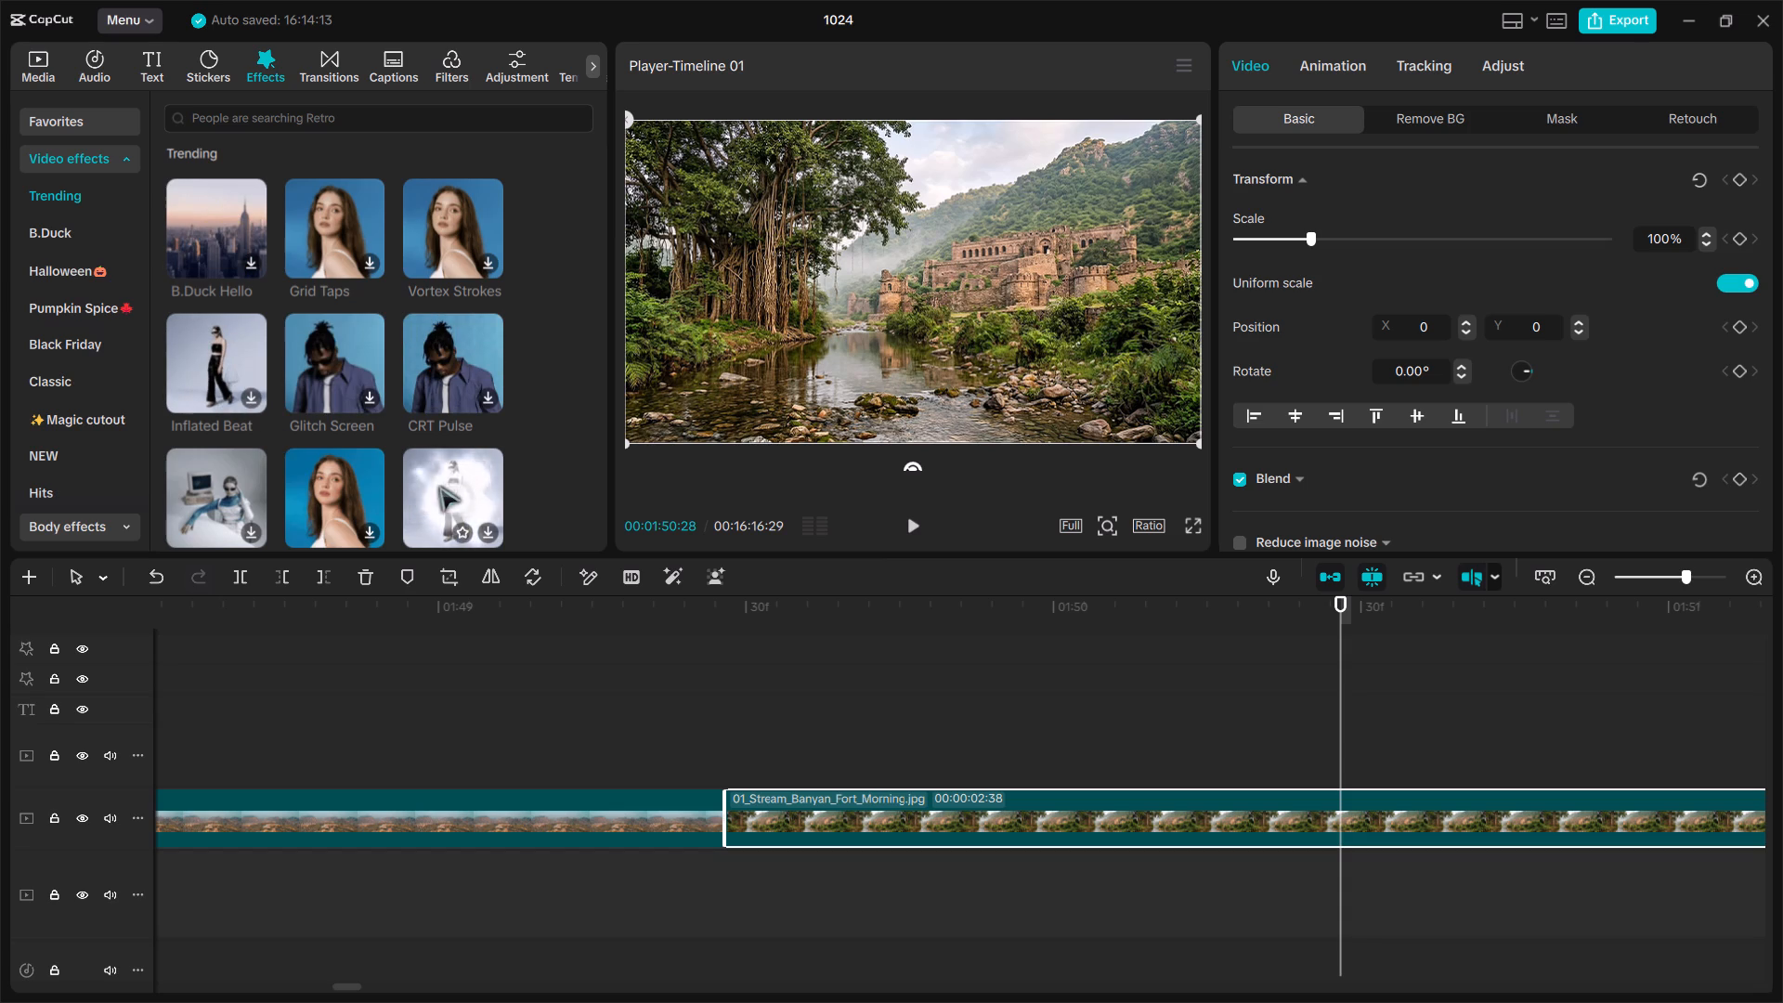
pyautogui.click(302, 109)
pyautogui.write('mo')
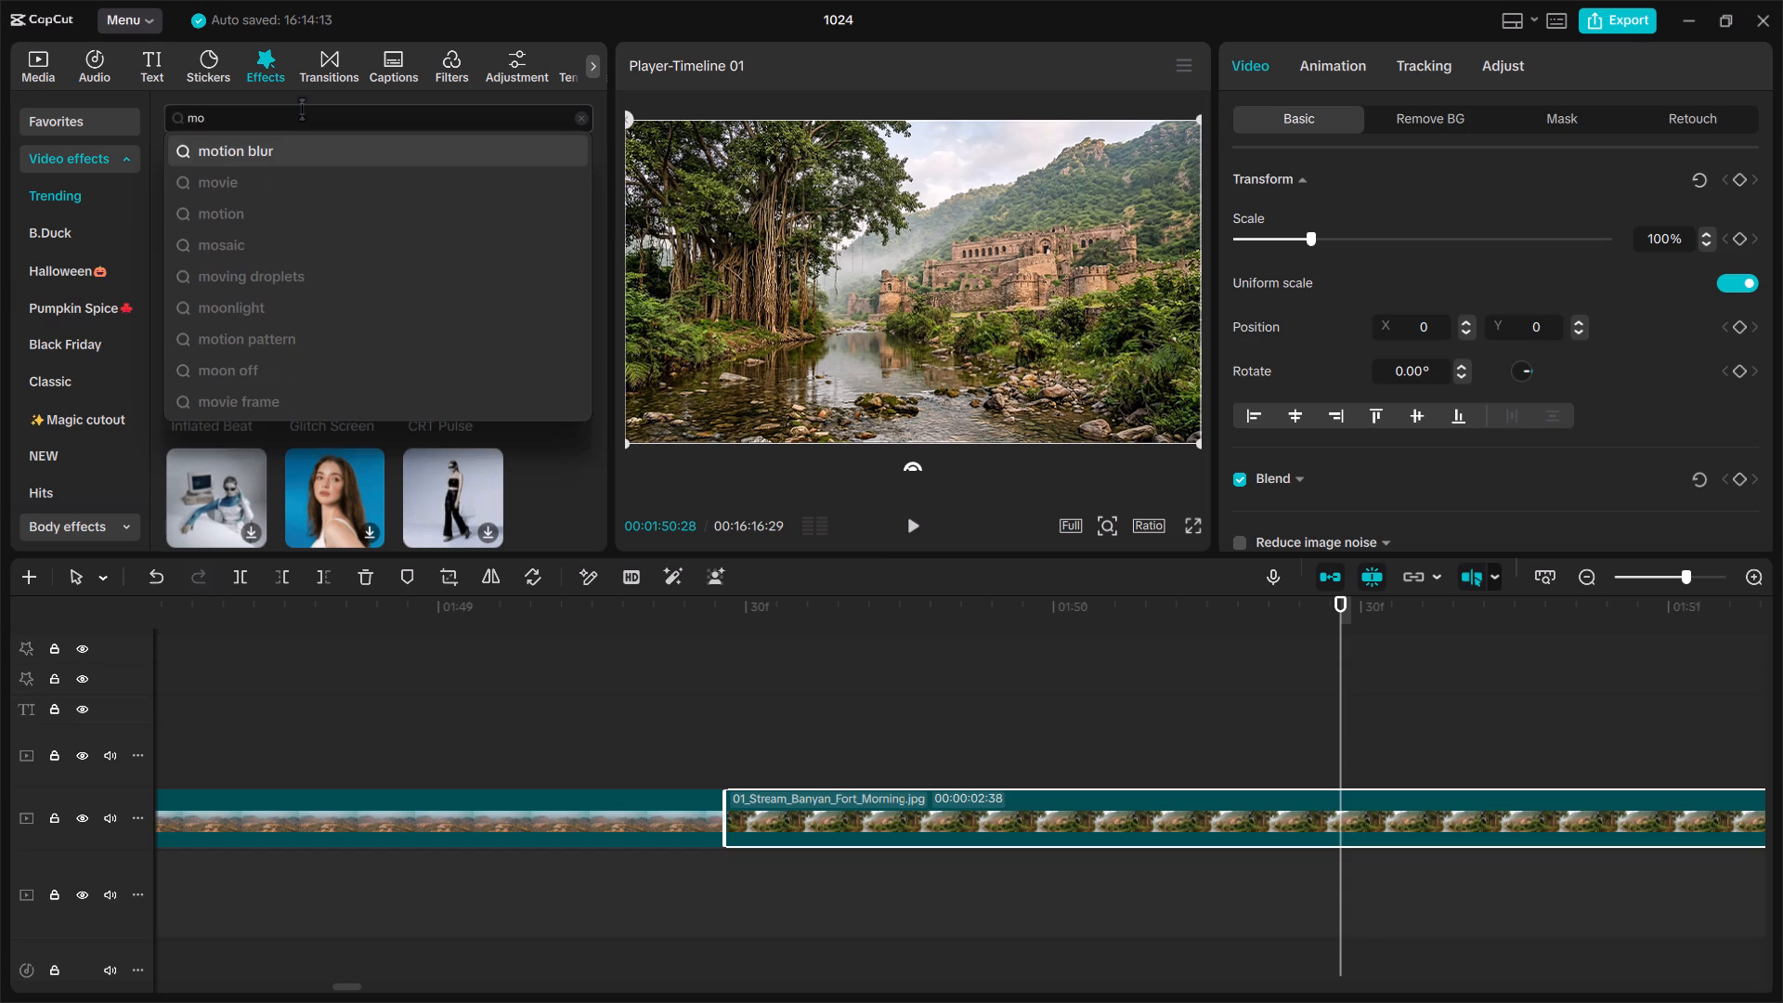
pyautogui.write('vm')
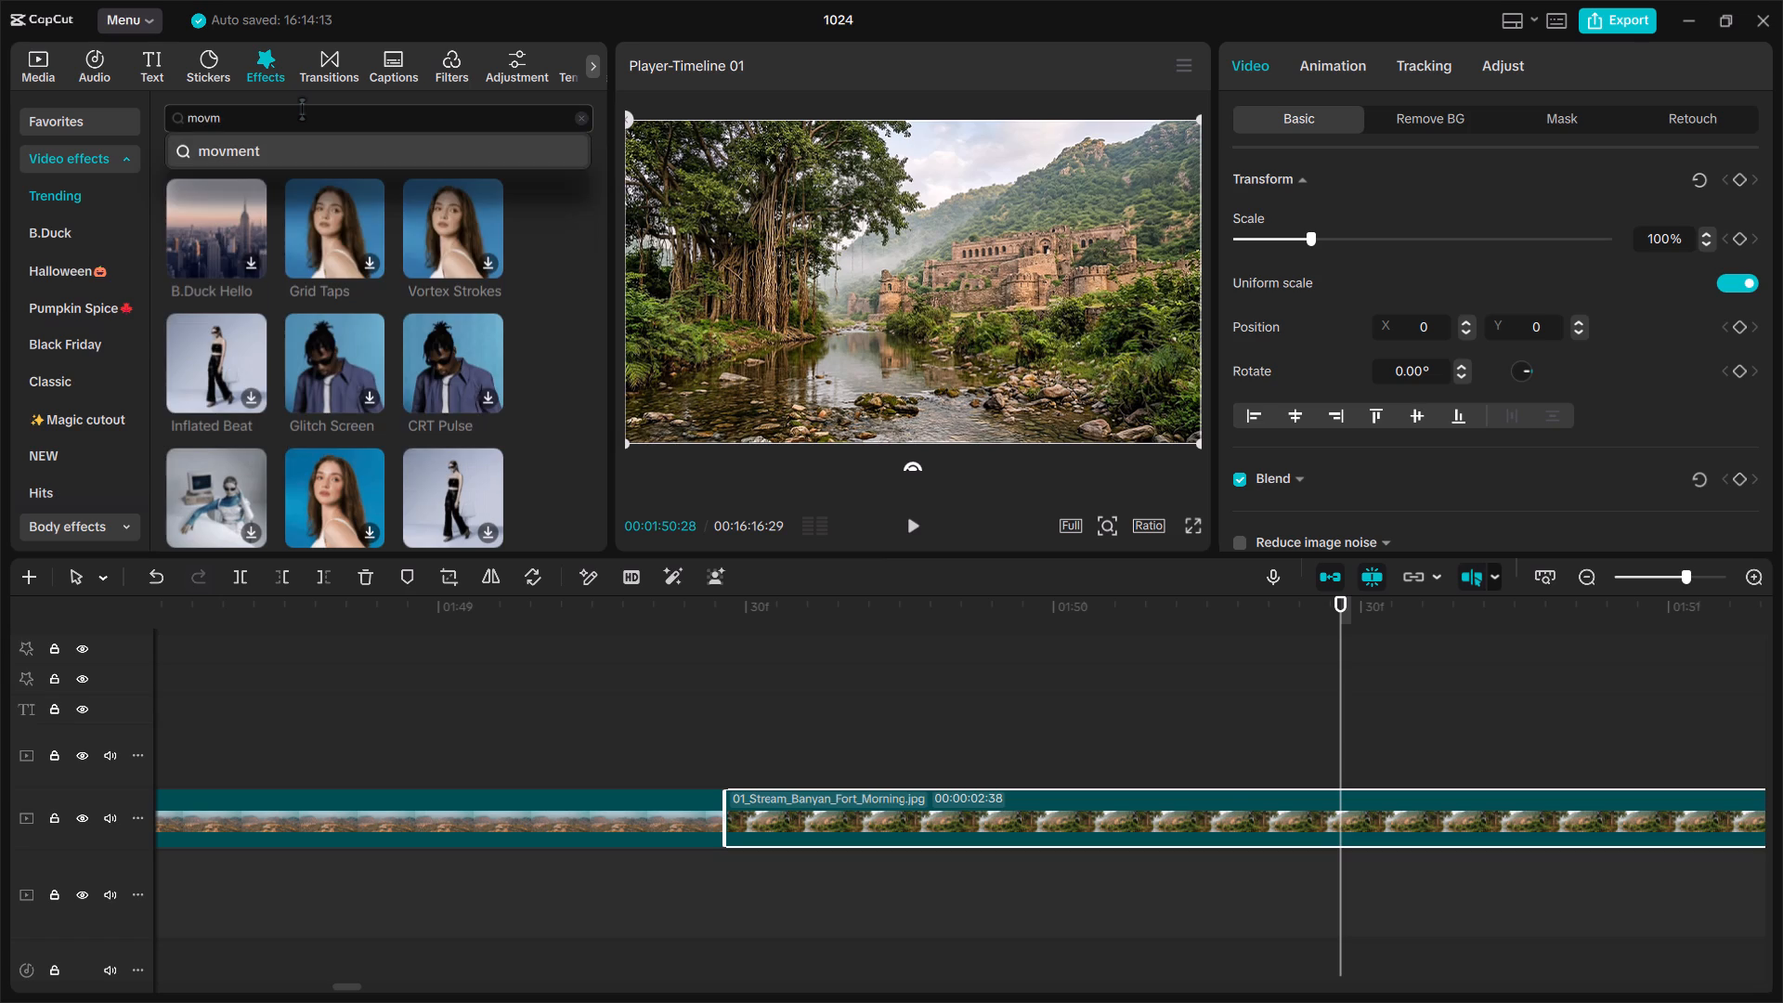
pyautogui.press('Down')
pyautogui.press('Return')
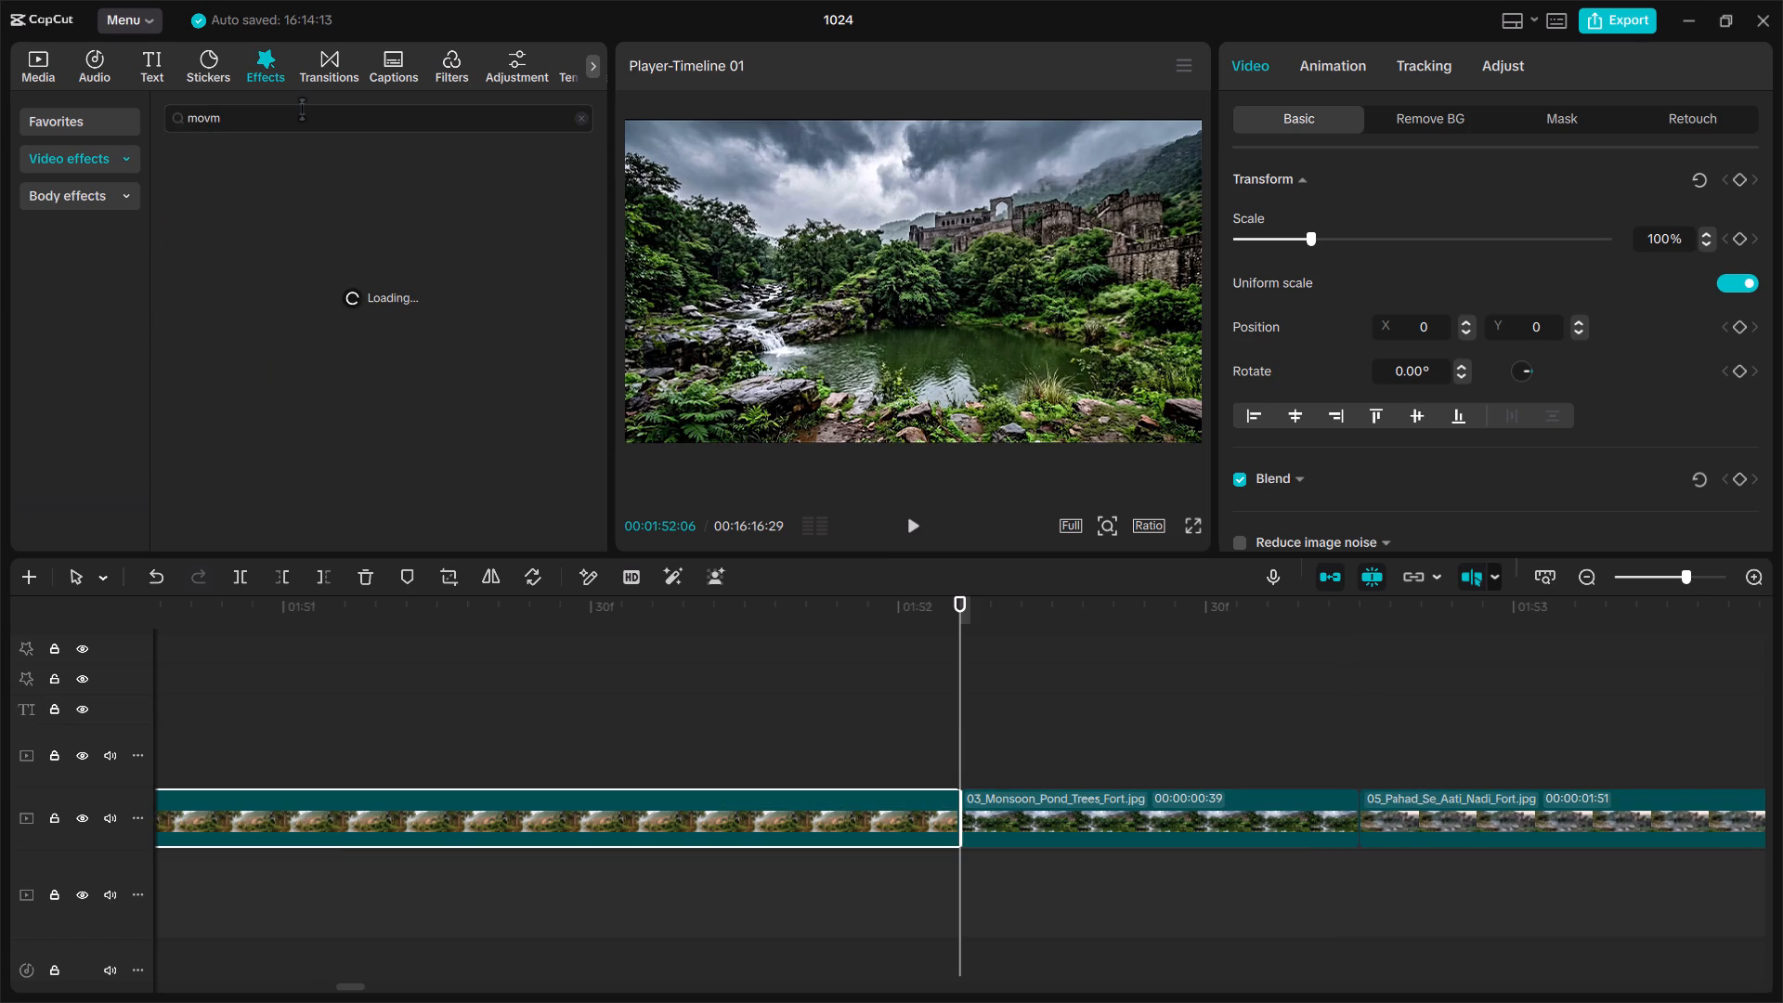
pyautogui.press('Up')
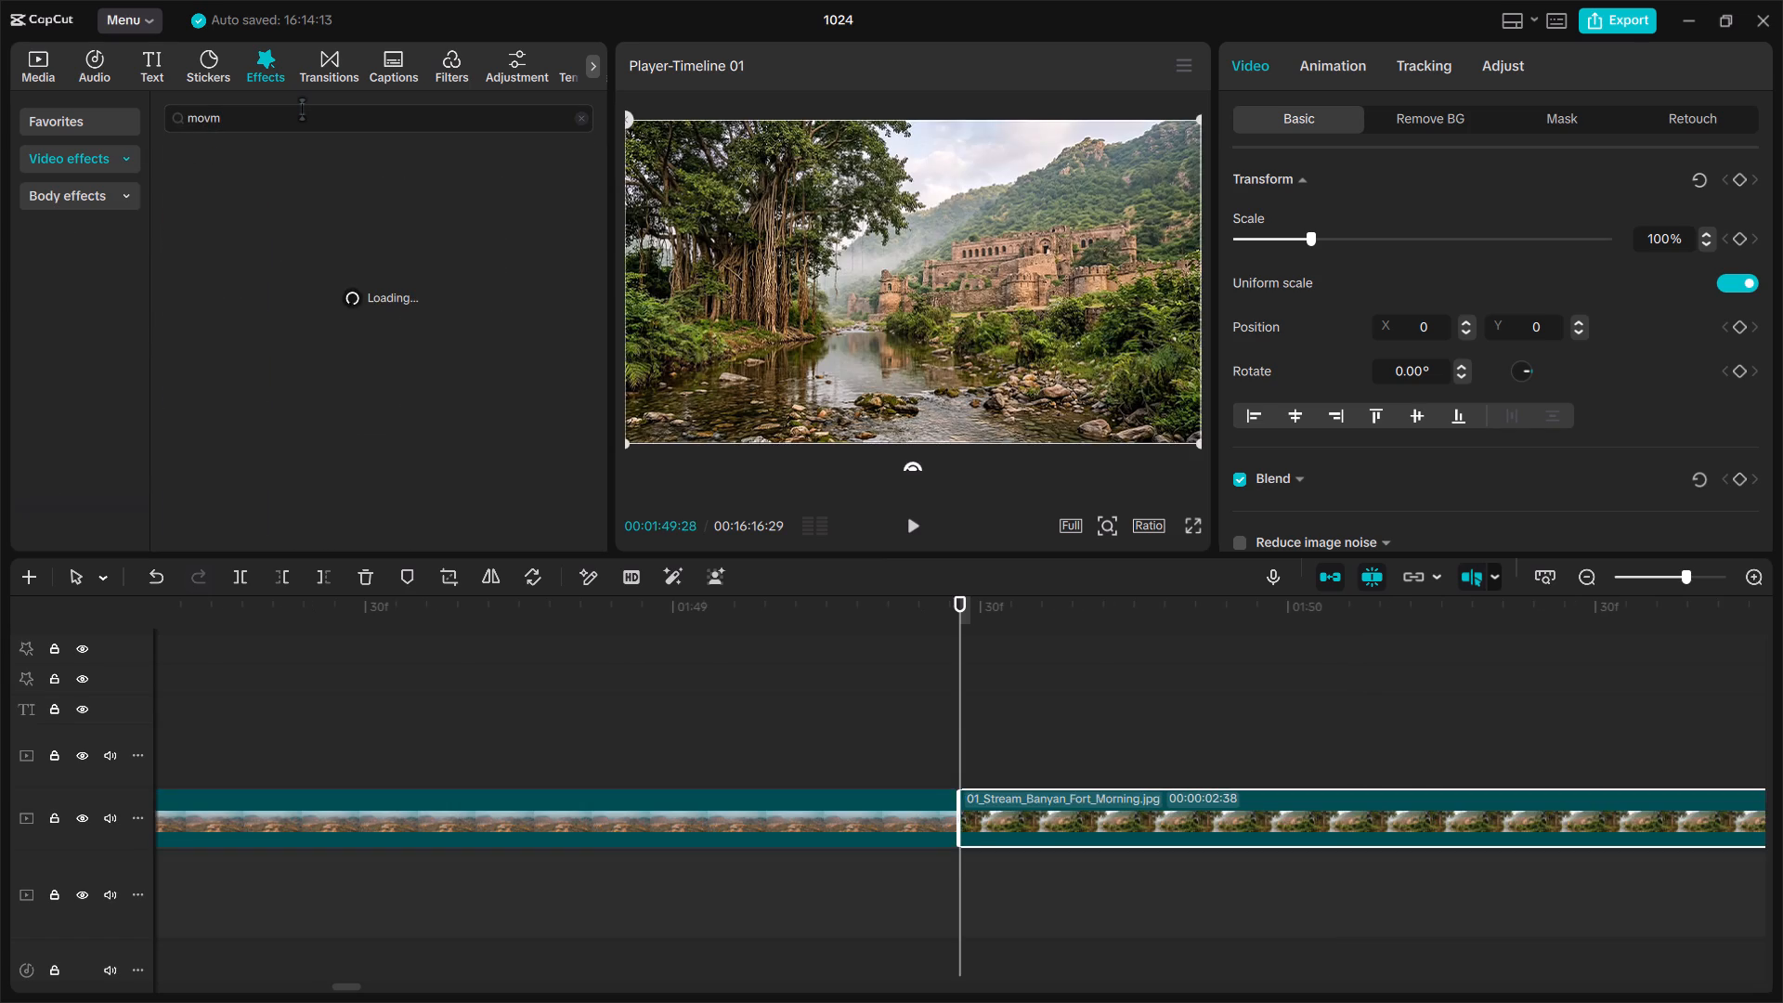
pyautogui.press('Down')
pyautogui.press('Up')
pyautogui.press('Down')
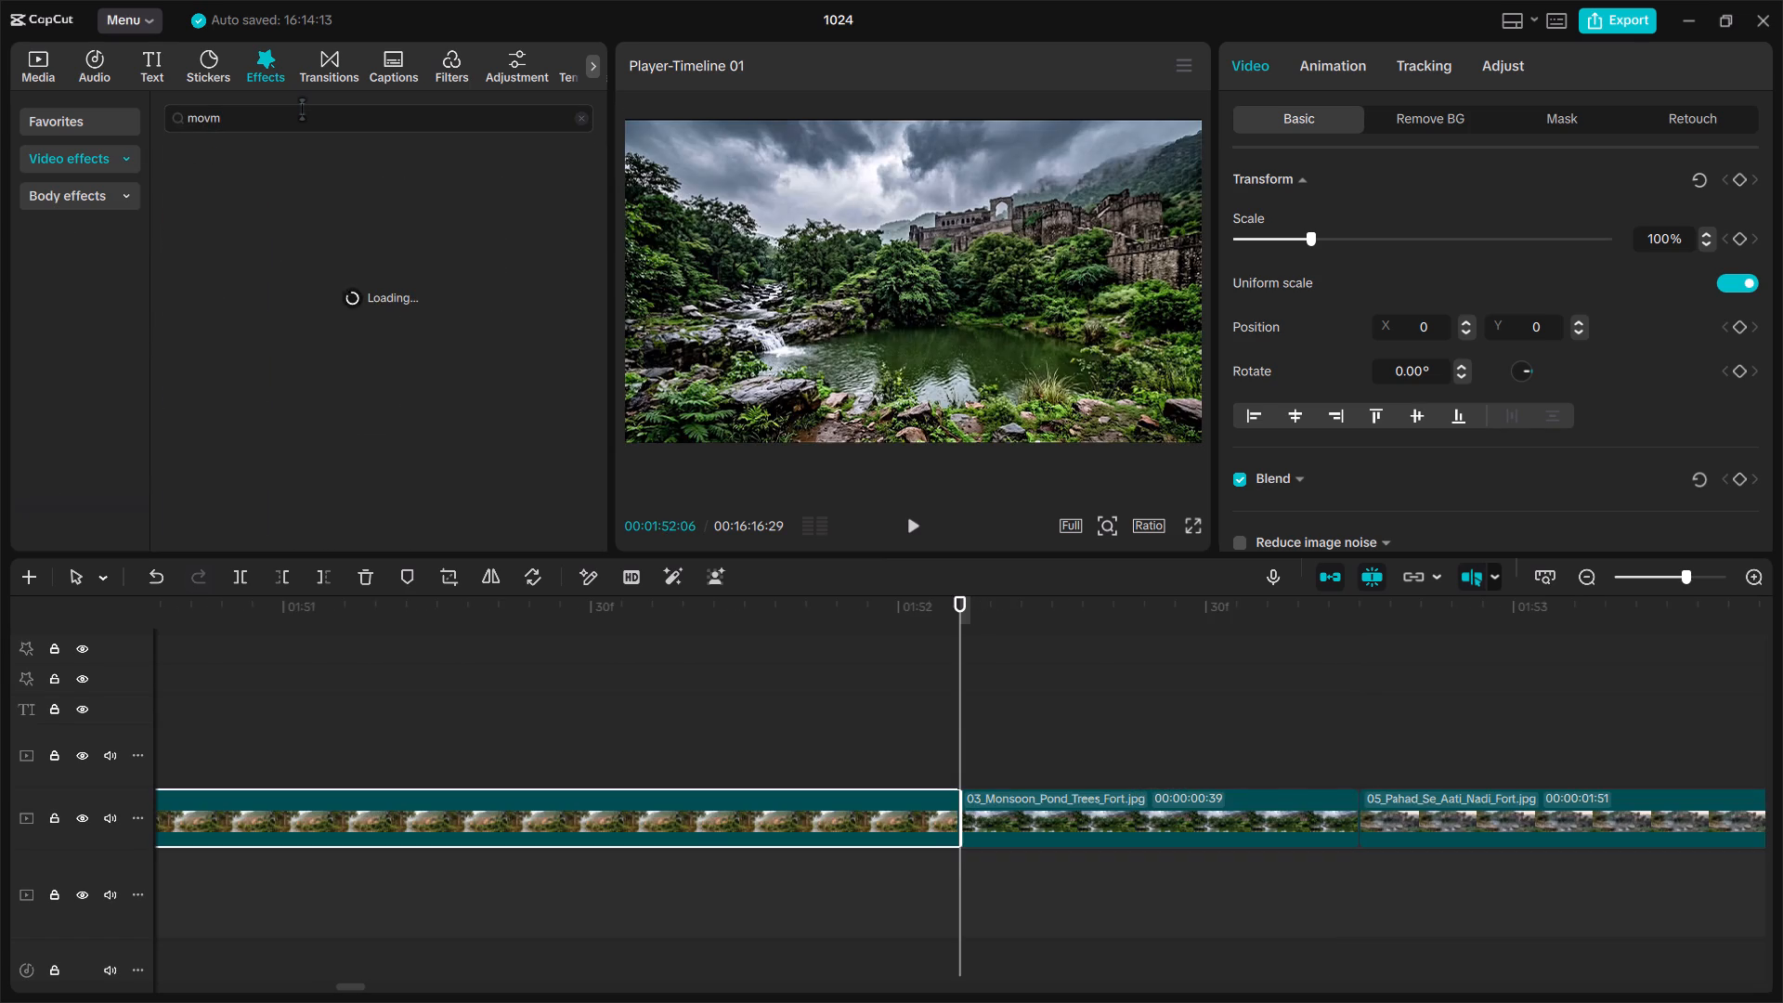
pyautogui.press('Up')
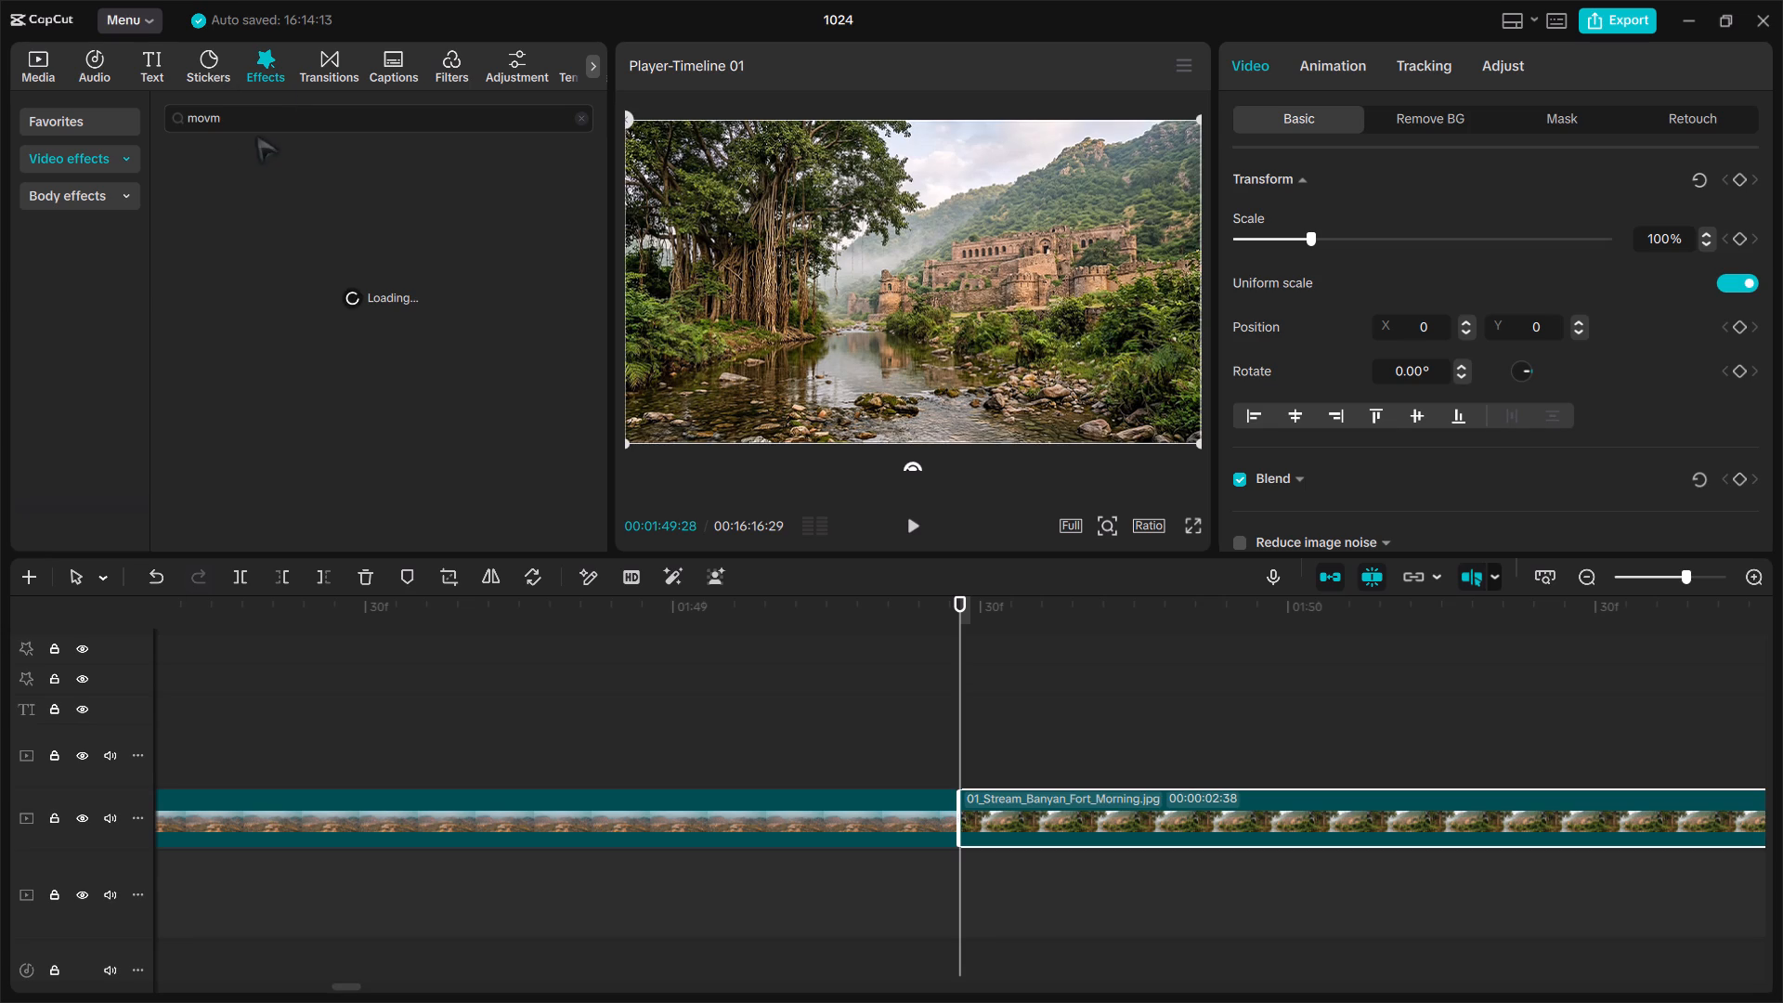
pyautogui.click(256, 123)
pyautogui.click(261, 158)
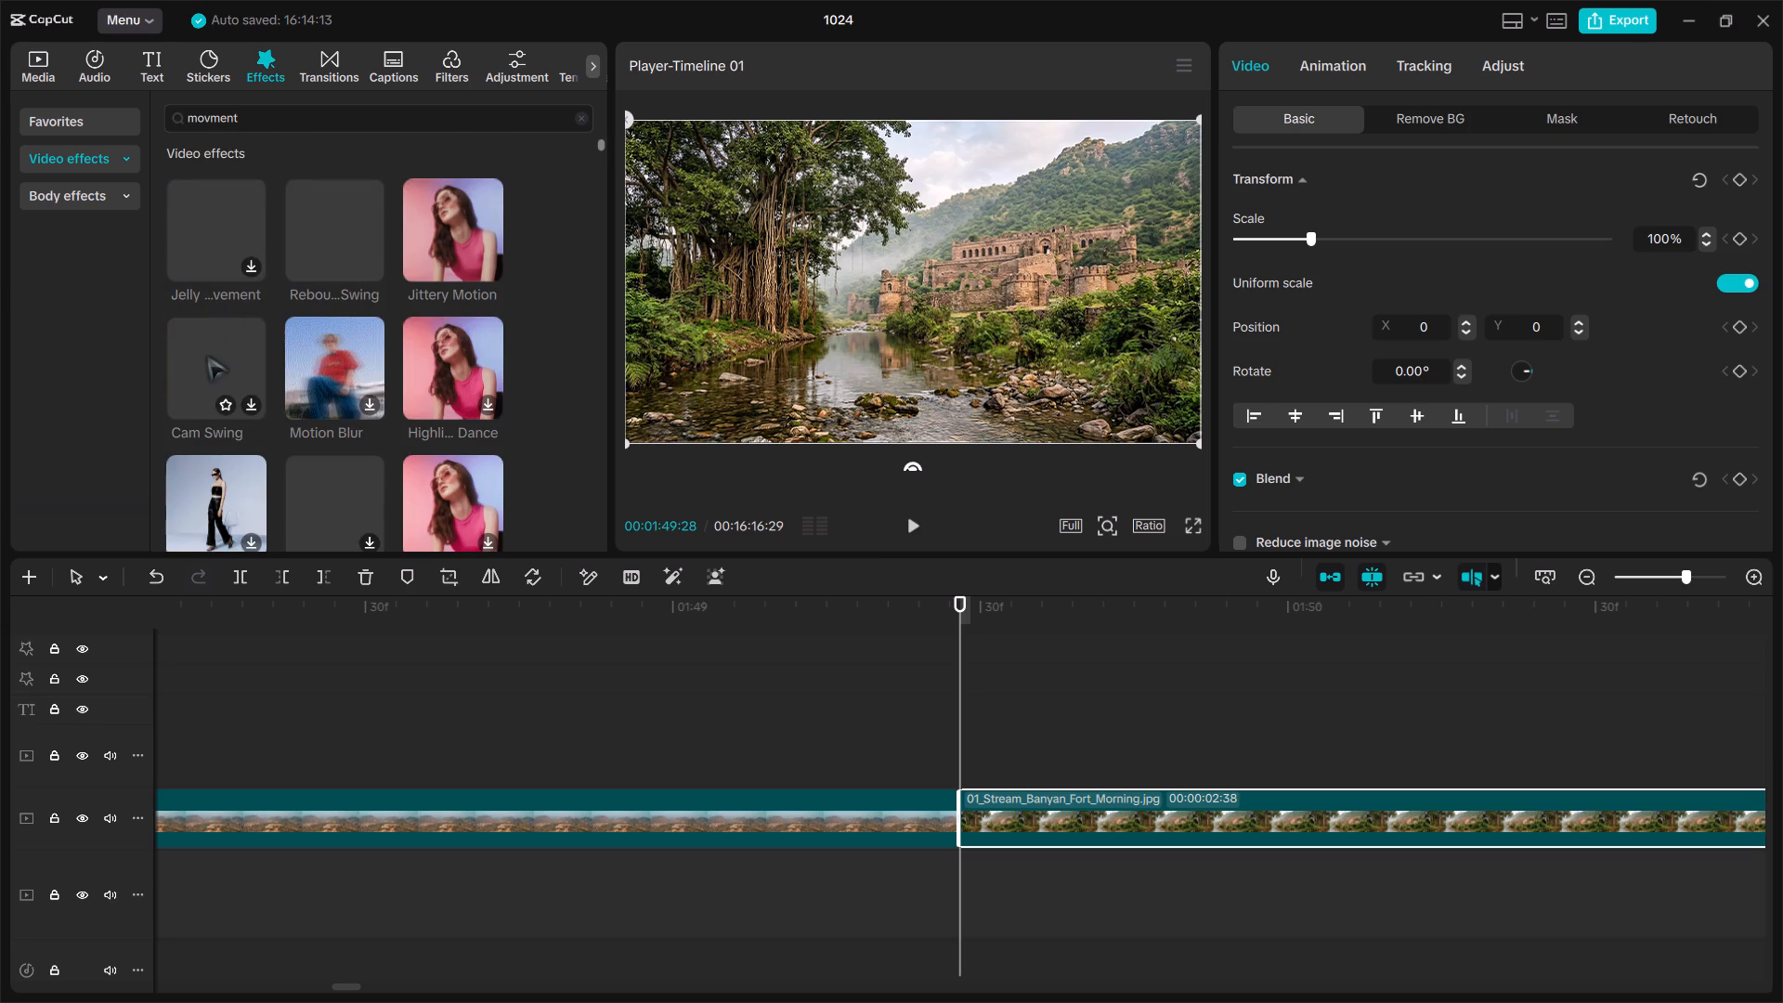
# Preview the Rebound Swing effect and place it above the video, starting at the beginning of 01_Stream_Banyan_Fort_Morning.jpg.
pyautogui.scroll(1, 470, 371)
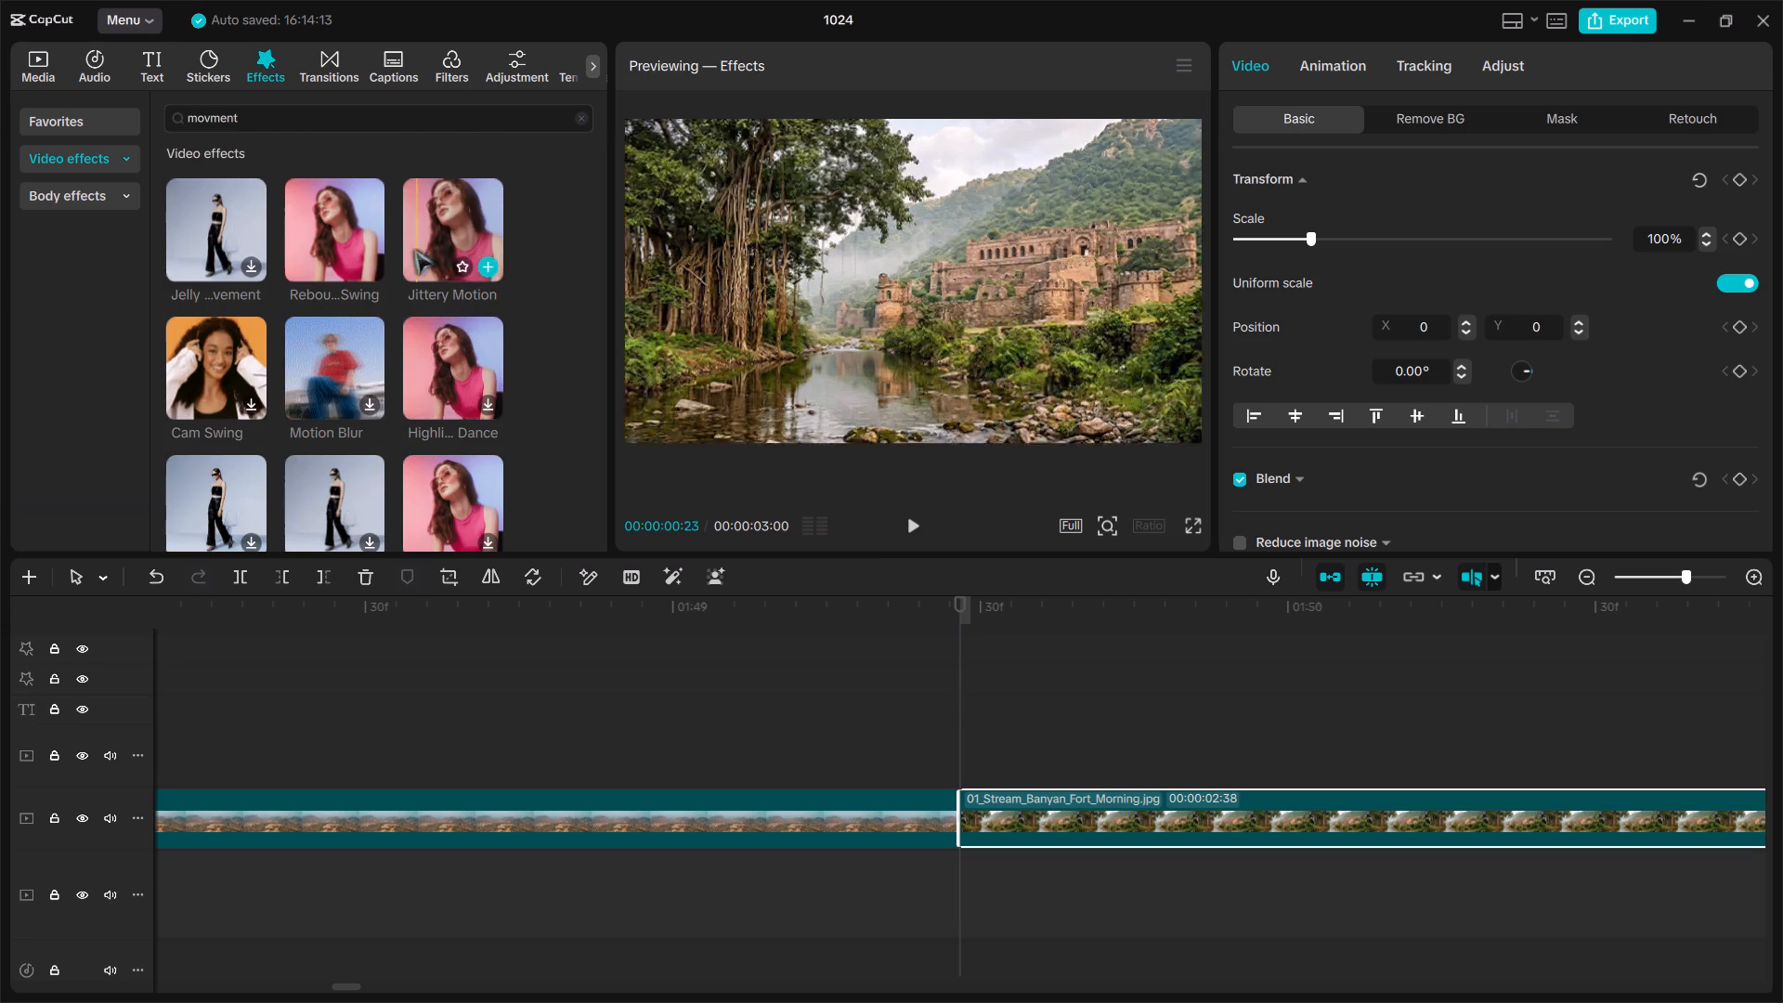
pyautogui.click(341, 244)
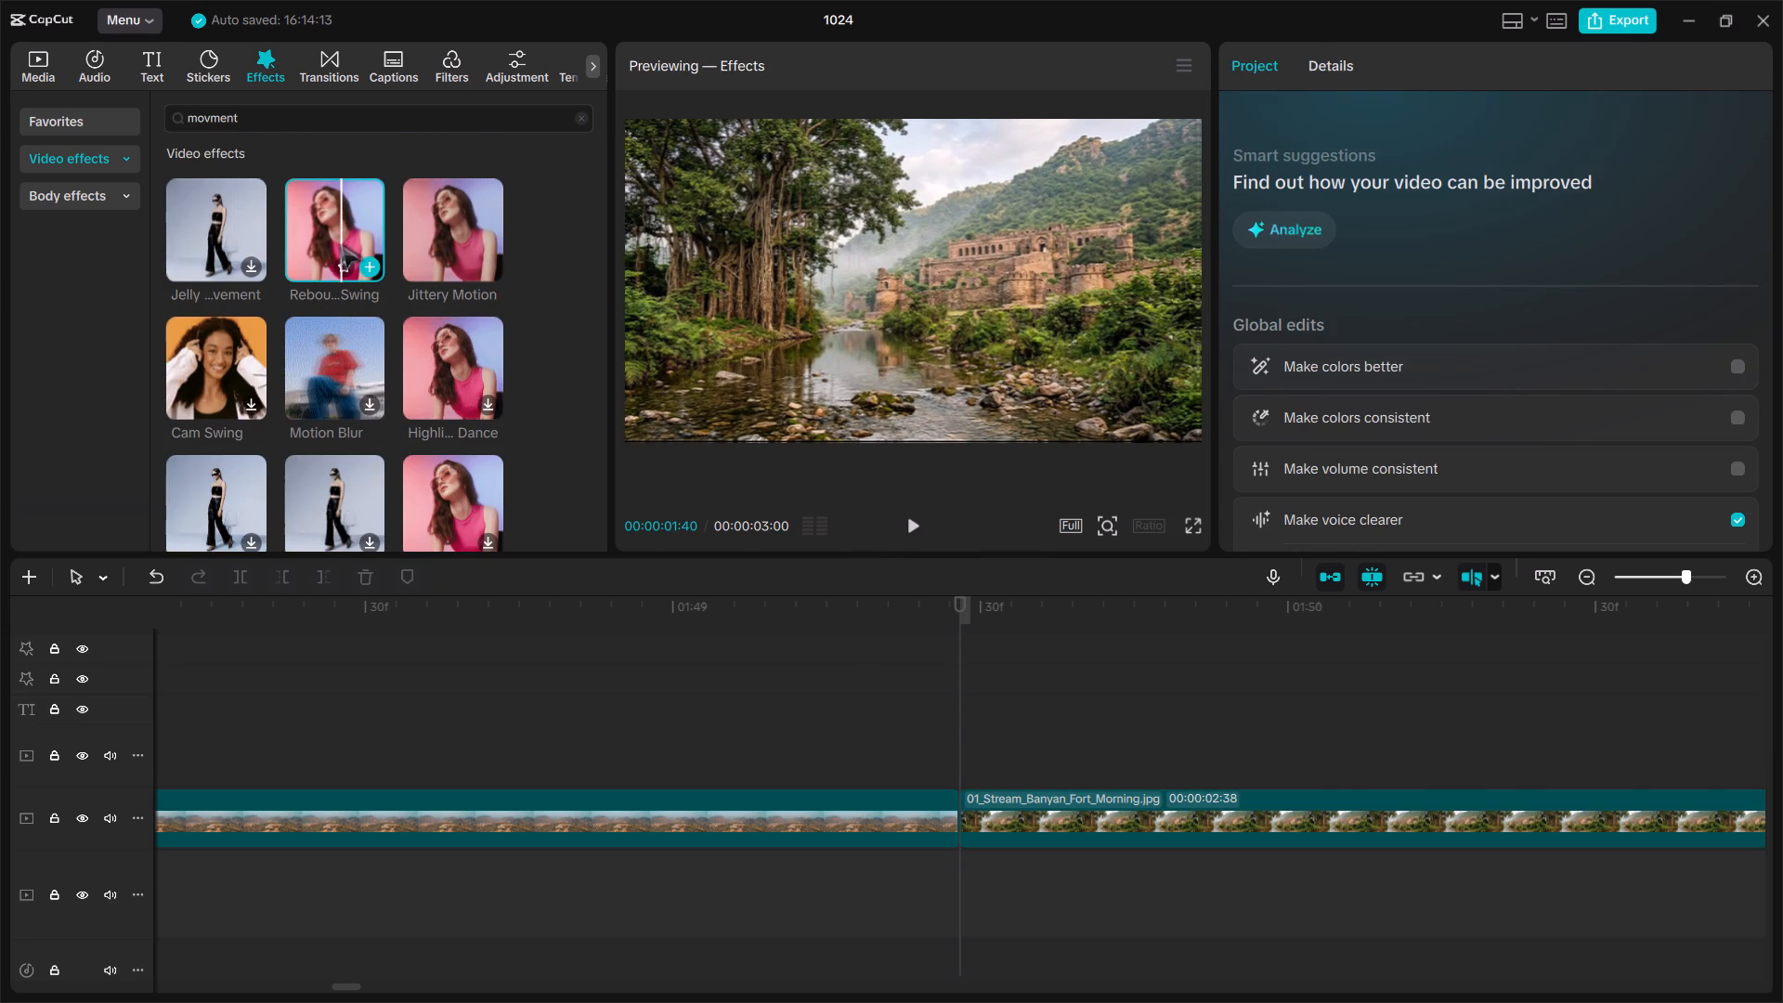
pyautogui.scroll(1, 341, 244)
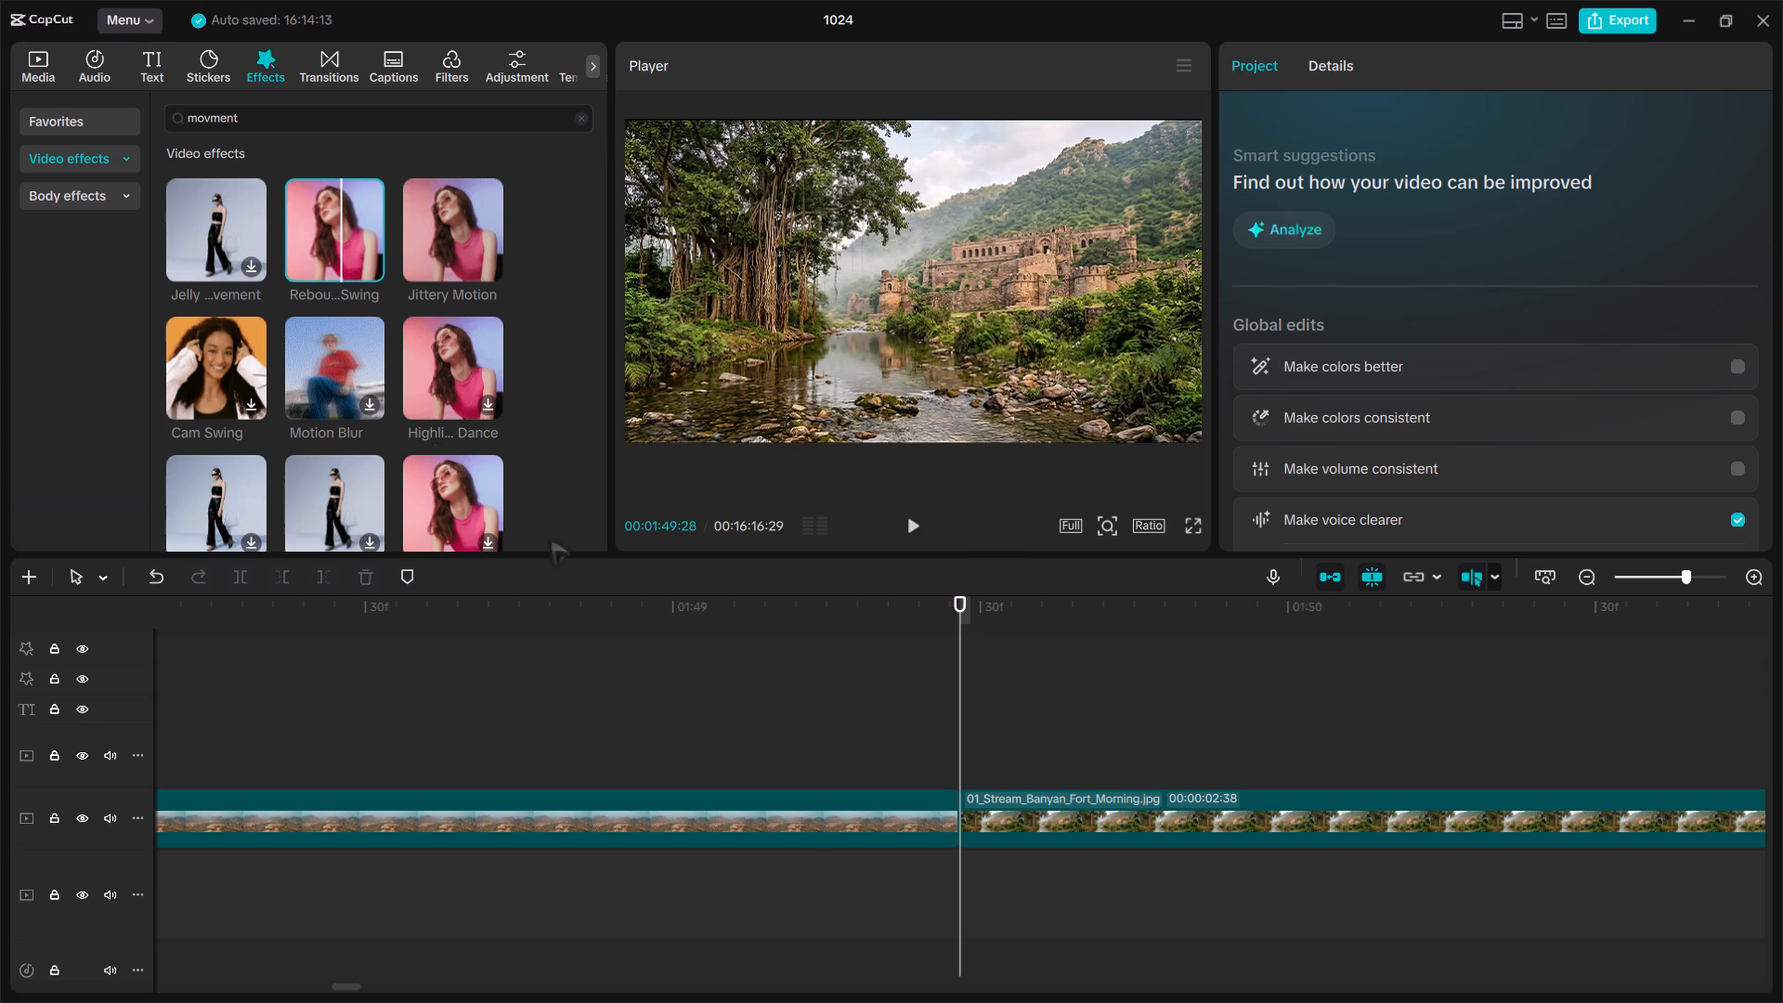
pyautogui.hscroll(-1, 820, 666)
pyautogui.moveTo(323, 202); pyautogui.dragTo(556, 675)
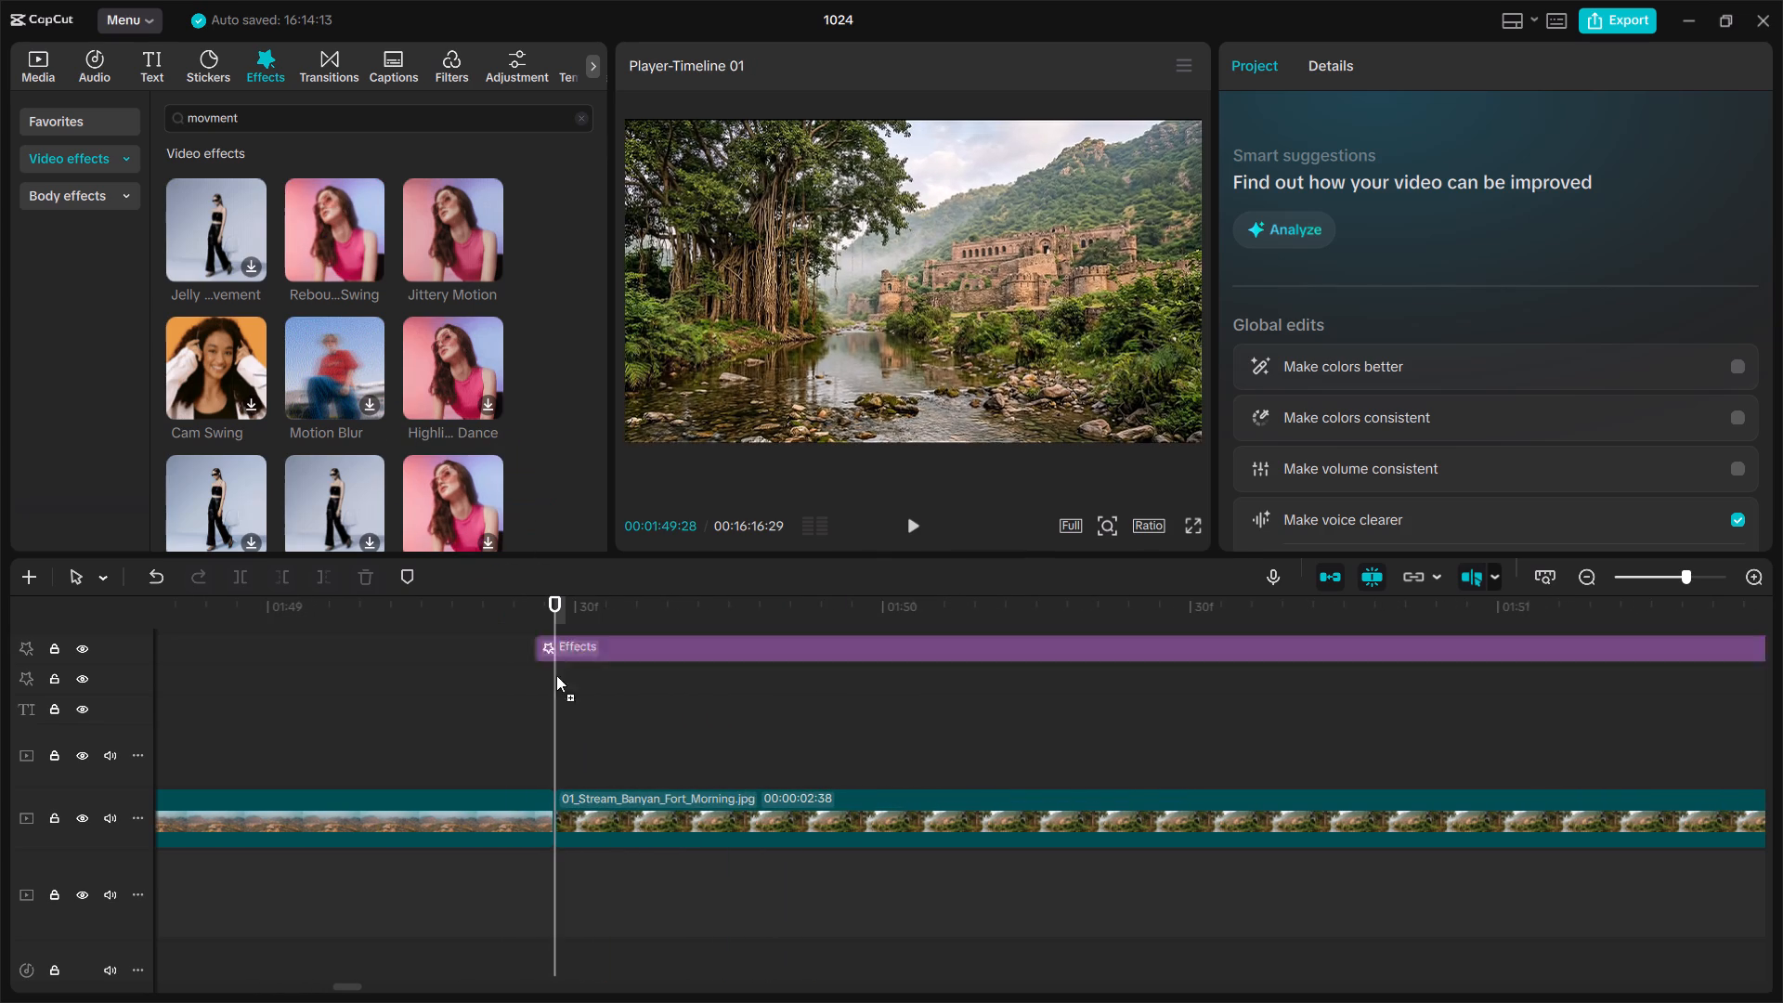
pyautogui.moveTo(556, 675); pyautogui.dragTo(559, 772)
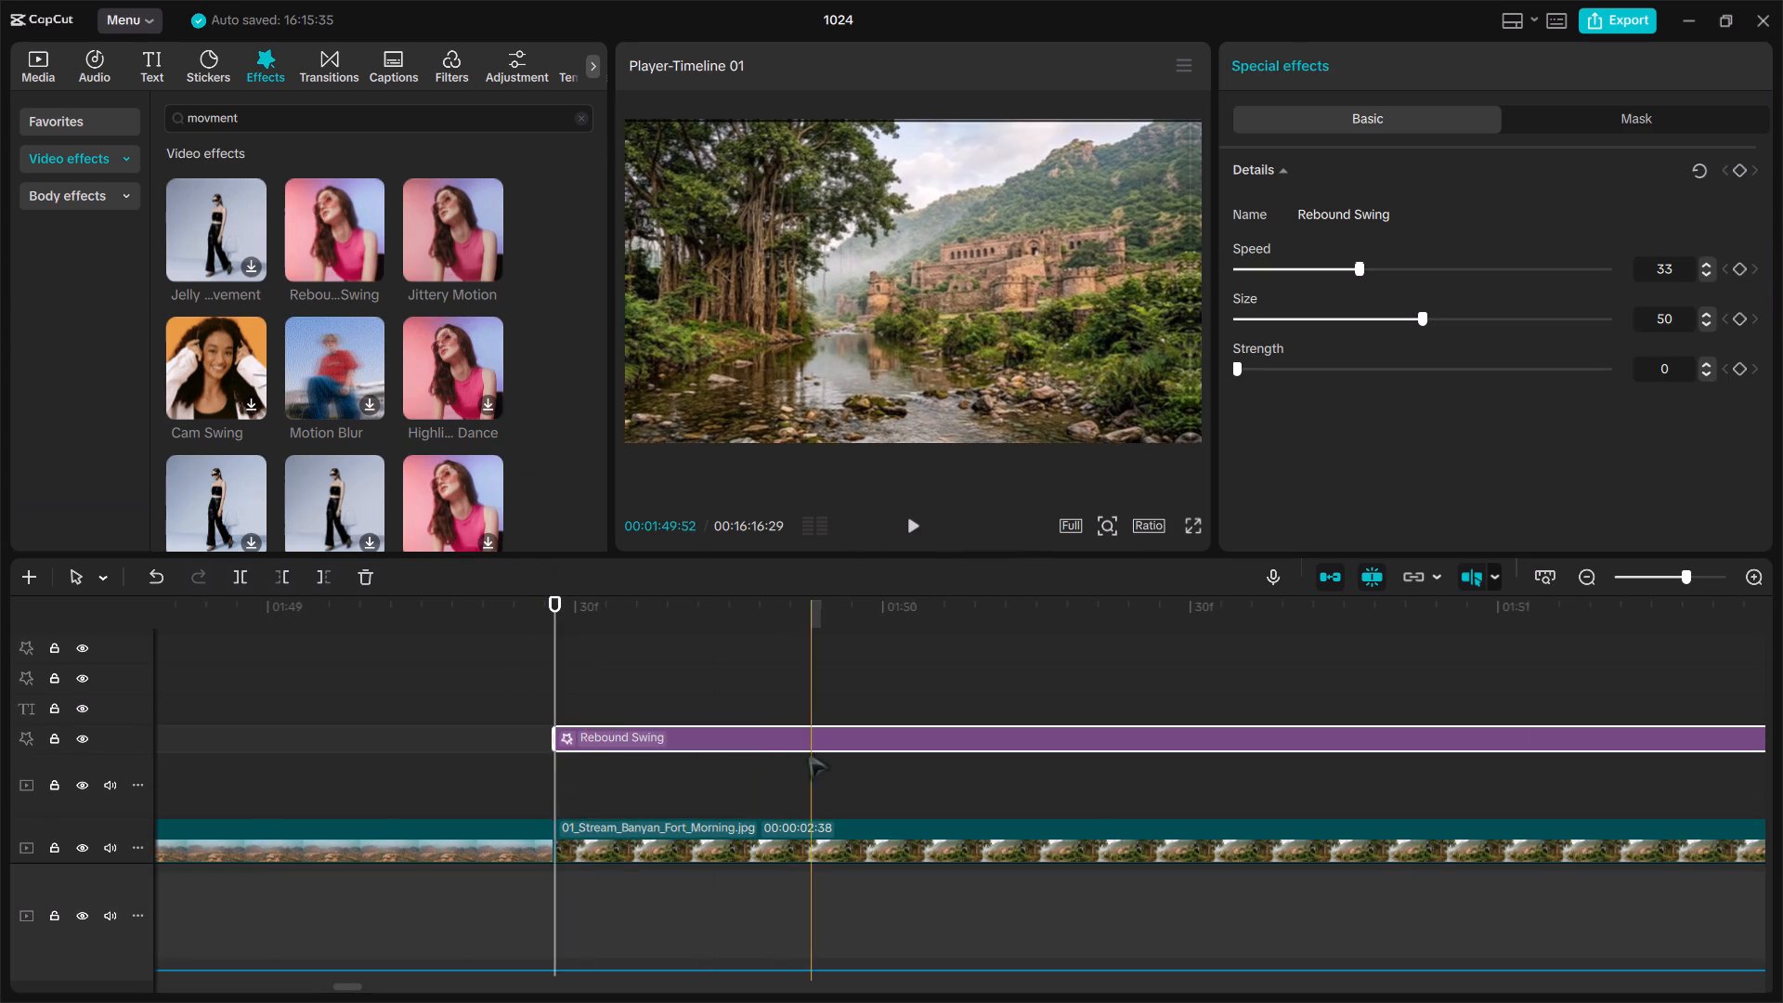
# Extend the Rebound Swing effect over the following stills to the end of 05_Pahad_Se_Aati_Nadi_Fort.jpg, where Bhangarh_Pani_Suraksha_Vyapar.mp4 begins.
pyautogui.hscroll(-2, 808, 753)
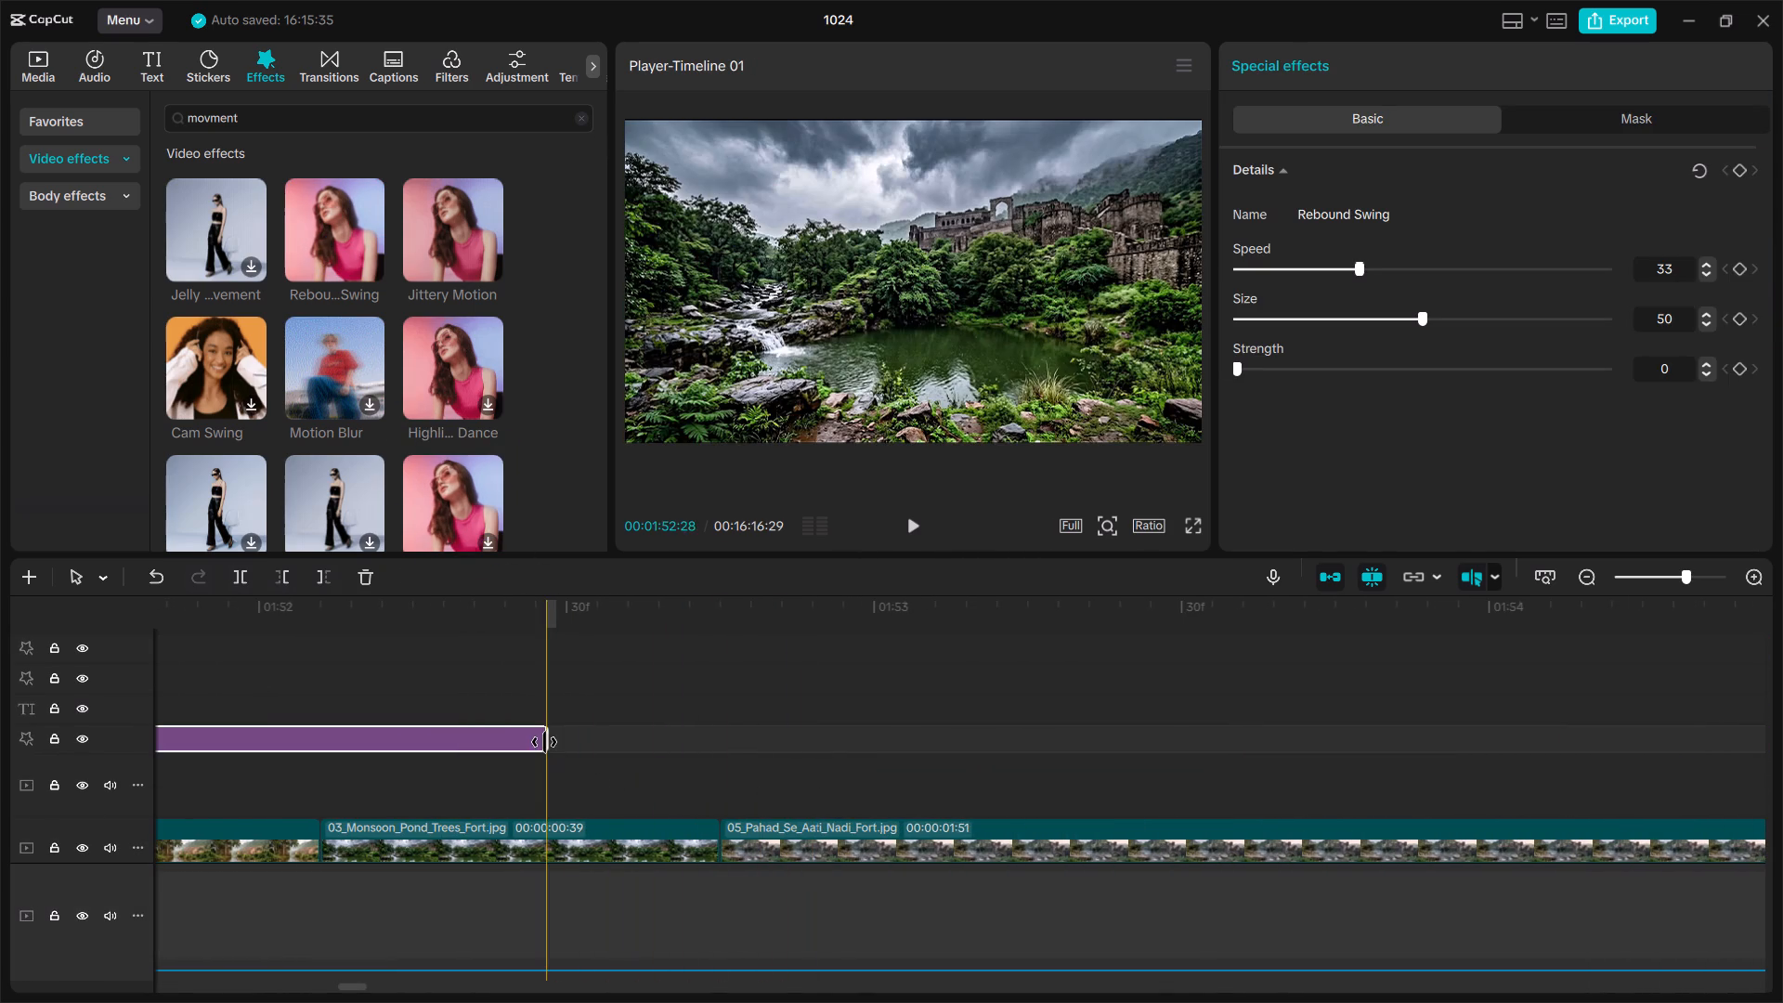
pyautogui.moveTo(544, 742); pyautogui.dragTo(1537, 745)
pyautogui.hscroll(-1, 1295, 739)
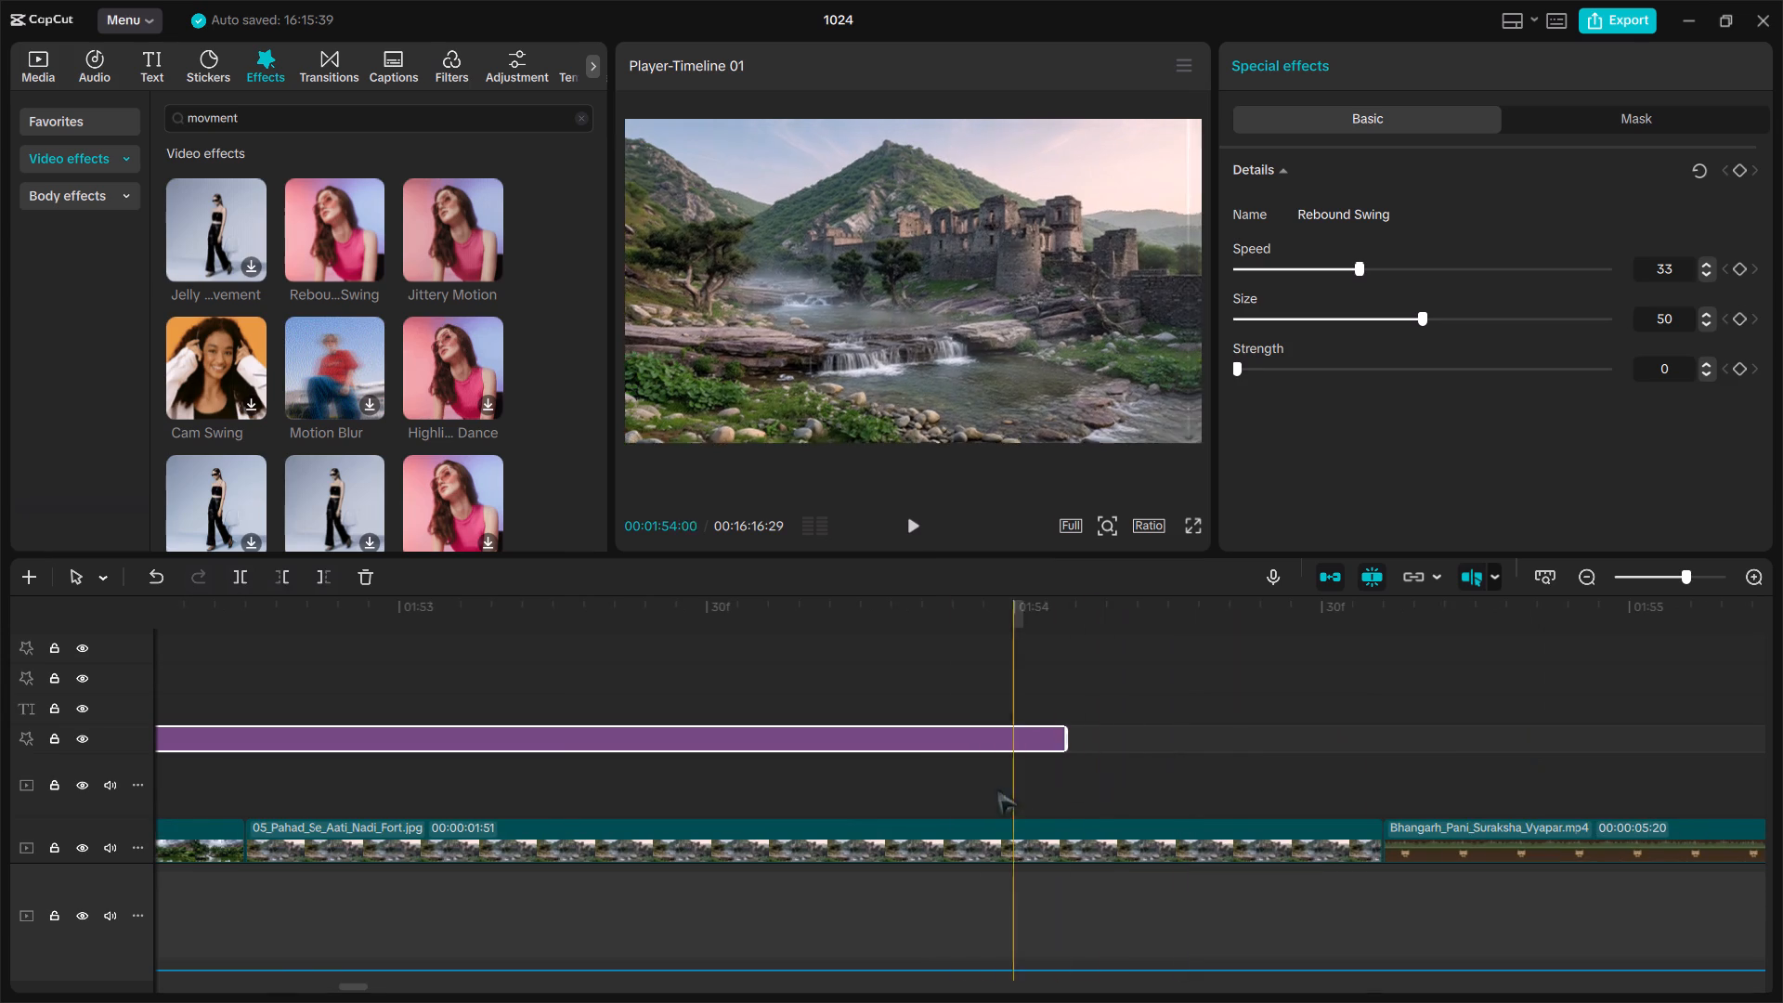
pyautogui.hscroll(-1, 942, 794)
pyautogui.moveTo(810, 734); pyautogui.dragTo(903, 749)
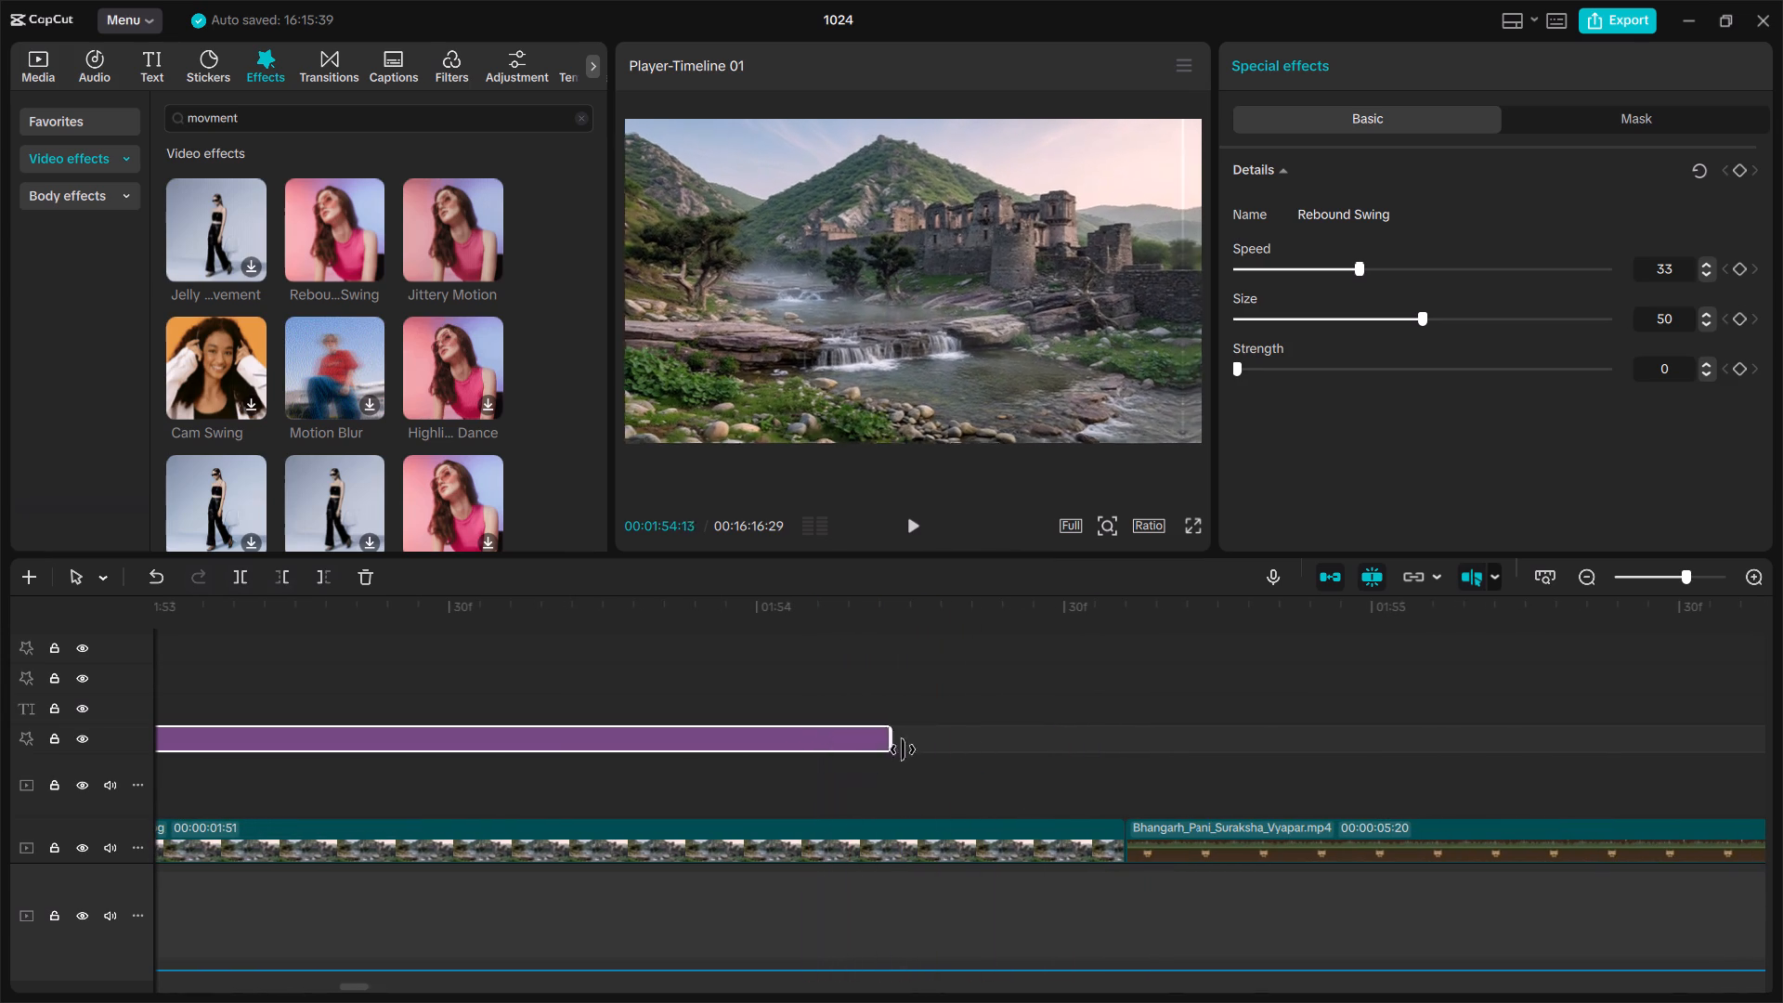
pyautogui.moveTo(903, 749); pyautogui.dragTo(1118, 759)
# Replay from about 01:49 through the stills under Rebound Swing to the end of Bhangarh_Pani_Suraksha_Vyapar.mp4.
pyautogui.hscroll(2, 756, 759)
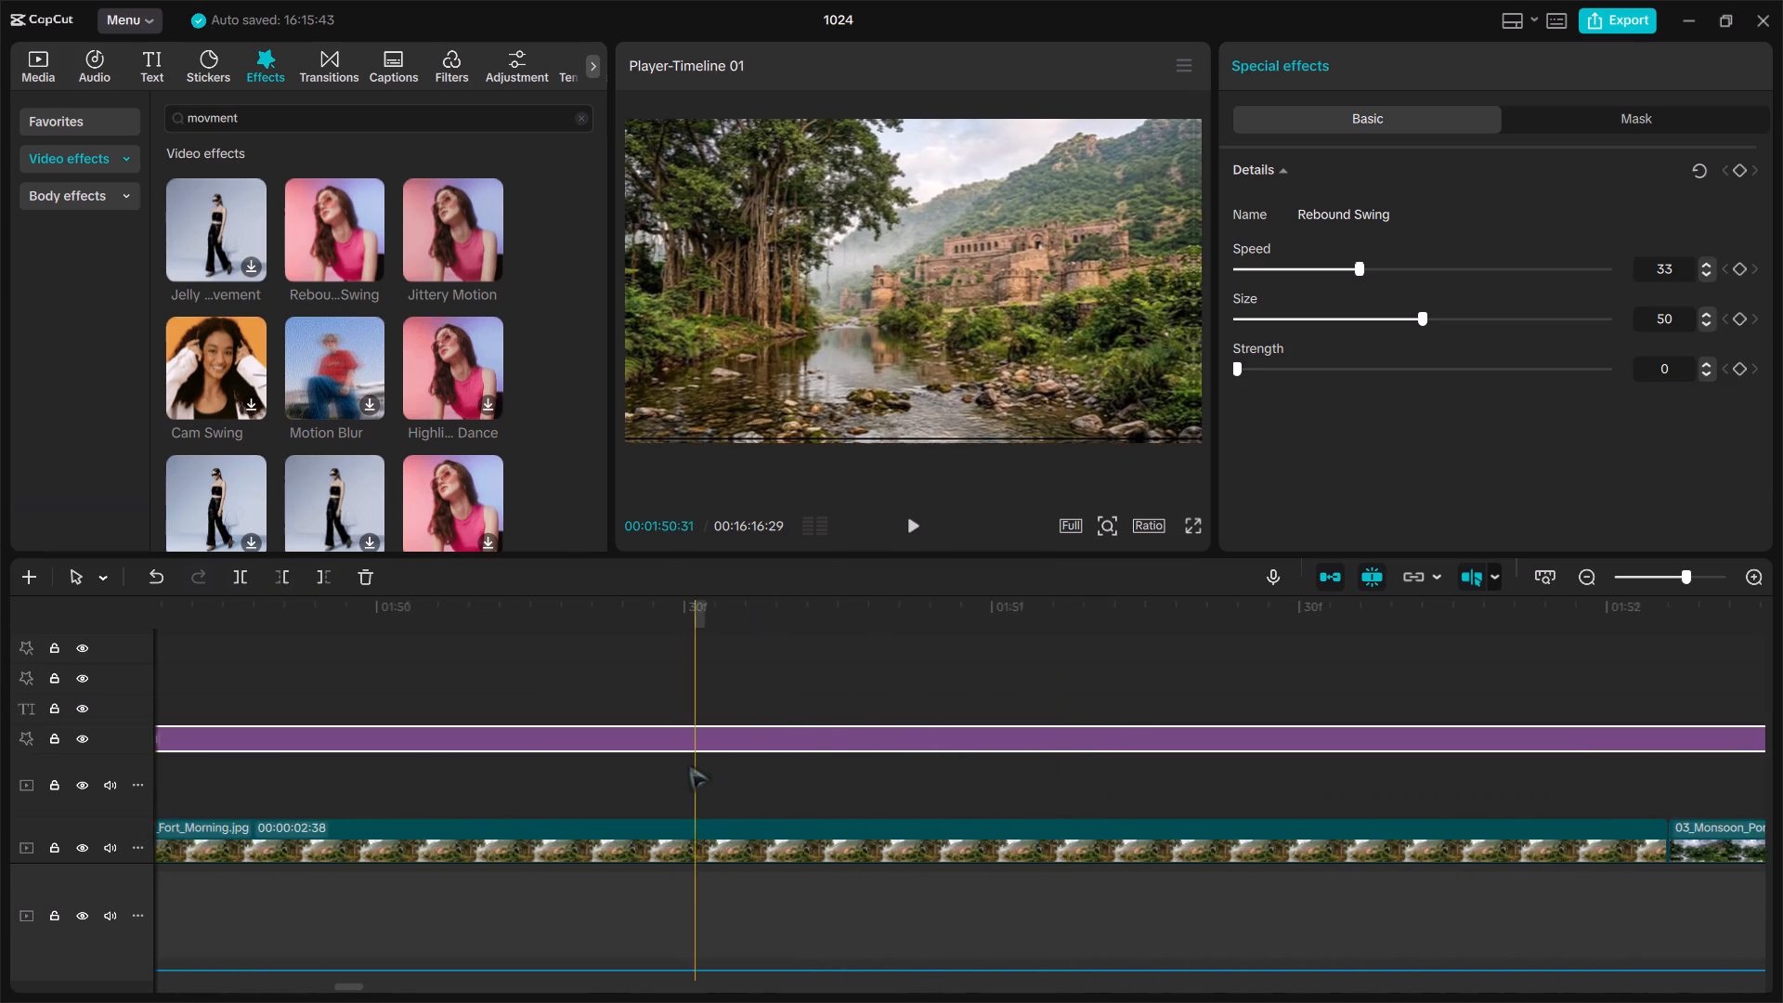
pyautogui.hscroll(2, 689, 765)
pyautogui.hscroll(-2, 686, 766)
pyautogui.hscroll(1, 700, 765)
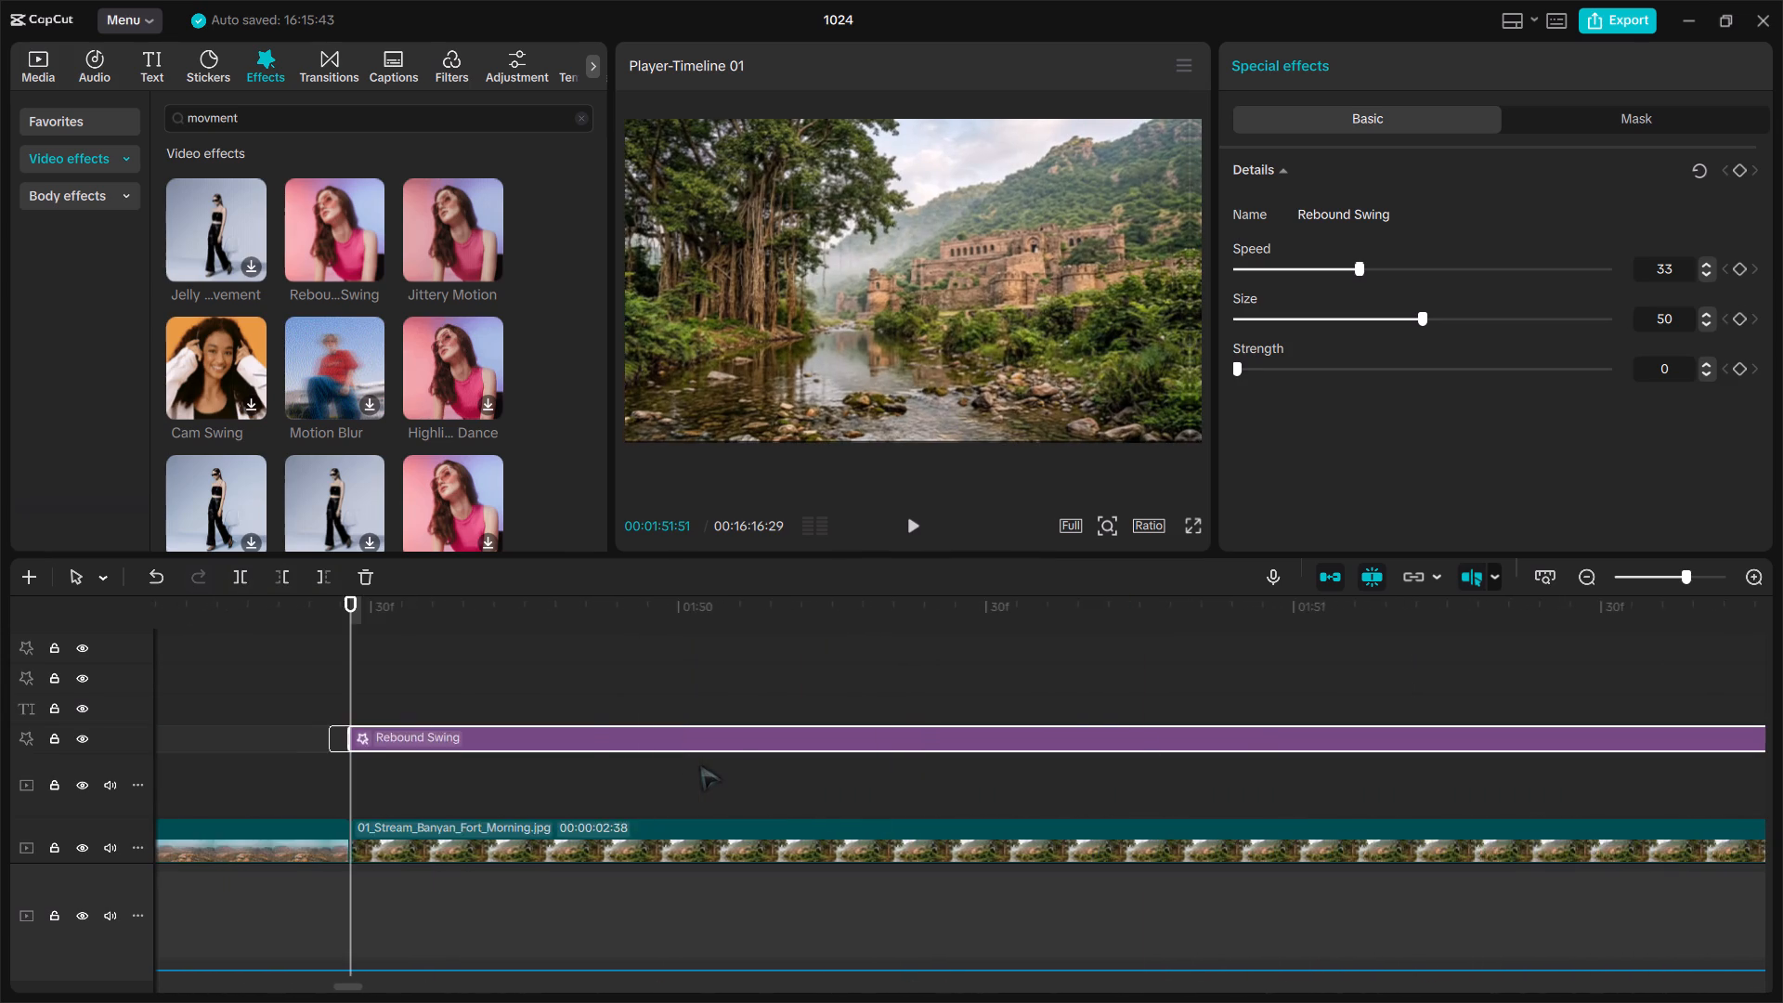
pyautogui.hscroll(1, 700, 765)
pyautogui.hscroll(-2, 879, 749)
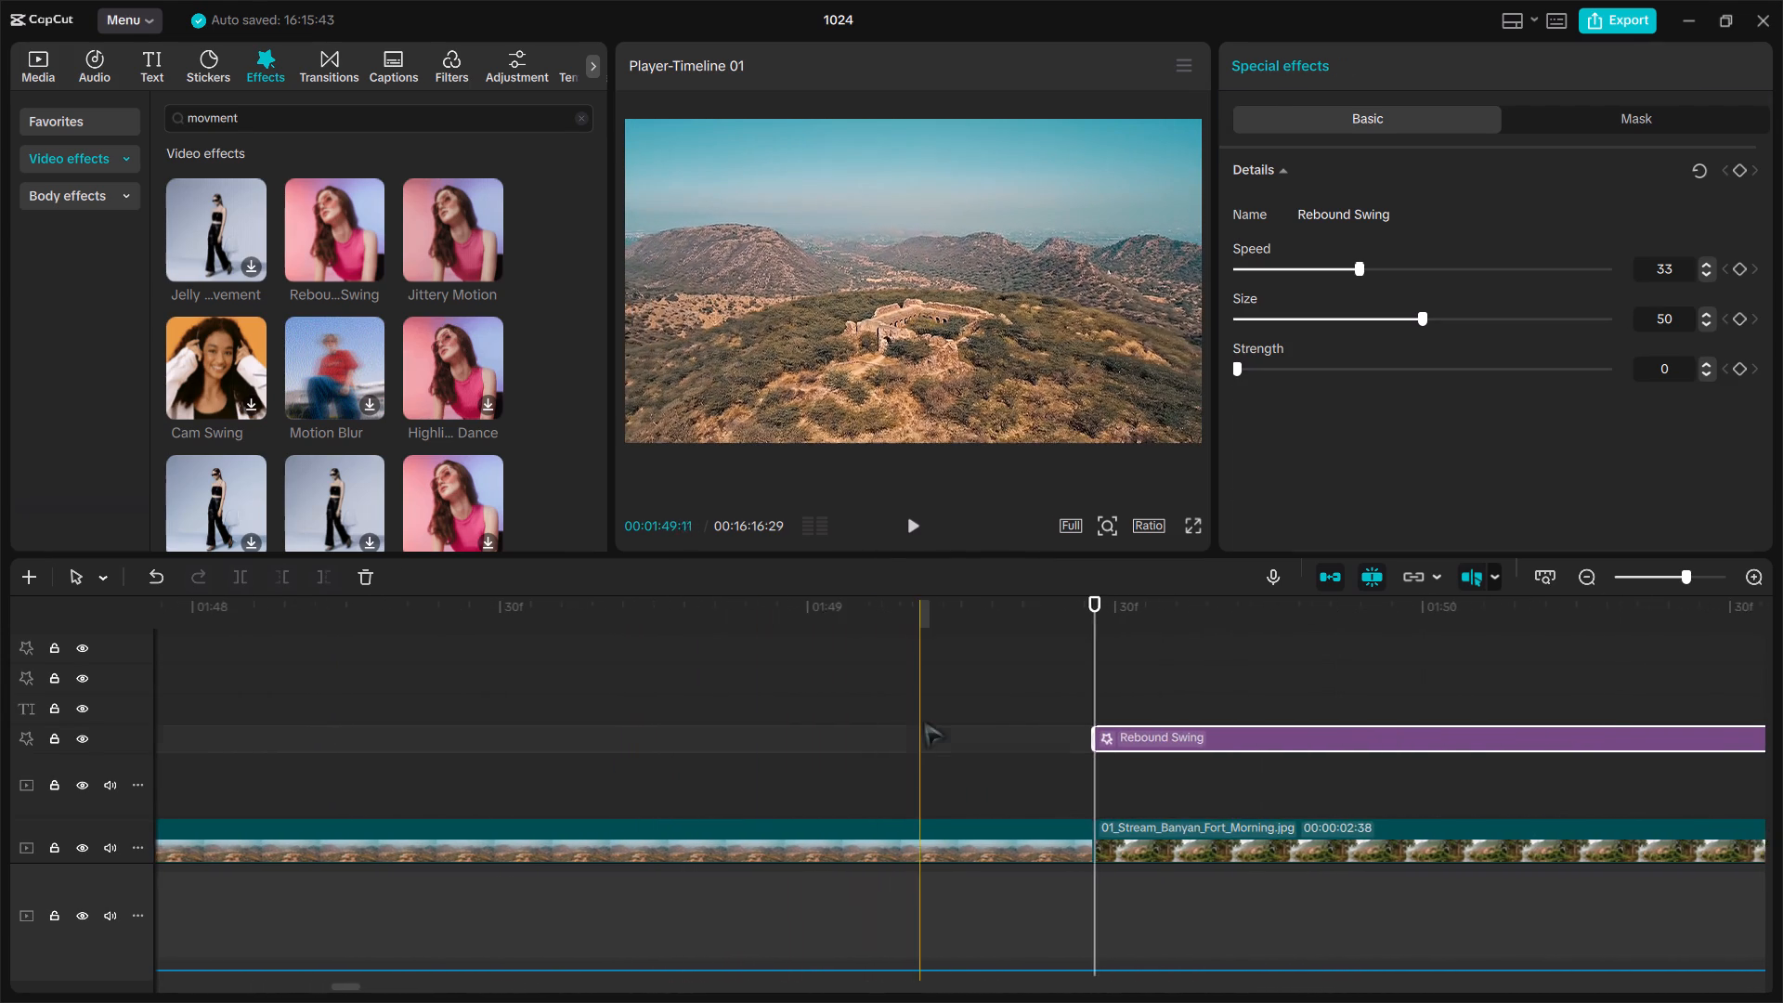
pyautogui.click(924, 722)
pyautogui.press('space')
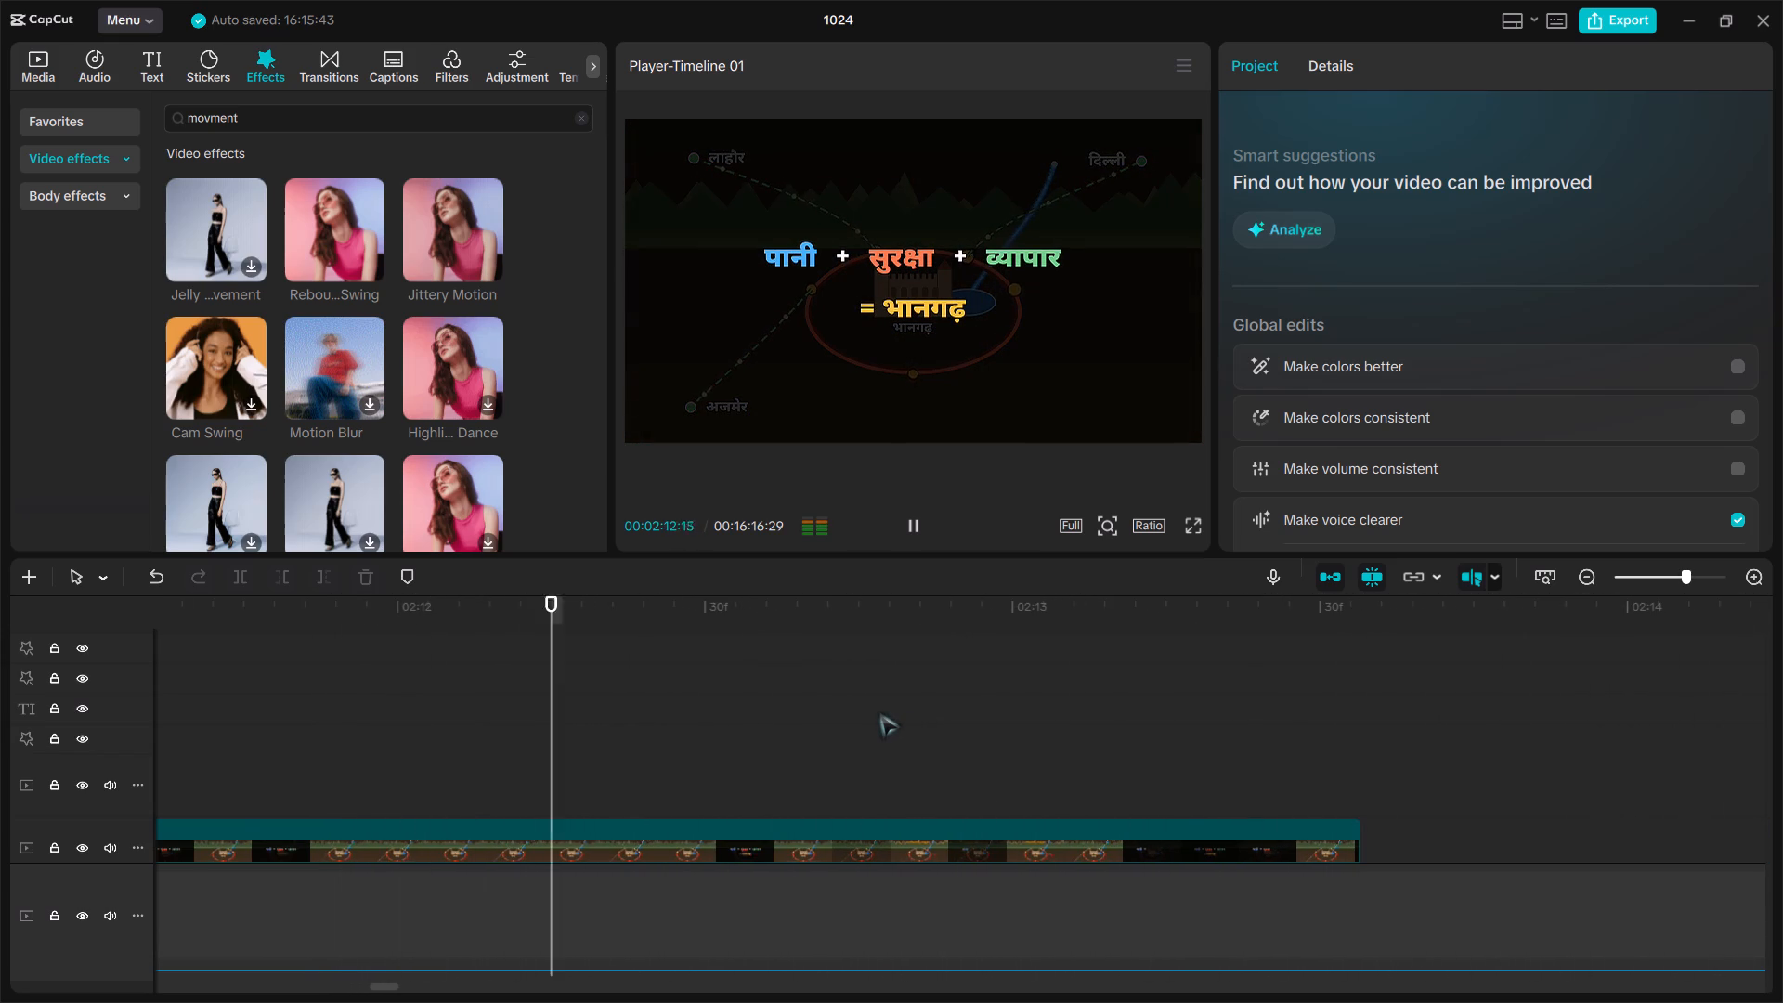
pyautogui.press('space')
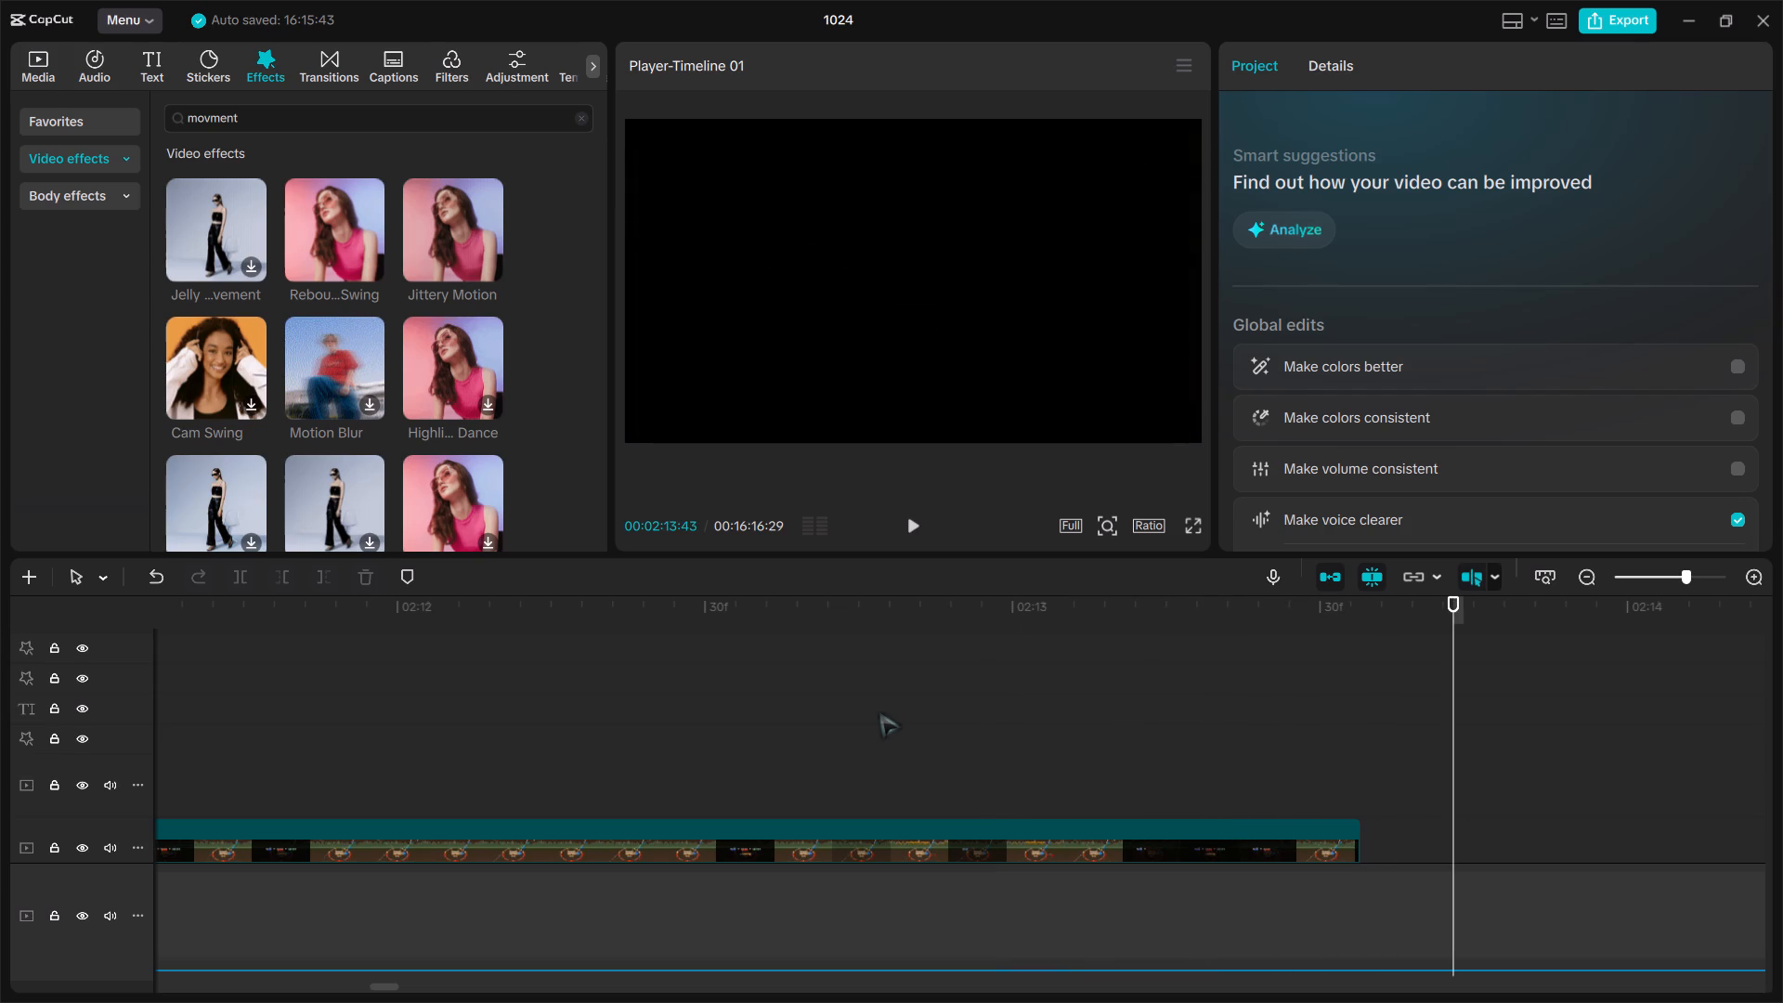
# Play on past the last video clip to about 02:30, following the narration and background audio on the lower tracks.
pyautogui.scroll(-1, 885, 712)
pyautogui.hscroll(-1, 885, 712)
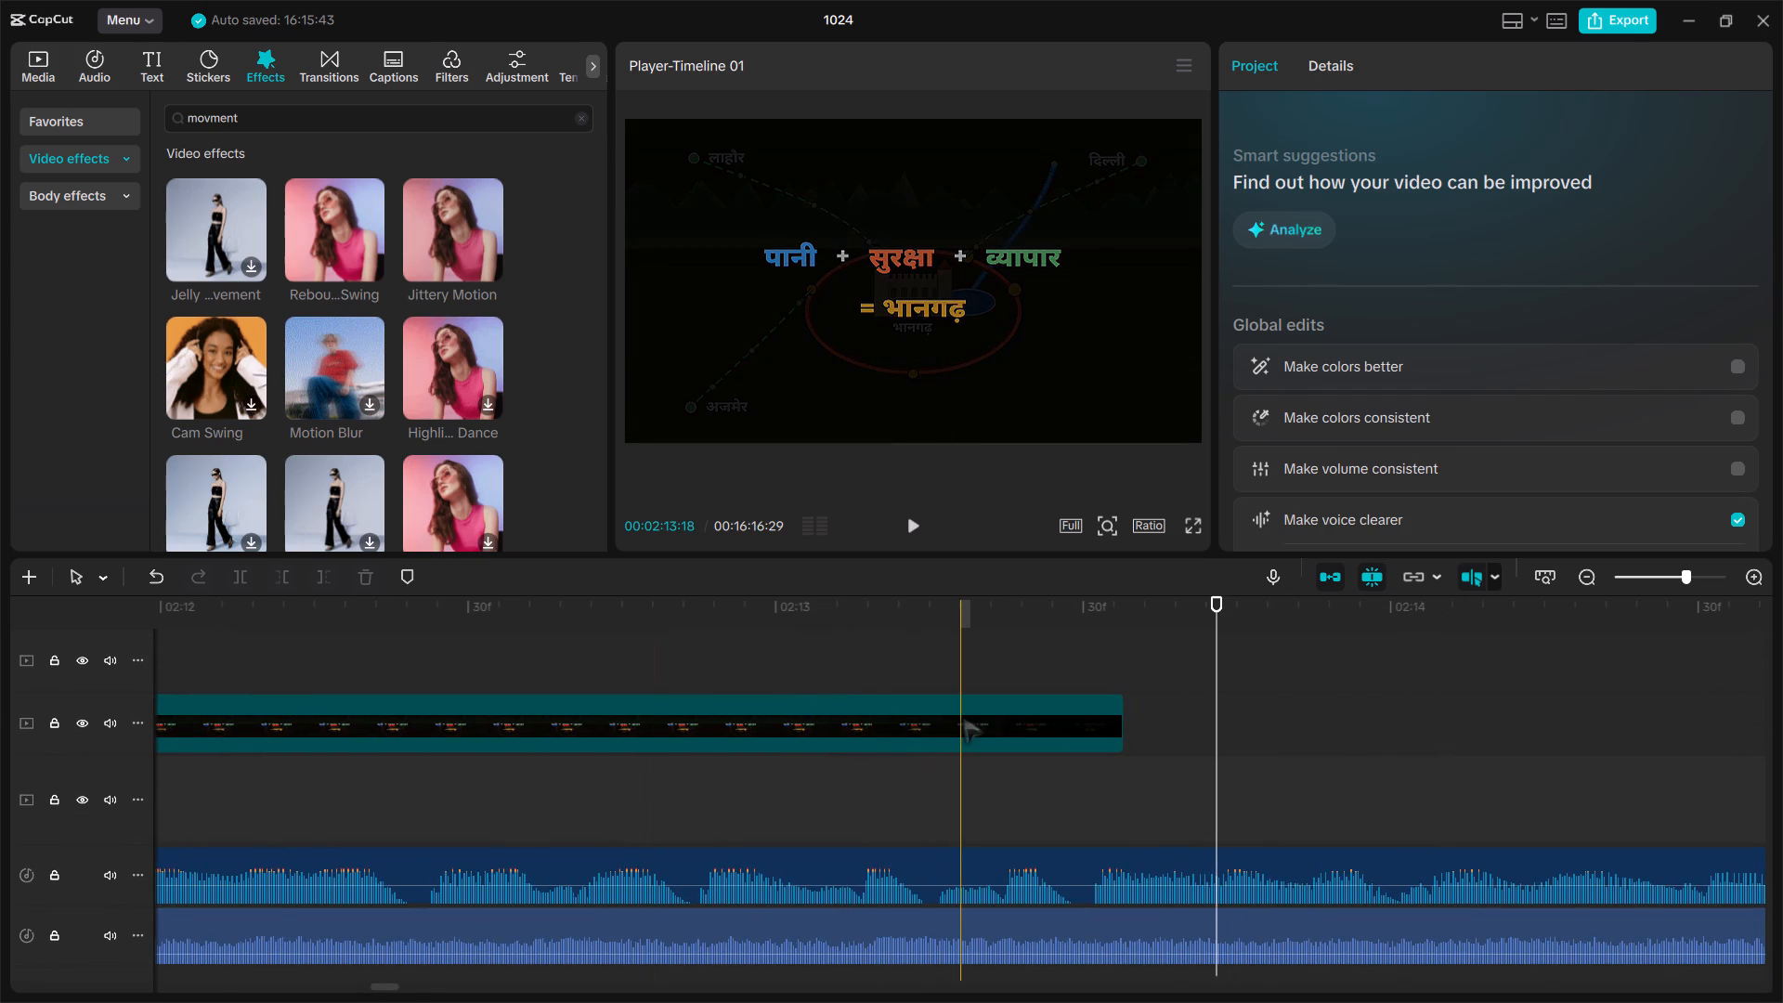
pyautogui.press('space')
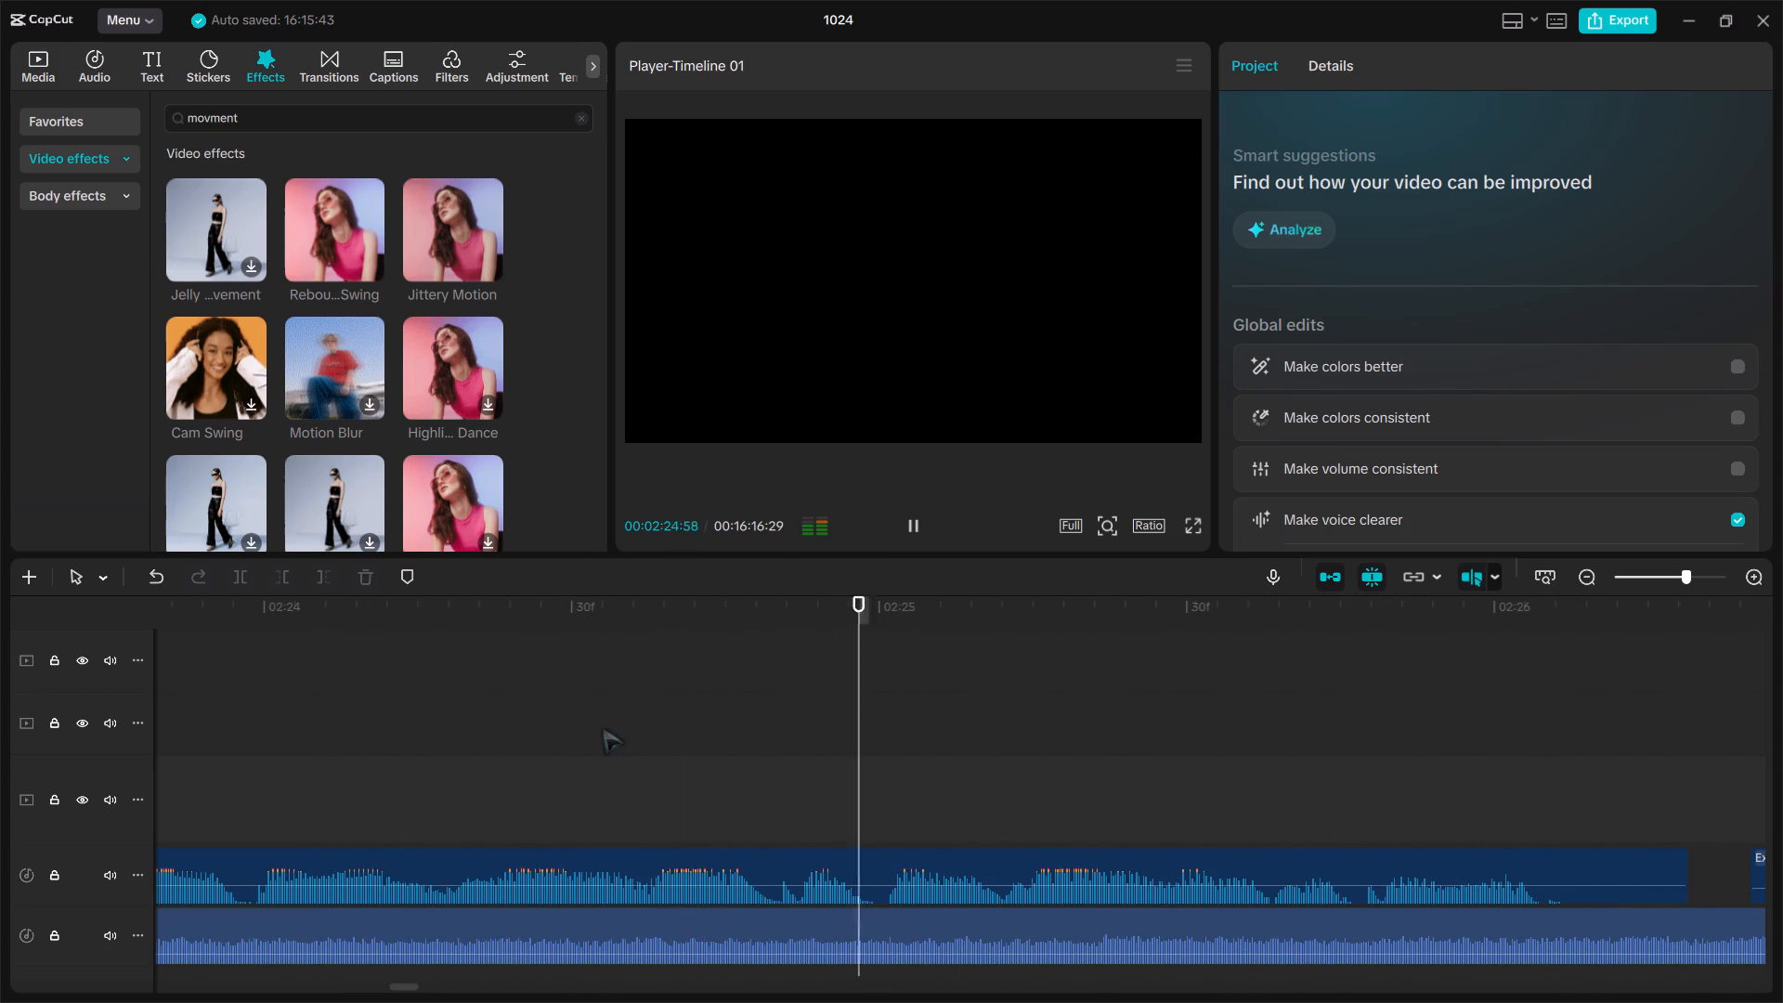
pyautogui.hscroll(-2, 603, 728)
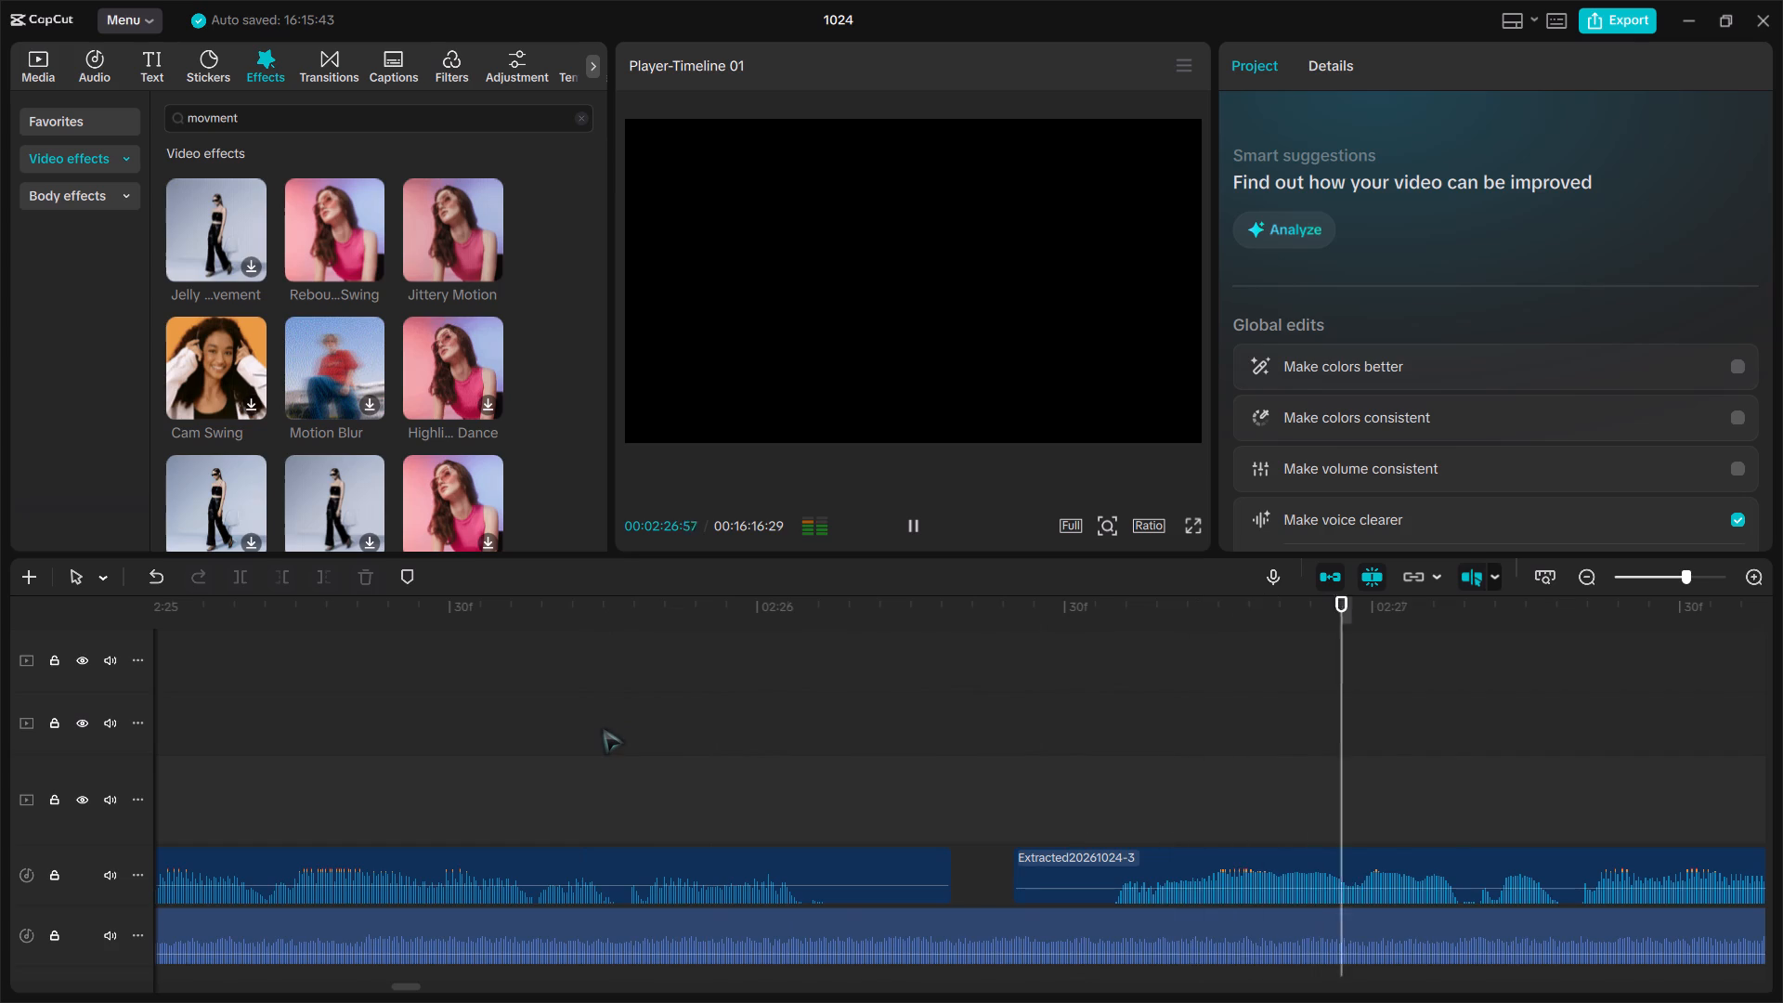
pyautogui.hscroll(-4, 603, 728)
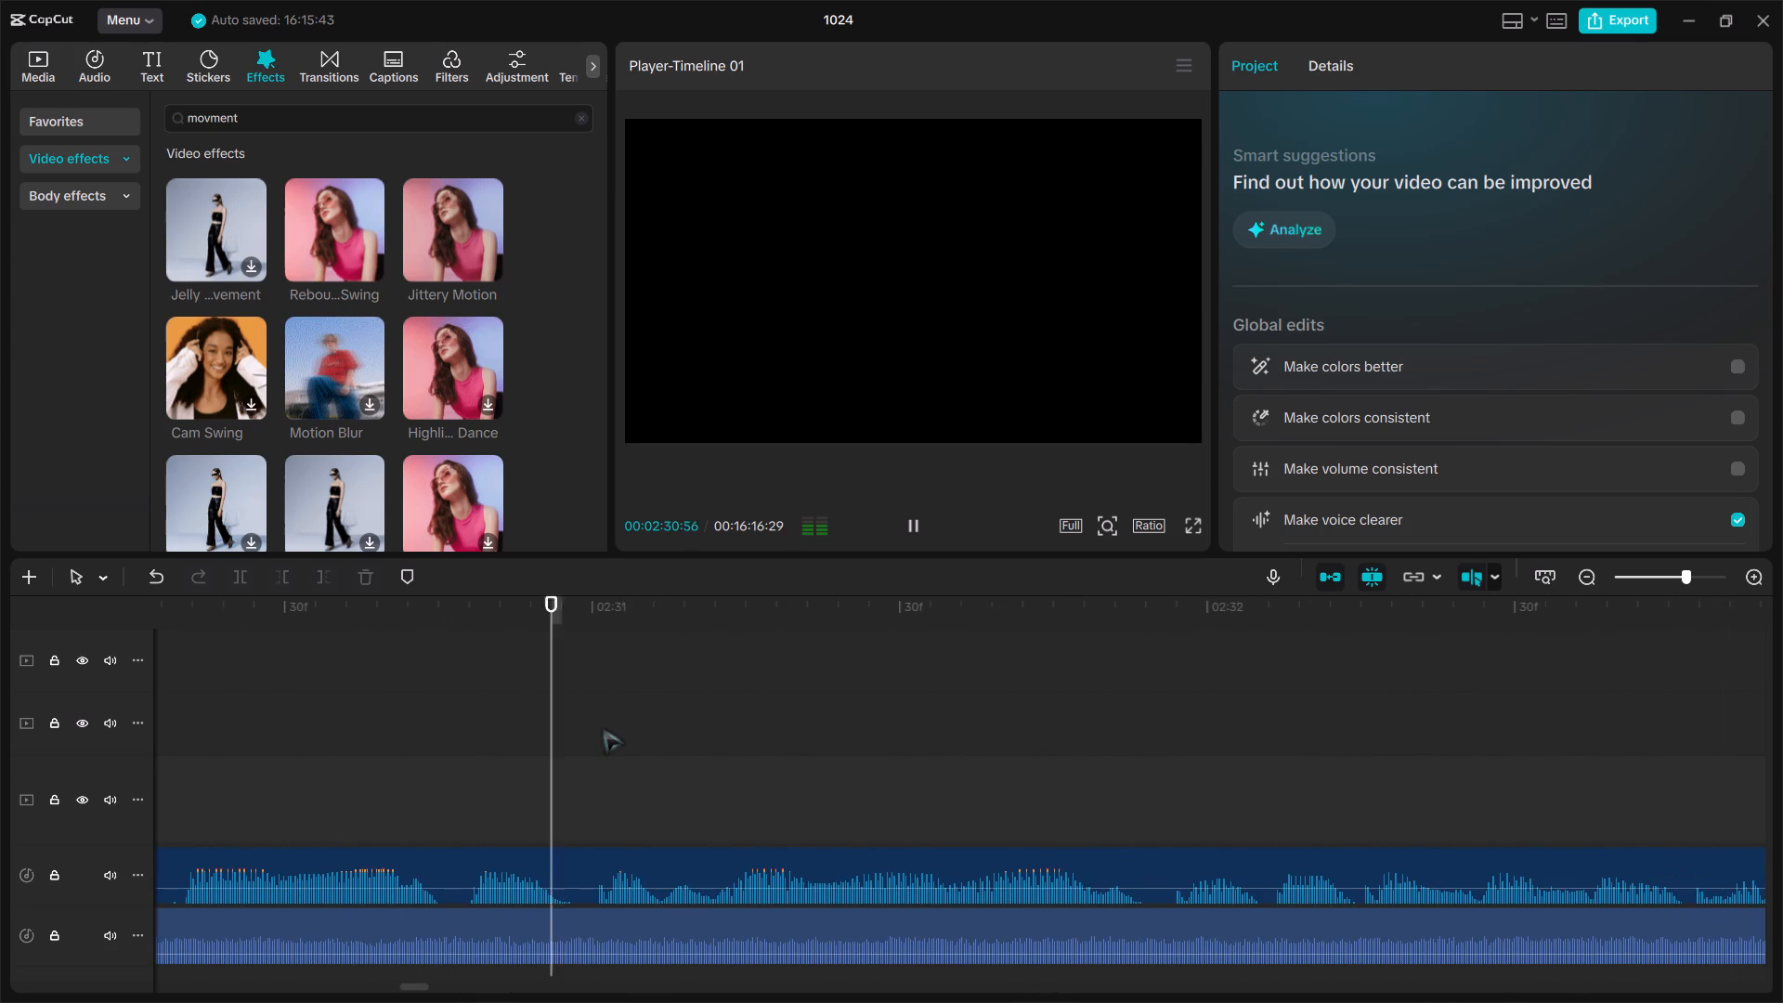
# Set the volume of the background audio on the lowest track to -19.0 dB while listening to it against the narration.
pyautogui.click(641, 930)
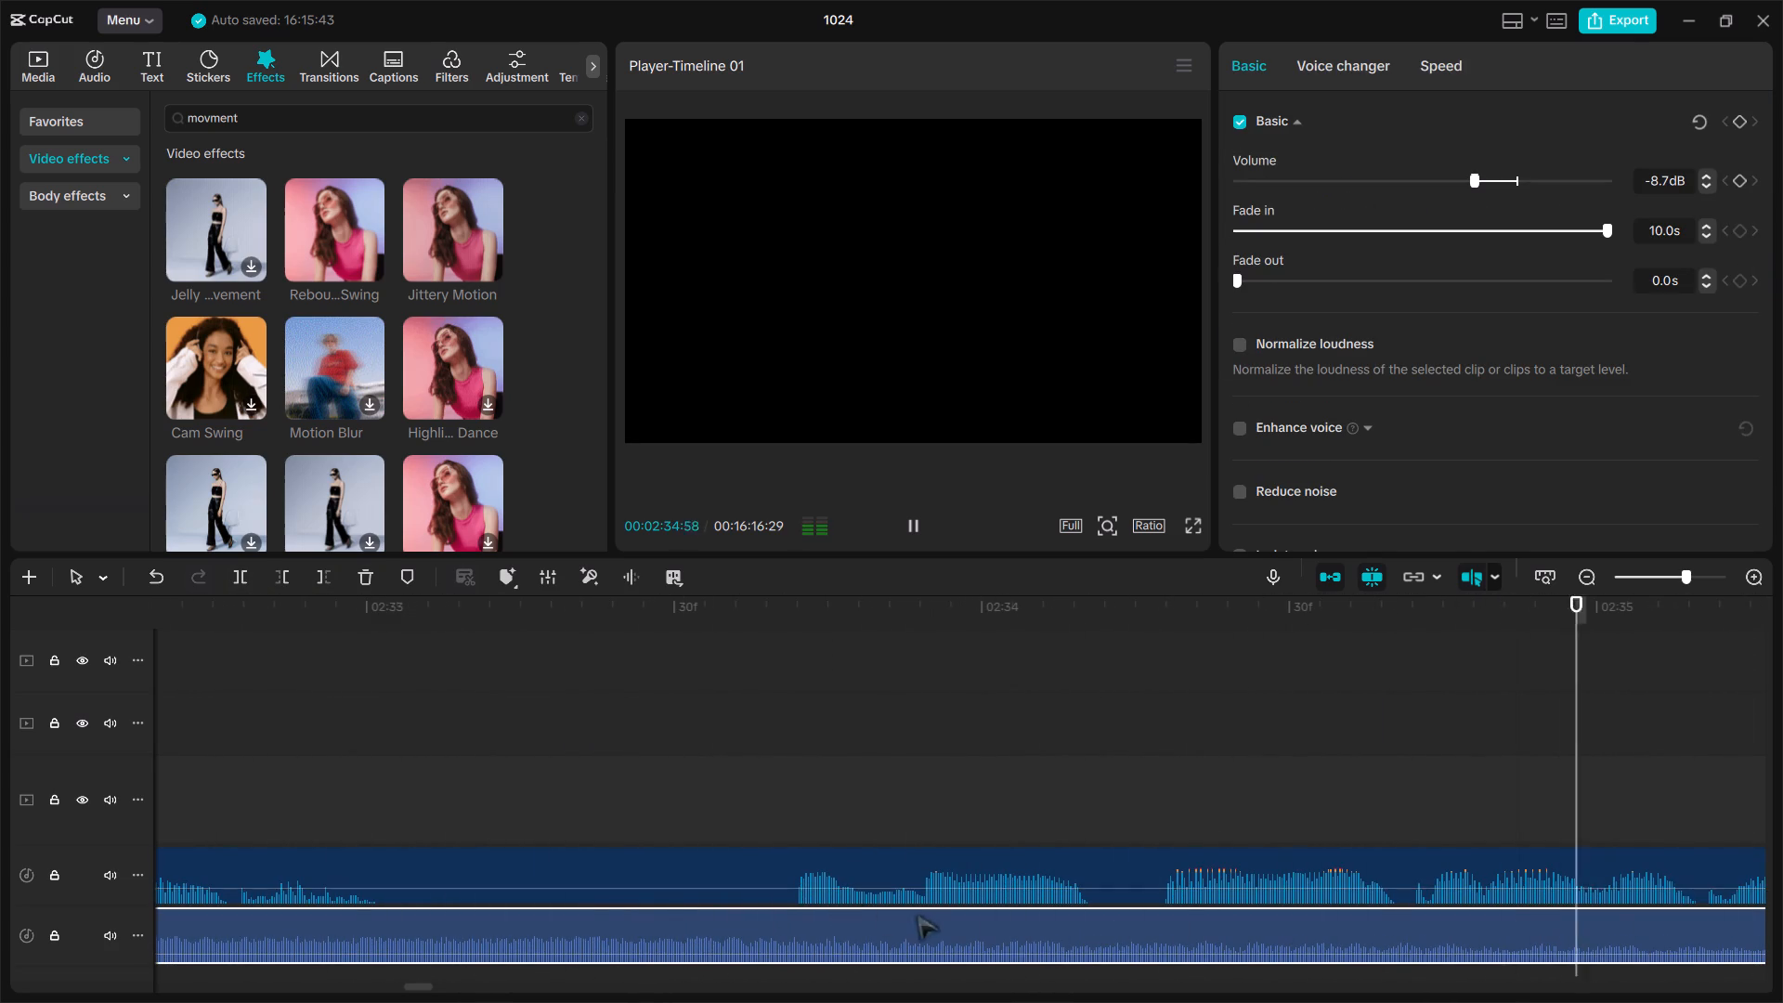
pyautogui.click(964, 935)
pyautogui.moveTo(964, 935); pyautogui.dragTo(977, 940)
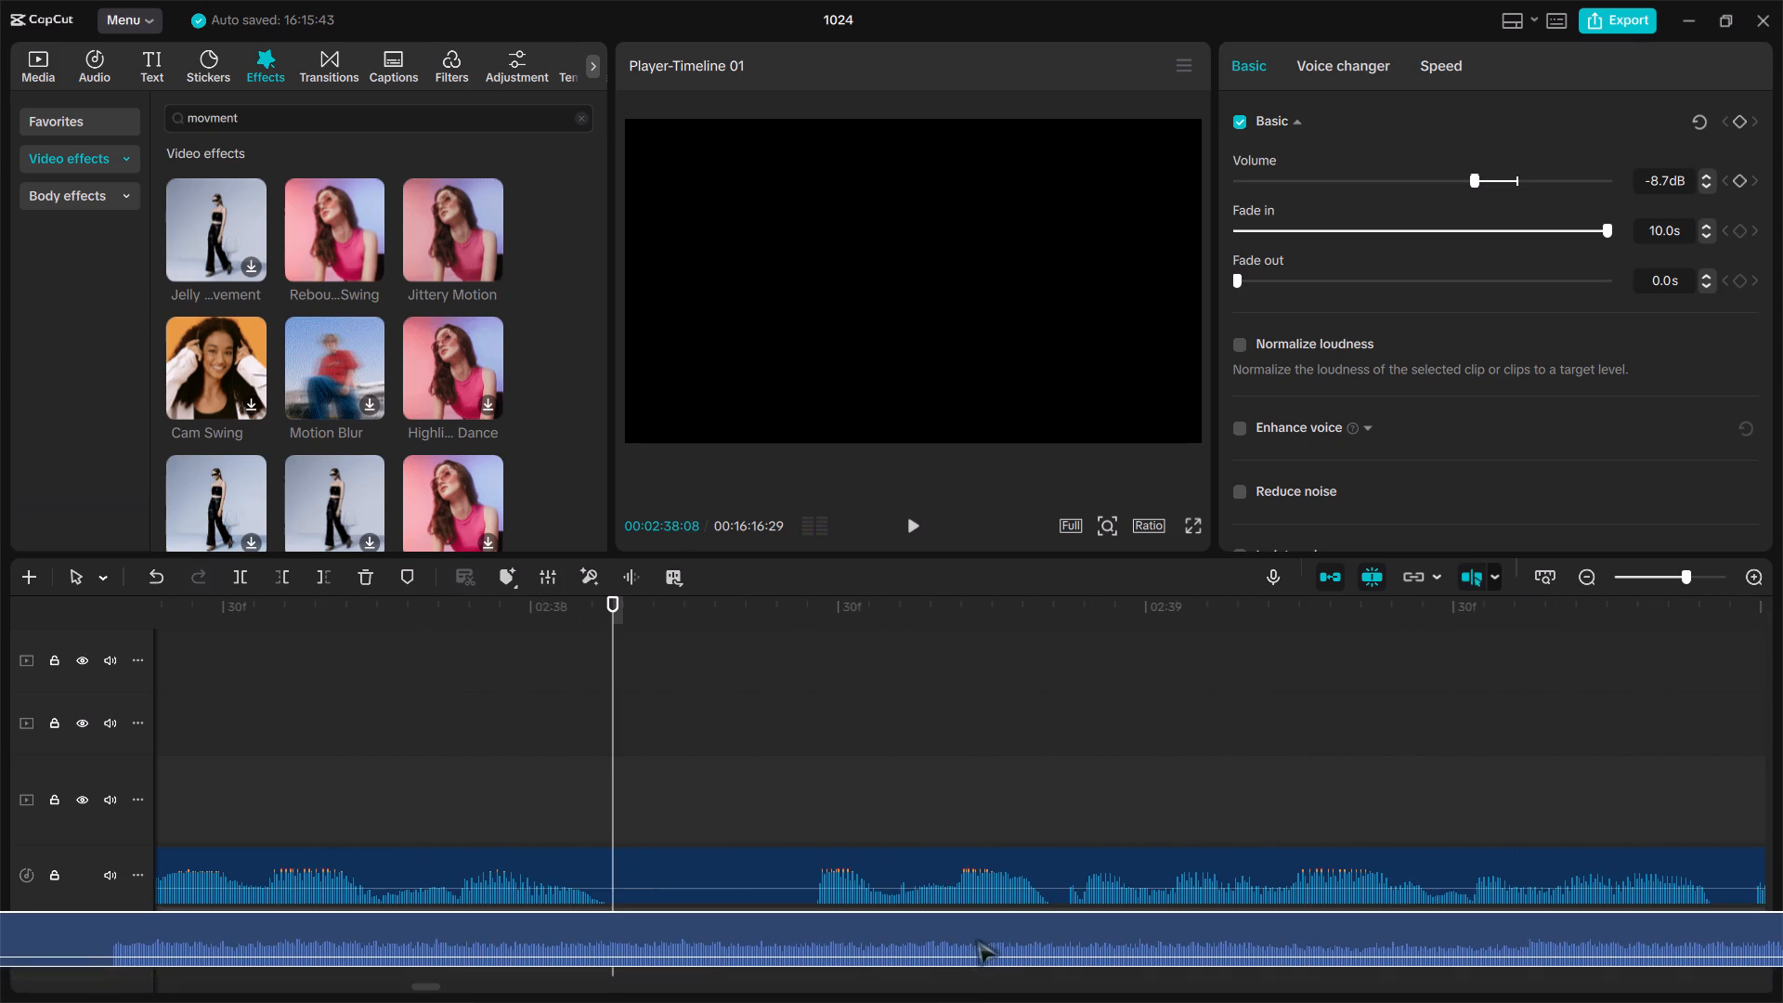
pyautogui.moveTo(977, 940); pyautogui.dragTo(978, 939)
pyautogui.click(964, 933)
pyautogui.press('space')
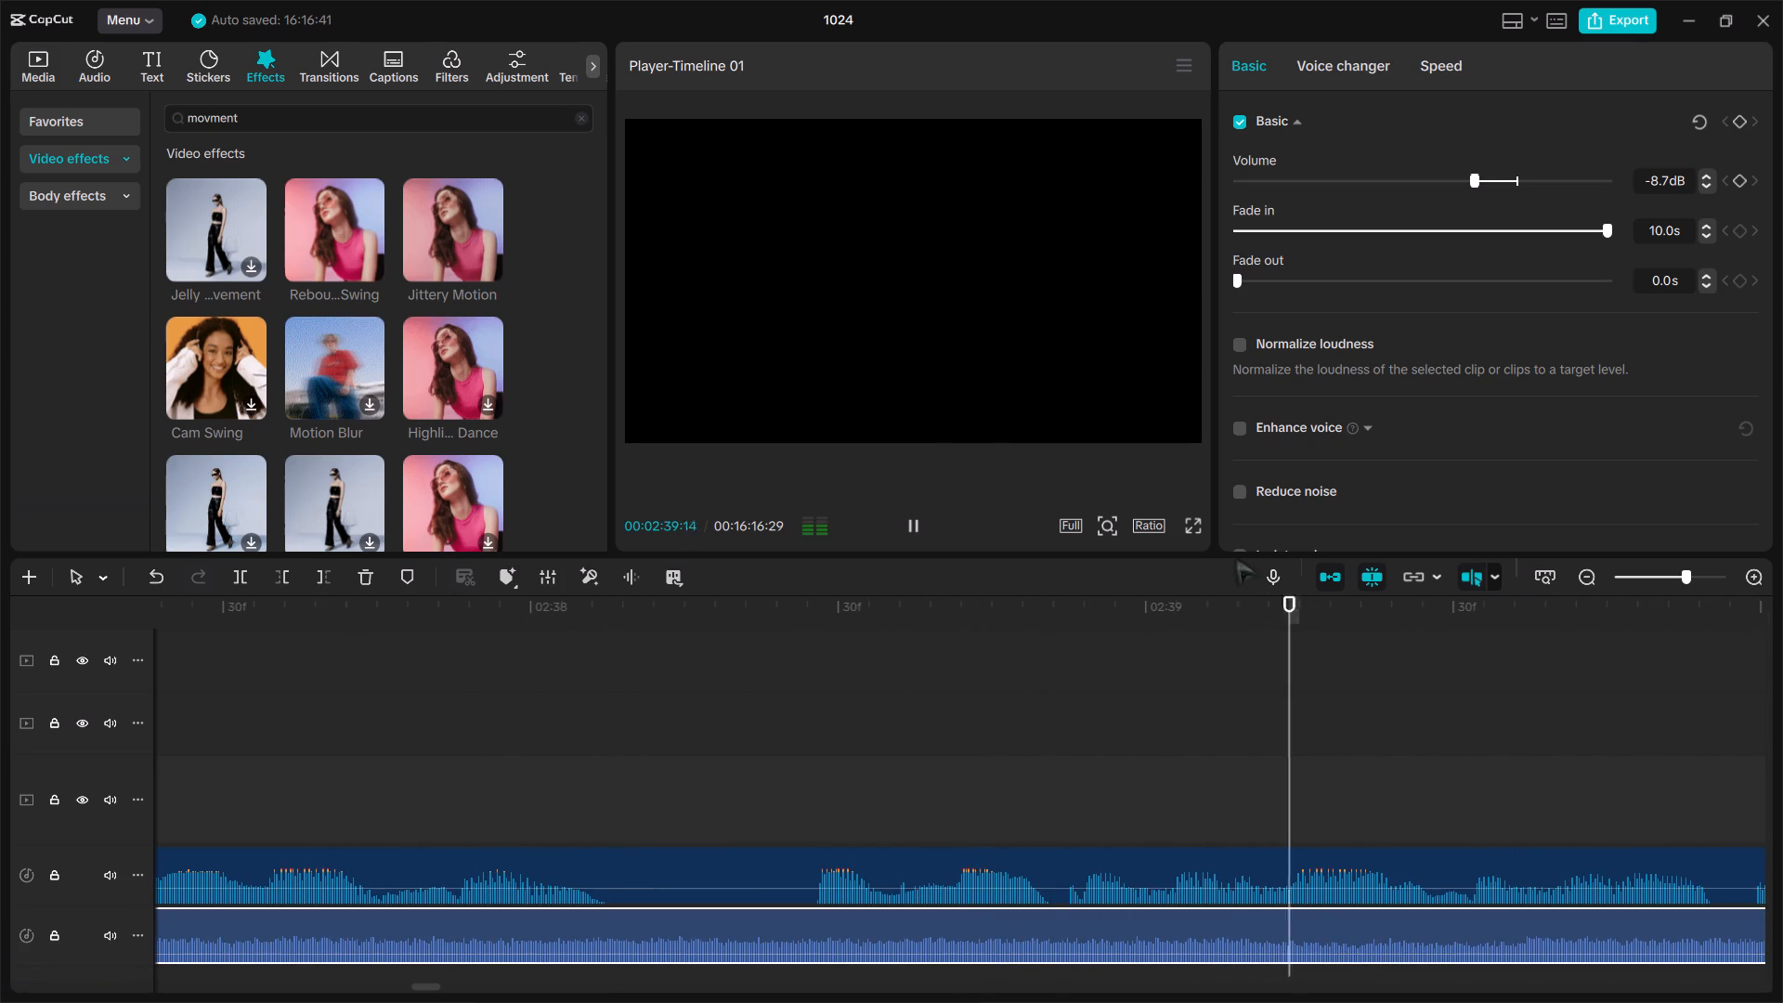
pyautogui.moveTo(1473, 176); pyautogui.dragTo(1356, 190)
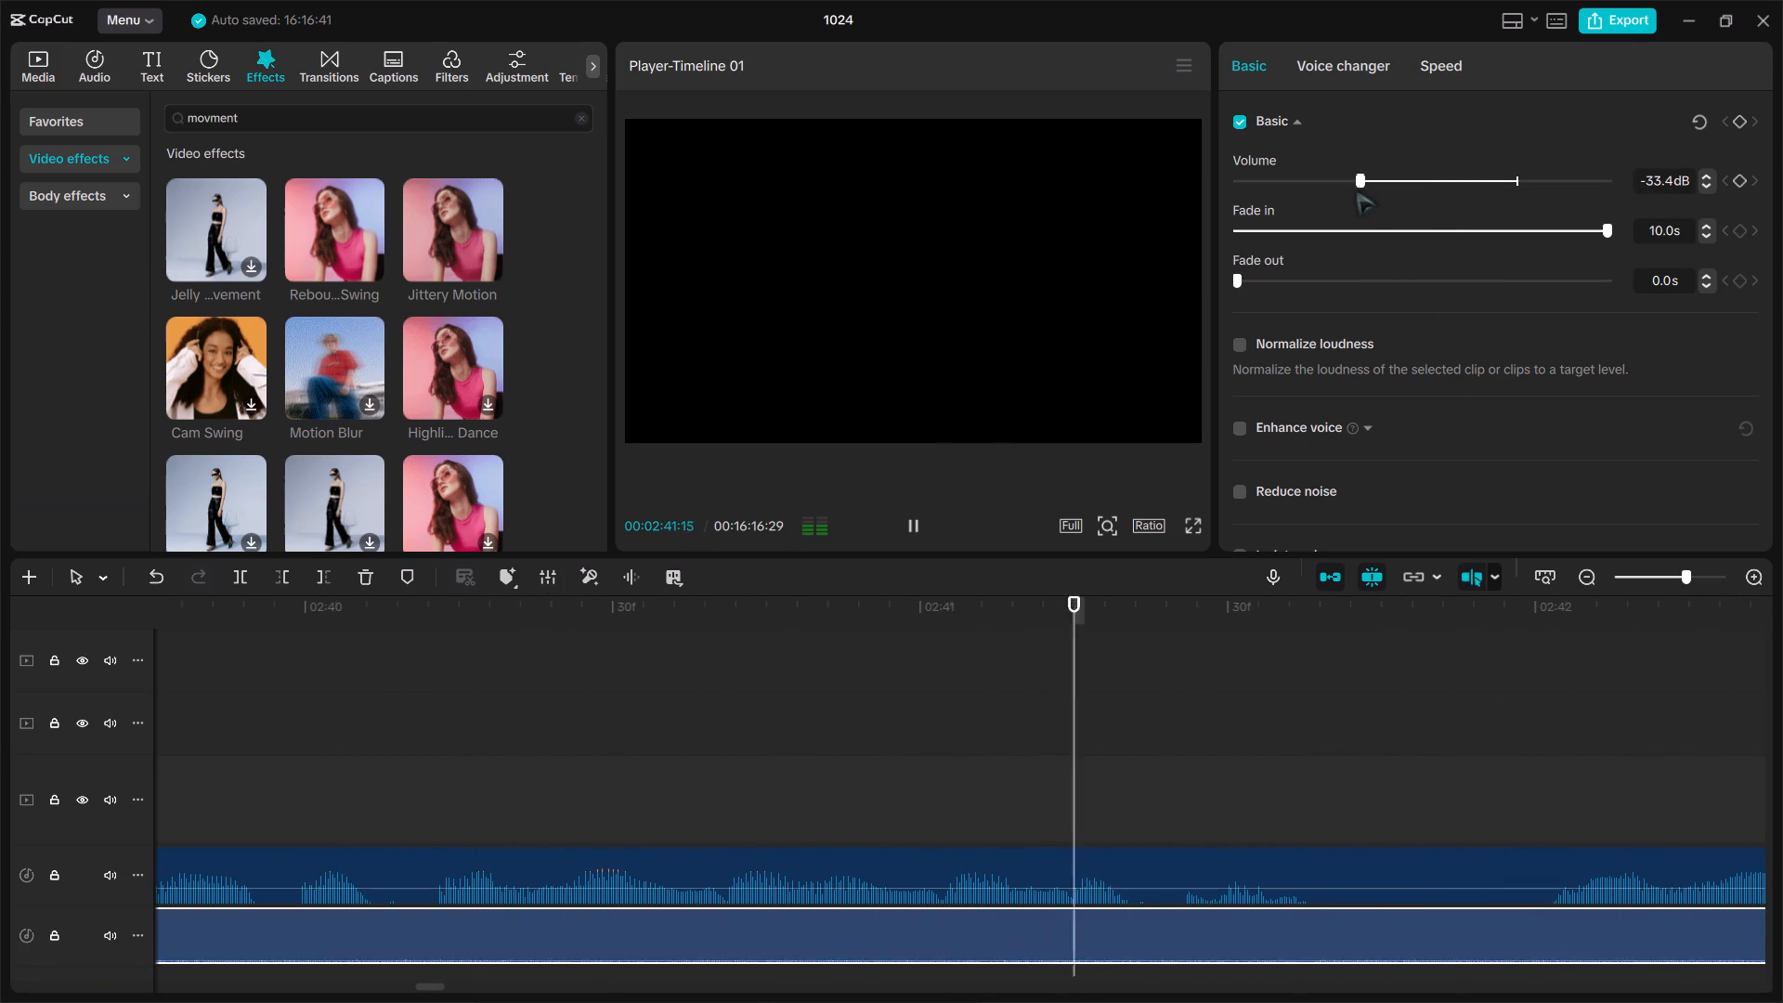
pyautogui.moveTo(1356, 190); pyautogui.dragTo(1423, 240)
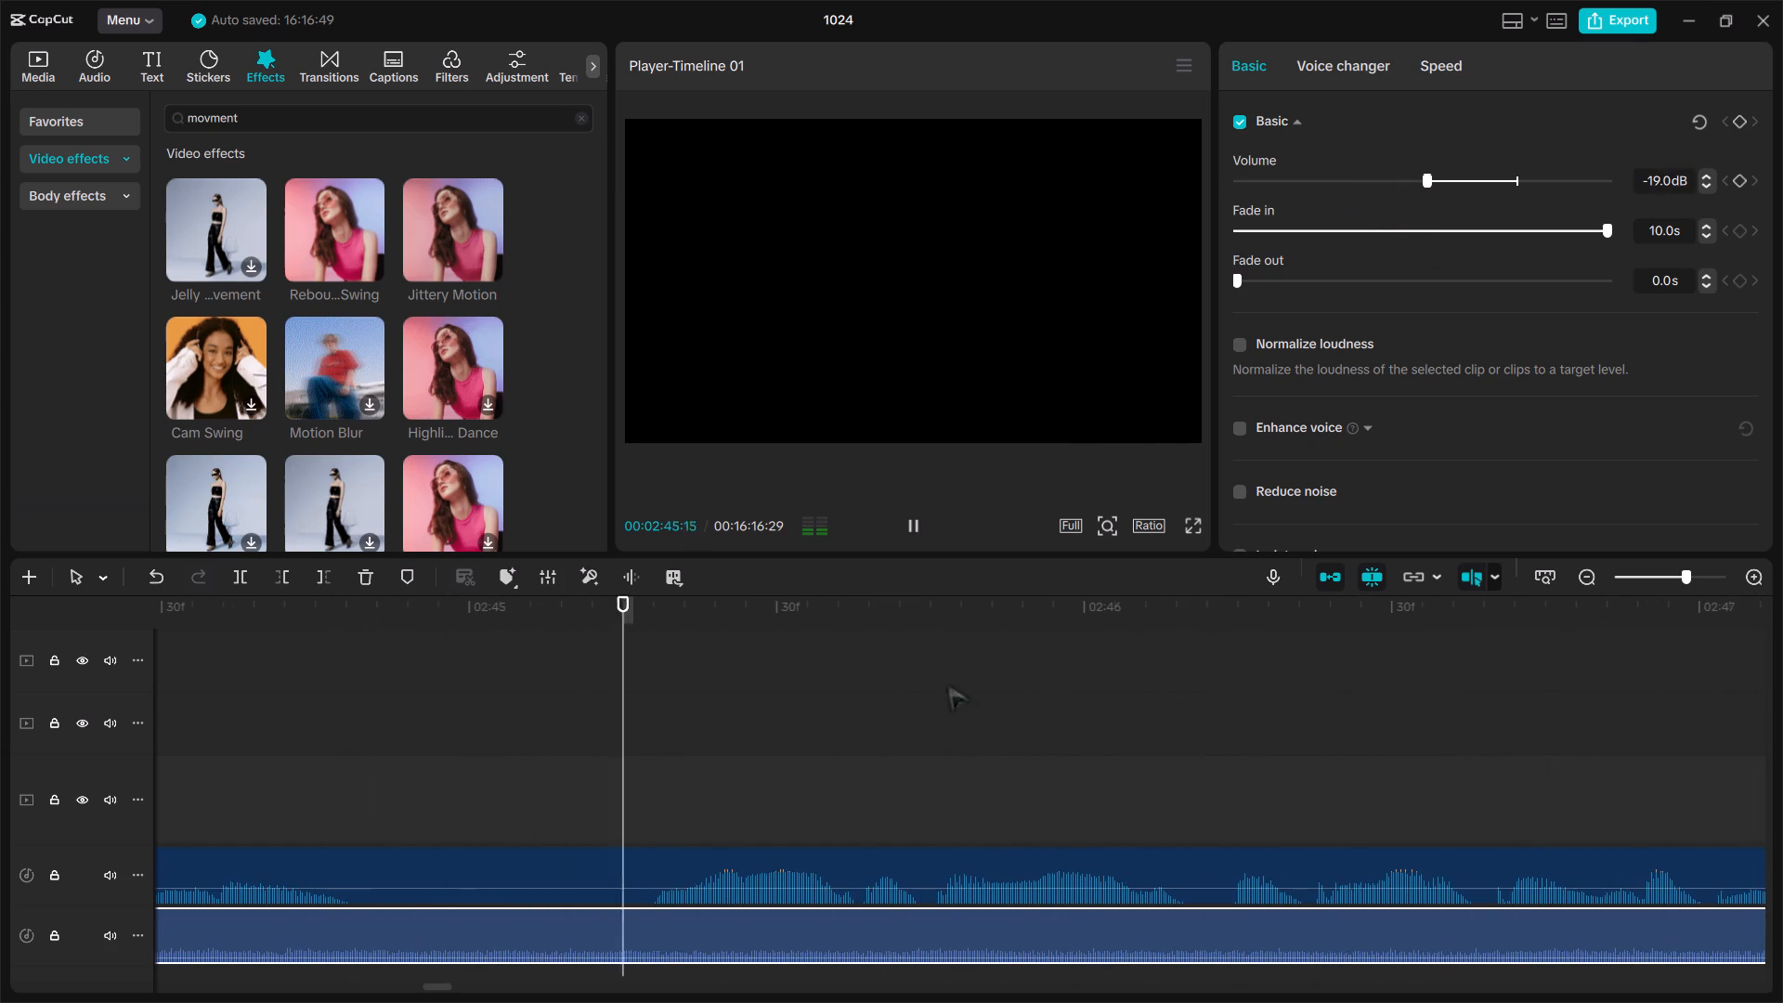
# Play on from about 02:45 to 03:11 past the last video clip, listening to the narration against the background audio, and stop playback.
pyautogui.hscroll(-2, 579, 687)
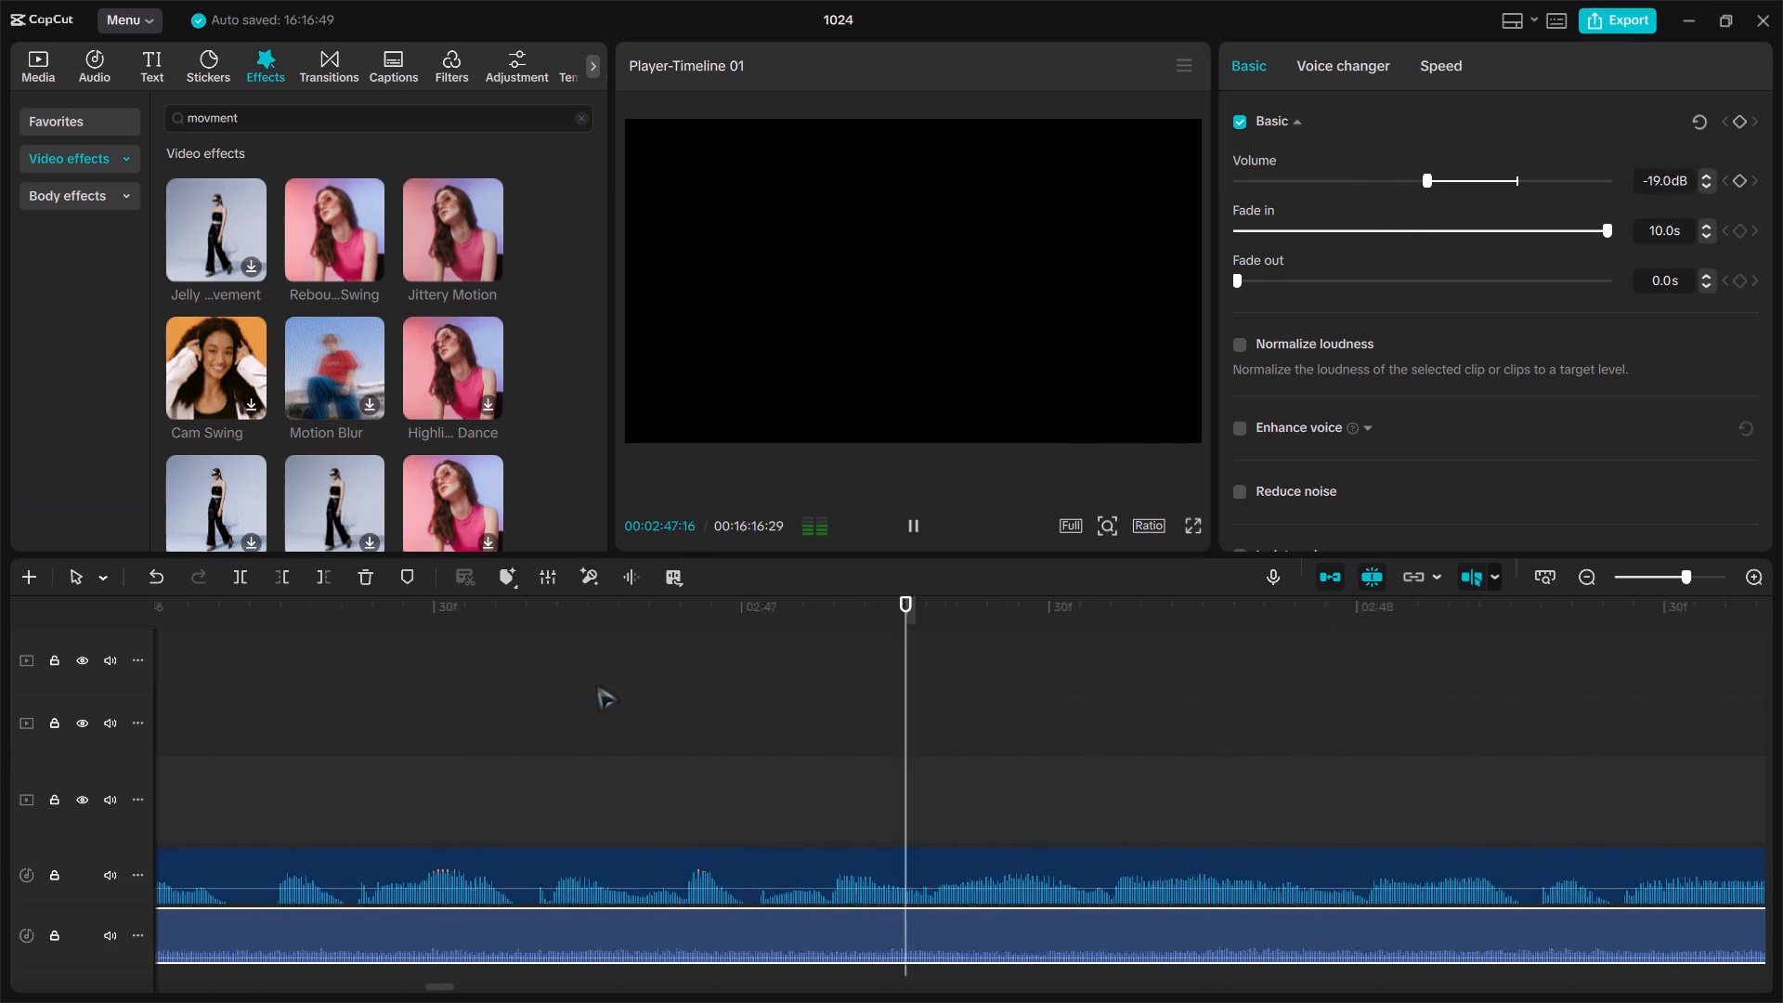
pyautogui.hscroll(-1, 597, 685)
pyautogui.scroll(1, 597, 685)
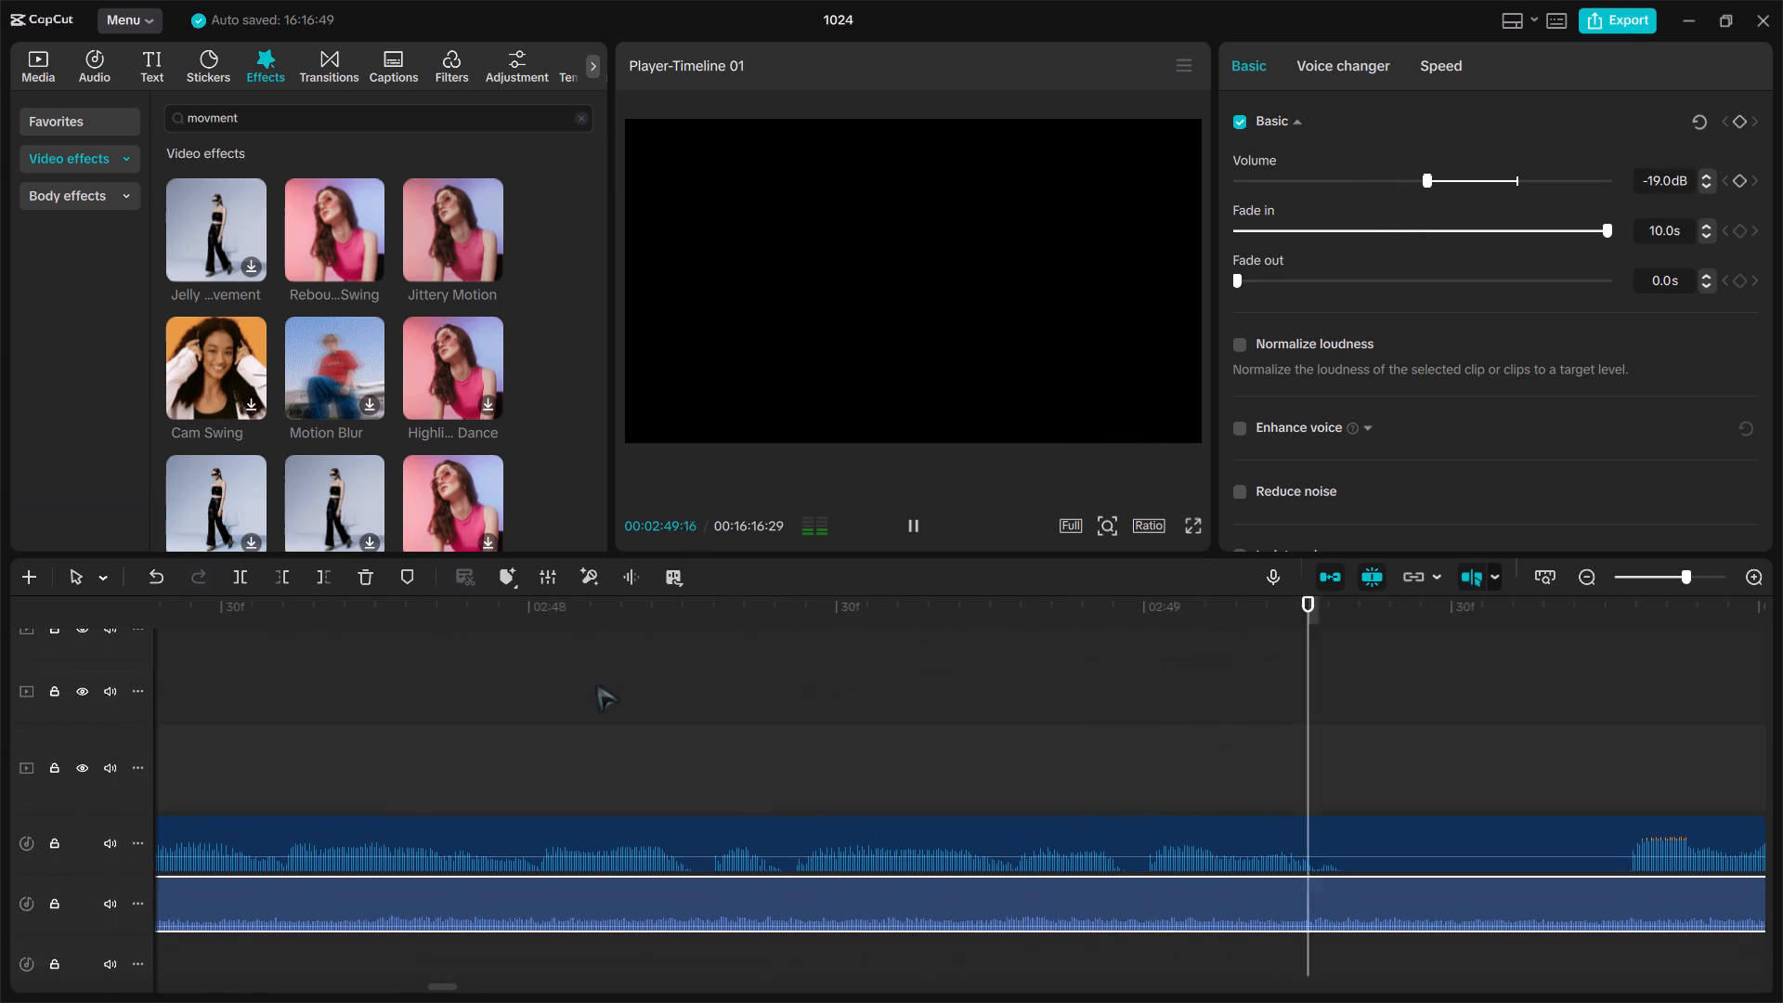
pyautogui.scroll(1, 597, 685)
pyautogui.hscroll(-8, 597, 685)
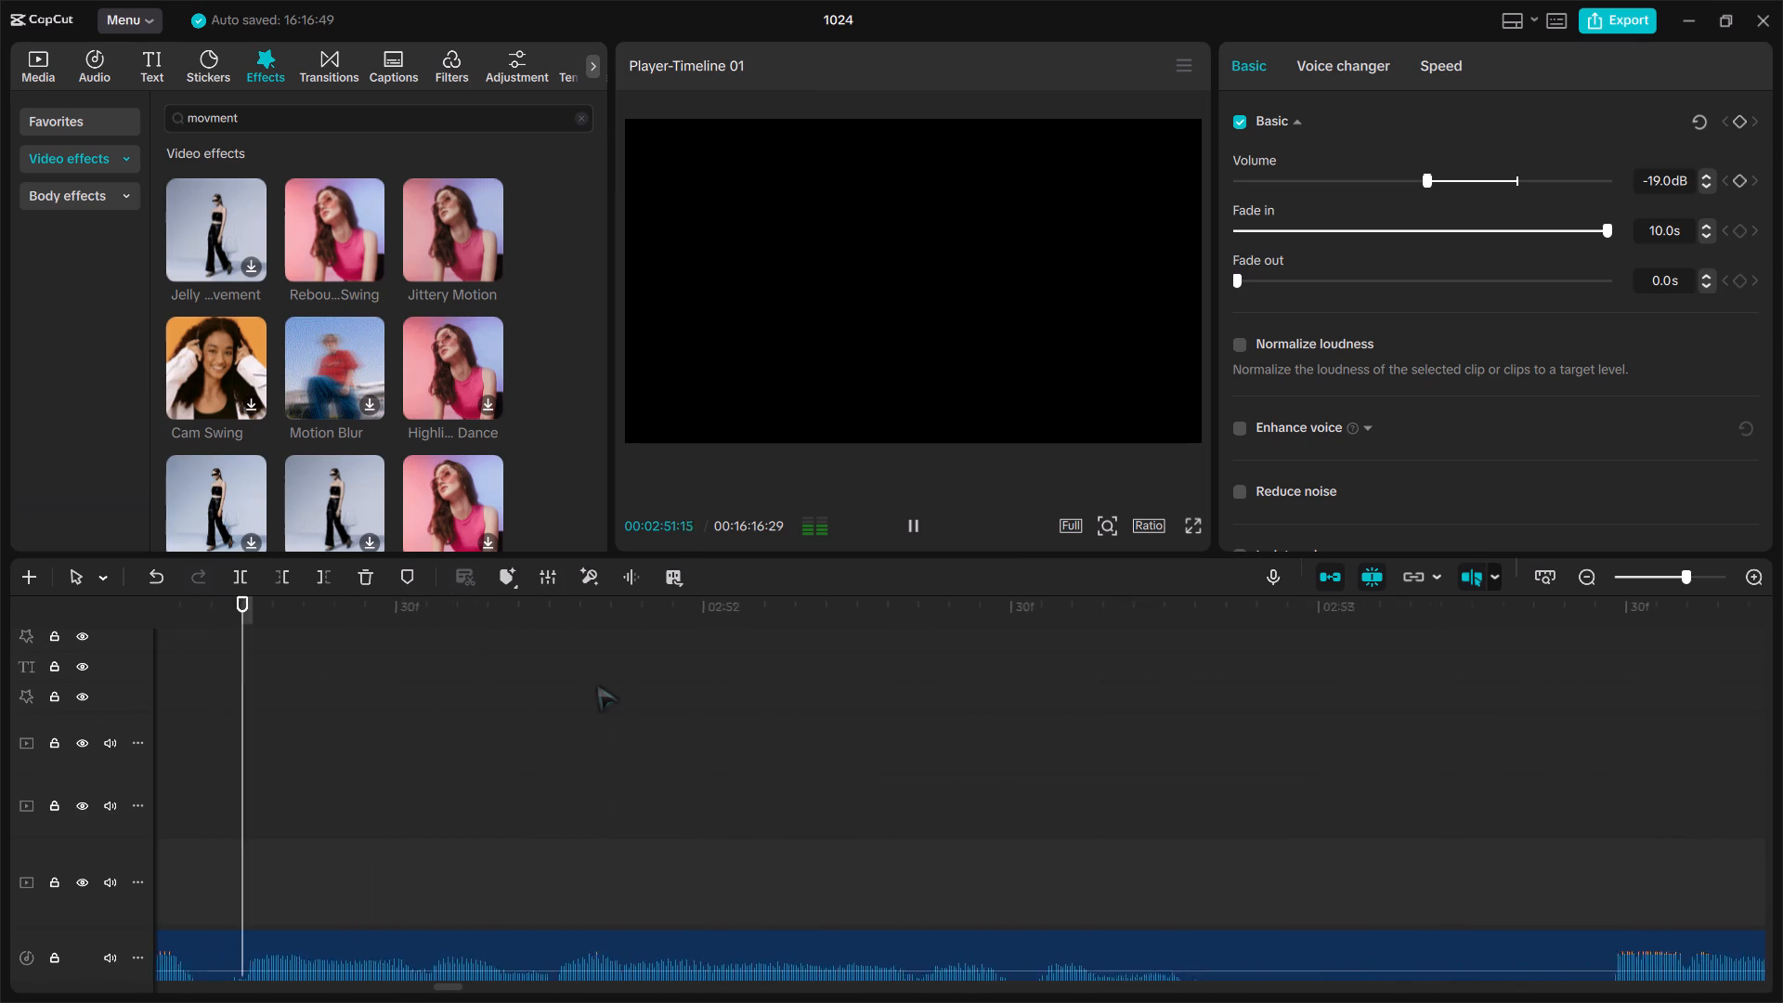
pyautogui.hscroll(-1, 597, 685)
pyautogui.scroll(-1, 597, 685)
pyautogui.hscroll(-2, 597, 685)
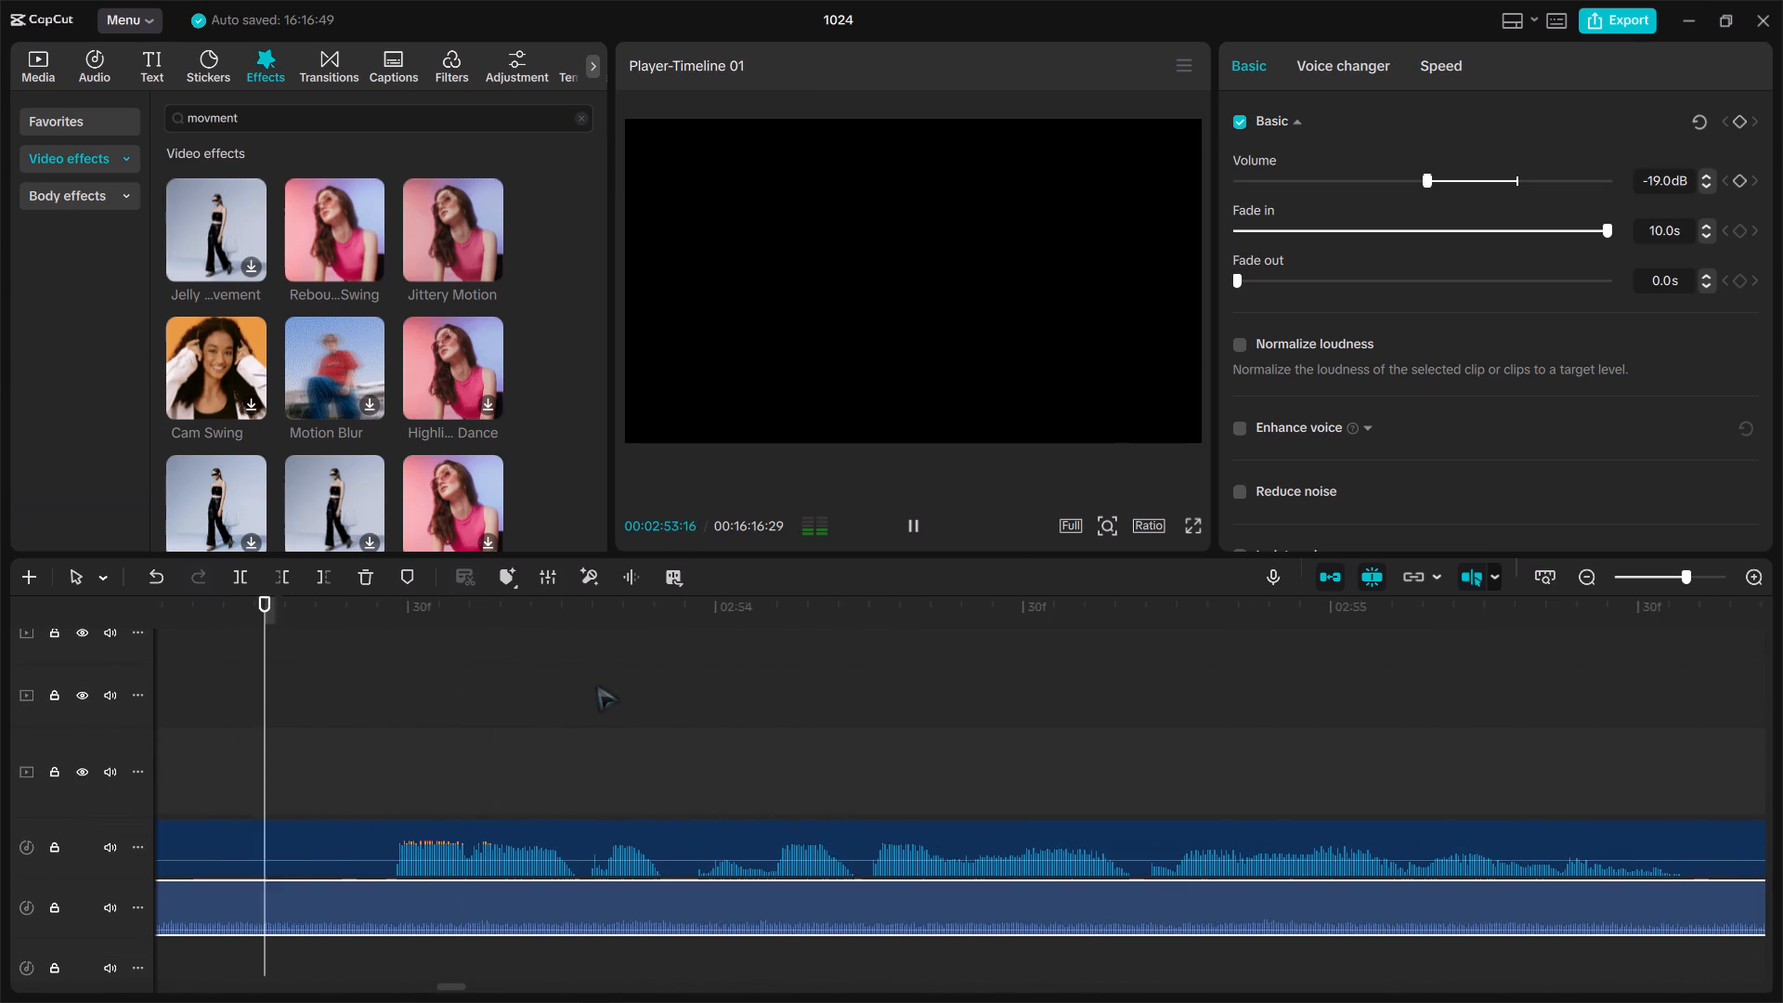
pyautogui.hscroll(-3, 597, 685)
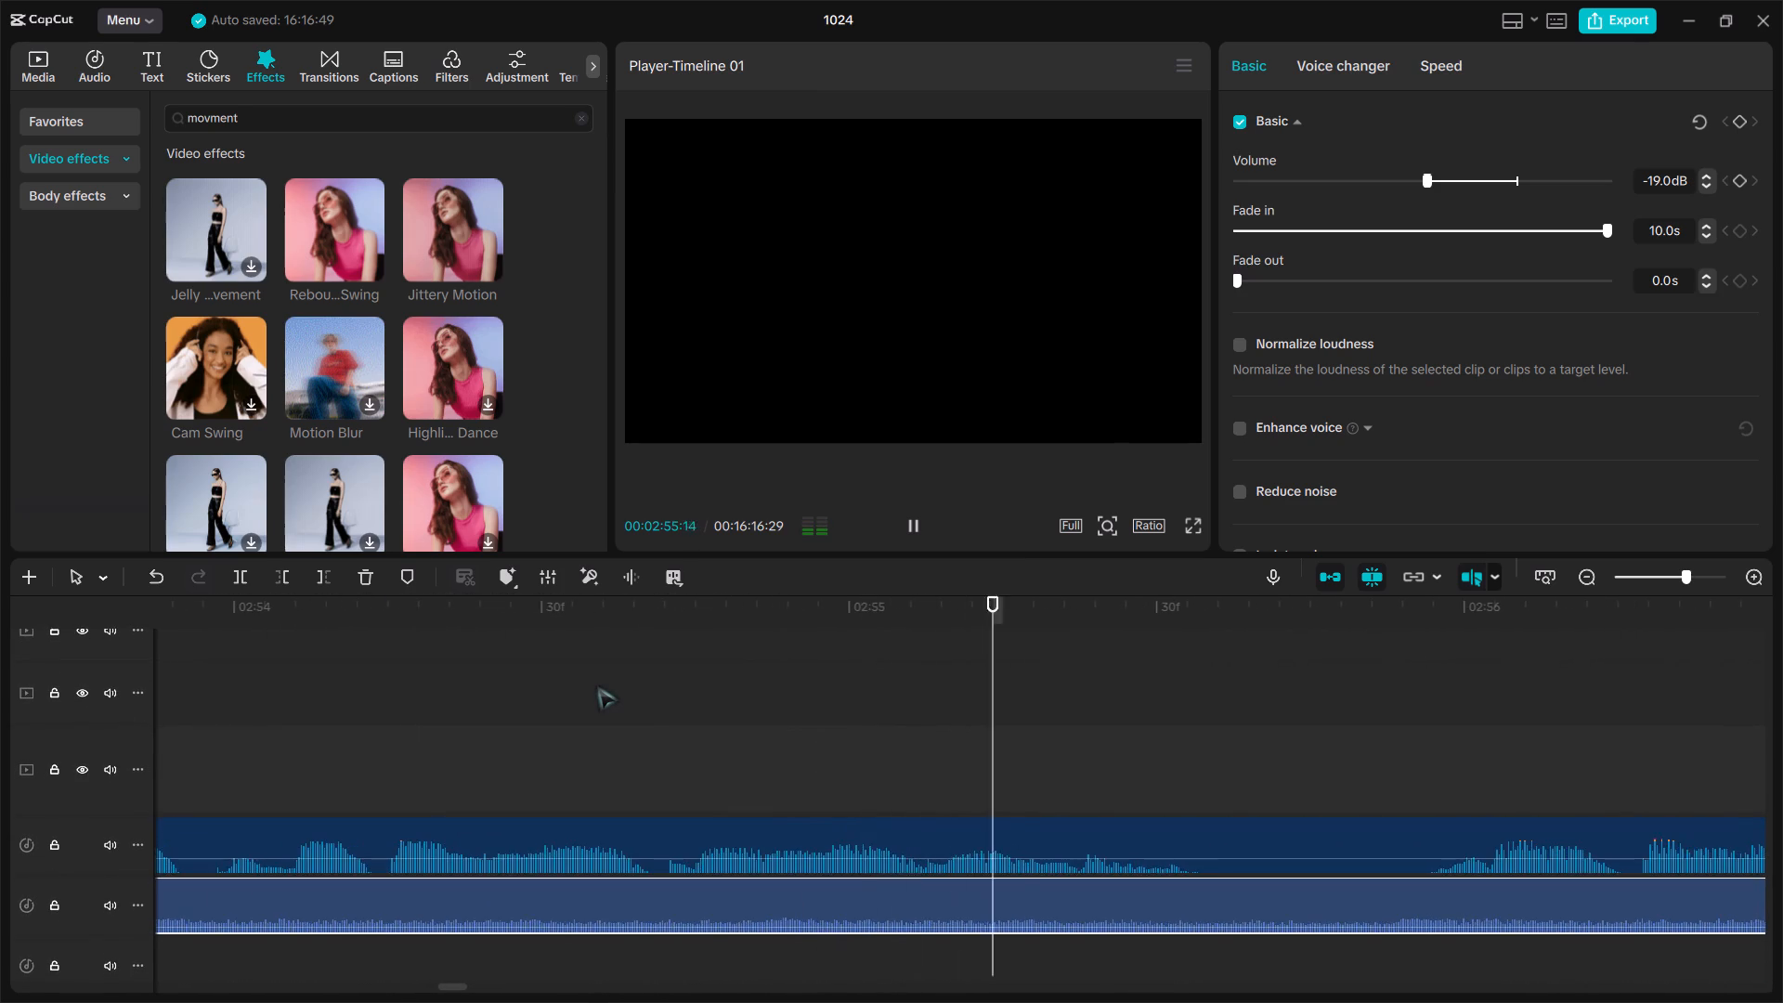
pyautogui.hscroll(-7, 597, 685)
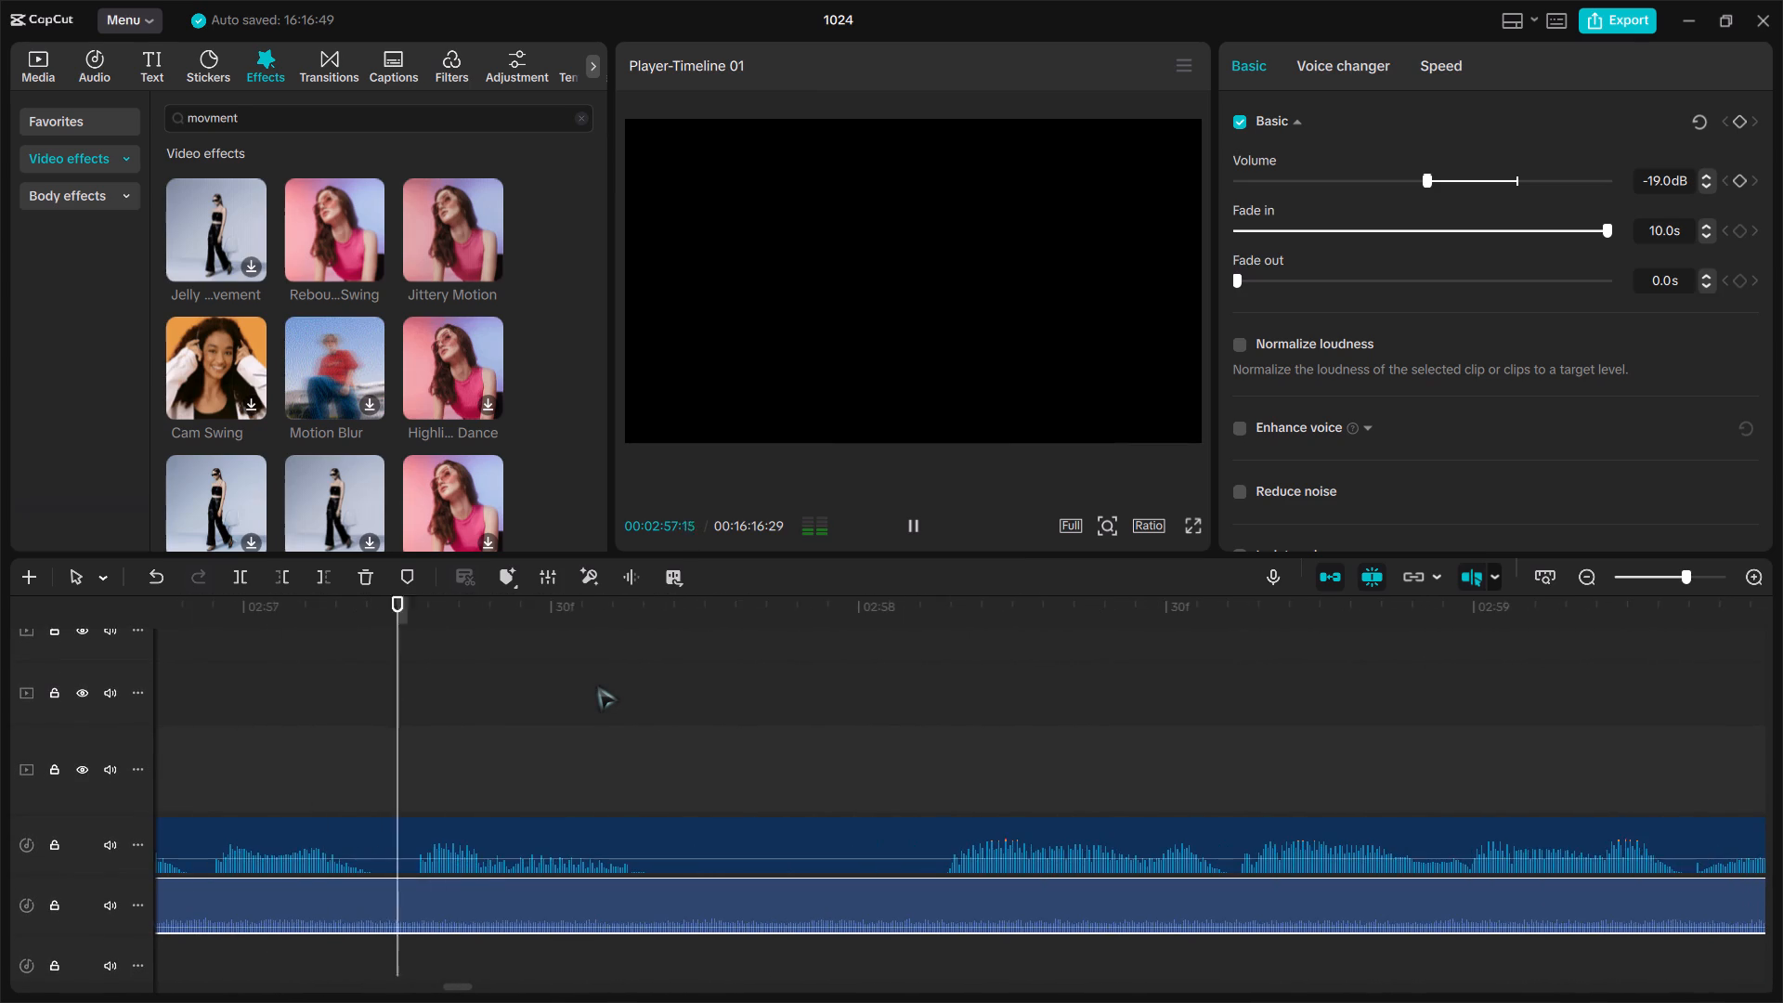
pyautogui.hscroll(-6, 597, 685)
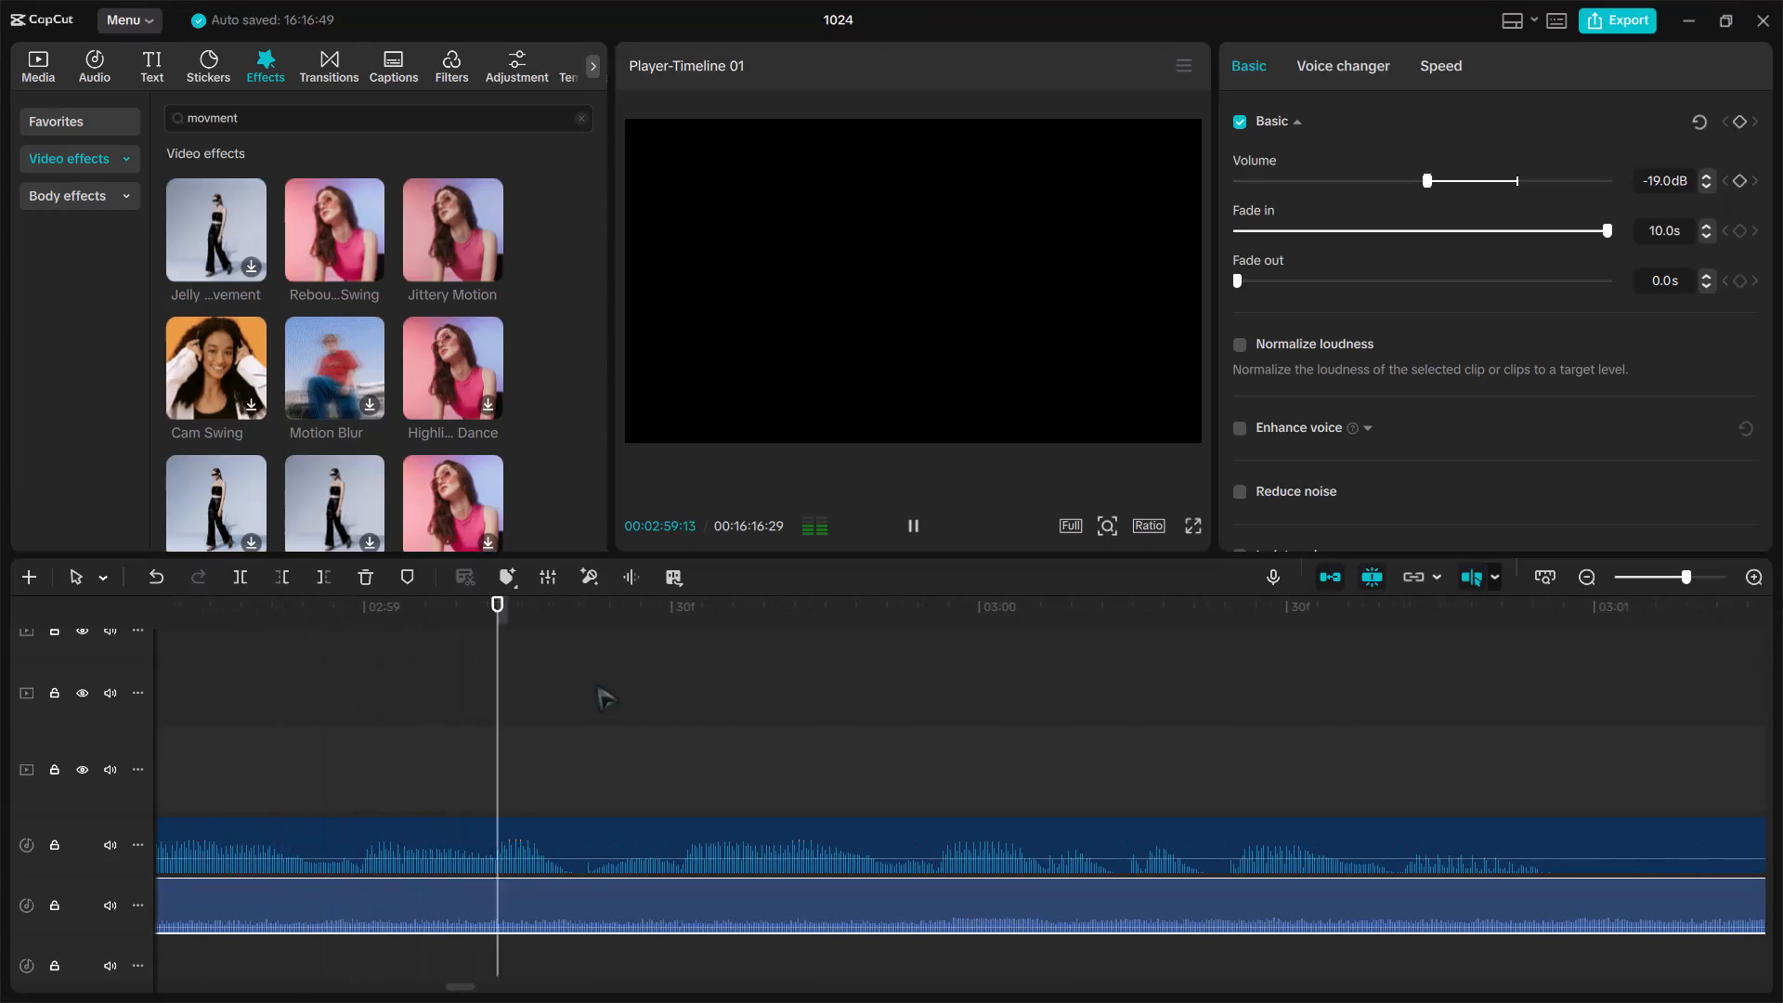
pyautogui.hscroll(-6, 597, 685)
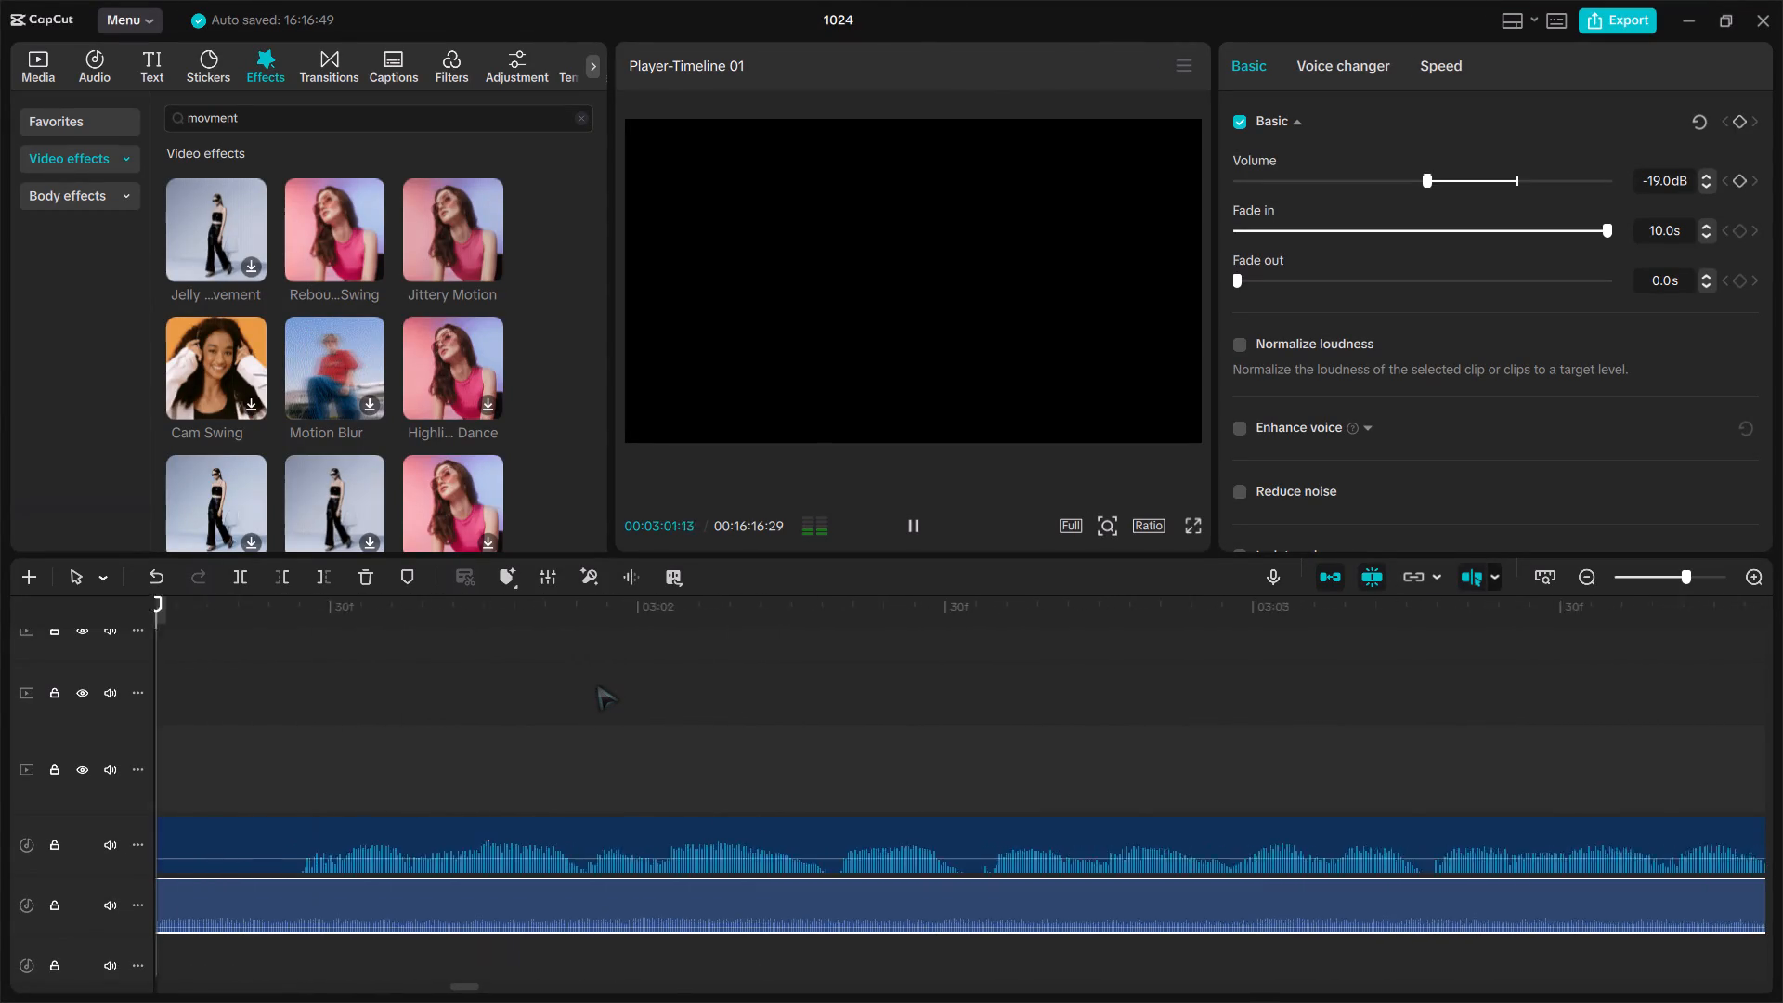
pyautogui.hscroll(-9, 597, 685)
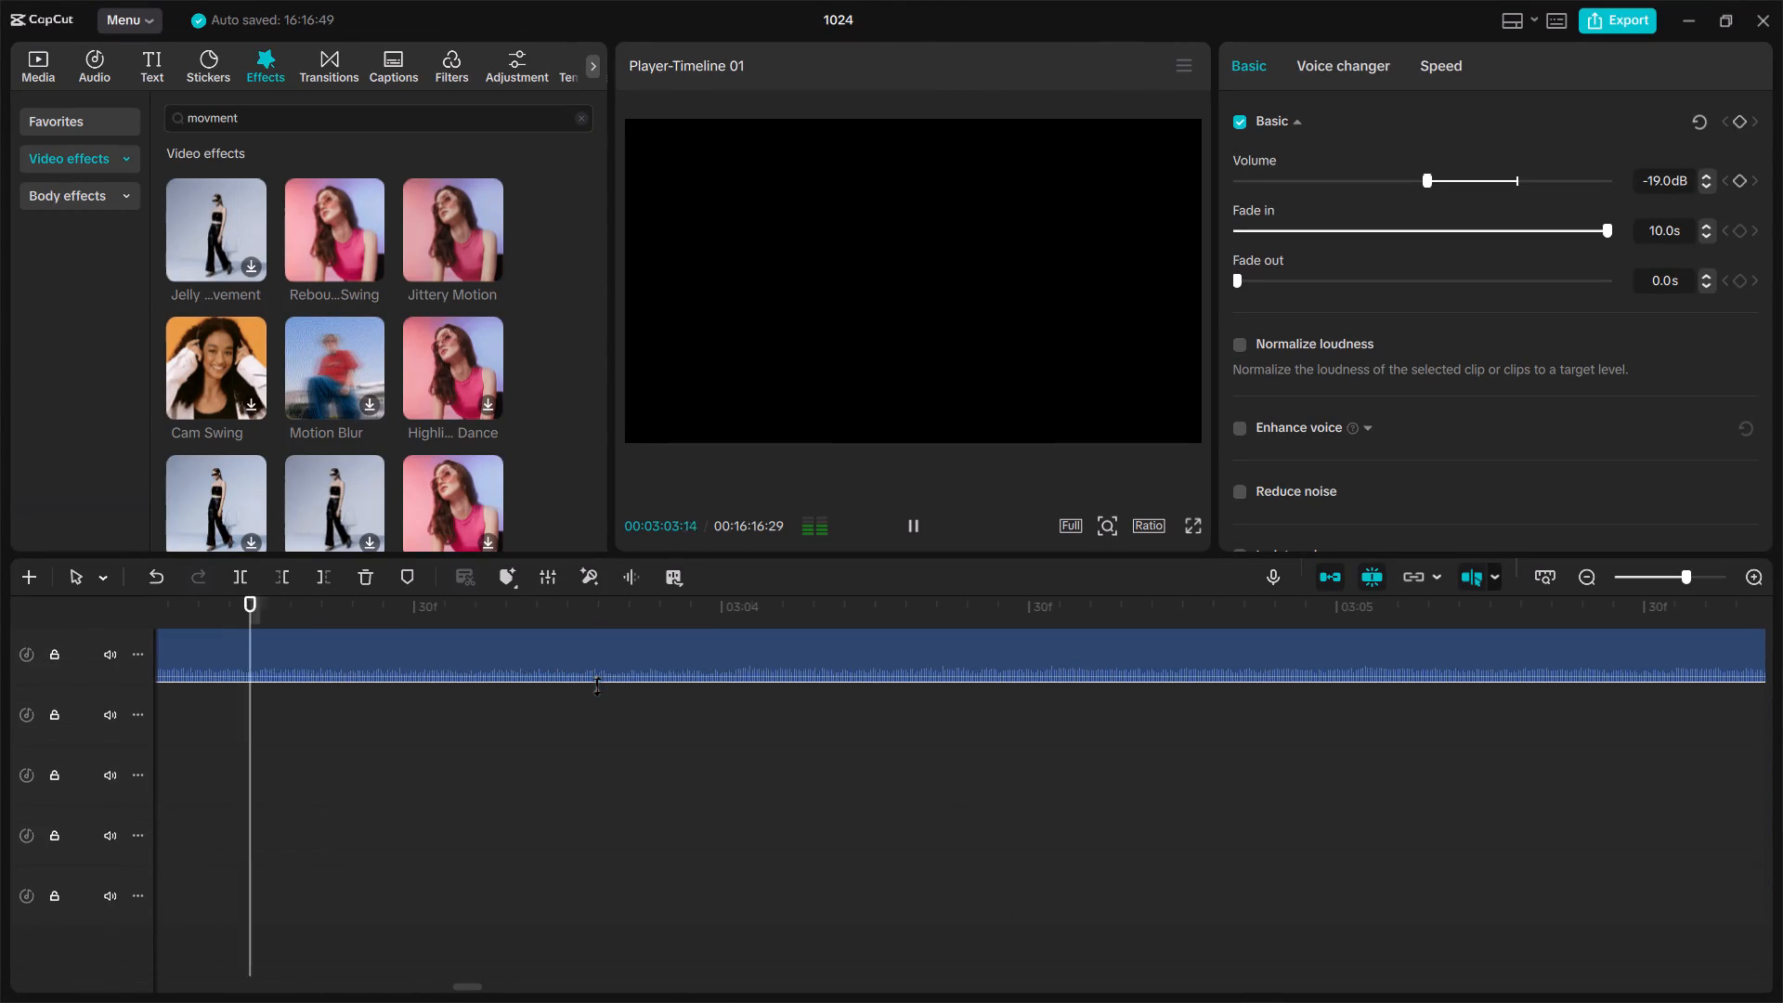
pyautogui.scroll(2, 597, 685)
pyautogui.hscroll(-4, 597, 685)
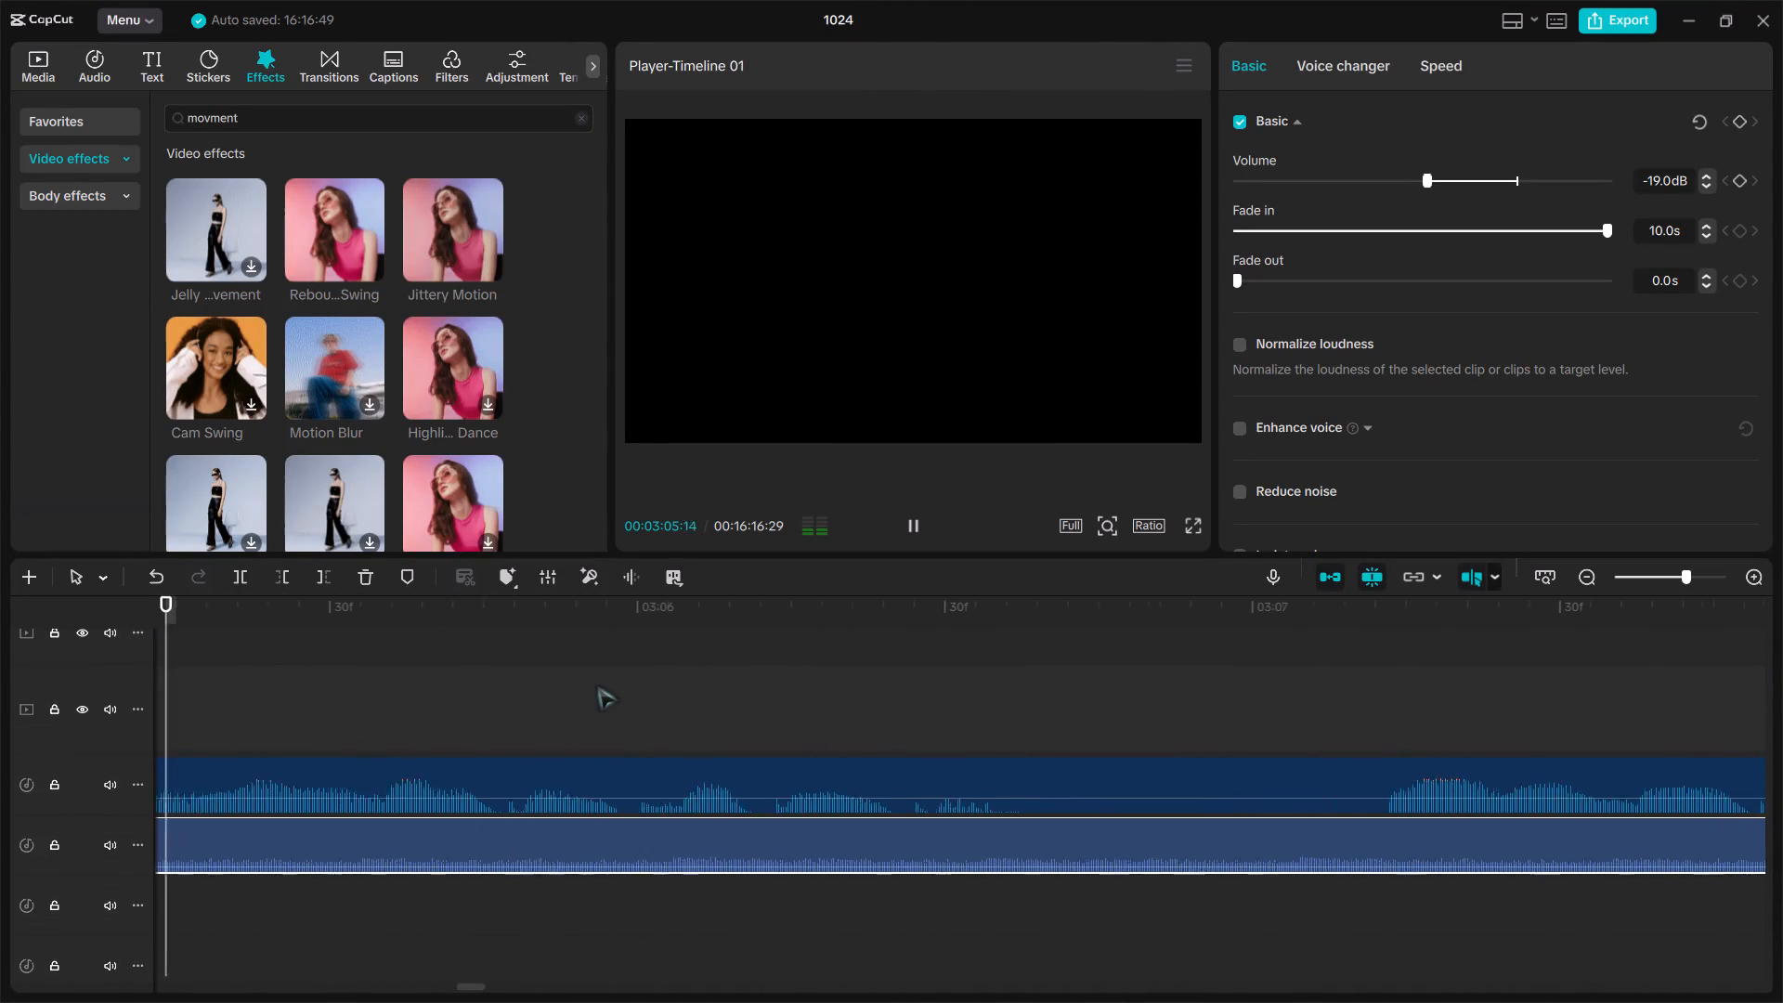
pyautogui.hscroll(-1, 597, 685)
pyautogui.hscroll(6, 597, 685)
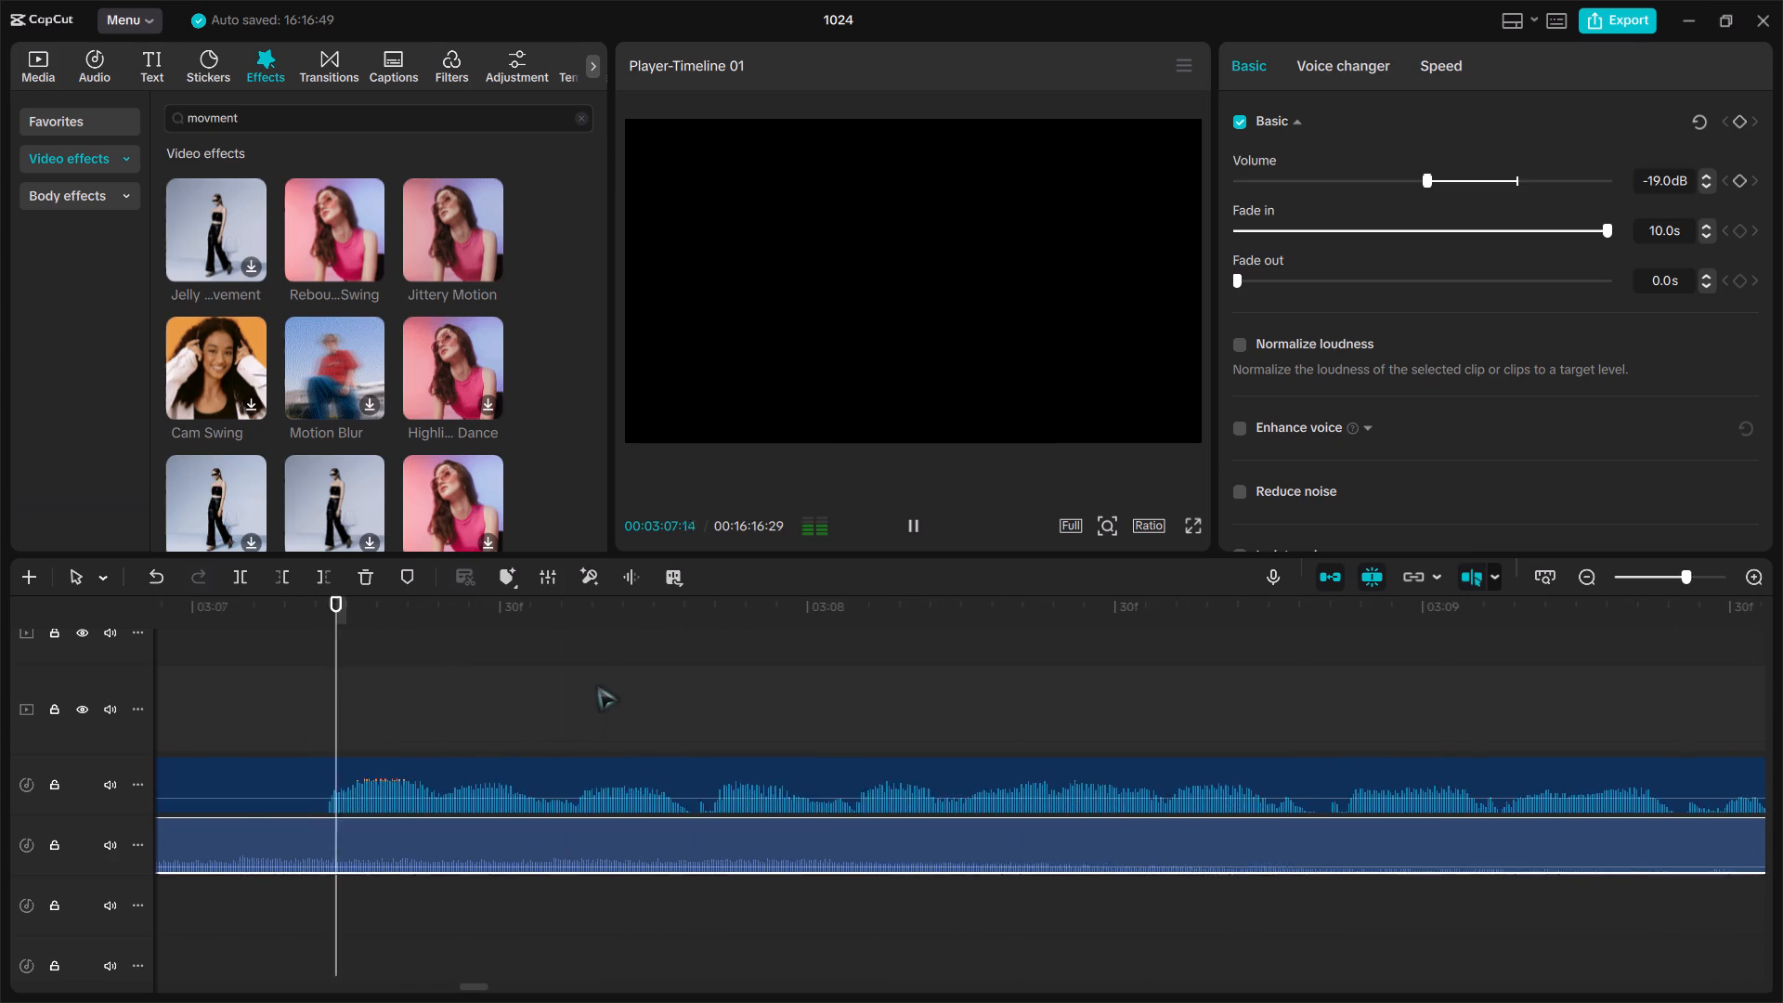
pyautogui.hscroll(17, 597, 685)
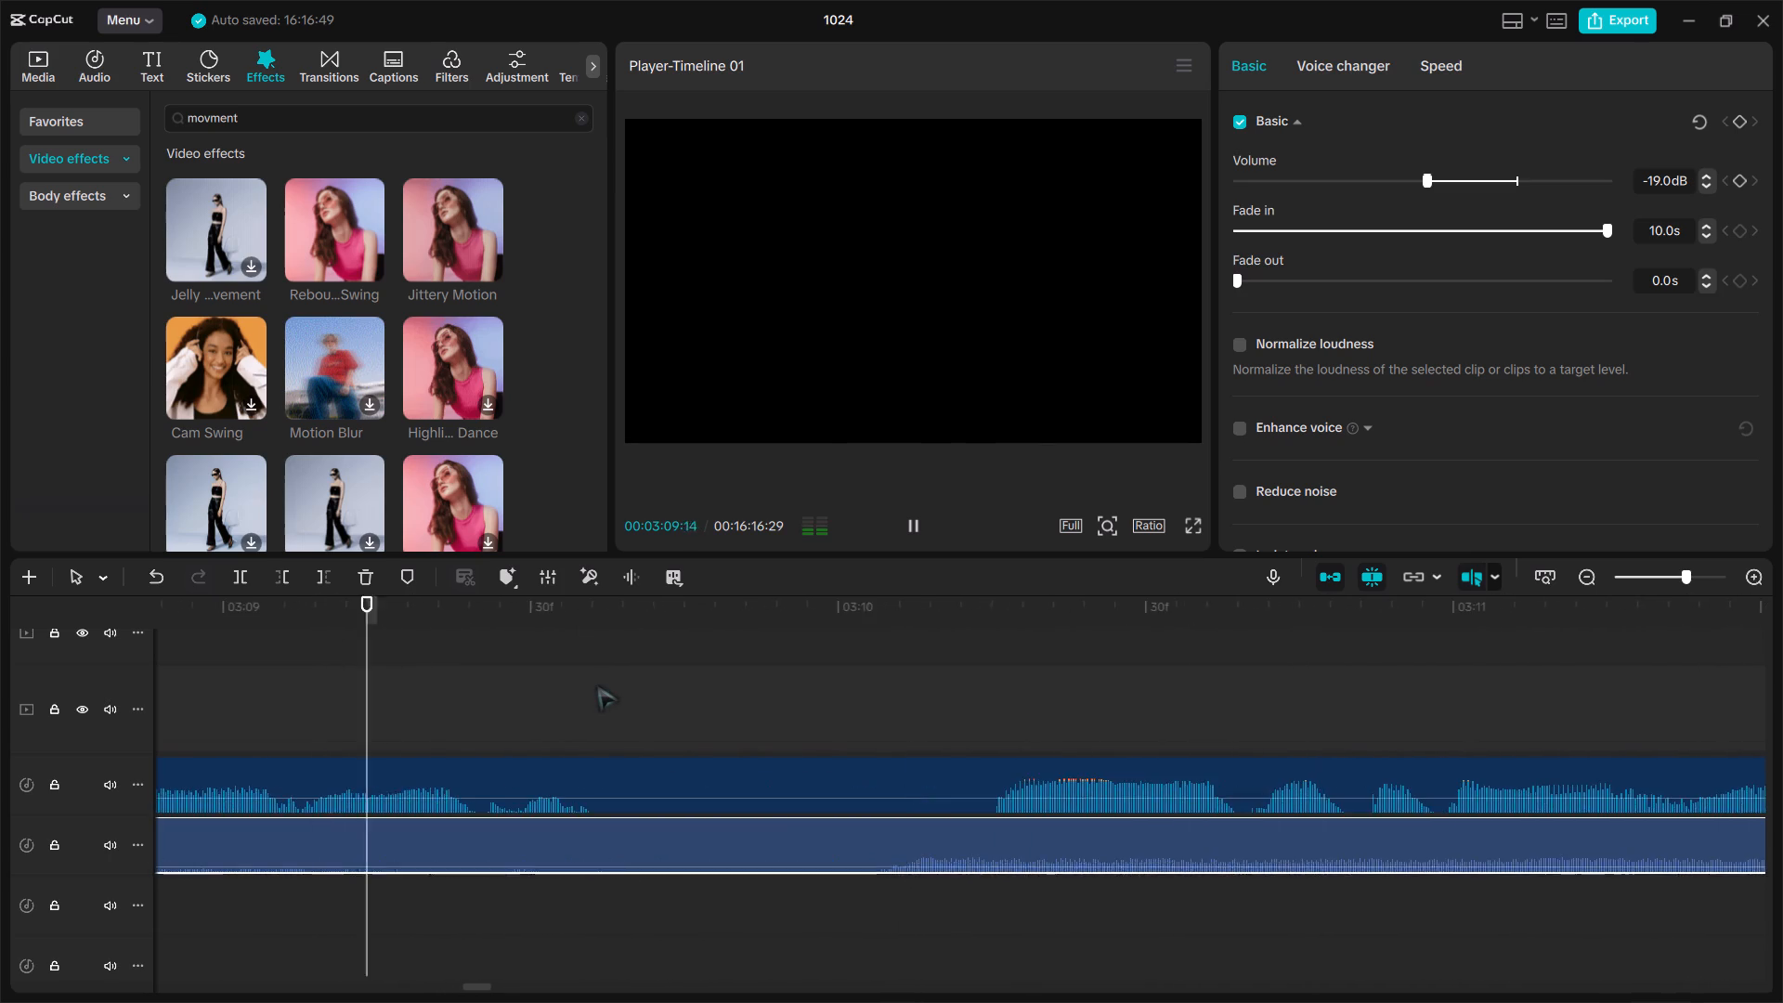
pyautogui.hscroll(4, 597, 685)
pyautogui.scroll(-2, 597, 685)
pyautogui.press('space')
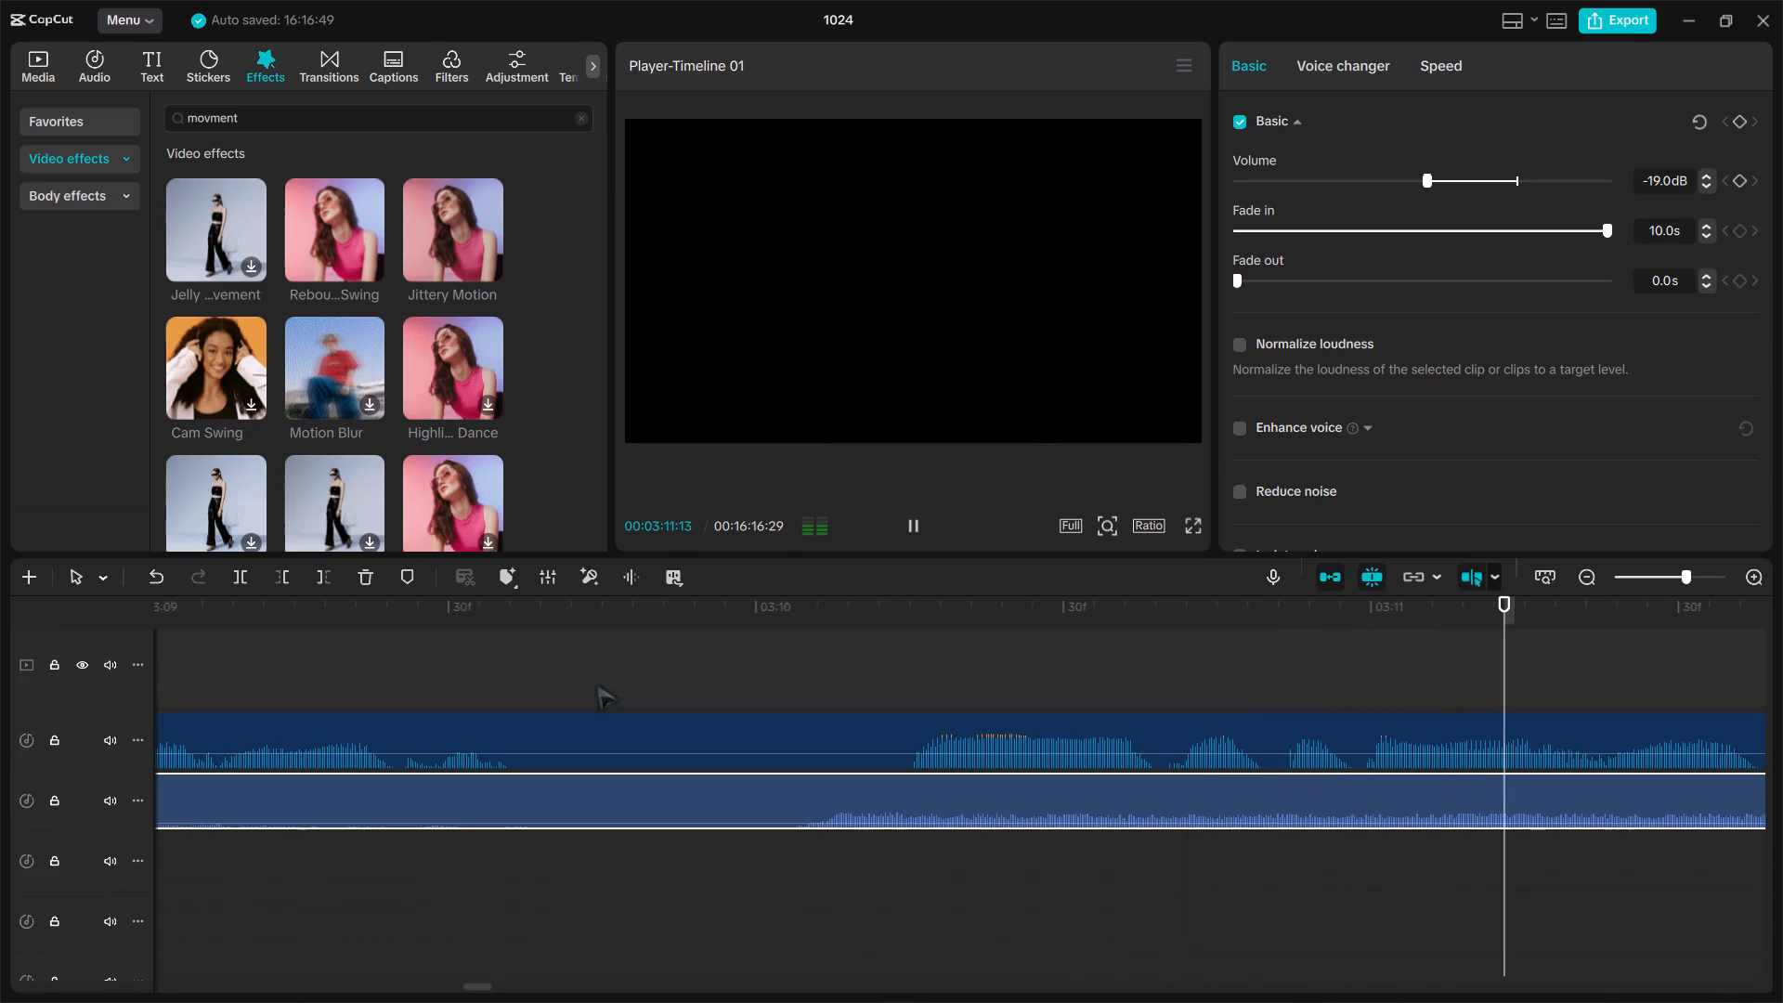
# Switch to the Arena chat in the Brave browser and close the preview of Bhangarh_Fort_Hilltop_Cinematic.mp4.
pyautogui.click(1697, 25)
pyautogui.click(904, 967)
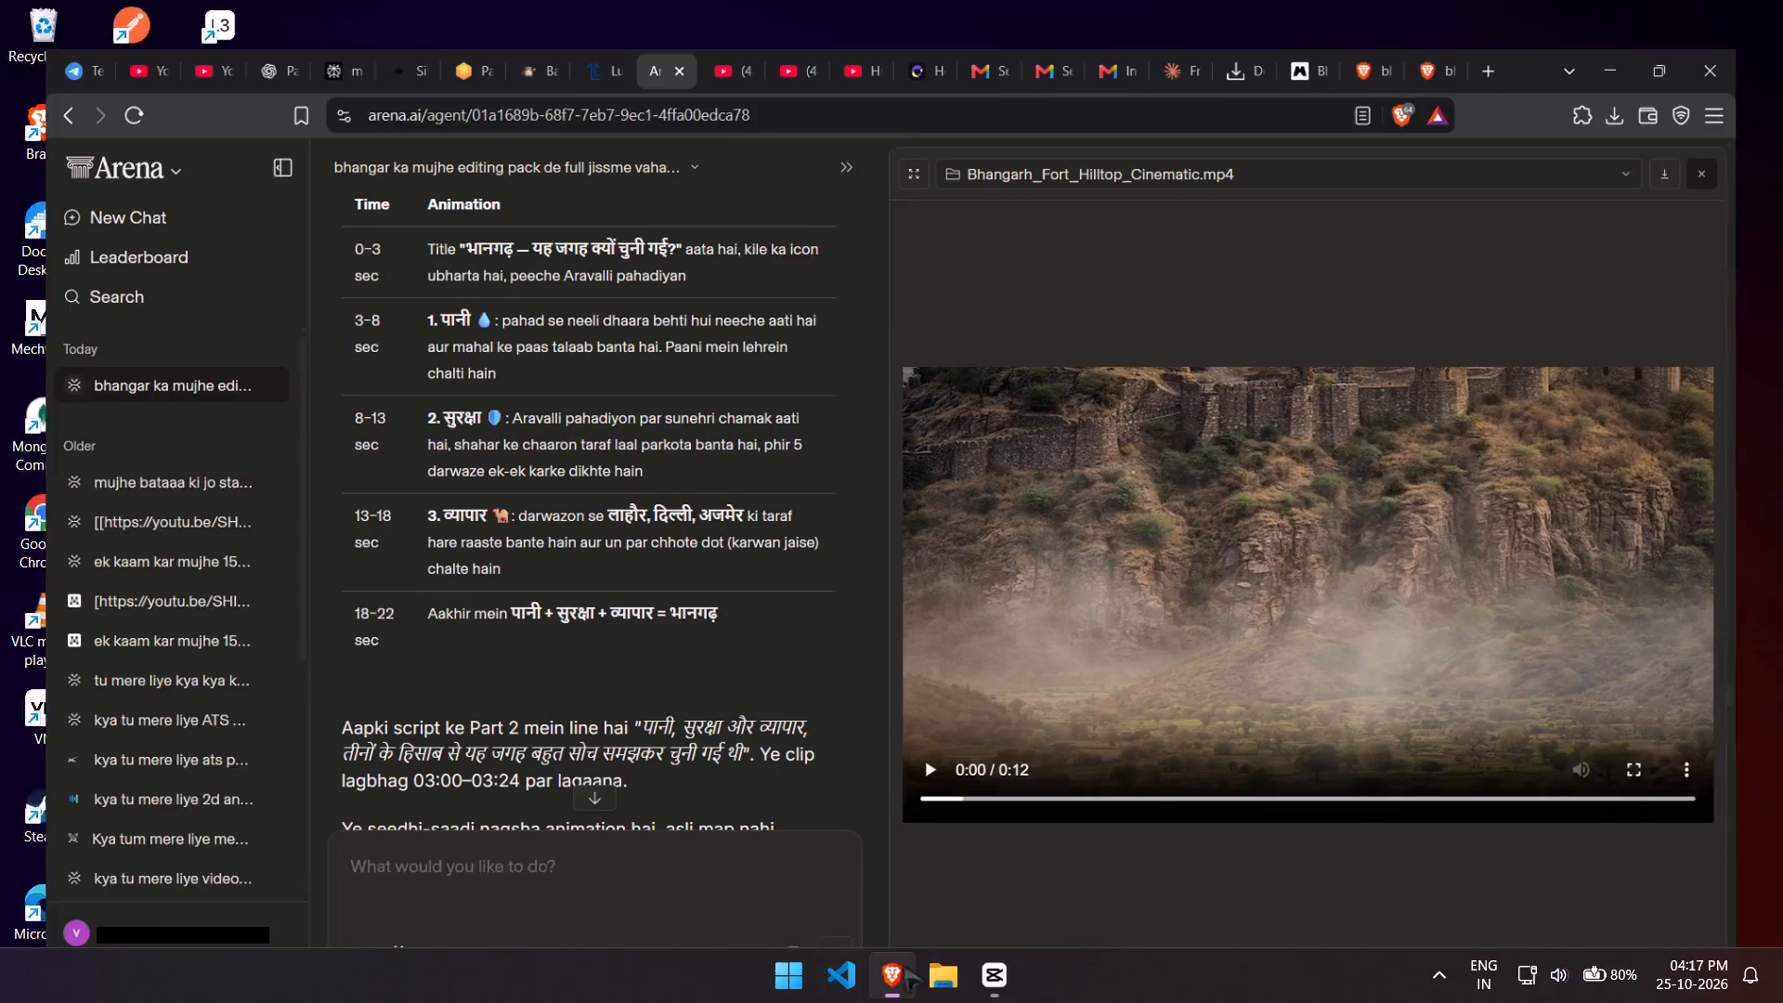
pyautogui.click(1749, 133)
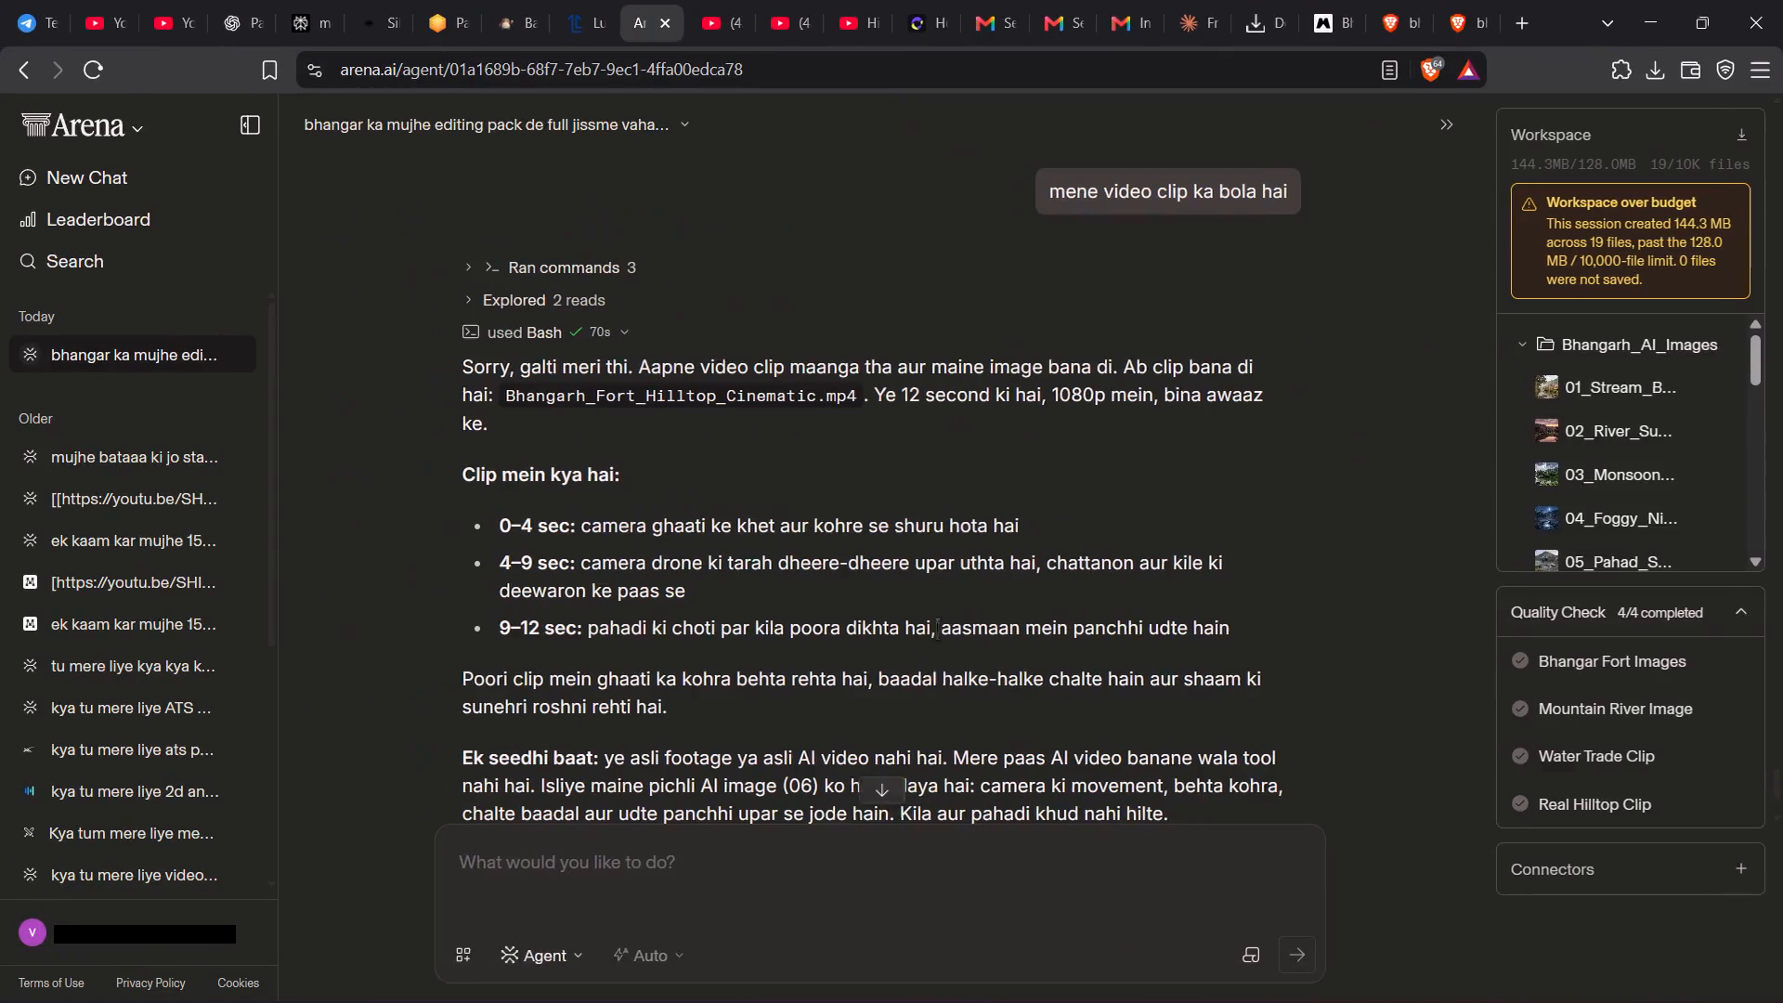
# Begin a new chat request with "jo tune voice over diya hai ab ussi third audio se end tak ka vide clip".
pyautogui.click(848, 854)
pyautogui.write('jo tune')
pyautogui.press('space')
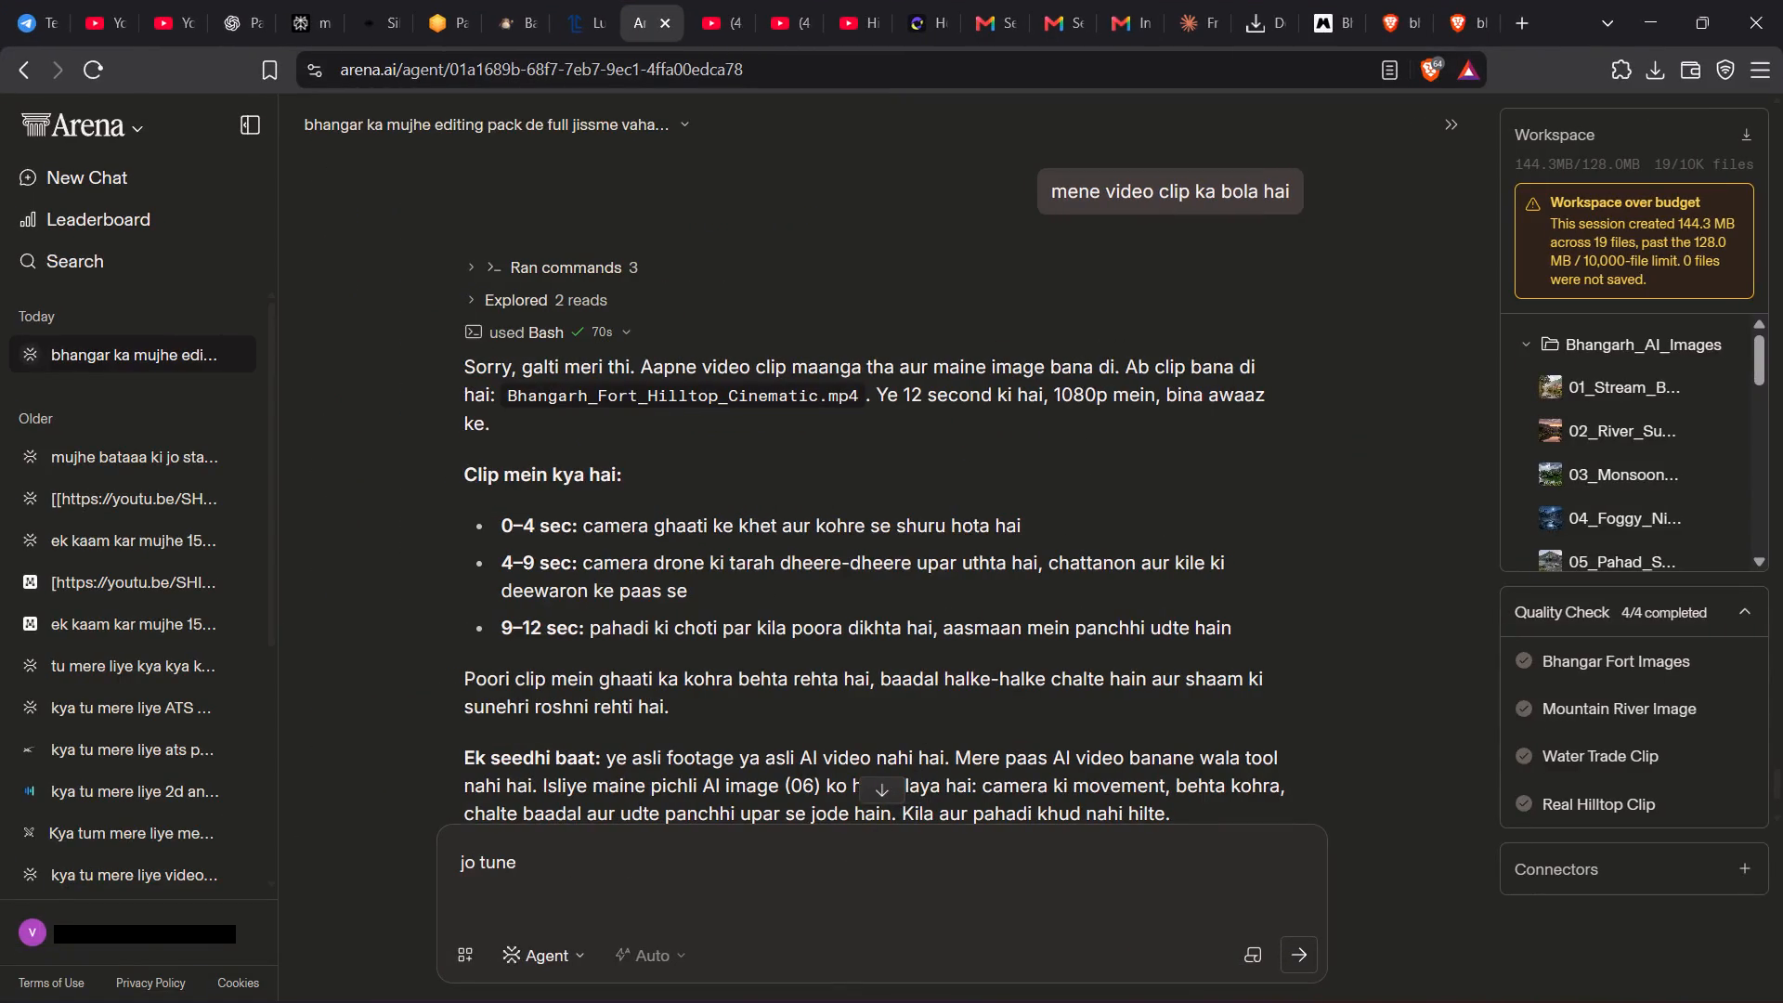
pyautogui.press('a')
pyautogui.press('BackSpace')
pyautogui.write('voice over f')
pyautogui.press('BackSpace')
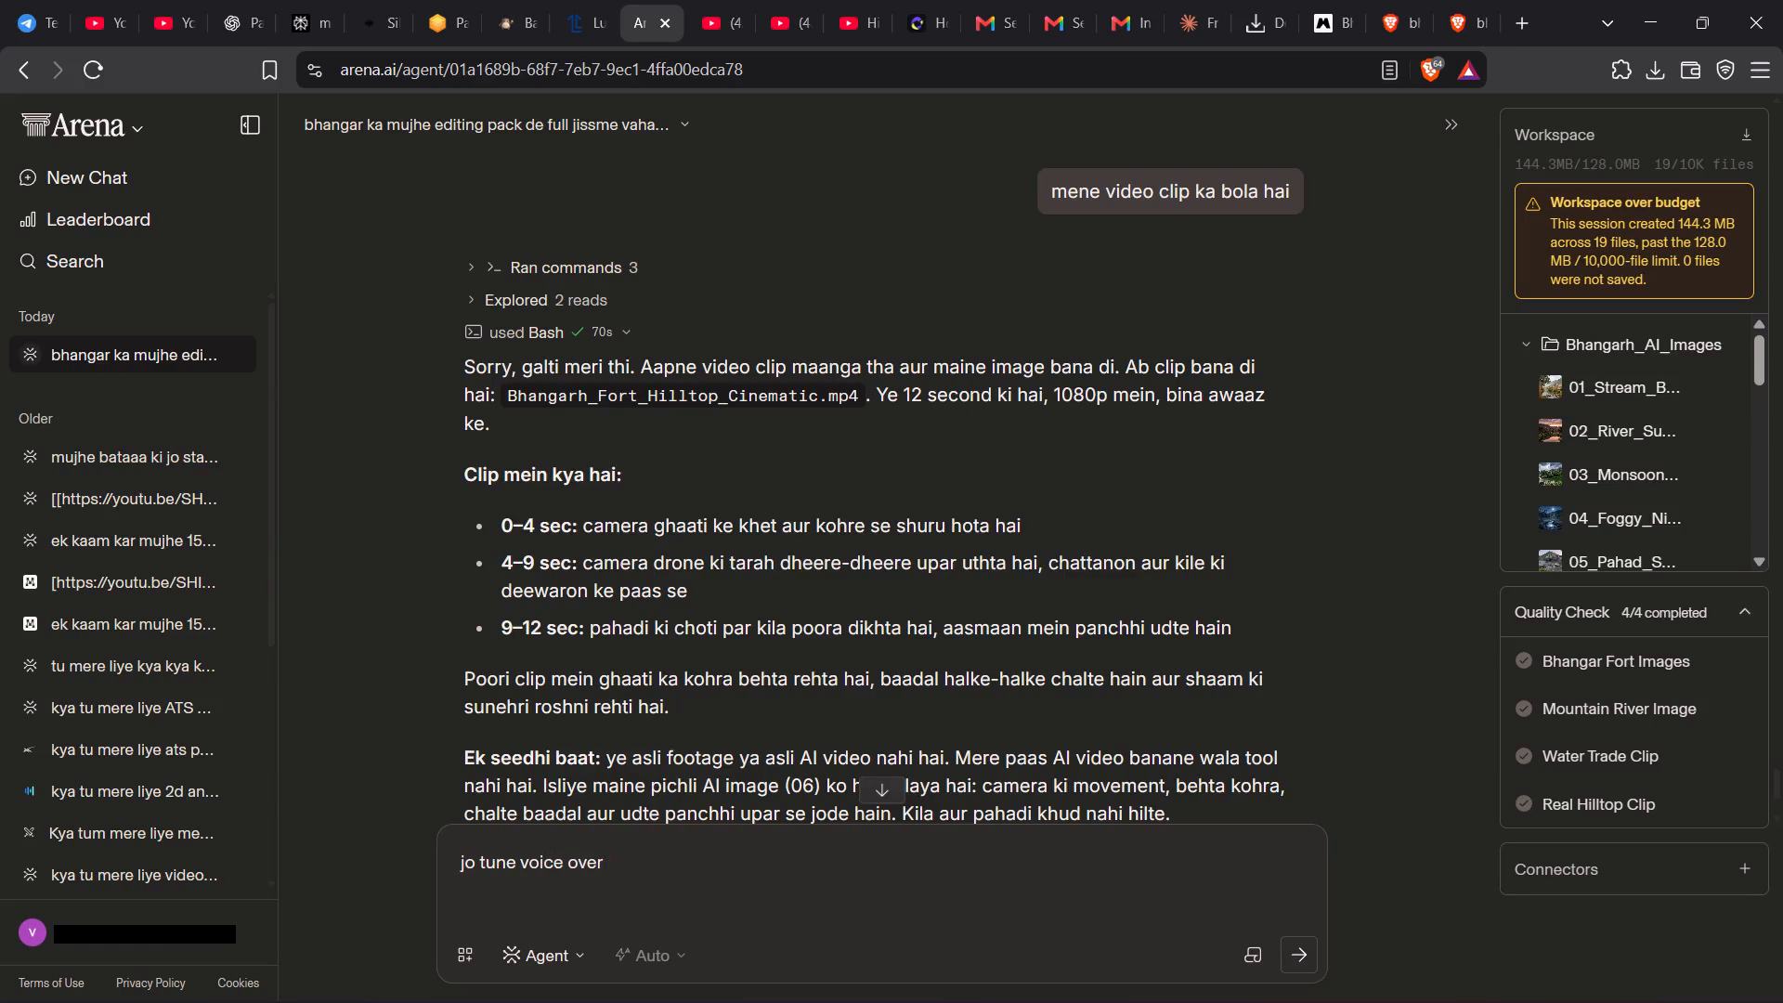
pyautogui.write('diya hai ab uss')
pyautogui.write('i')
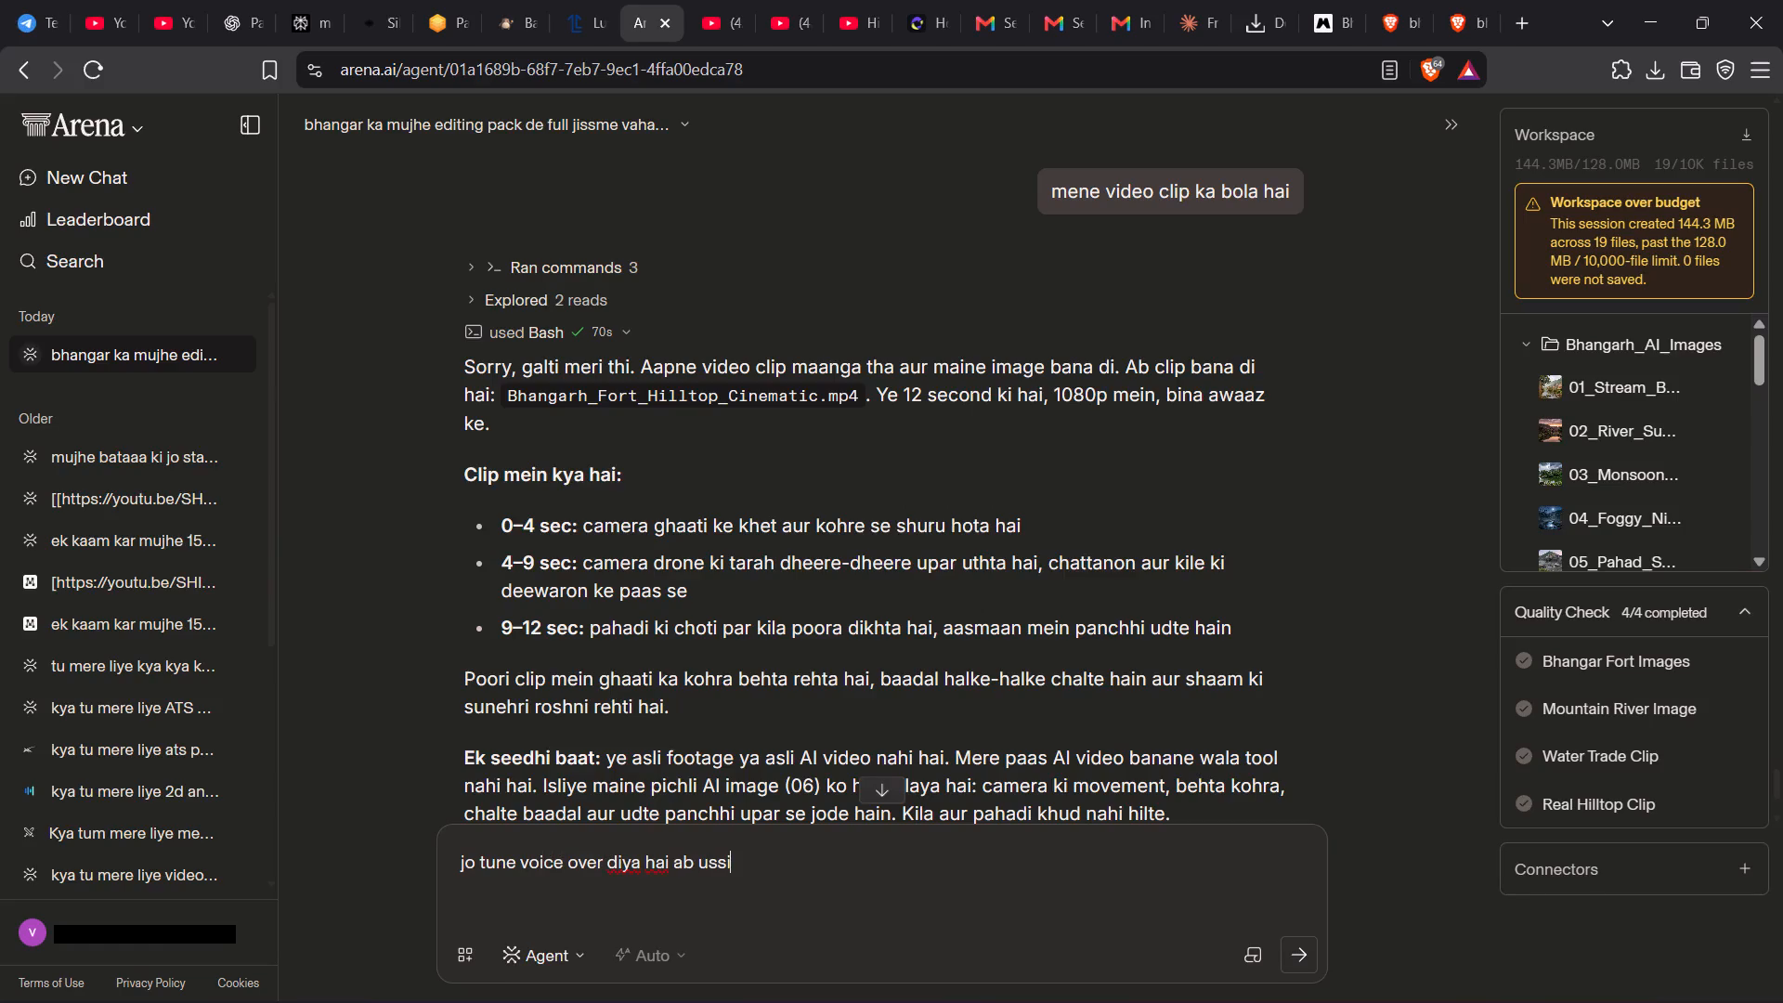
pyautogui.press('space')
pyautogui.write('thirt')
pyautogui.press('BackSpace')
pyautogui.write('d audio ke')
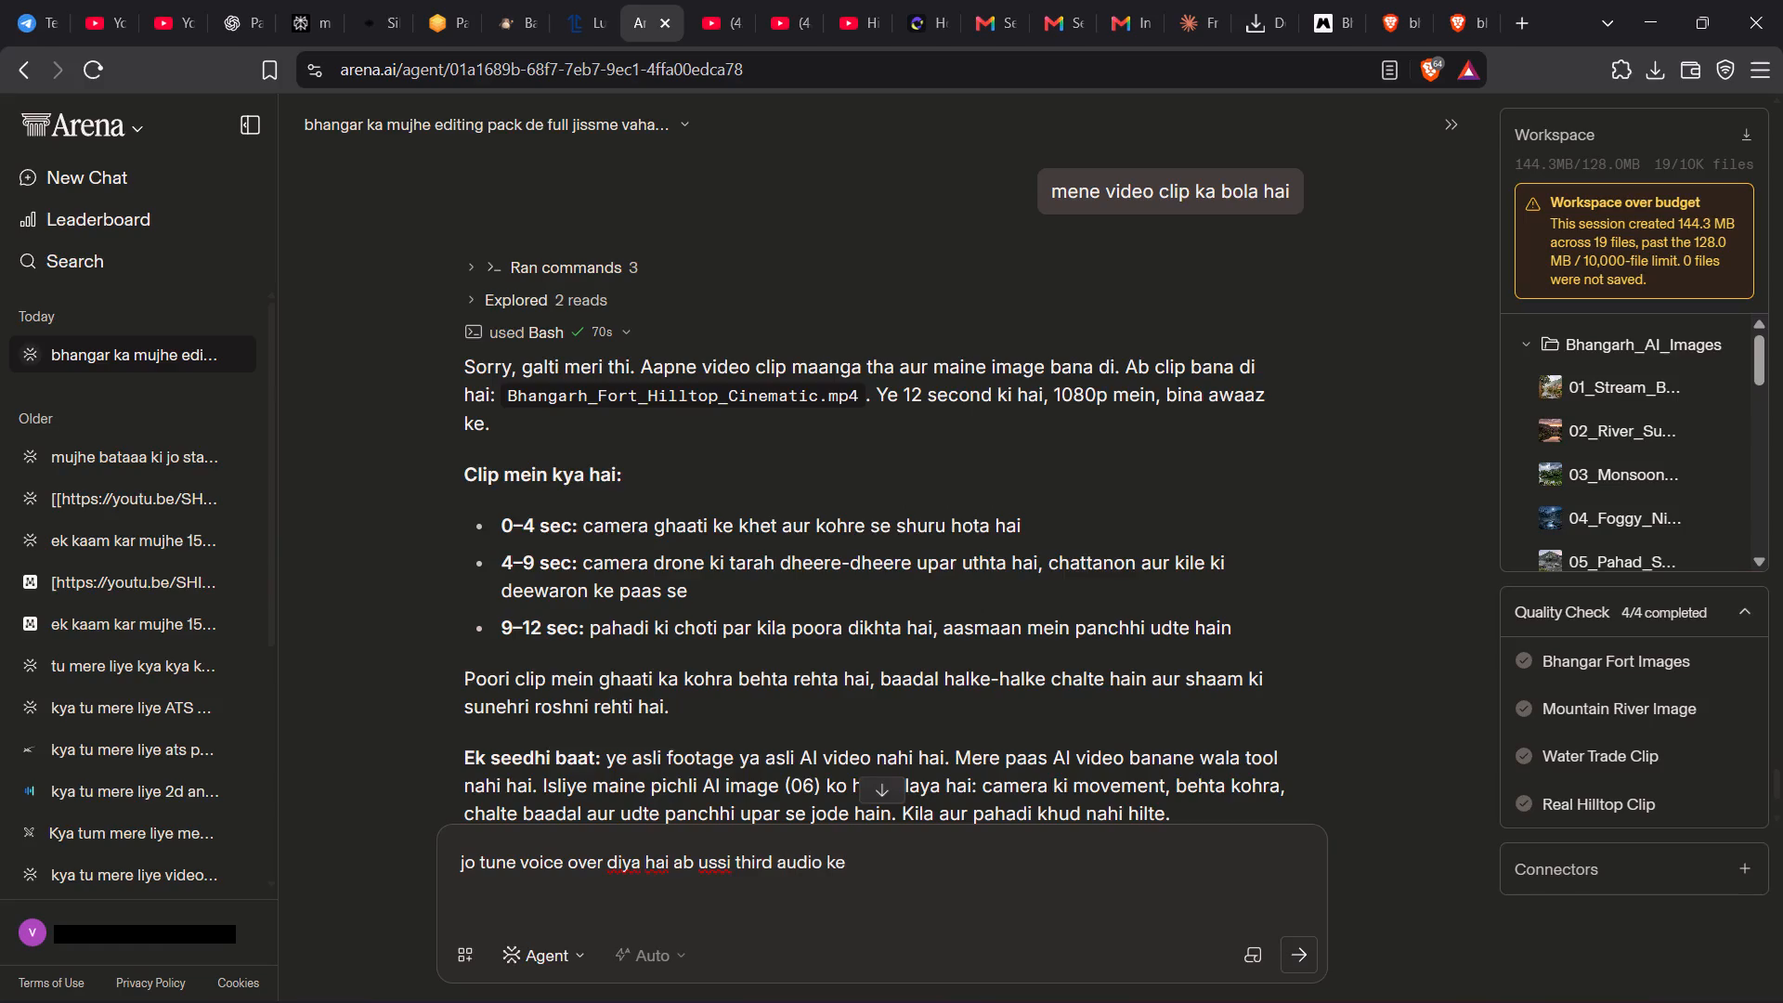
pyautogui.press('BackSpace')
pyautogui.press('BackSpace')
pyautogui.write('se')
pyautogui.press('space')
pyautogui.write('end kt')
pyautogui.press('BackSpace')
pyautogui.press('BackSpace')
pyautogui.write('tak ka')
pyautogui.press('space')
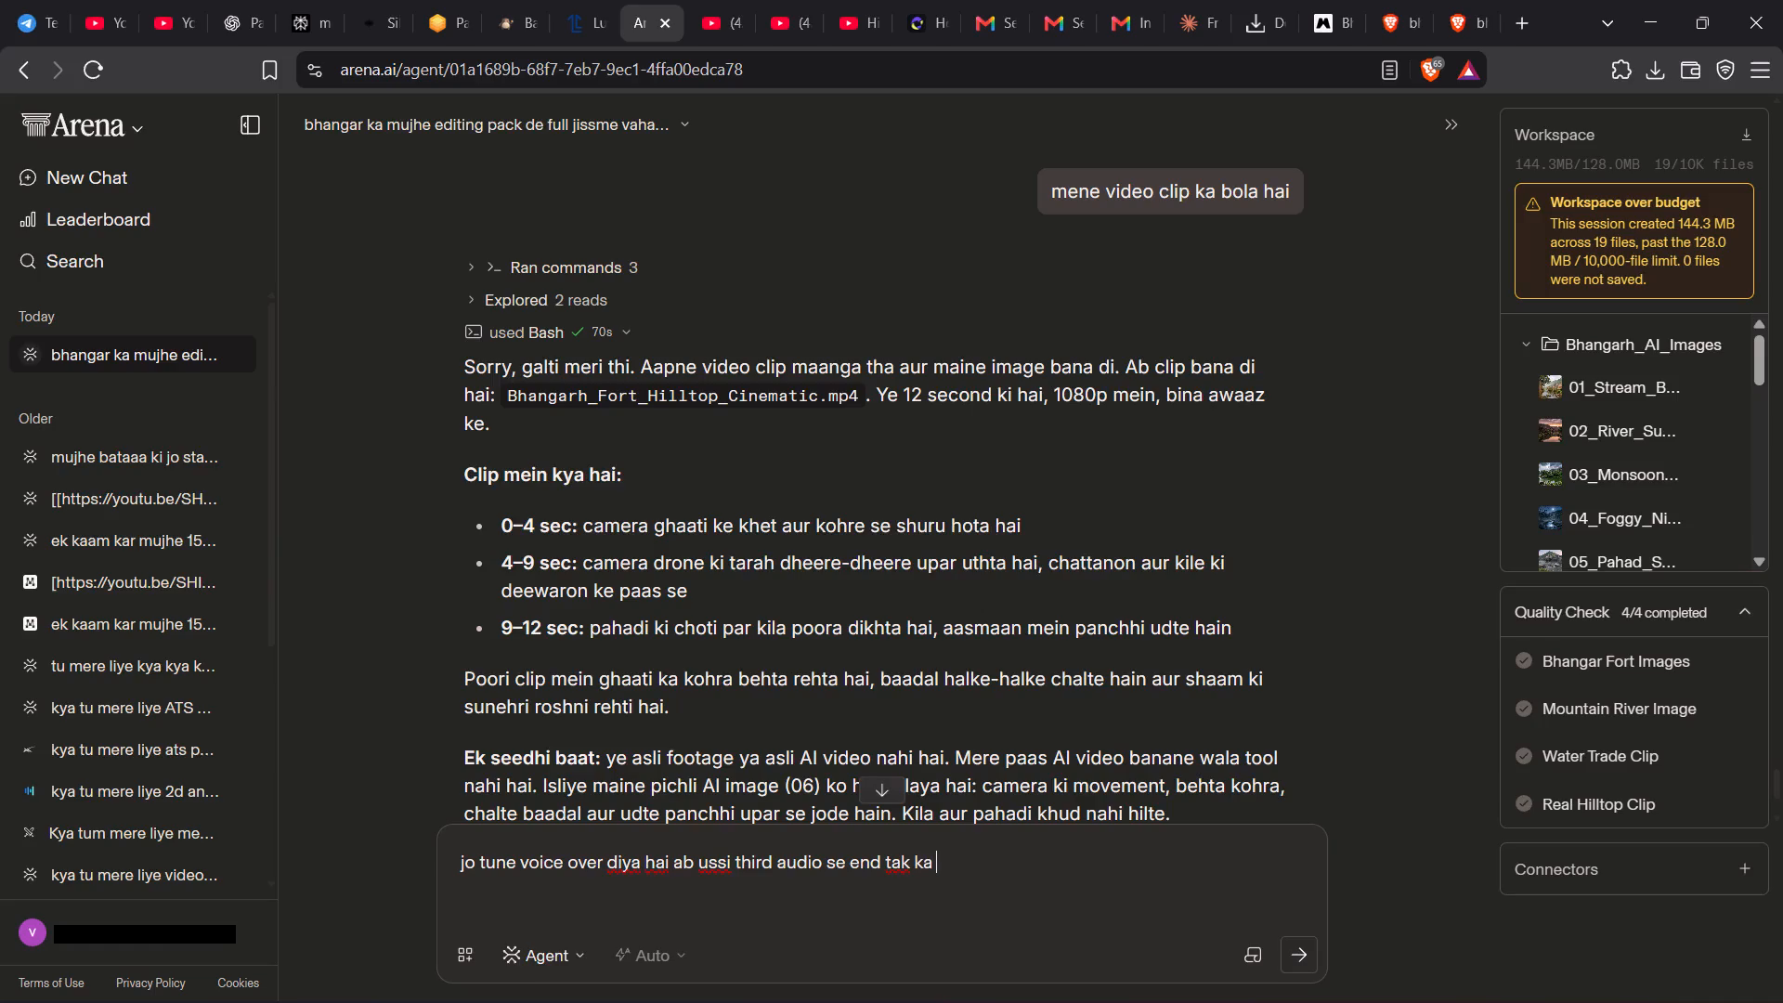
pyautogui.write('vide clip')
pyautogui.press('space')
pyautogui.write('de acco')
pyautogui.write('rding to')
pyautogui.press('space')
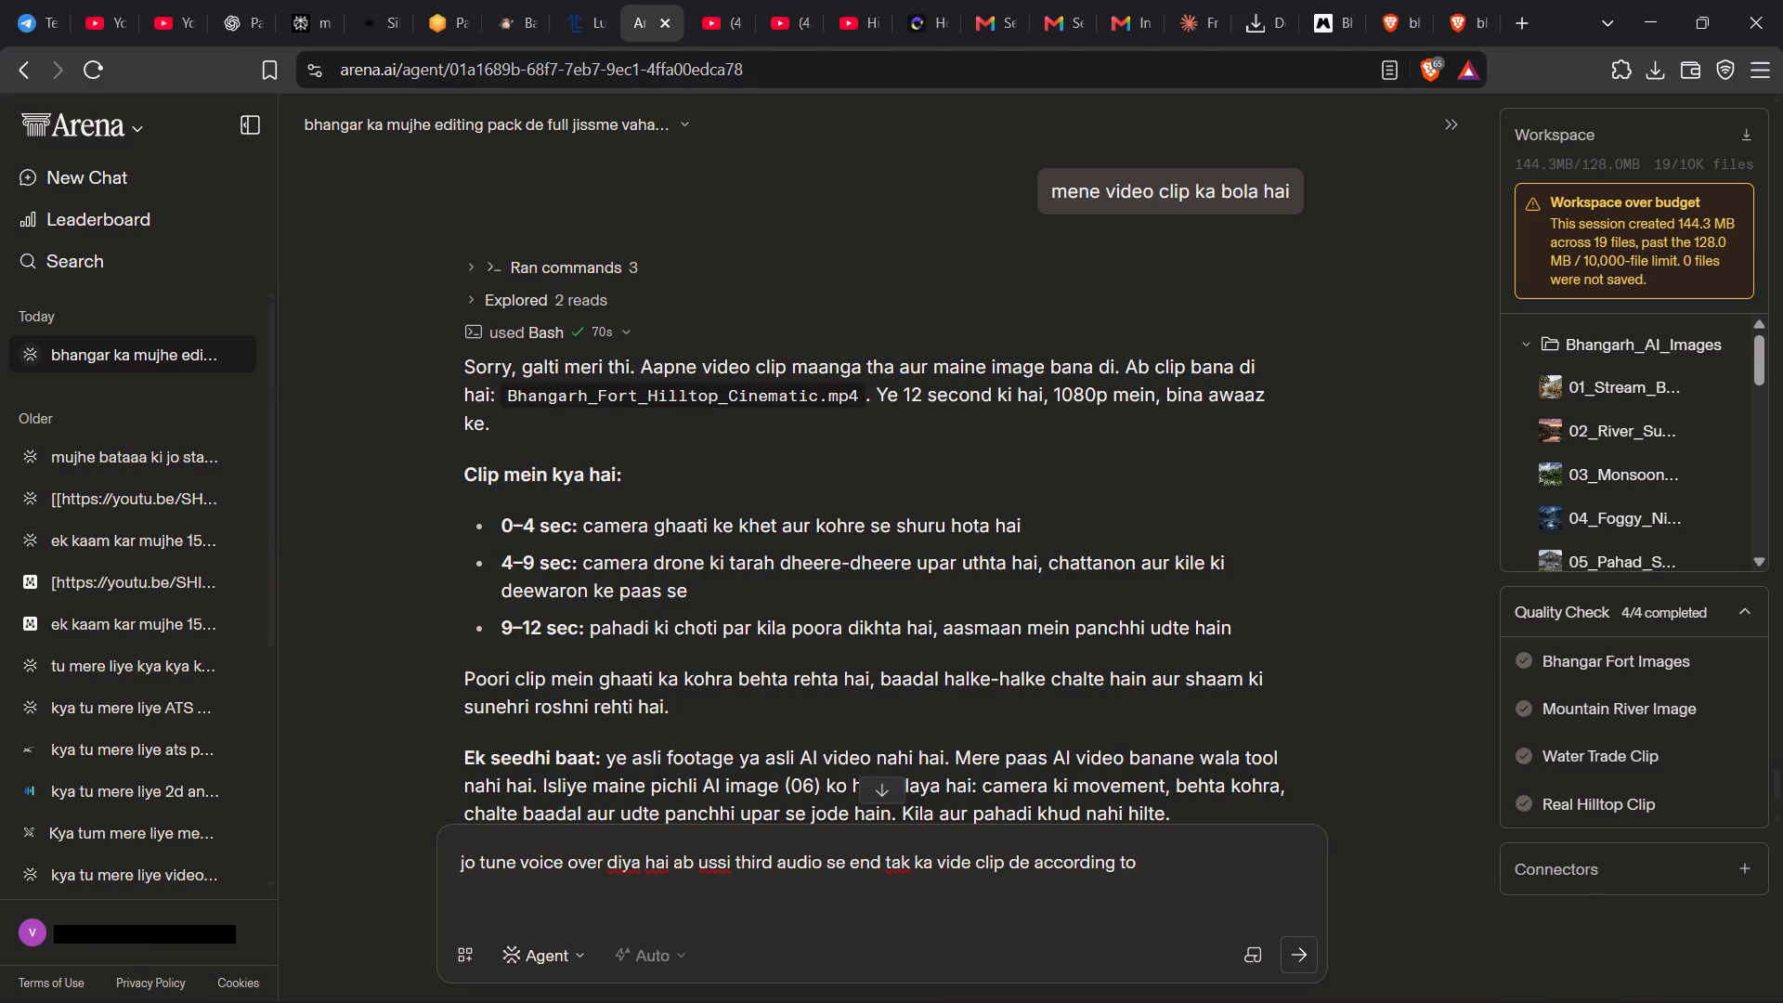
pyautogui.write('voices over')
pyautogui.press('Left')
pyautogui.press('Right')
pyautogui.press('Right')
pyautogui.press('space')
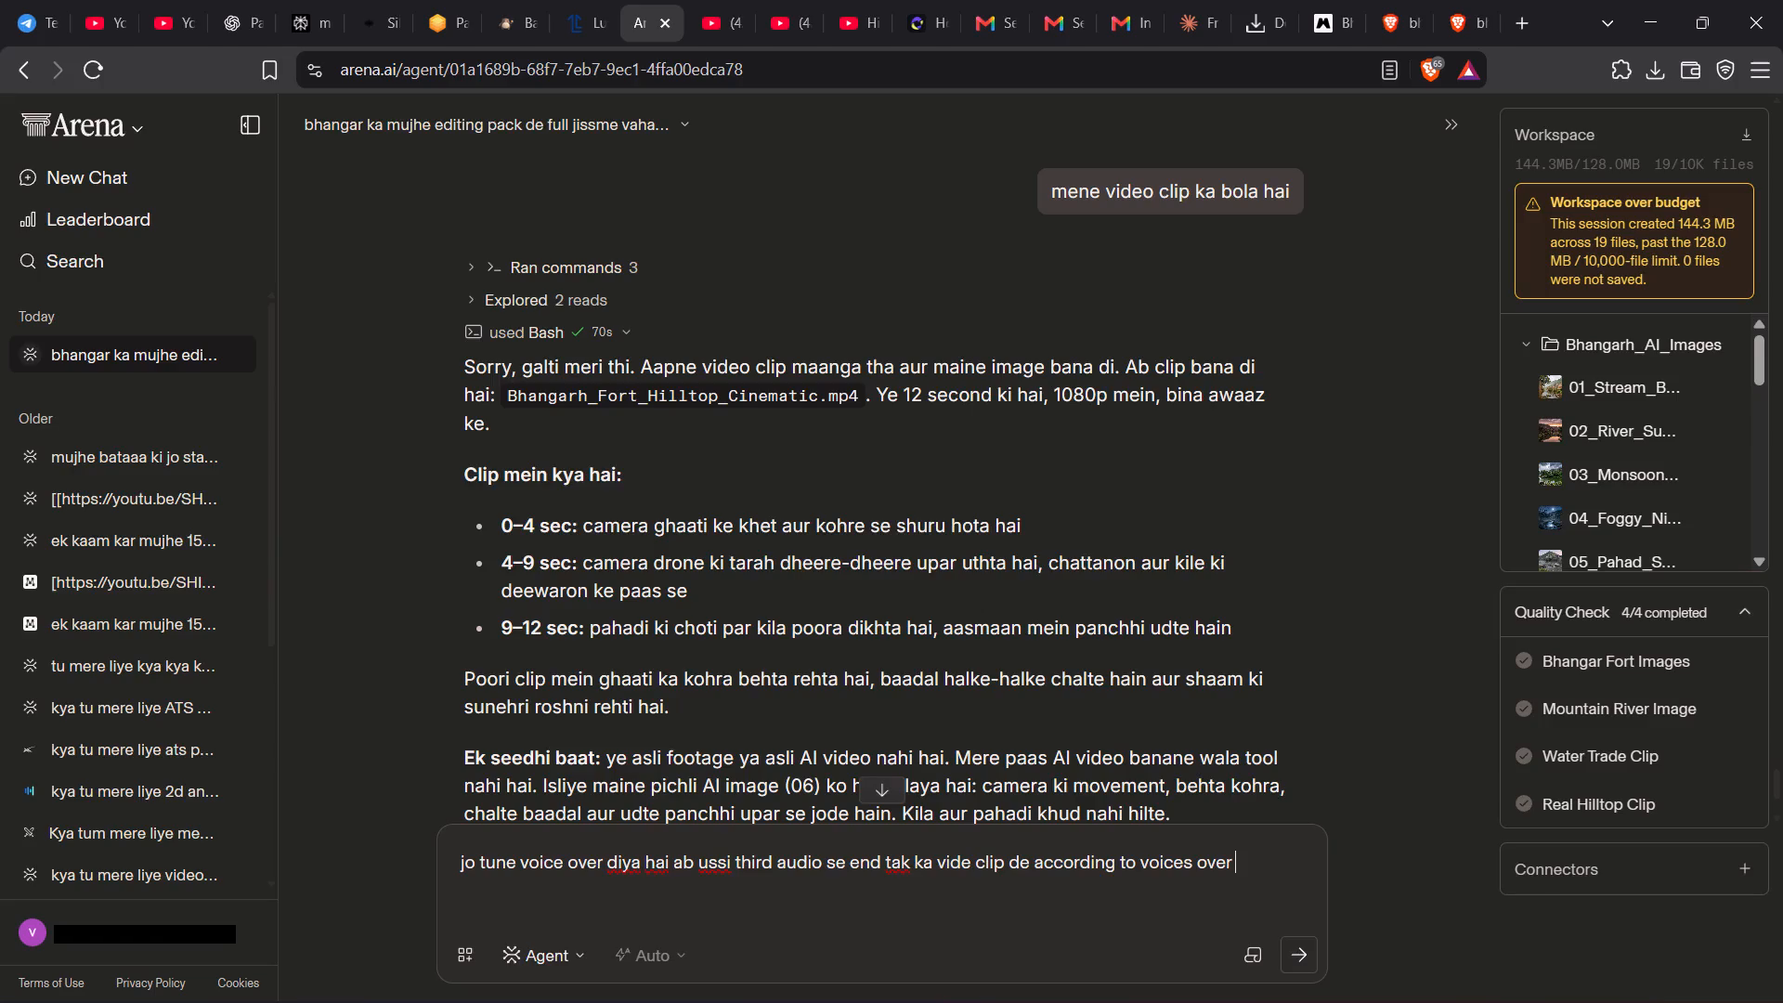